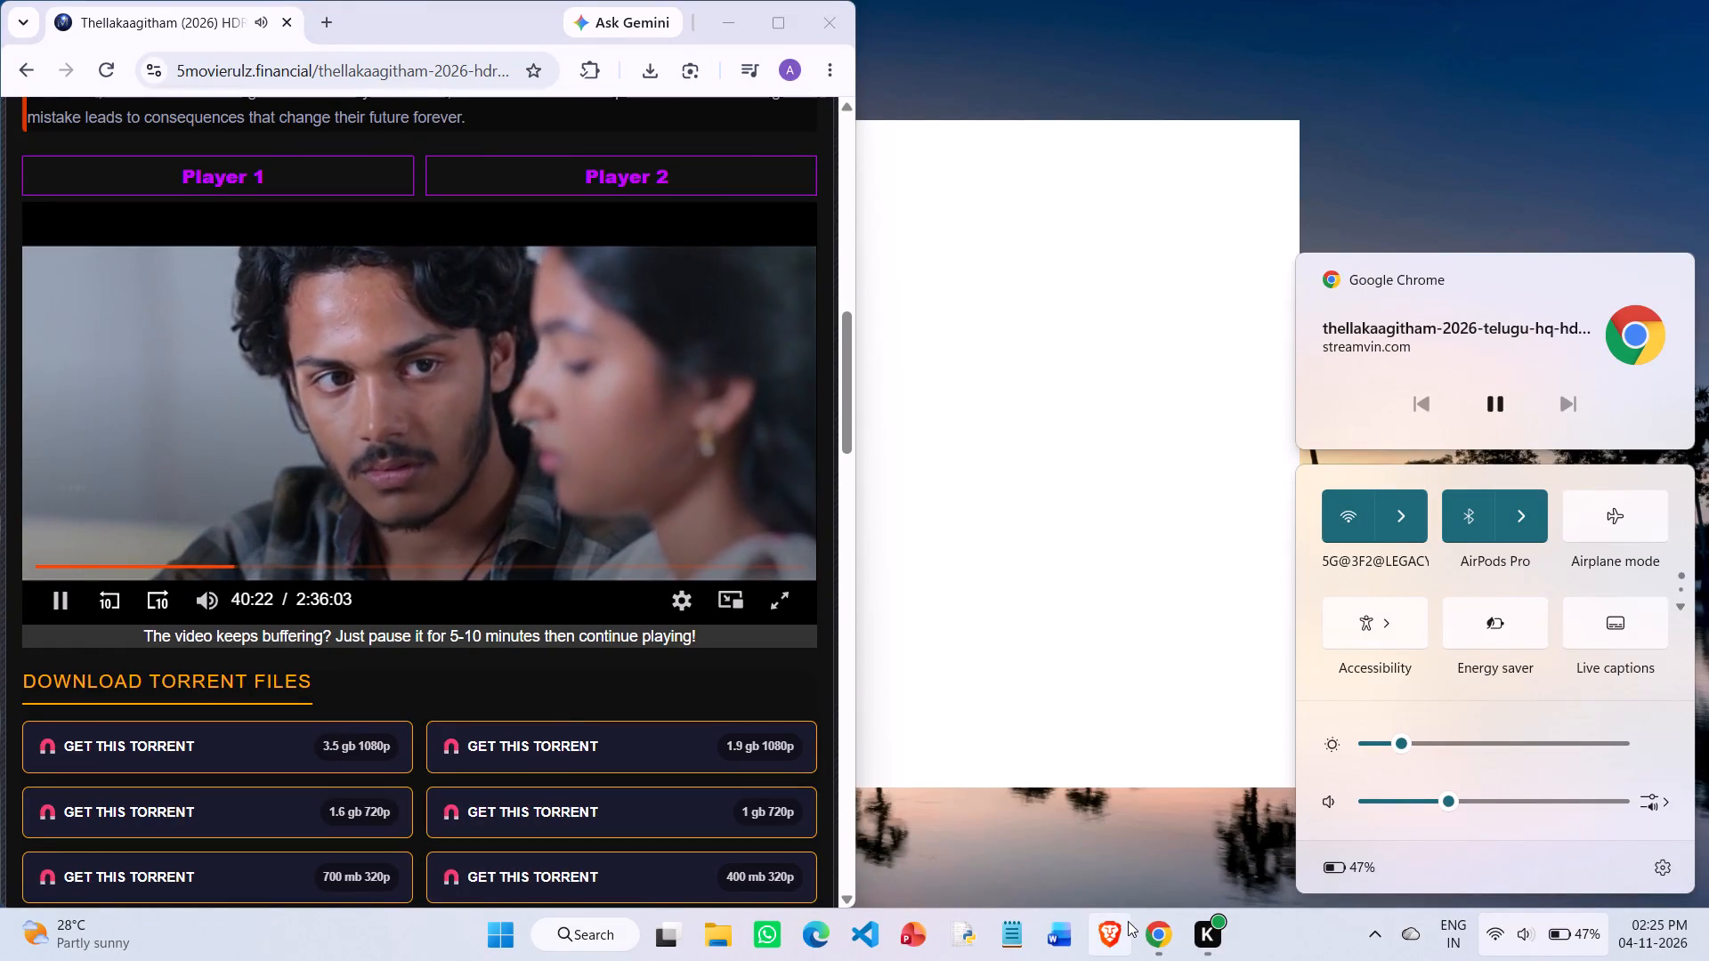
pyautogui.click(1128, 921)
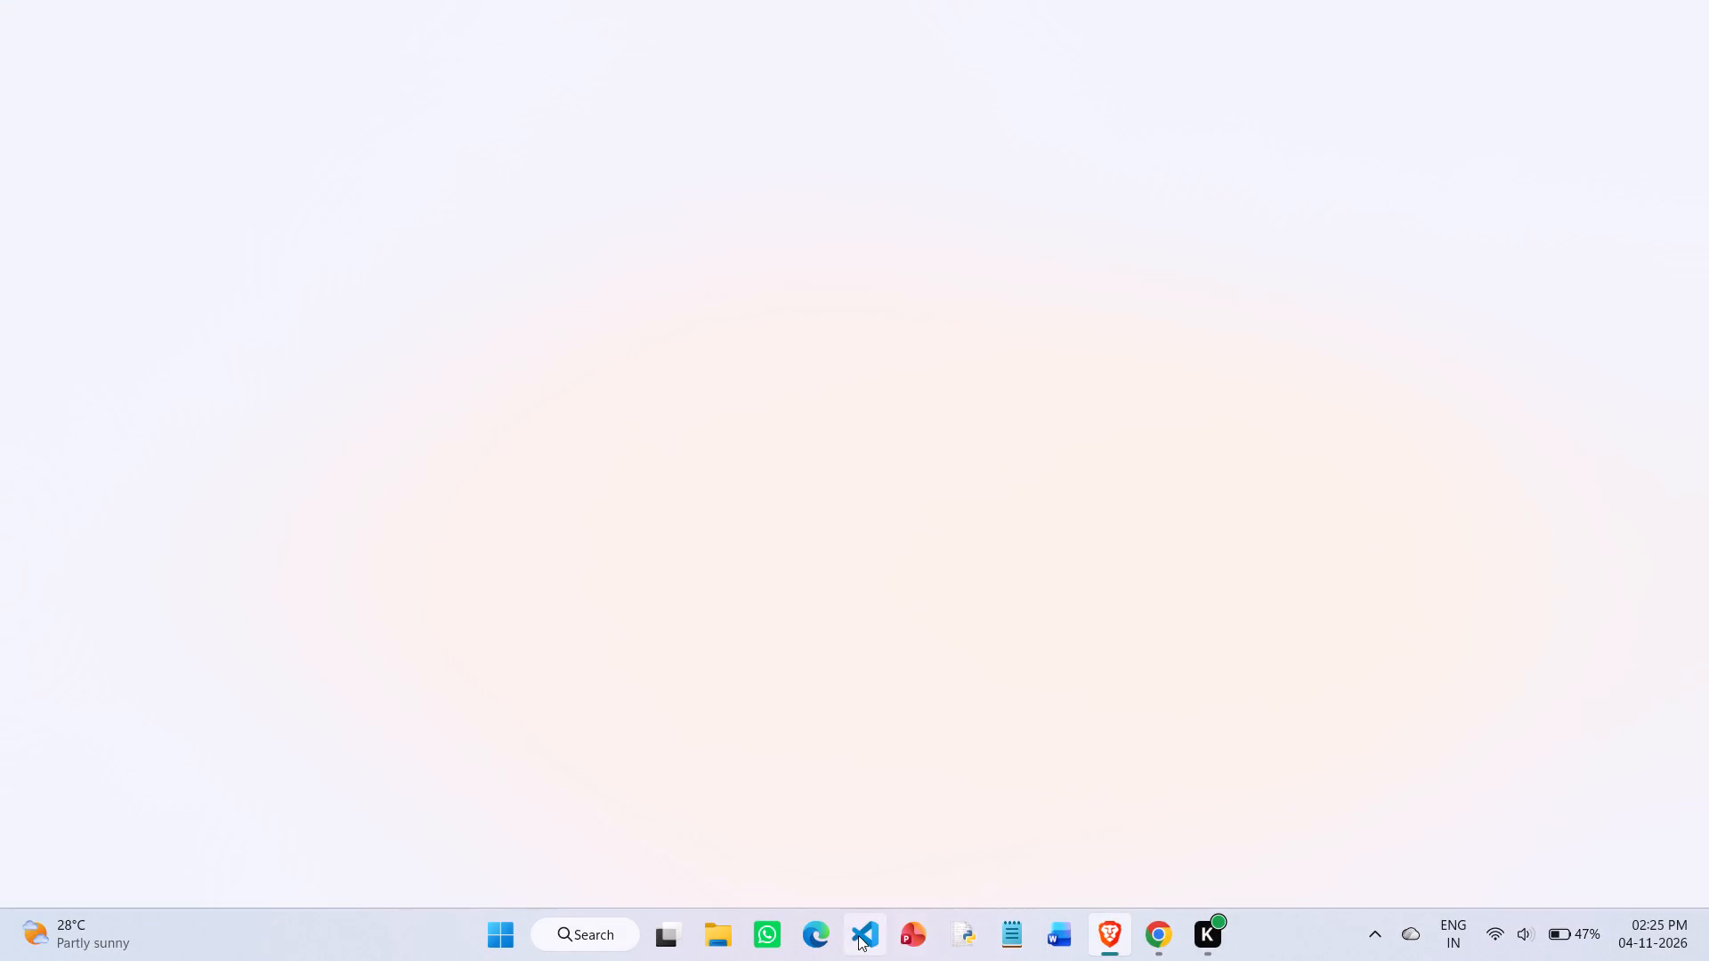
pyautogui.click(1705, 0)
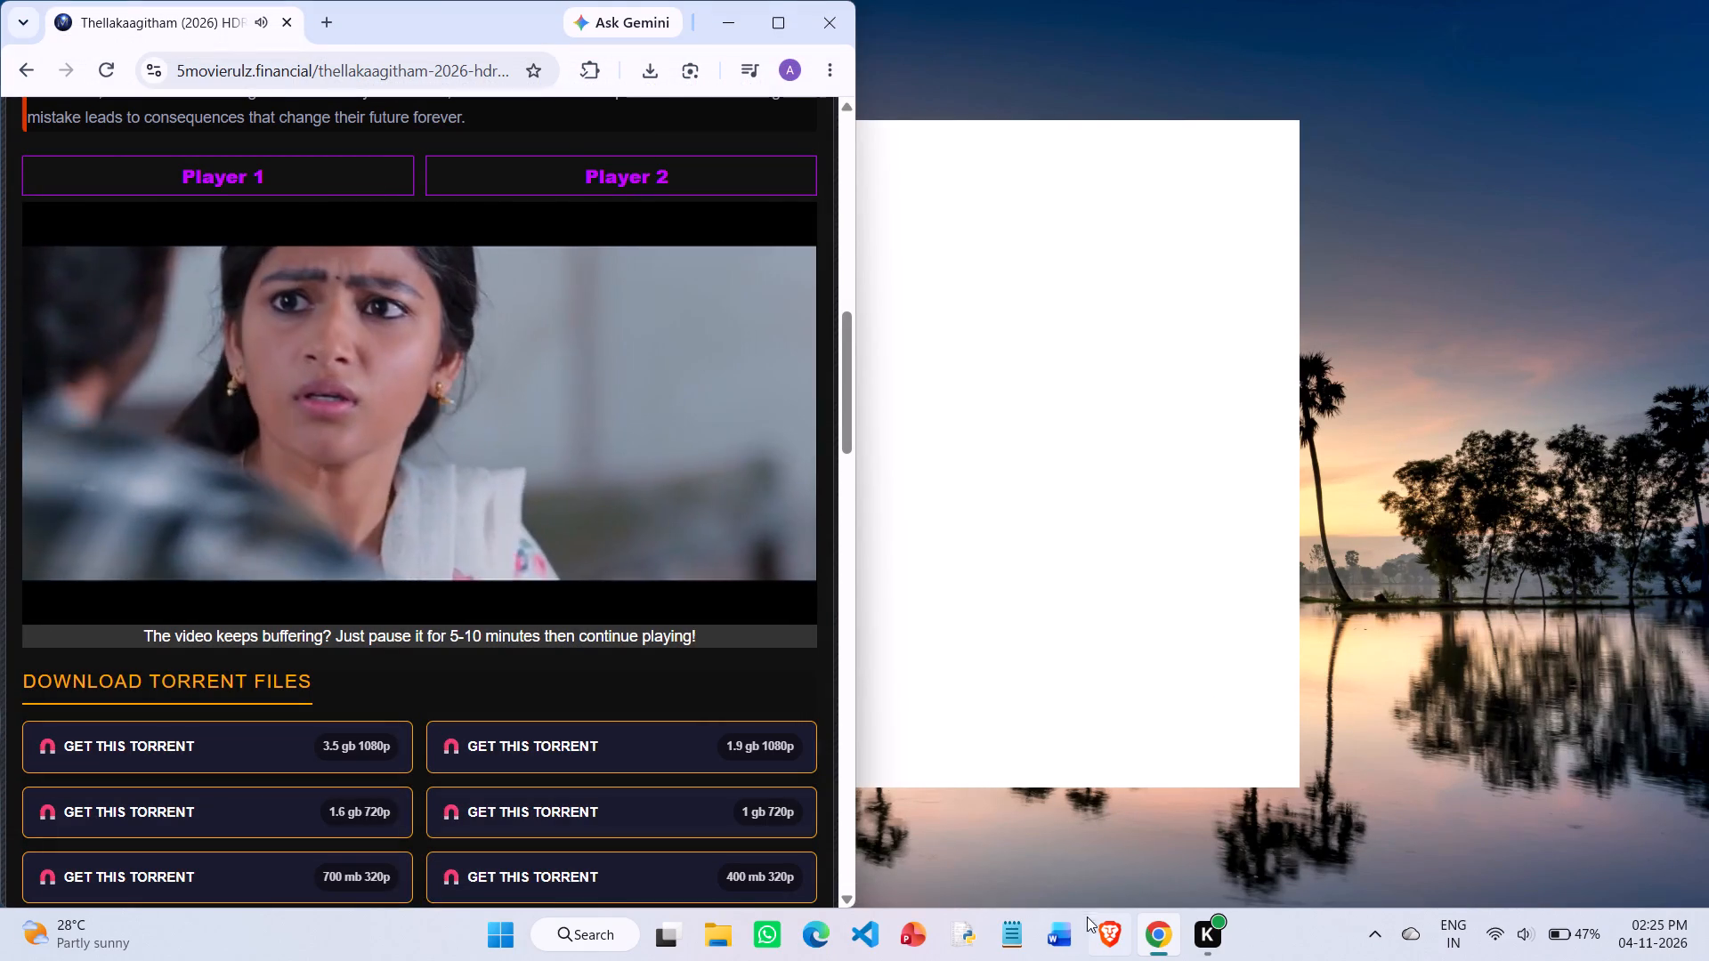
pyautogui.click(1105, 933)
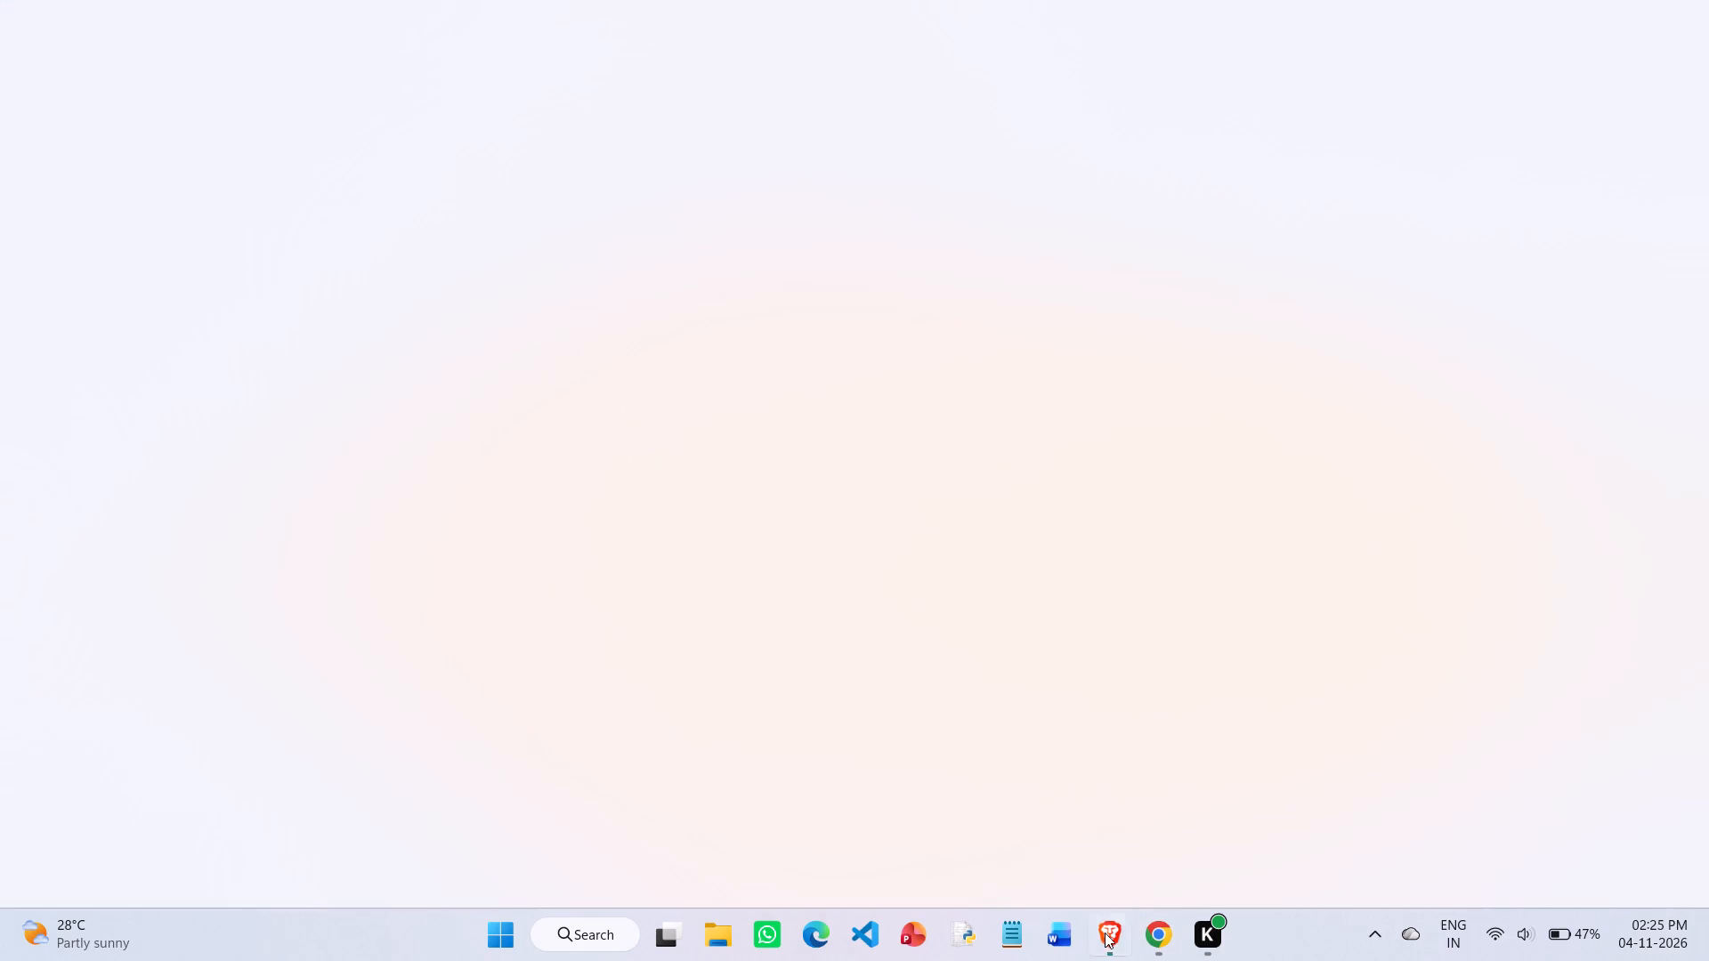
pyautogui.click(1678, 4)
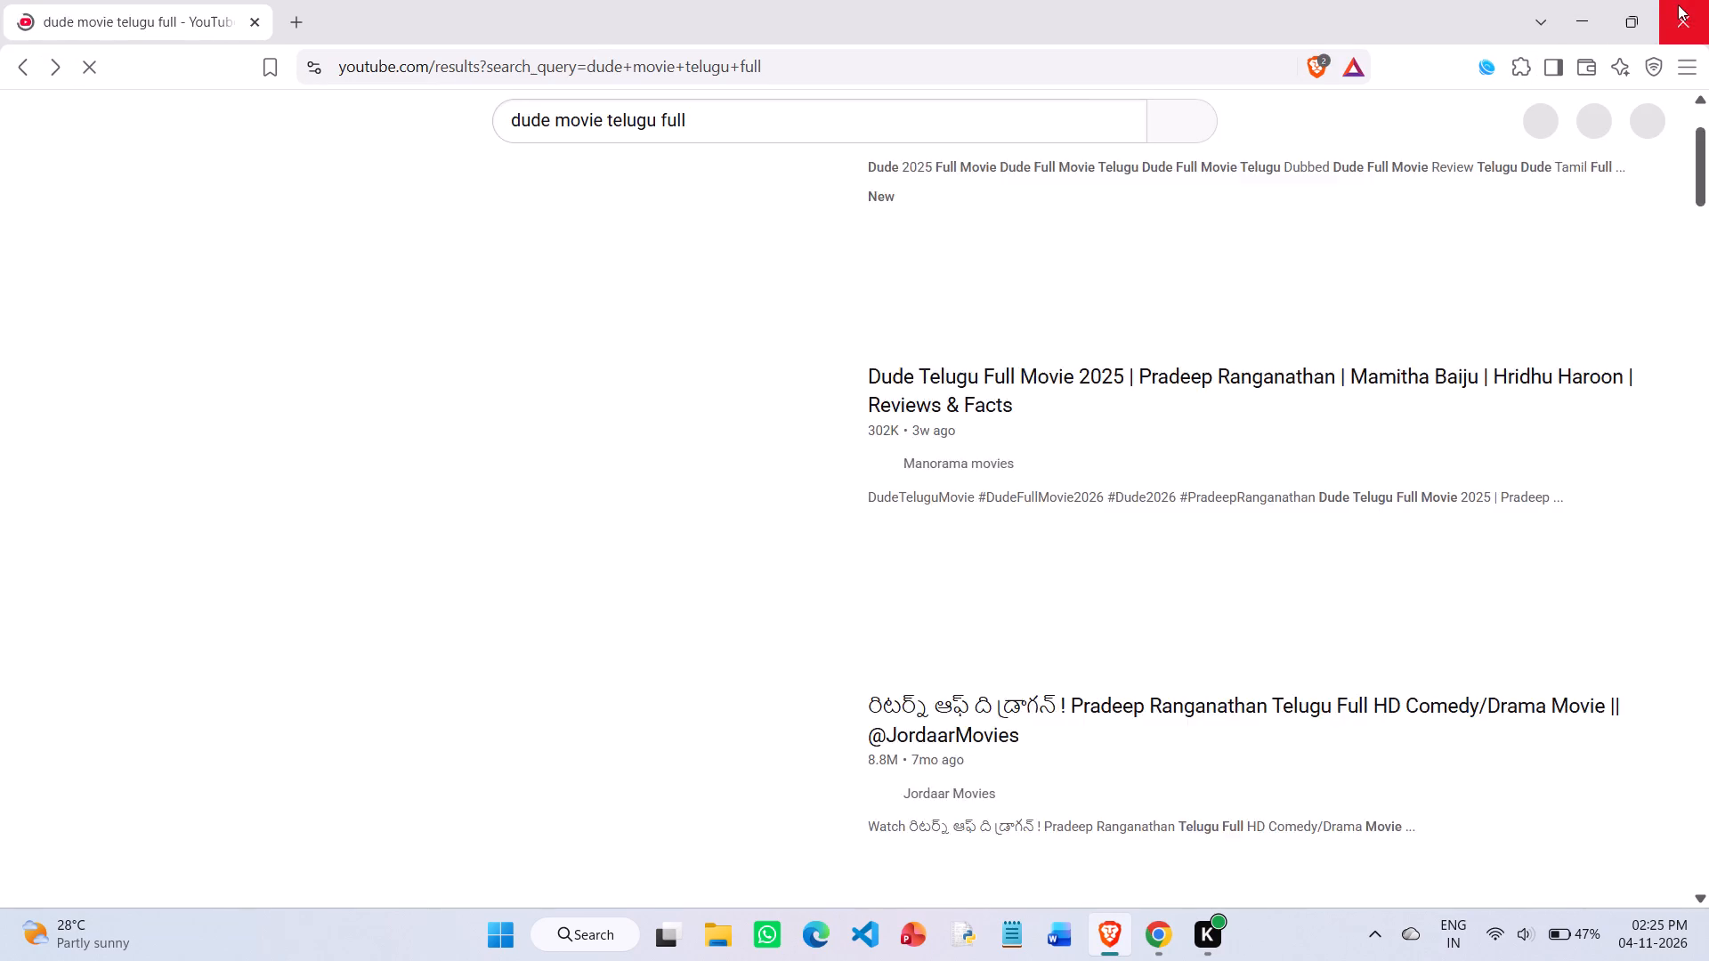
# Open the recent JAVA Lab report presentation in PowerPoint and snap its window beside the browser.
pyautogui.click(914, 925)
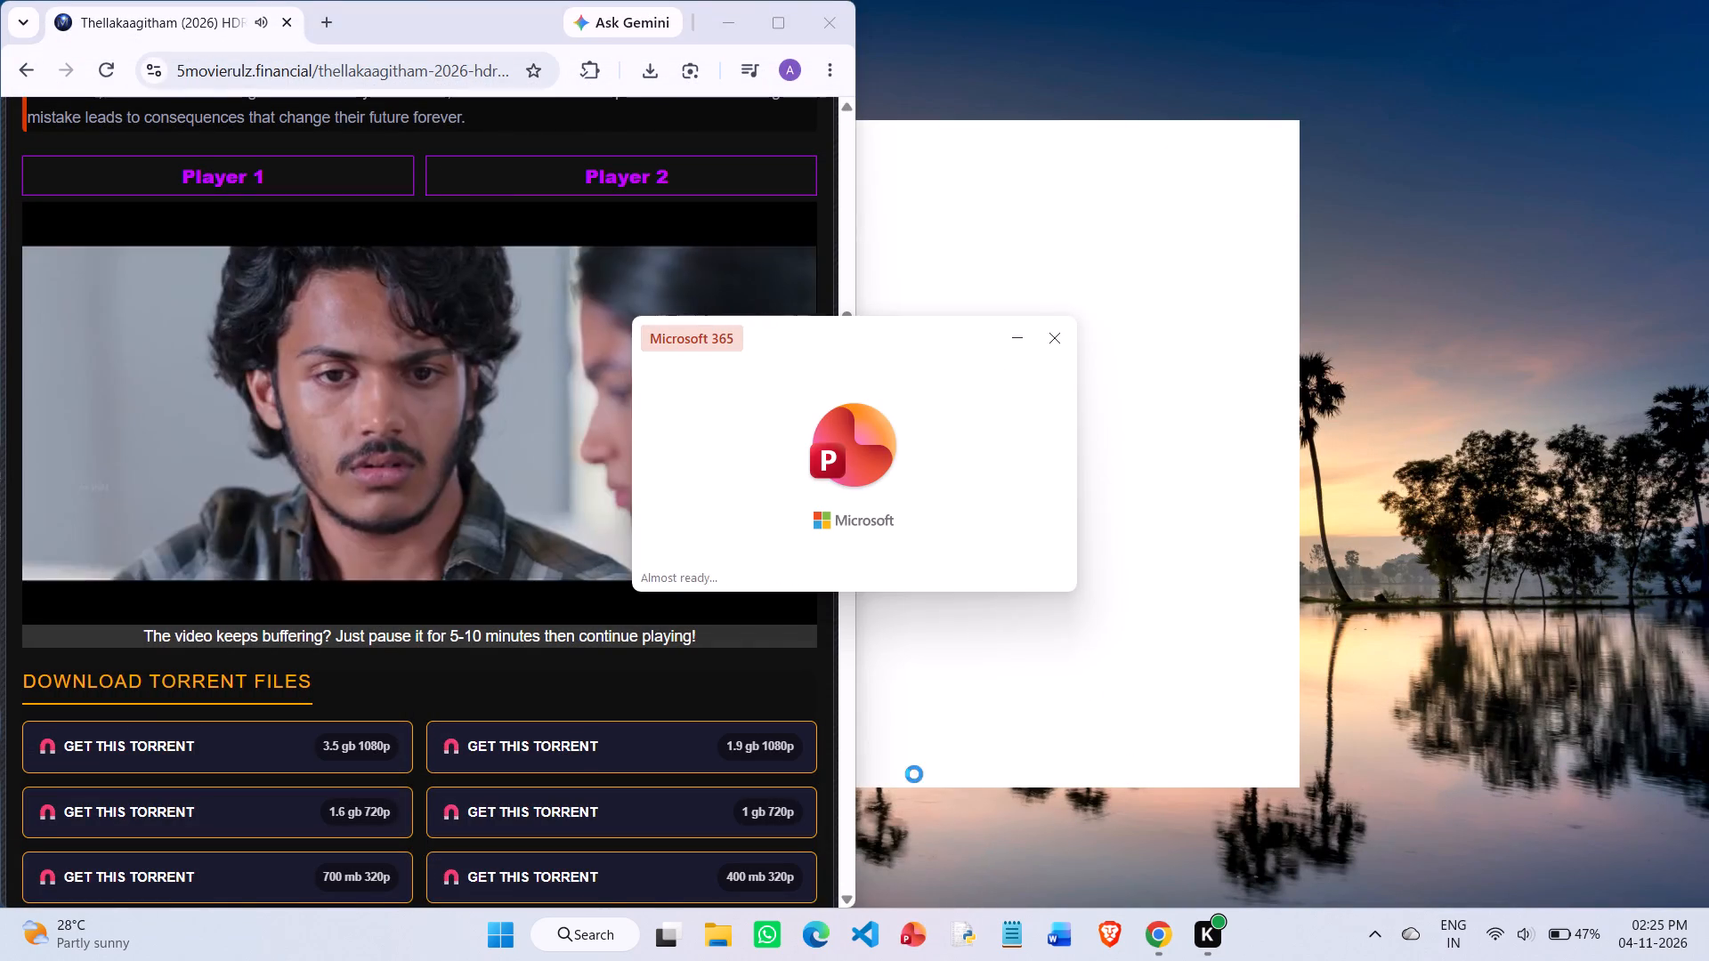
pyautogui.click(1616, 5)
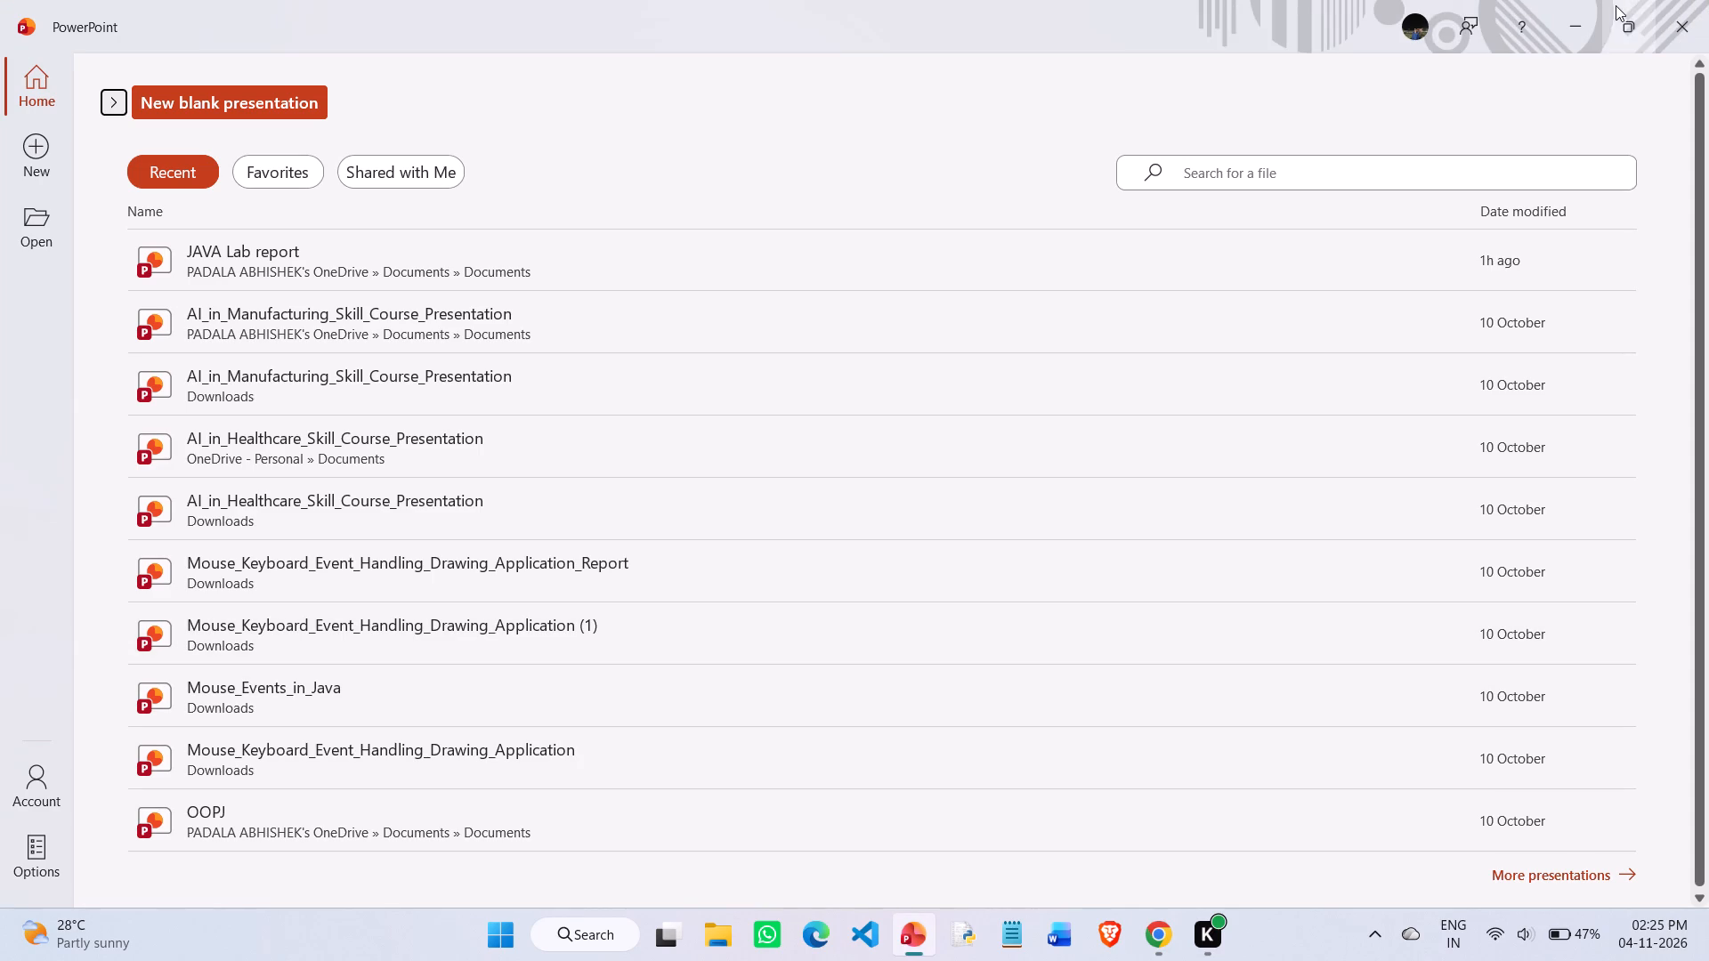
pyautogui.click(1254, 468)
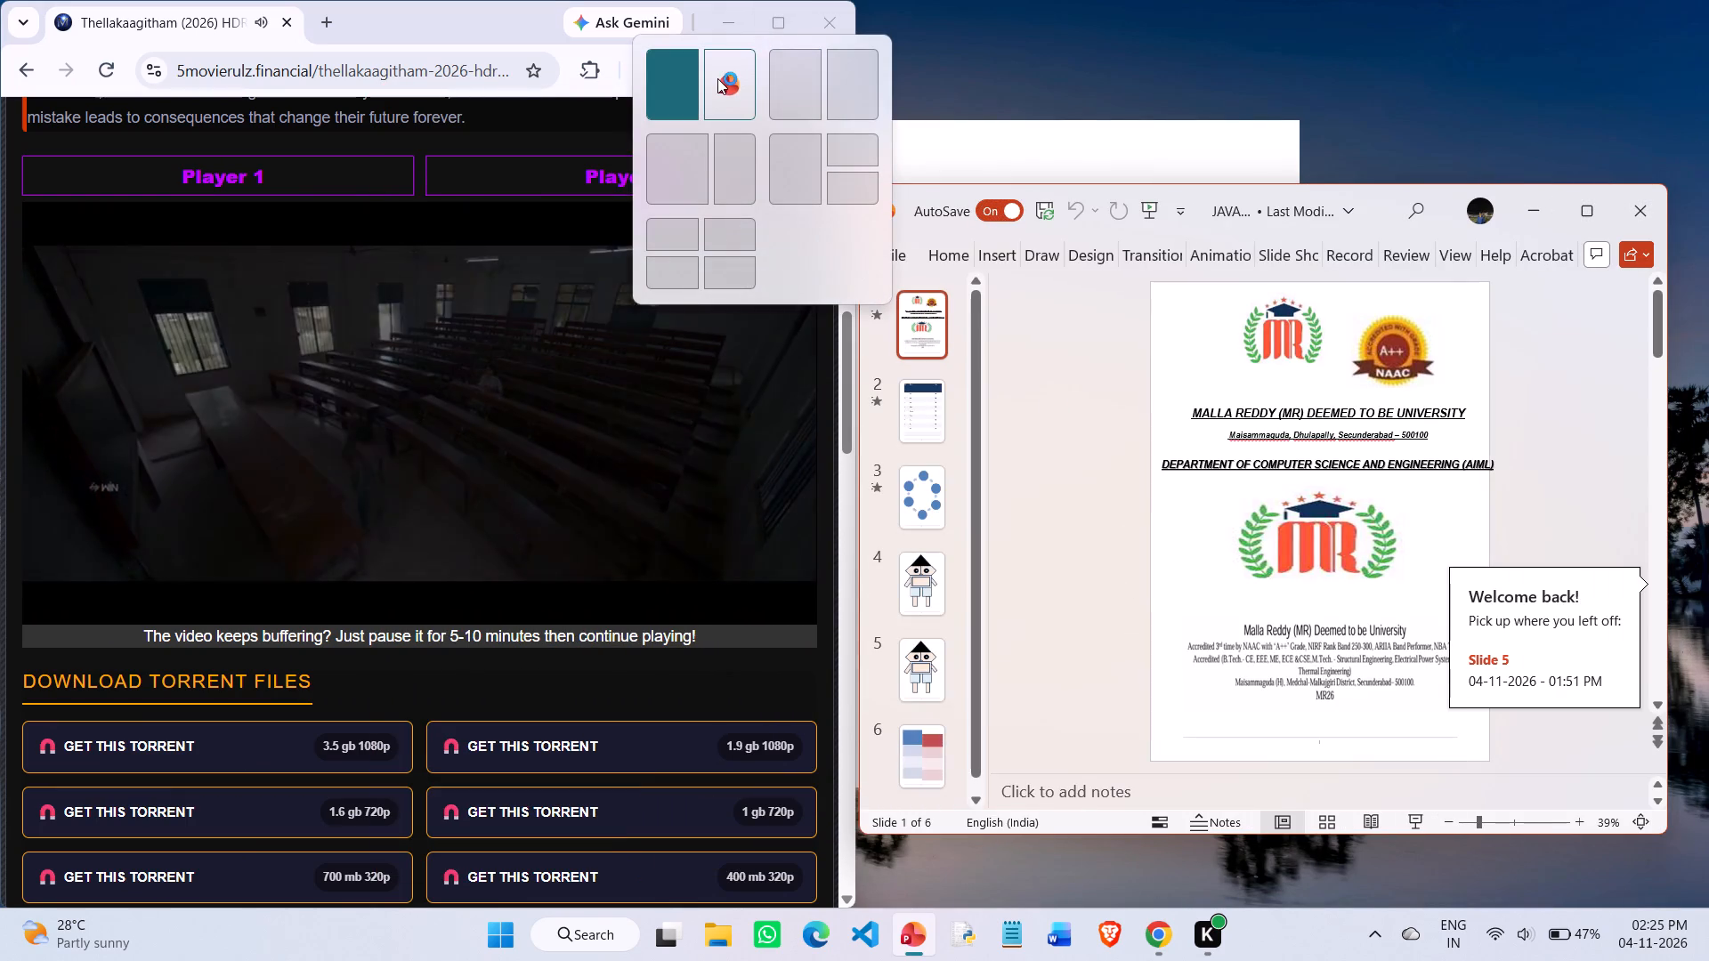
pyautogui.click(717, 78)
# Delete the blue two-column table from slide 6.
pyautogui.scroll(-4, 1010, 472)
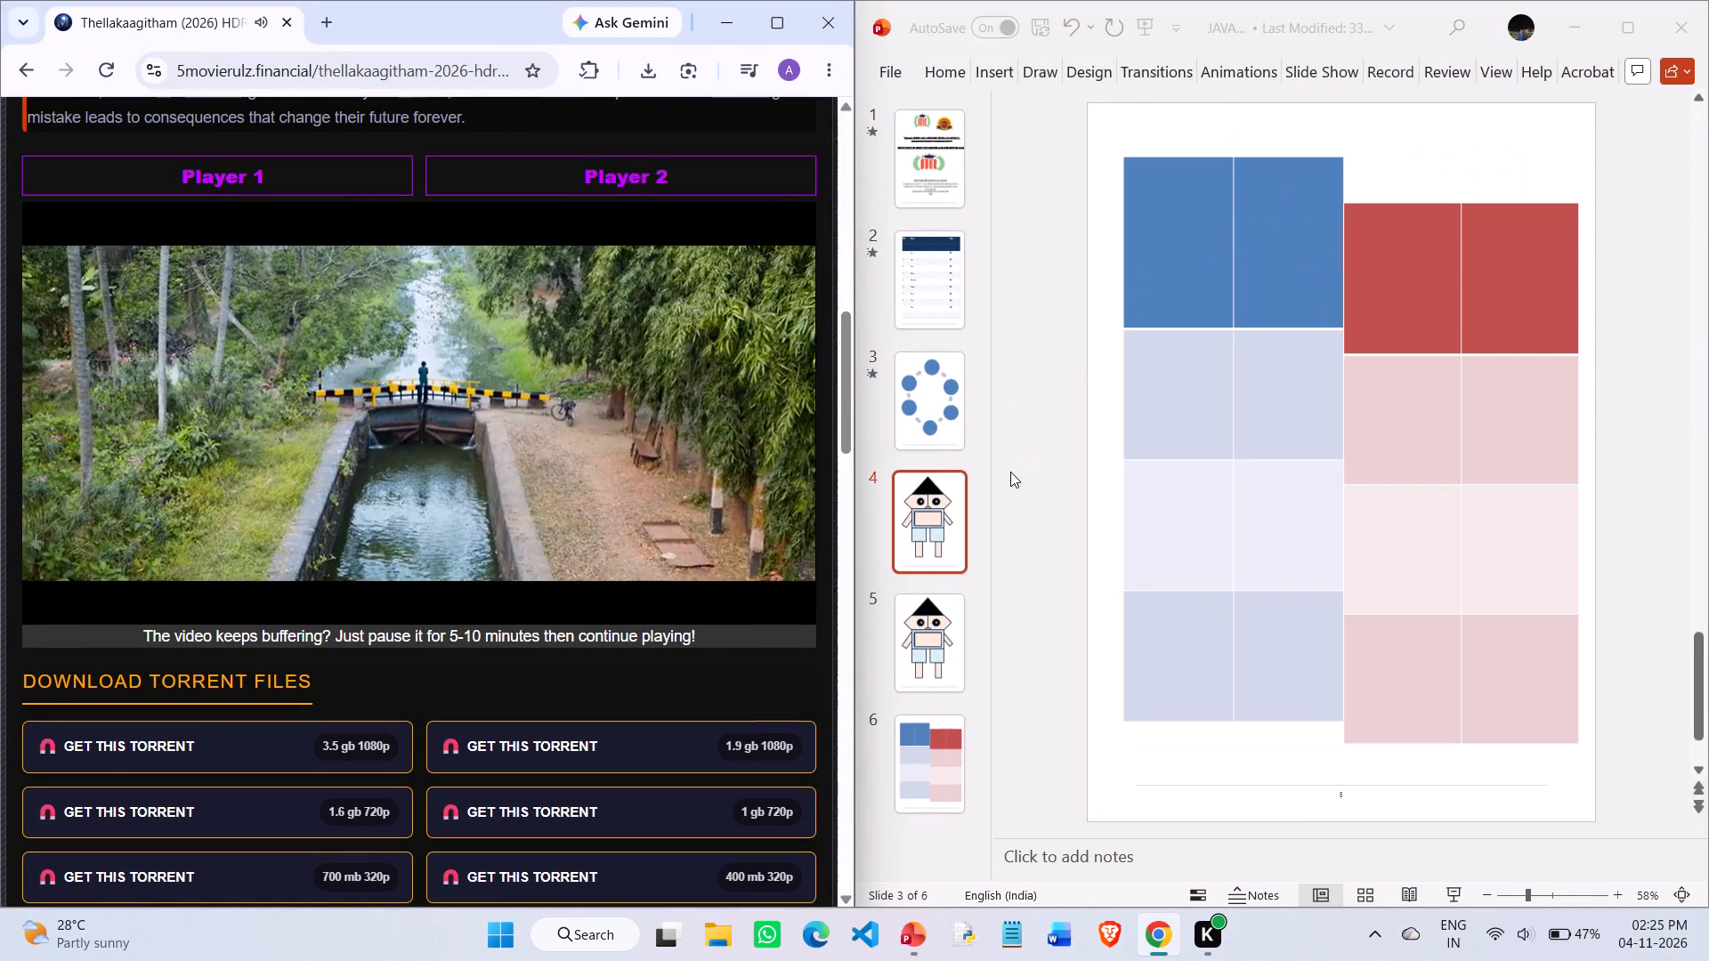
pyautogui.scroll(-6, 1010, 472)
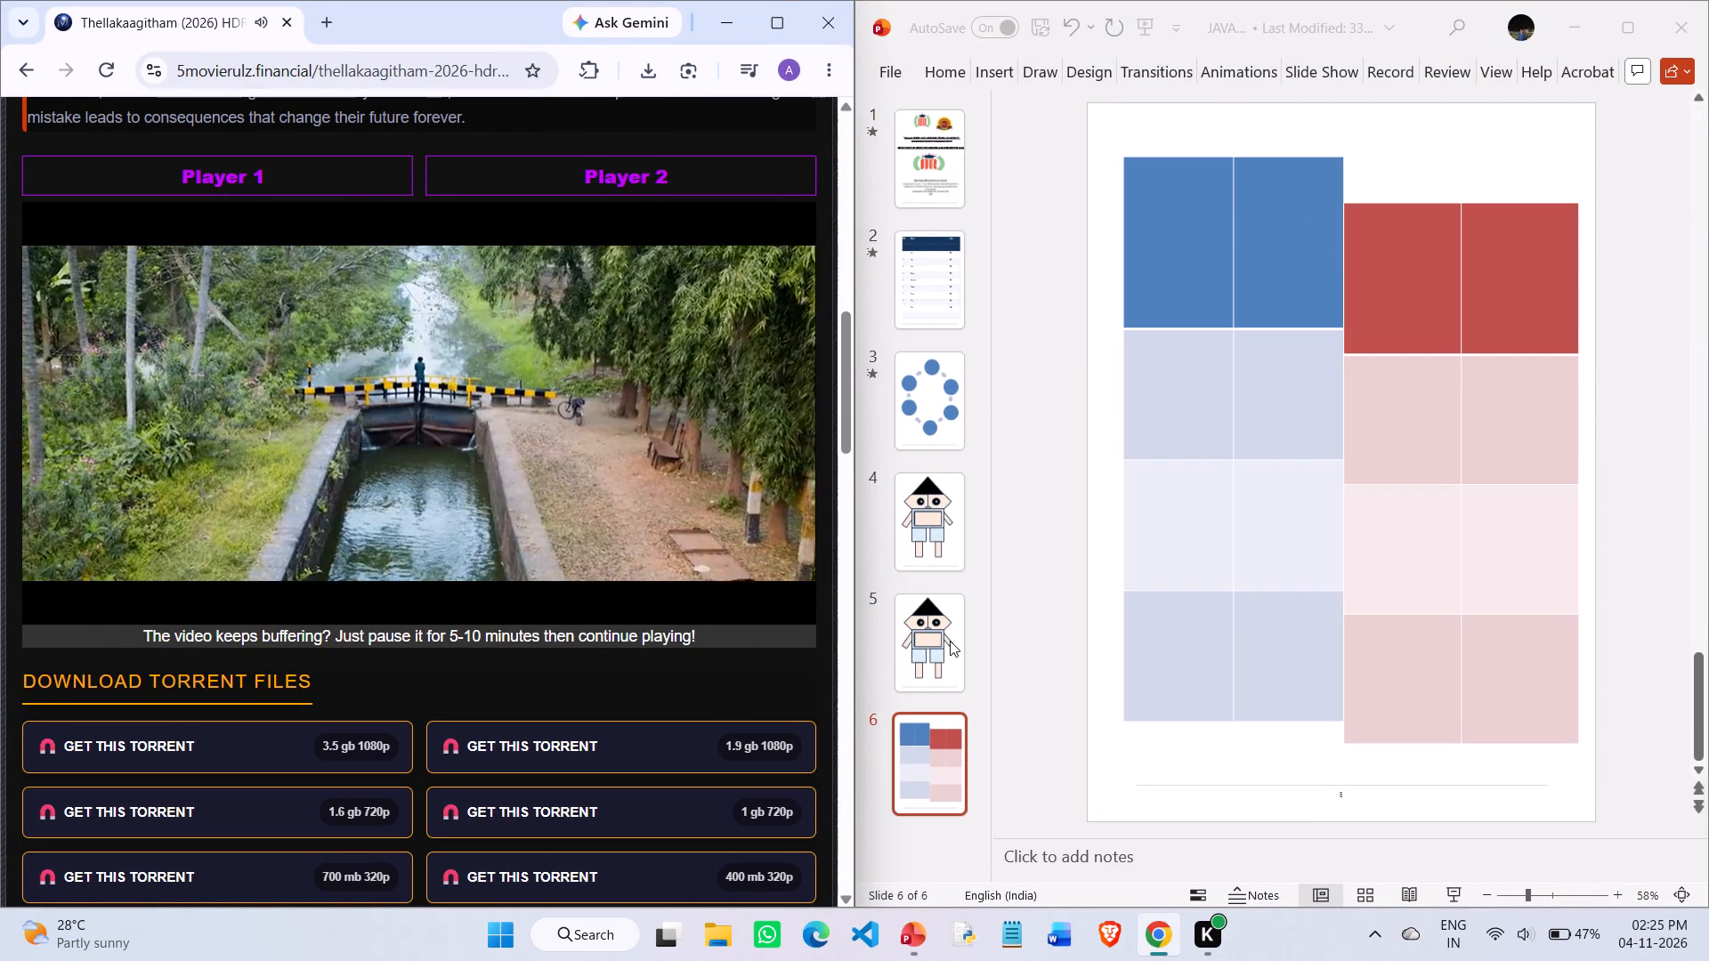
pyautogui.click(905, 768)
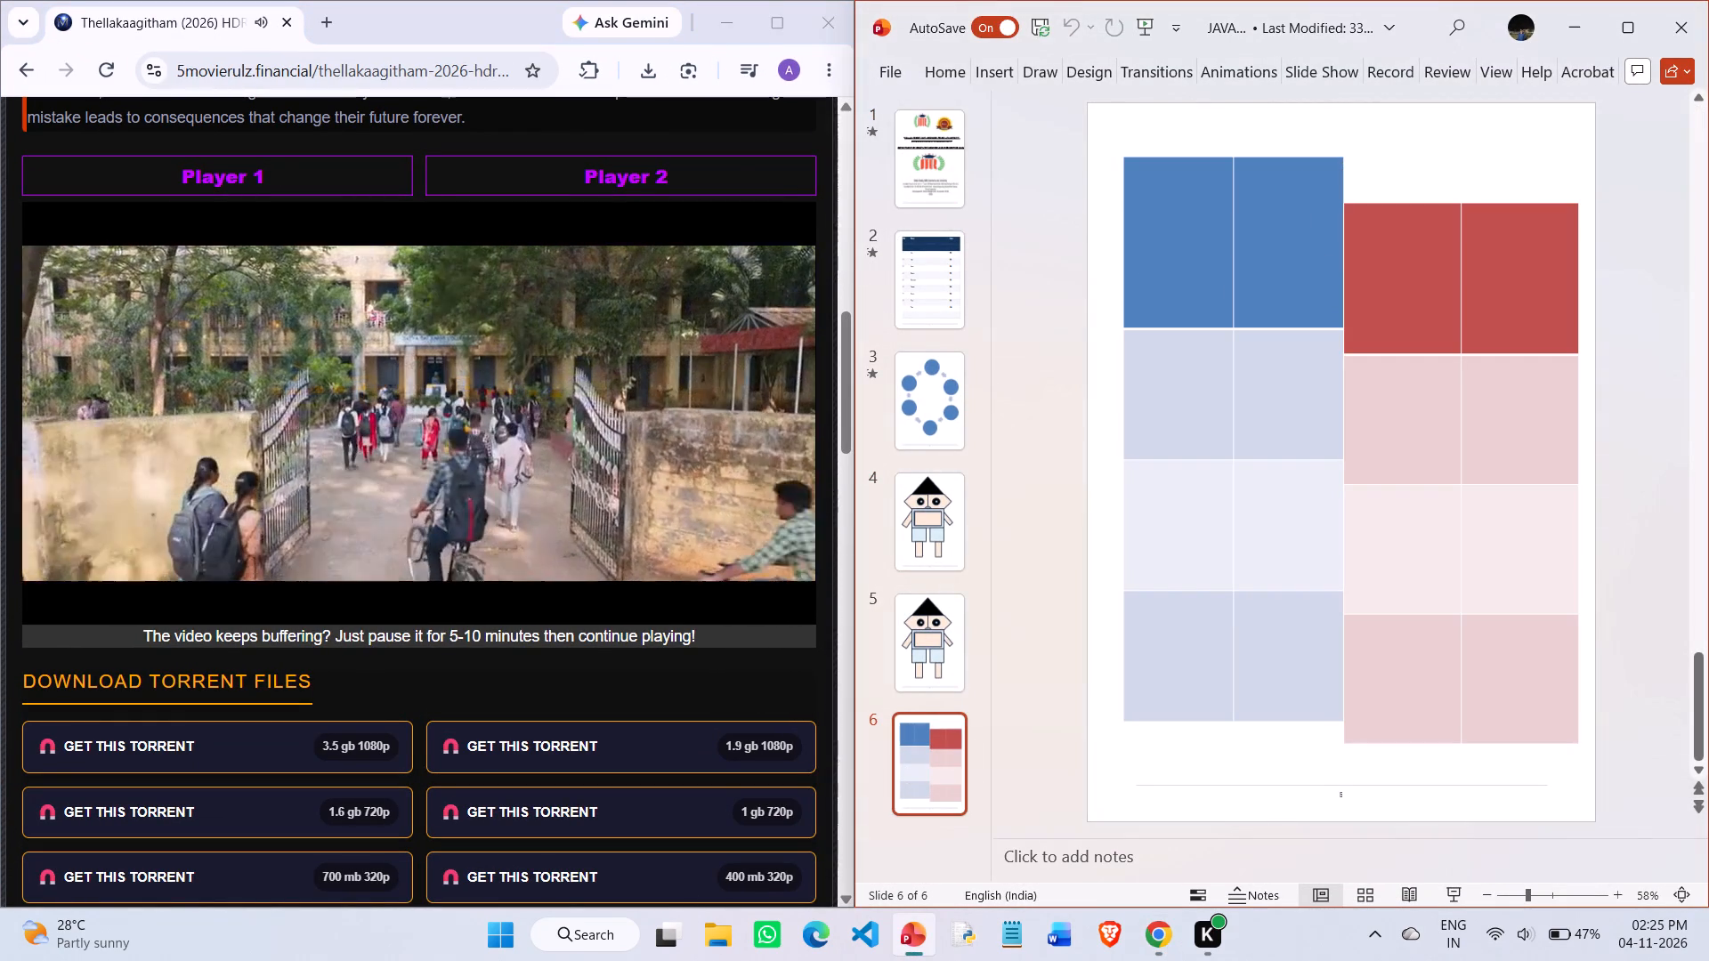
pyautogui.click(1189, 188)
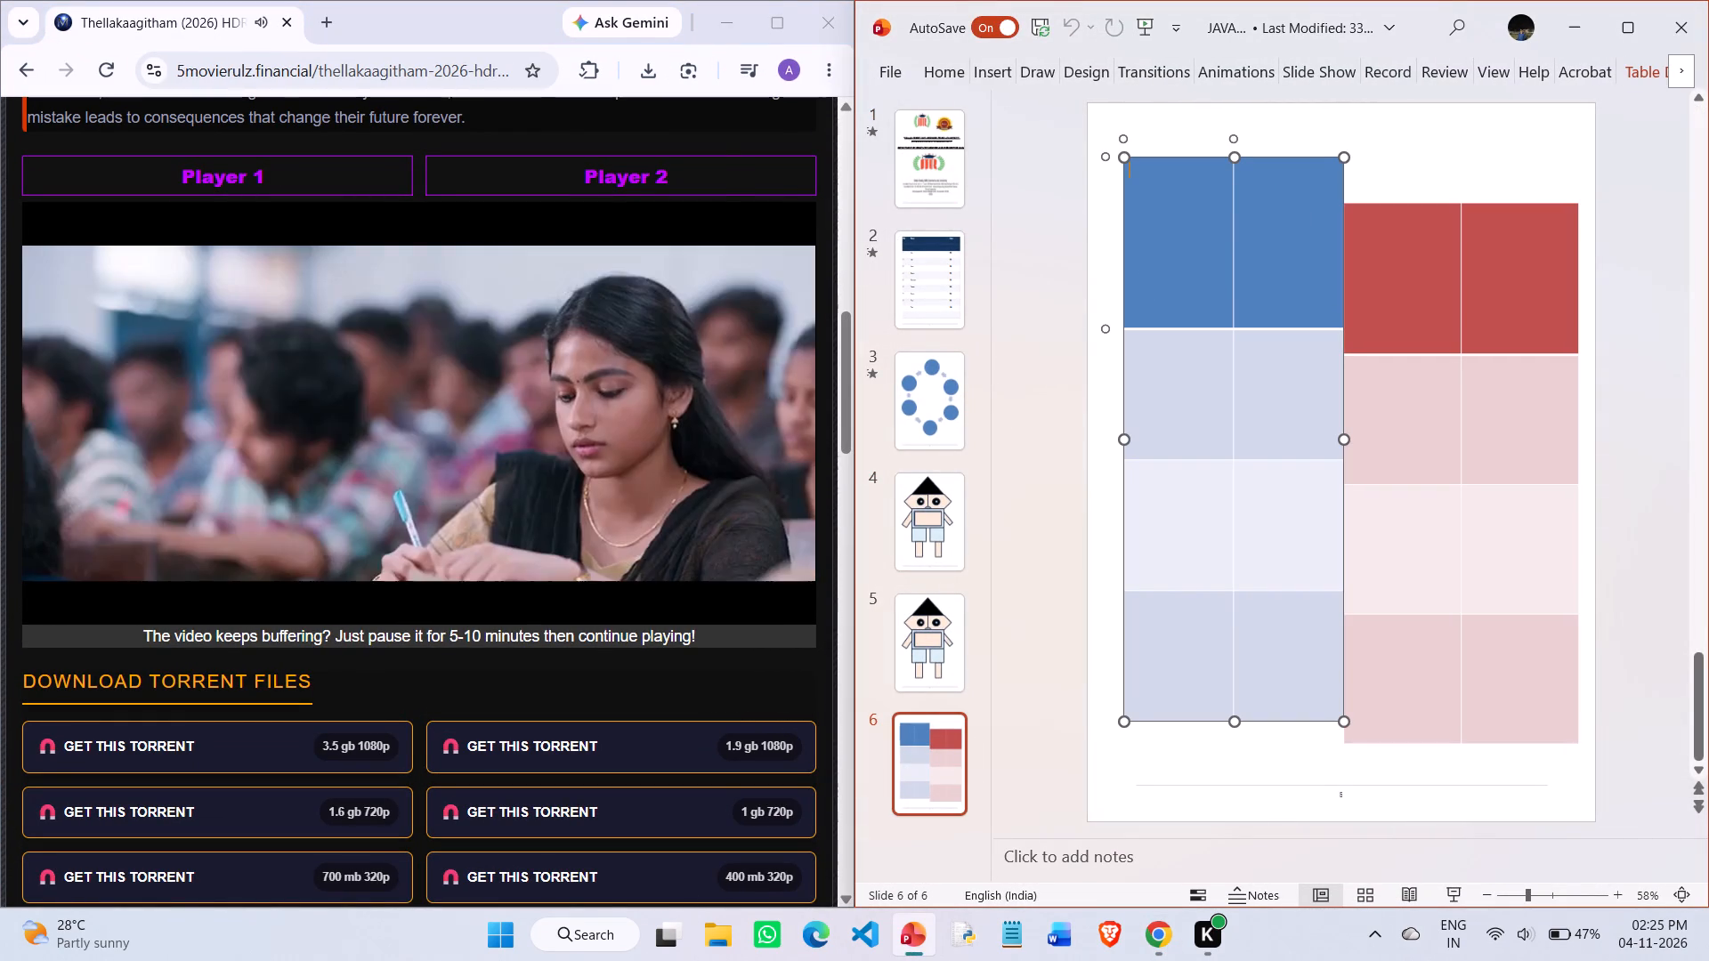
pyautogui.press('Delete')
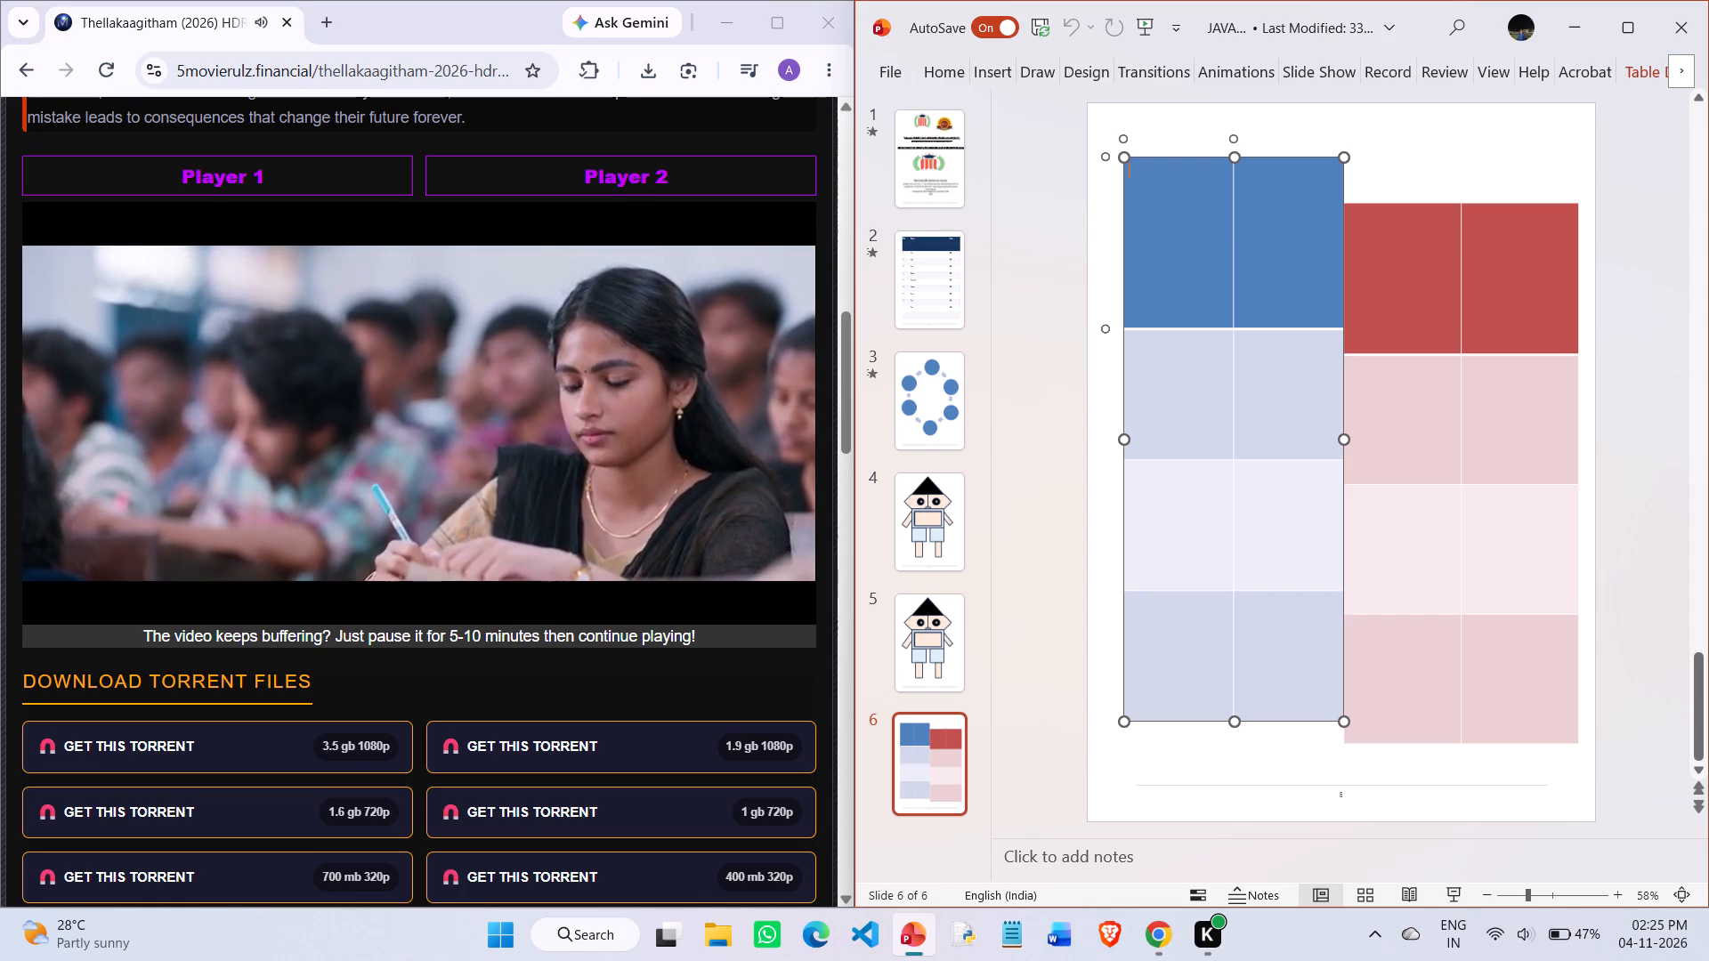
pyautogui.press('Delete')
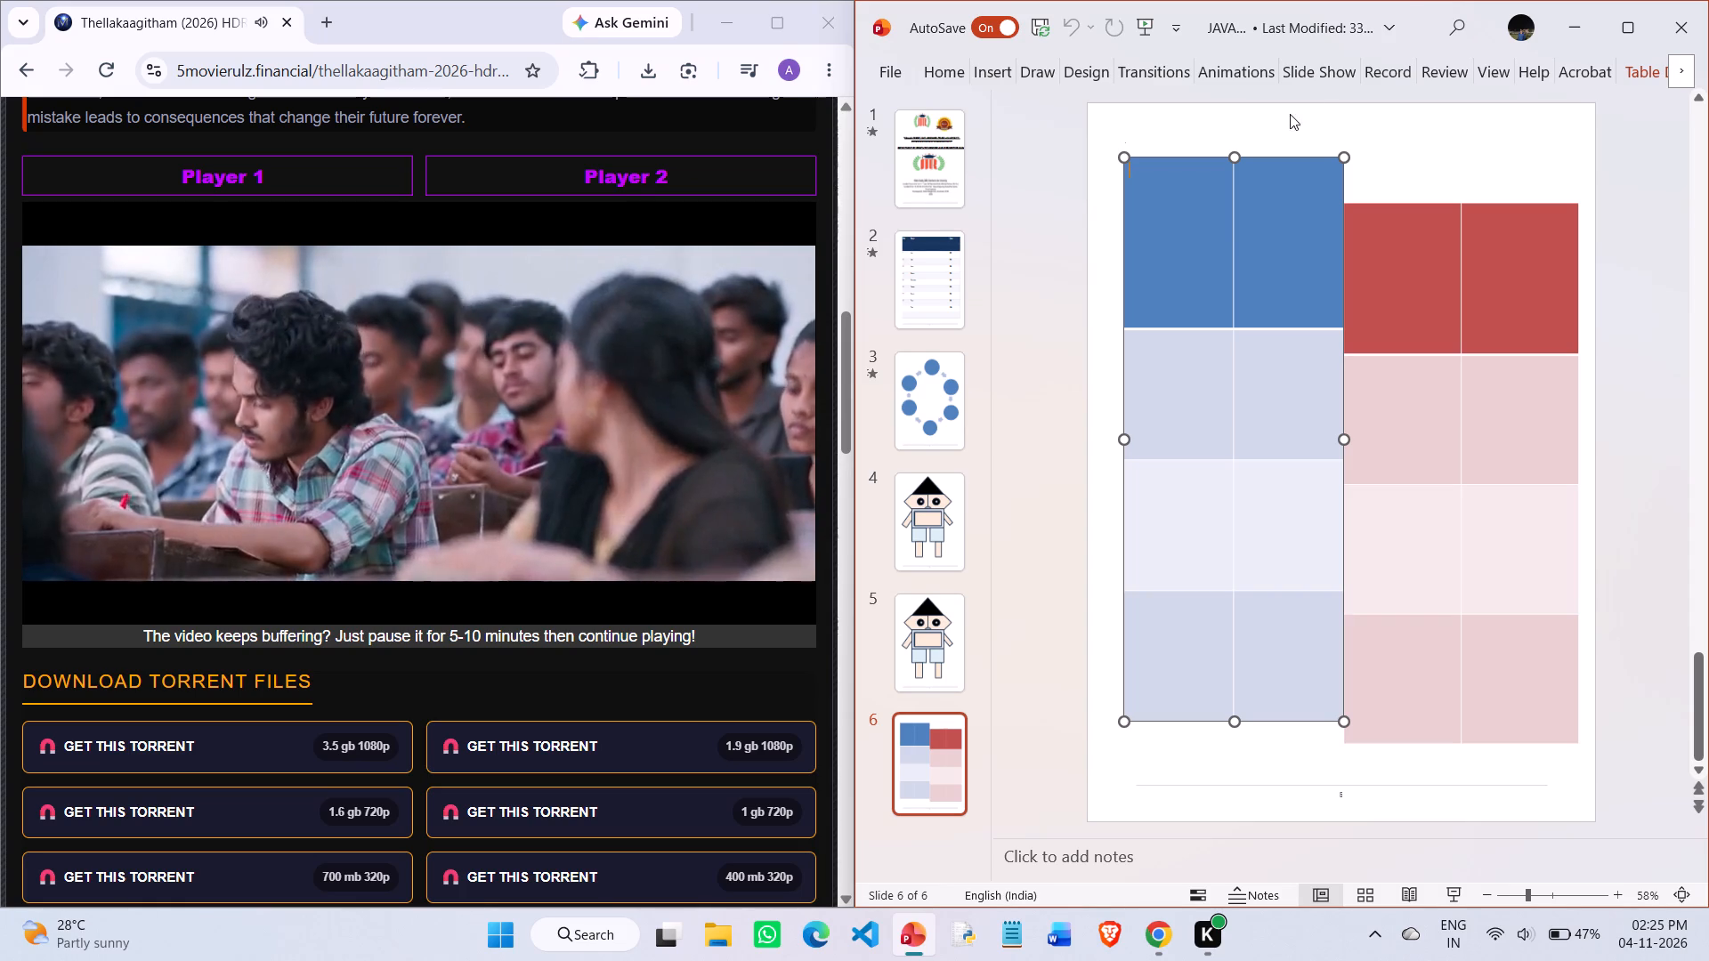
pyautogui.click(1231, 161)
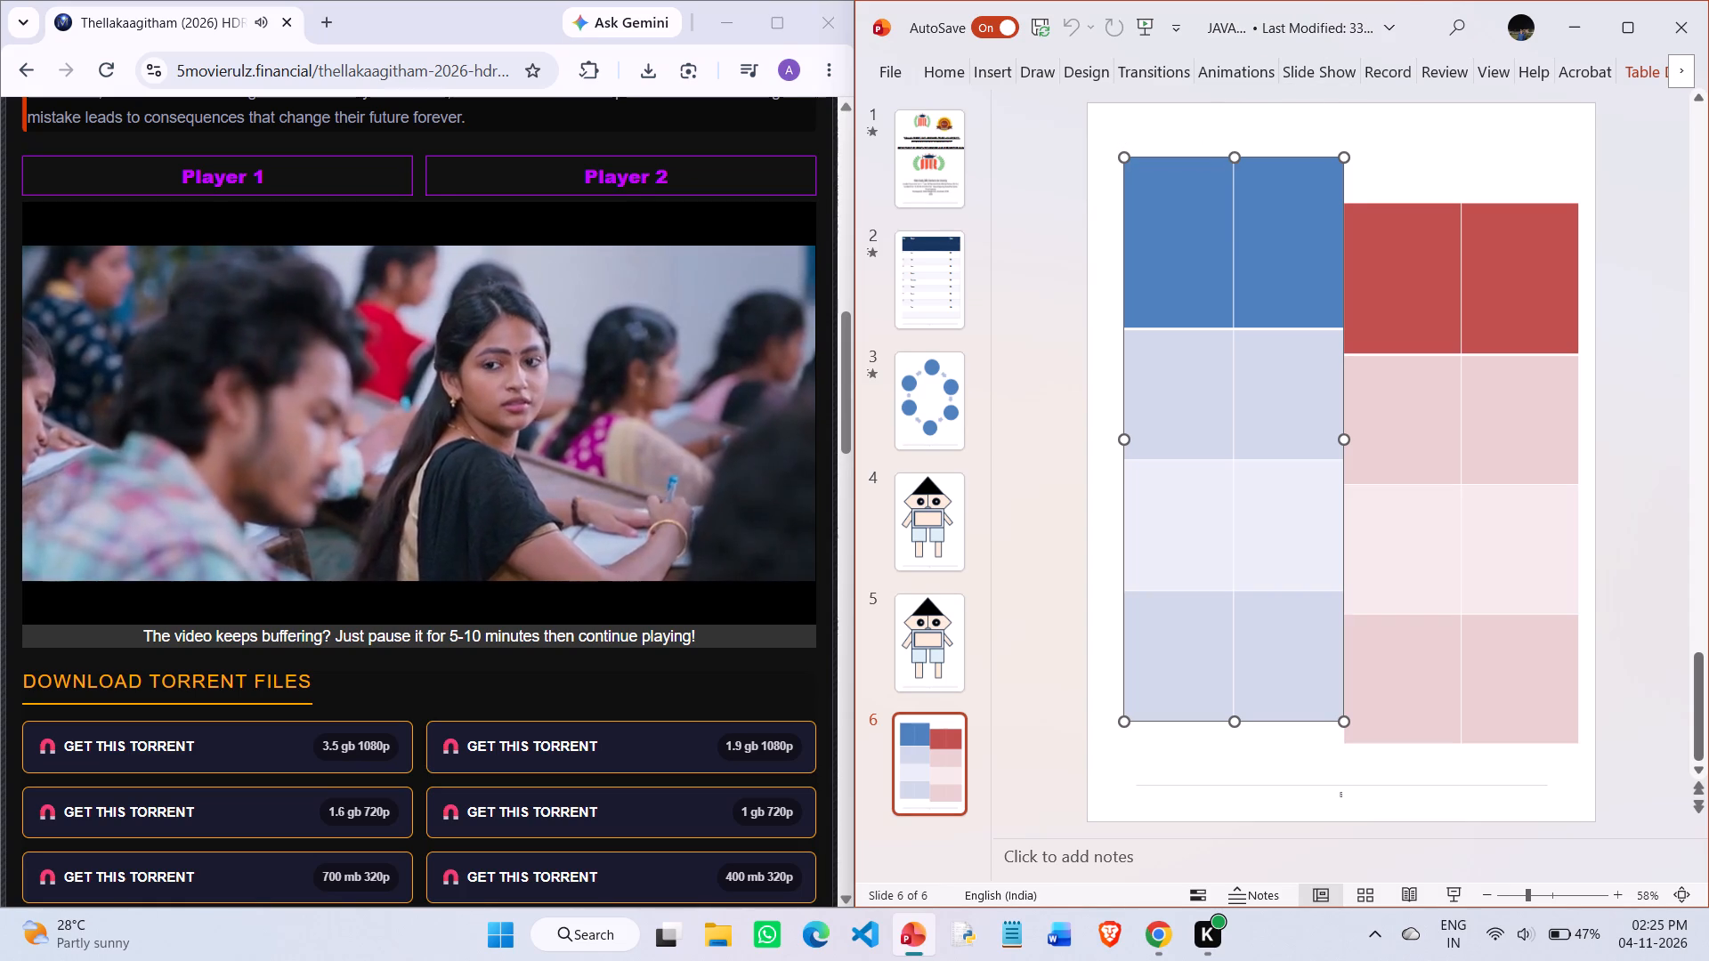
pyautogui.press('Delete')
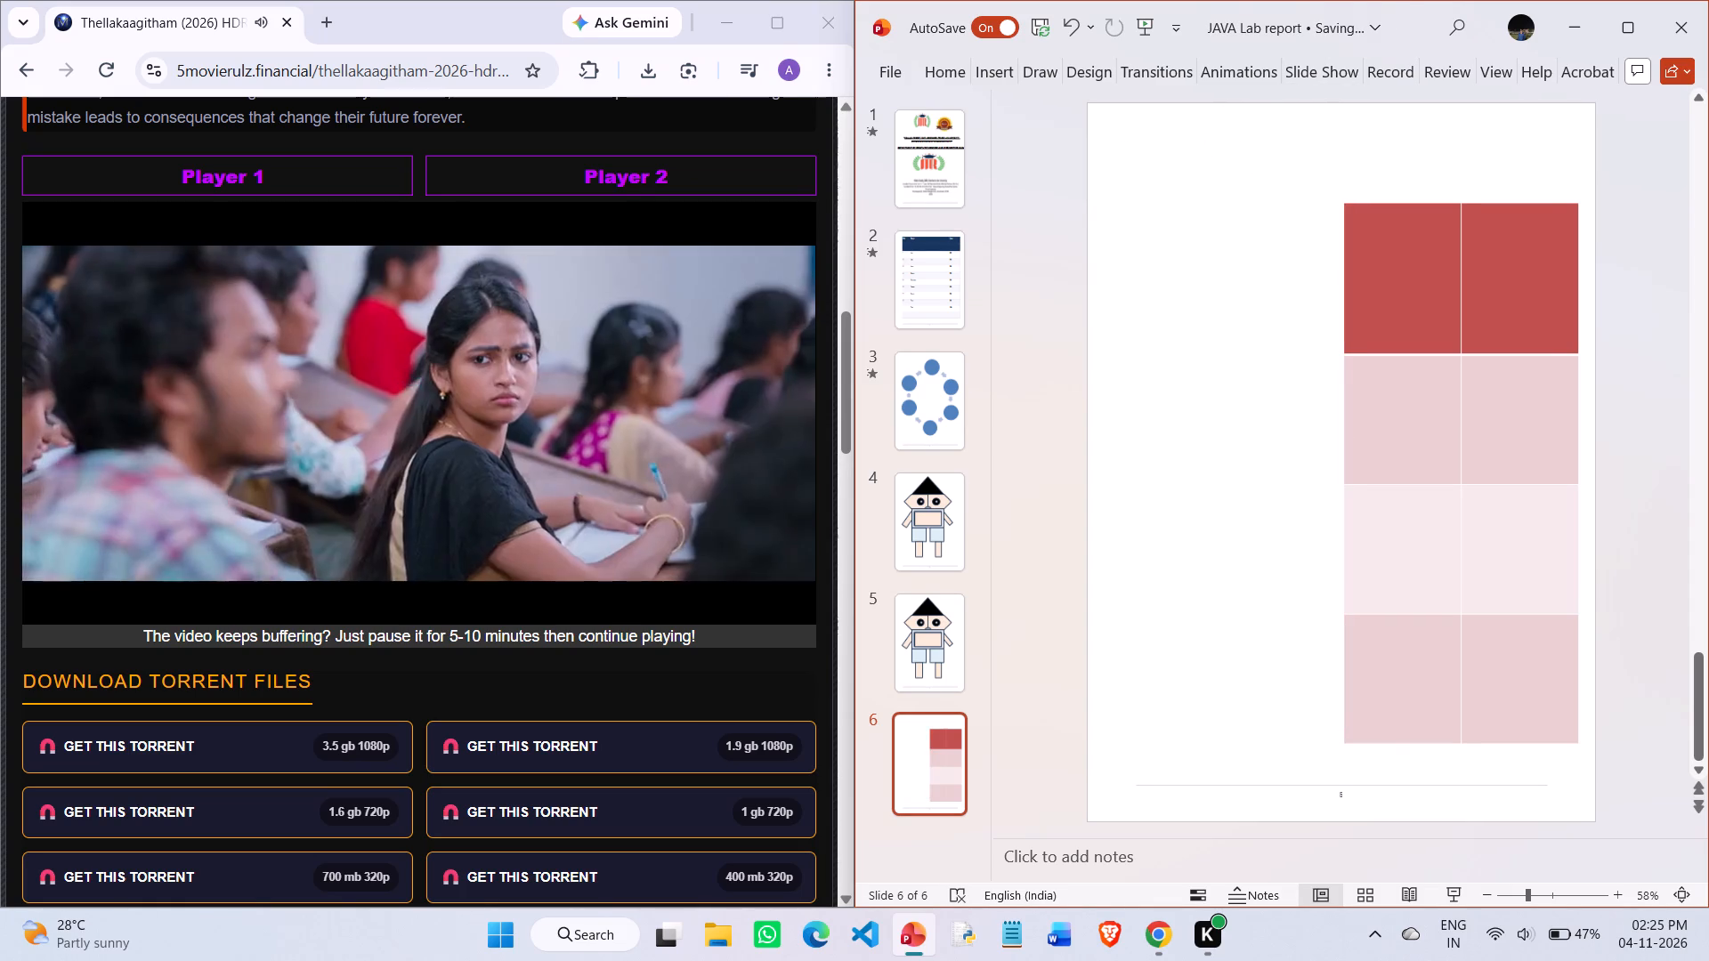
# Delete the red two-column table from slide 6.
pyautogui.click(1365, 240)
pyautogui.press('Delete')
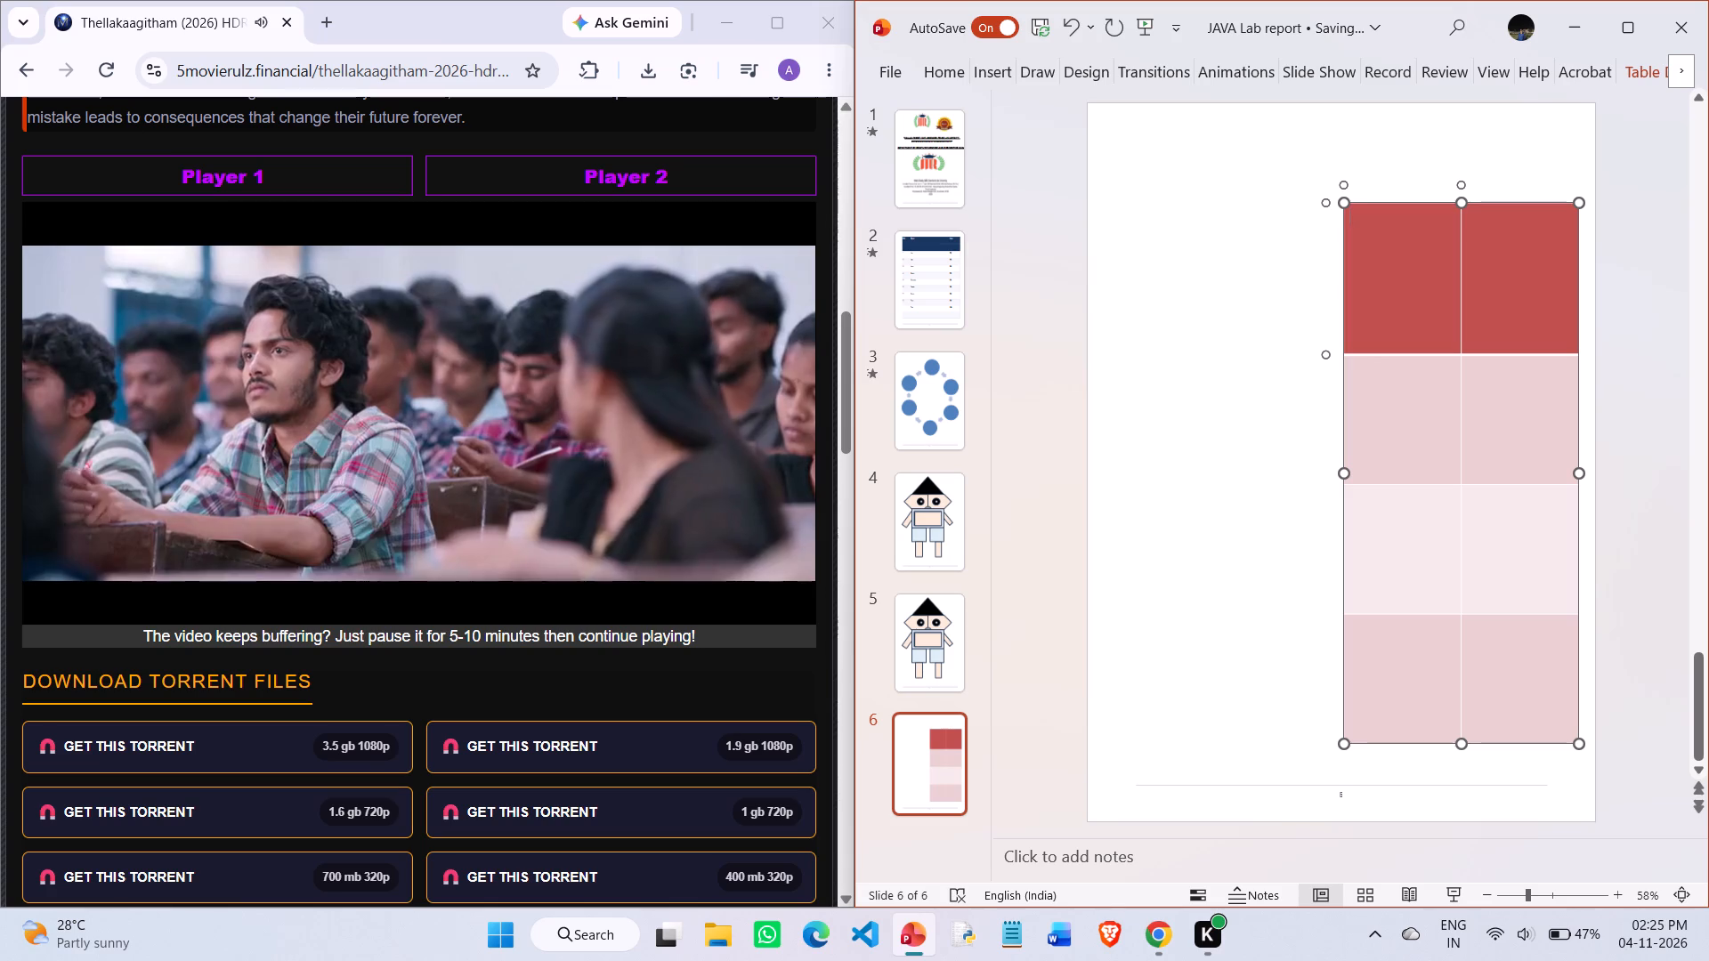
pyautogui.click(1346, 202)
pyautogui.press('Delete')
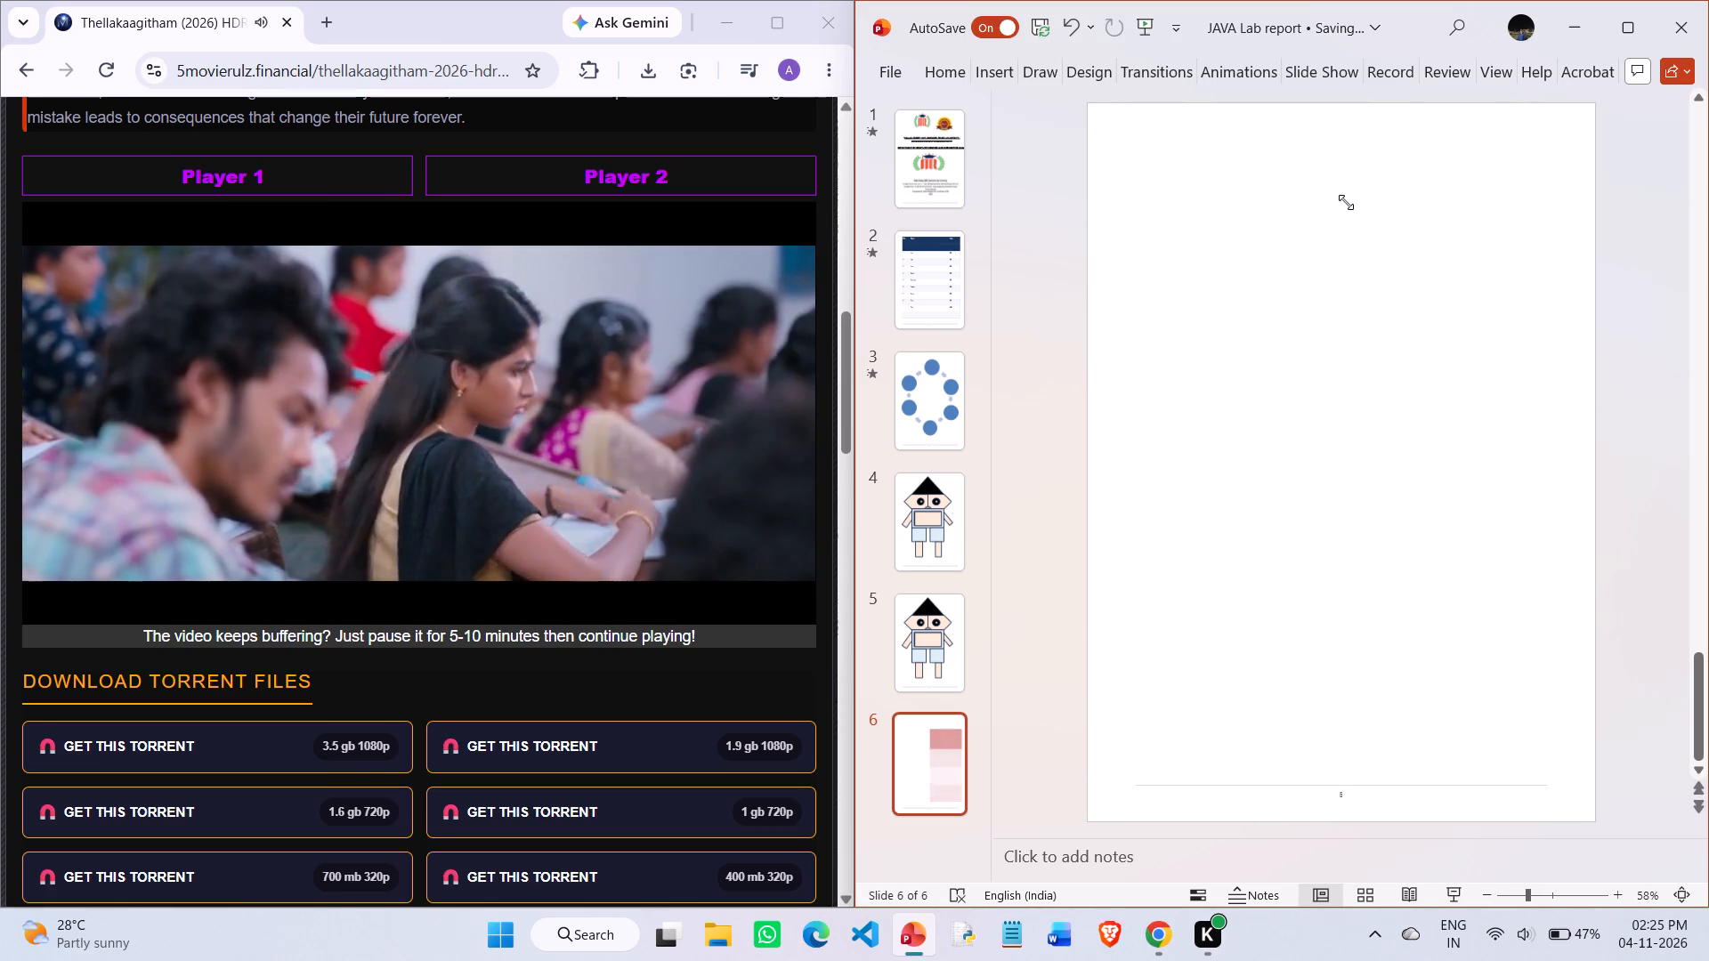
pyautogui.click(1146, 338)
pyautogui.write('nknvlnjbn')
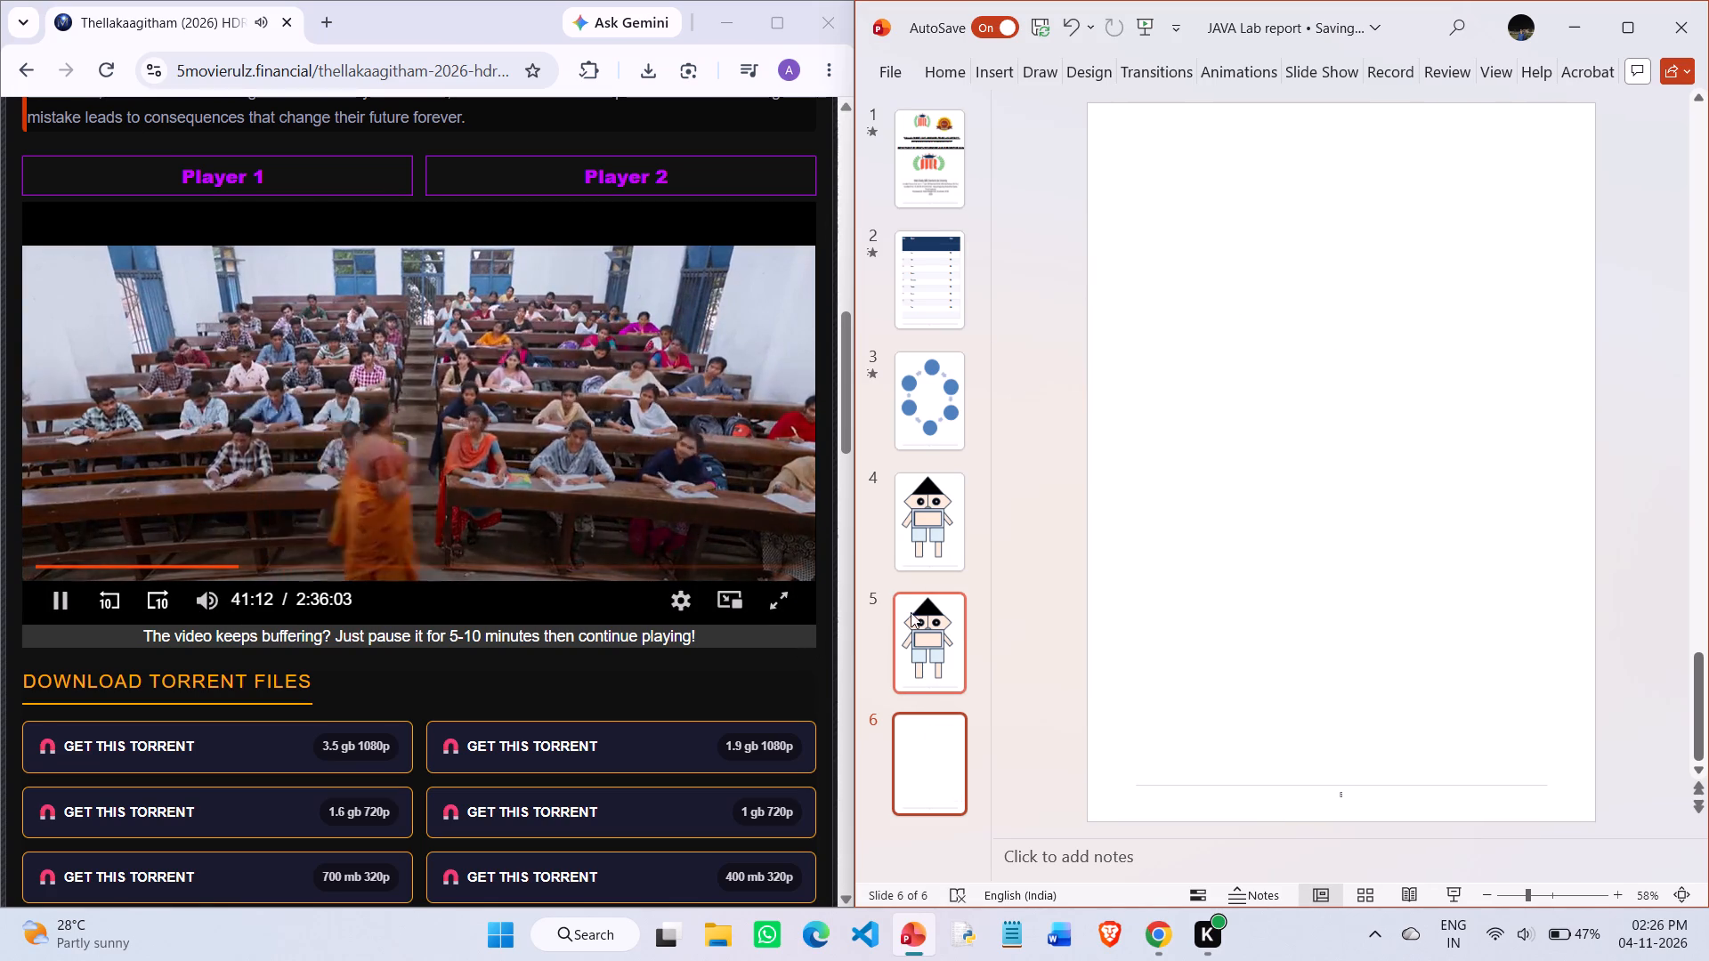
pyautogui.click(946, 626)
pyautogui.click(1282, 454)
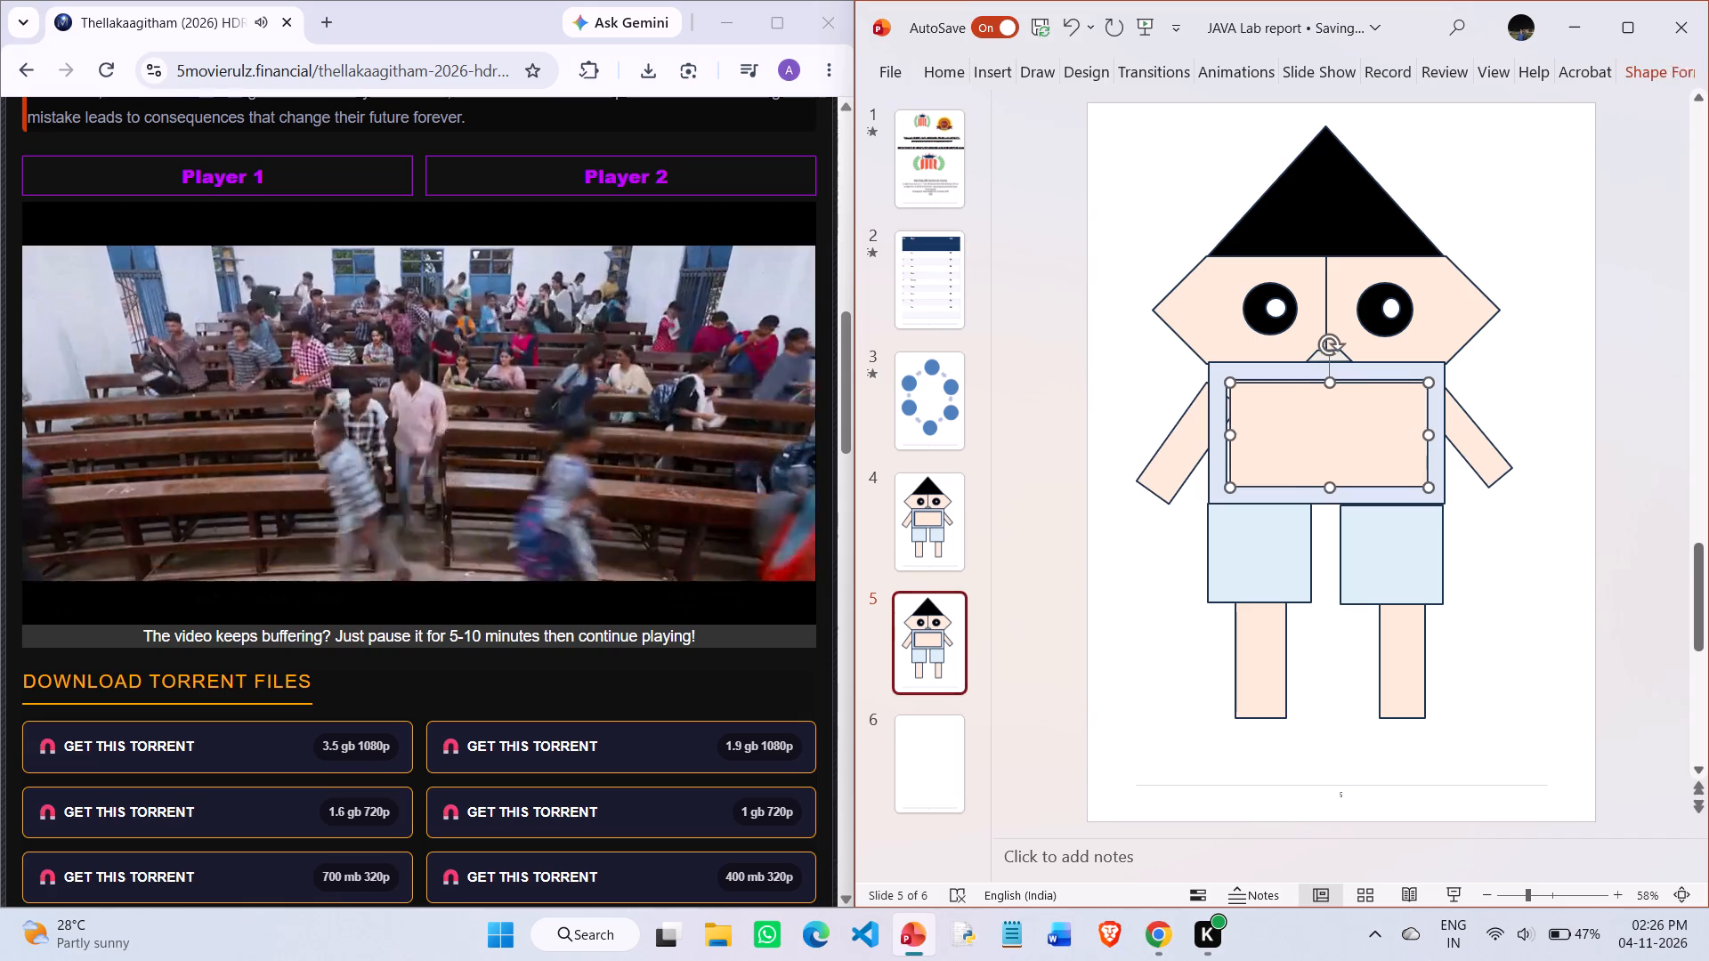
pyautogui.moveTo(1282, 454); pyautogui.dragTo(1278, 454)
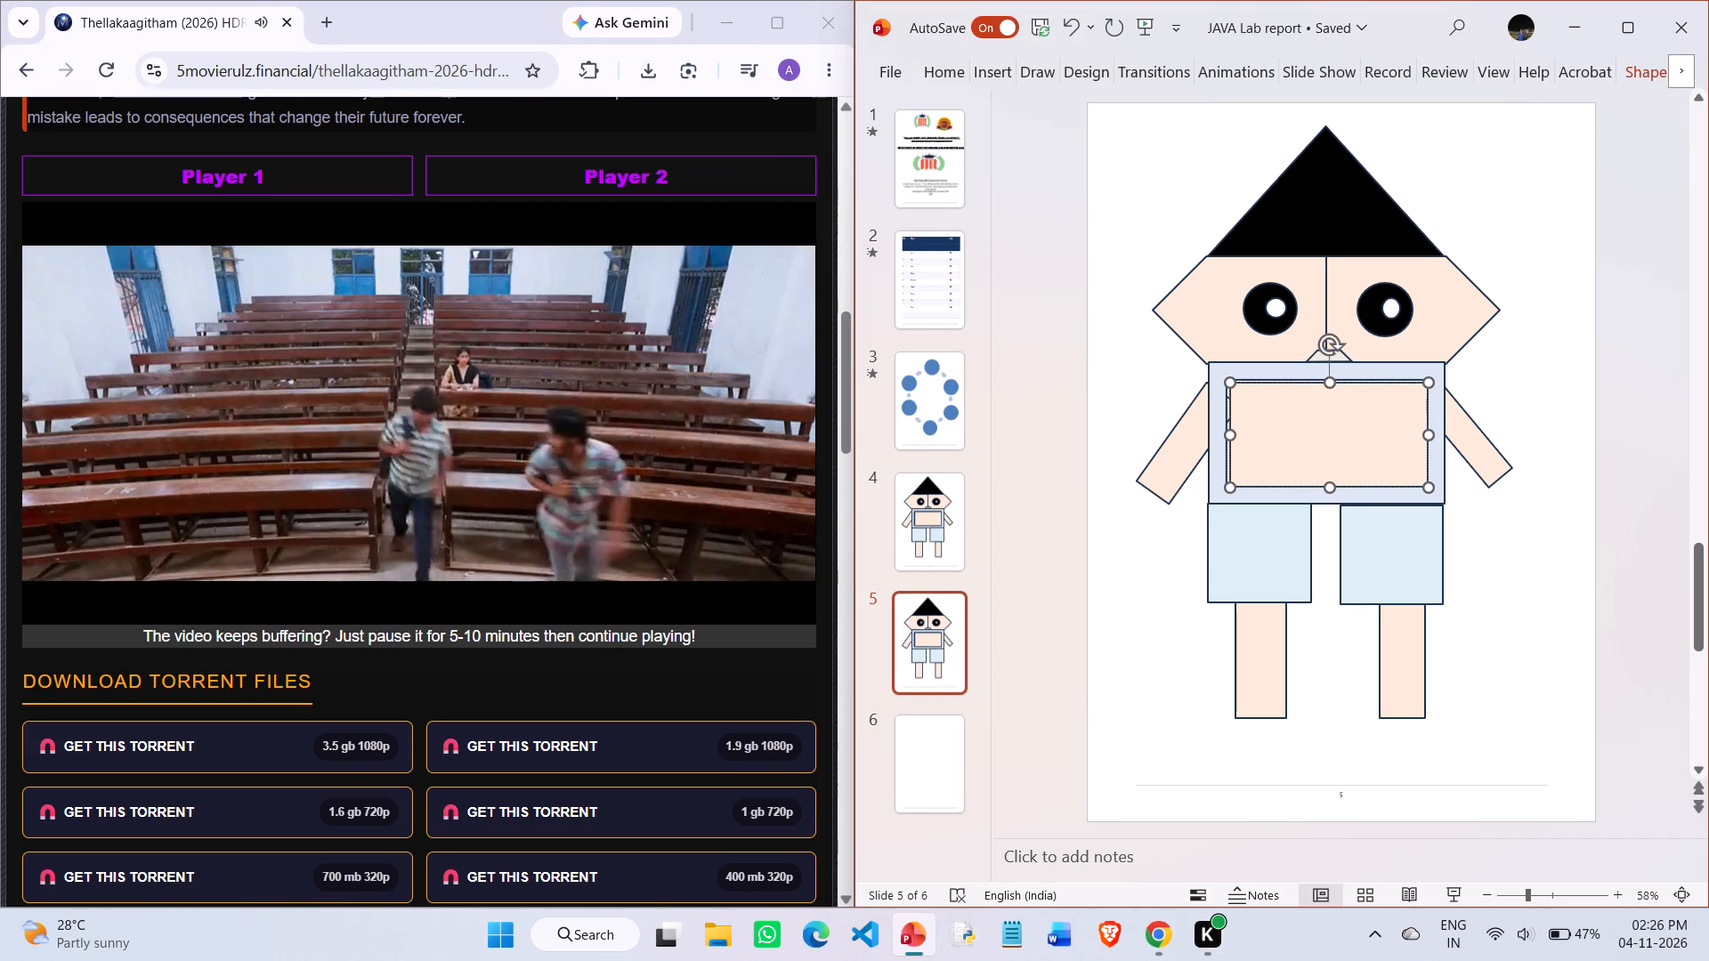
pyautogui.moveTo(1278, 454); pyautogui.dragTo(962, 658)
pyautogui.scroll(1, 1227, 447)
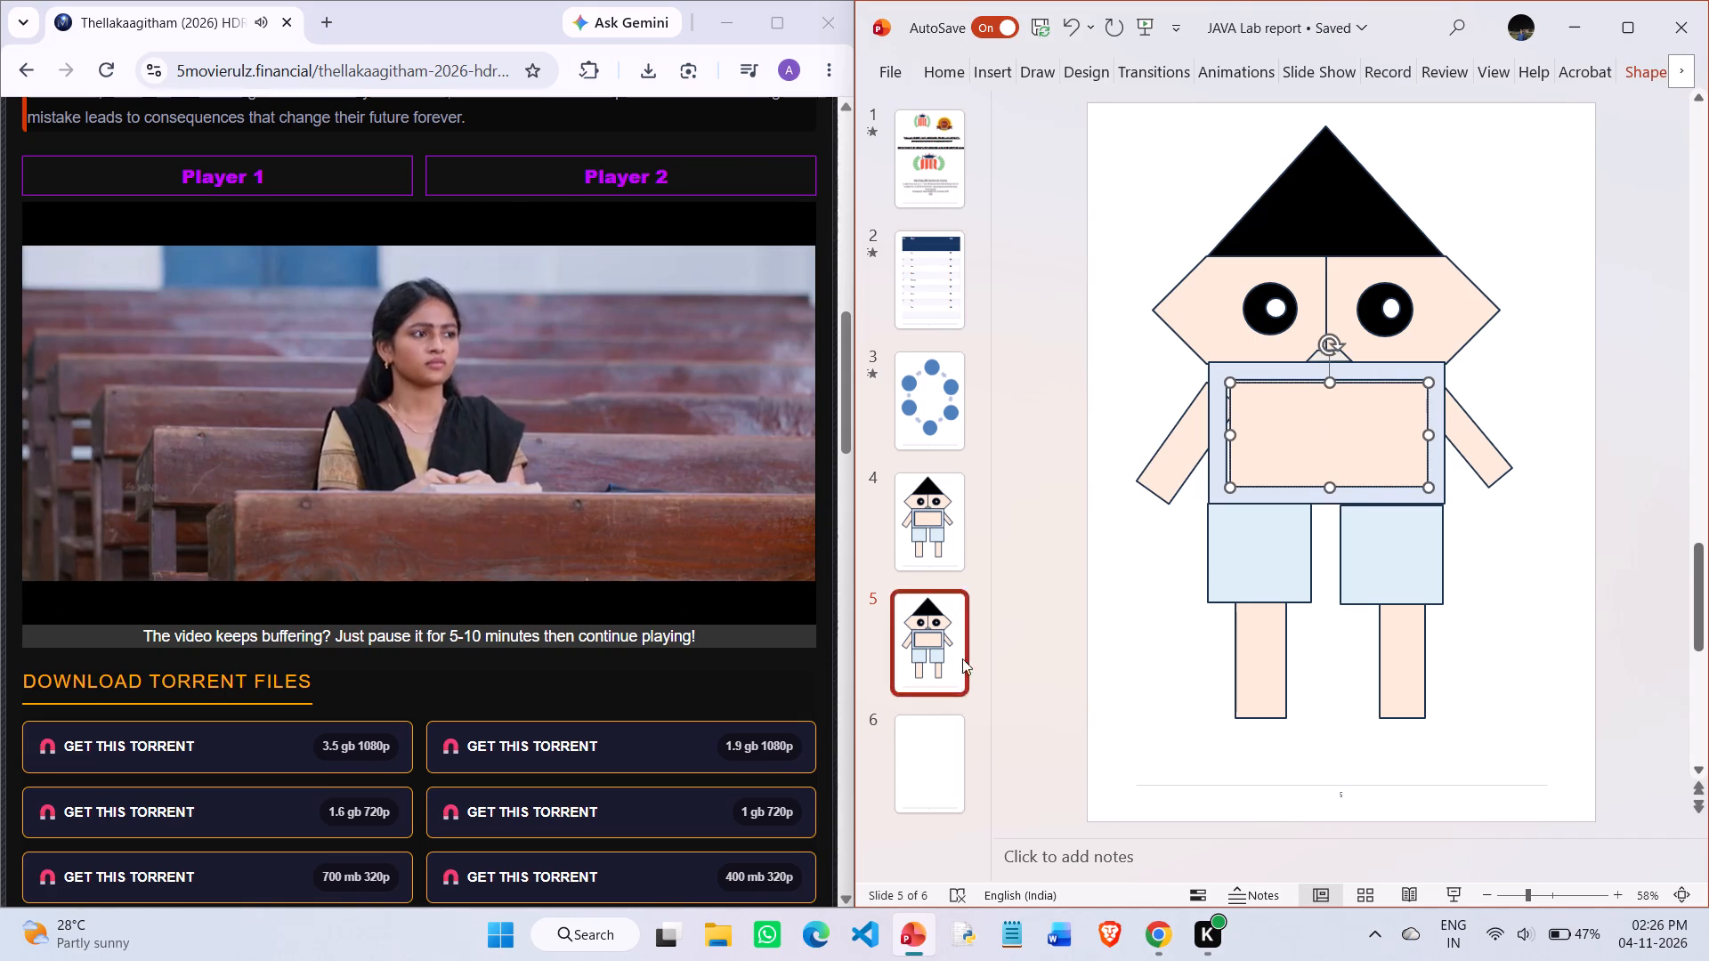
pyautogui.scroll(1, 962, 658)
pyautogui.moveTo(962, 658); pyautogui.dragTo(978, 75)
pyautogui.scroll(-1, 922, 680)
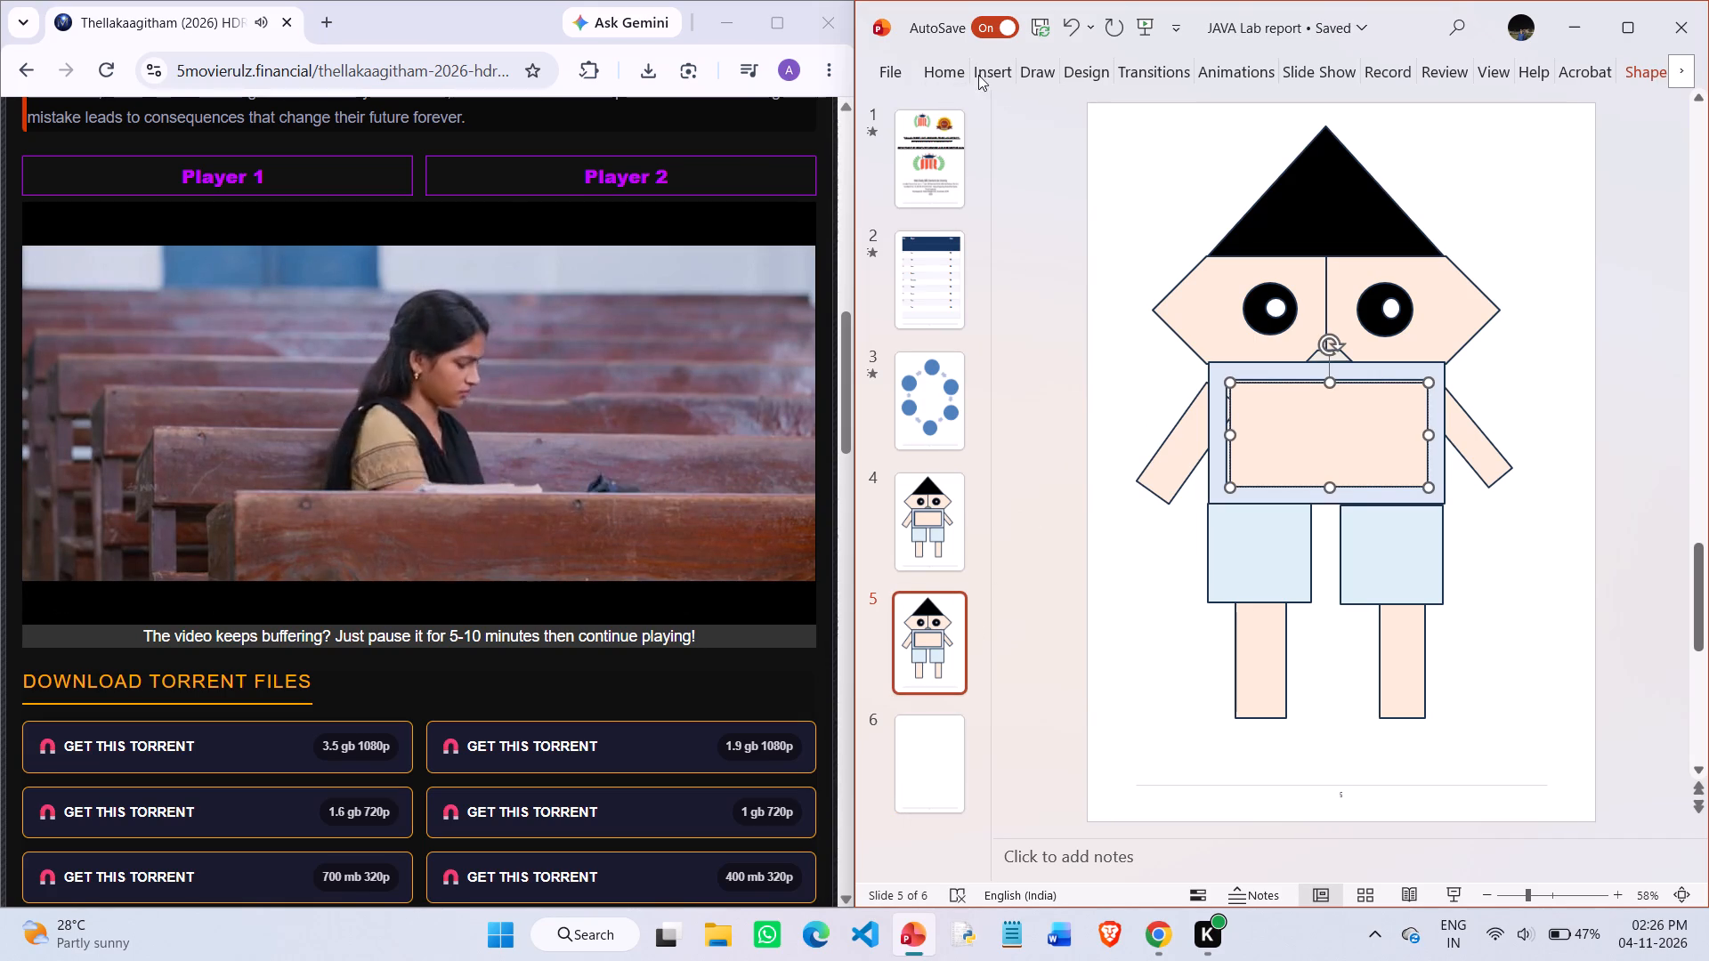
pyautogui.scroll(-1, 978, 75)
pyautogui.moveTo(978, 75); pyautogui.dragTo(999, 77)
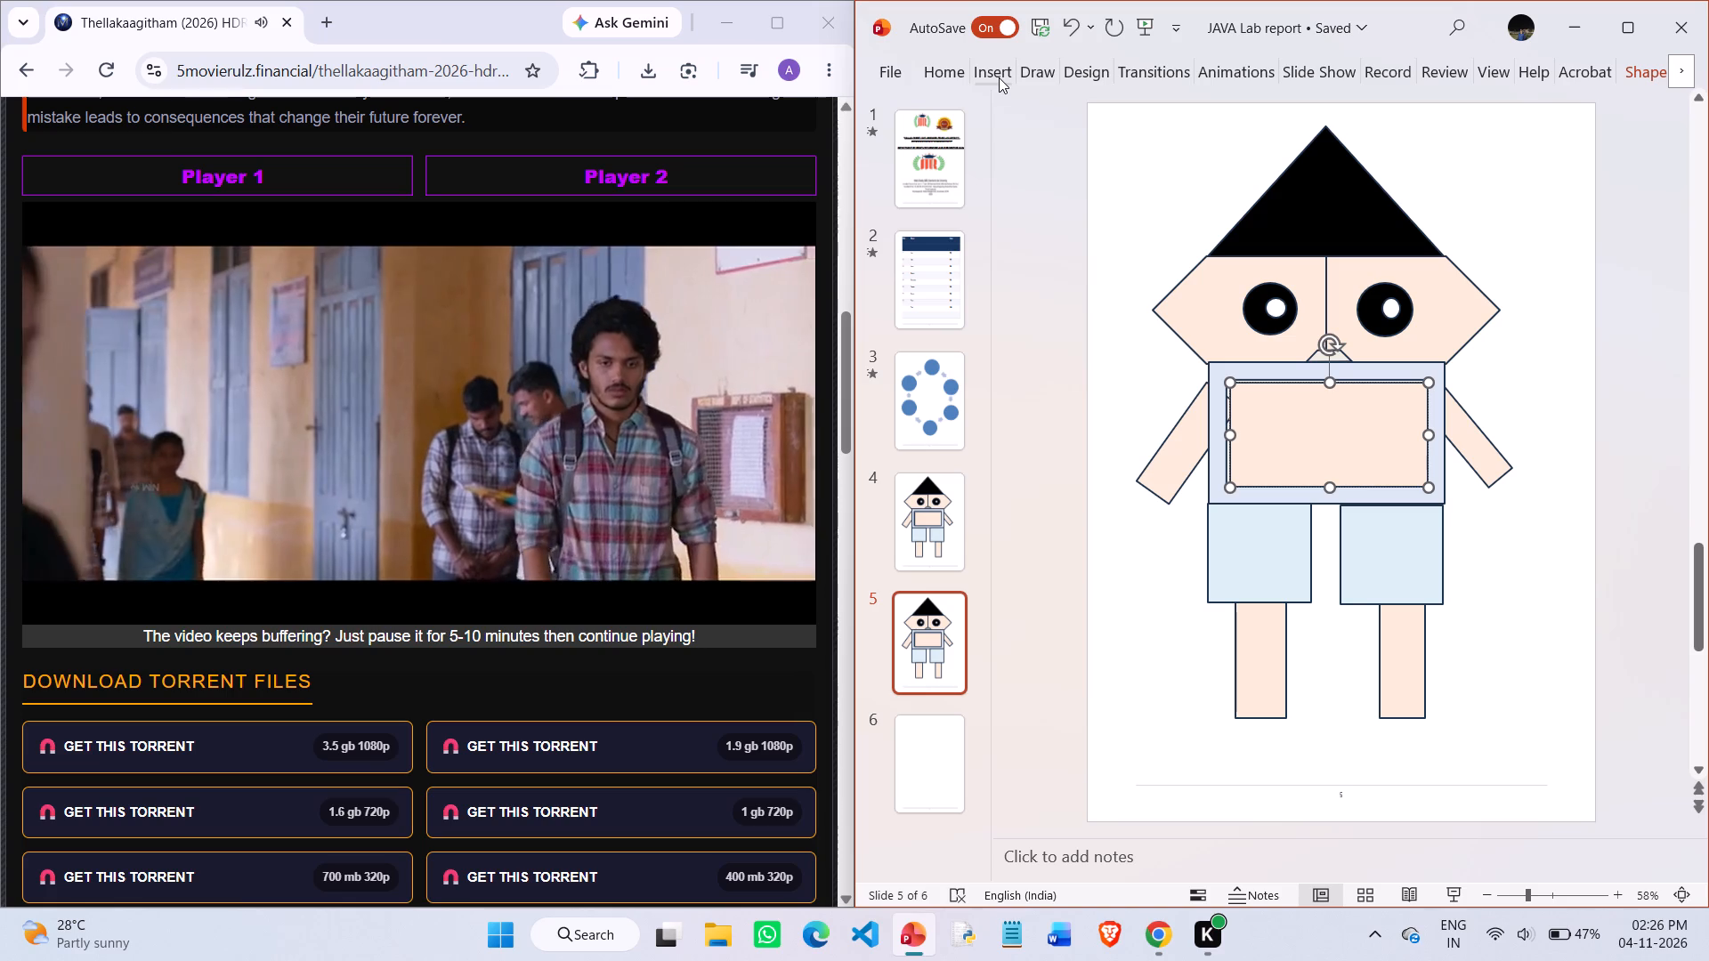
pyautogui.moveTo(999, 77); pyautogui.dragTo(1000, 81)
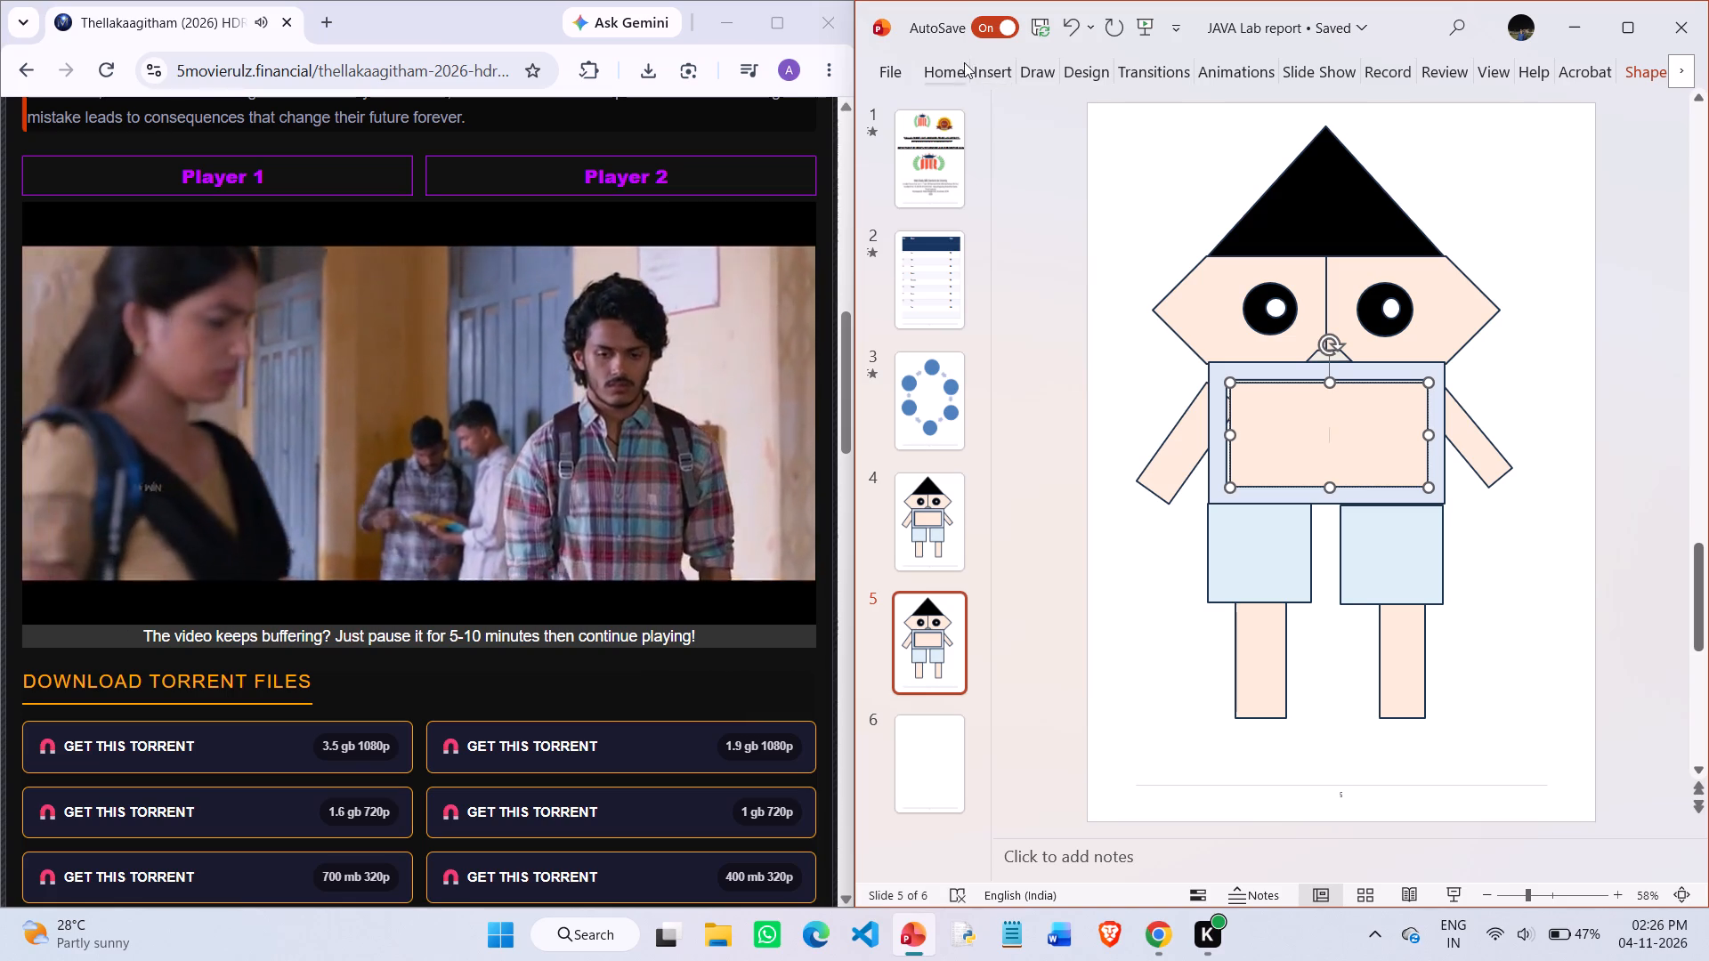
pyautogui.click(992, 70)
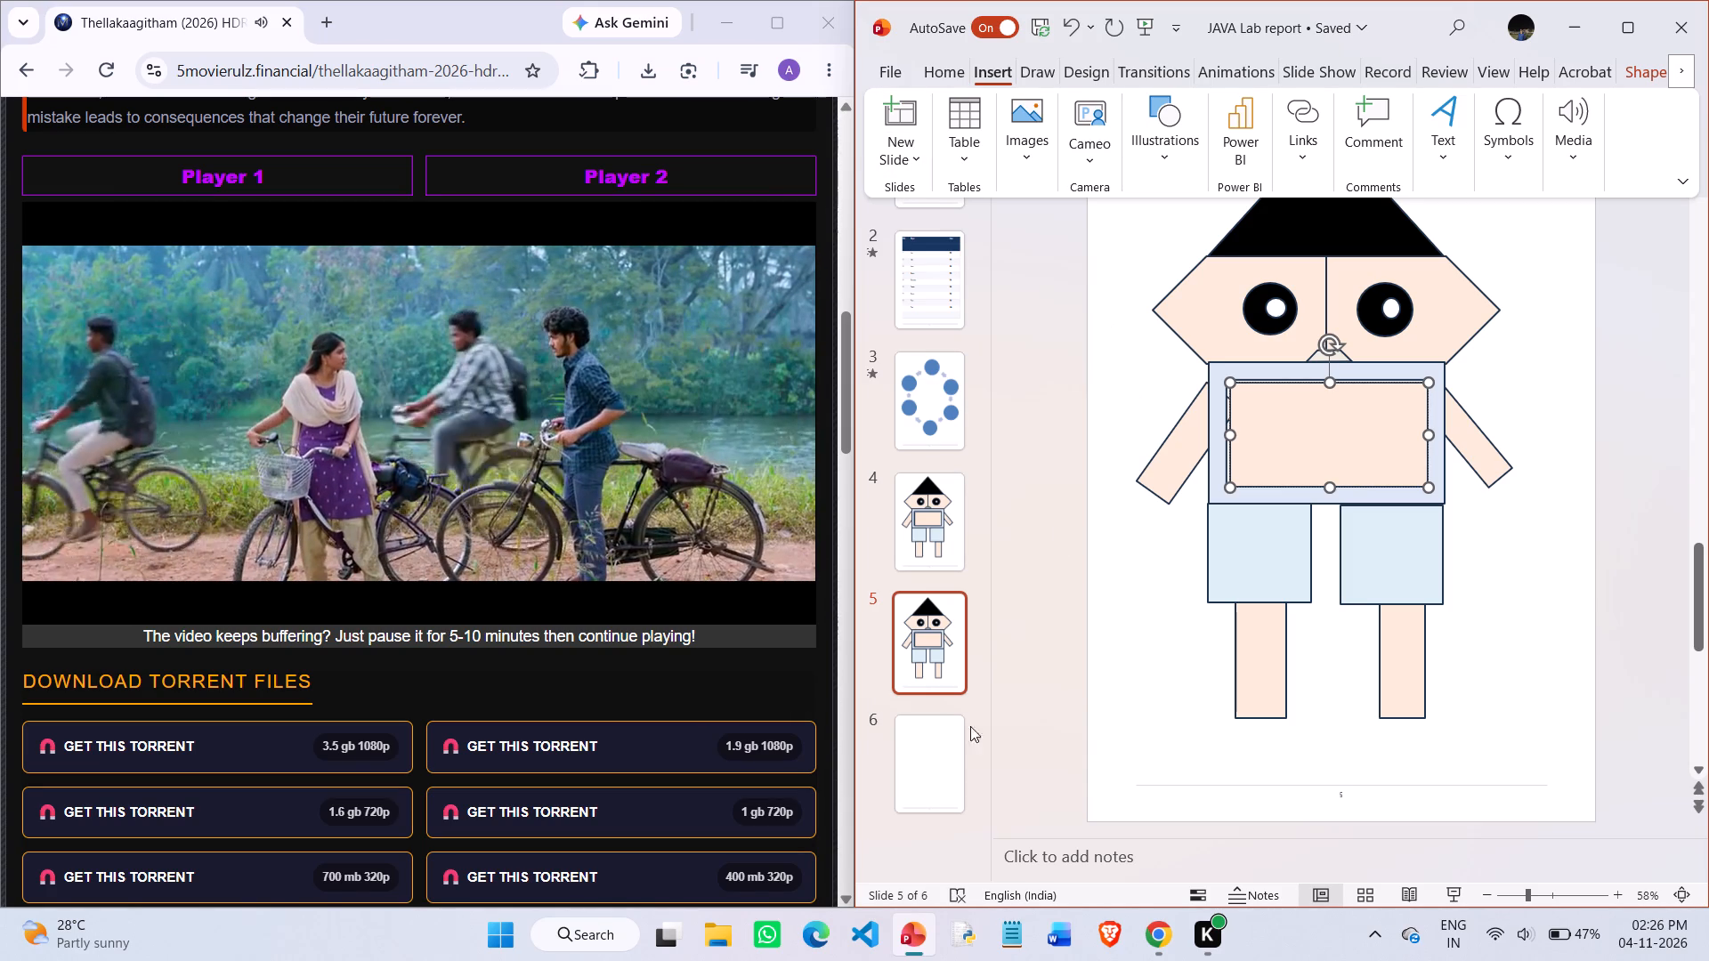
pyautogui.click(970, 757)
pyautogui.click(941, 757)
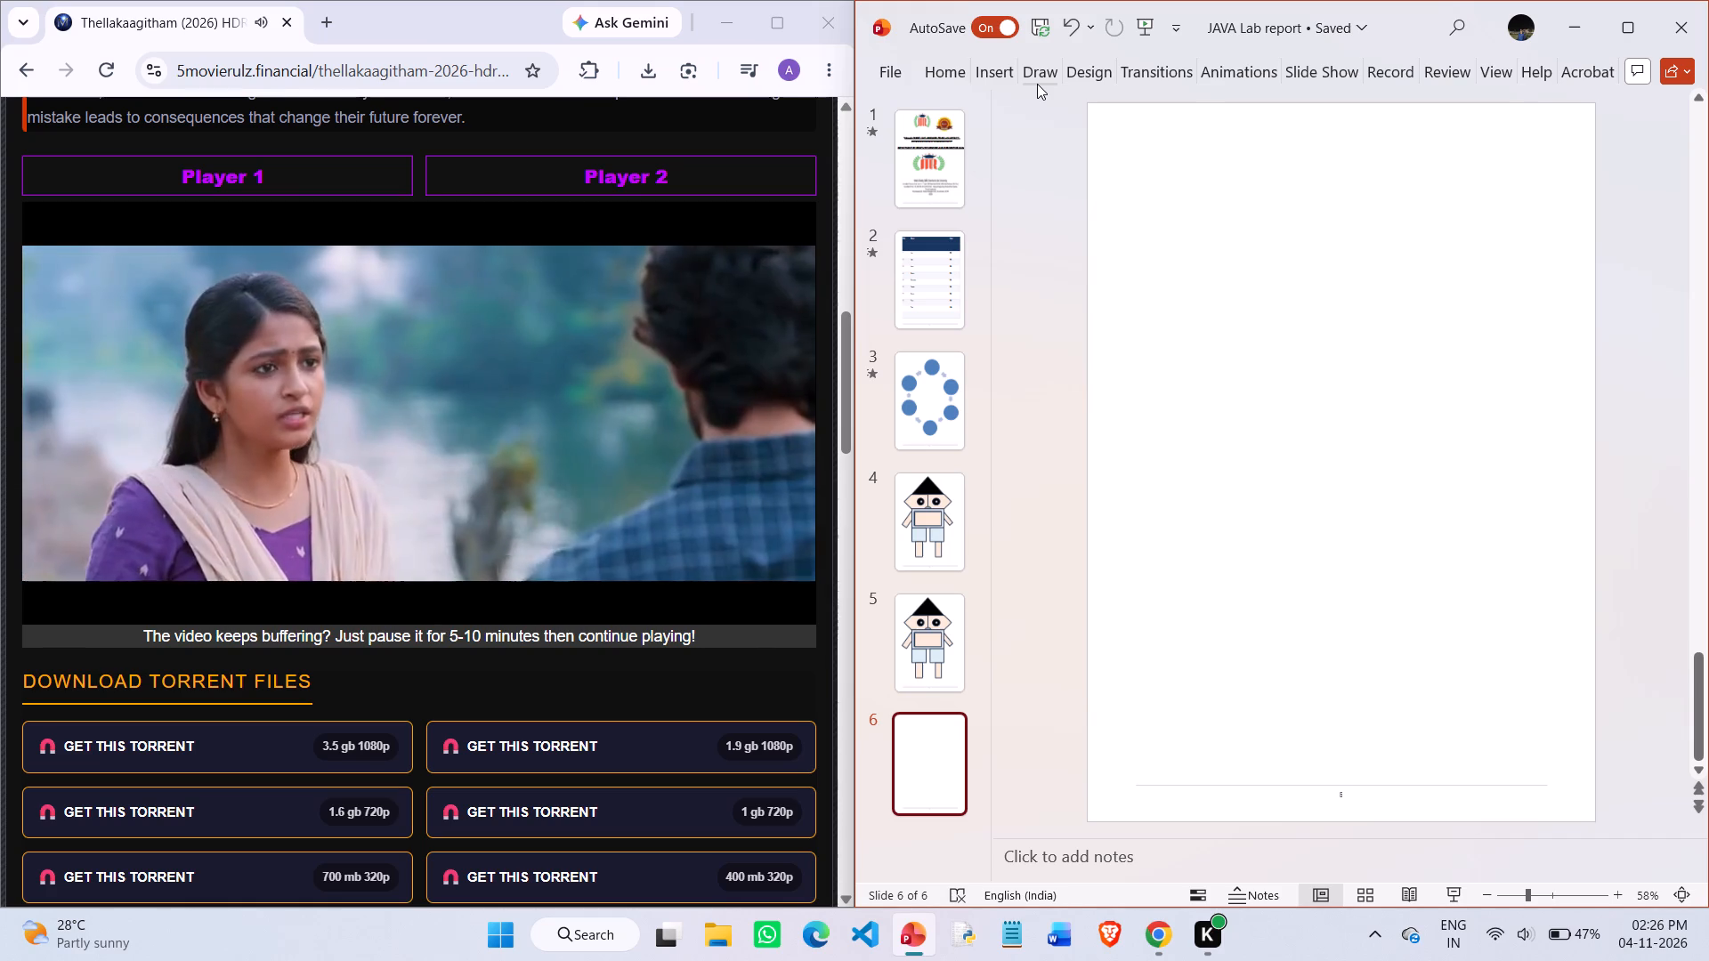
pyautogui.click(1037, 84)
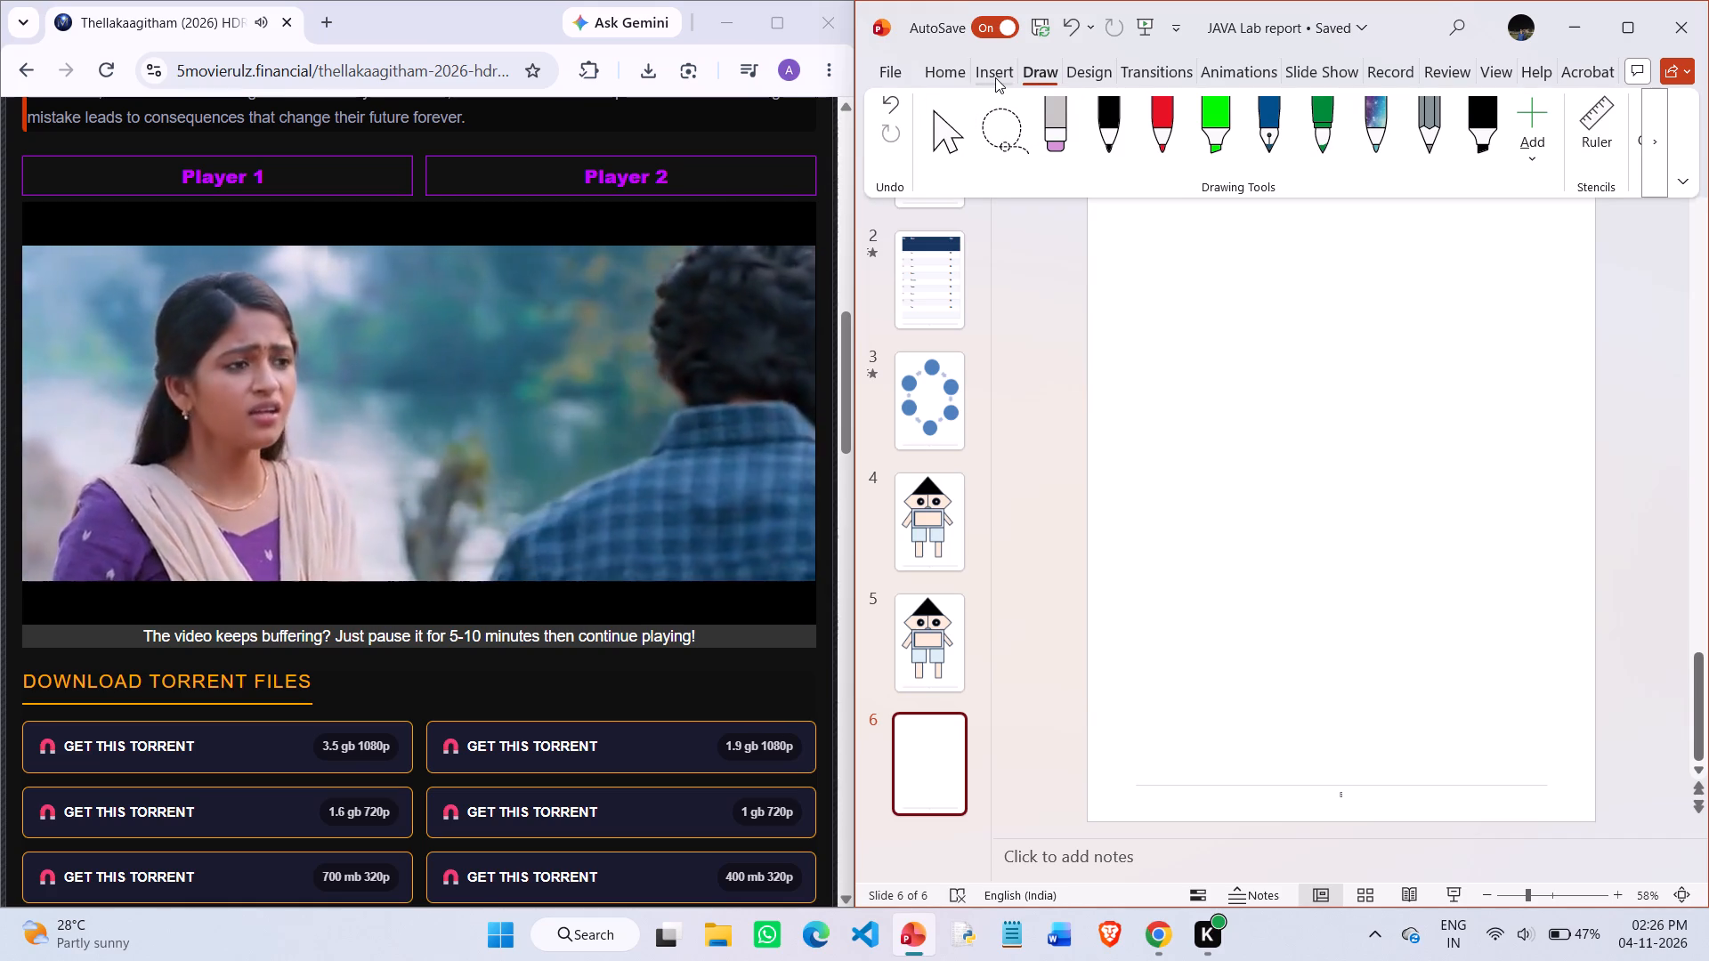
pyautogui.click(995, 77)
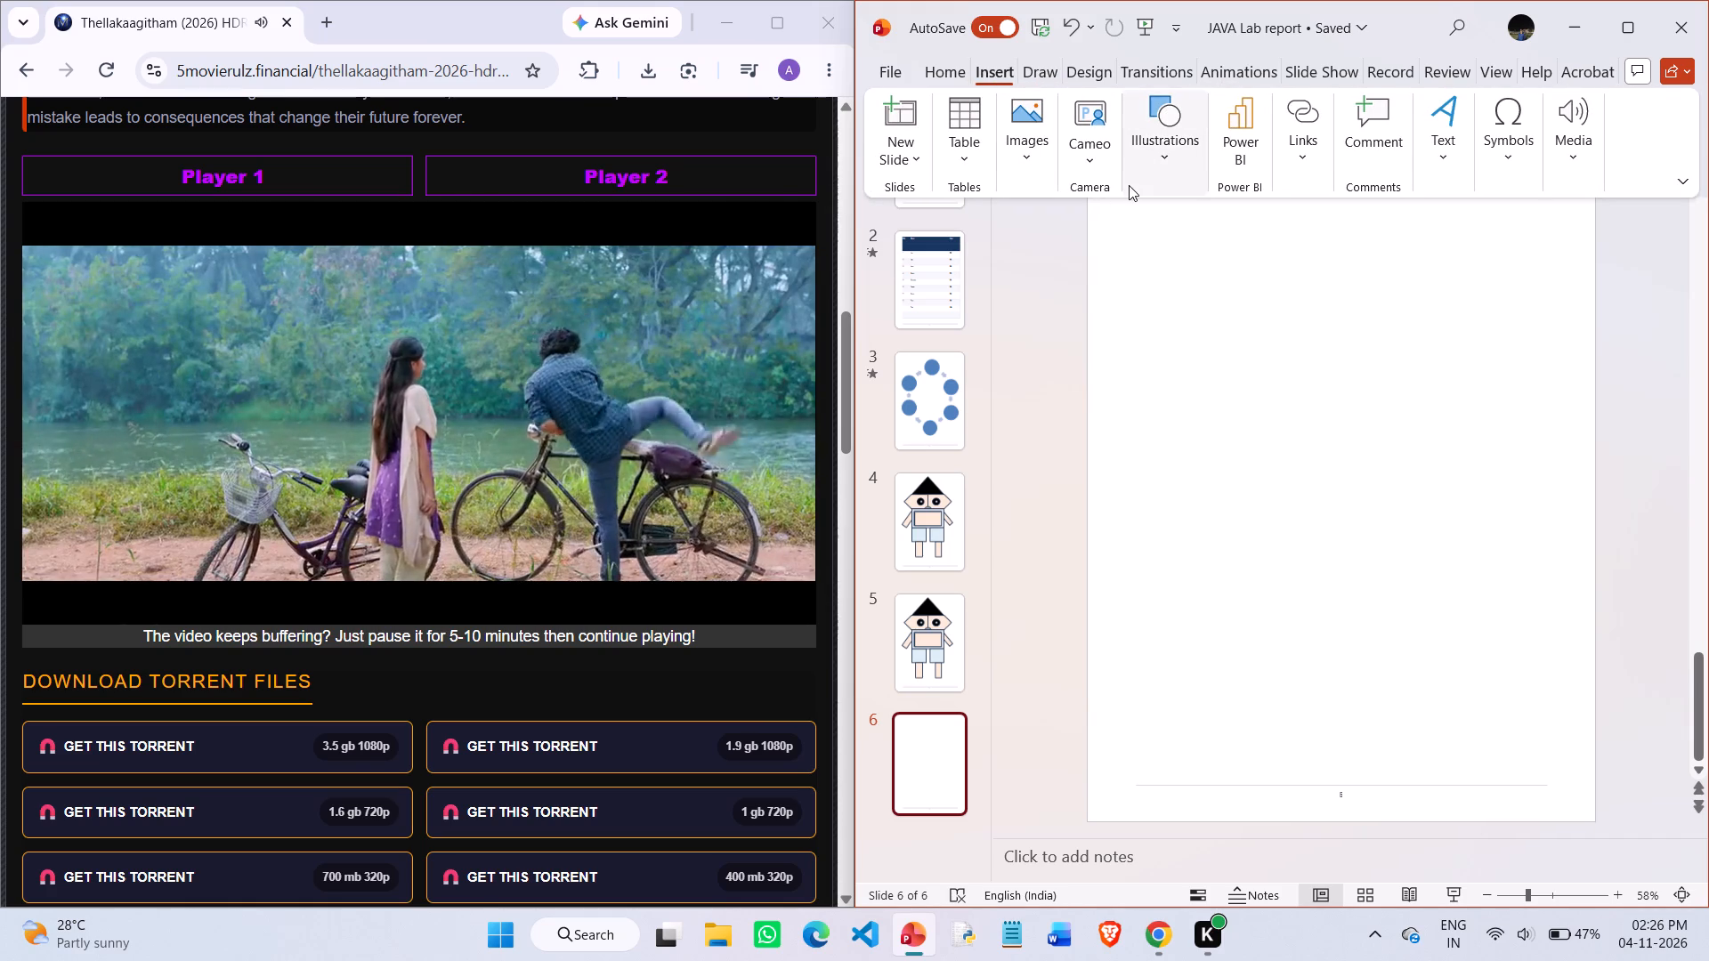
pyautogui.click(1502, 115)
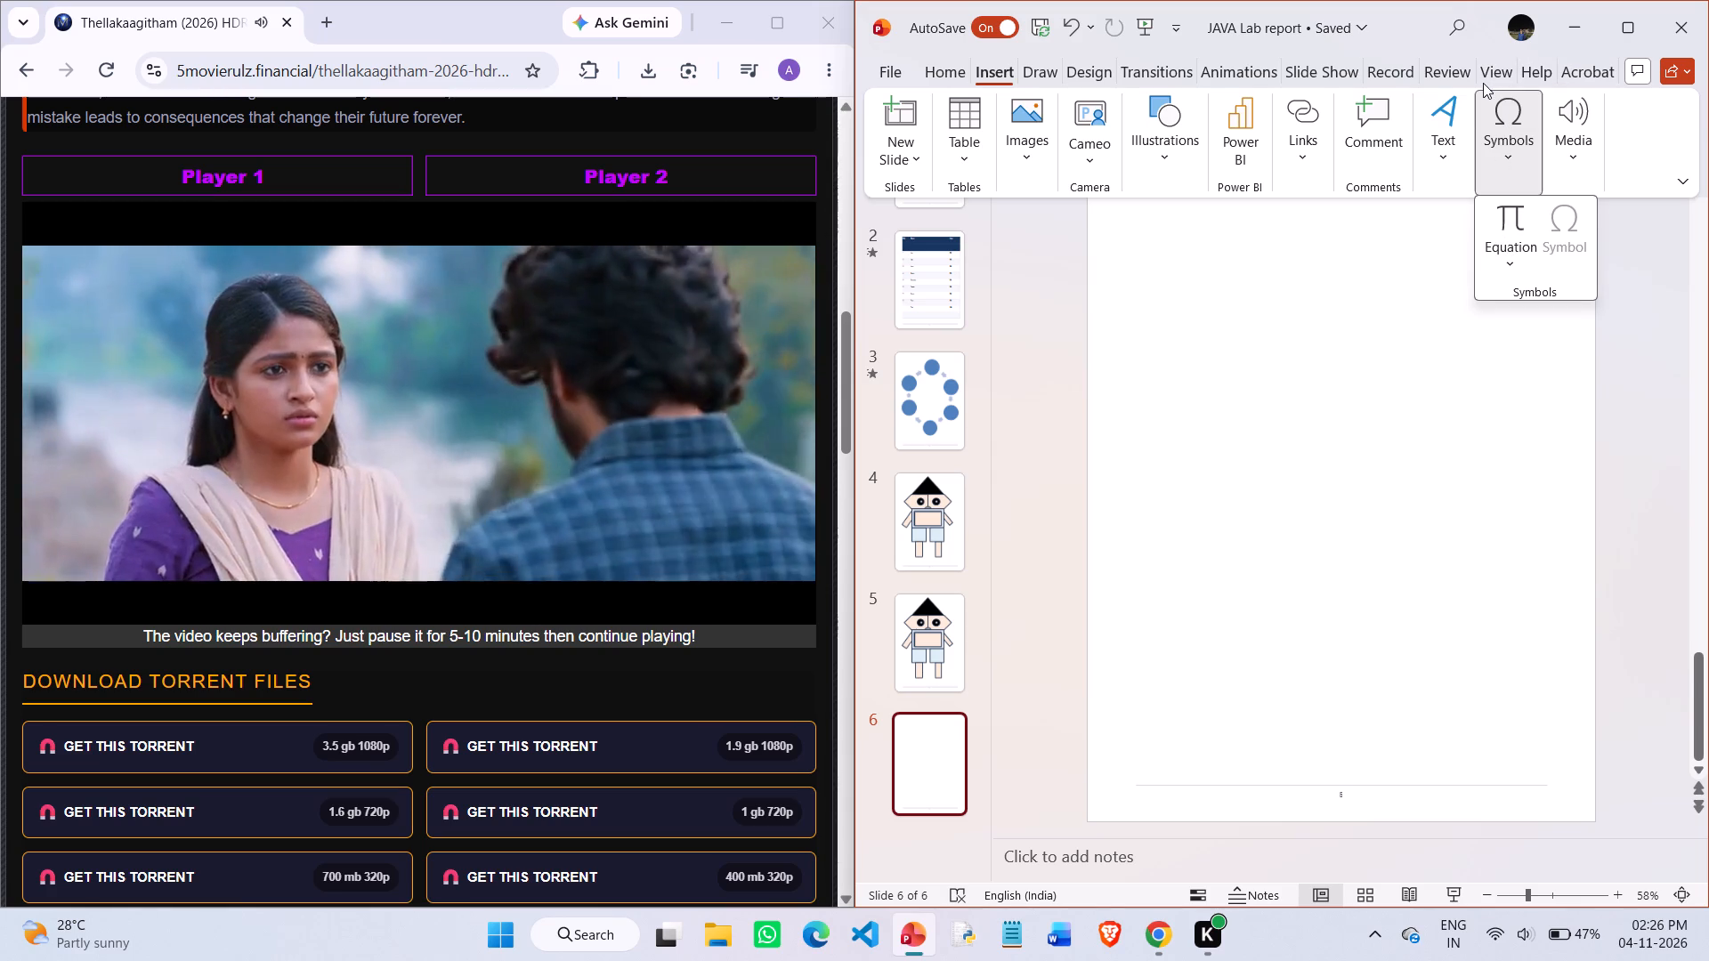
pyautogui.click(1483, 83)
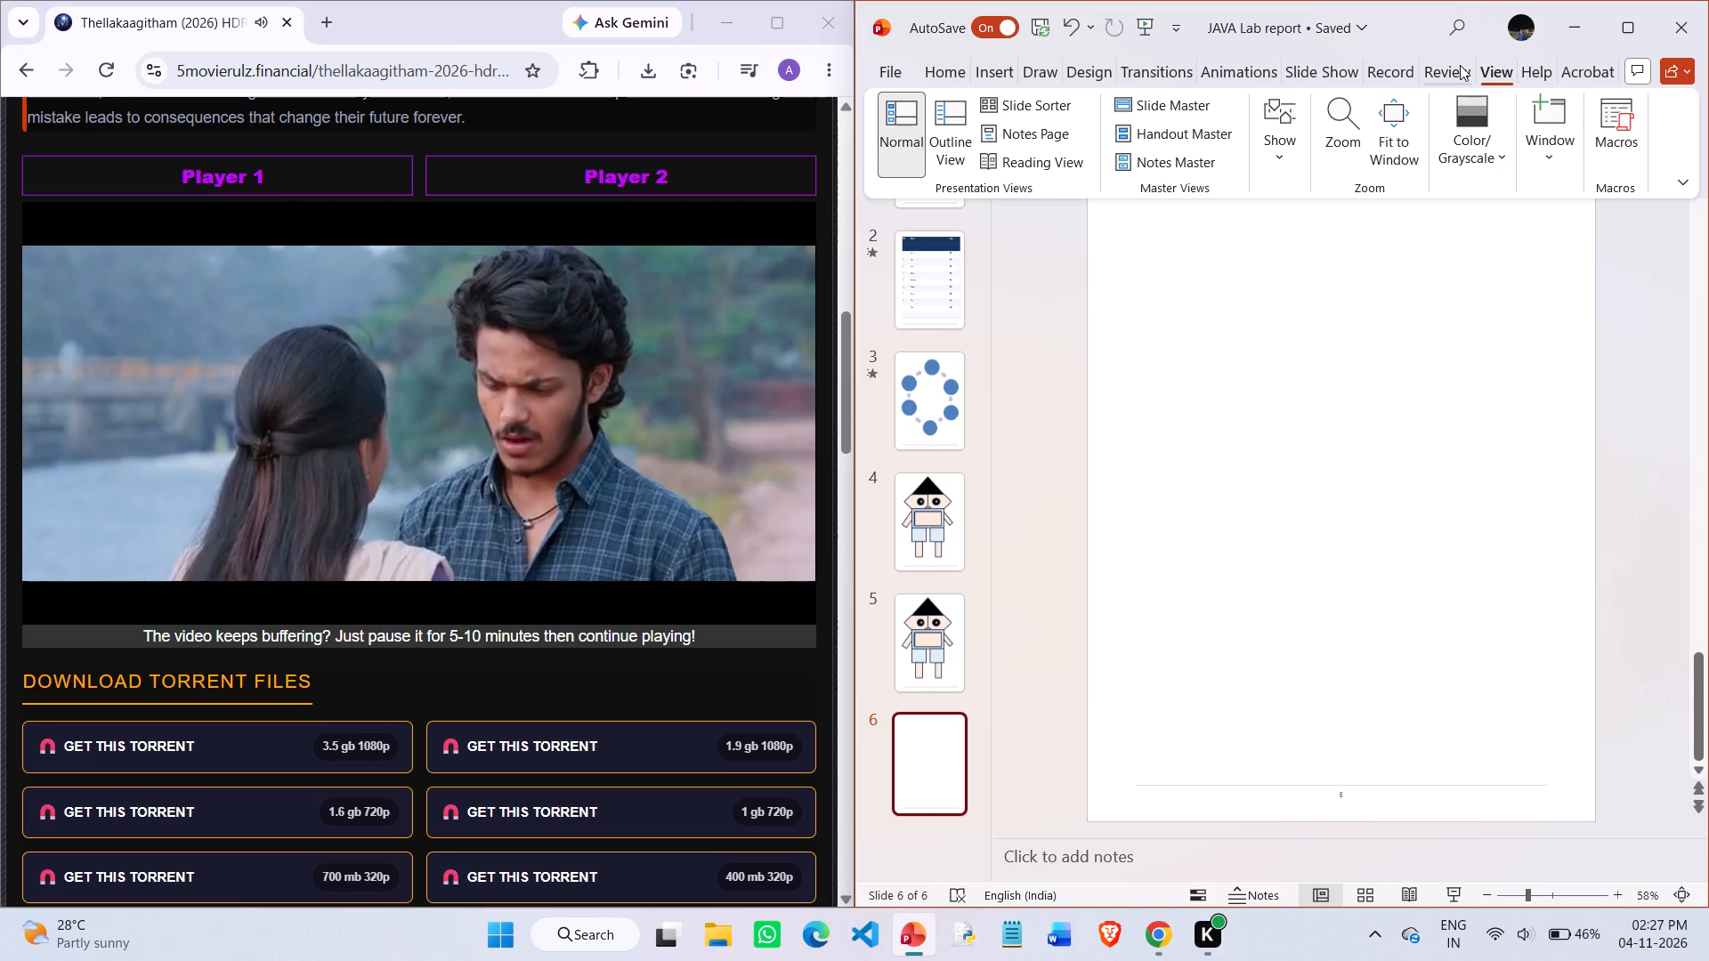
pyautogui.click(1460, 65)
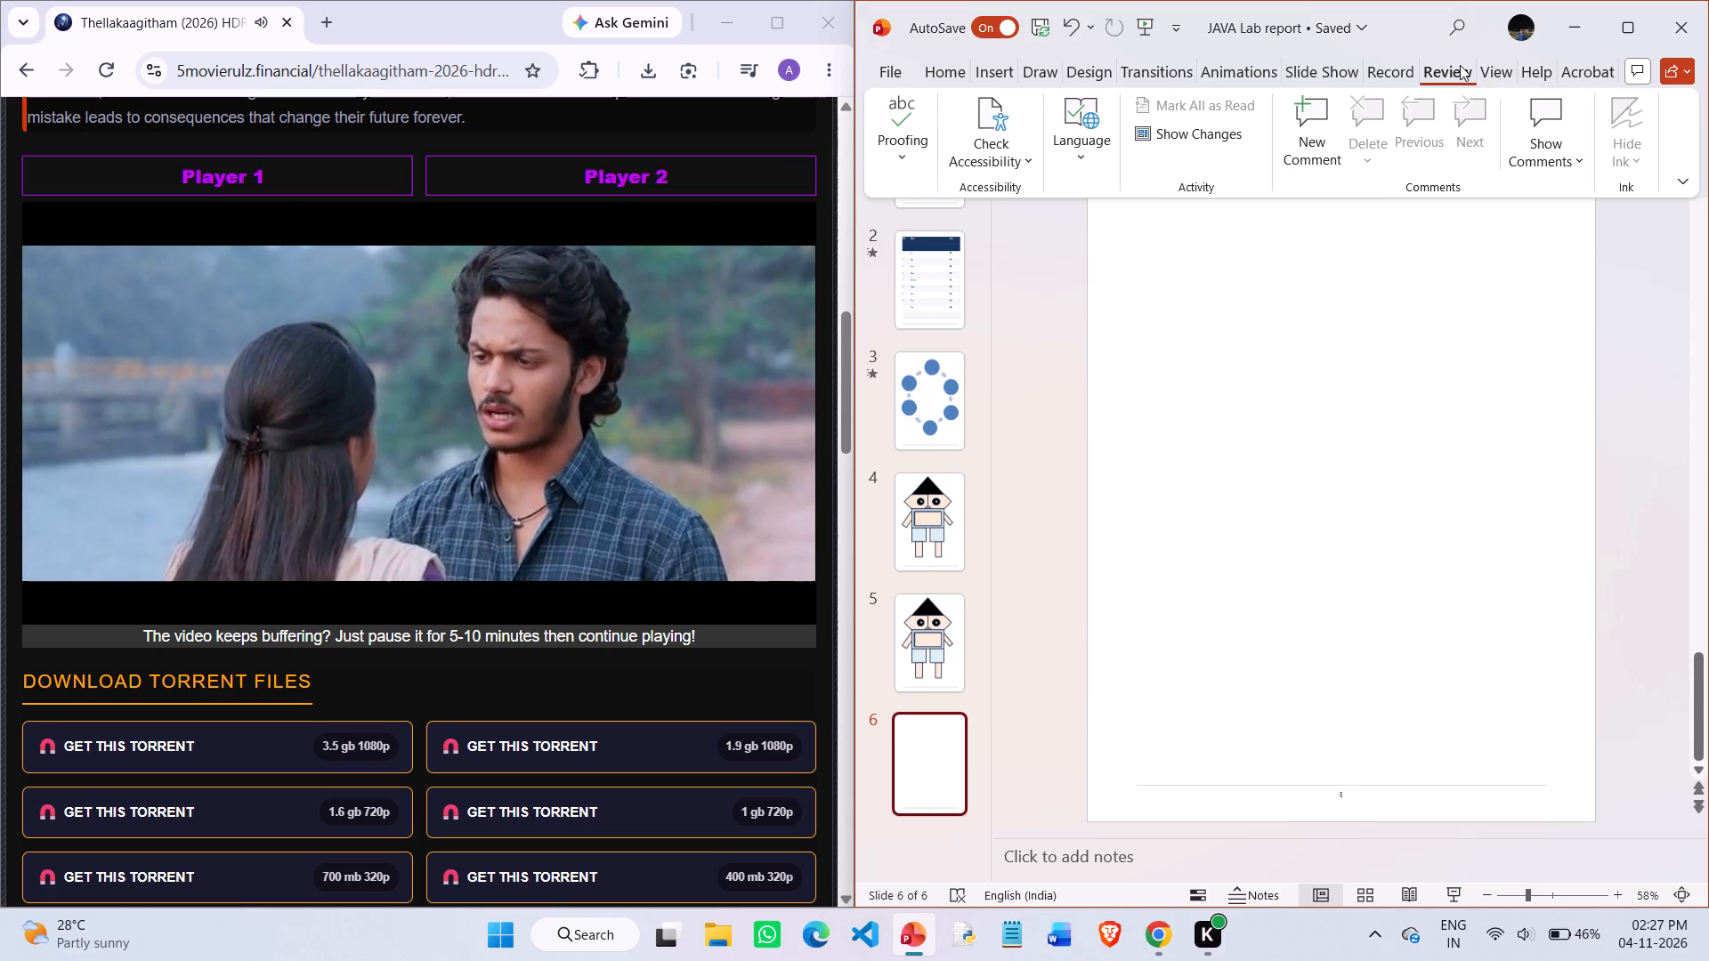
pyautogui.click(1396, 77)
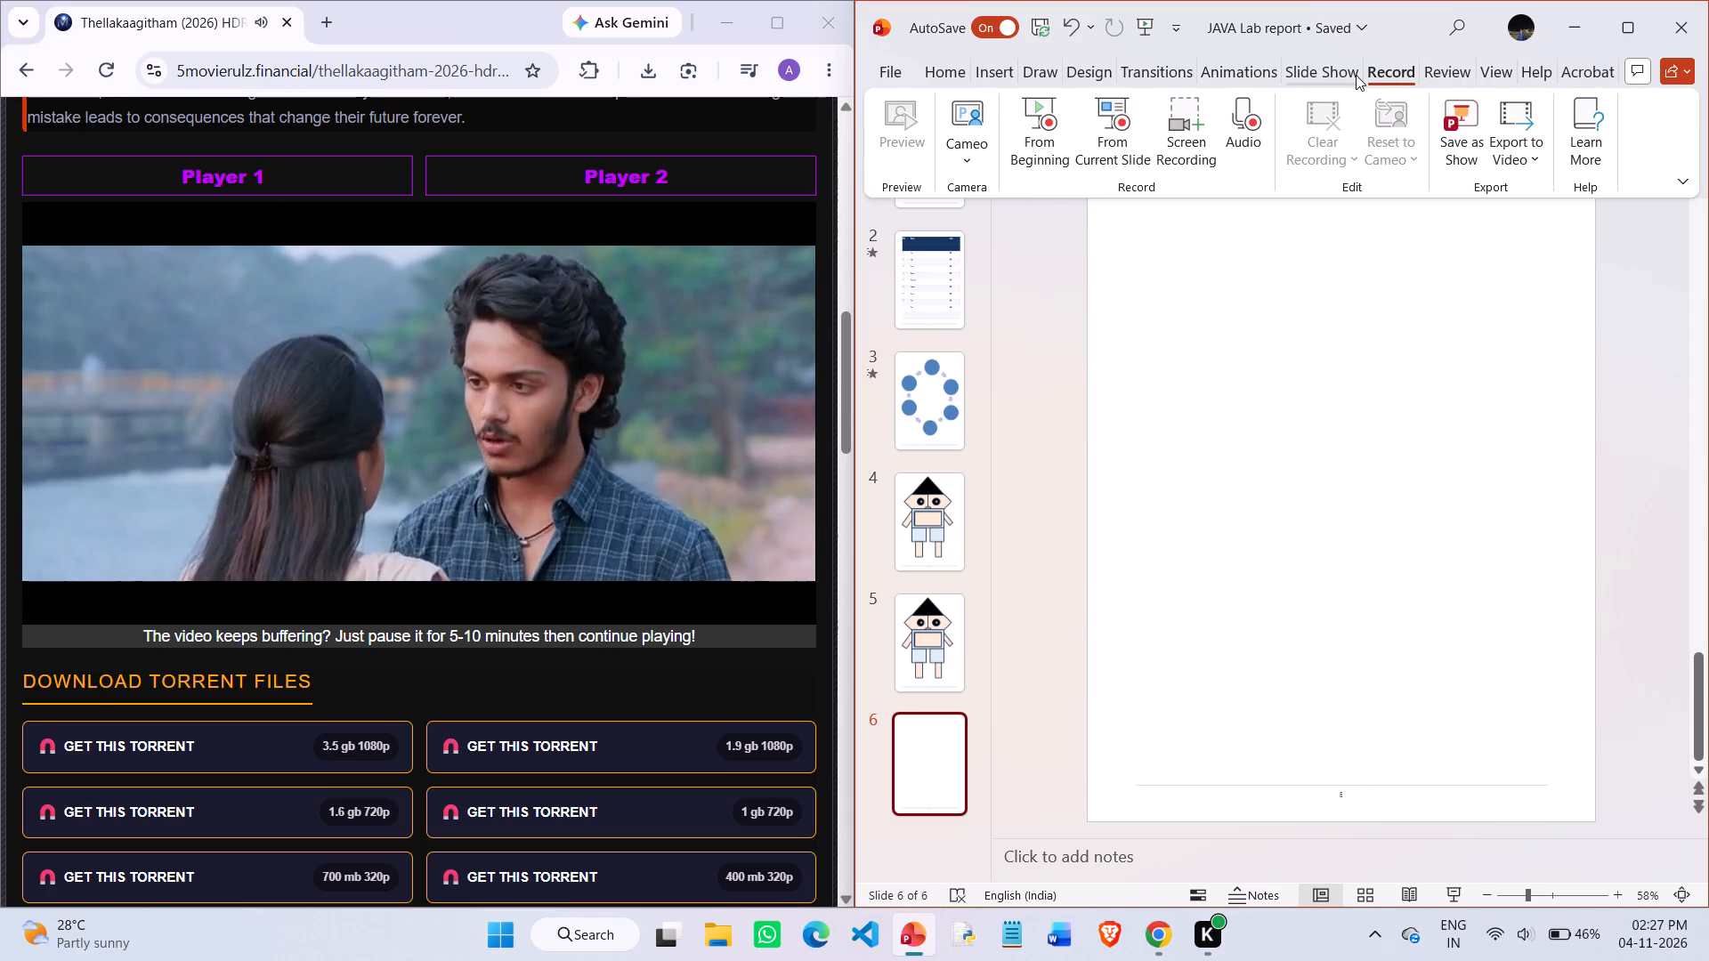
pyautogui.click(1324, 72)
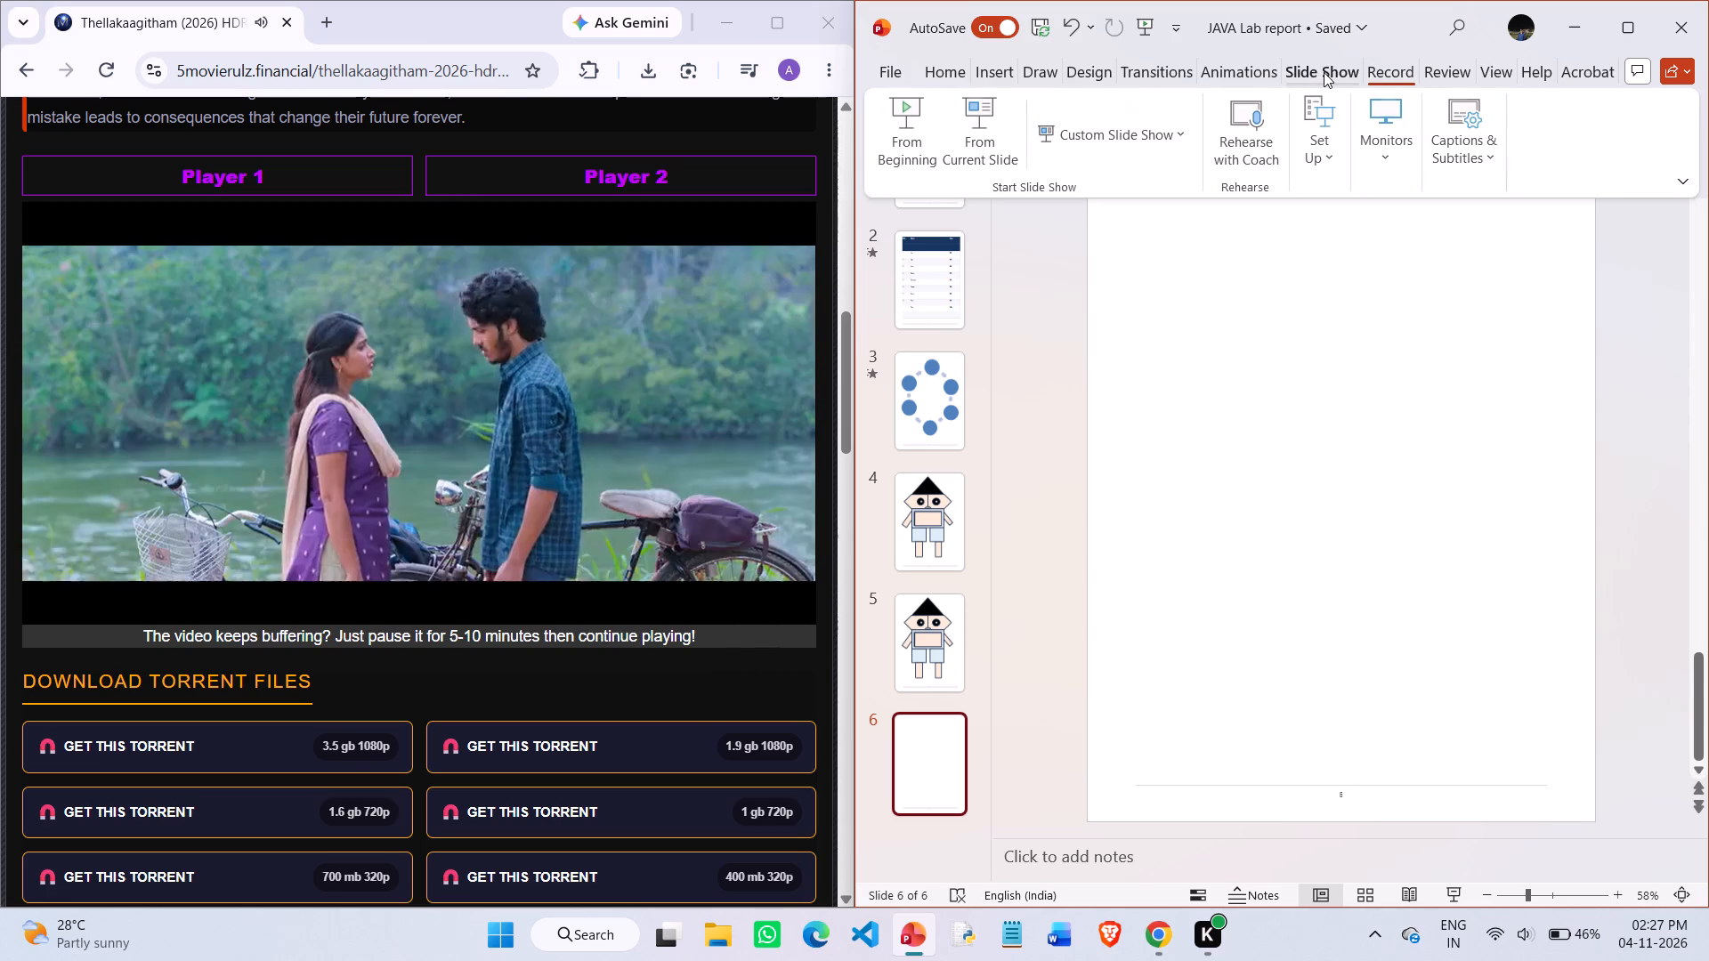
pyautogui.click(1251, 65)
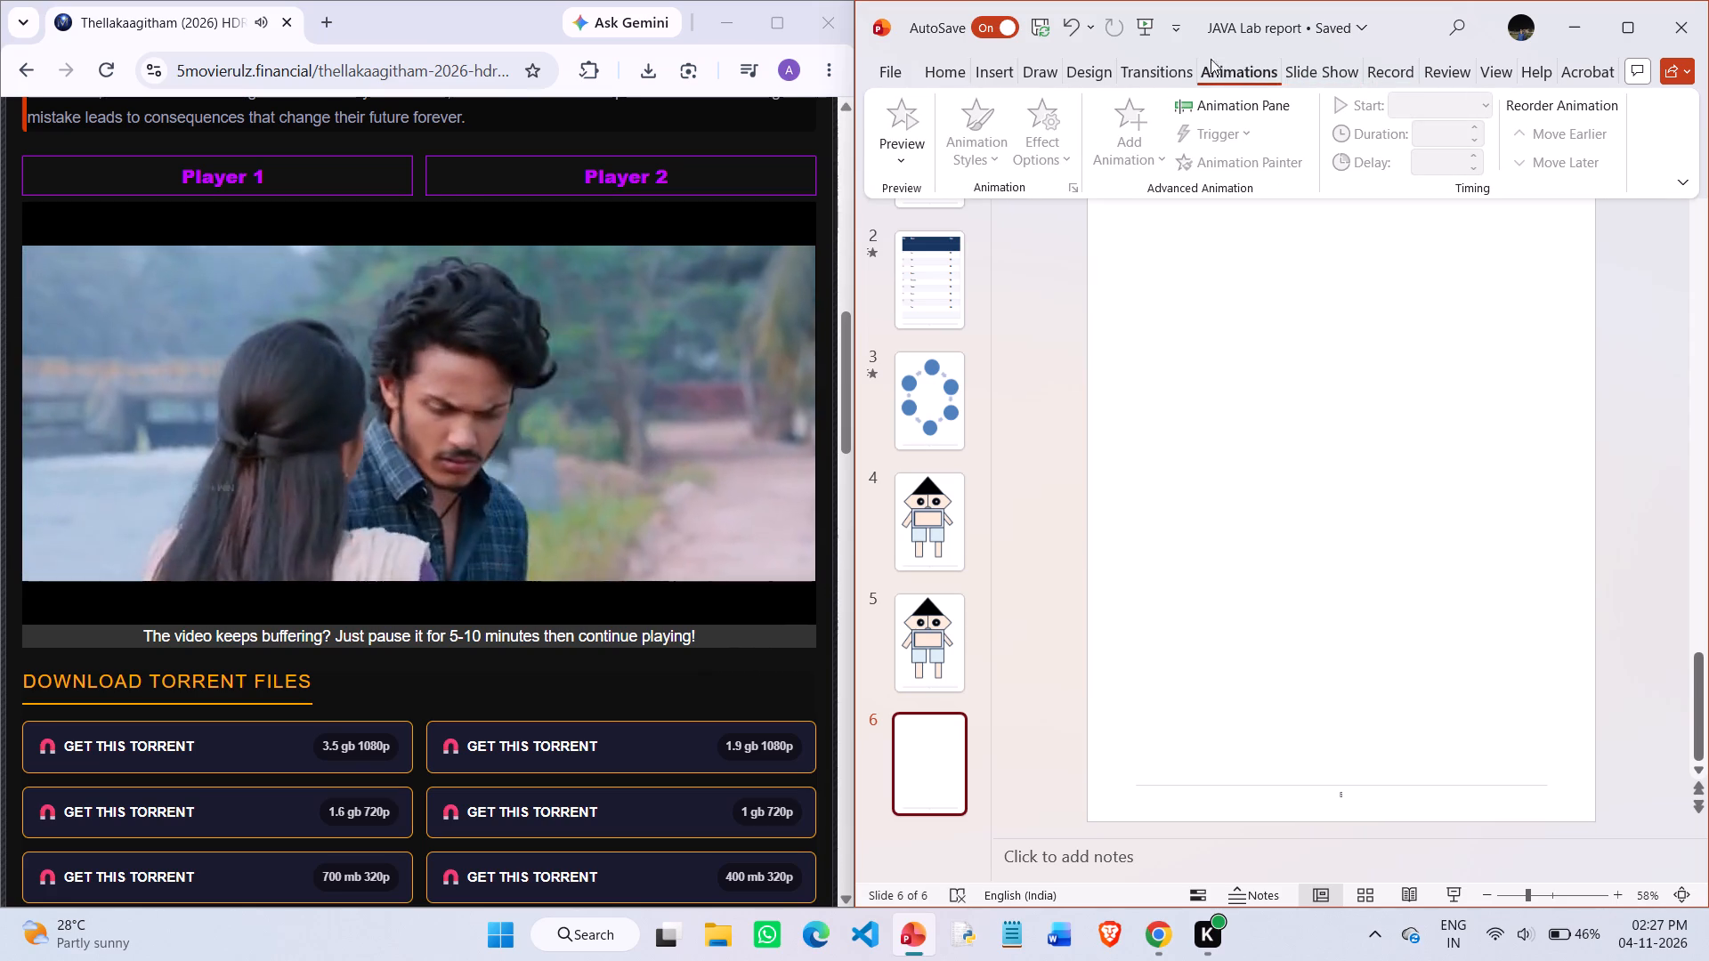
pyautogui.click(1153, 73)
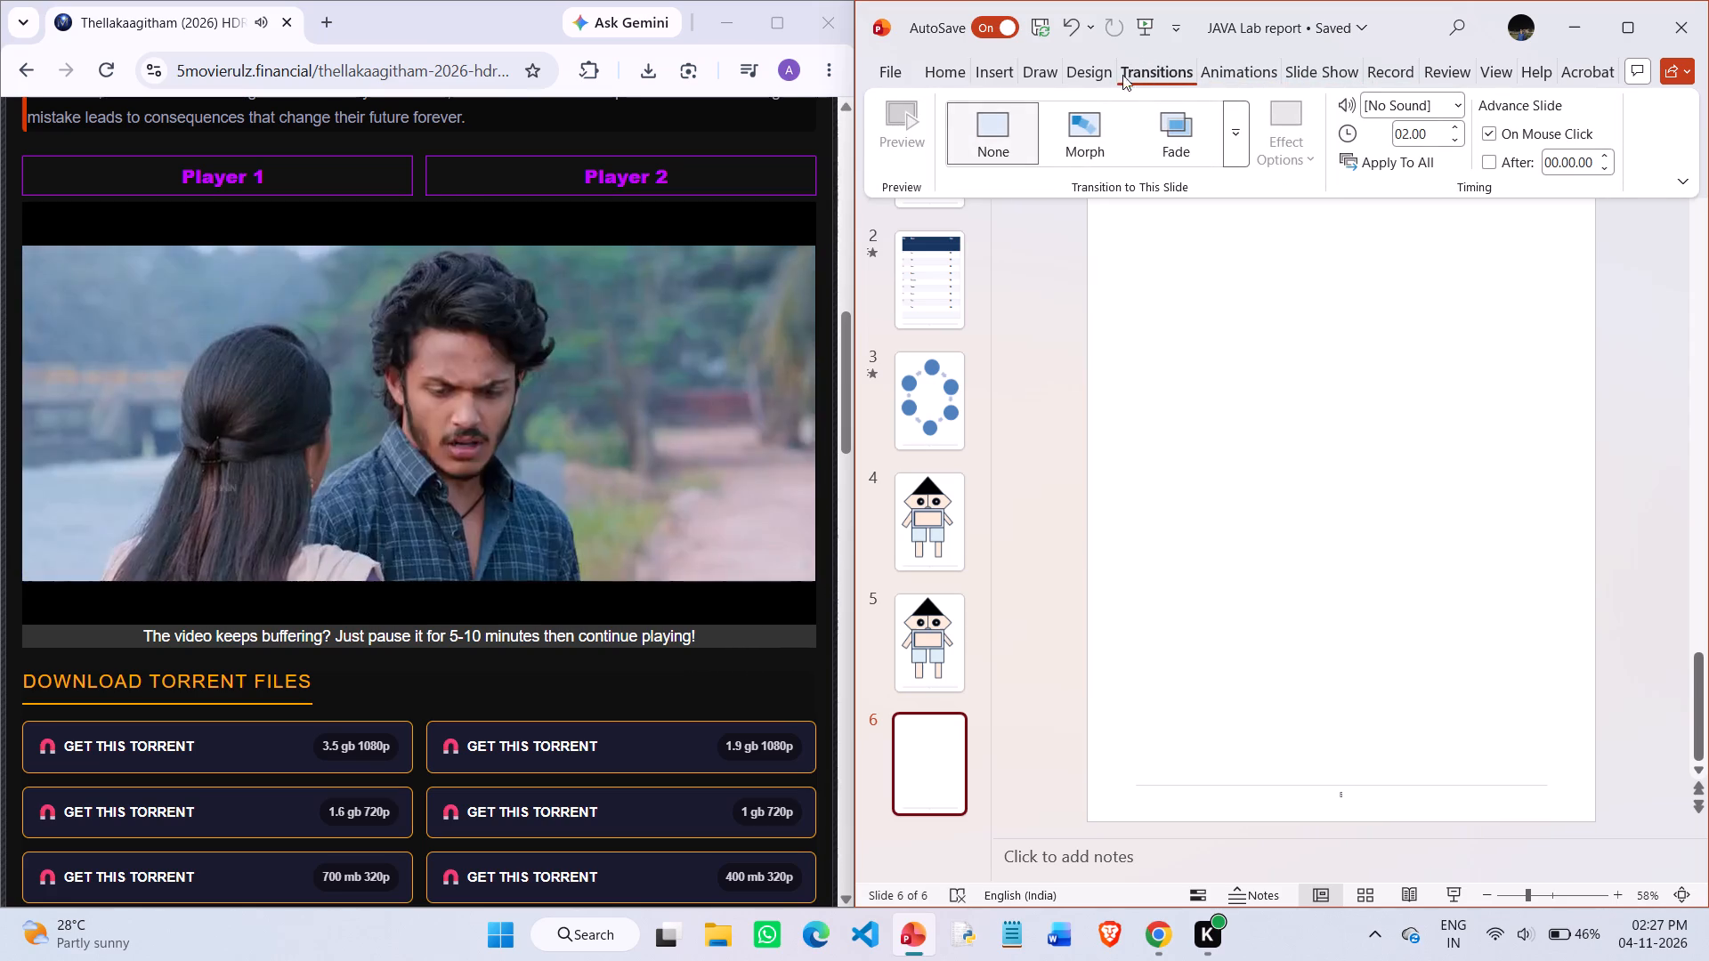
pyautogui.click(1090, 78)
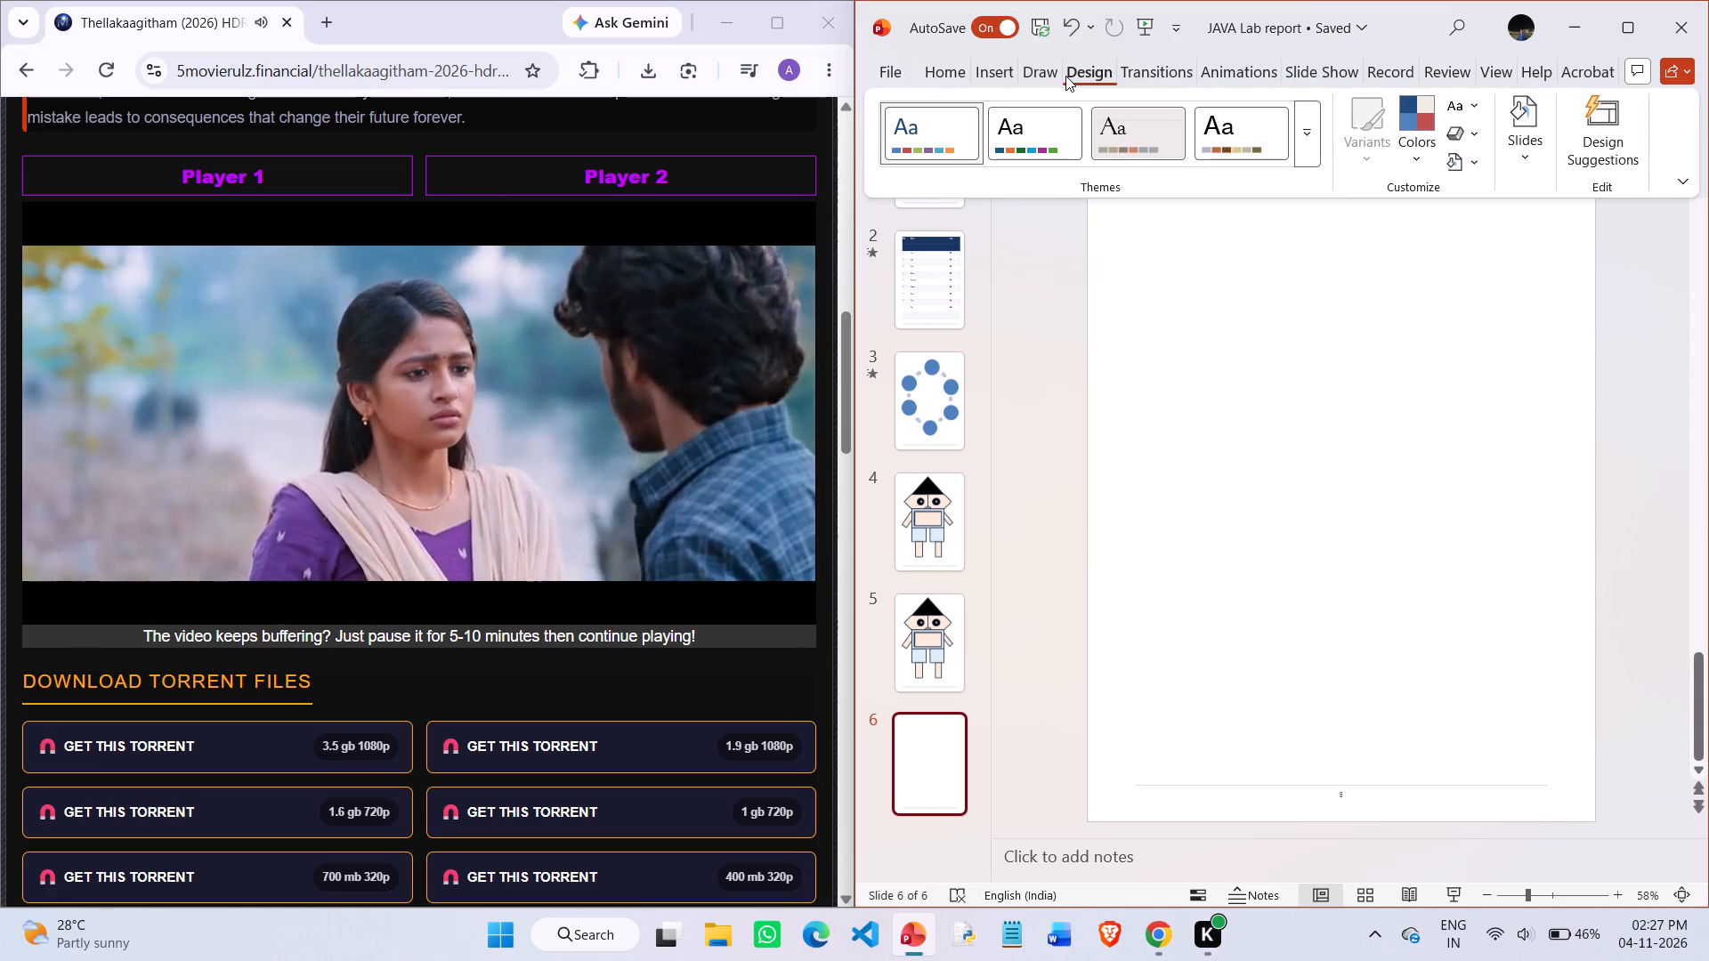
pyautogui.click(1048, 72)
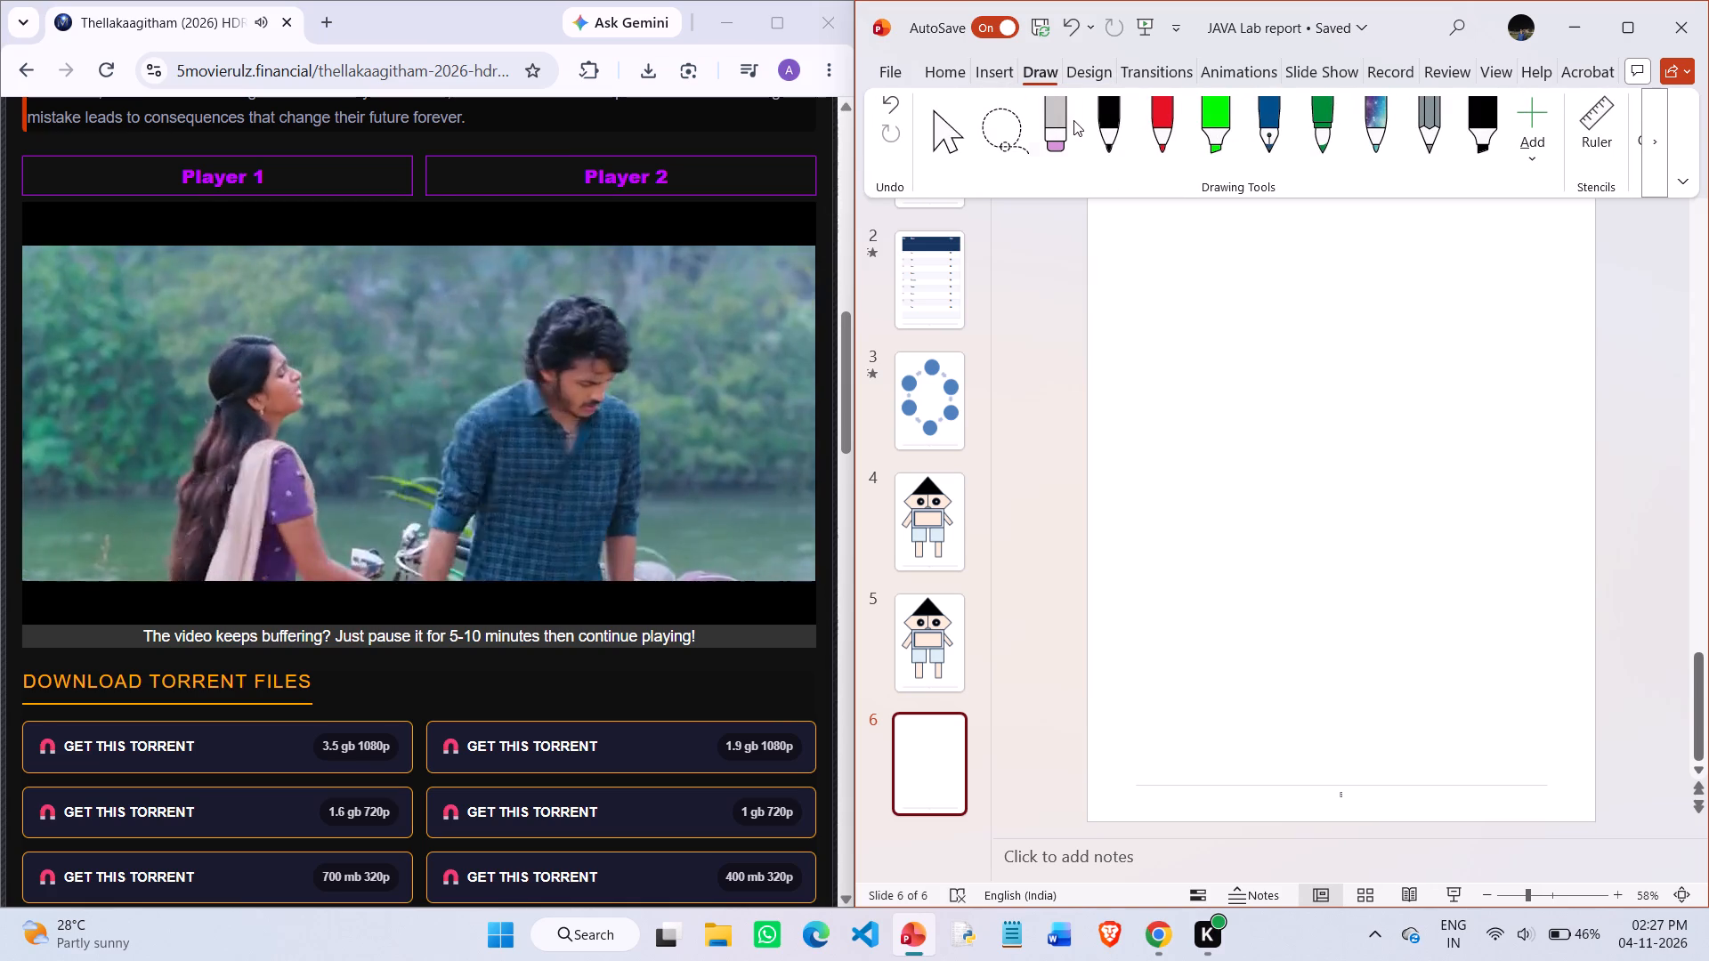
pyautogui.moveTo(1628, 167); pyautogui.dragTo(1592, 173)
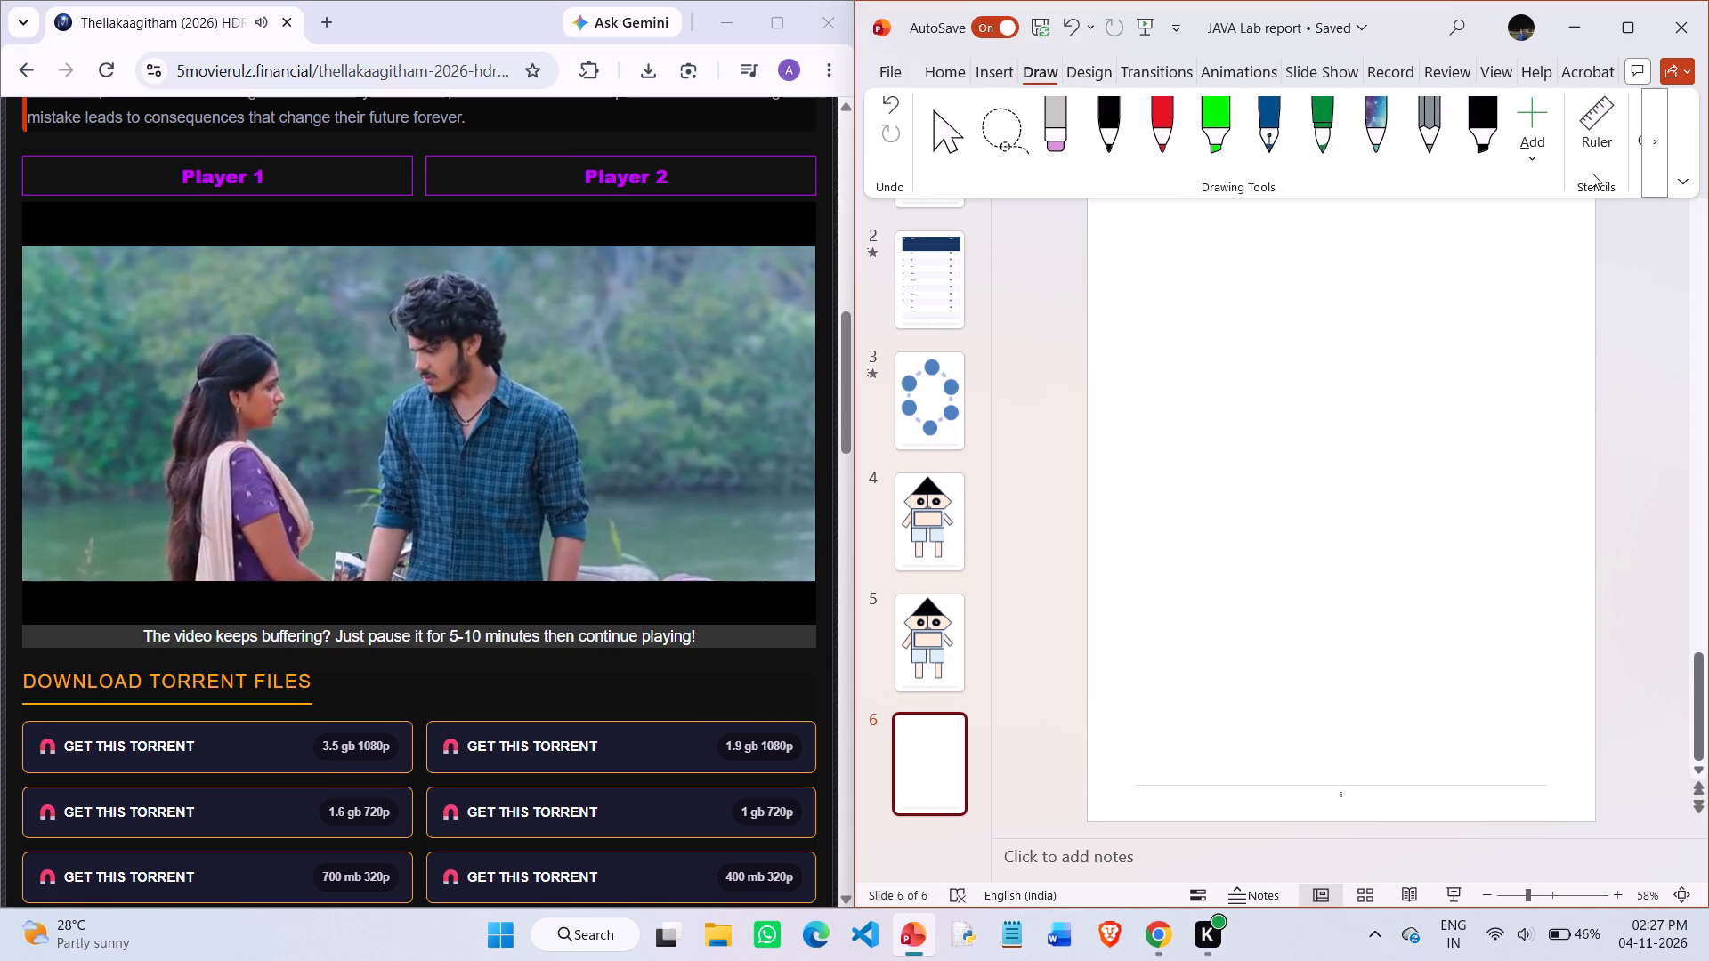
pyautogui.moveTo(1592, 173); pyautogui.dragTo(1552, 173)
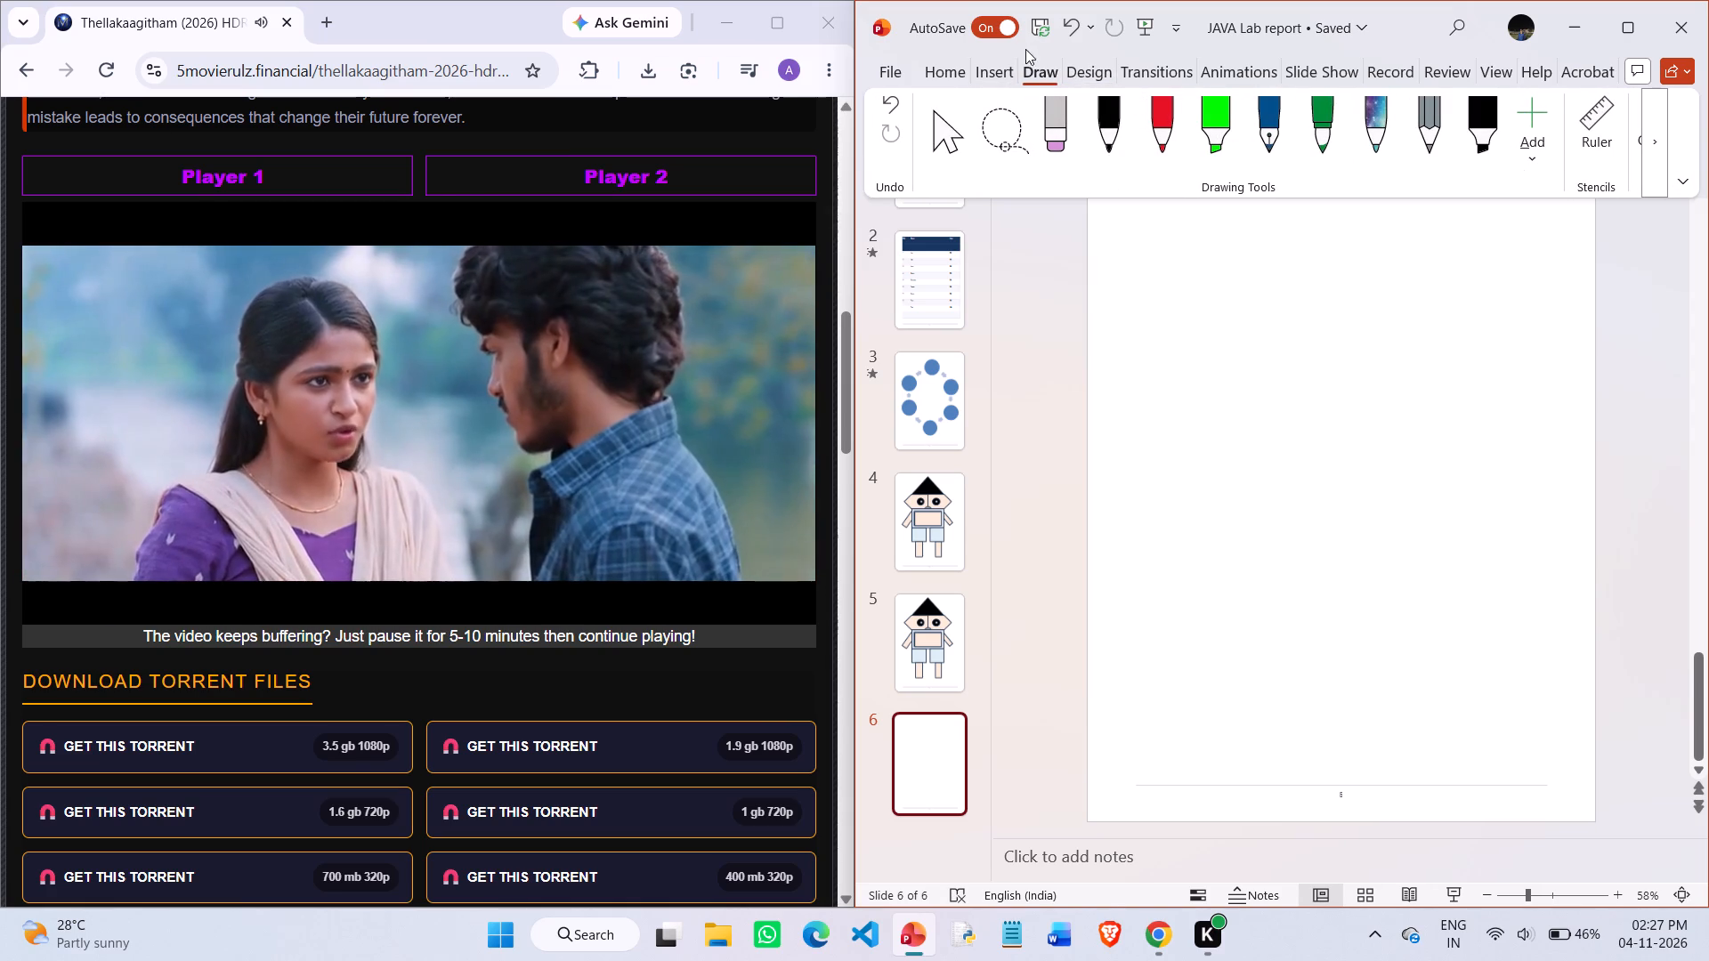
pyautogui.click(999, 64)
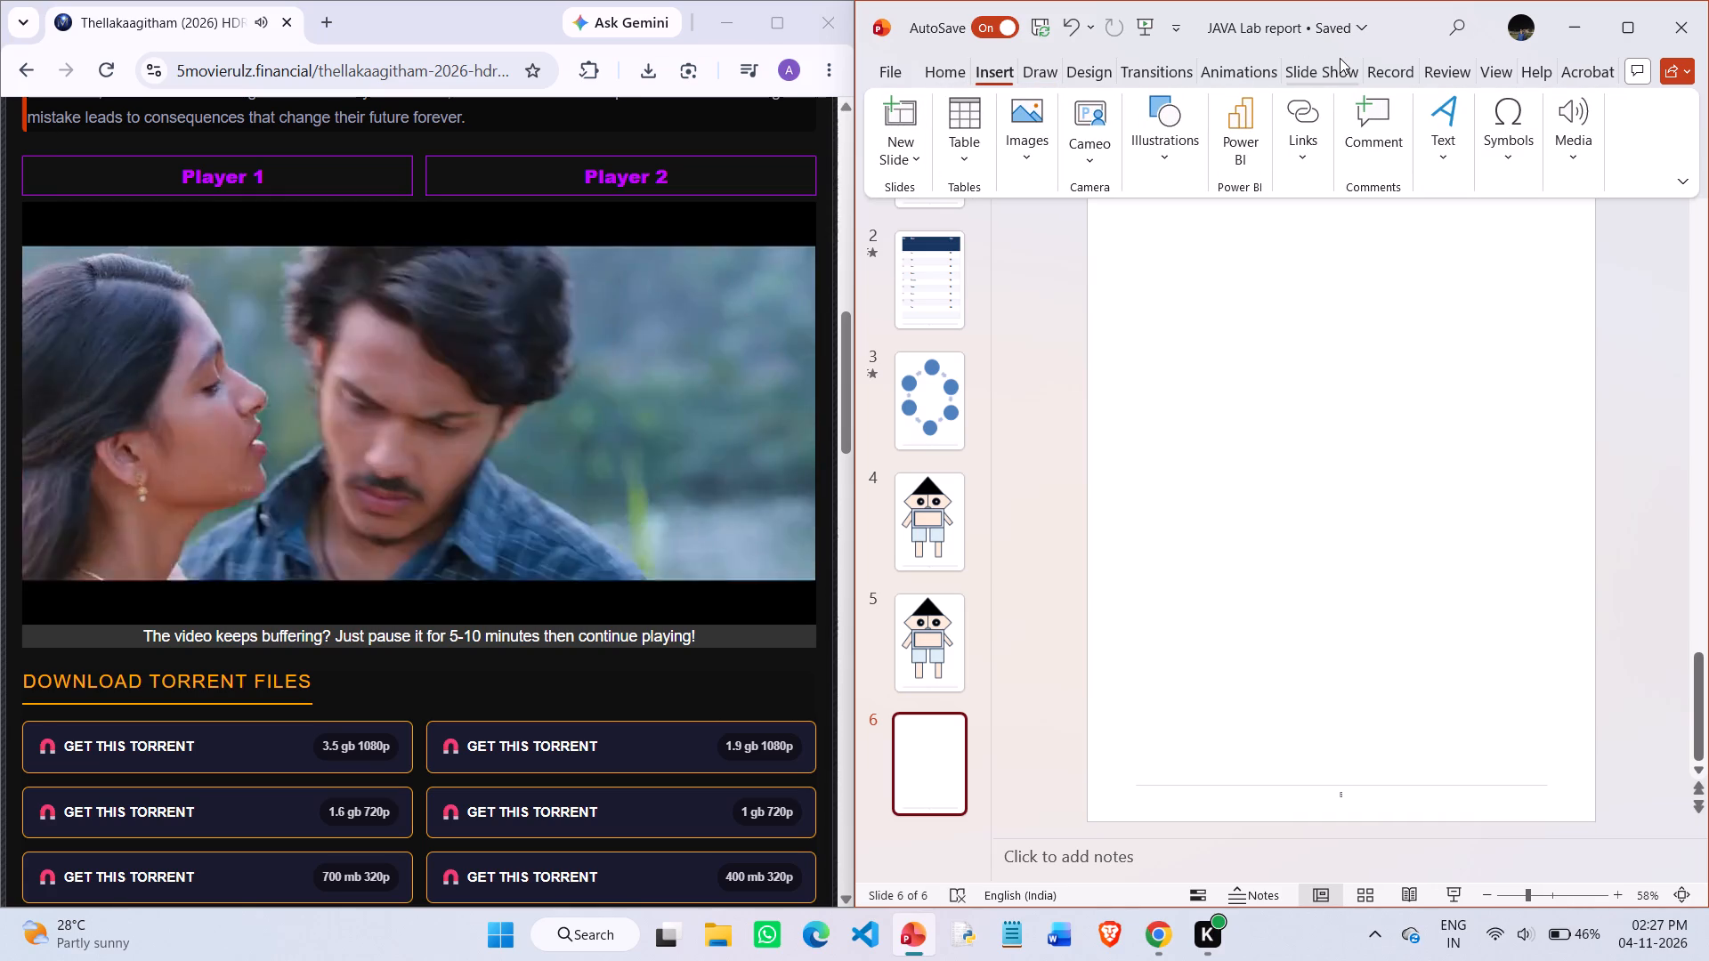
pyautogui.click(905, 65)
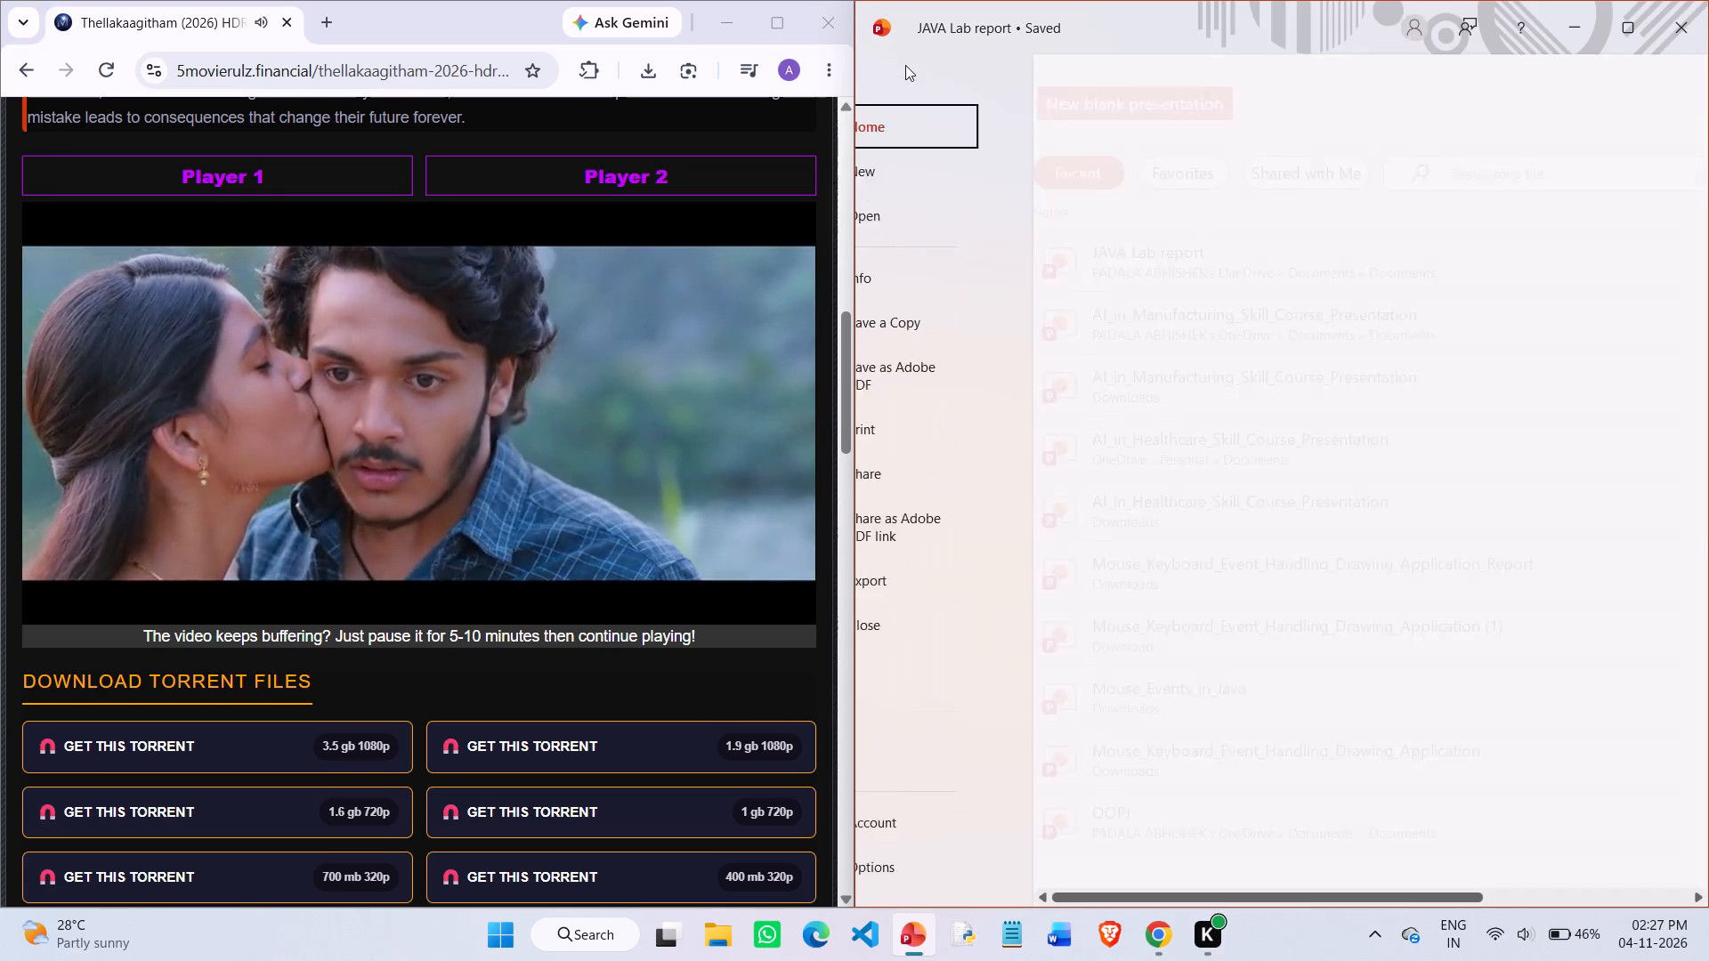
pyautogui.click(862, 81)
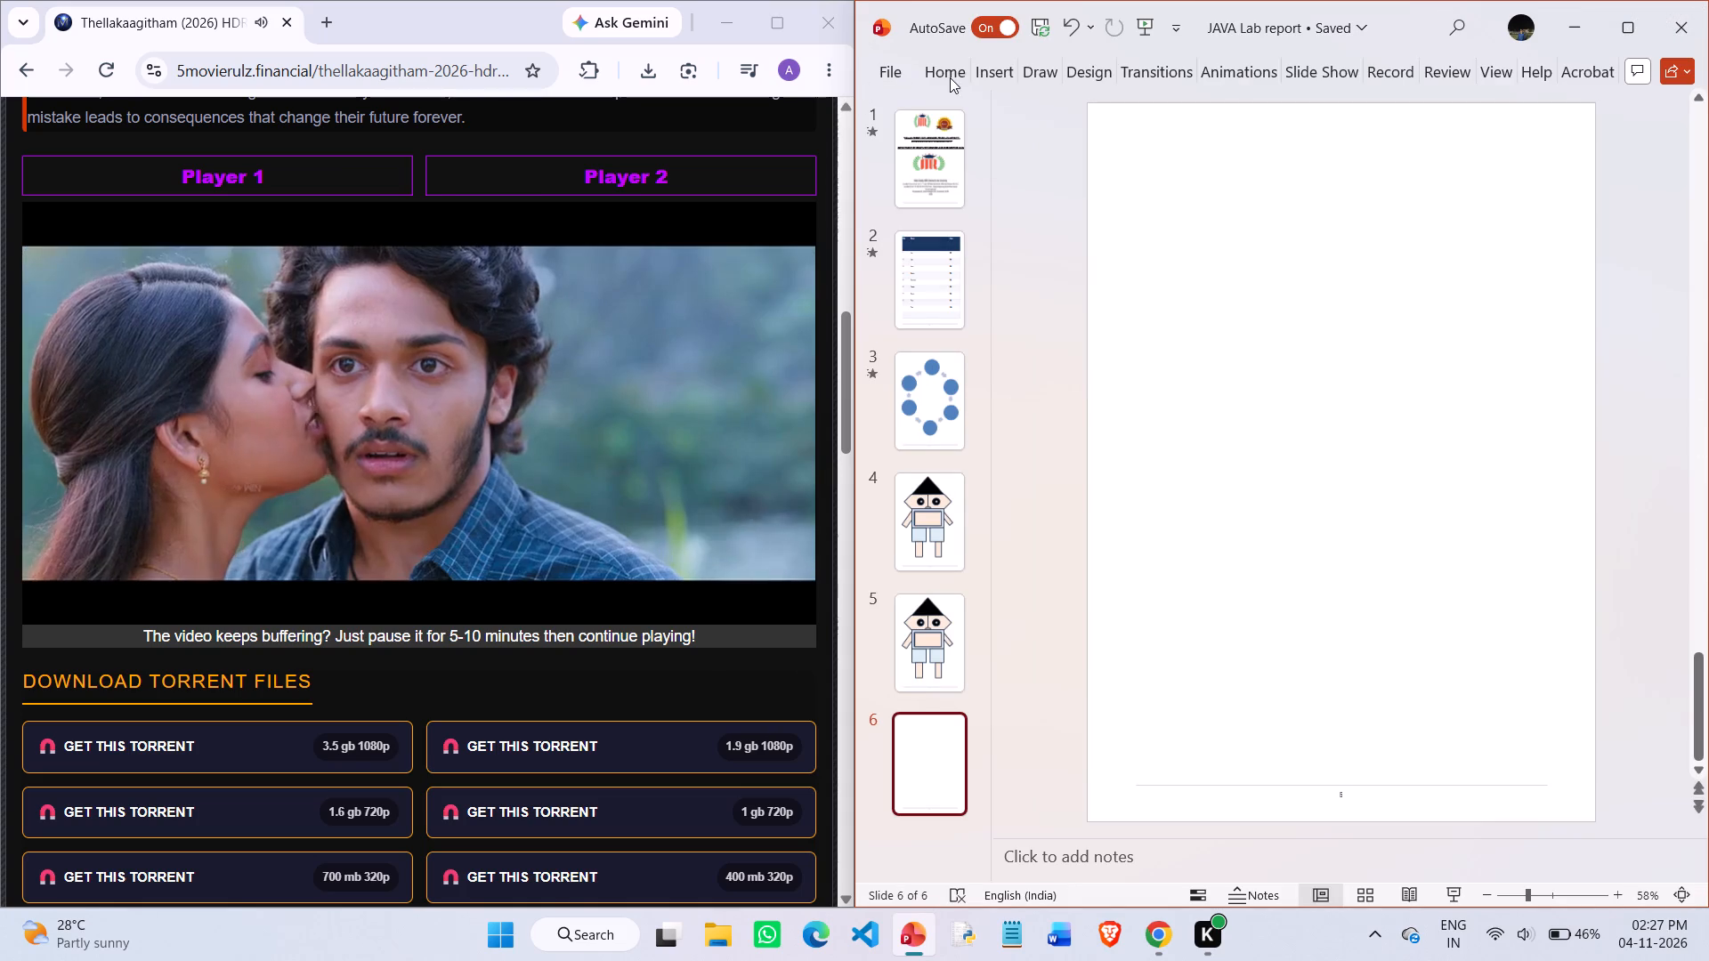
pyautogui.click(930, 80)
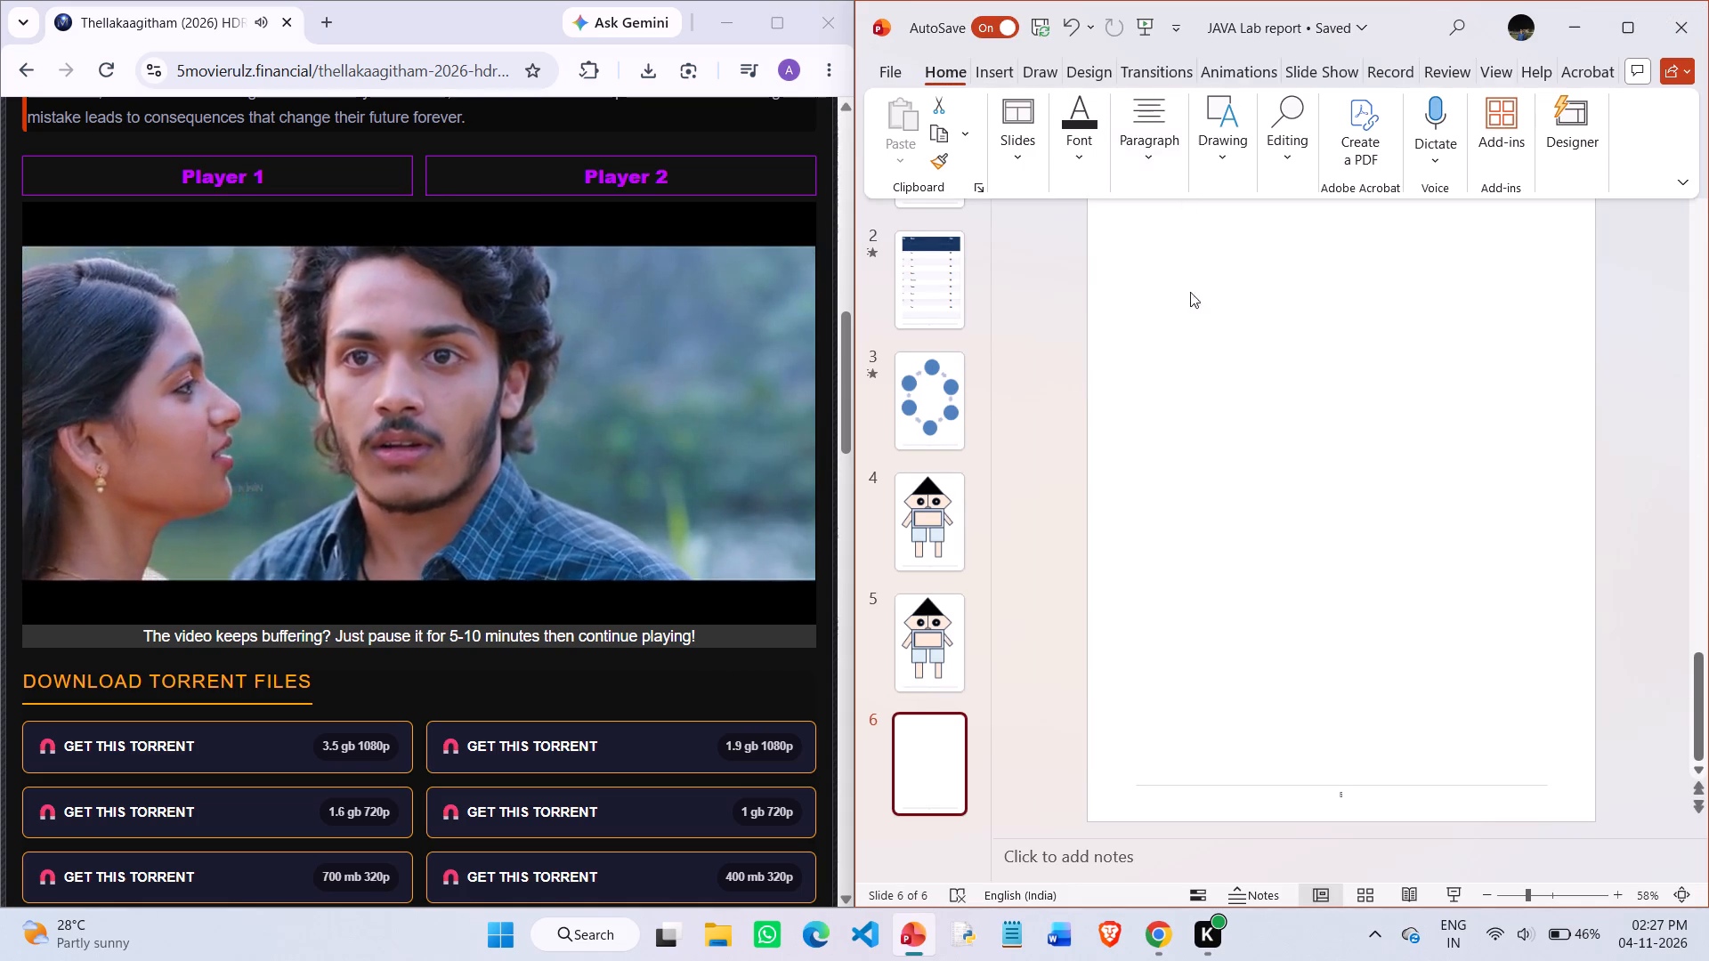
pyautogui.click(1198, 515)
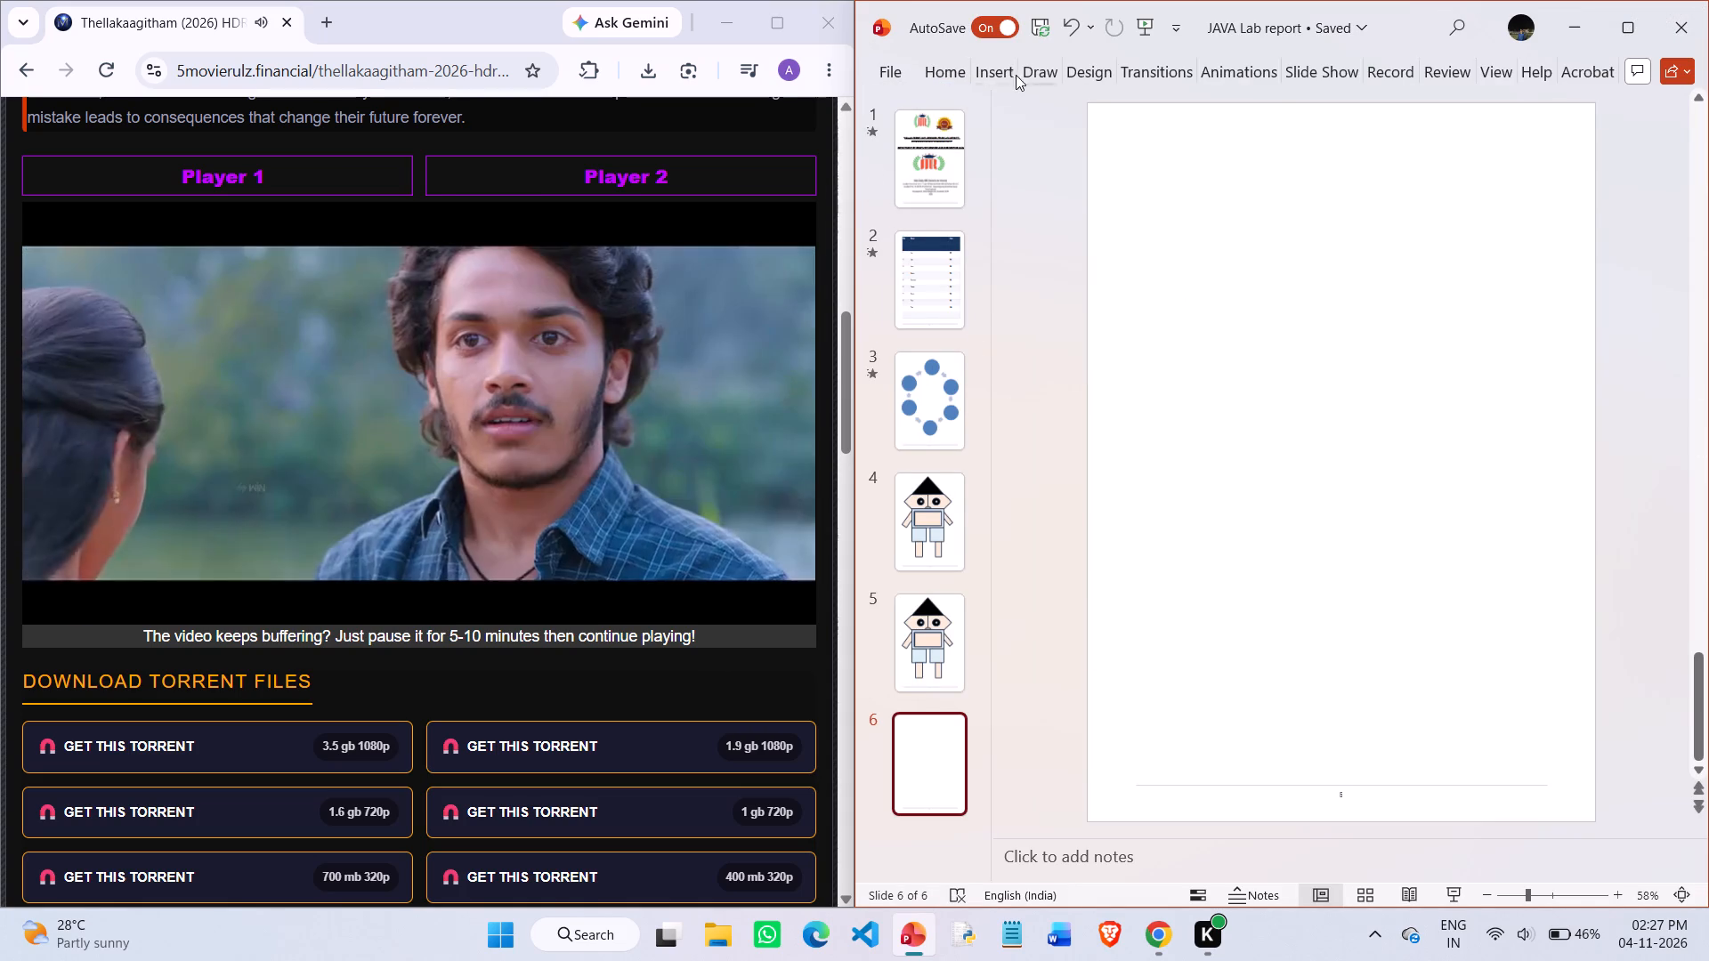
# Insert a table with seven columns and six rows on the empty slide 6.
pyautogui.click(987, 76)
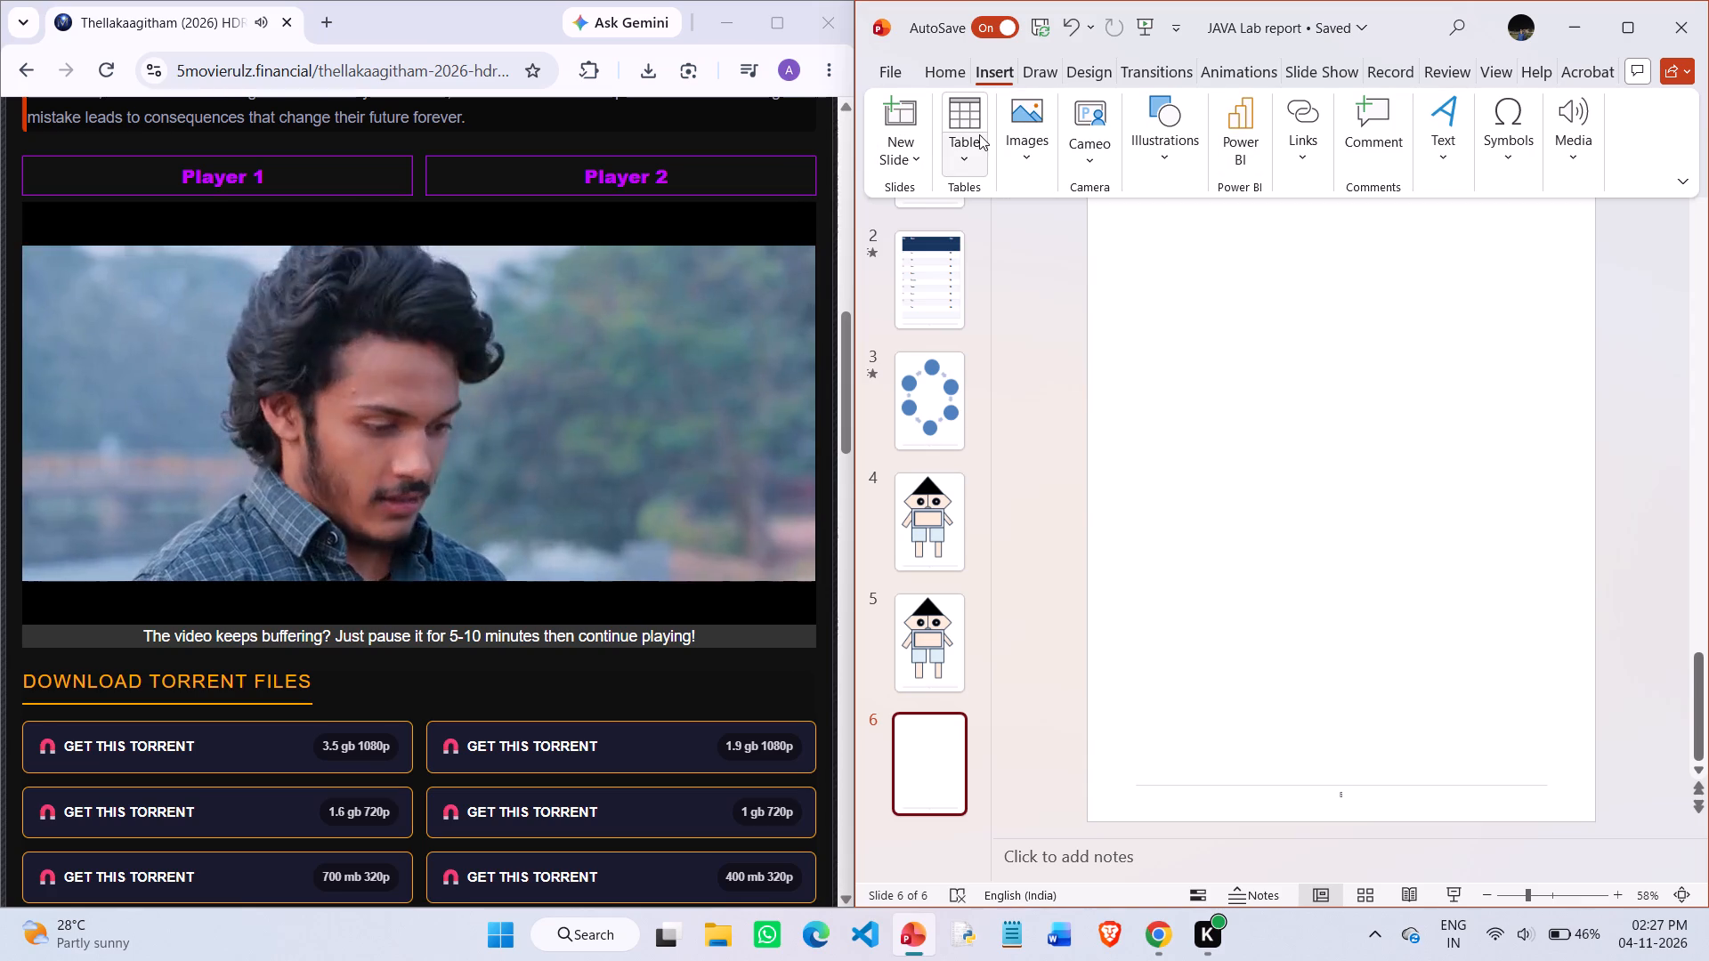
pyautogui.click(977, 134)
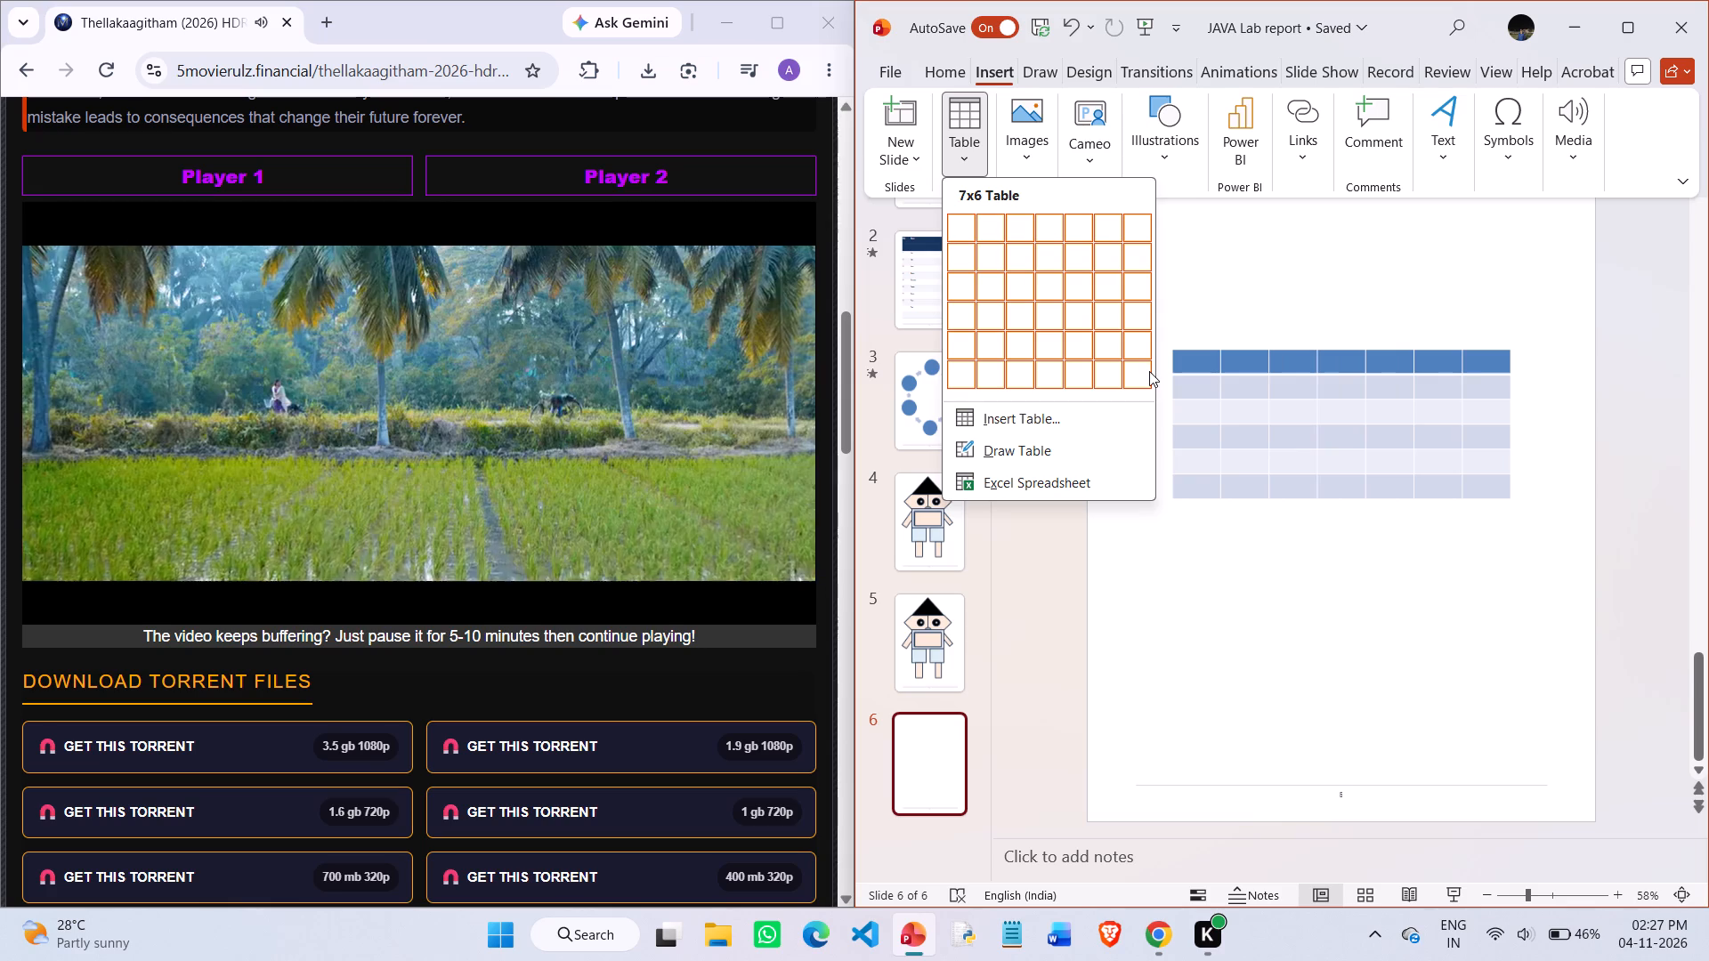
pyautogui.click(1152, 376)
pyautogui.moveTo(1344, 435); pyautogui.dragTo(1247, 327)
pyautogui.click(1247, 327)
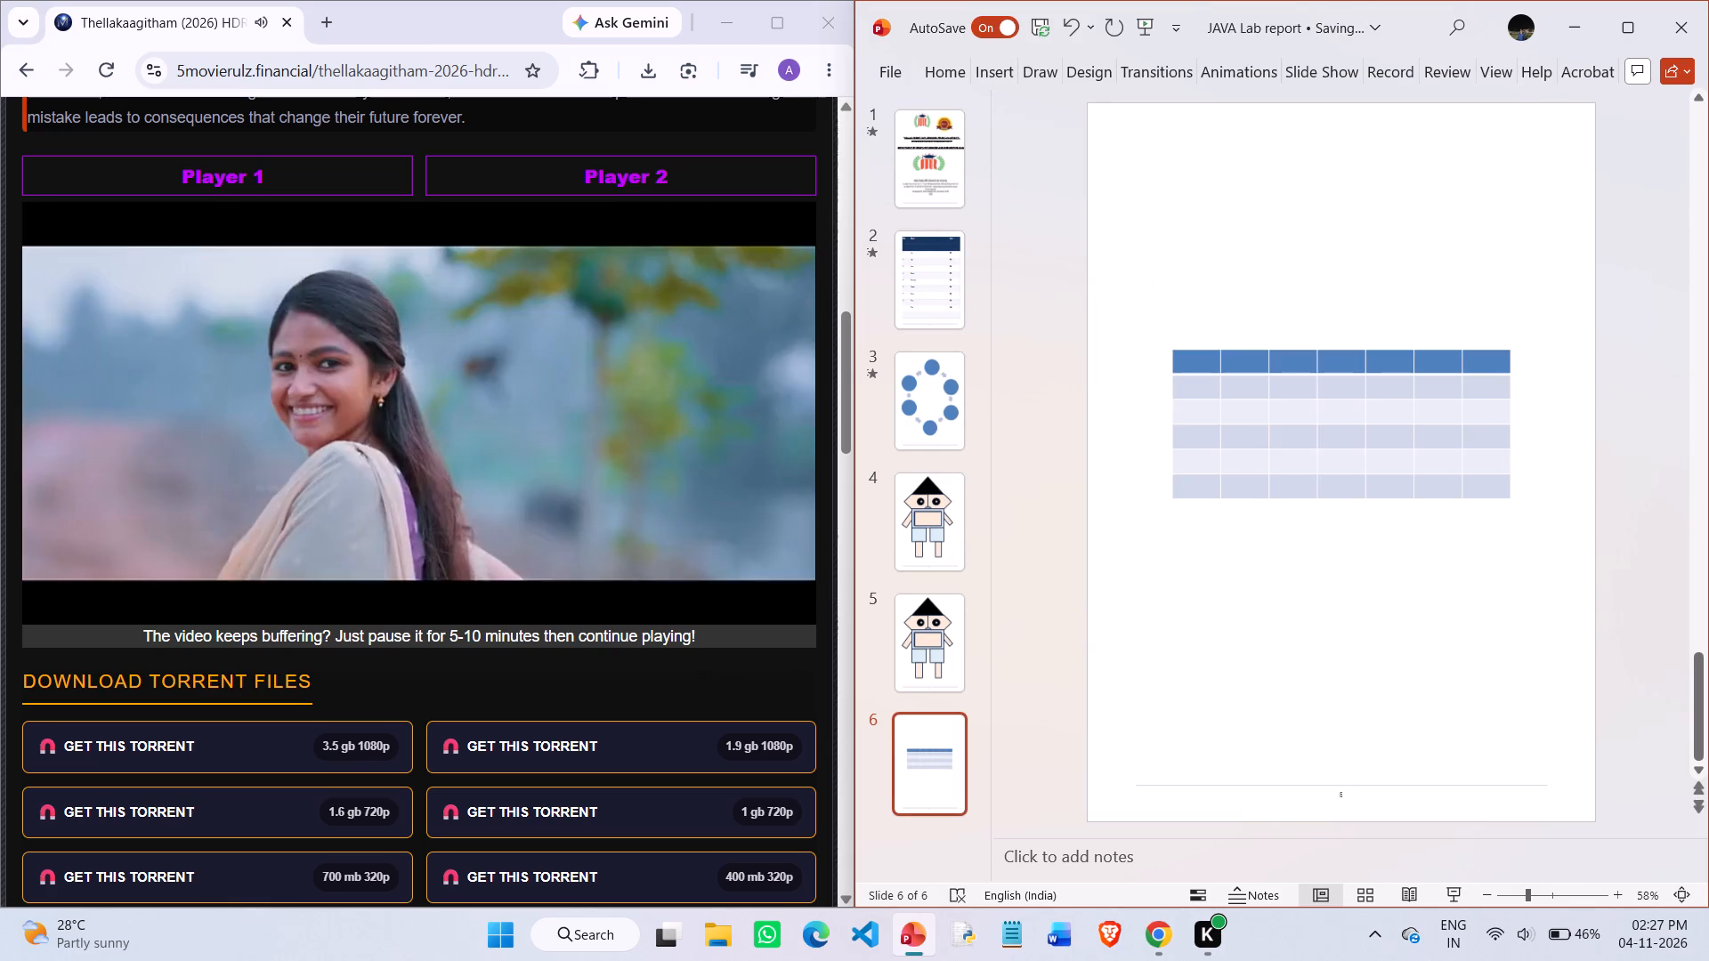
# Narrow the table's first three columns to roughly similar widths by shifting the borders between them.
pyautogui.click(1266, 355)
pyautogui.moveTo(1266, 355); pyautogui.dragTo(1338, 326)
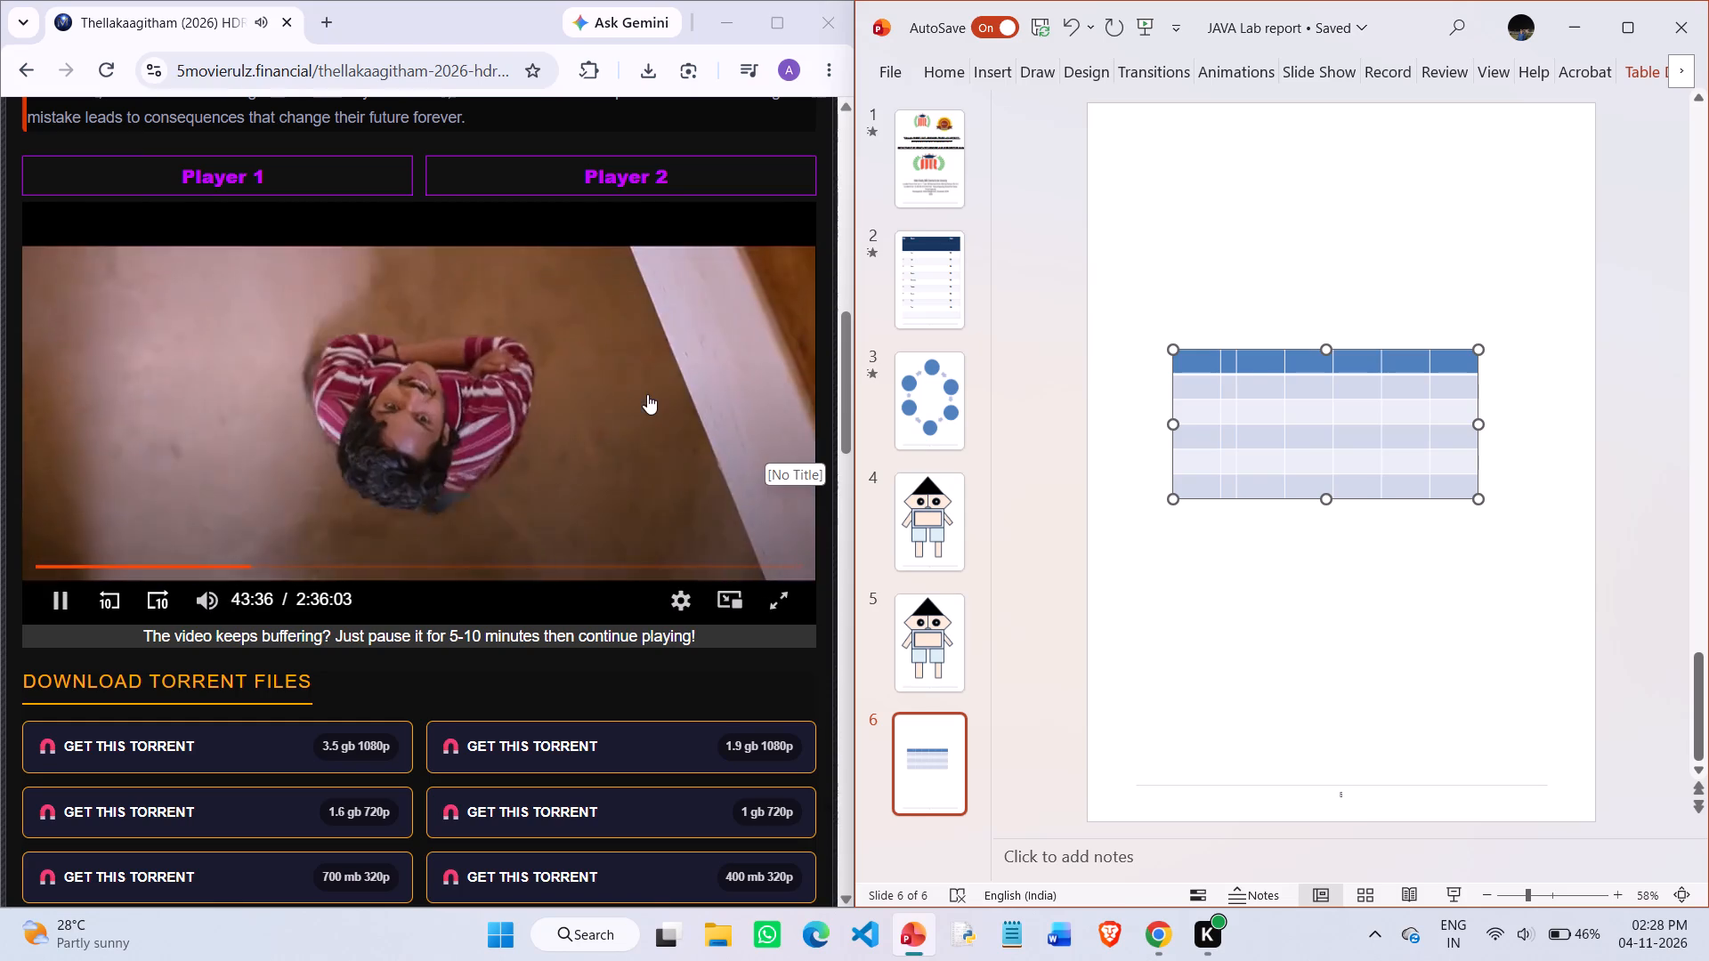
pyautogui.click(1222, 376)
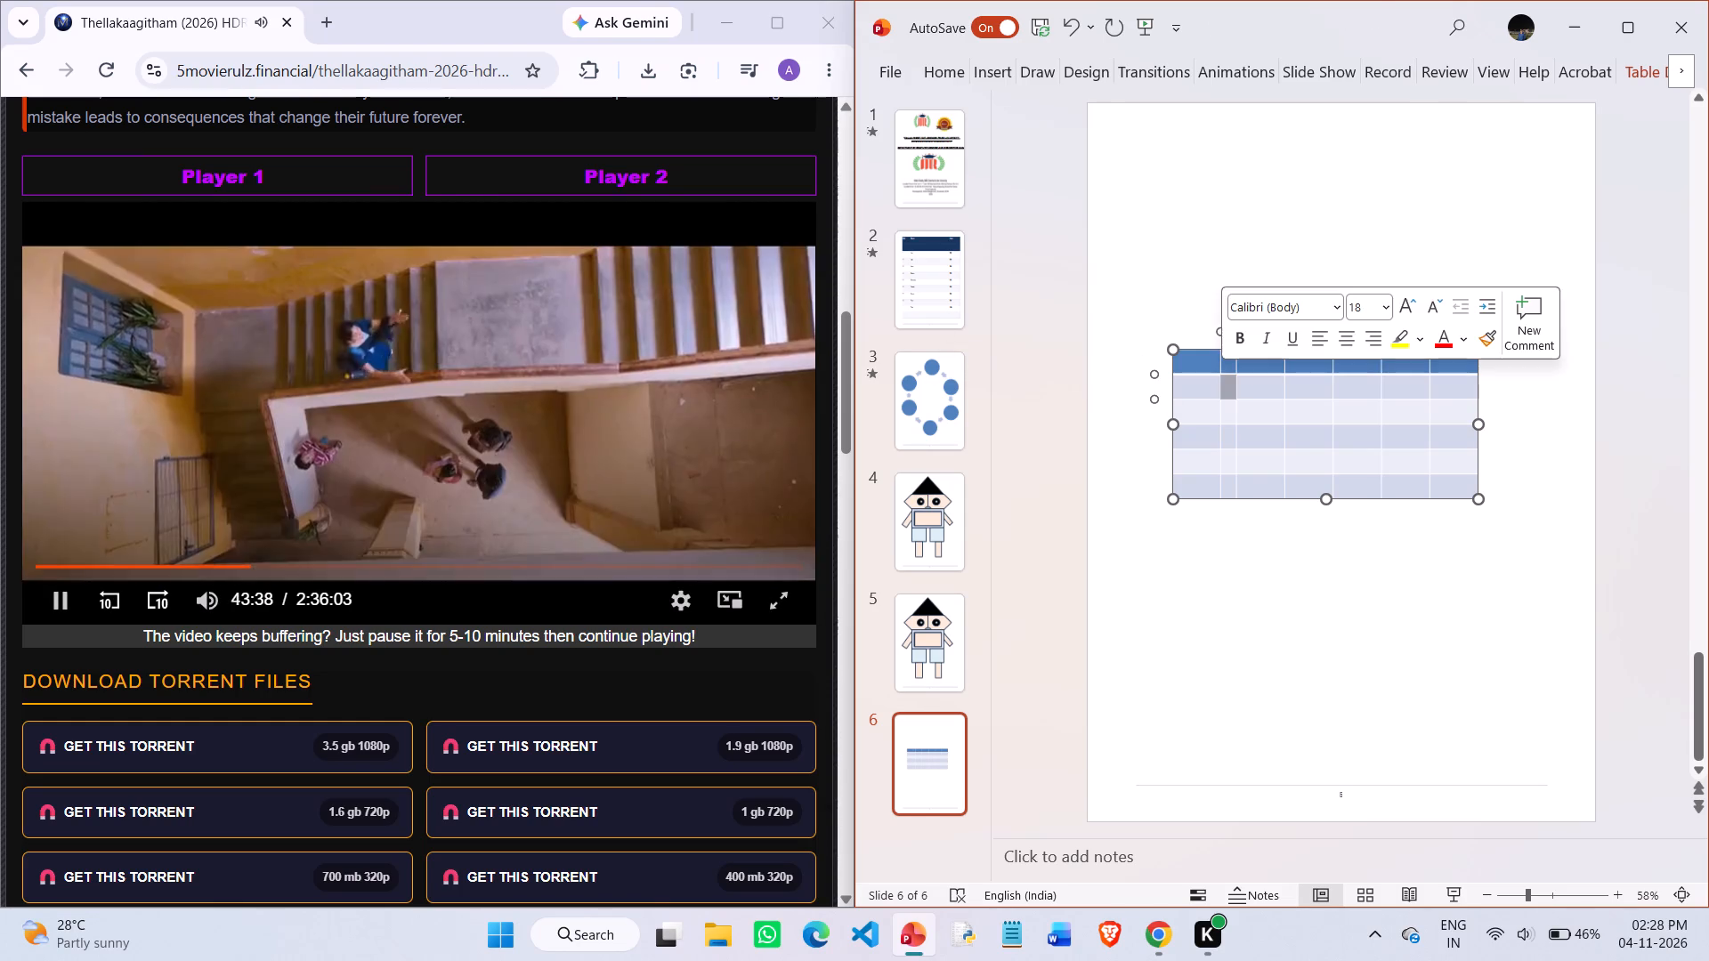
pyautogui.click(1239, 373)
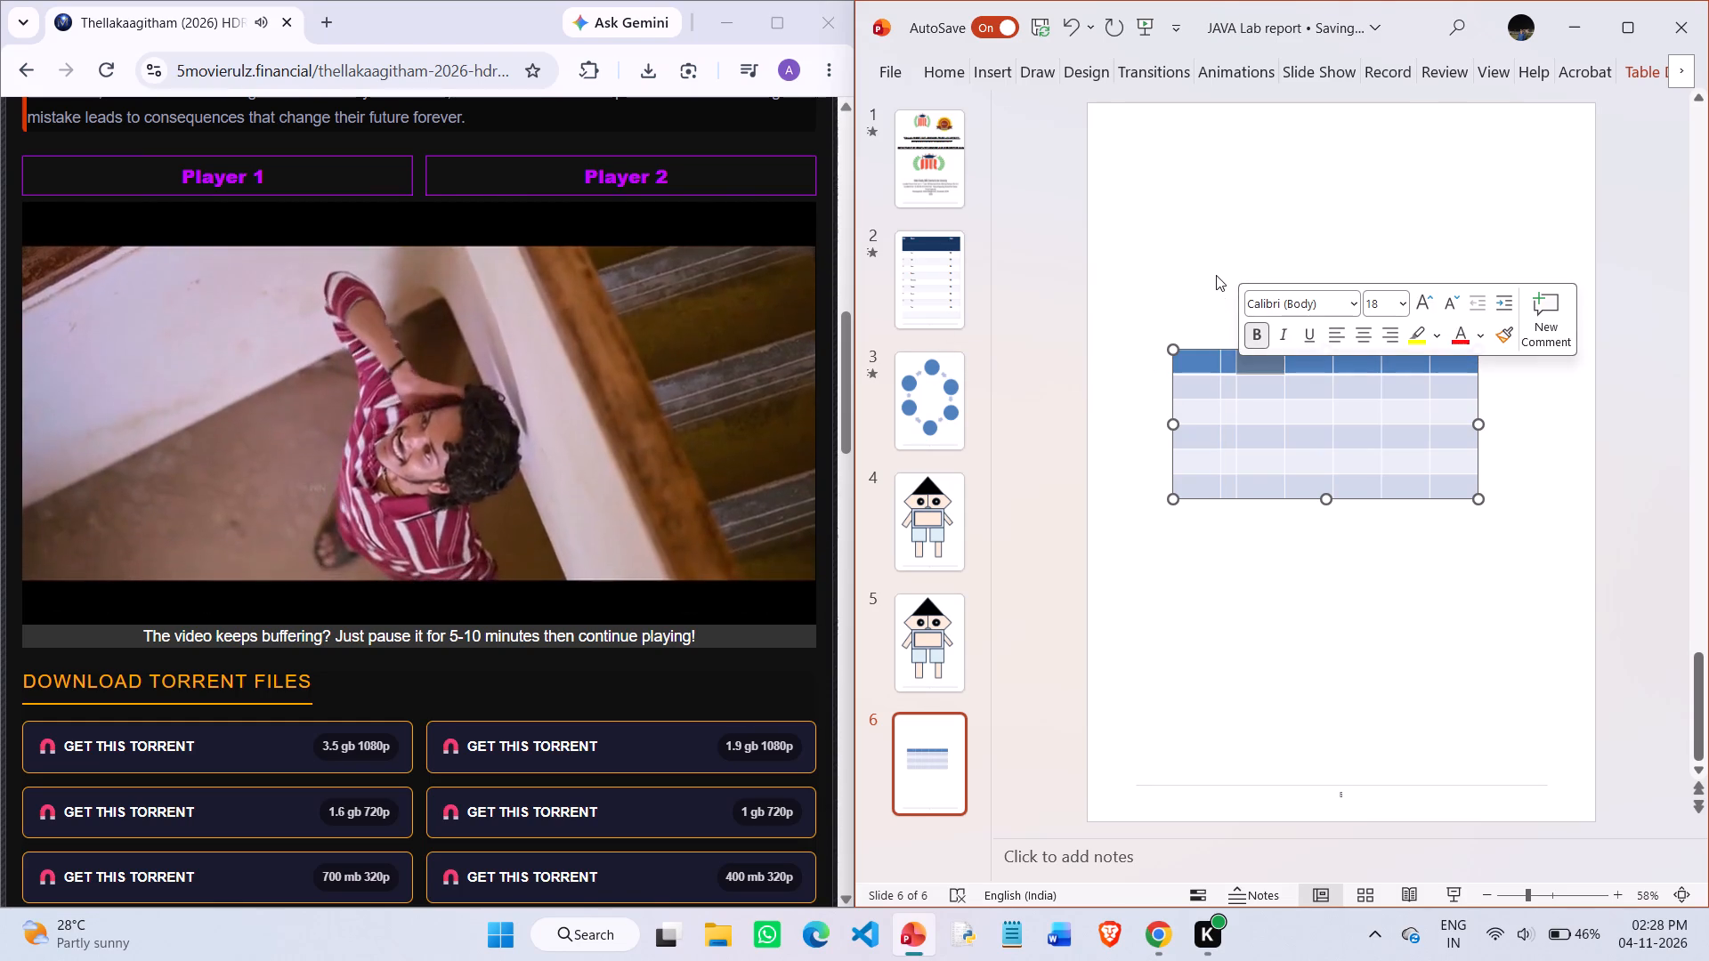
pyautogui.click(1216, 275)
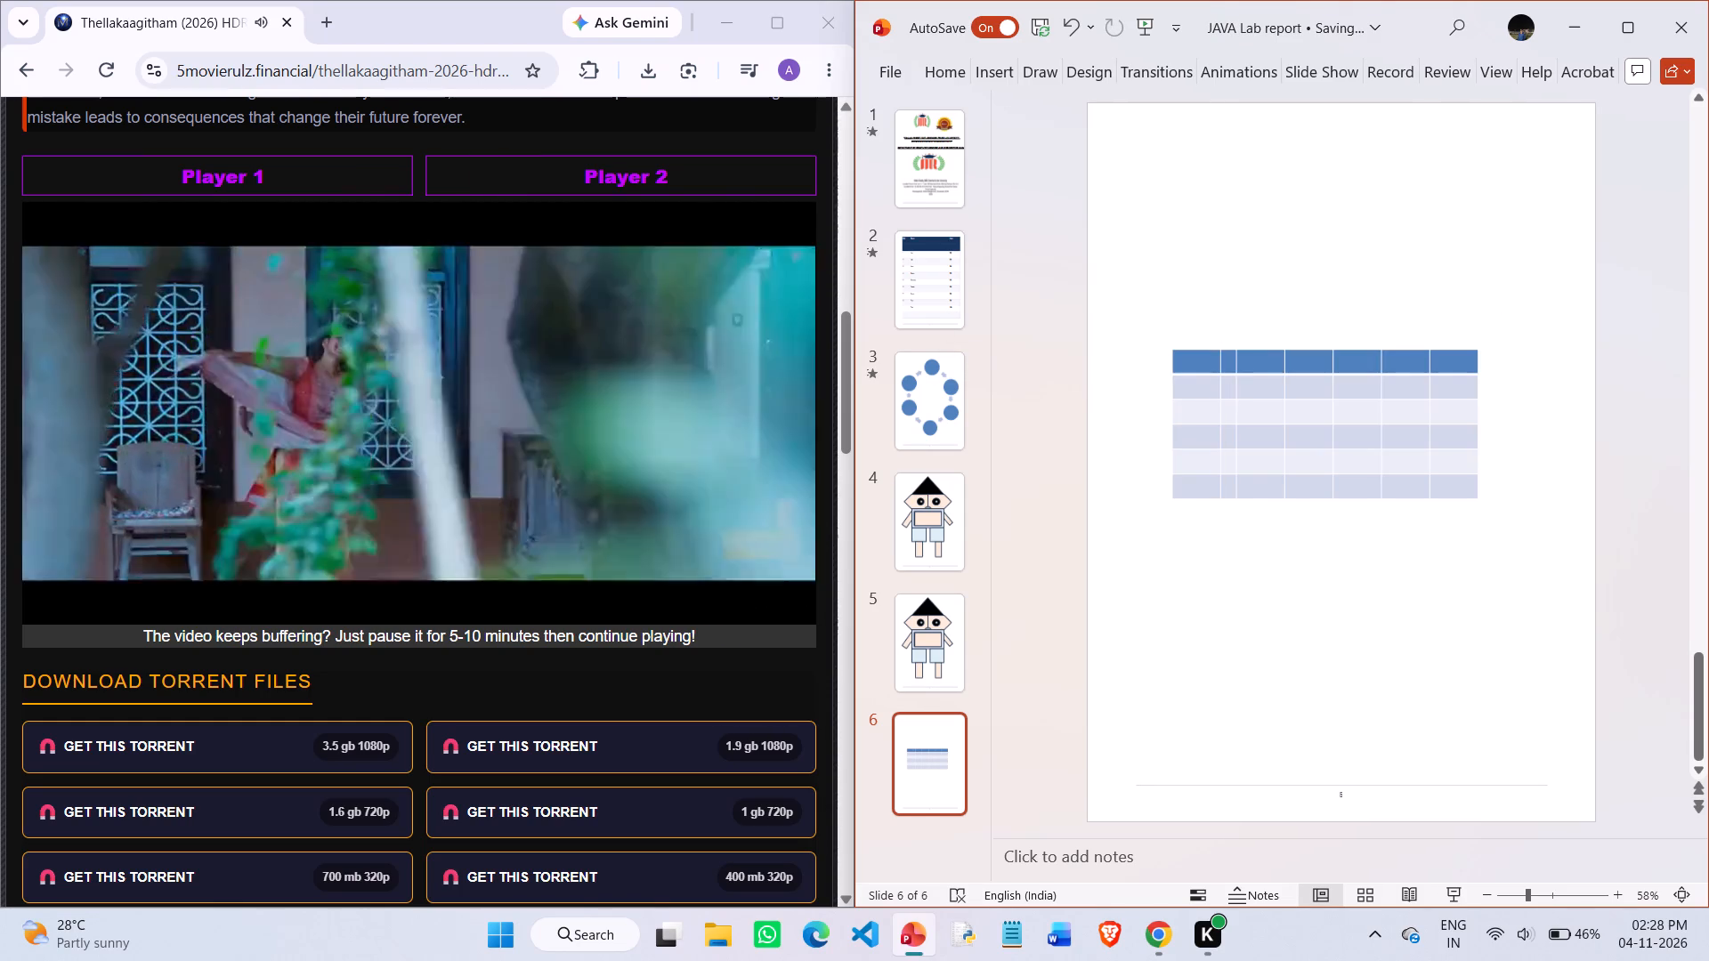
pyautogui.moveTo(1236, 400); pyautogui.dragTo(1249, 400)
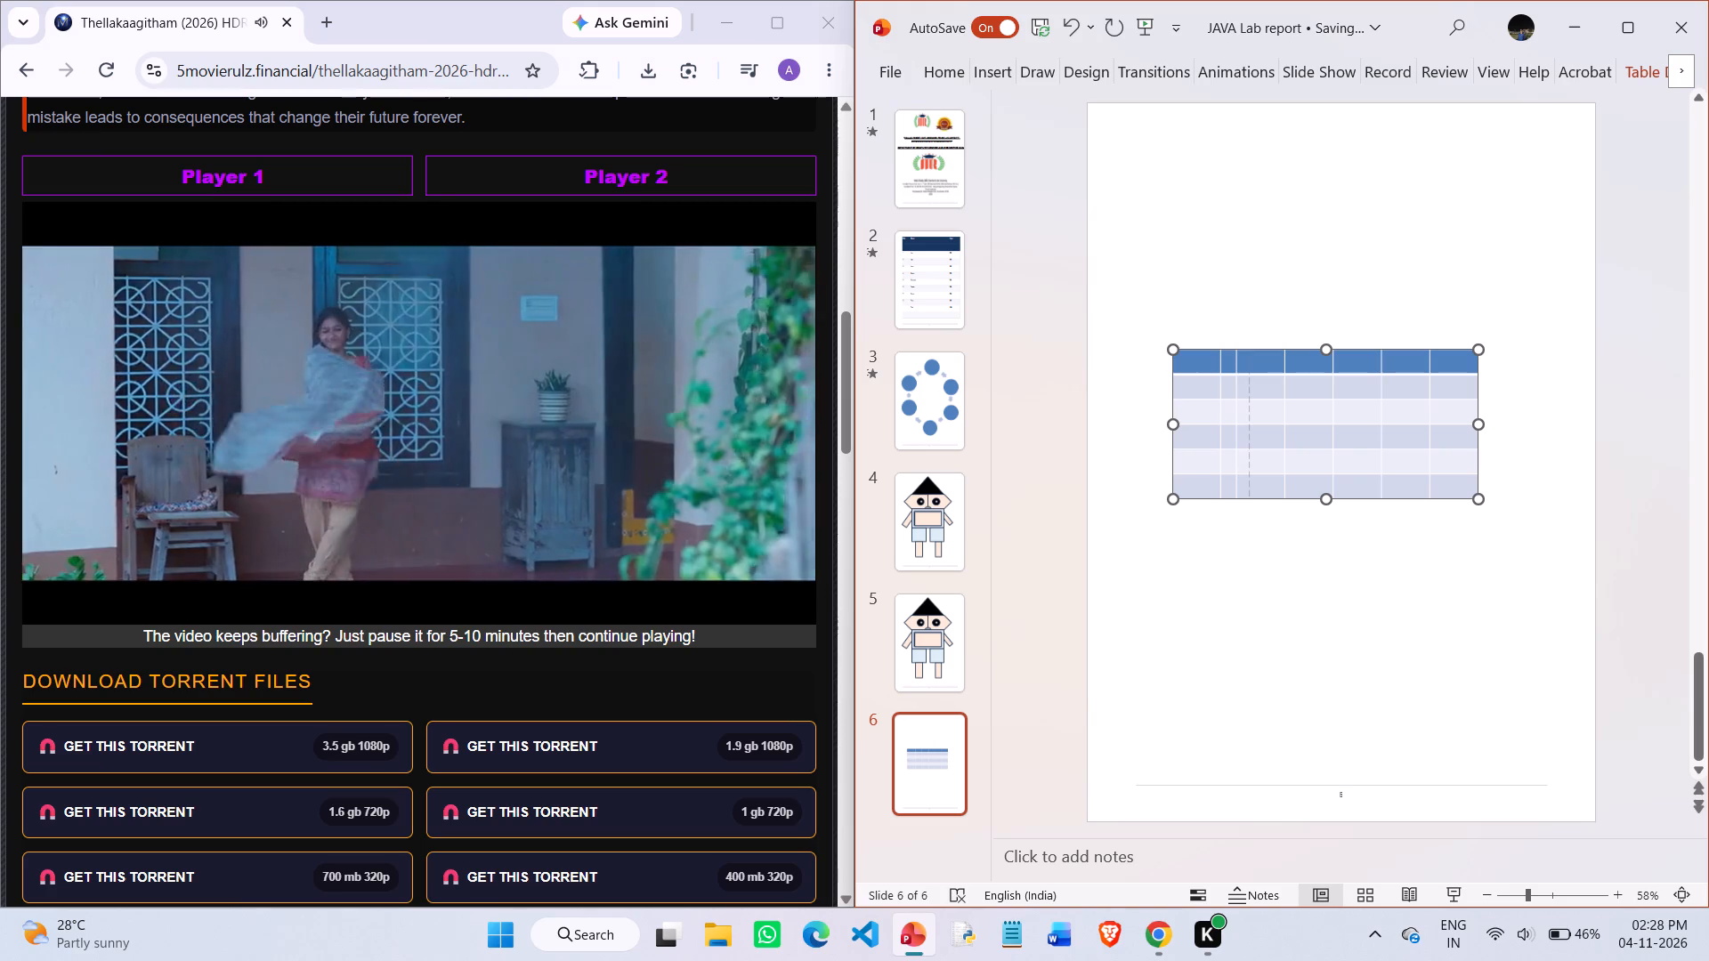
pyautogui.moveTo(1249, 400); pyautogui.dragTo(1251, 400)
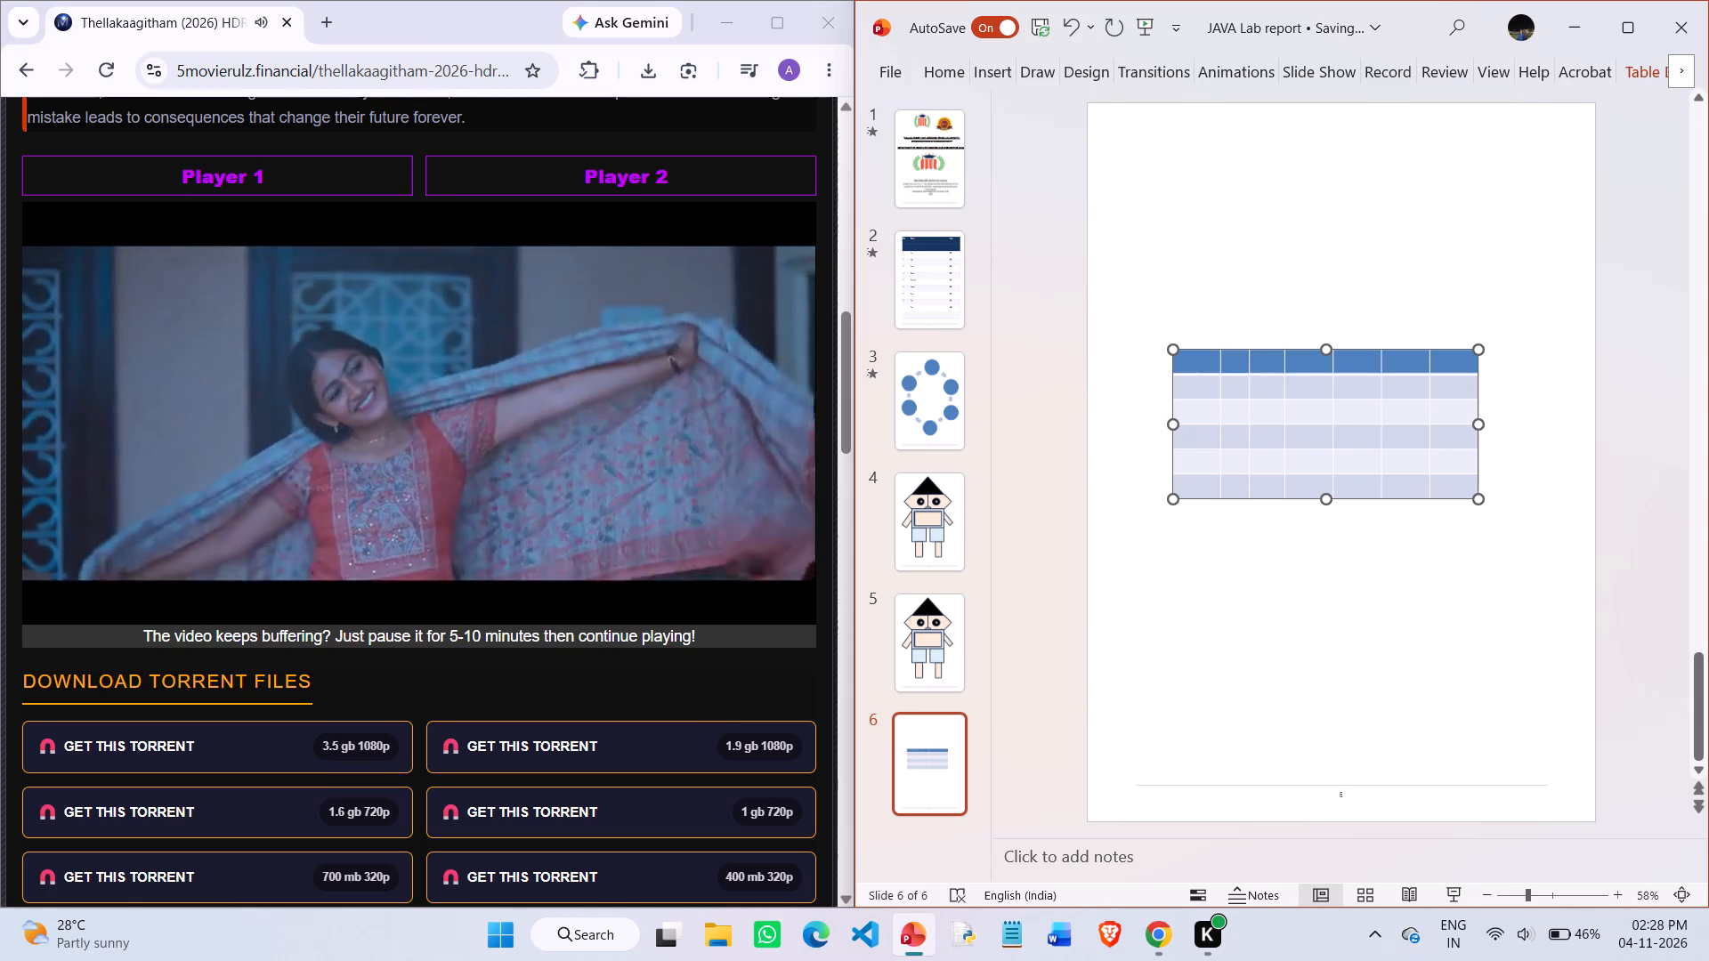
pyautogui.moveTo(1220, 376); pyautogui.dragTo(1210, 376)
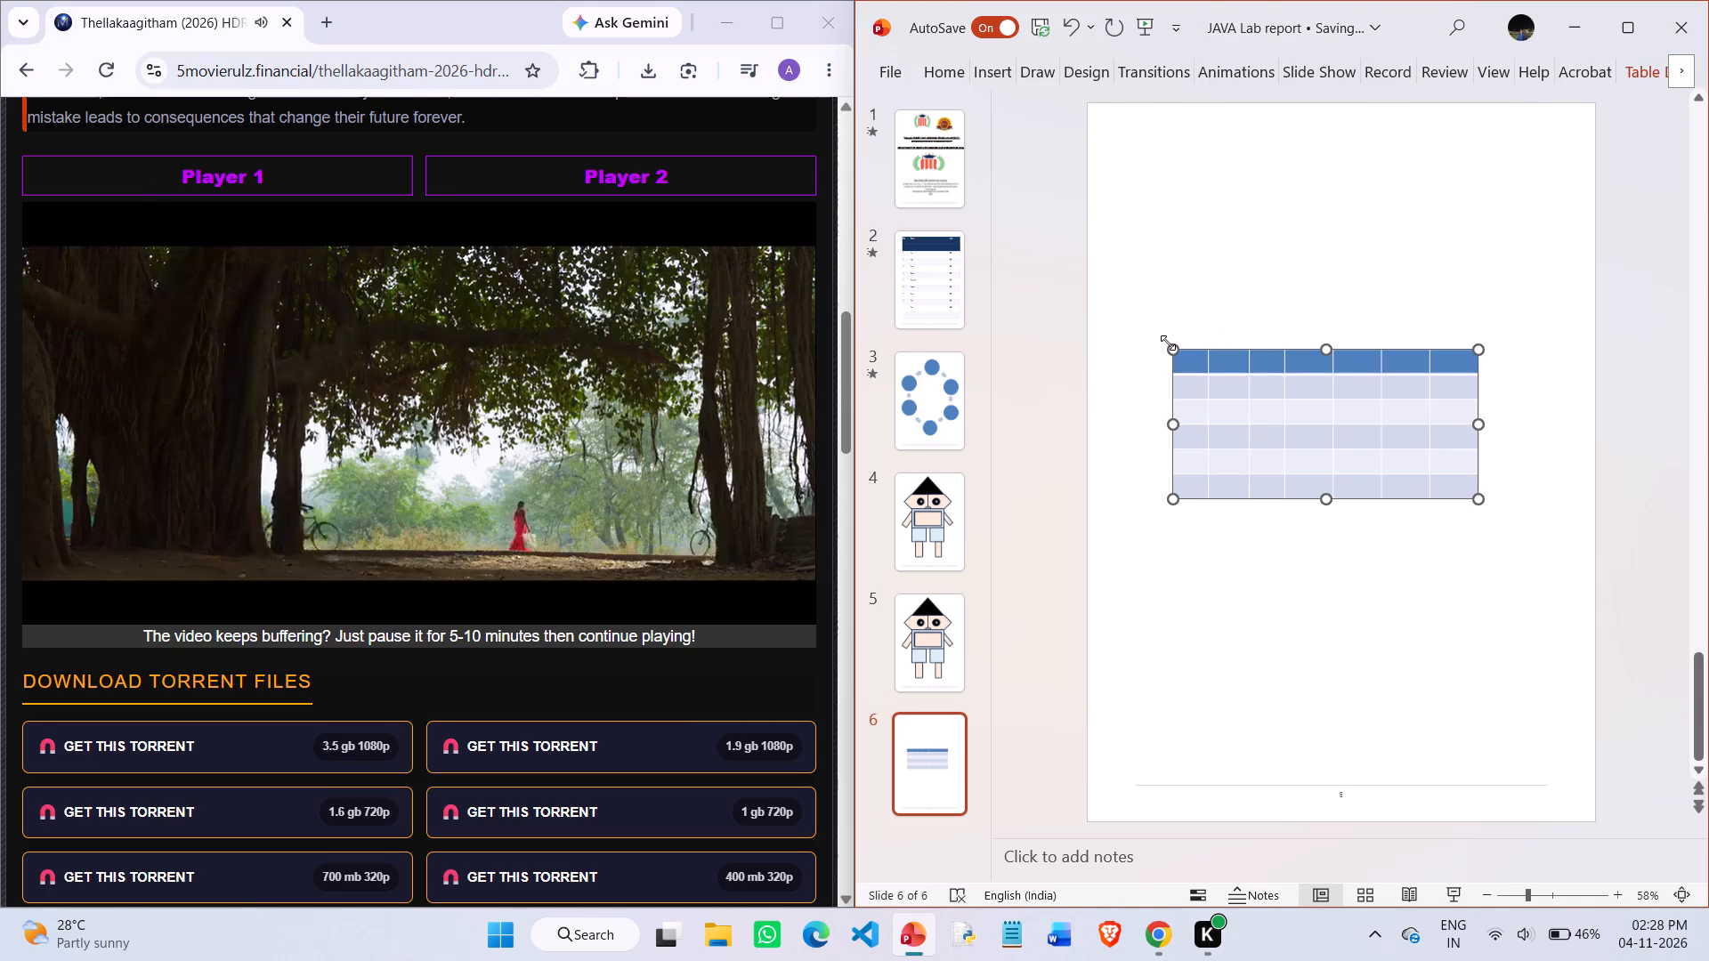
# Enlarge the table from two opposite corners until it nearly fills slide 6, and nudge it slightly left and up.
pyautogui.moveTo(1168, 343); pyautogui.dragTo(1143, 161)
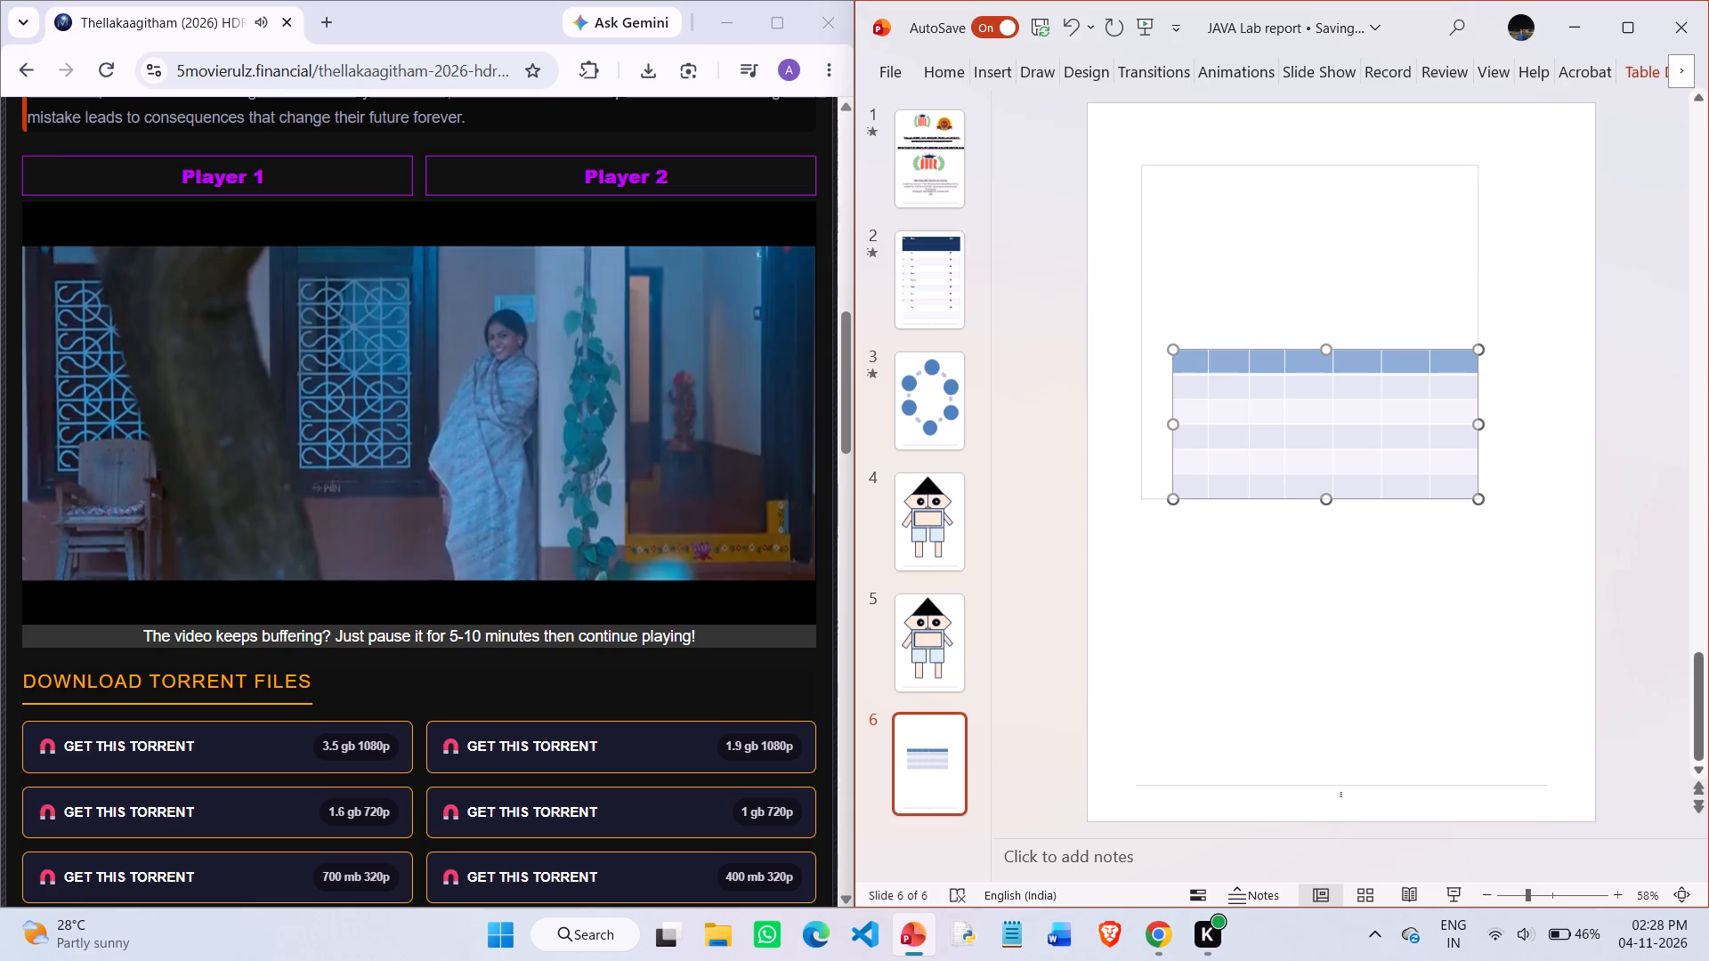
pyautogui.moveTo(1143, 161); pyautogui.dragTo(1133, 120)
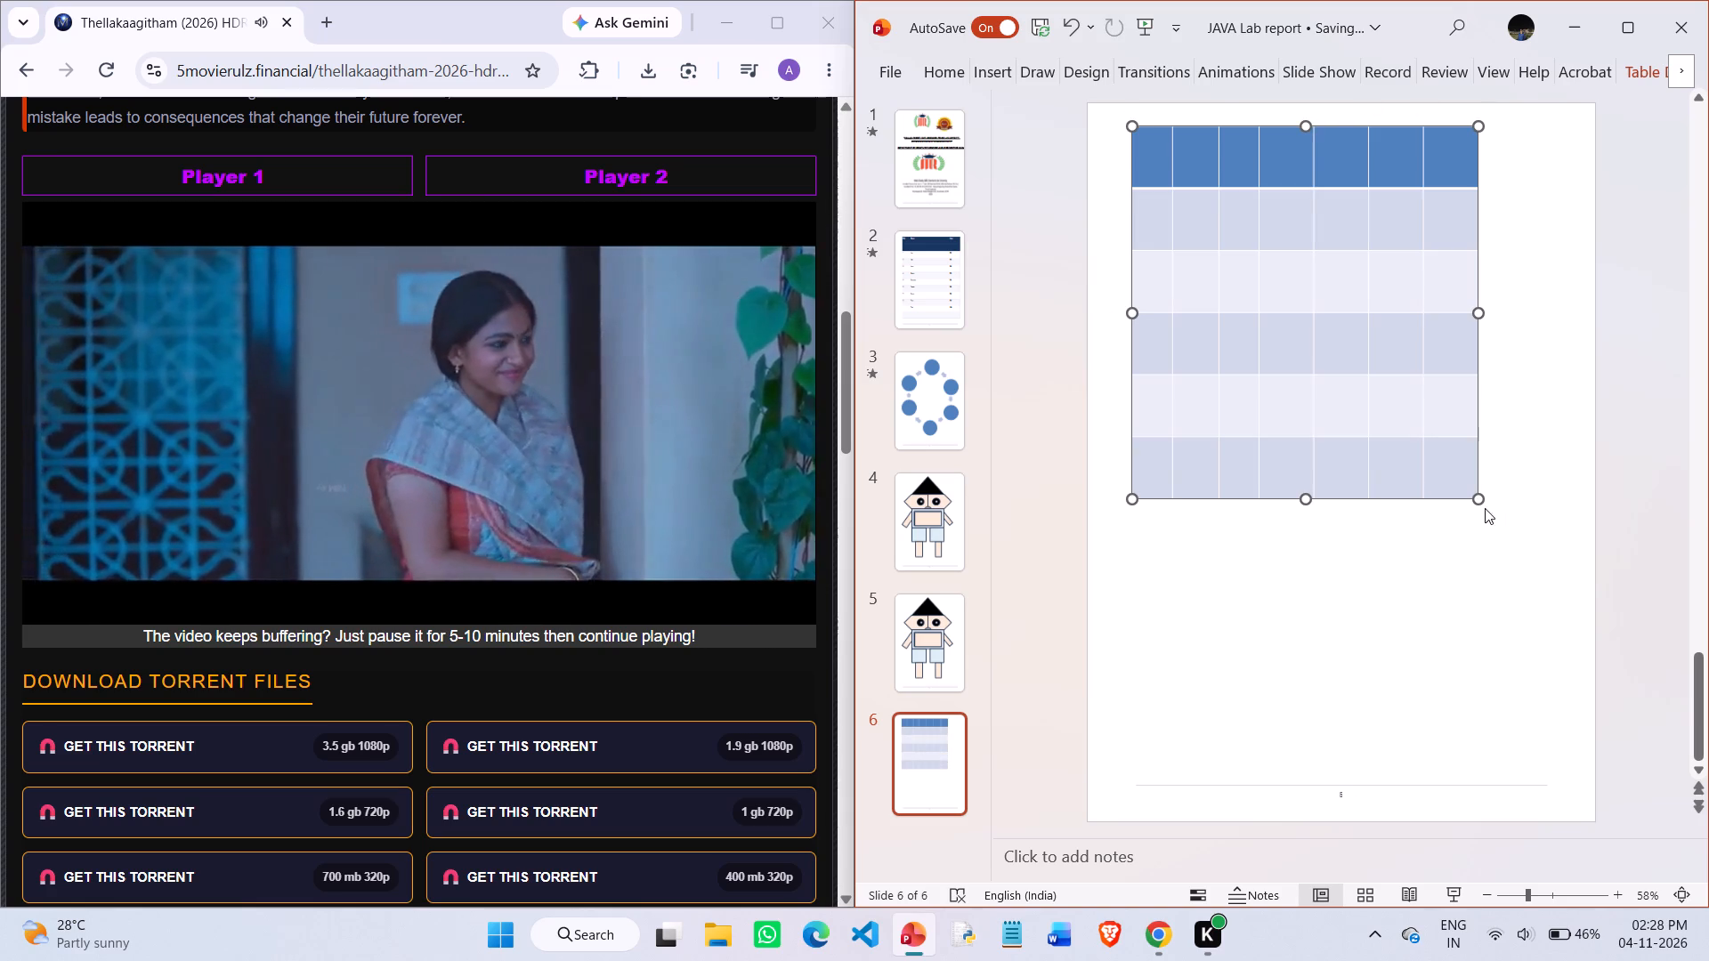
pyautogui.moveTo(1483, 502); pyautogui.dragTo(1506, 602)
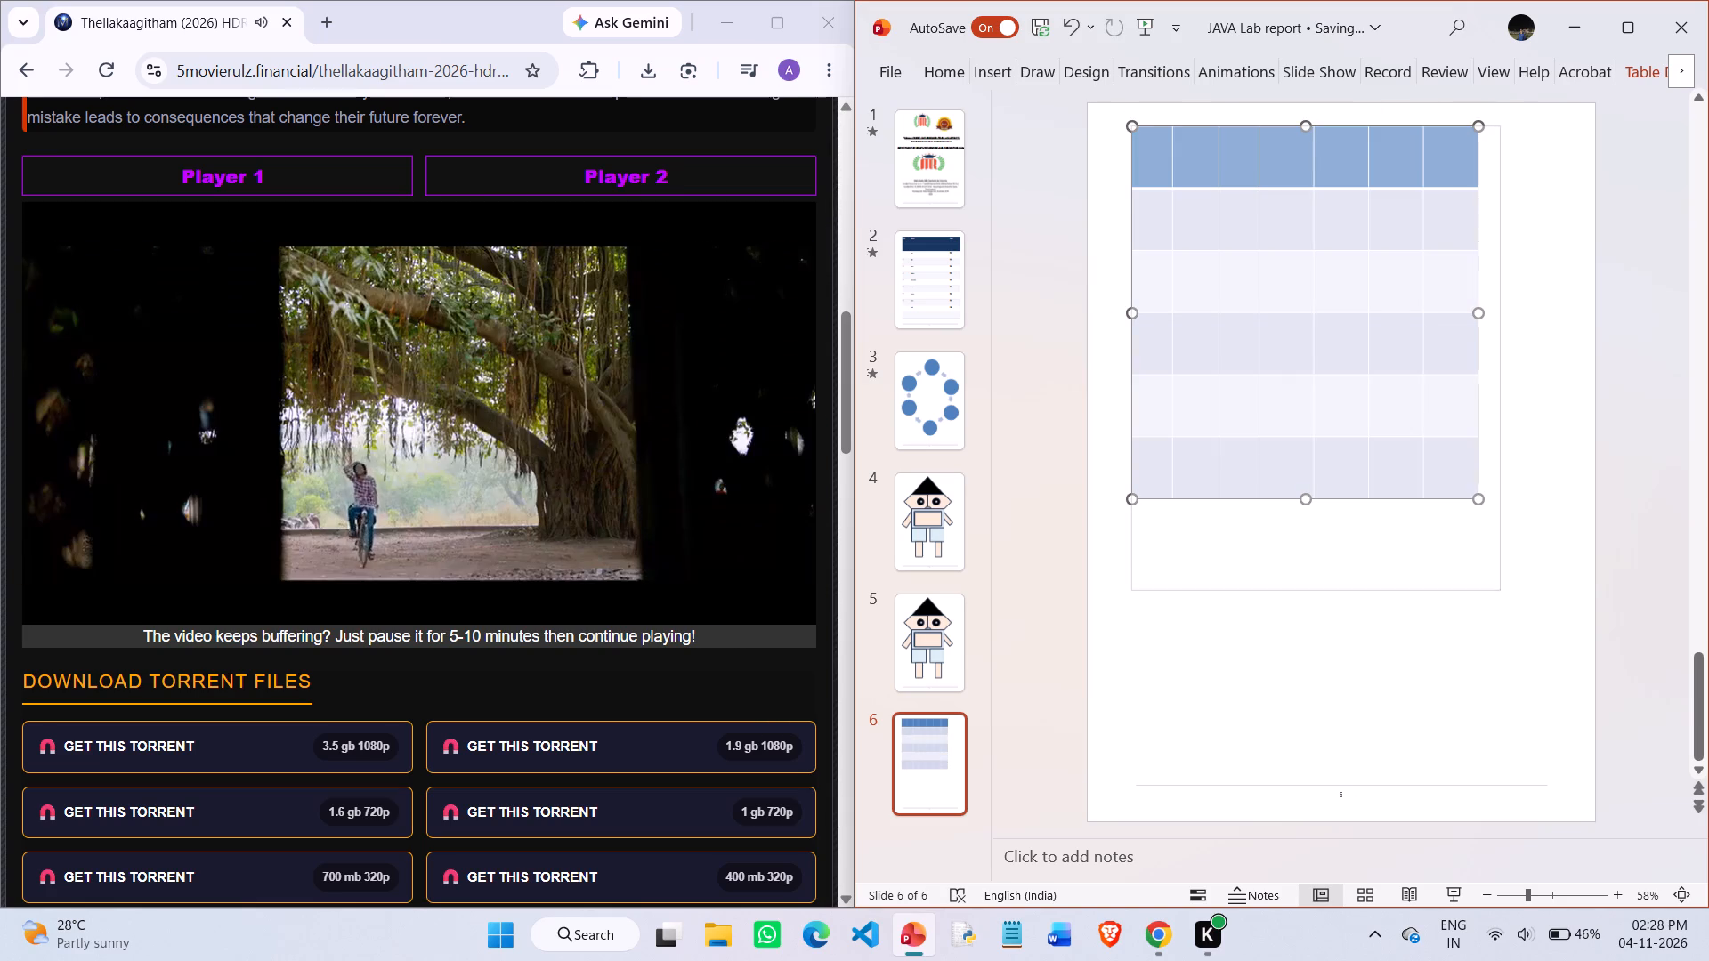
pyautogui.moveTo(1506, 602); pyautogui.dragTo(1563, 735)
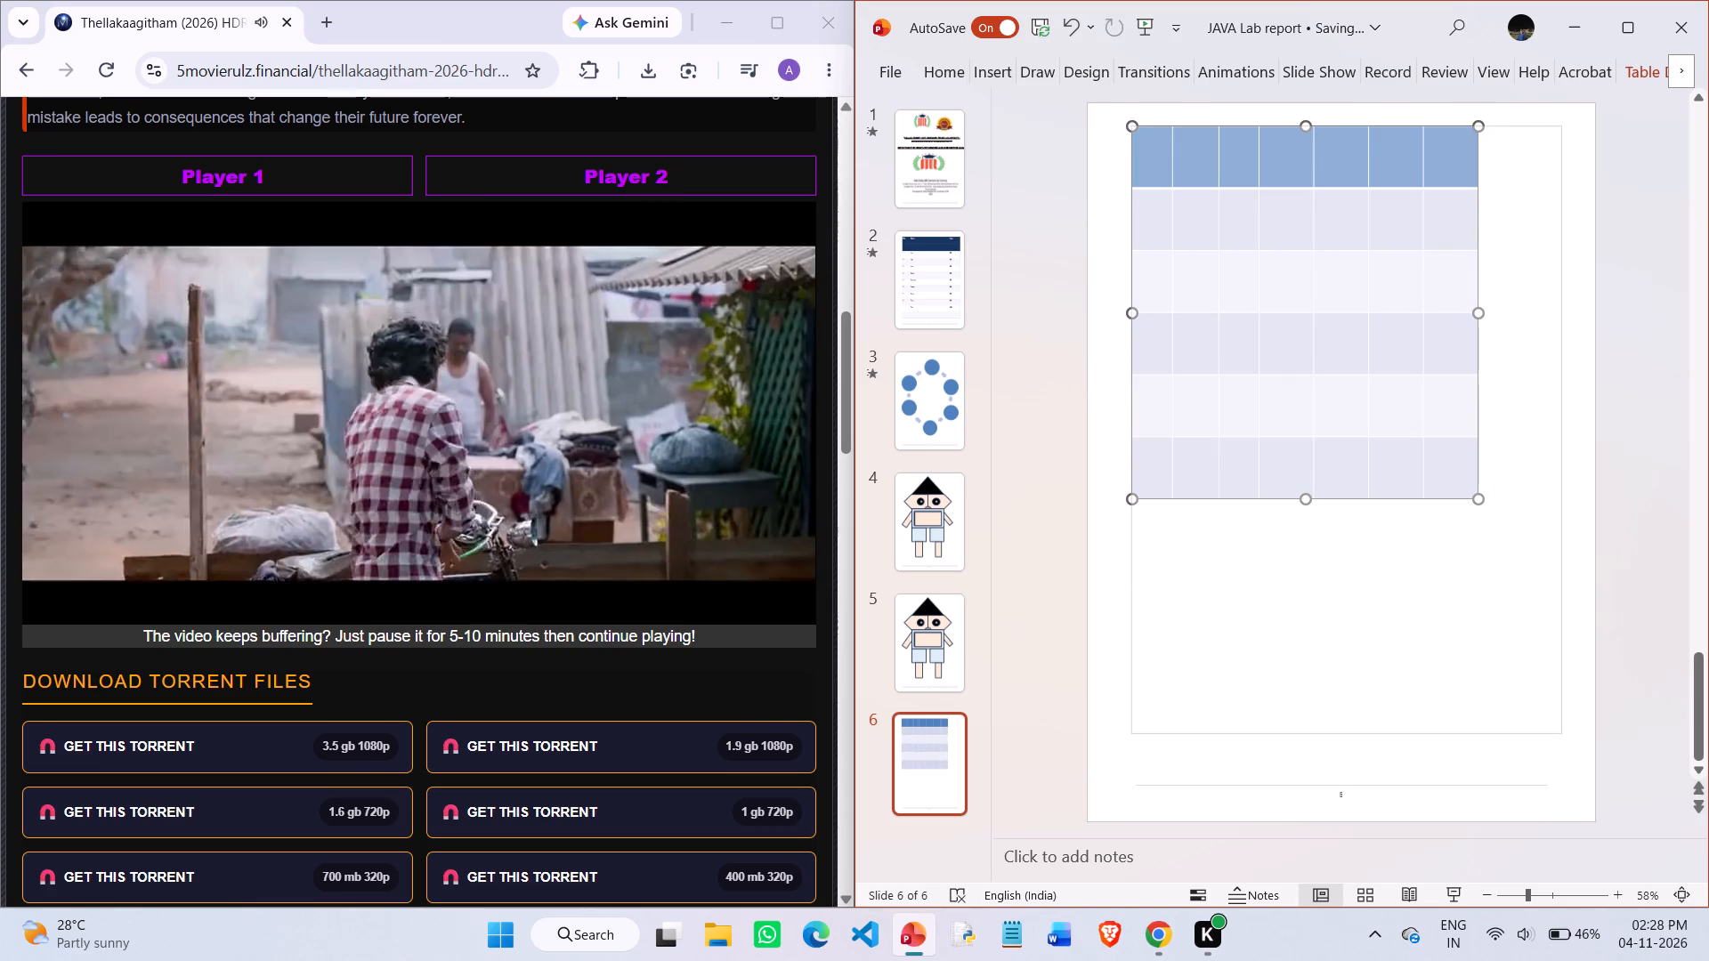
pyautogui.moveTo(1563, 735); pyautogui.dragTo(1549, 785)
pyautogui.click(1283, 397)
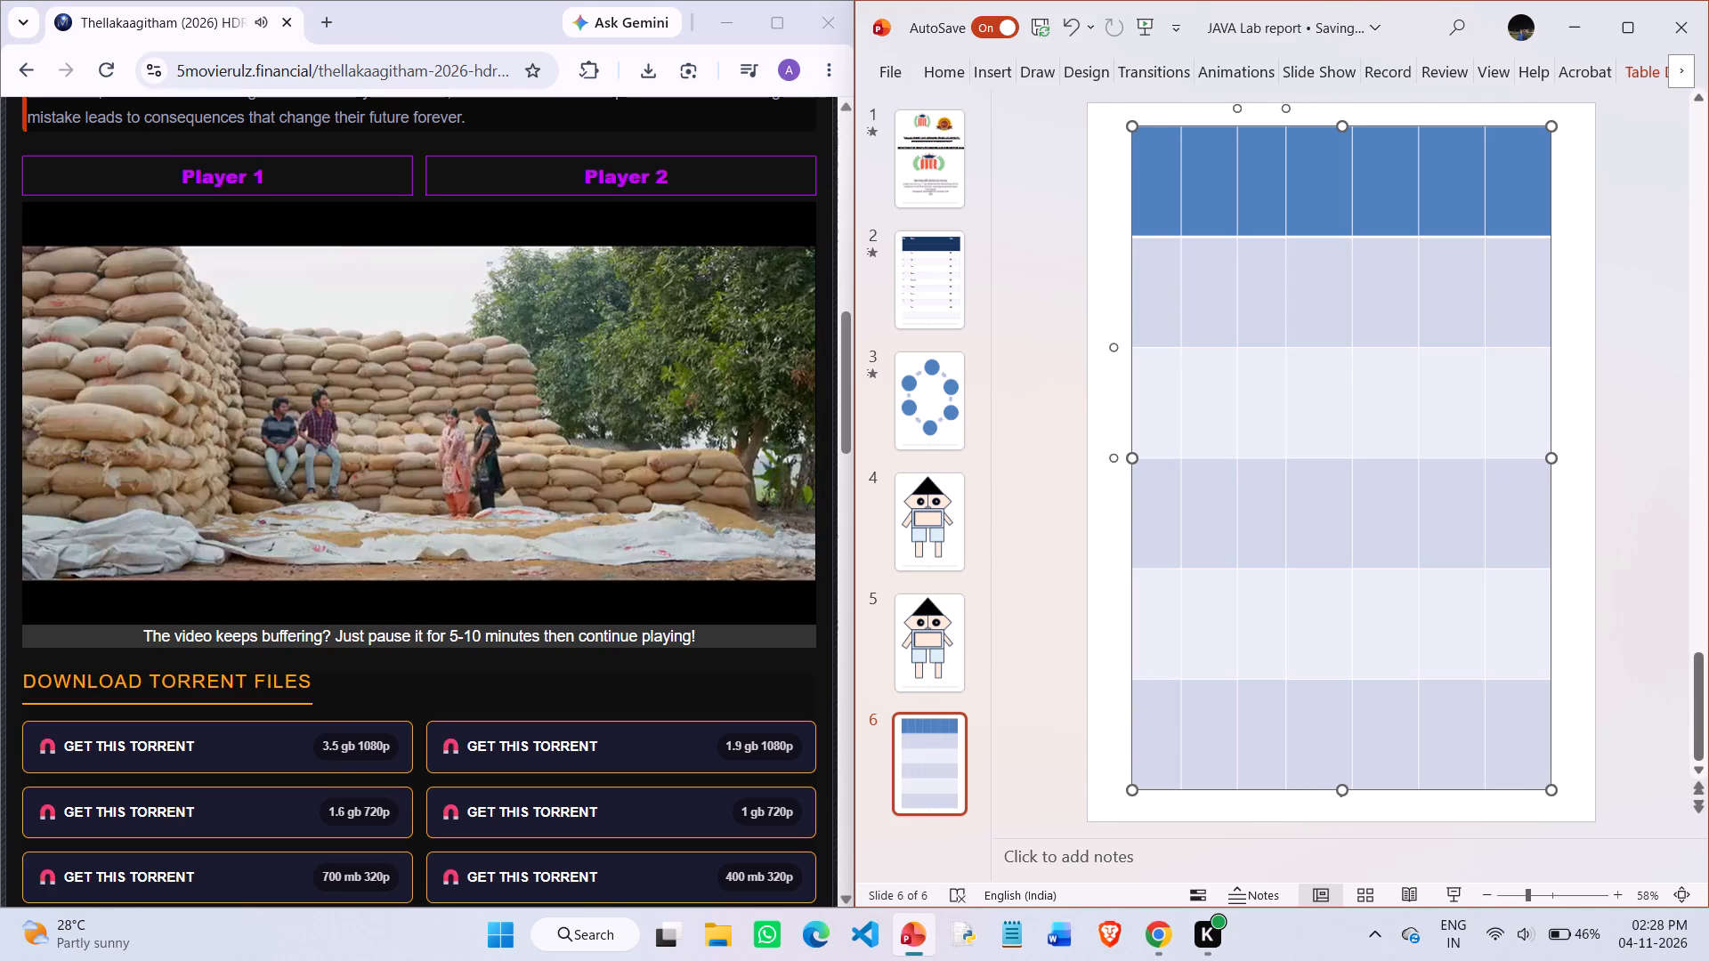
pyautogui.click(1246, 279)
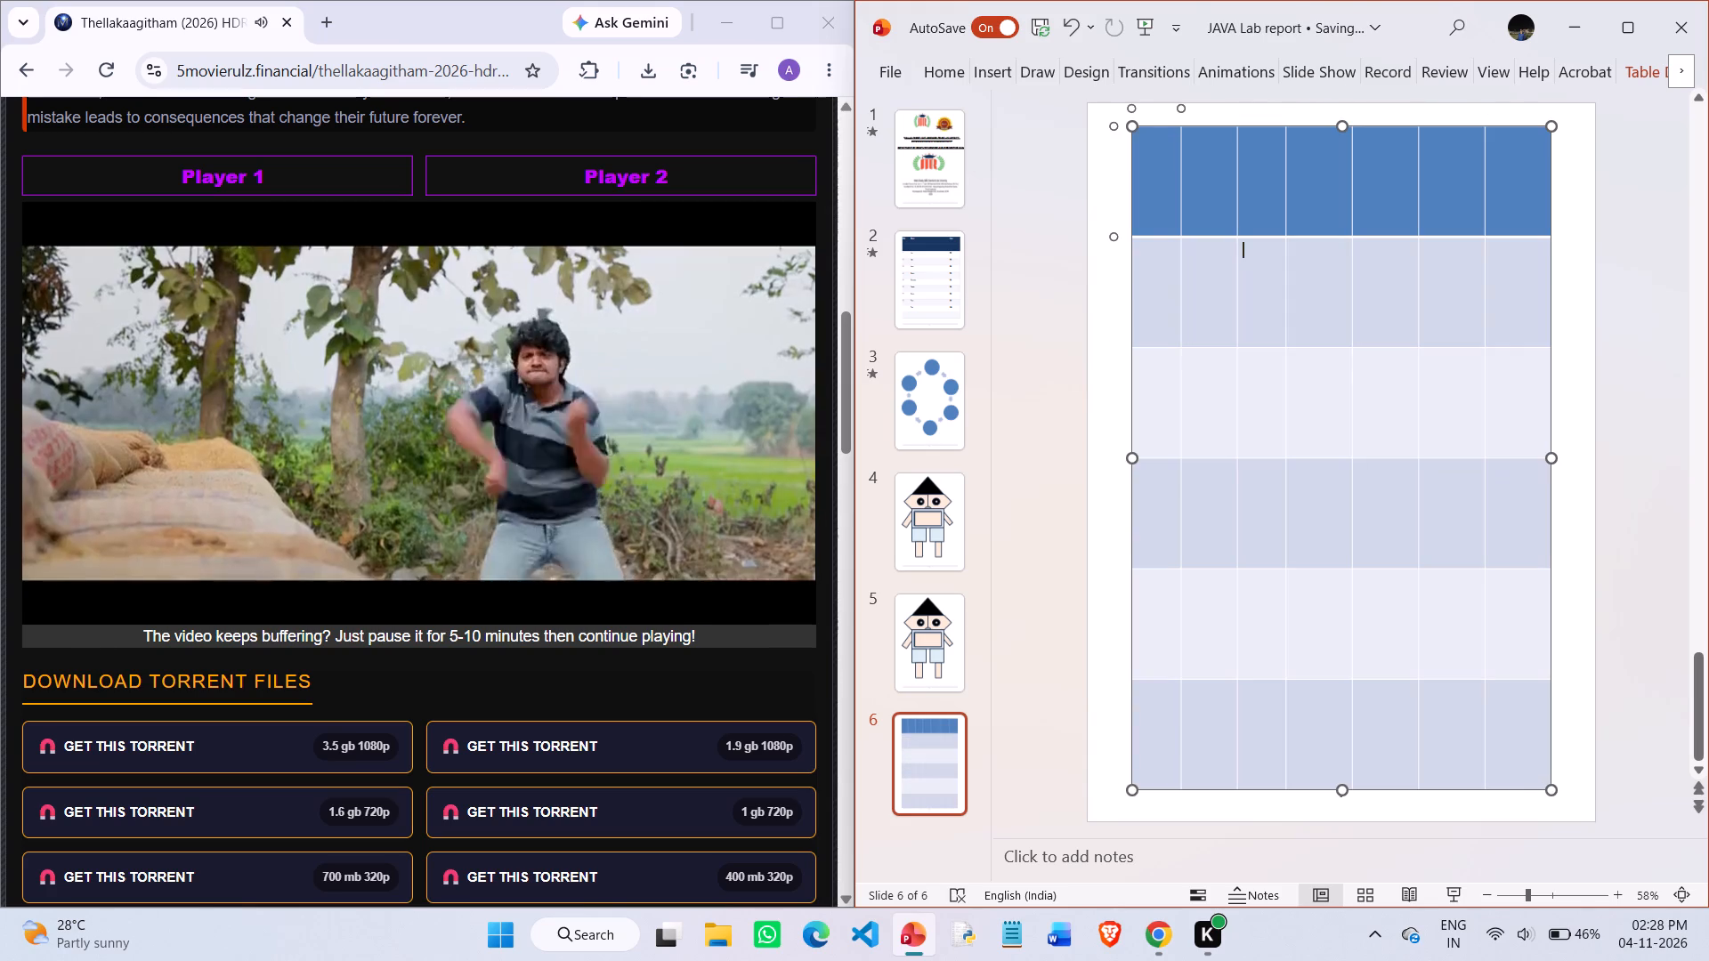
pyautogui.moveTo(1146, 129); pyautogui.dragTo(1128, 125)
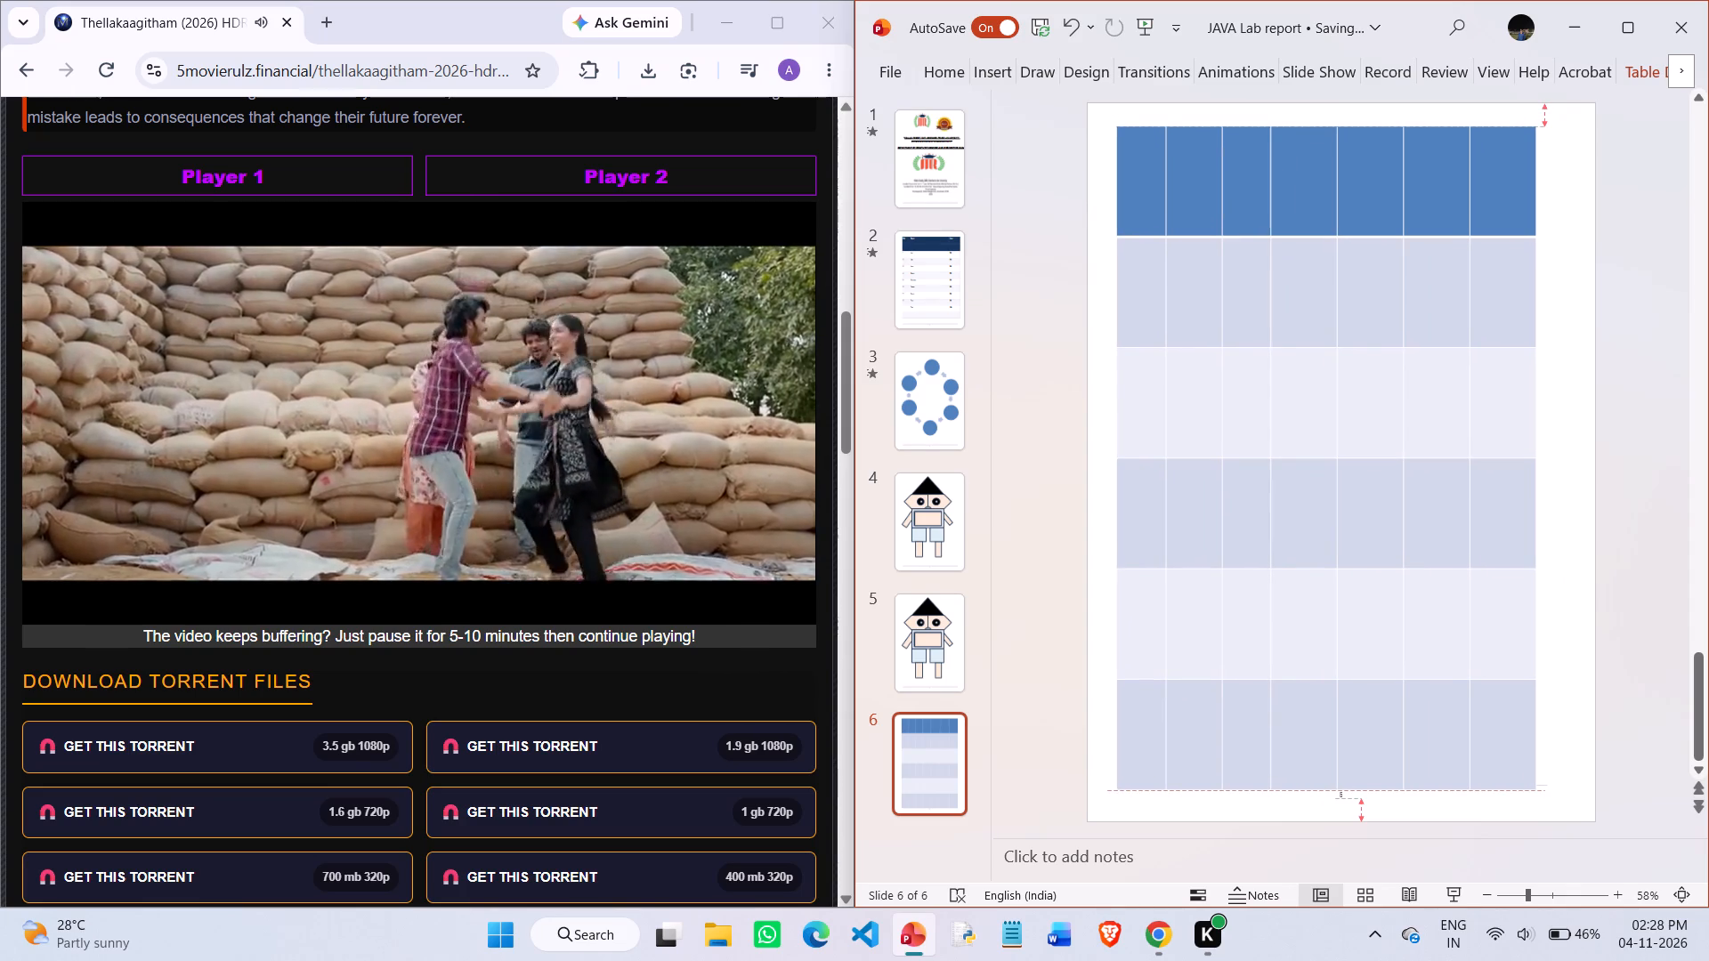
pyautogui.moveTo(1128, 125); pyautogui.dragTo(1136, 120)
# Fill all seven cells of the table's header row with black.
pyautogui.click(1148, 158)
pyautogui.moveTo(1148, 158); pyautogui.dragTo(1426, 149)
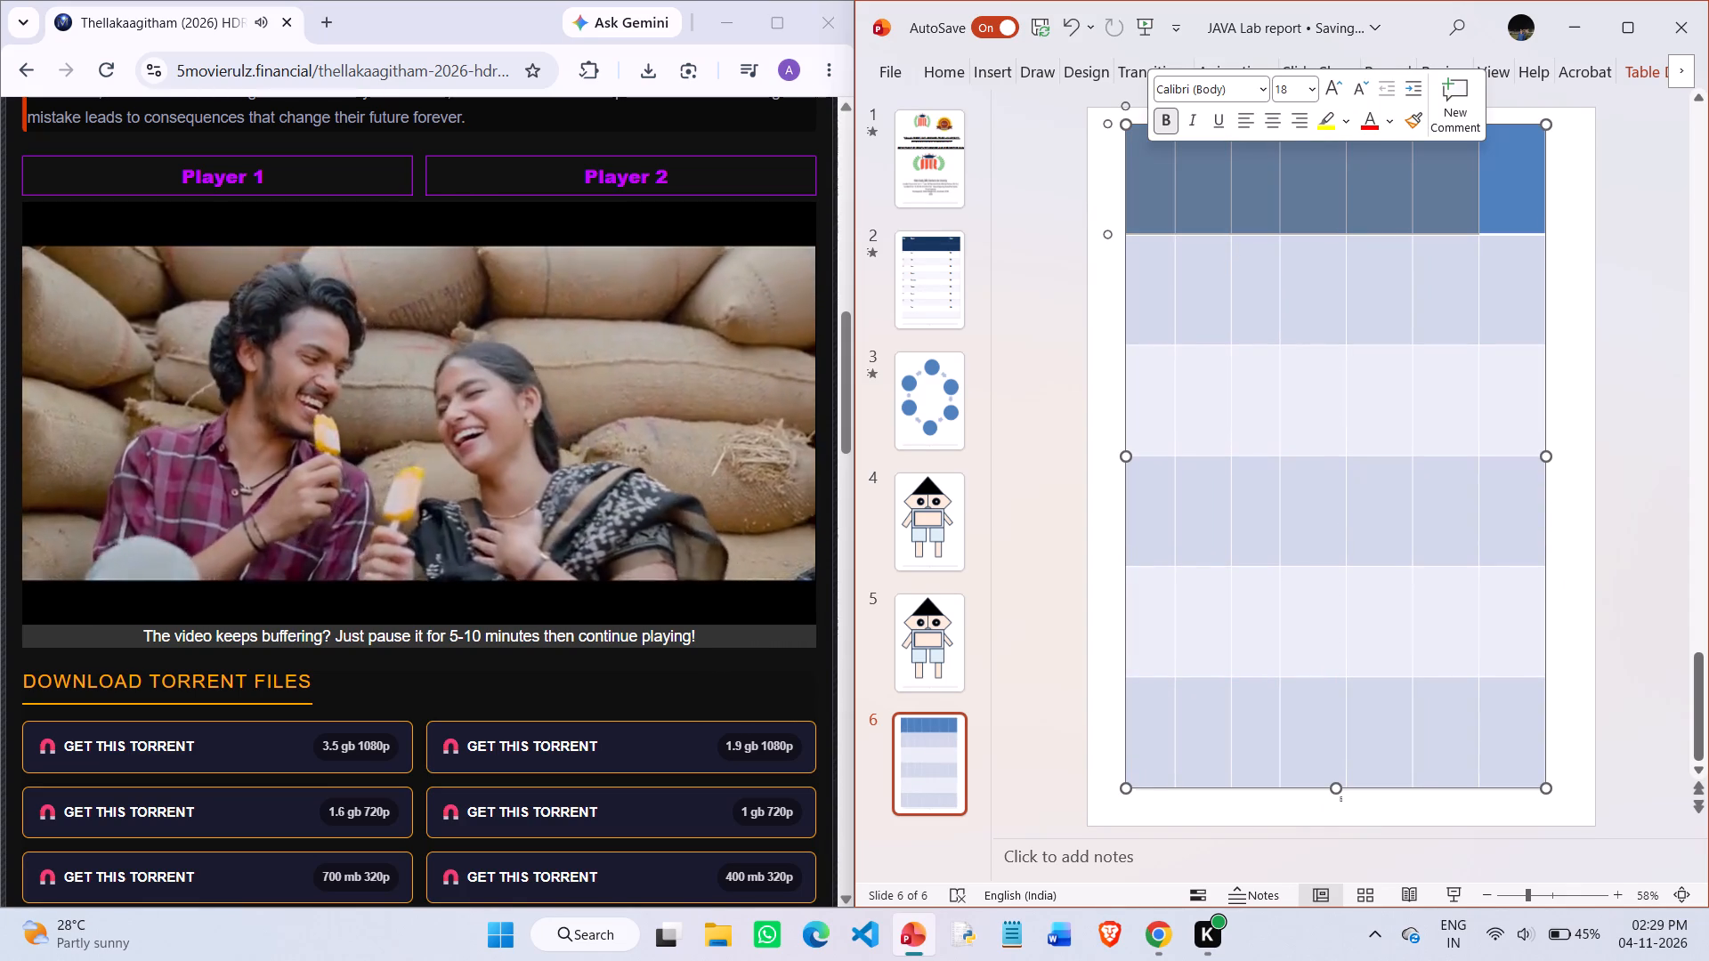
pyautogui.moveTo(1426, 149); pyautogui.dragTo(1621, 136)
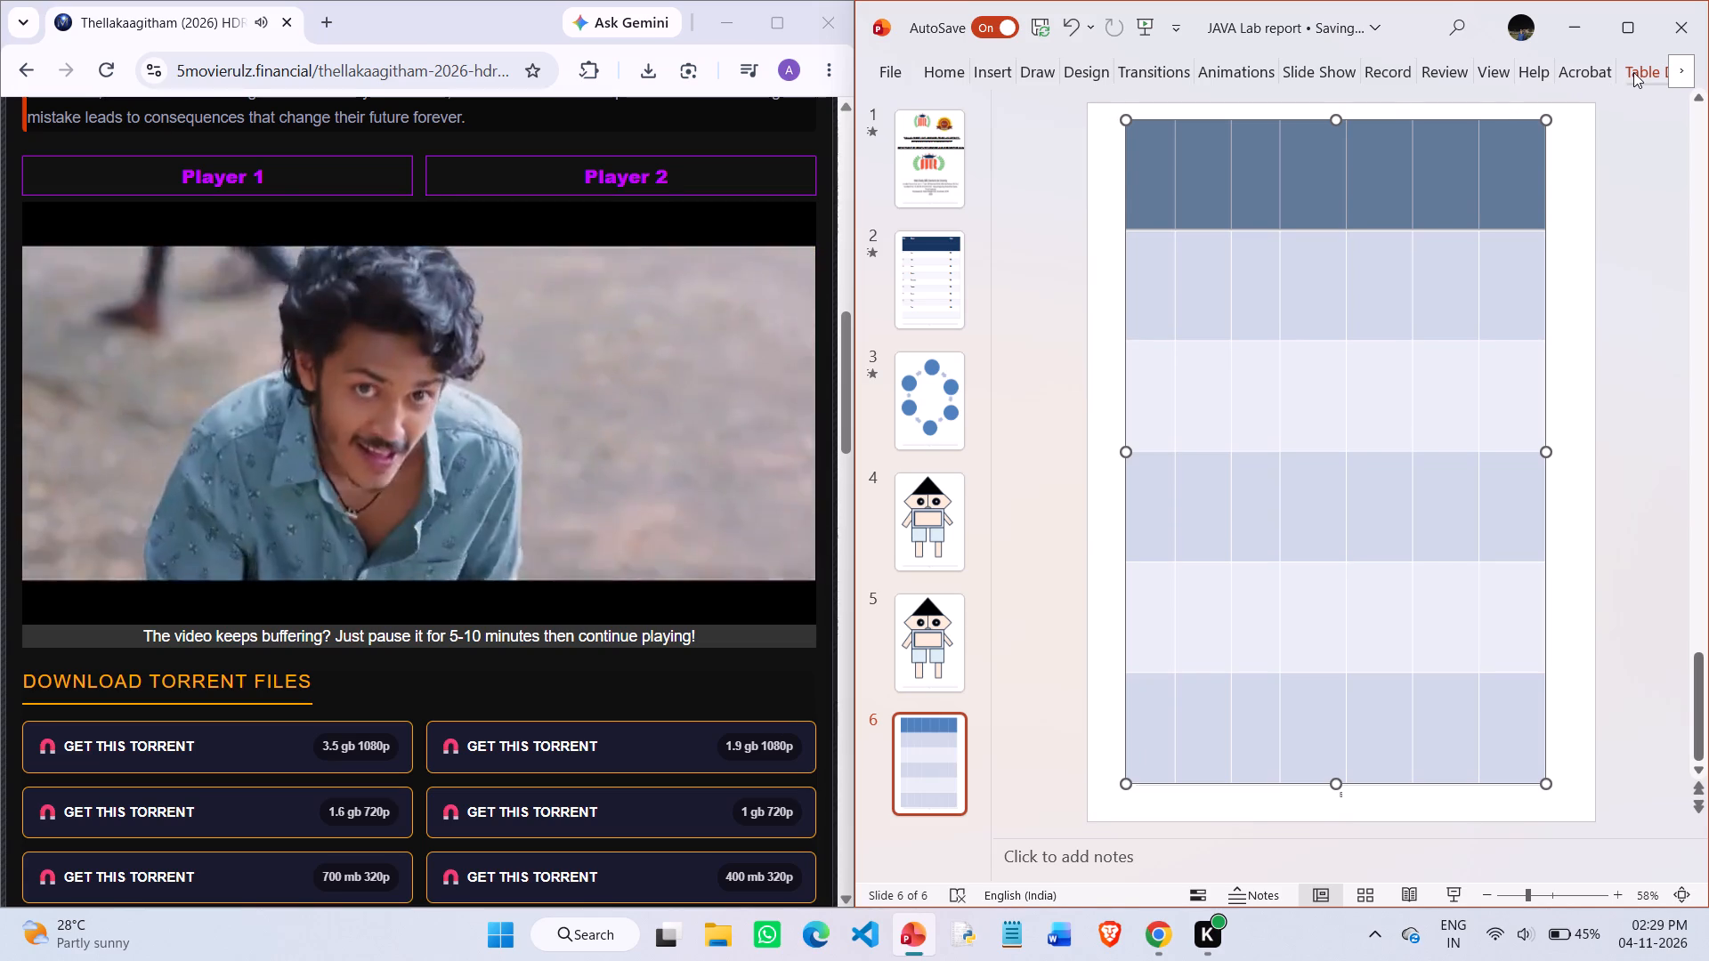
pyautogui.click(1633, 72)
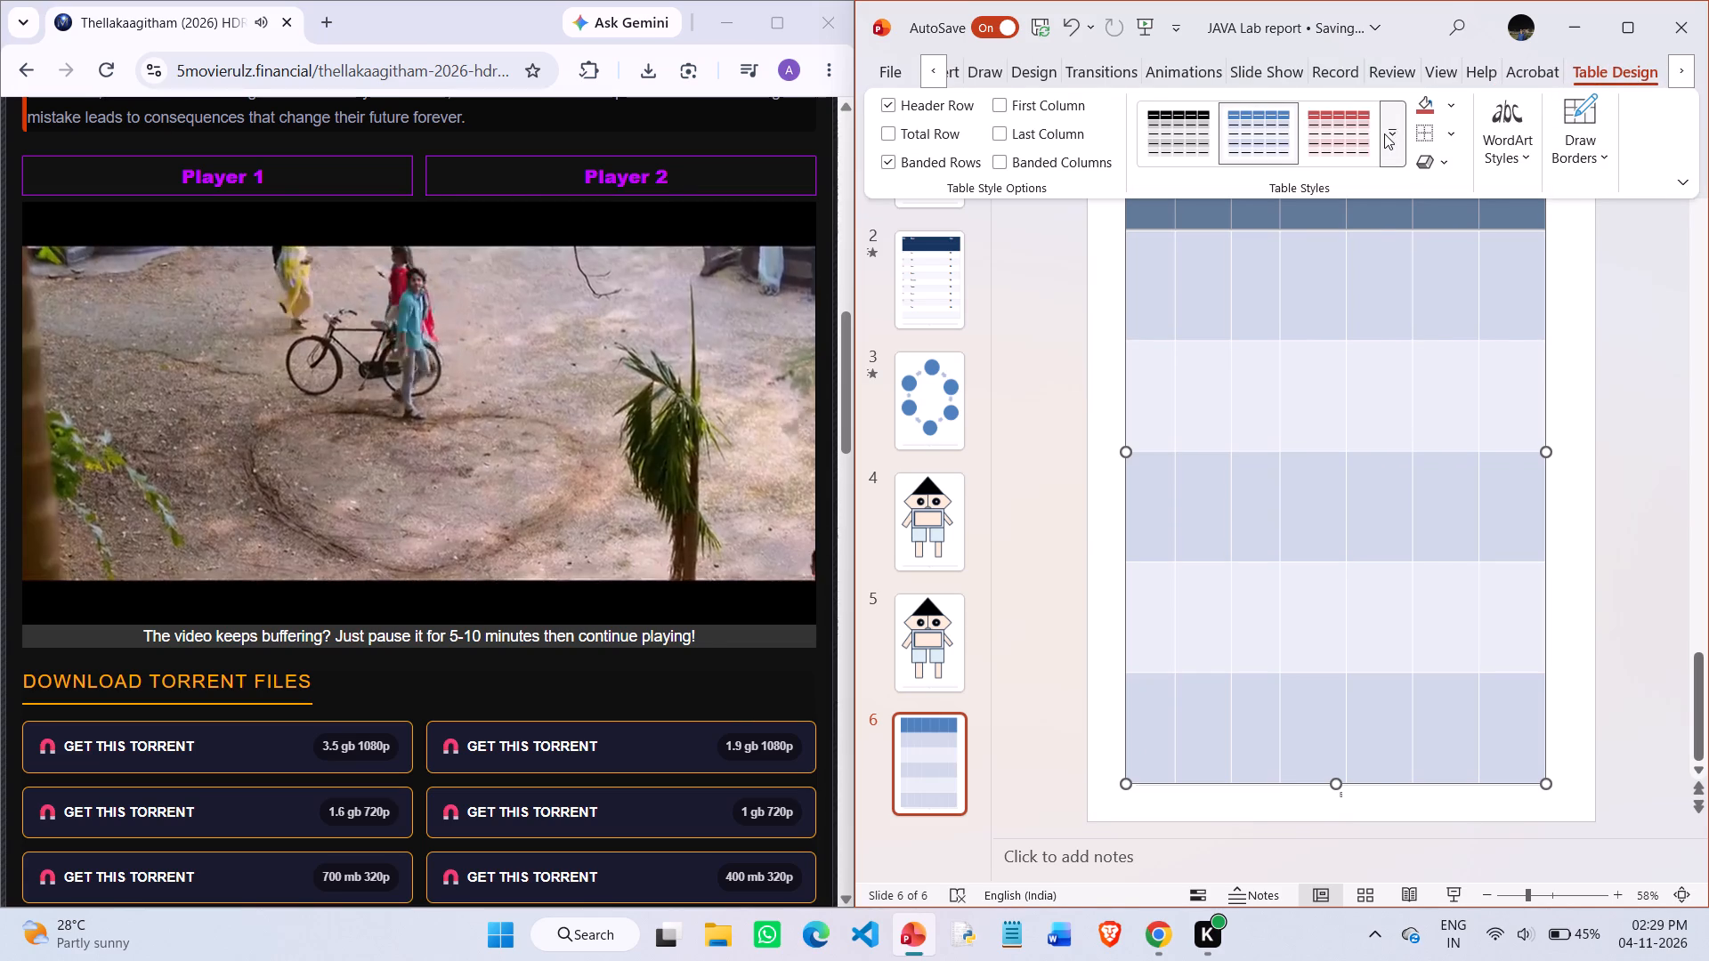
pyautogui.click(1446, 105)
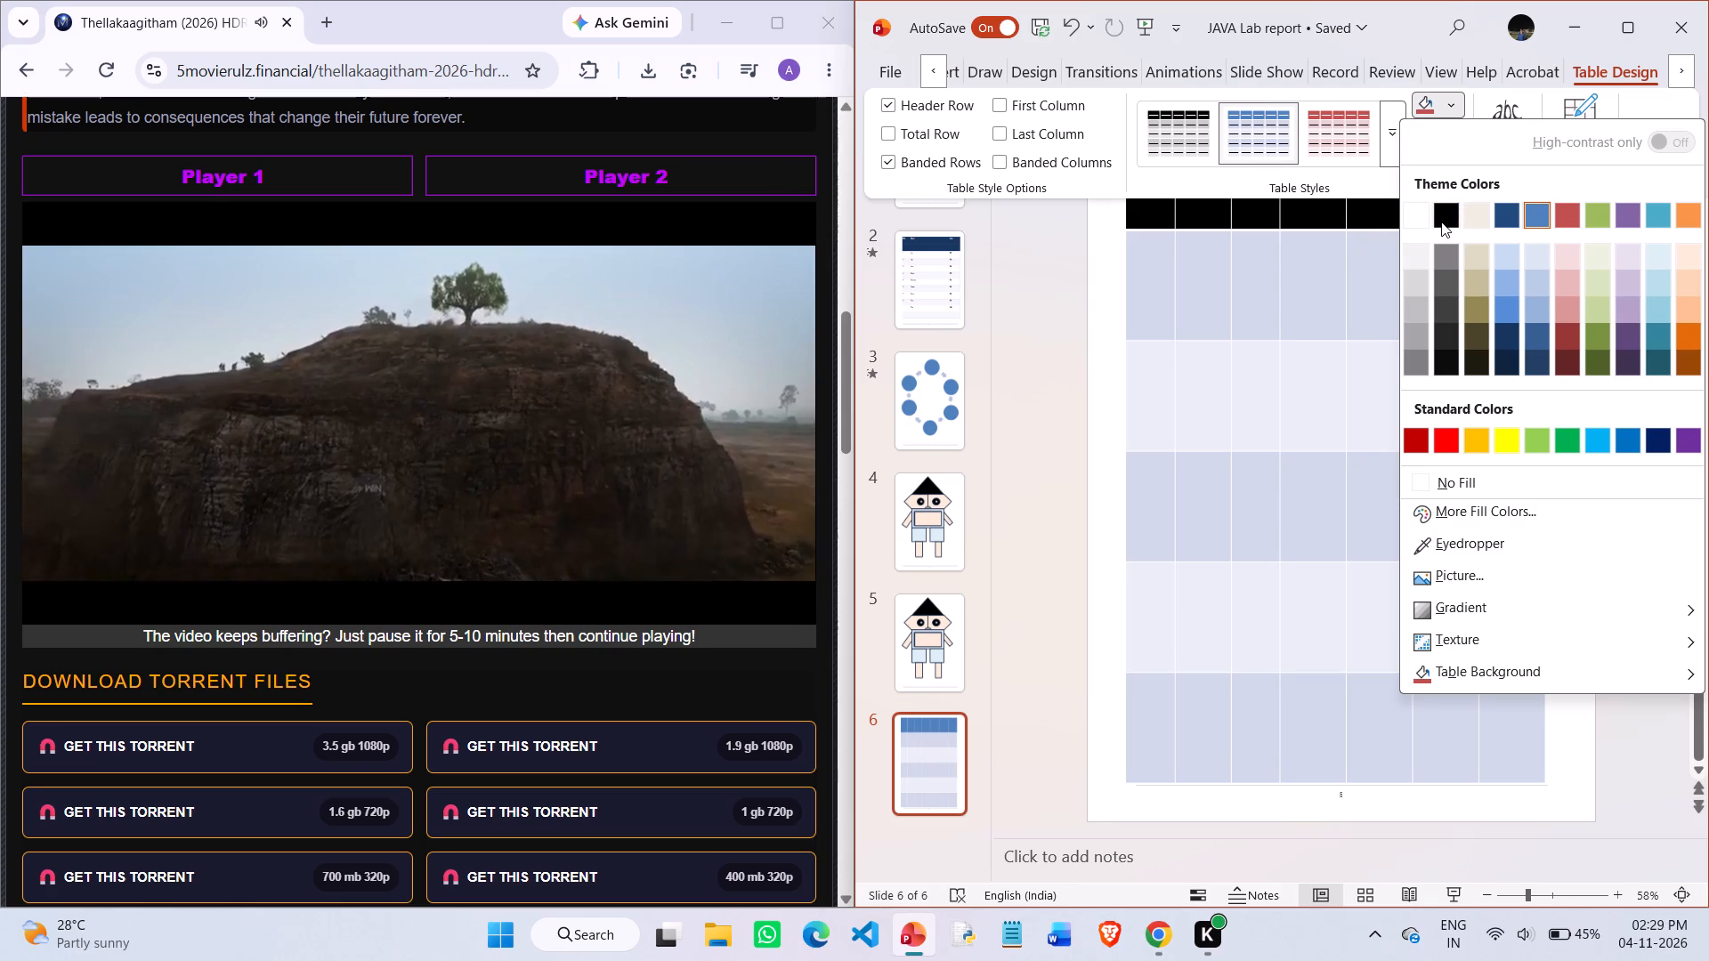
pyautogui.click(1441, 222)
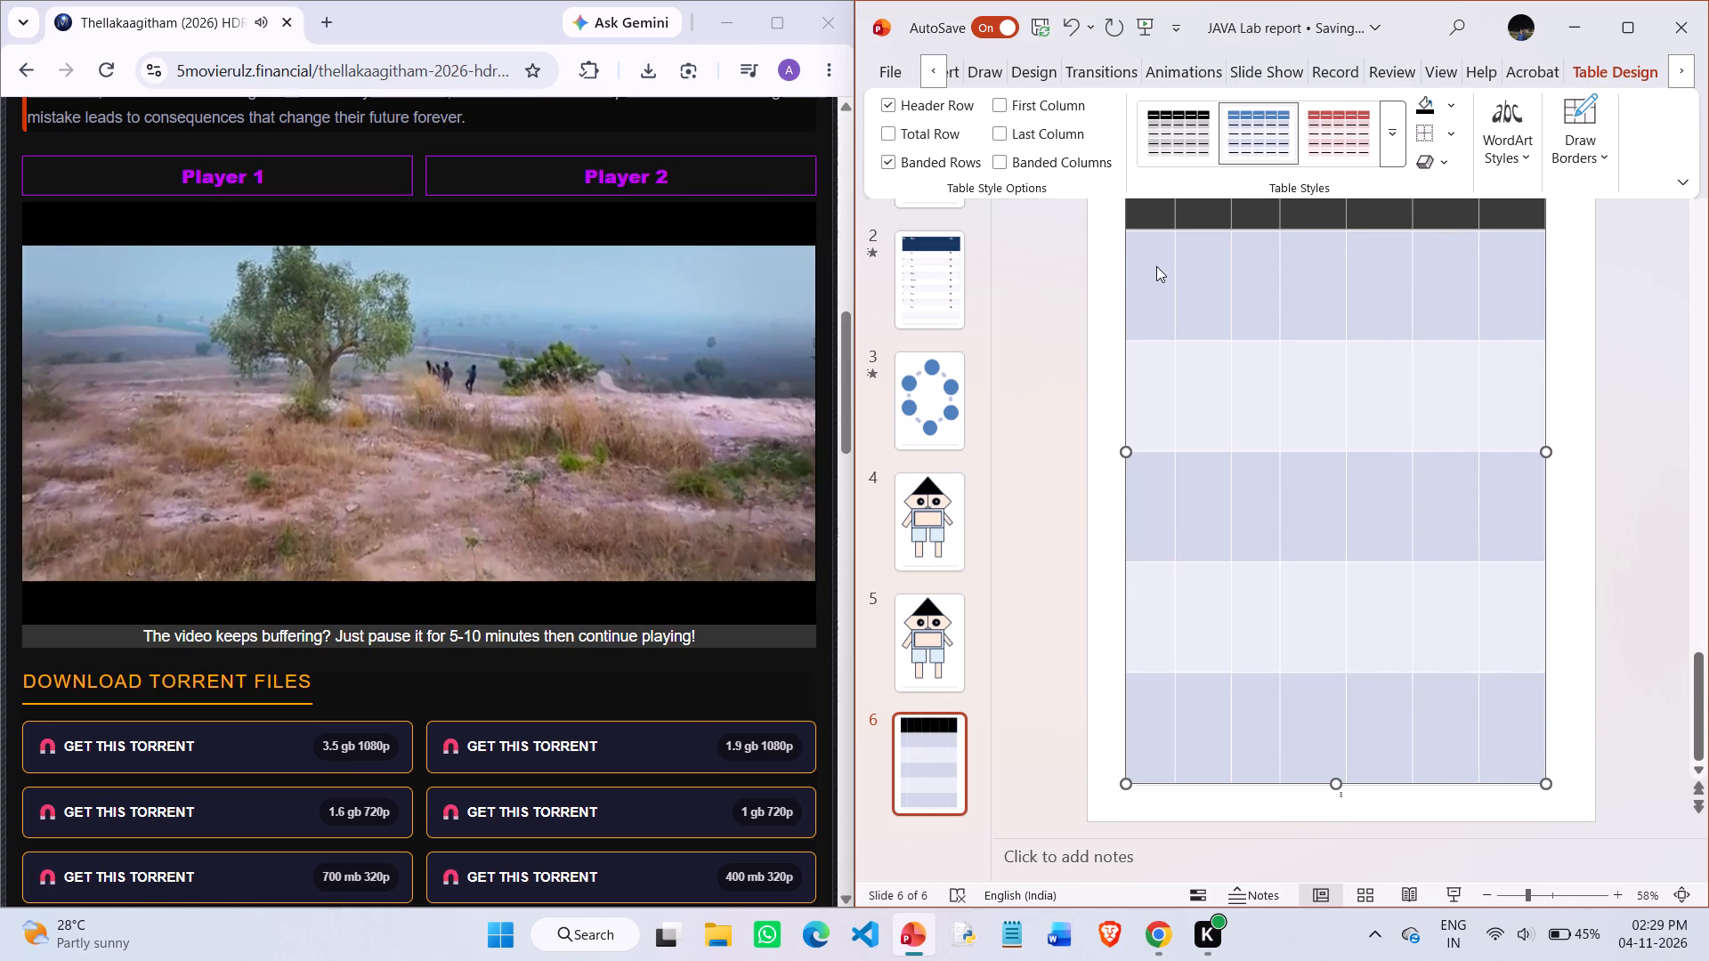
# Fill all seven cells of the table's second row with White, Background 1.
pyautogui.click(1156, 266)
pyautogui.moveTo(1150, 256); pyautogui.dragTo(1225, 272)
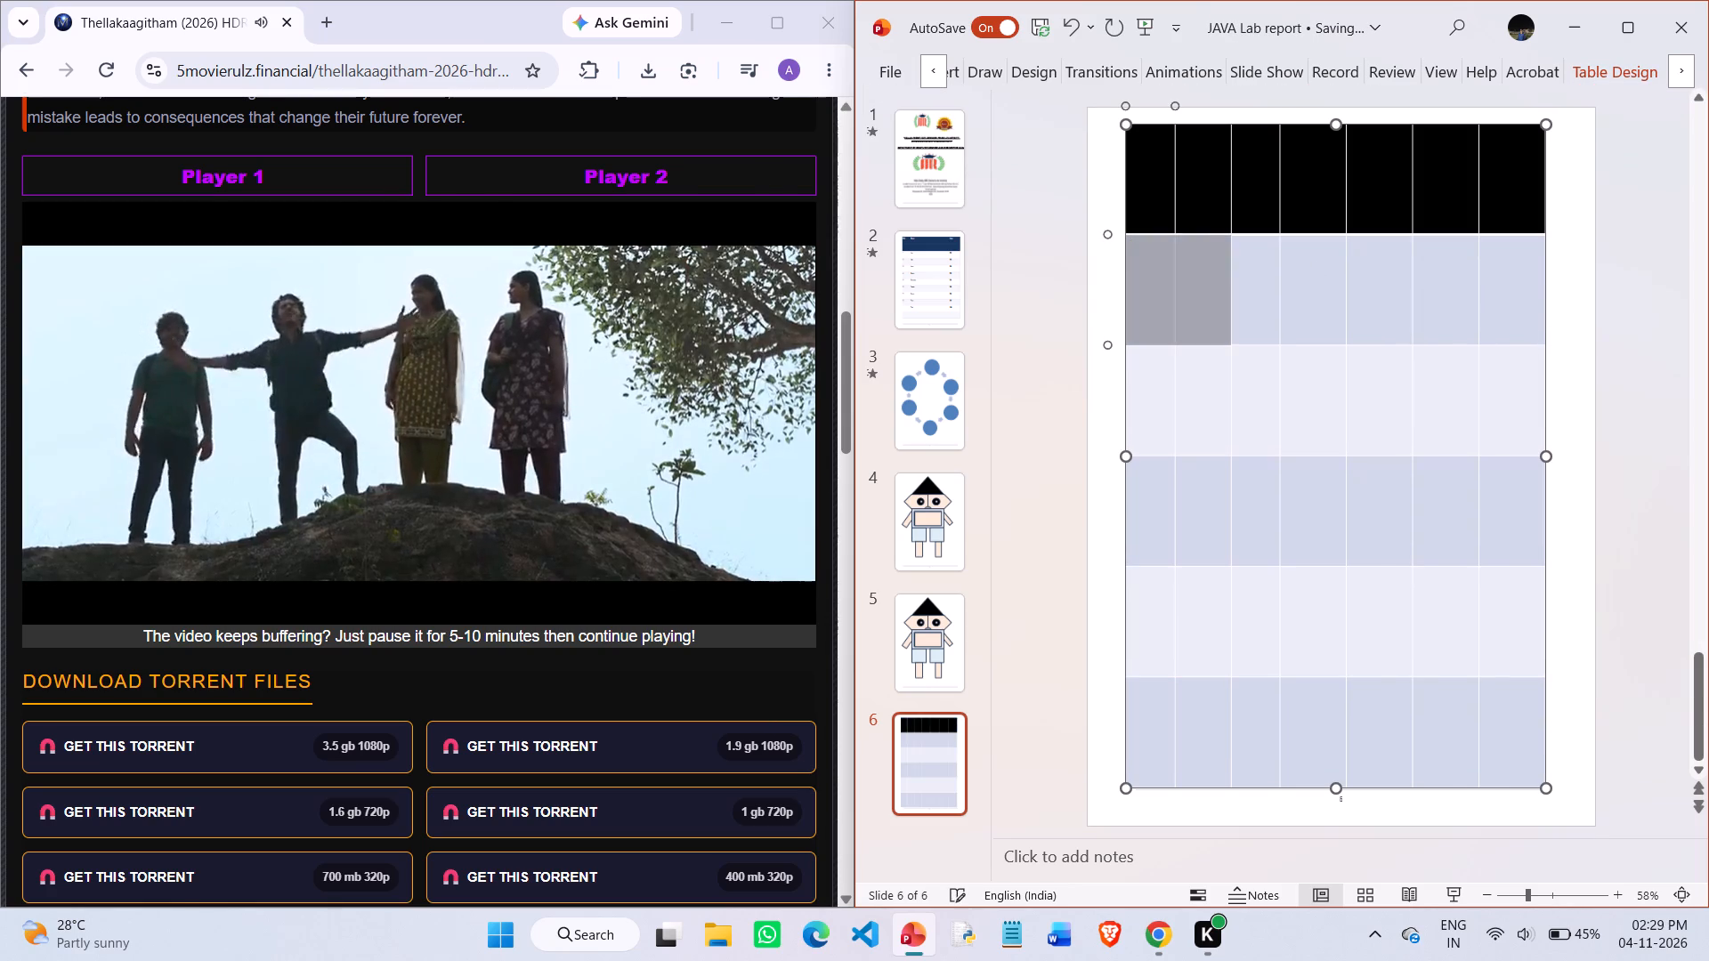
pyautogui.moveTo(1225, 272); pyautogui.dragTo(1489, 280)
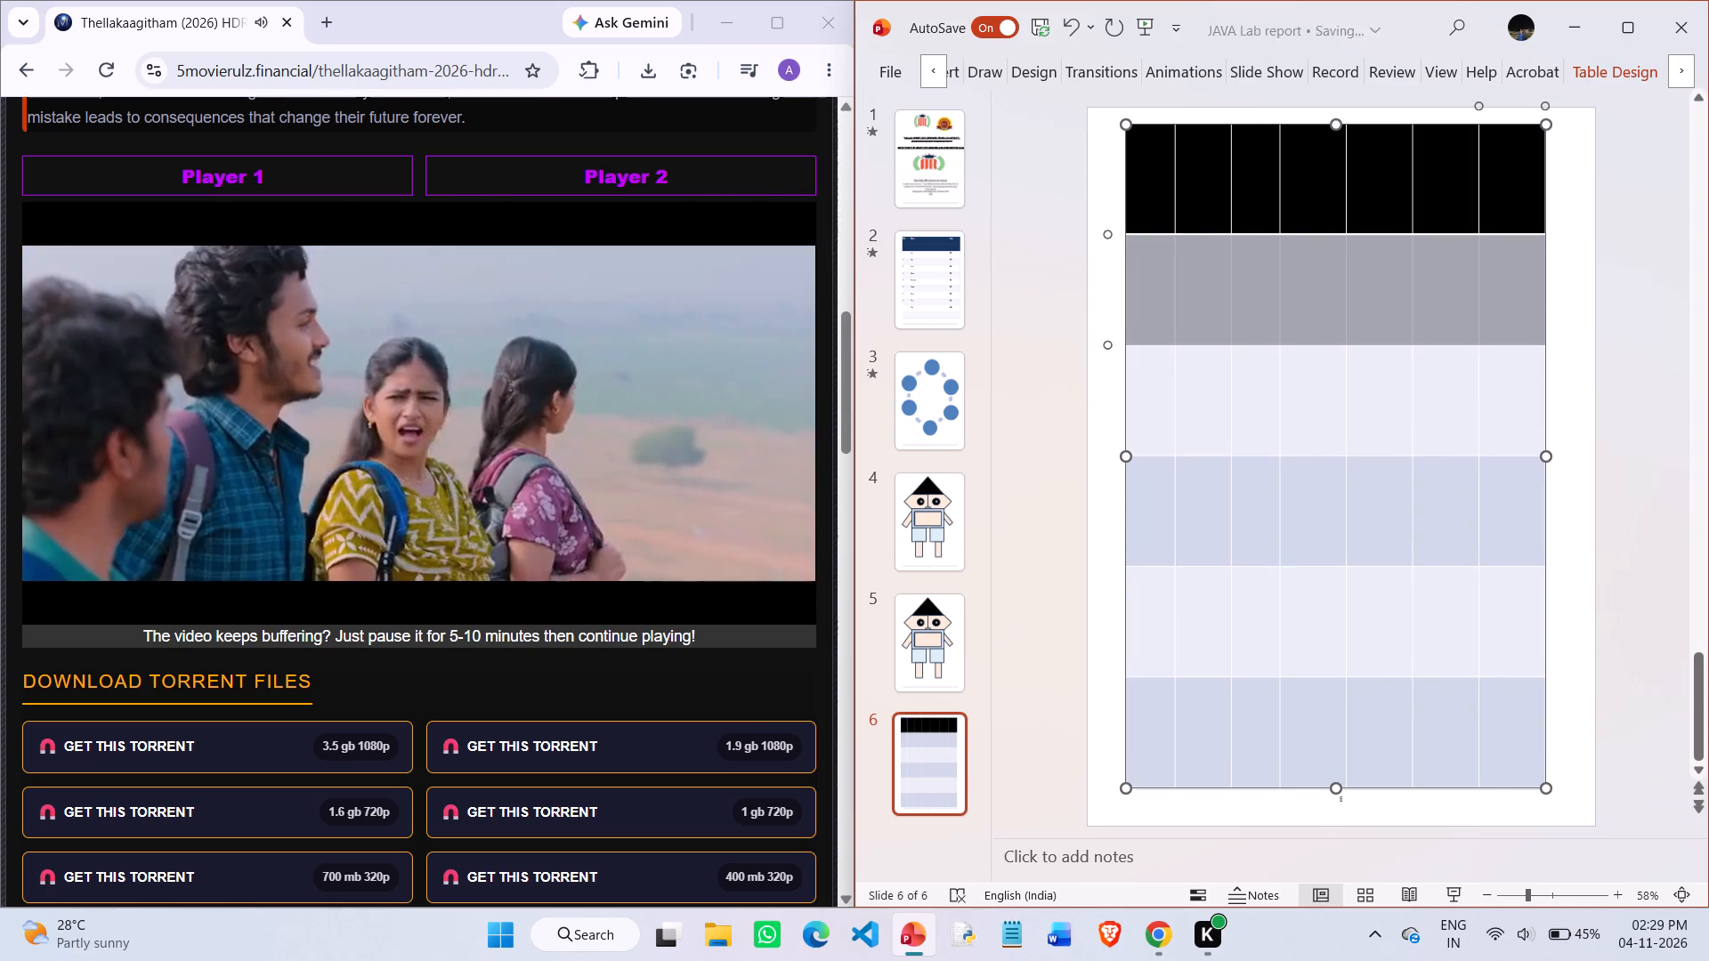
pyautogui.click(1634, 79)
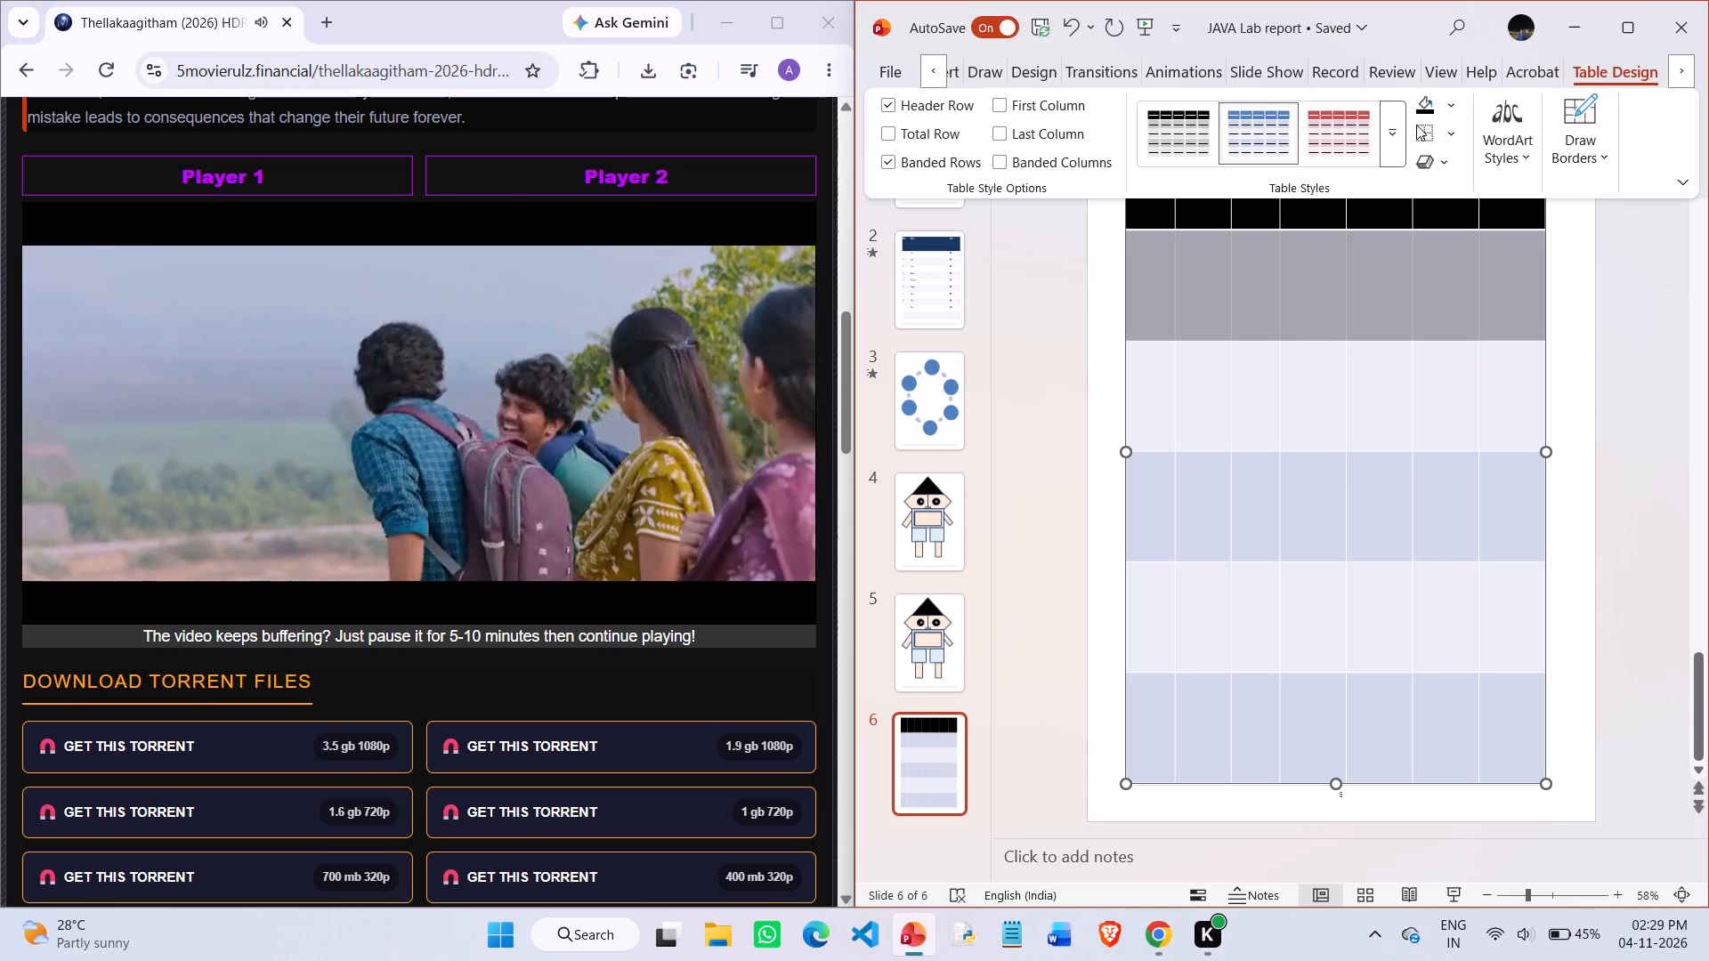
pyautogui.click(1444, 113)
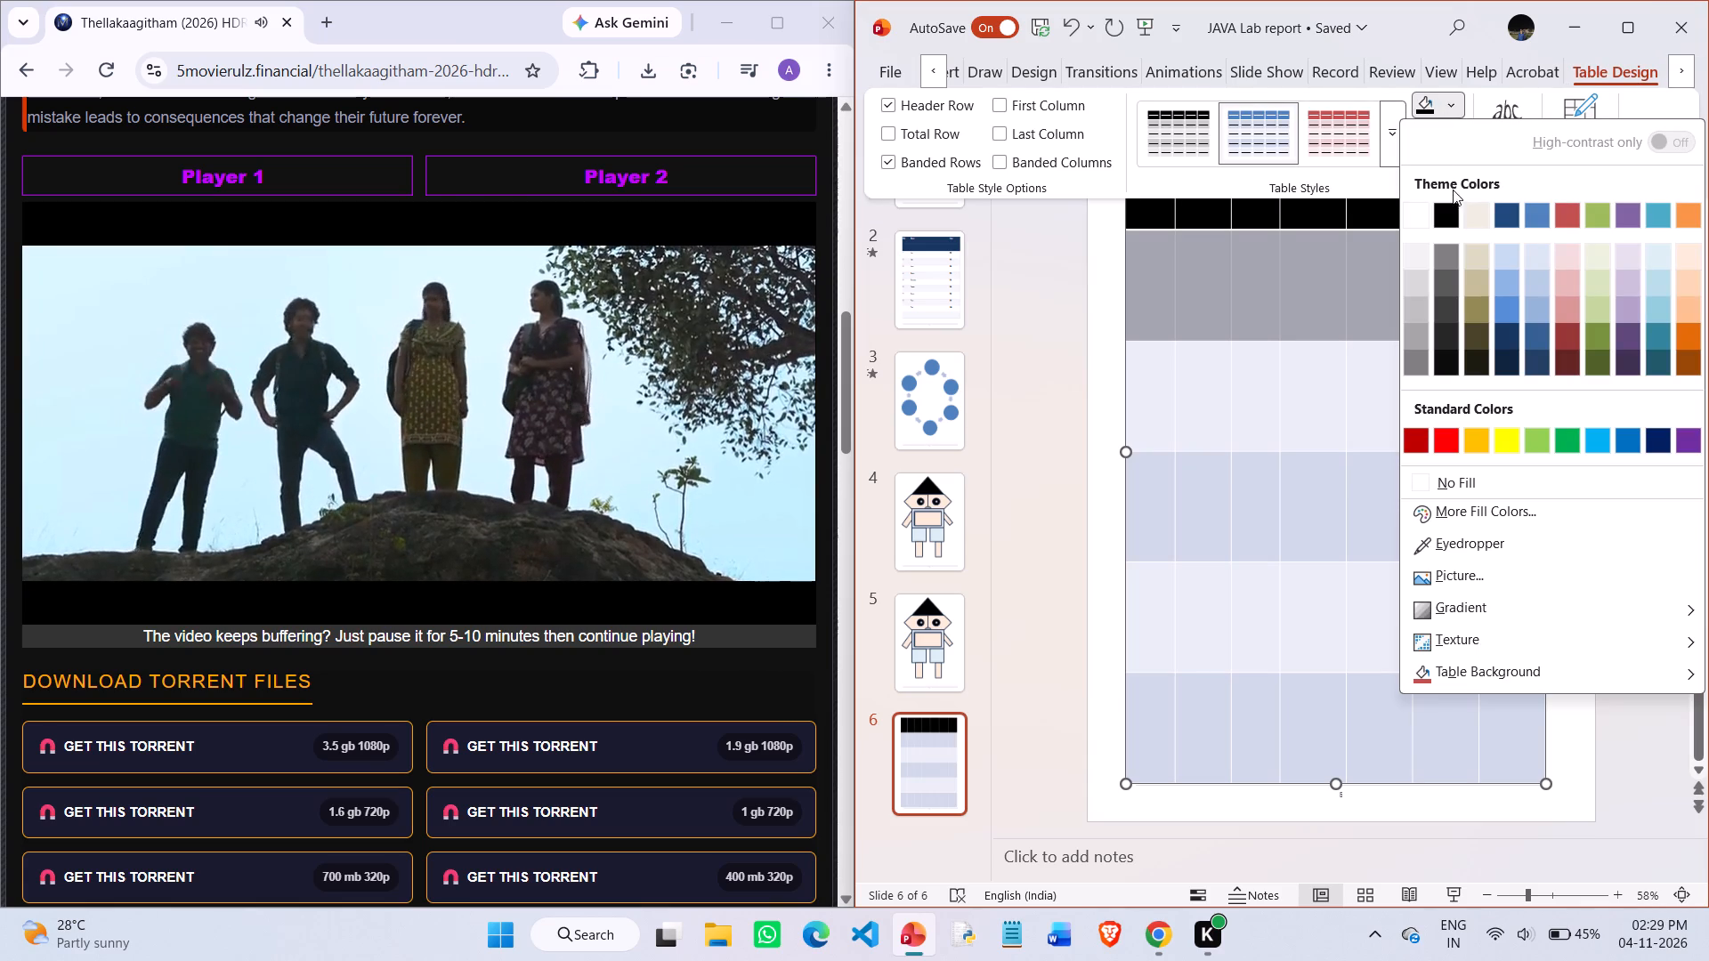
pyautogui.click(1417, 221)
# Fill all seven cells of the table's third row with the lightest grey variant of the white theme color.
pyautogui.click(1160, 376)
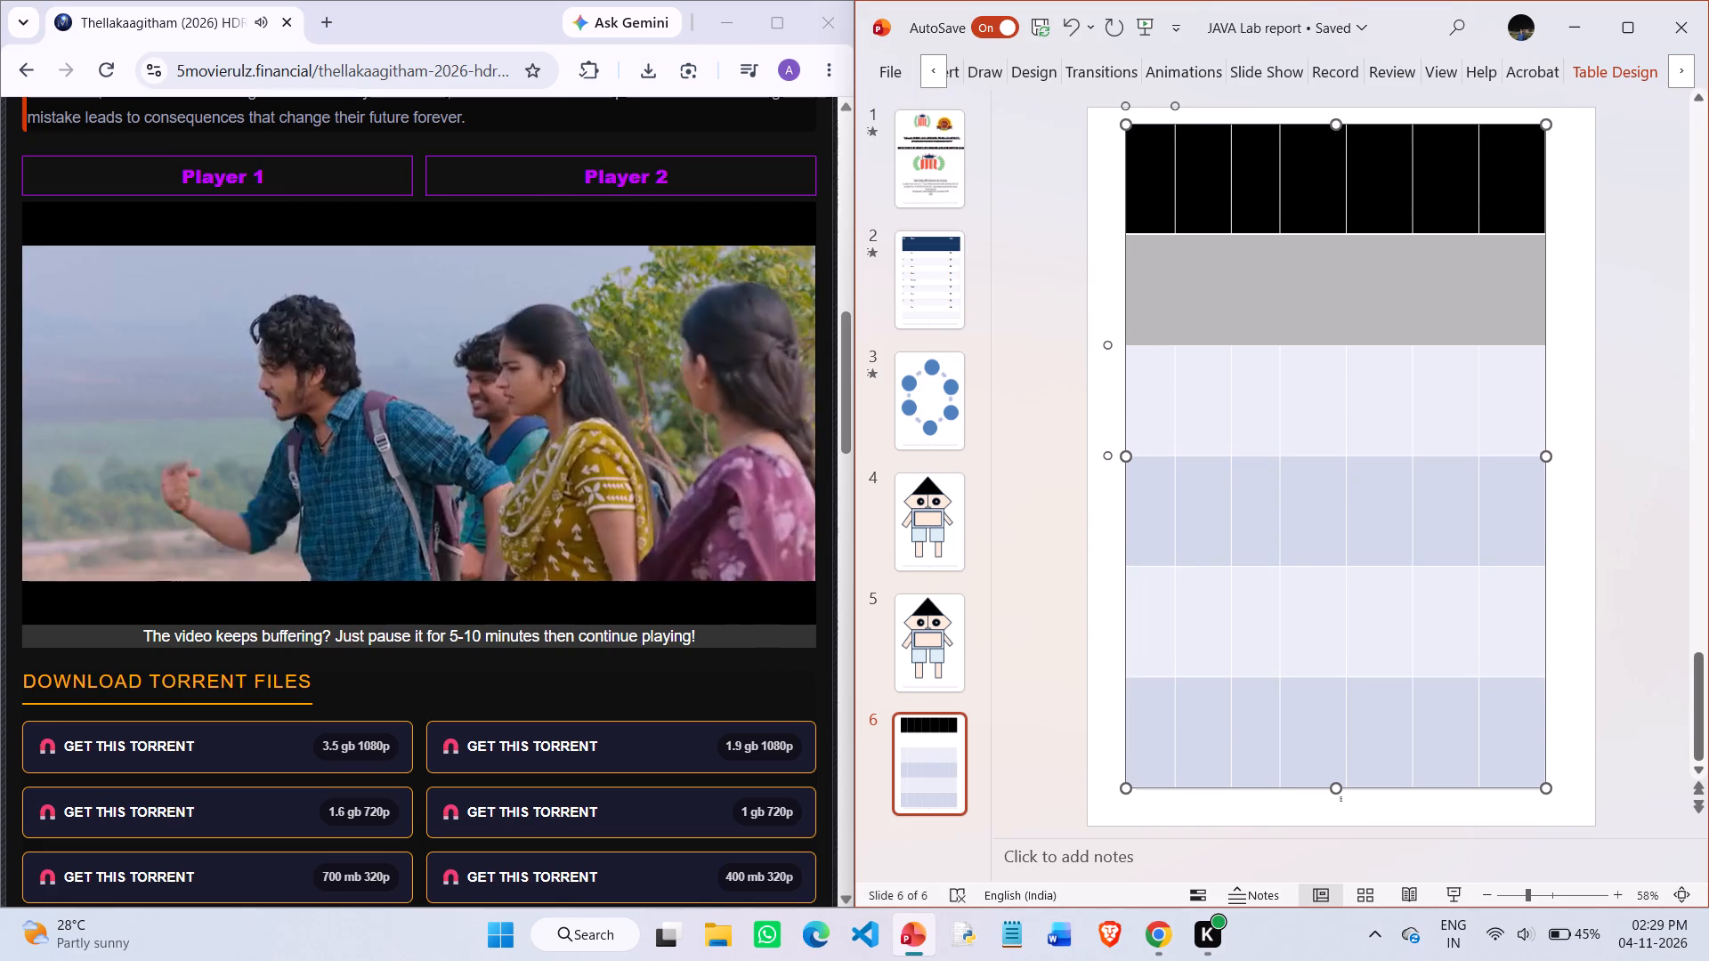
pyautogui.click(1130, 365)
pyautogui.click(1137, 300)
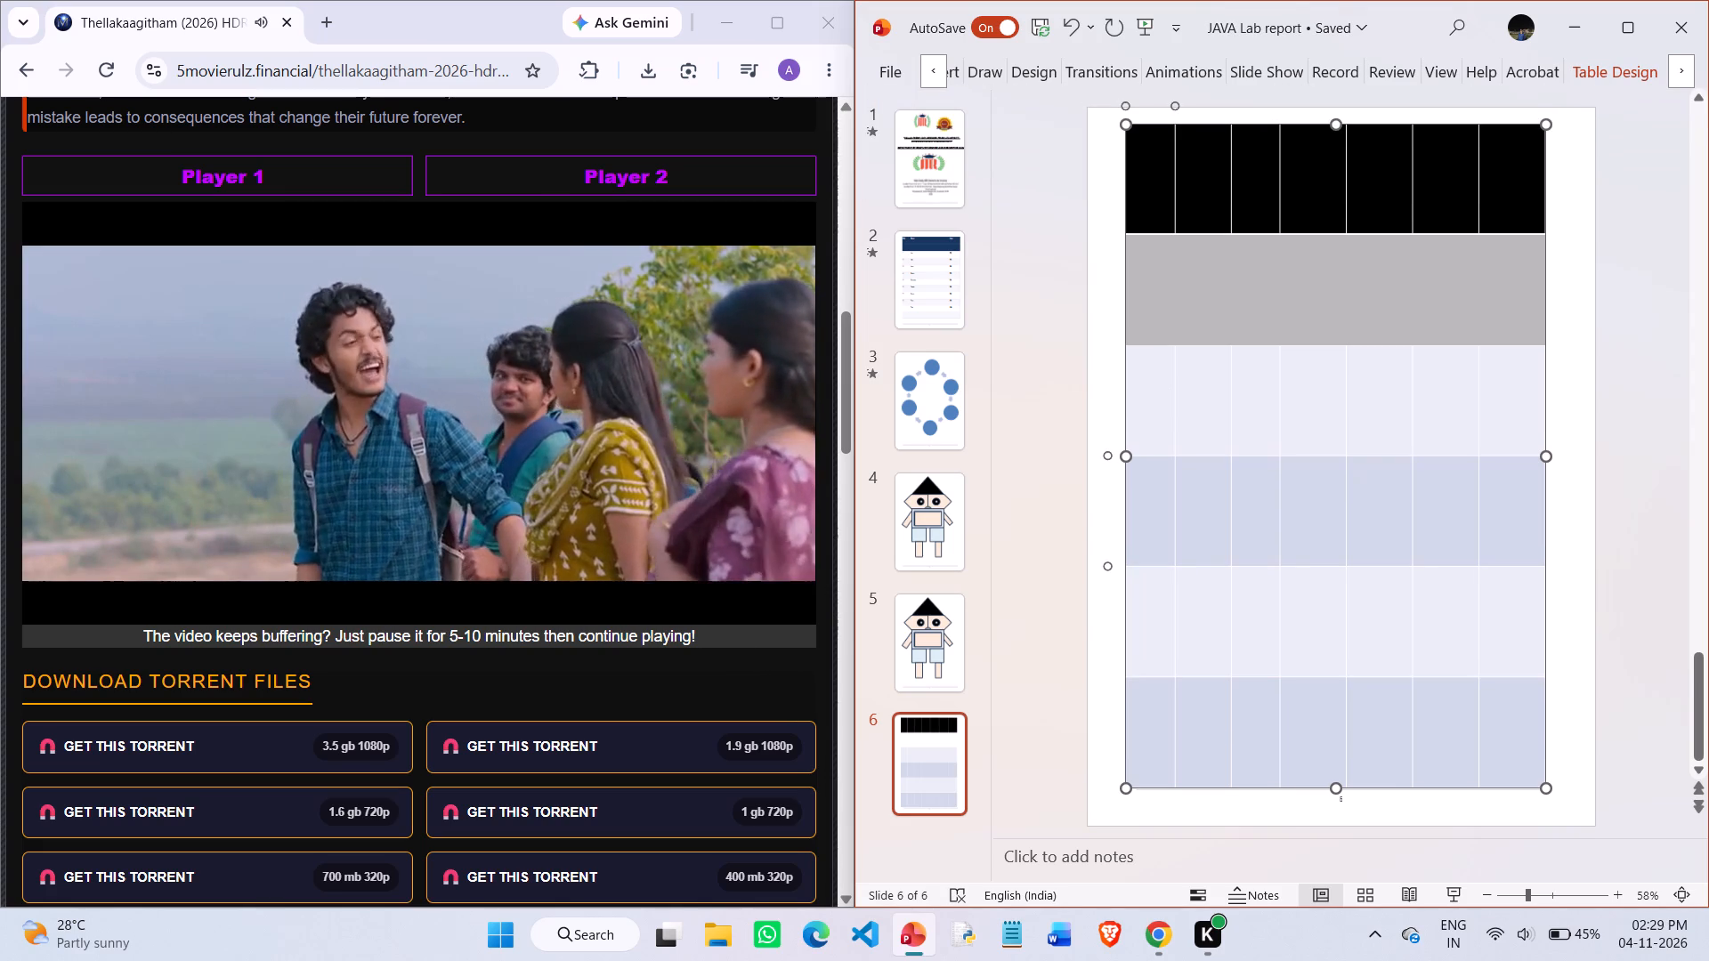
pyautogui.click(1130, 505)
pyautogui.click(1192, 479)
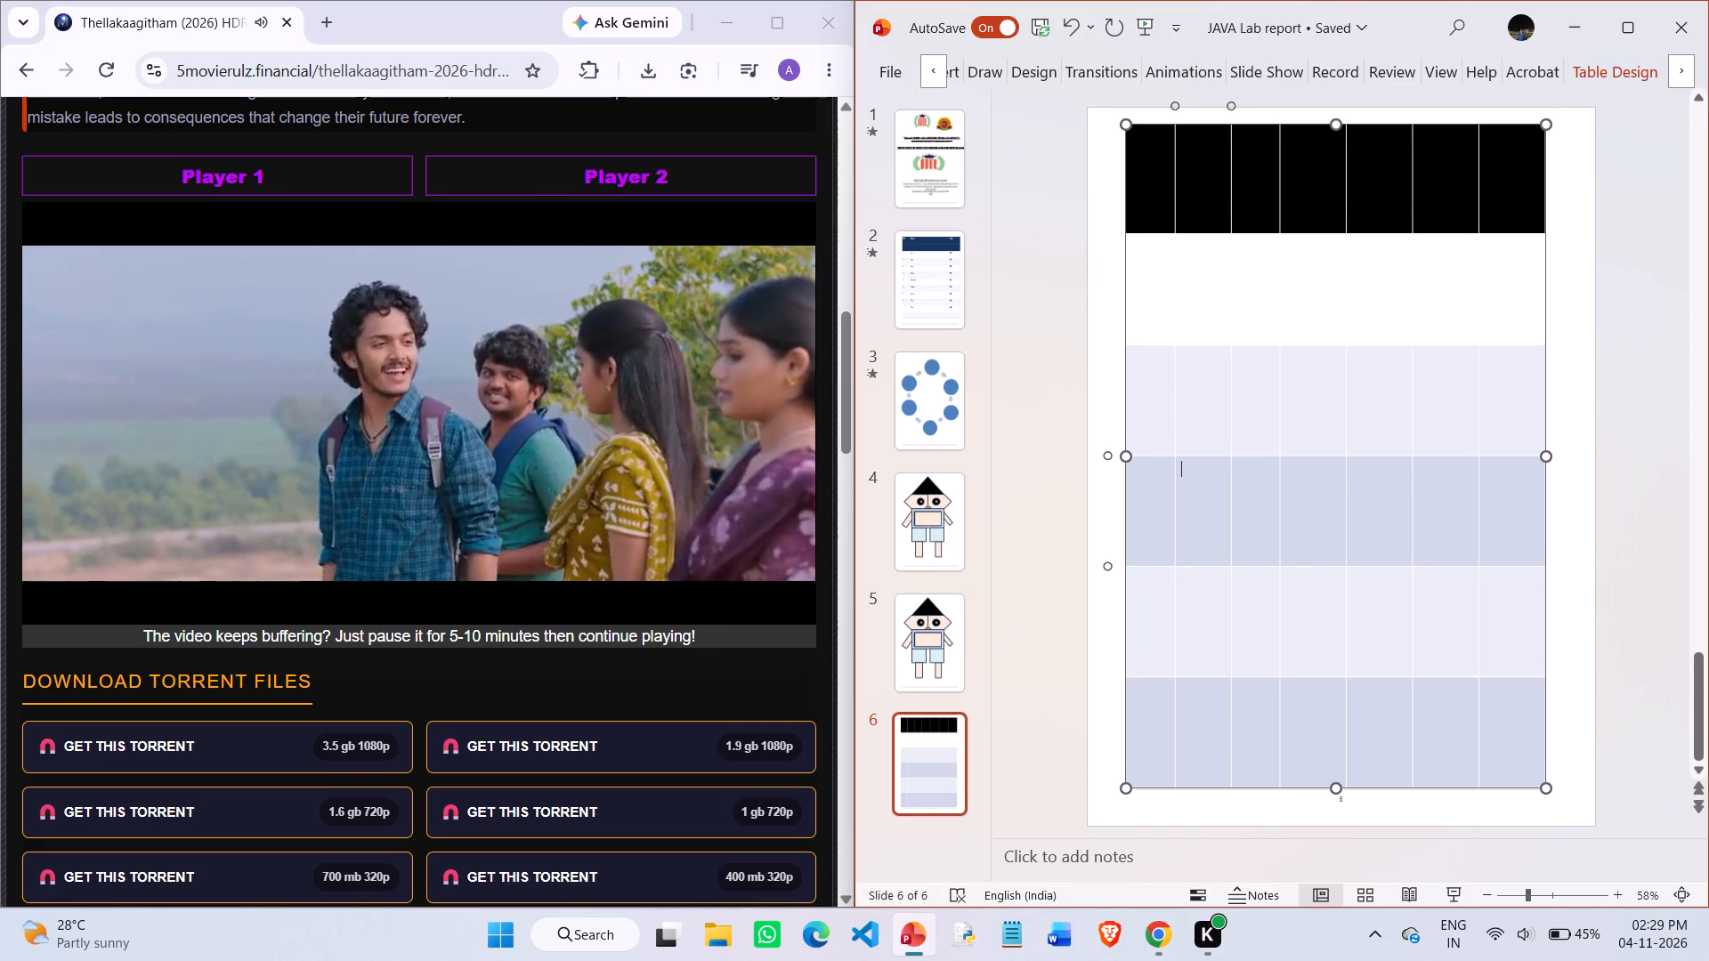
pyautogui.moveTo(1146, 372); pyautogui.dragTo(1535, 371)
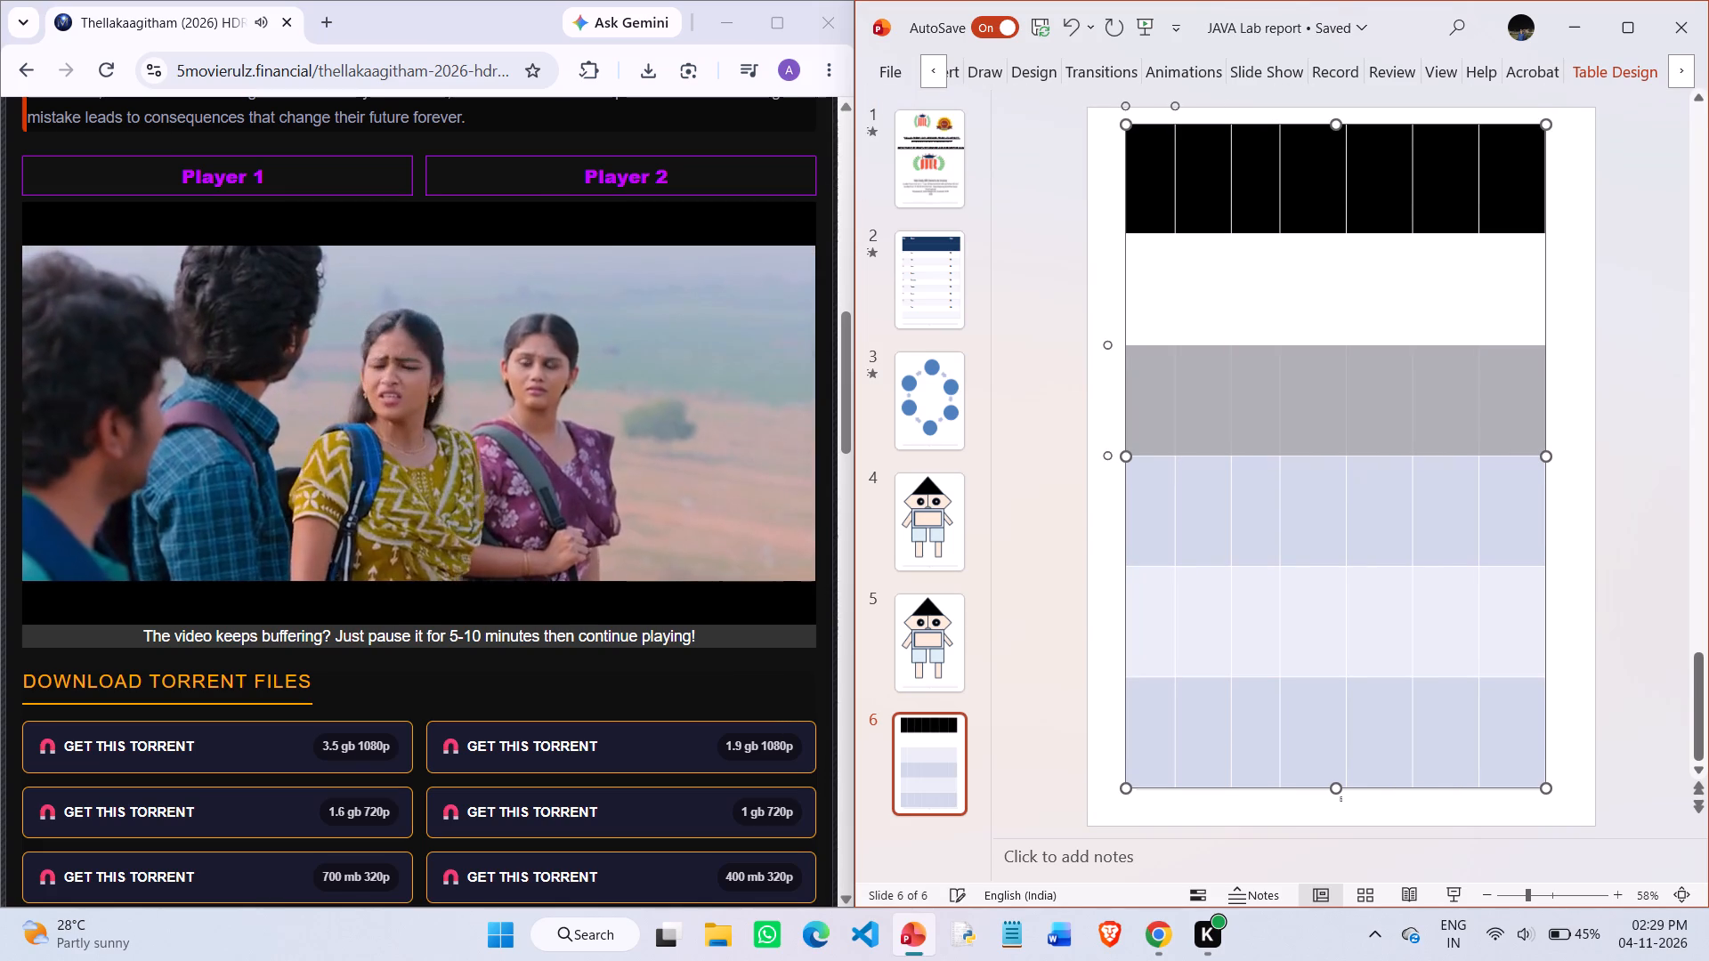
pyautogui.moveTo(1535, 371); pyautogui.dragTo(1593, 371)
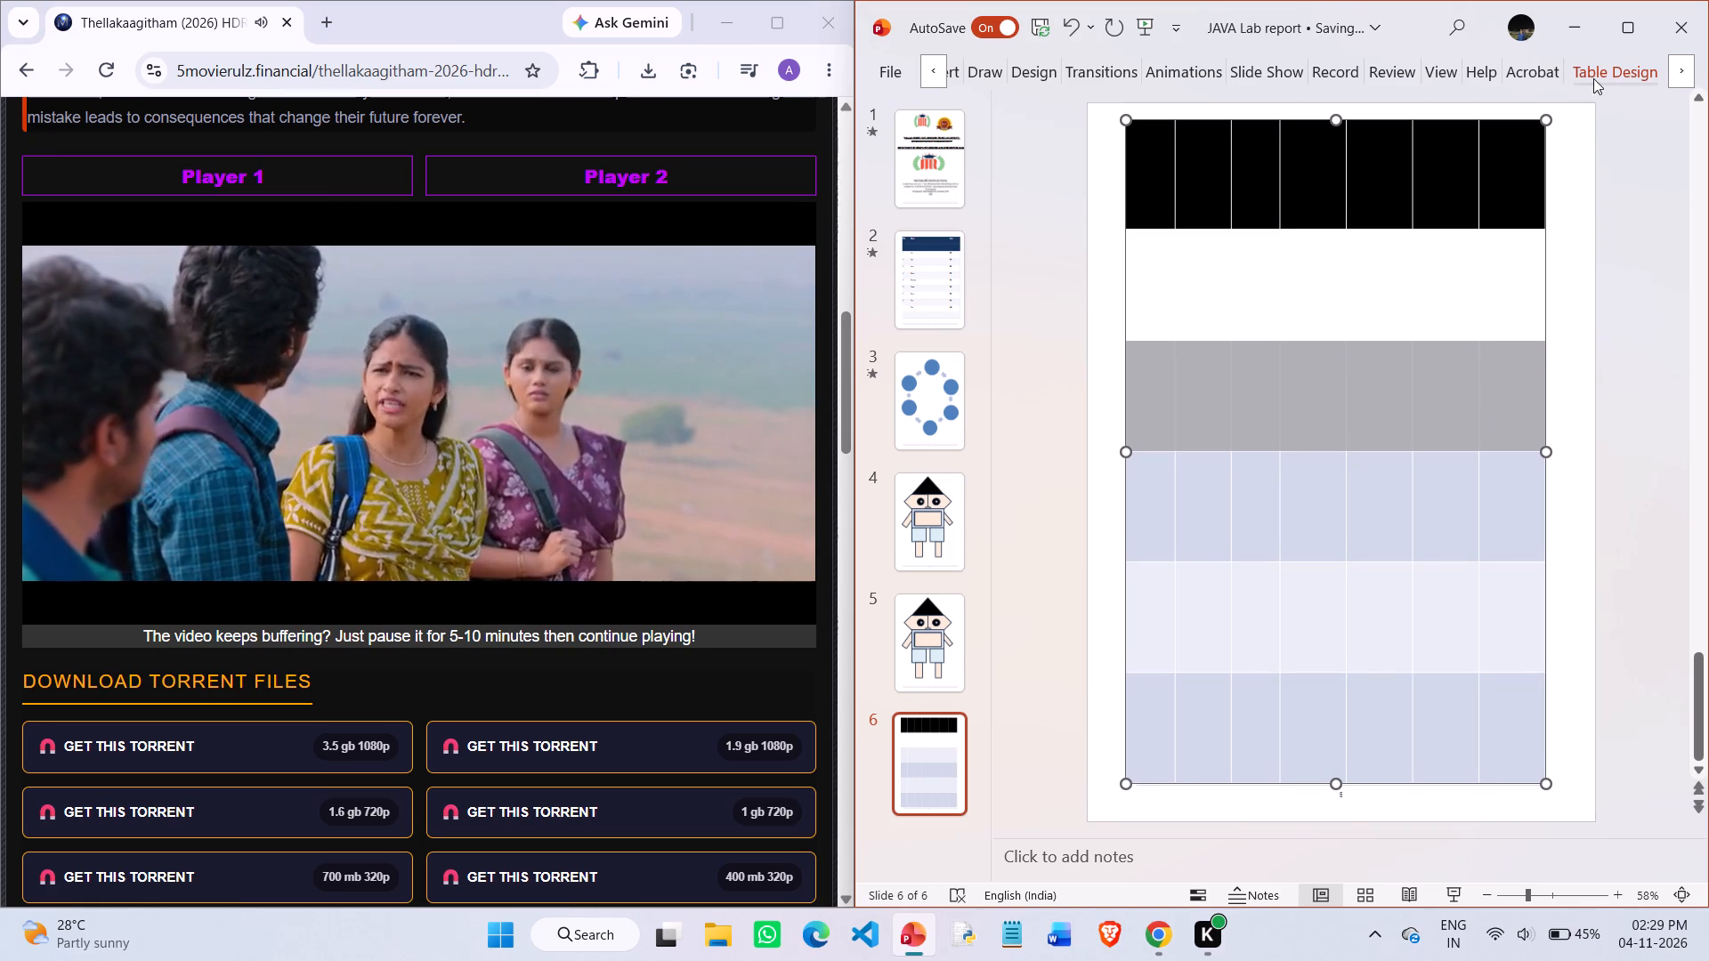
pyautogui.click(1593, 71)
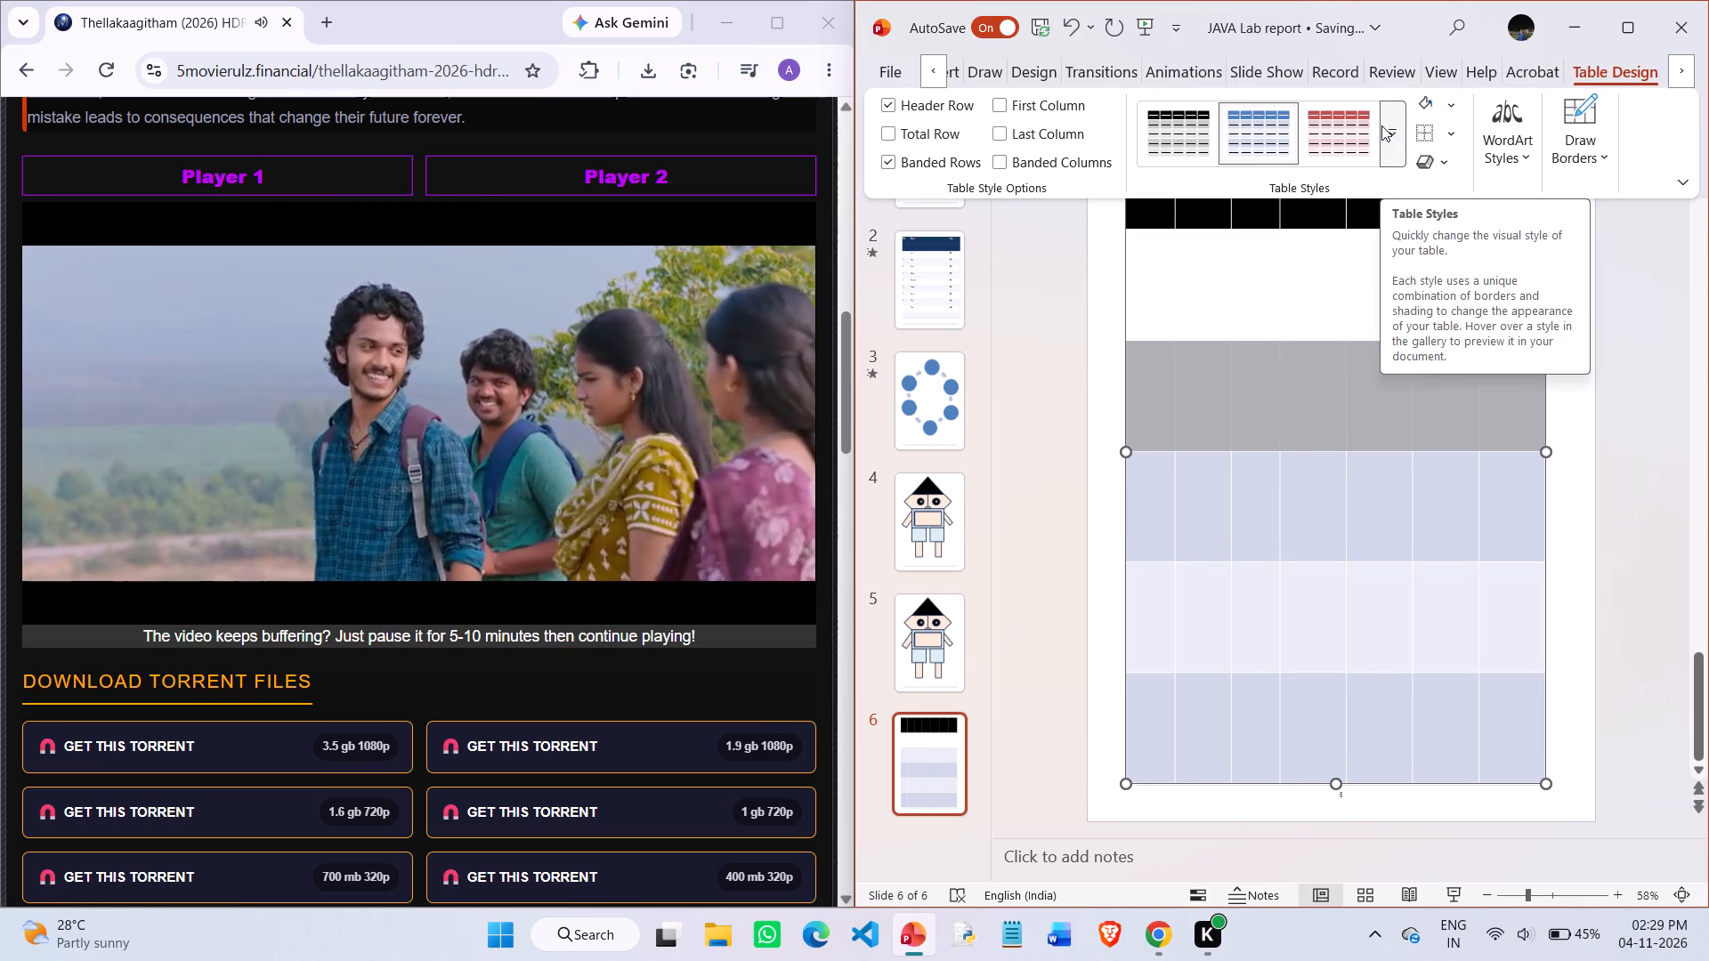
pyautogui.click(1386, 125)
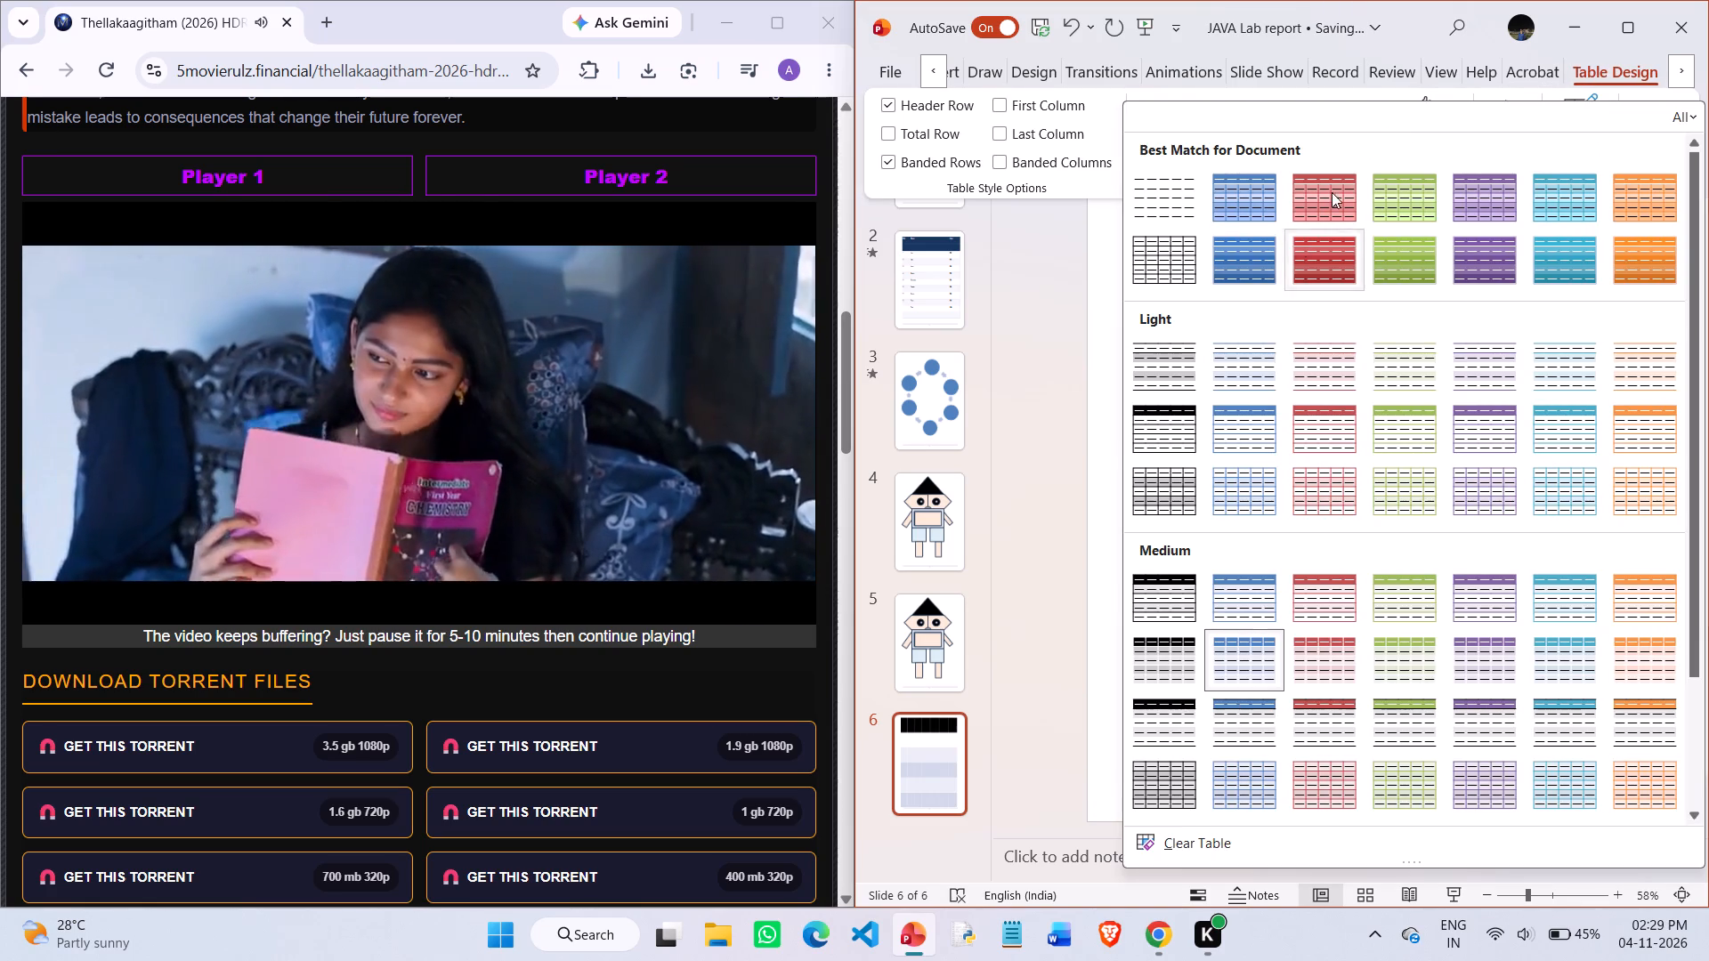
pyautogui.click(1598, 72)
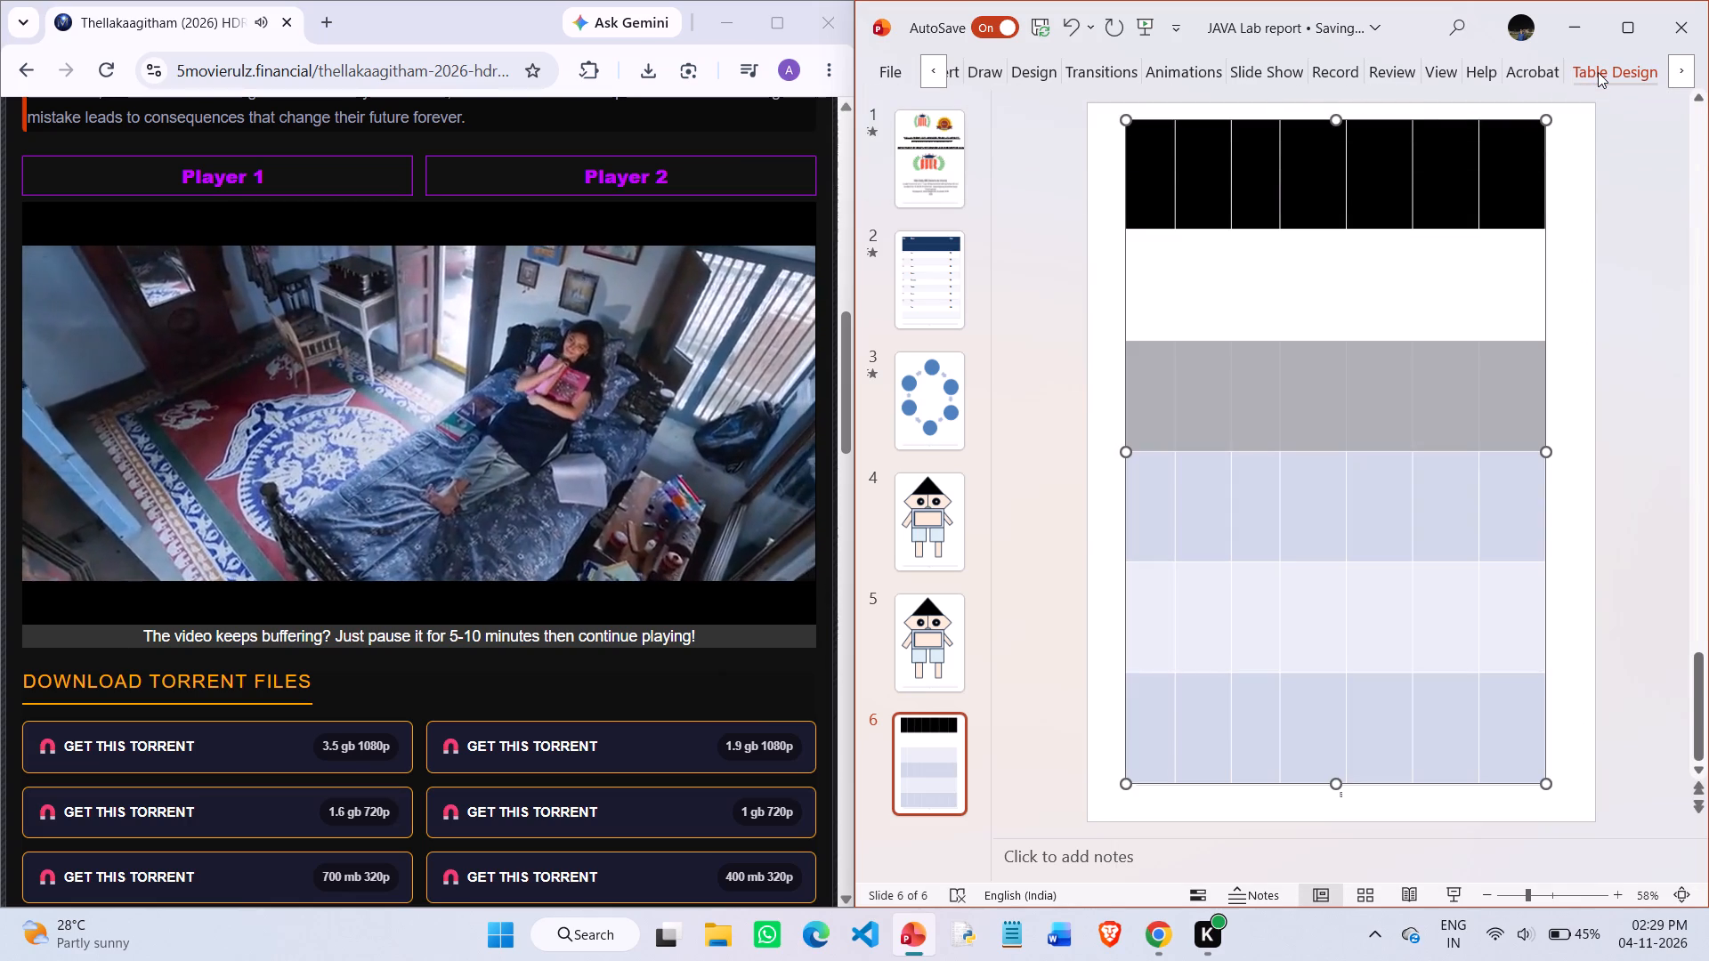
pyautogui.click(1598, 72)
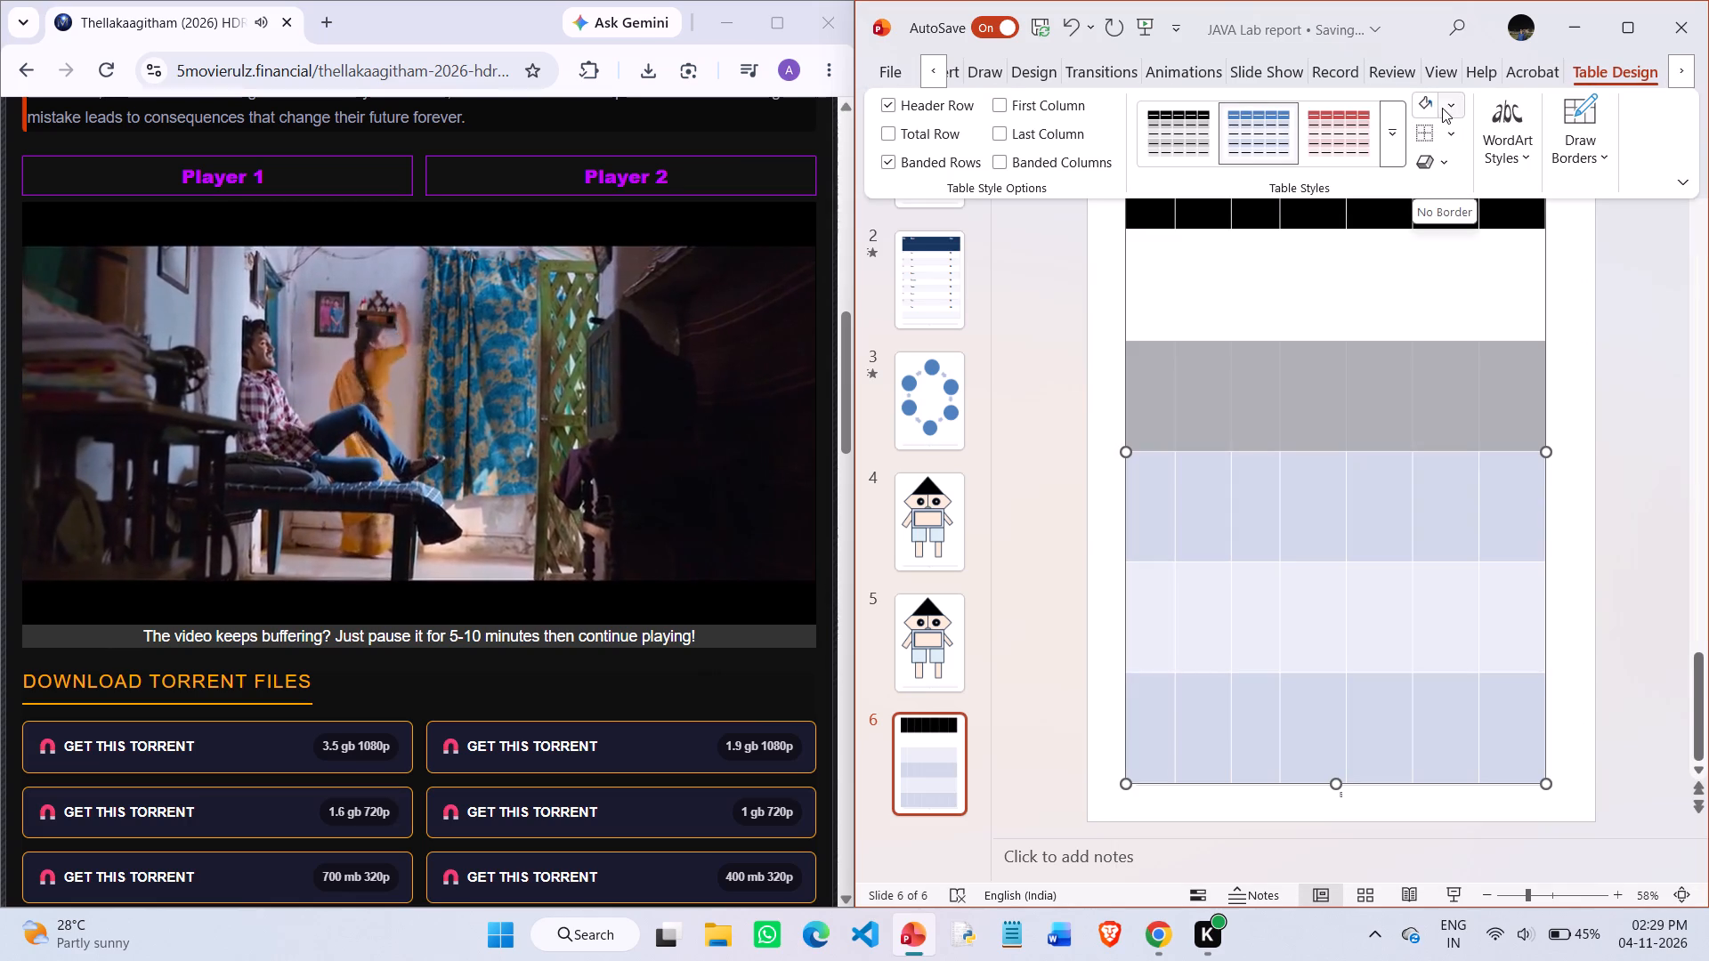
pyautogui.click(1446, 105)
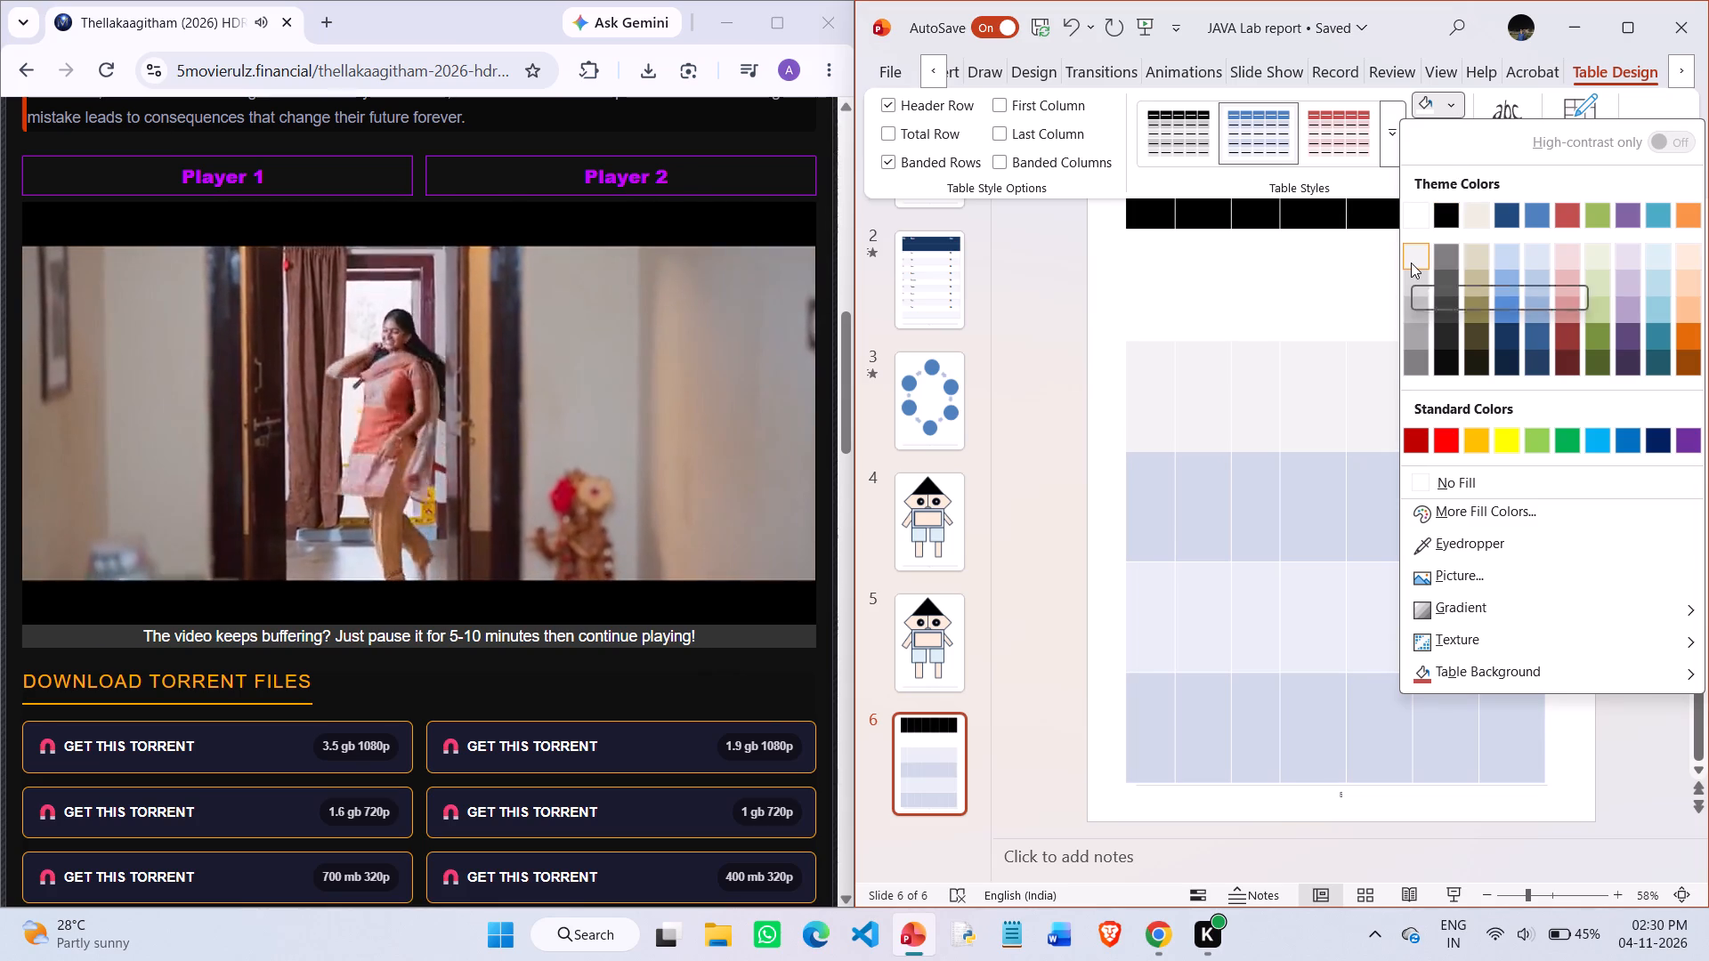
pyautogui.click(1411, 262)
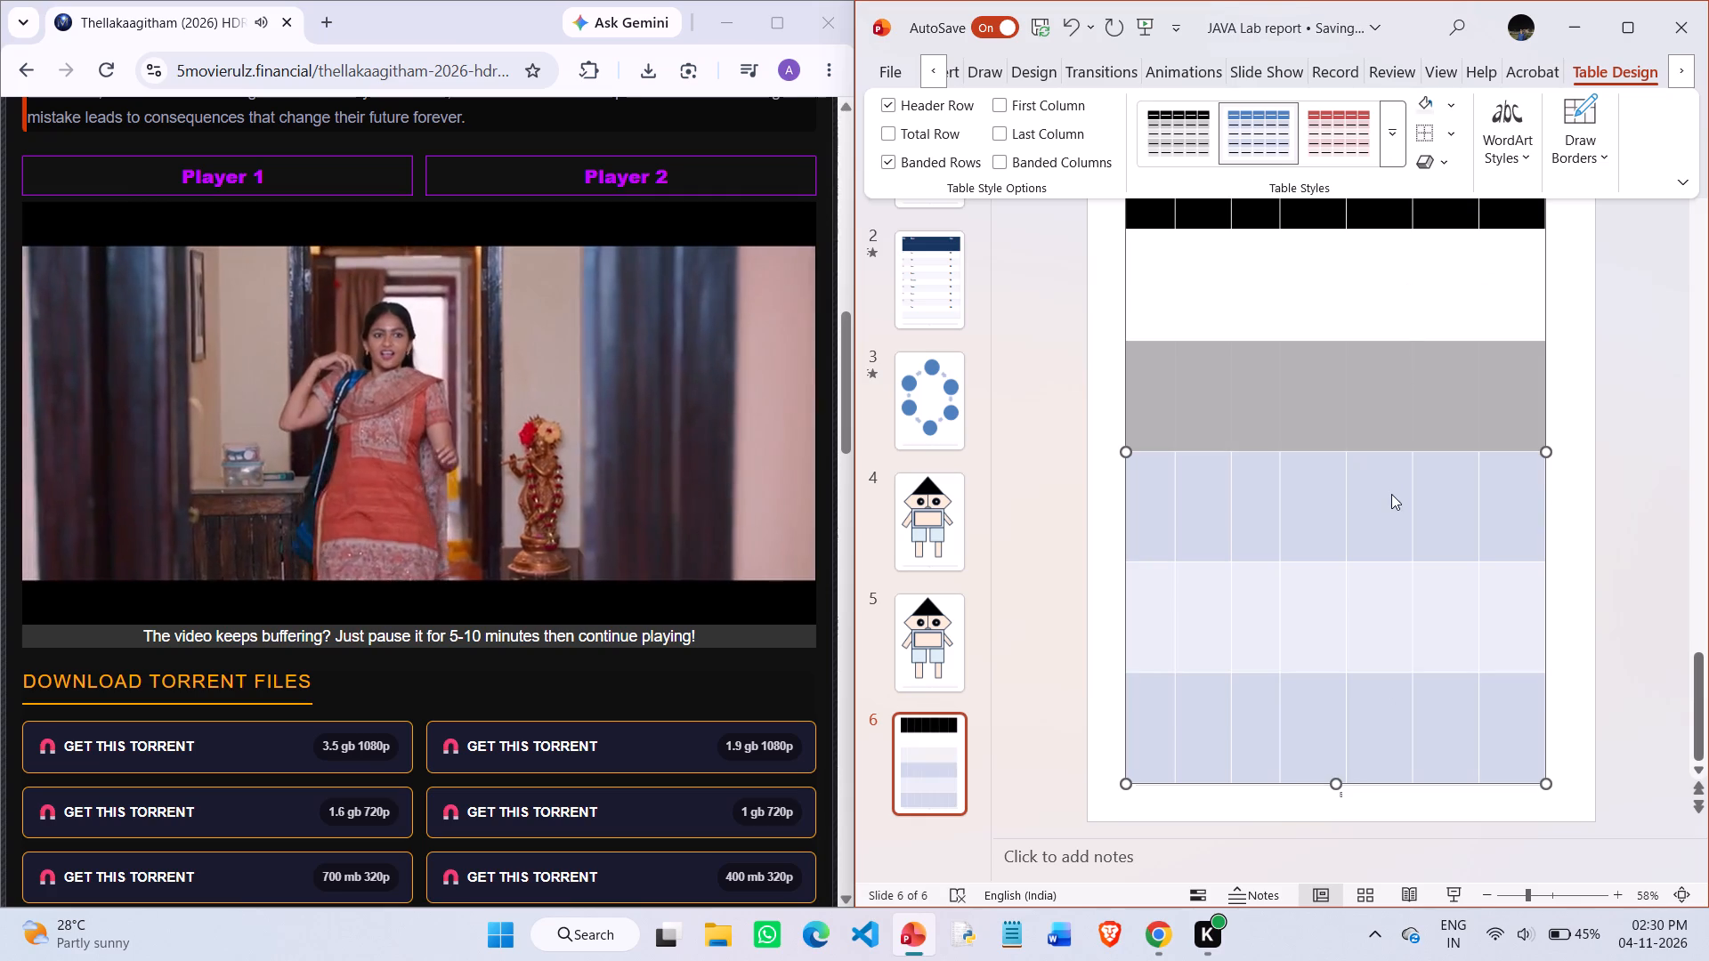
# Fill all seven cells of the table's fourth row with the second-lightest grey variant of the white theme color.
pyautogui.click(1390, 500)
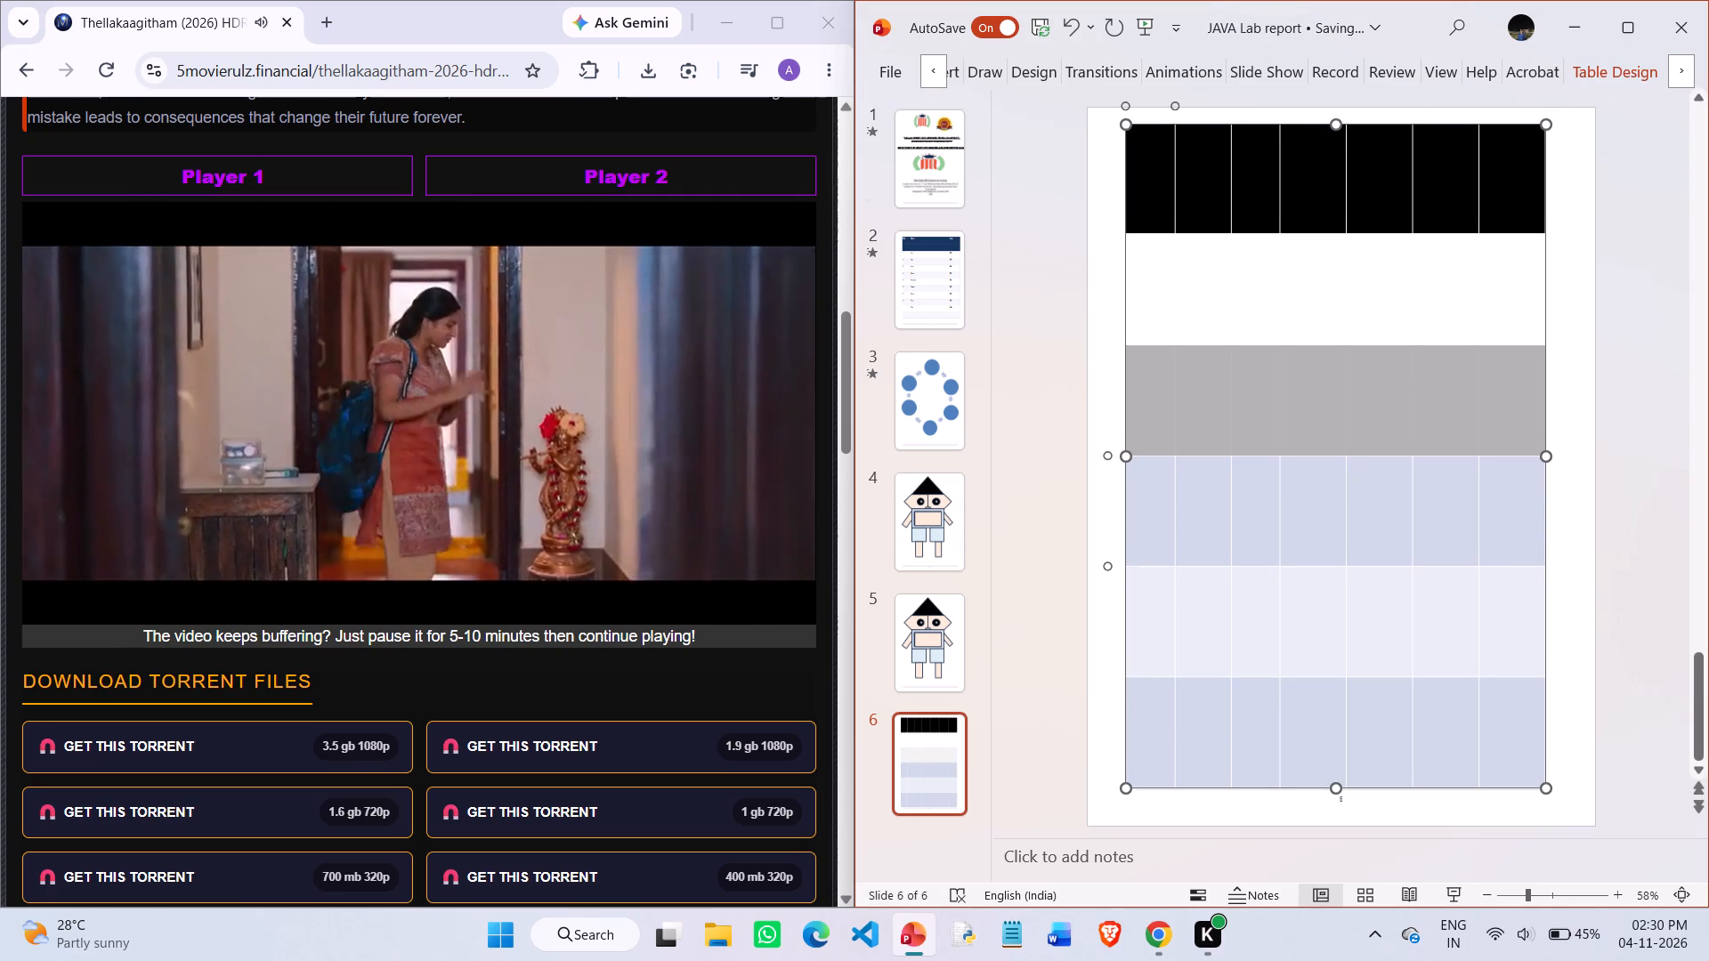
pyautogui.moveTo(1147, 480); pyautogui.dragTo(1489, 461)
pyautogui.click(1623, 63)
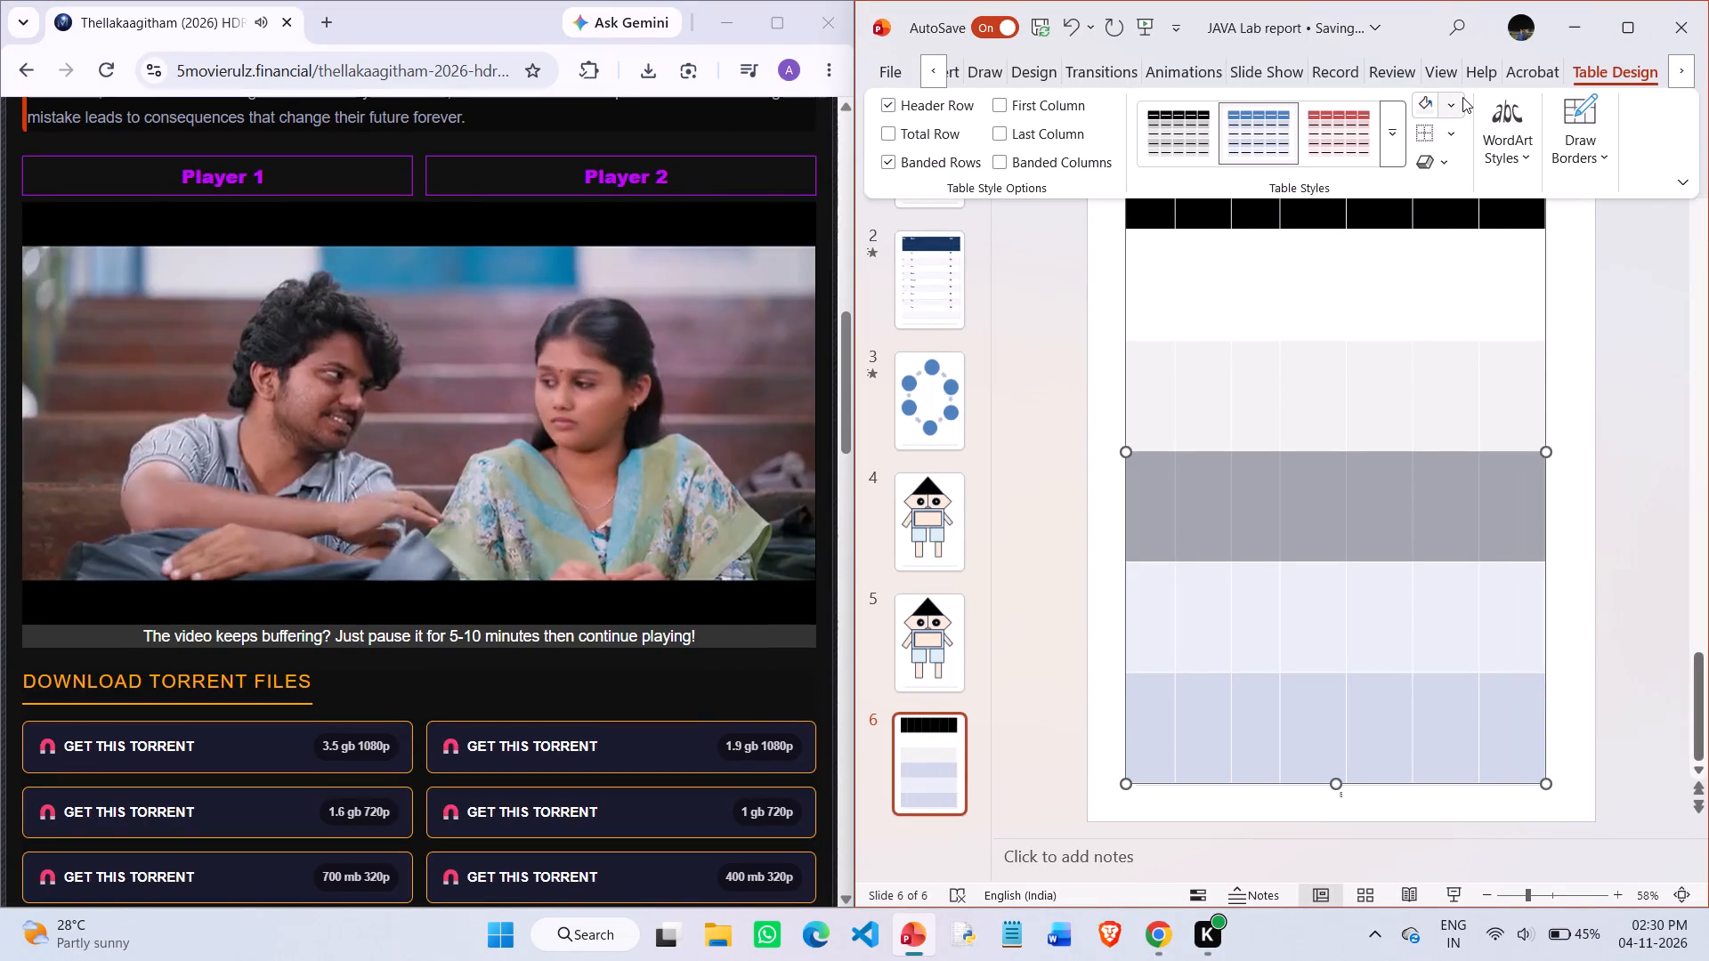
pyautogui.click(1462, 97)
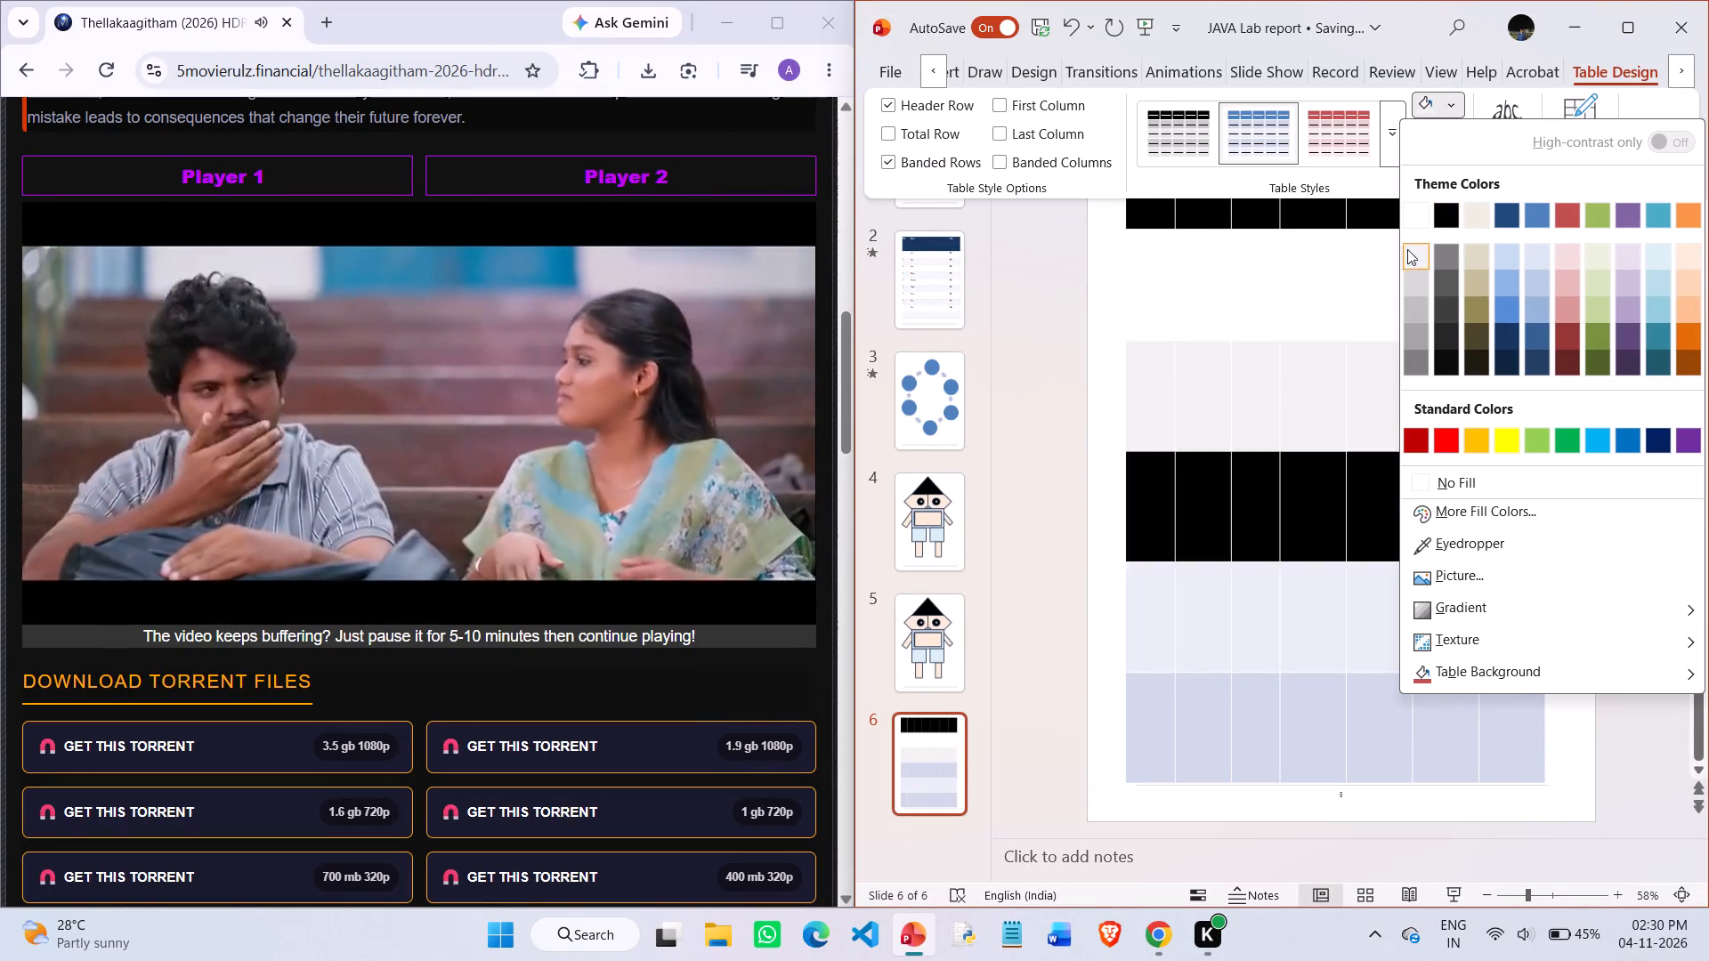
pyautogui.click(1408, 277)
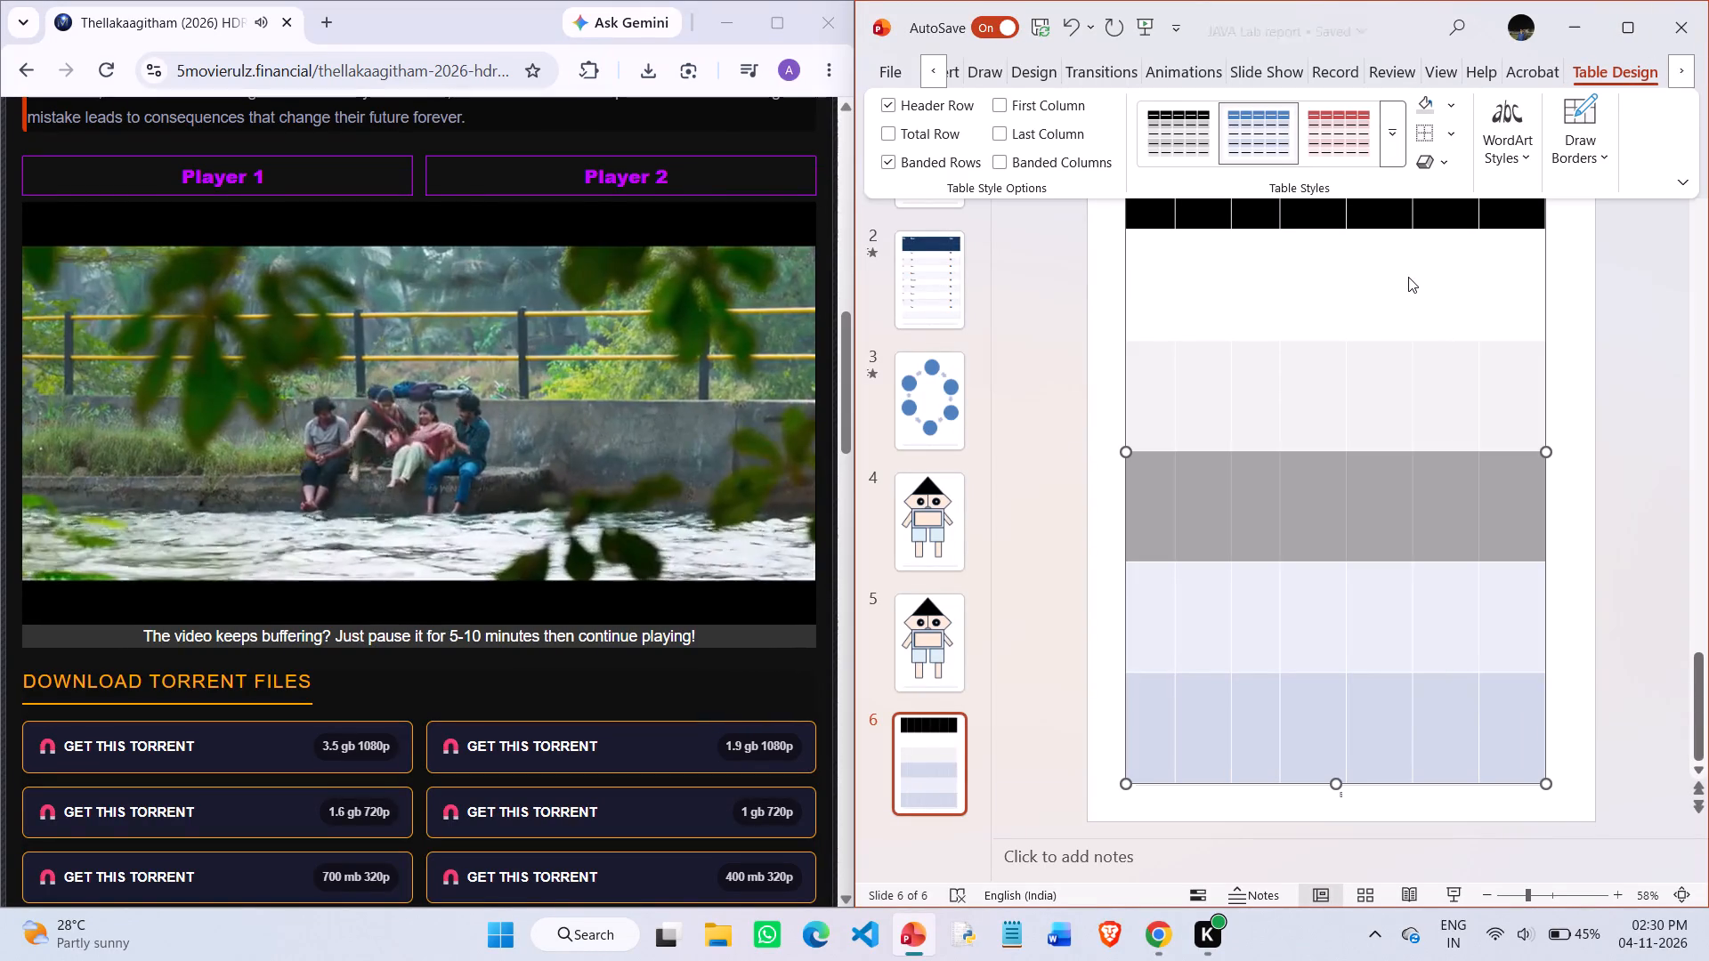
# Fill all seven cells of the table's fifth row with the second-darkest grey variant of the white theme color.
pyautogui.moveTo(1140, 595); pyautogui.dragTo(1212, 578)
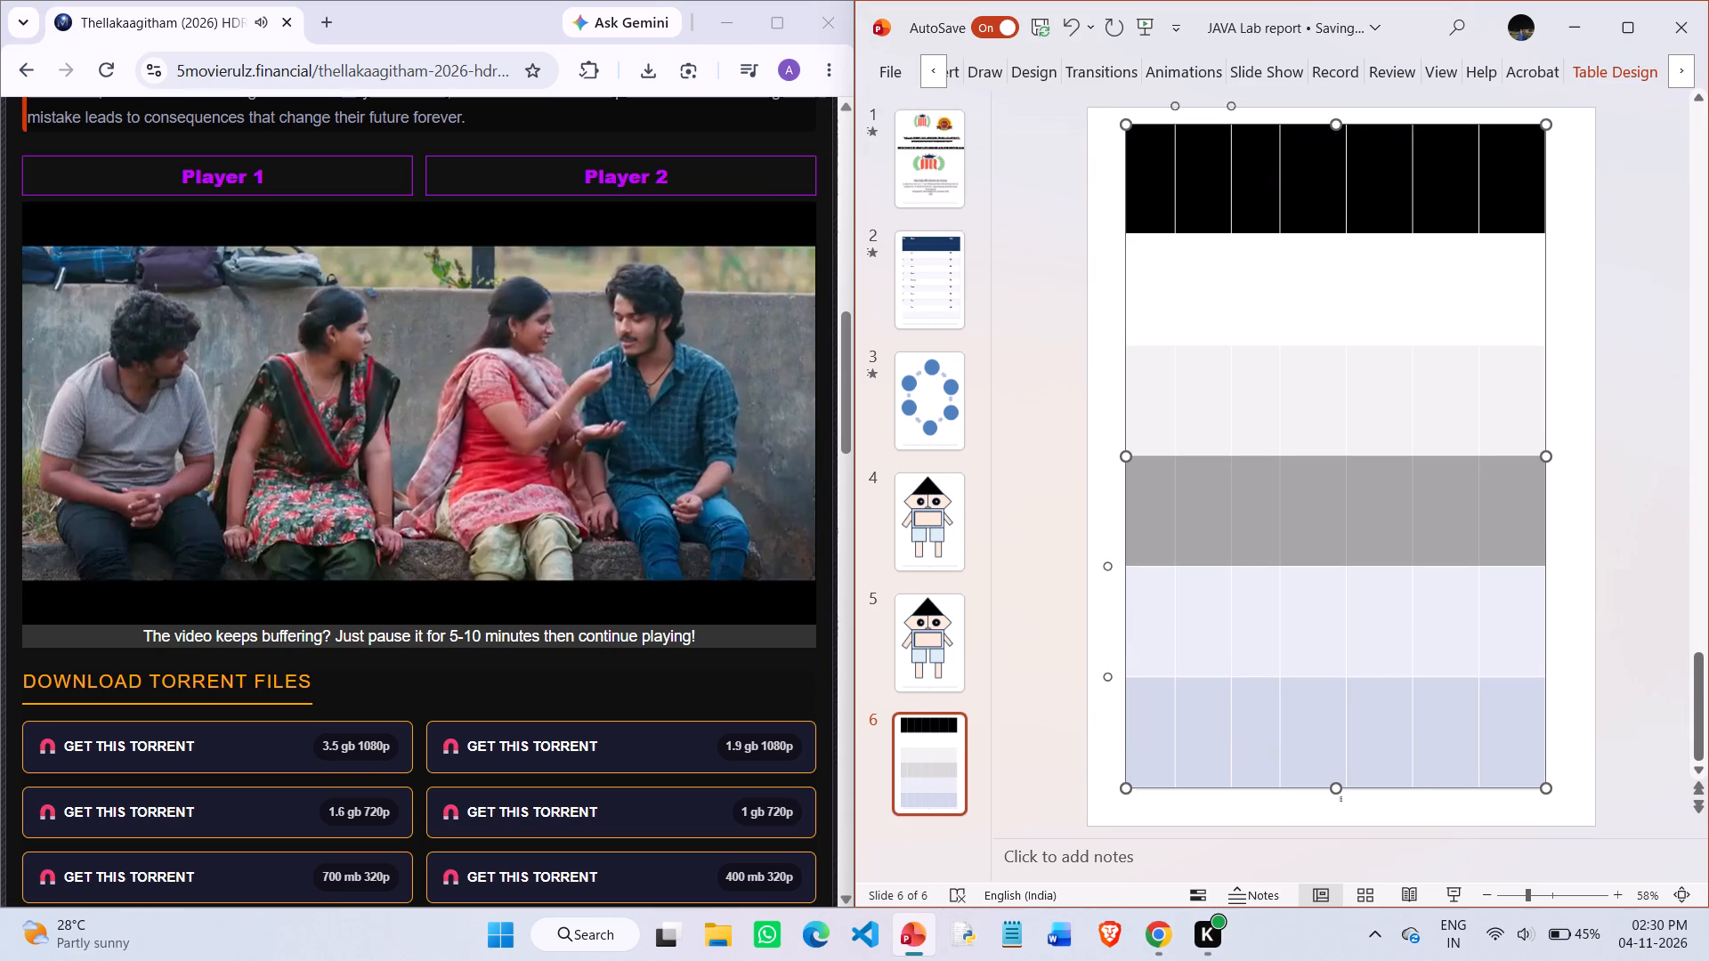
pyautogui.moveTo(1212, 578); pyautogui.dragTo(1225, 578)
pyautogui.moveTo(1154, 602); pyautogui.dragTo(1200, 607)
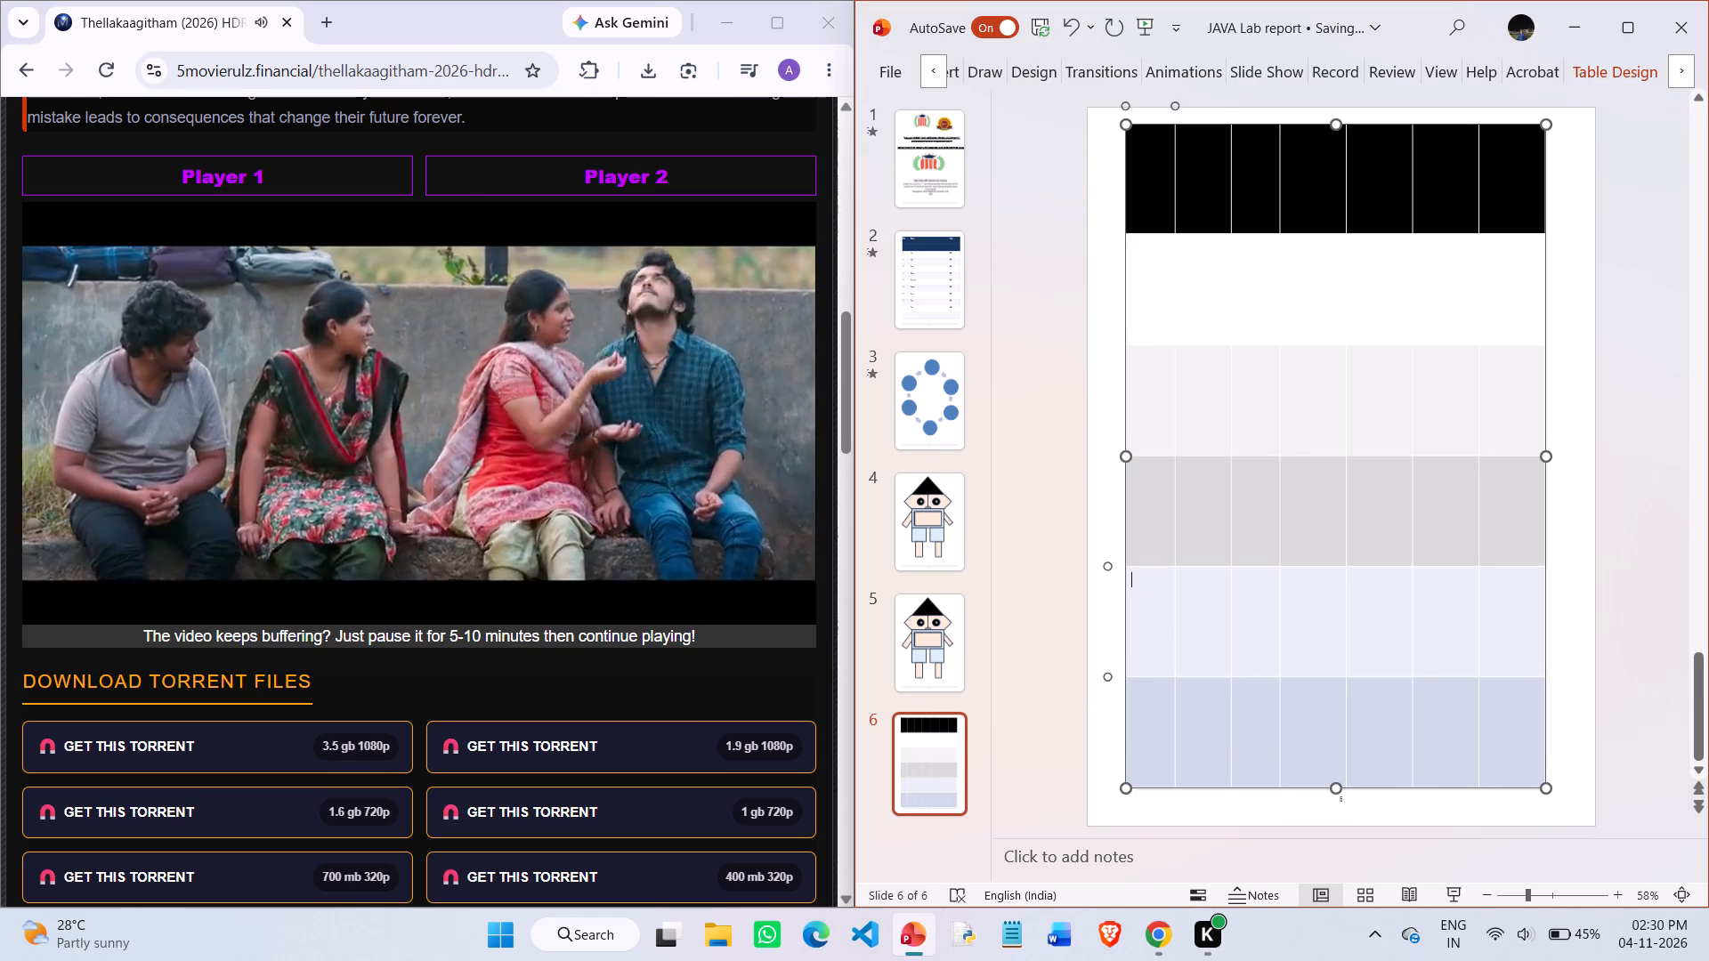
pyautogui.moveTo(1200, 607); pyautogui.dragTo(1507, 603)
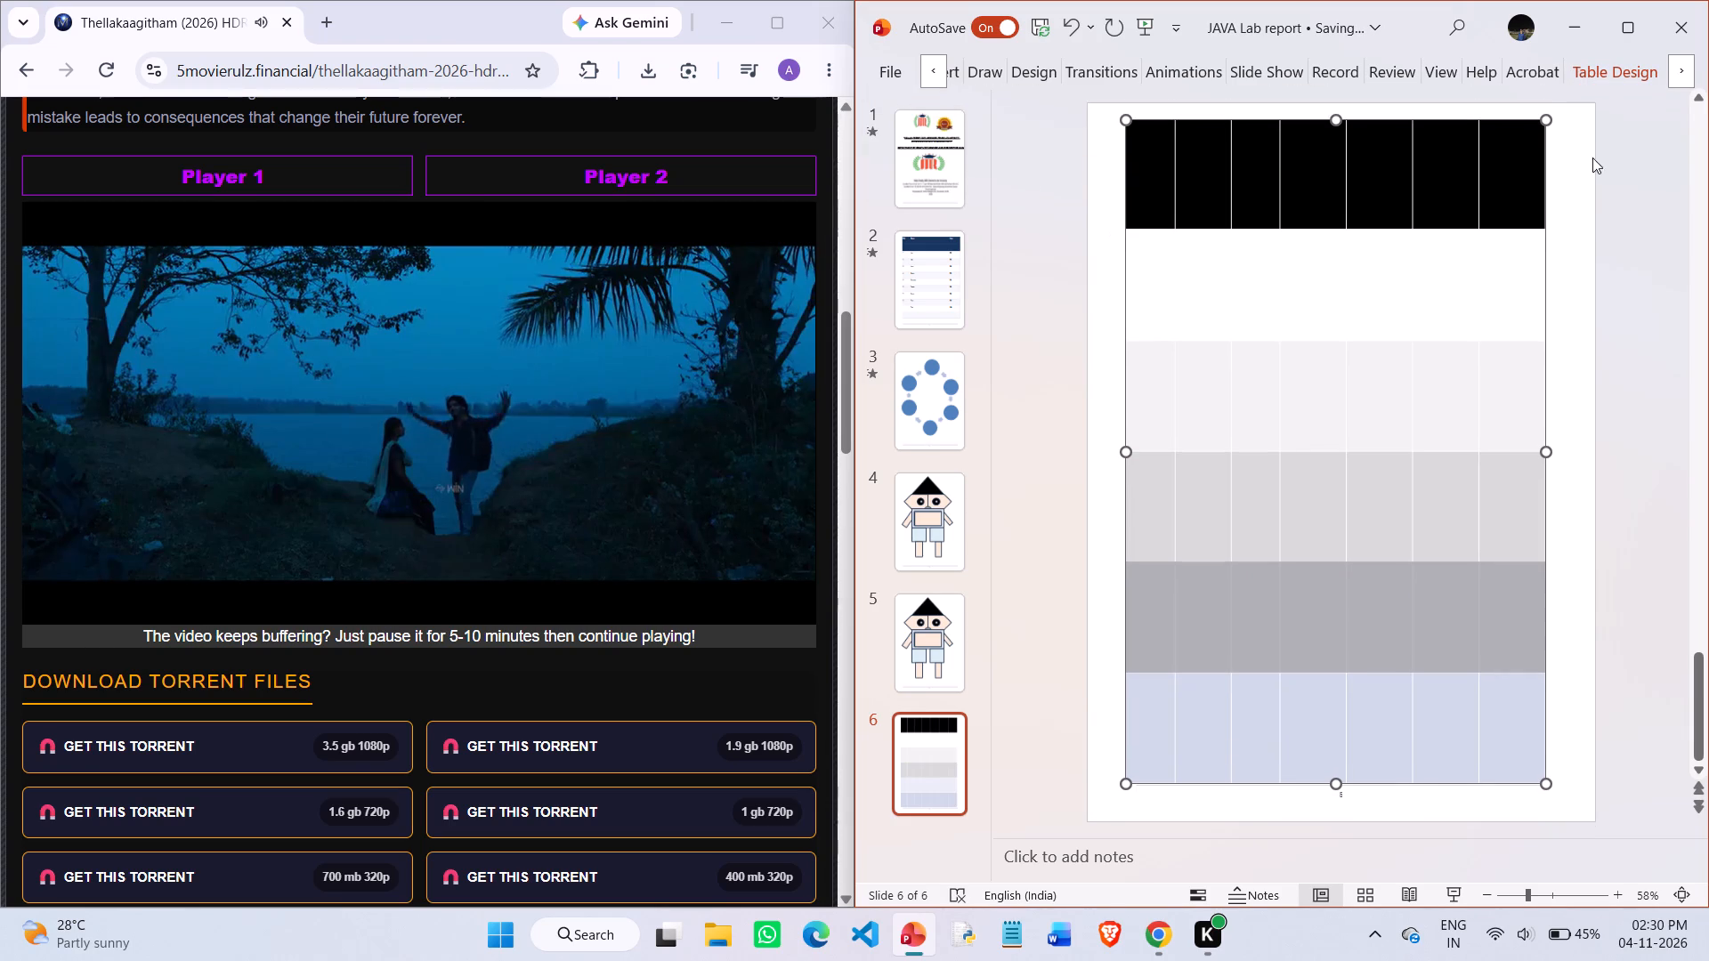
pyautogui.click(1615, 77)
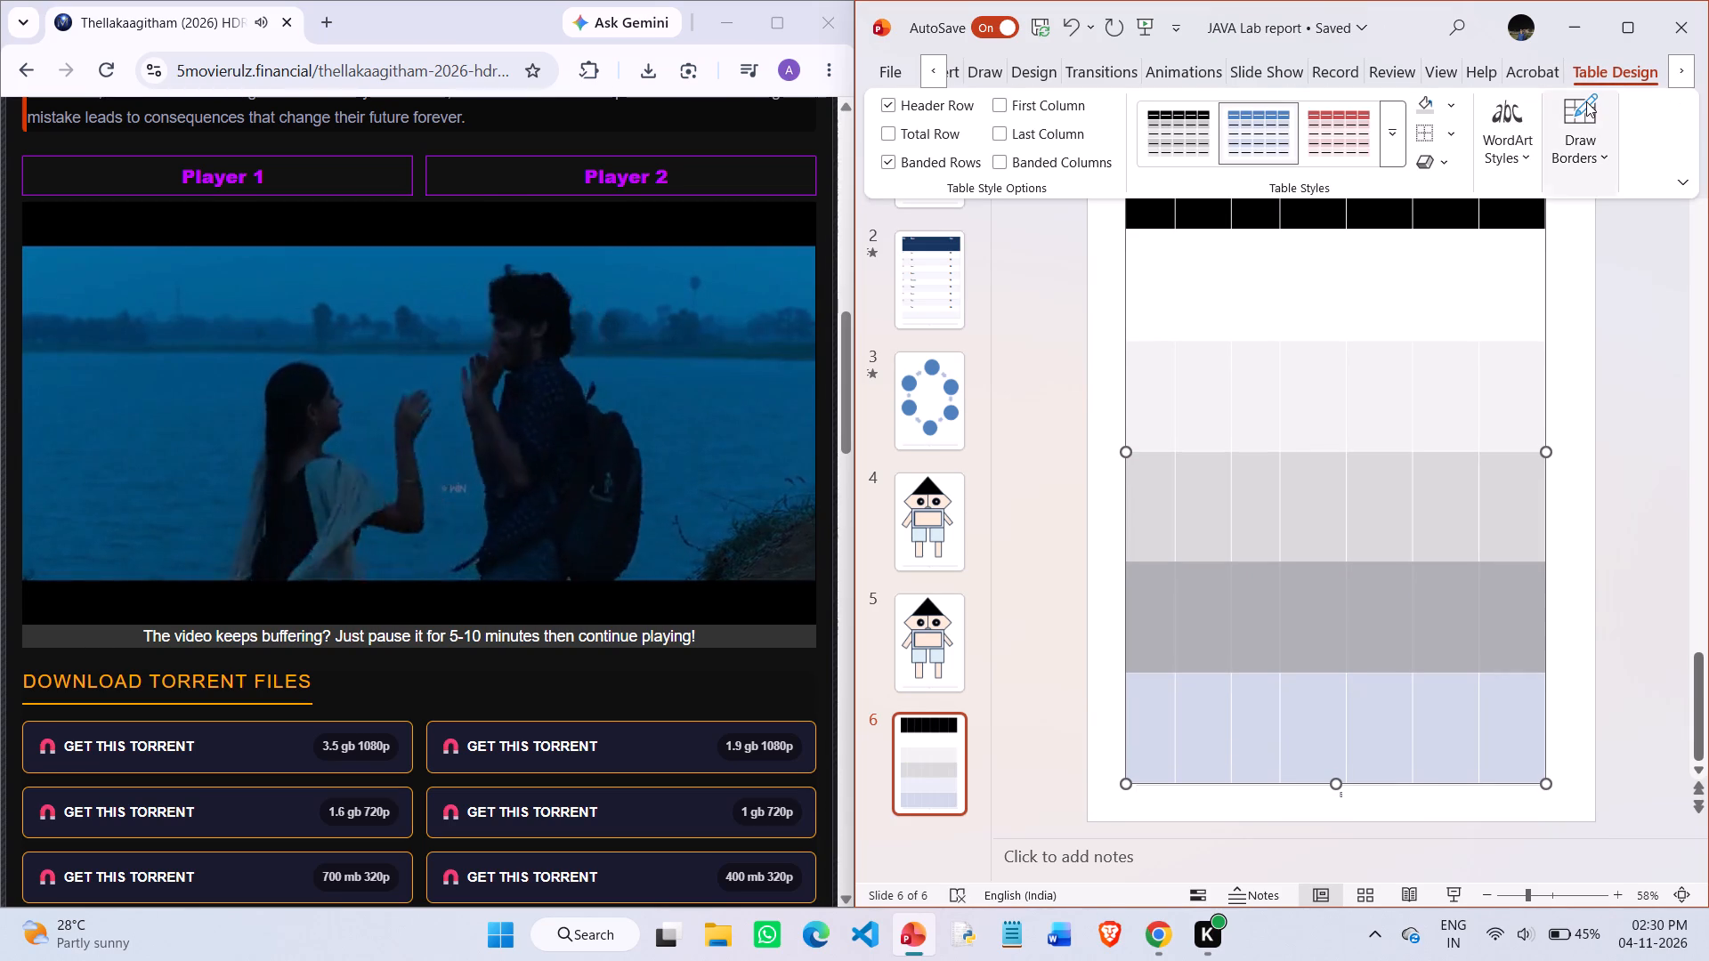
pyautogui.click(1454, 109)
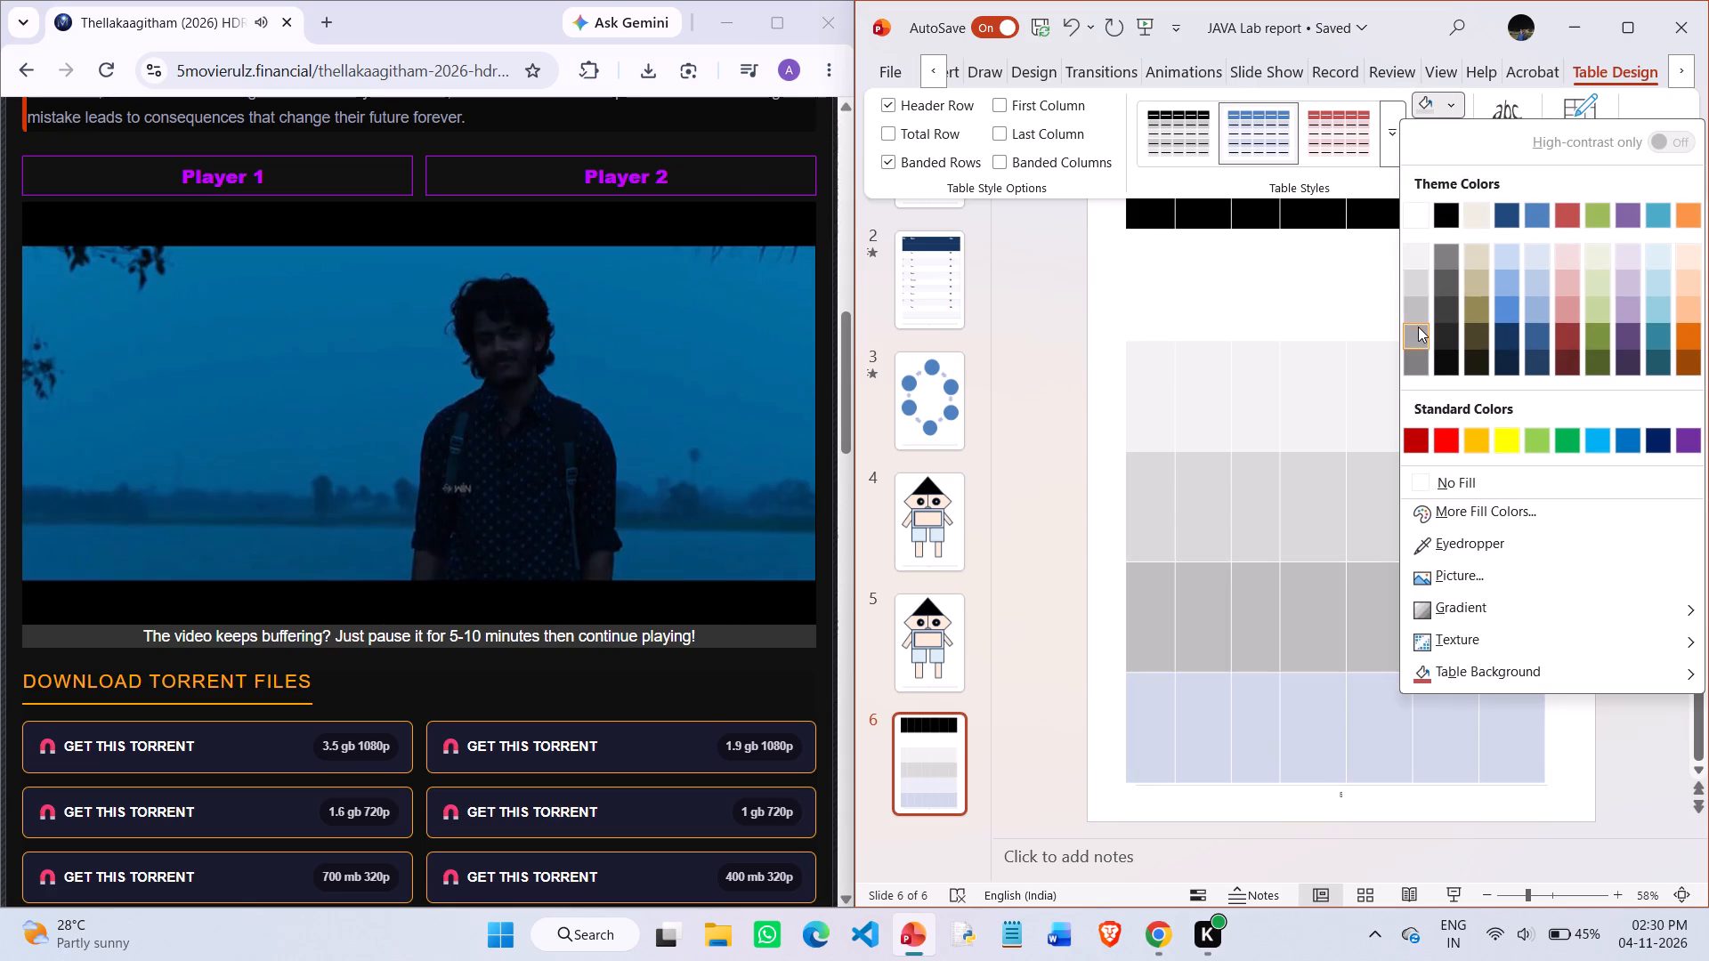
pyautogui.click(1418, 333)
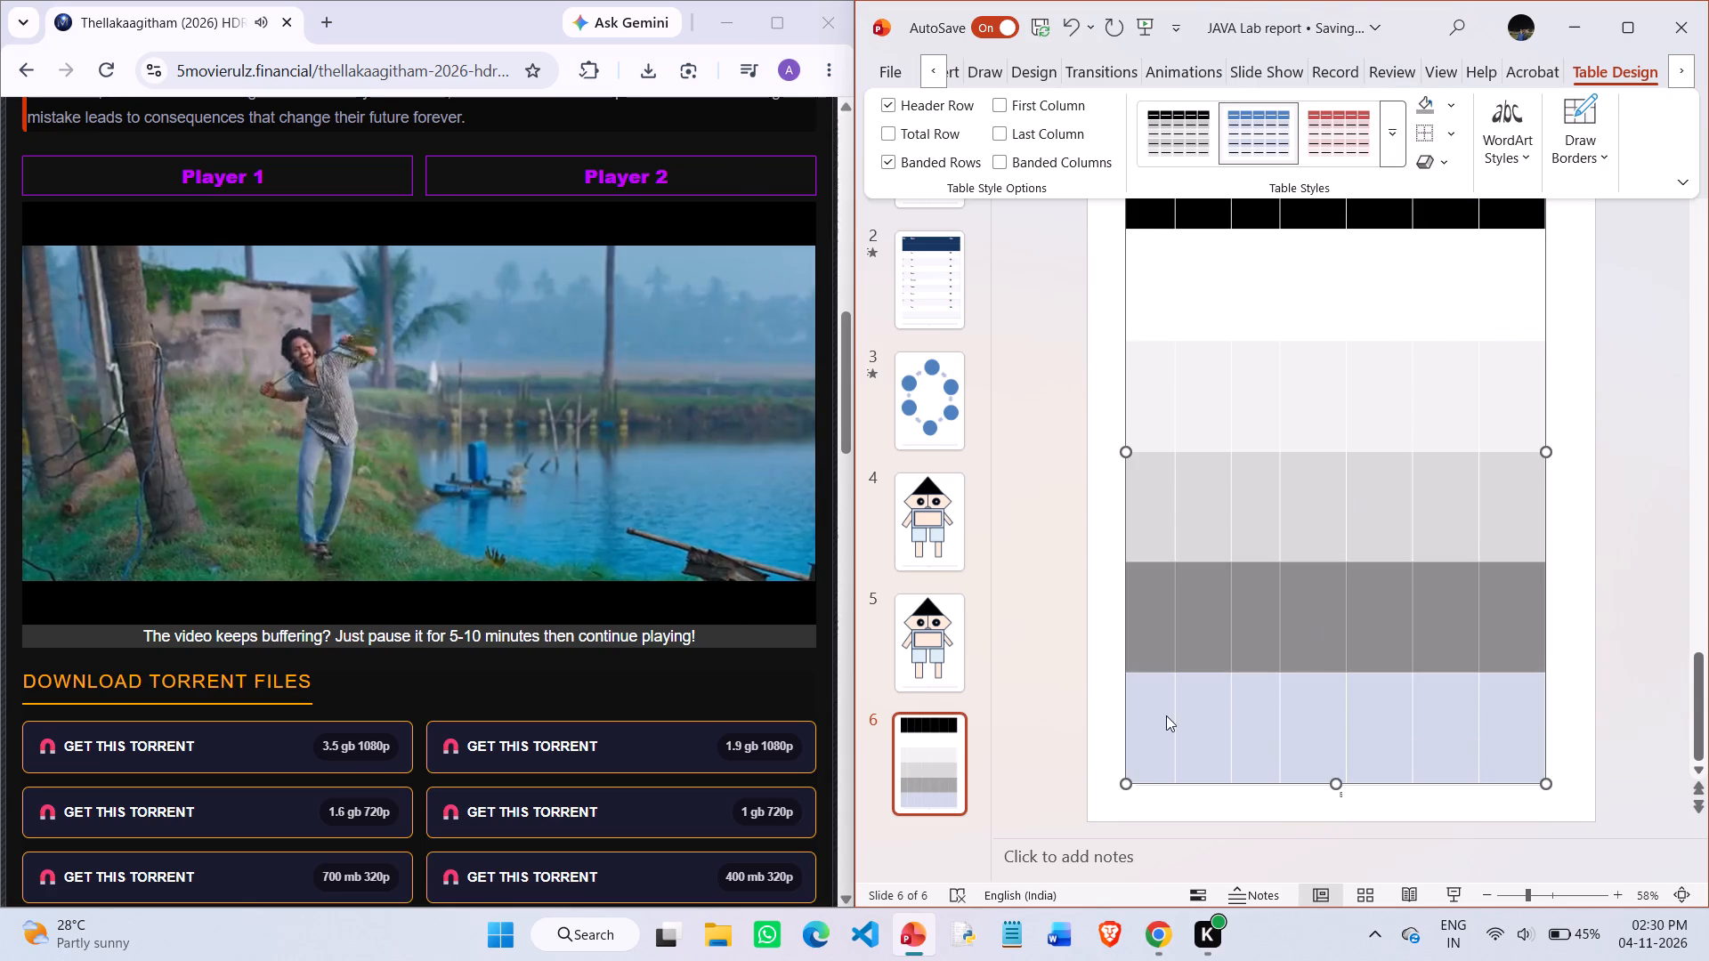
# Fill all seven cells of the table's bottom row with the darkest grey variant of the white theme color.
pyautogui.click(1141, 718)
pyautogui.moveTo(1141, 718); pyautogui.dragTo(1442, 685)
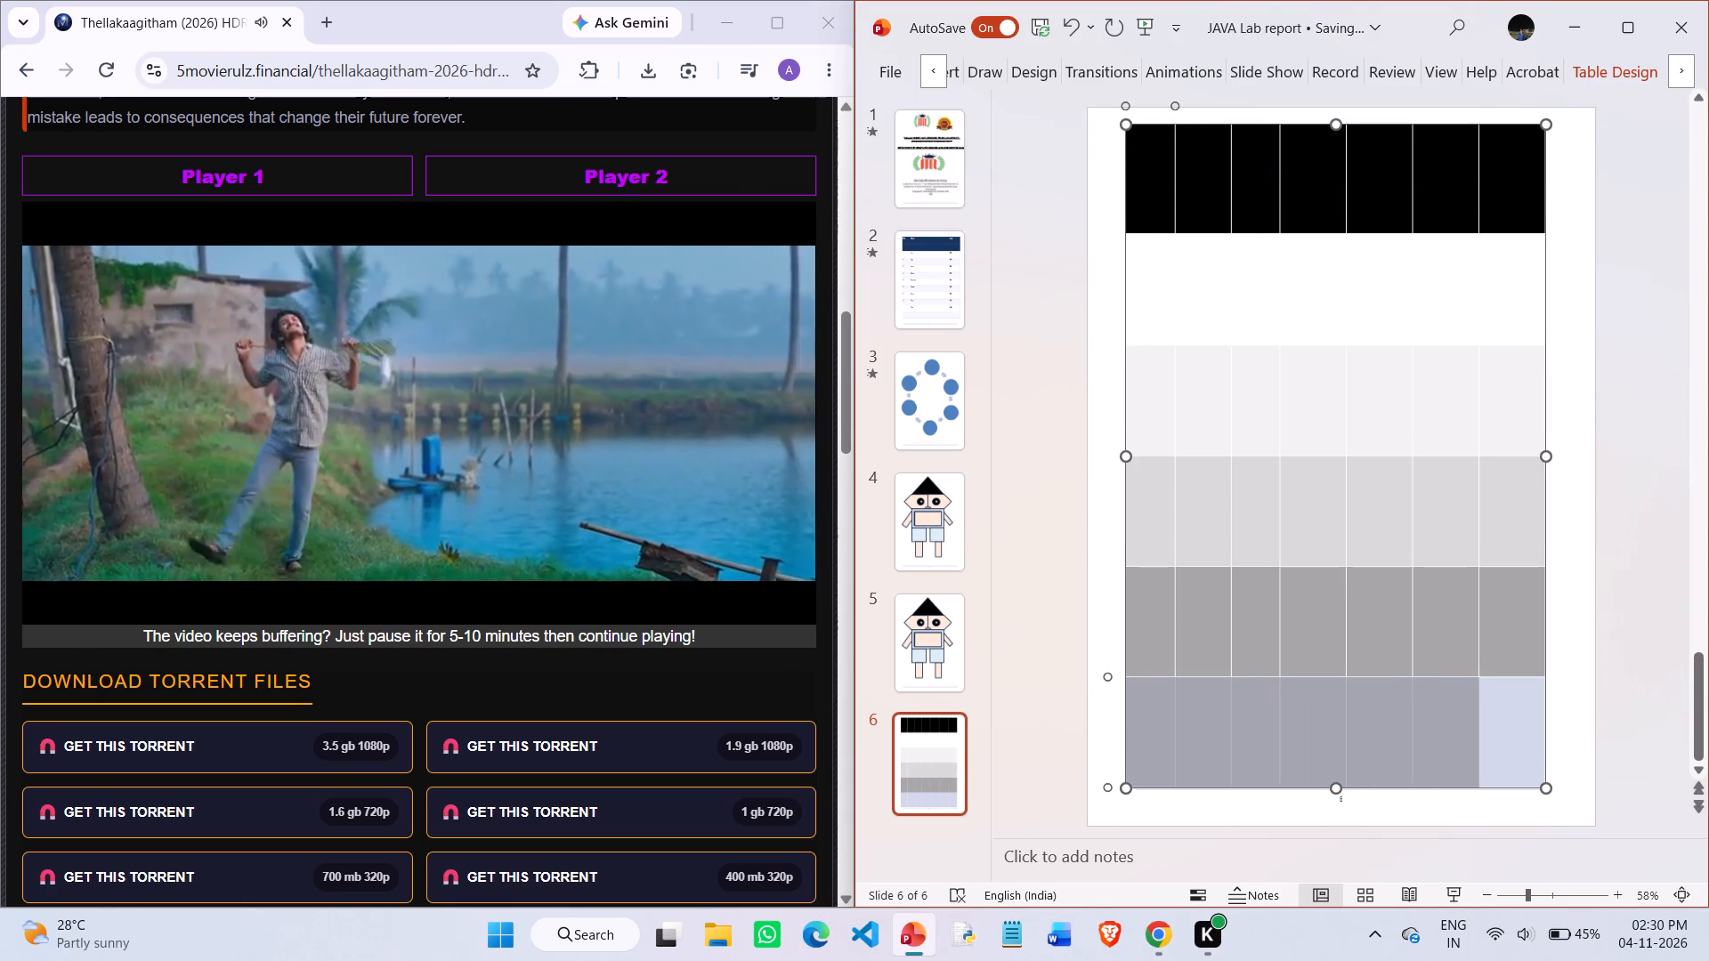
pyautogui.moveTo(1442, 685); pyautogui.dragTo(1450, 685)
pyautogui.click(1450, 685)
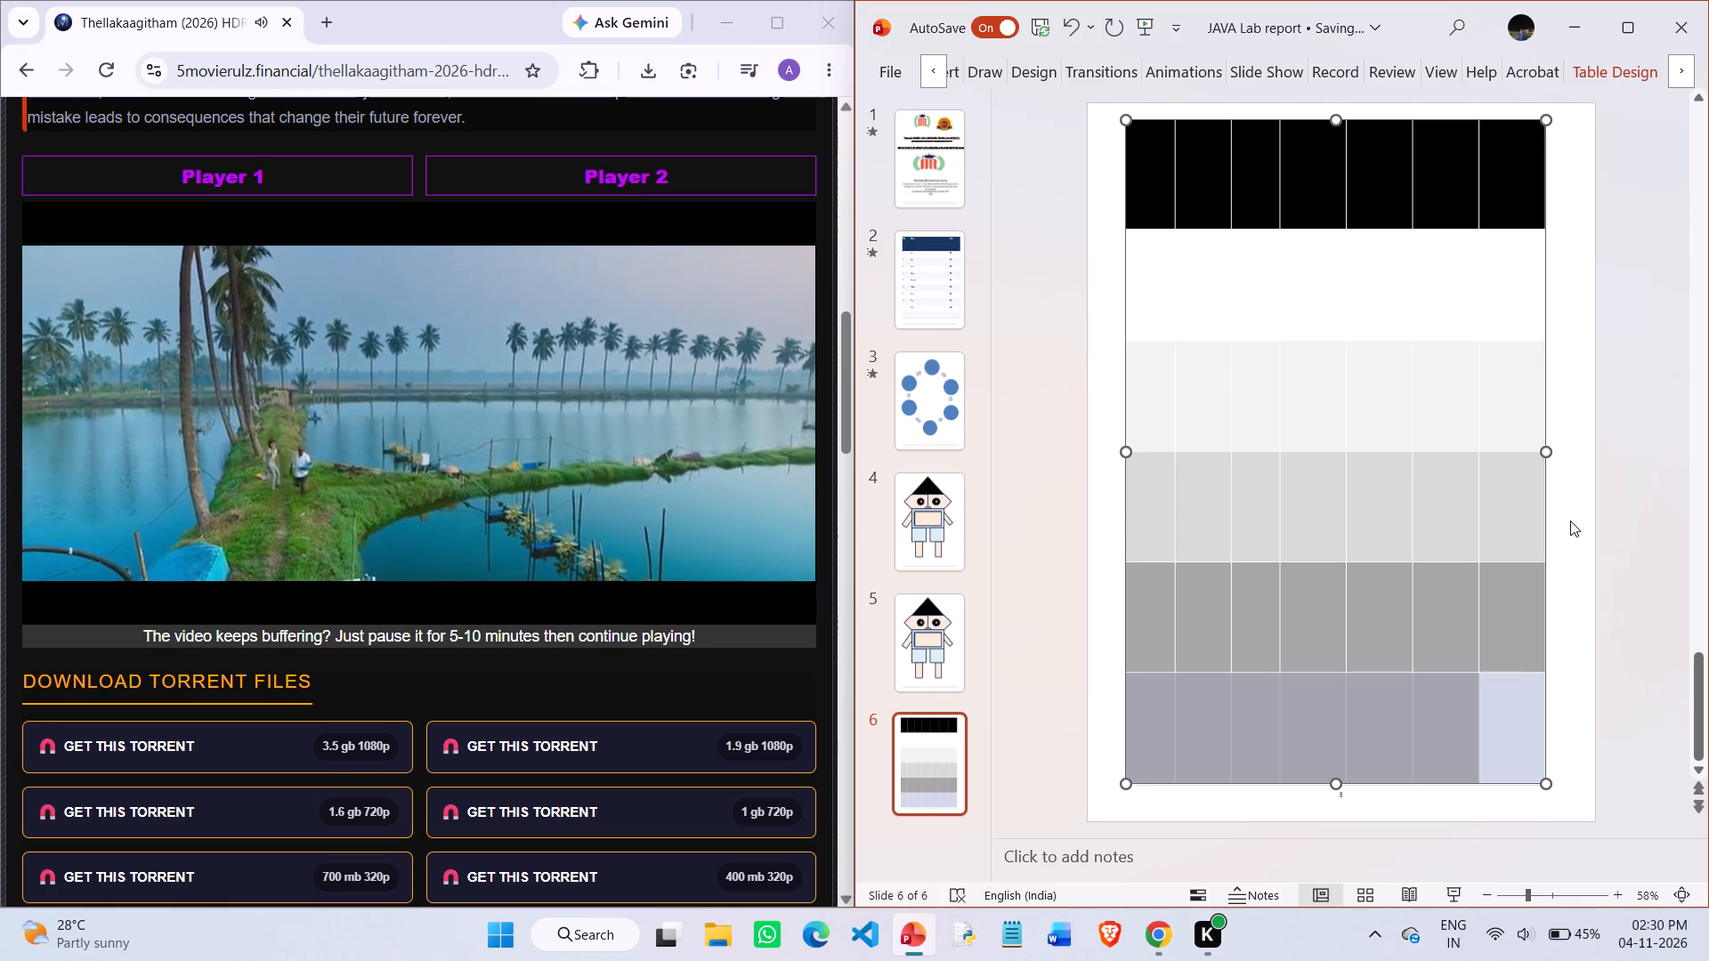
pyautogui.click(1570, 521)
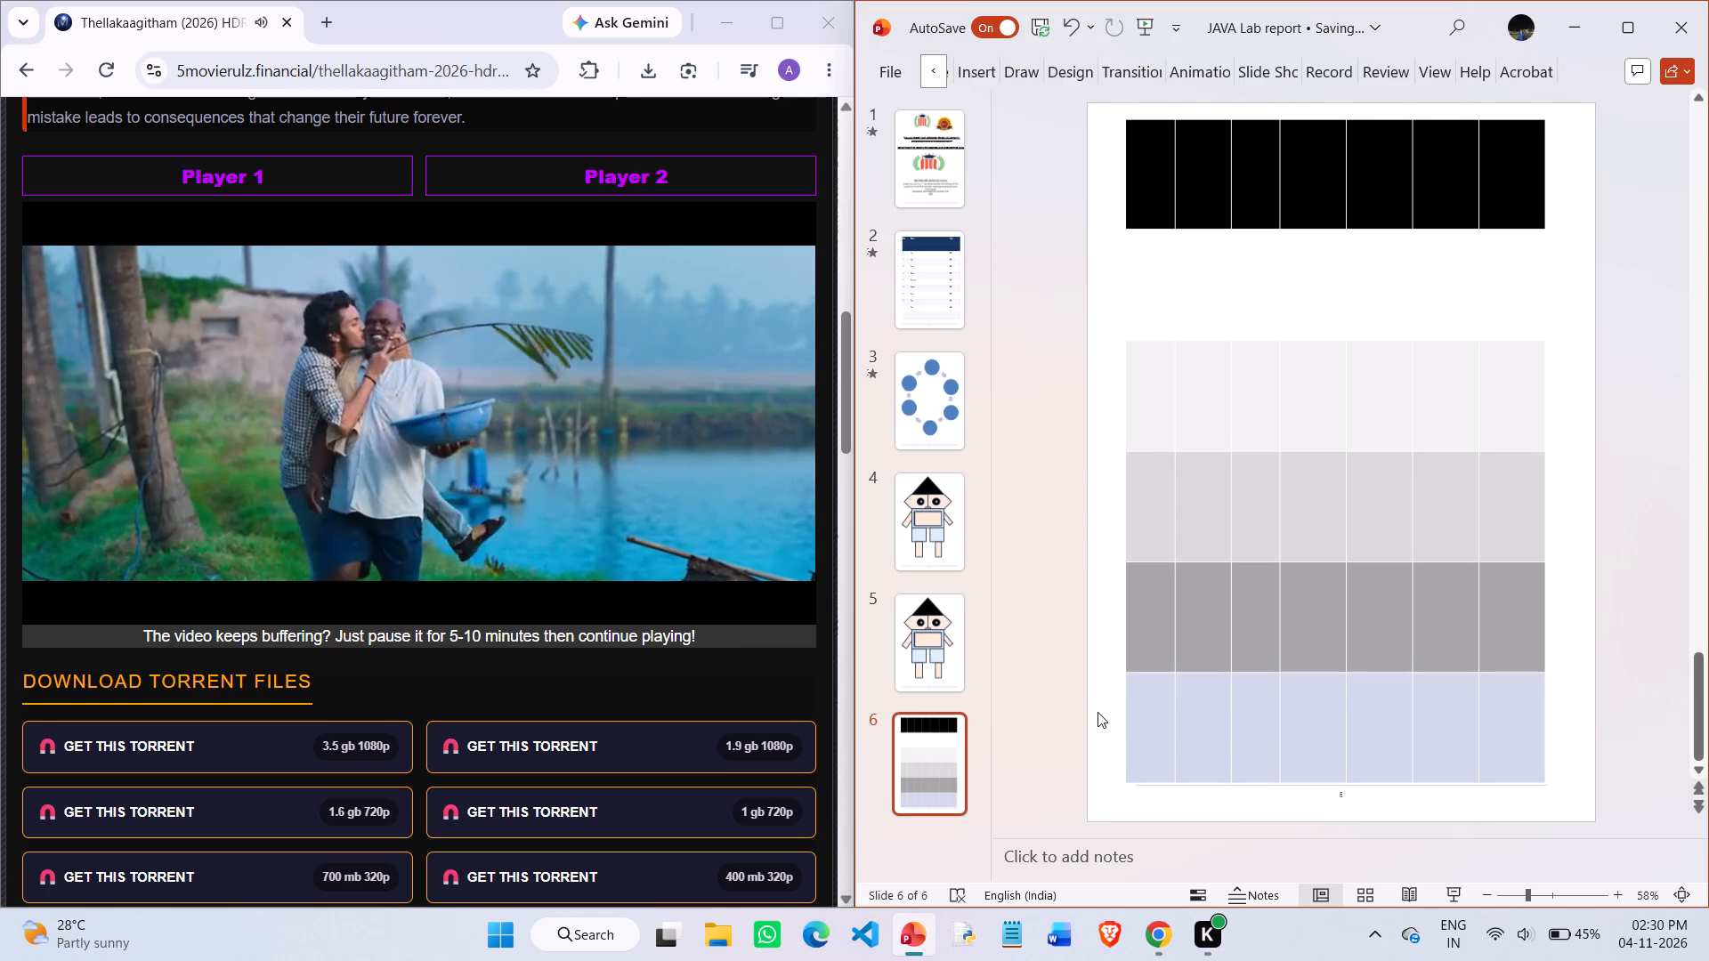
pyautogui.click(1097, 712)
pyautogui.moveTo(1152, 723); pyautogui.dragTo(1339, 722)
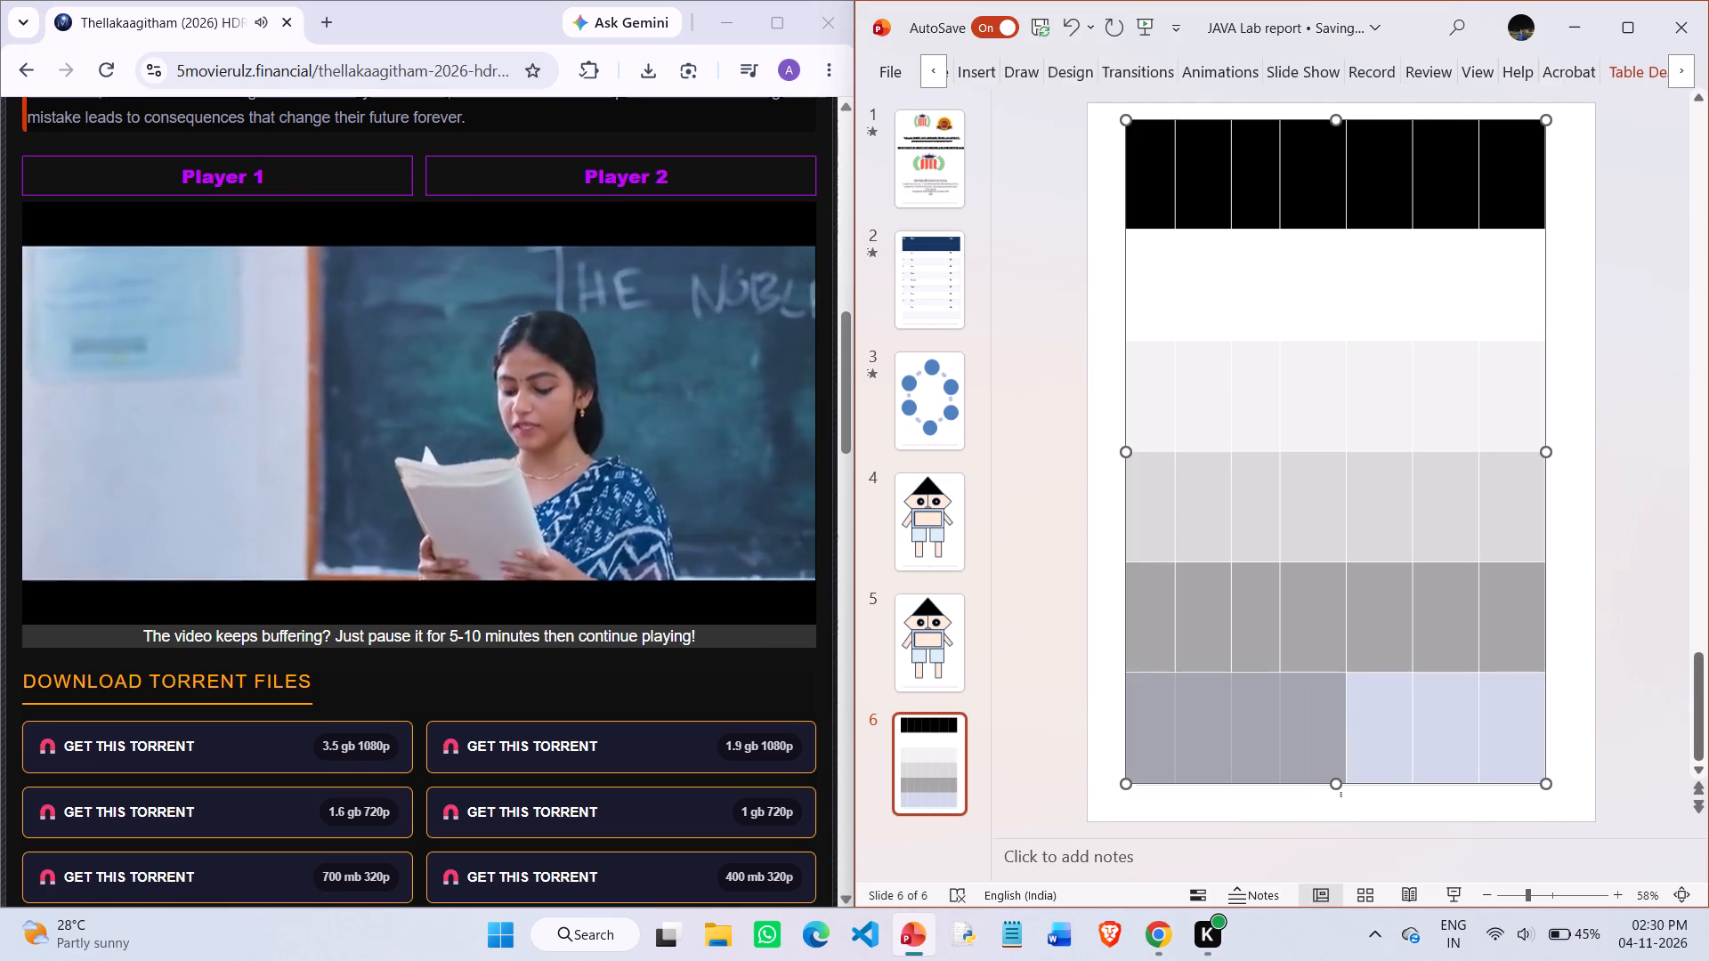
pyautogui.moveTo(1339, 722); pyautogui.dragTo(1533, 682)
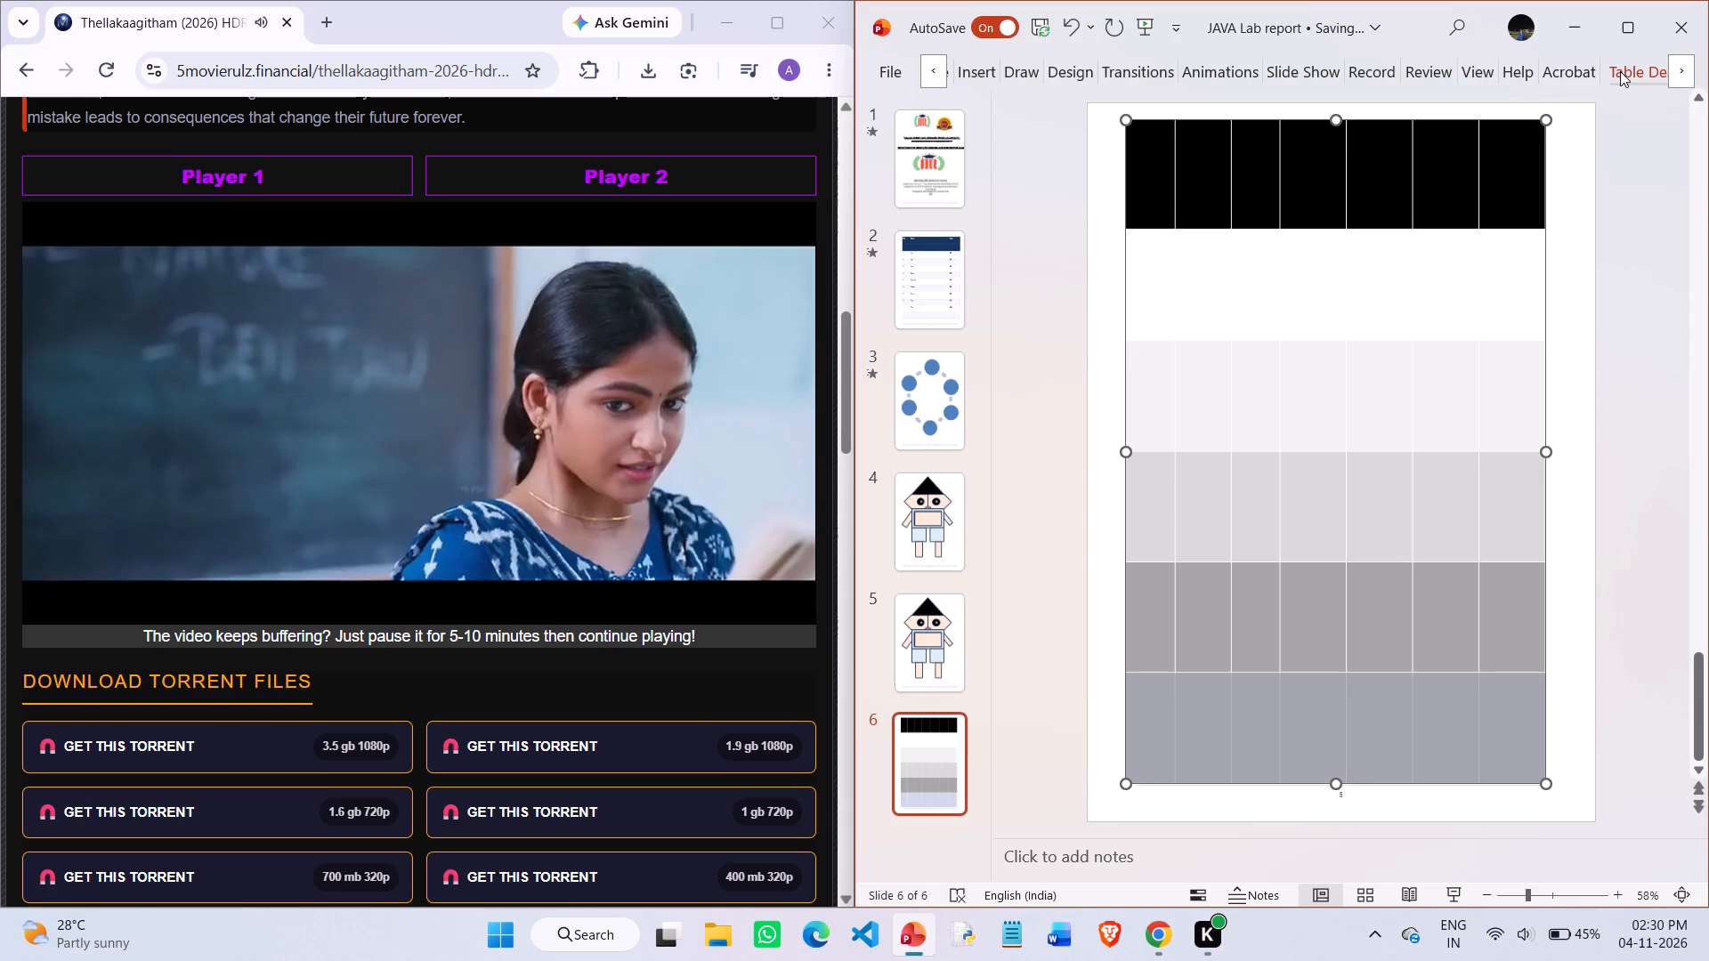
pyautogui.click(1620, 71)
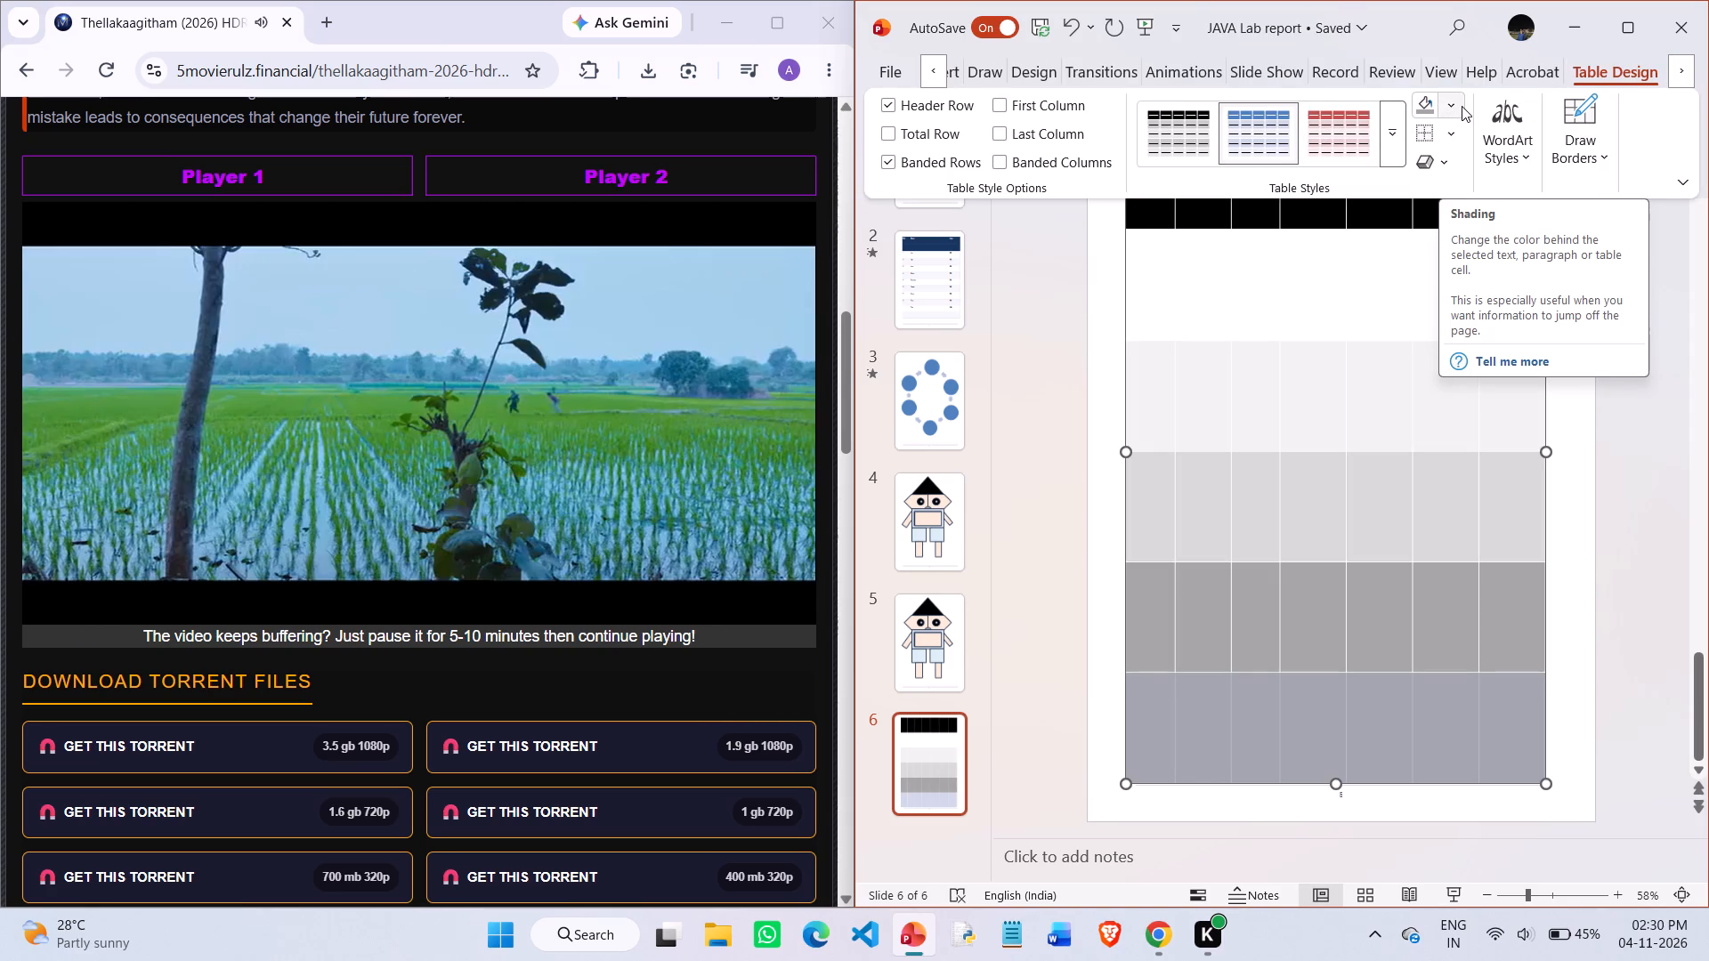
pyautogui.click(1462, 106)
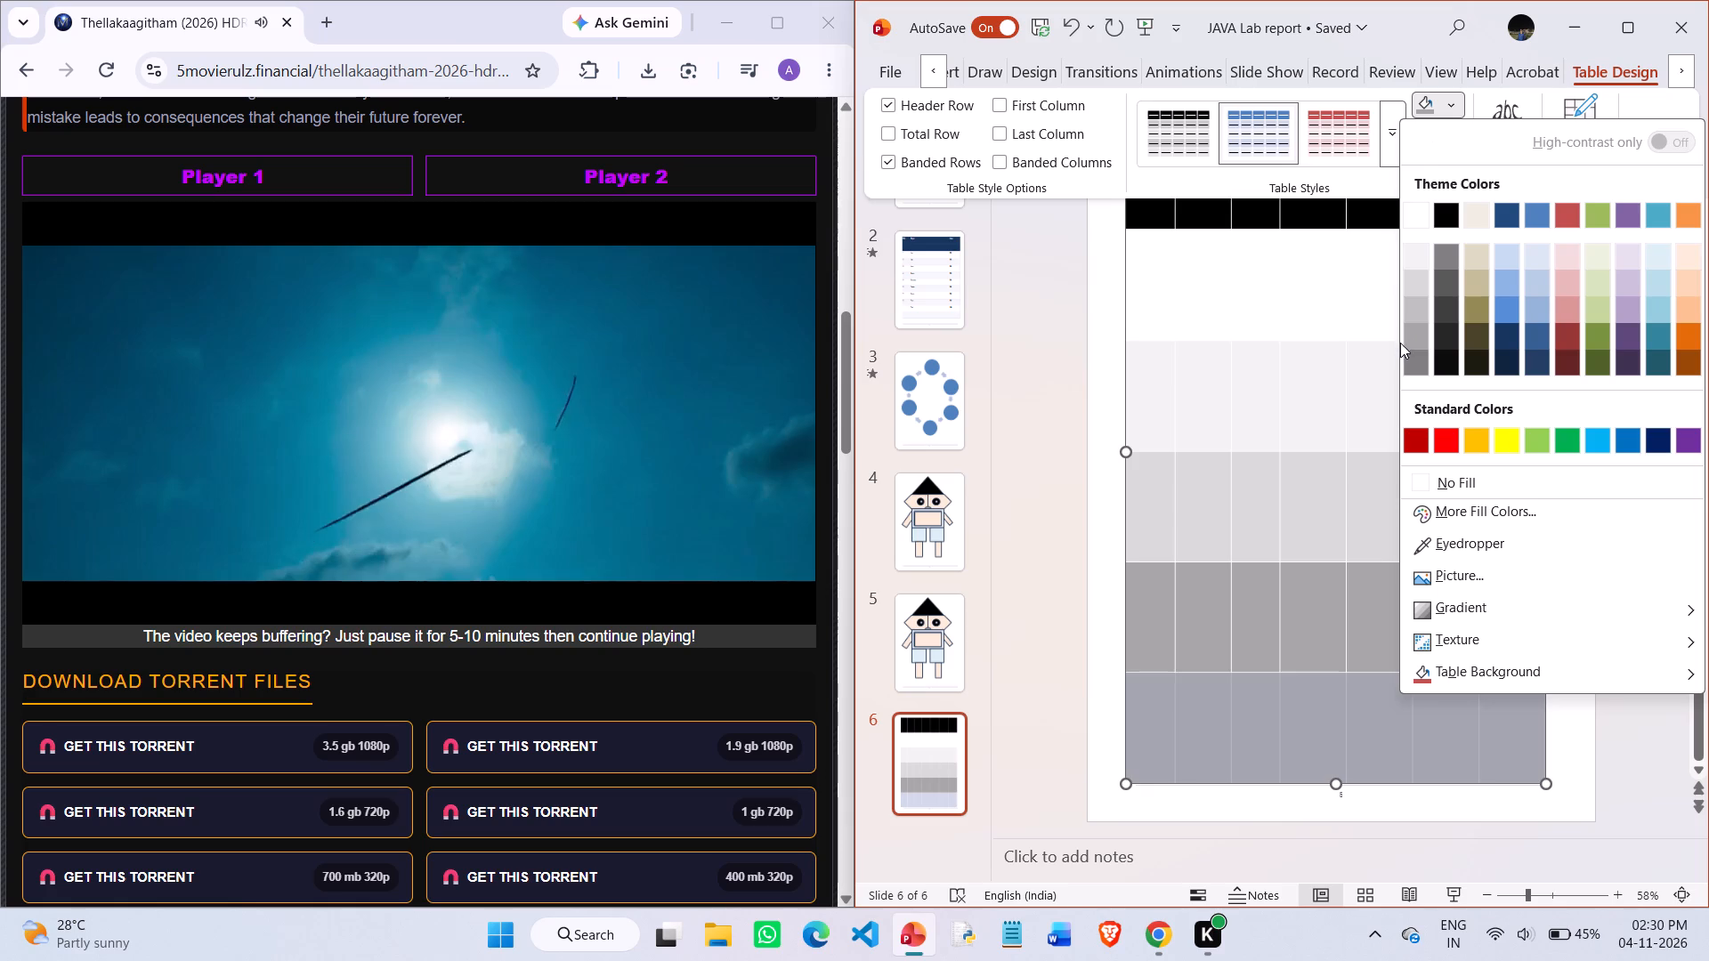
pyautogui.click(1402, 365)
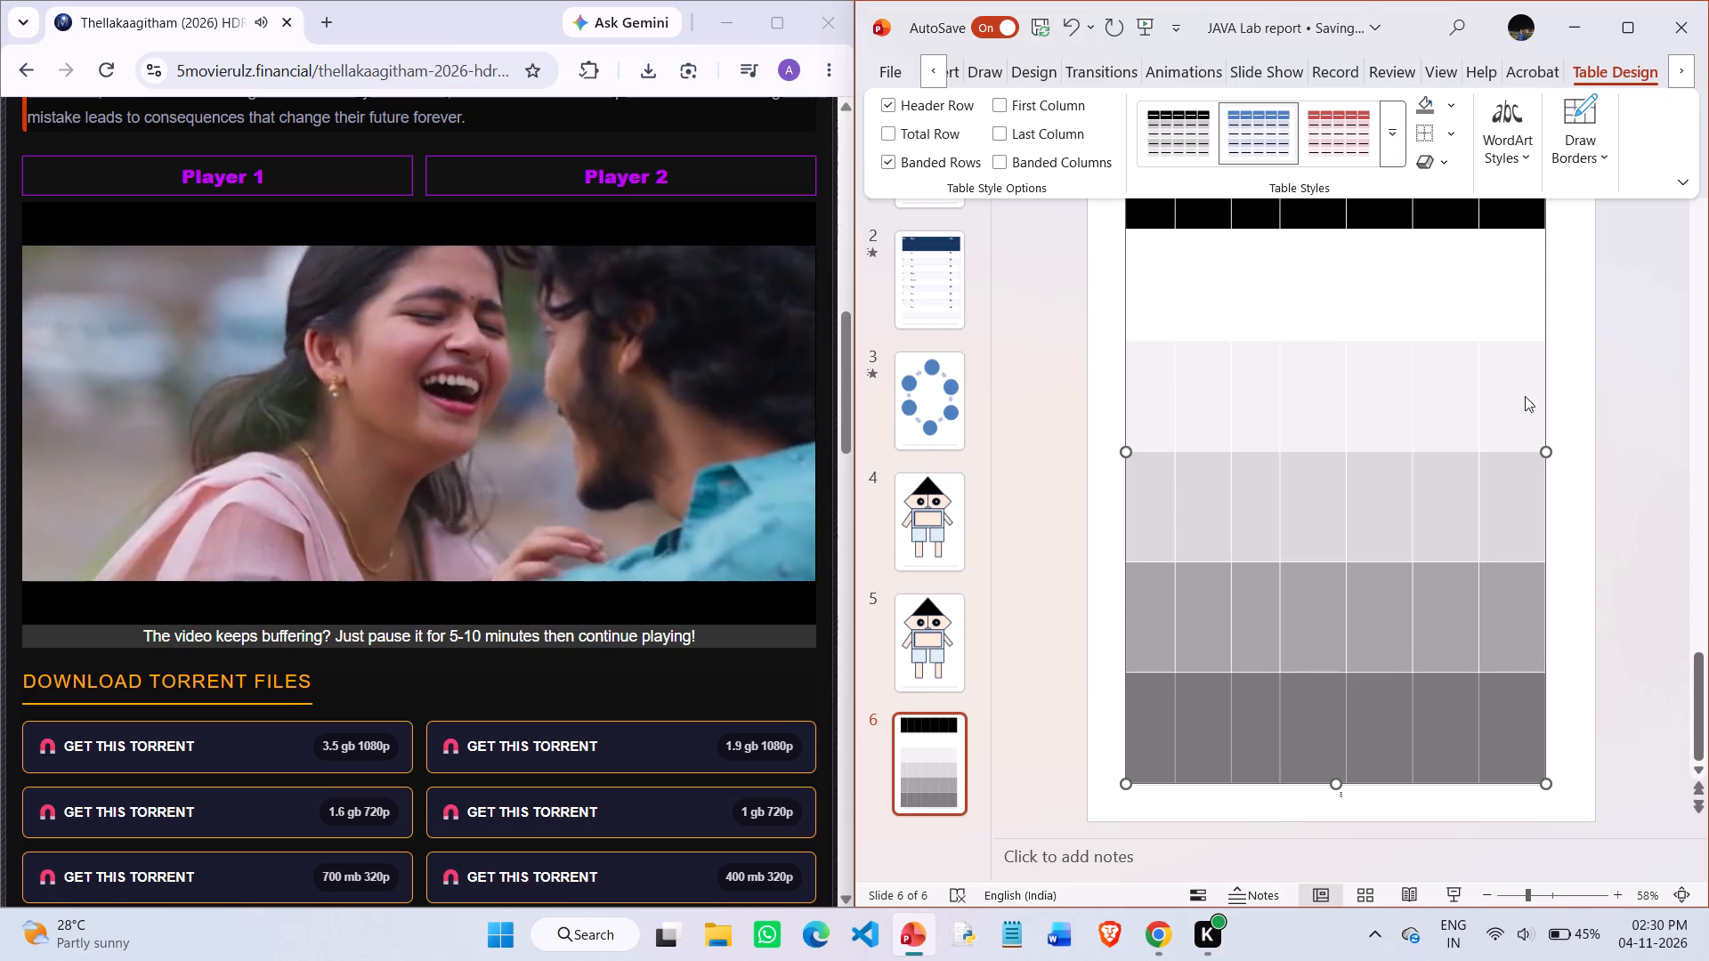
pyautogui.click(1563, 394)
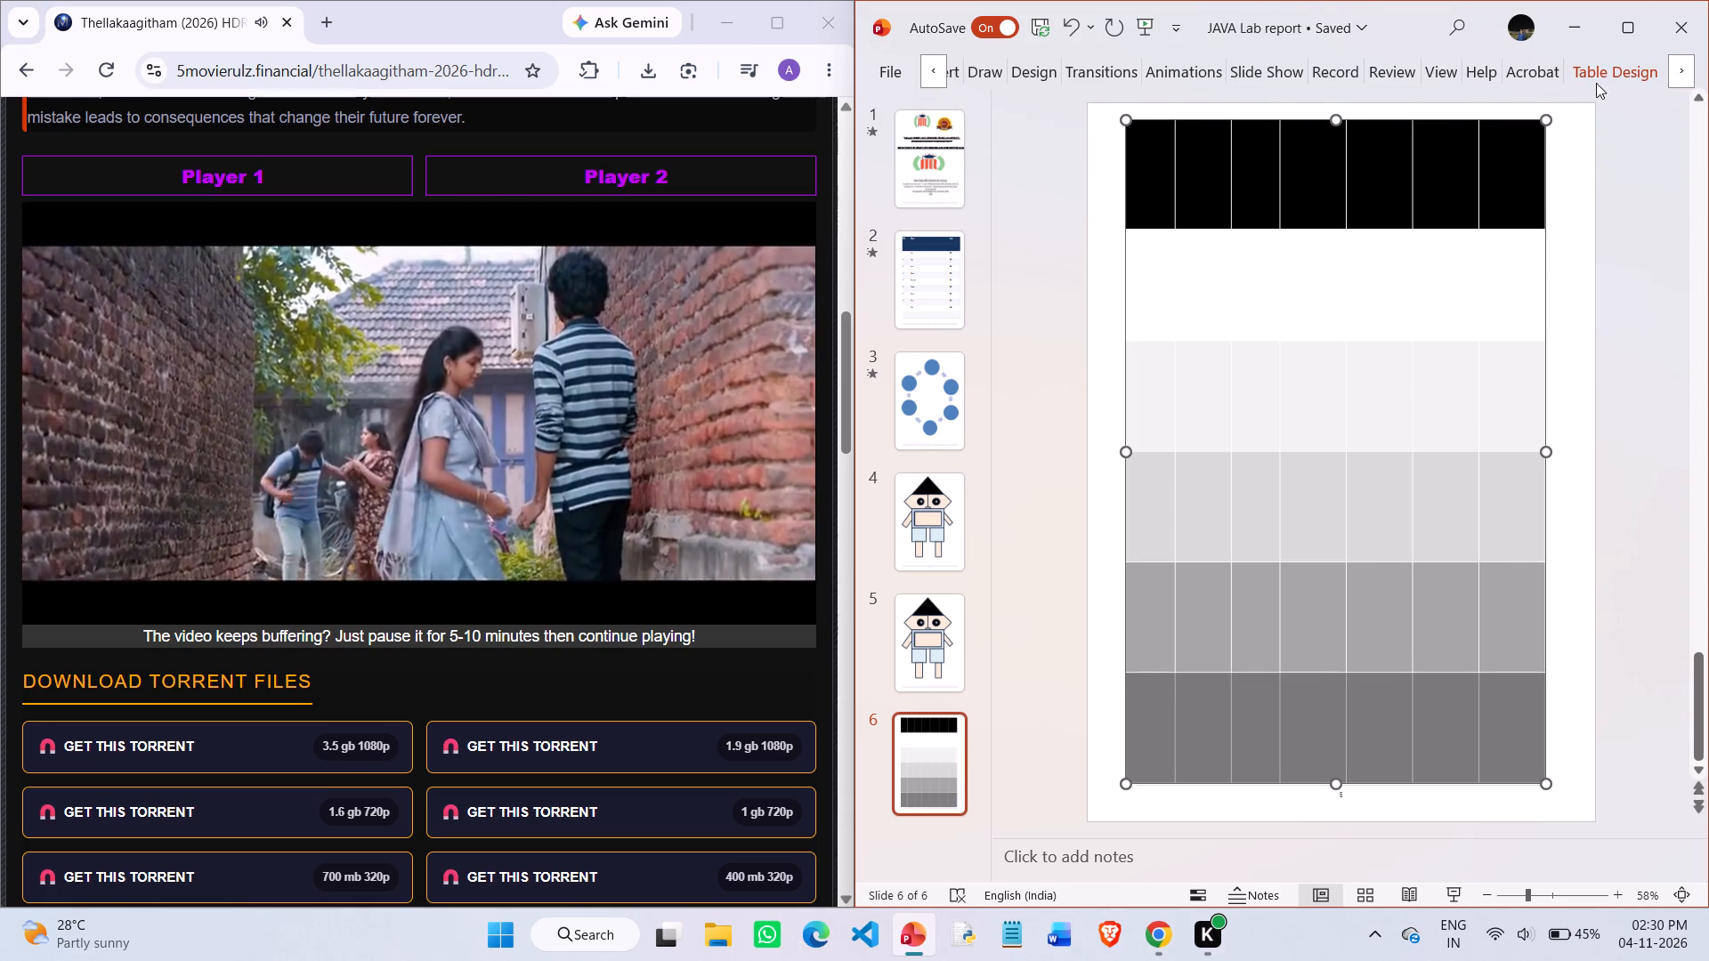
pyautogui.click(1494, 404)
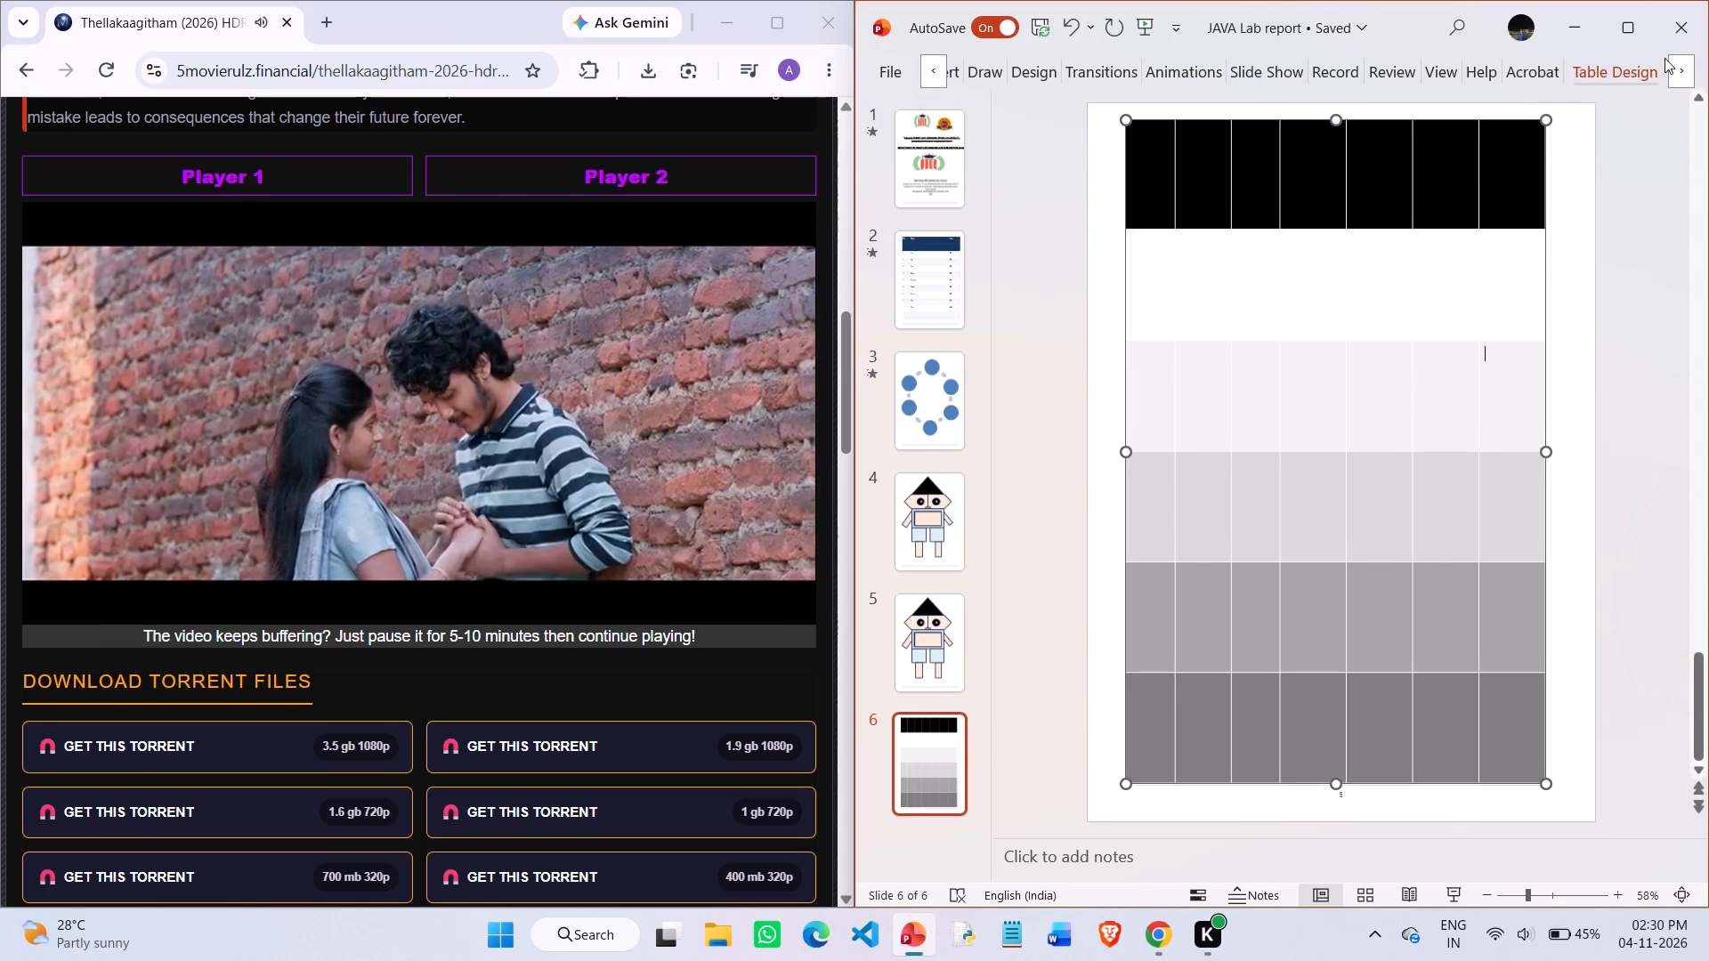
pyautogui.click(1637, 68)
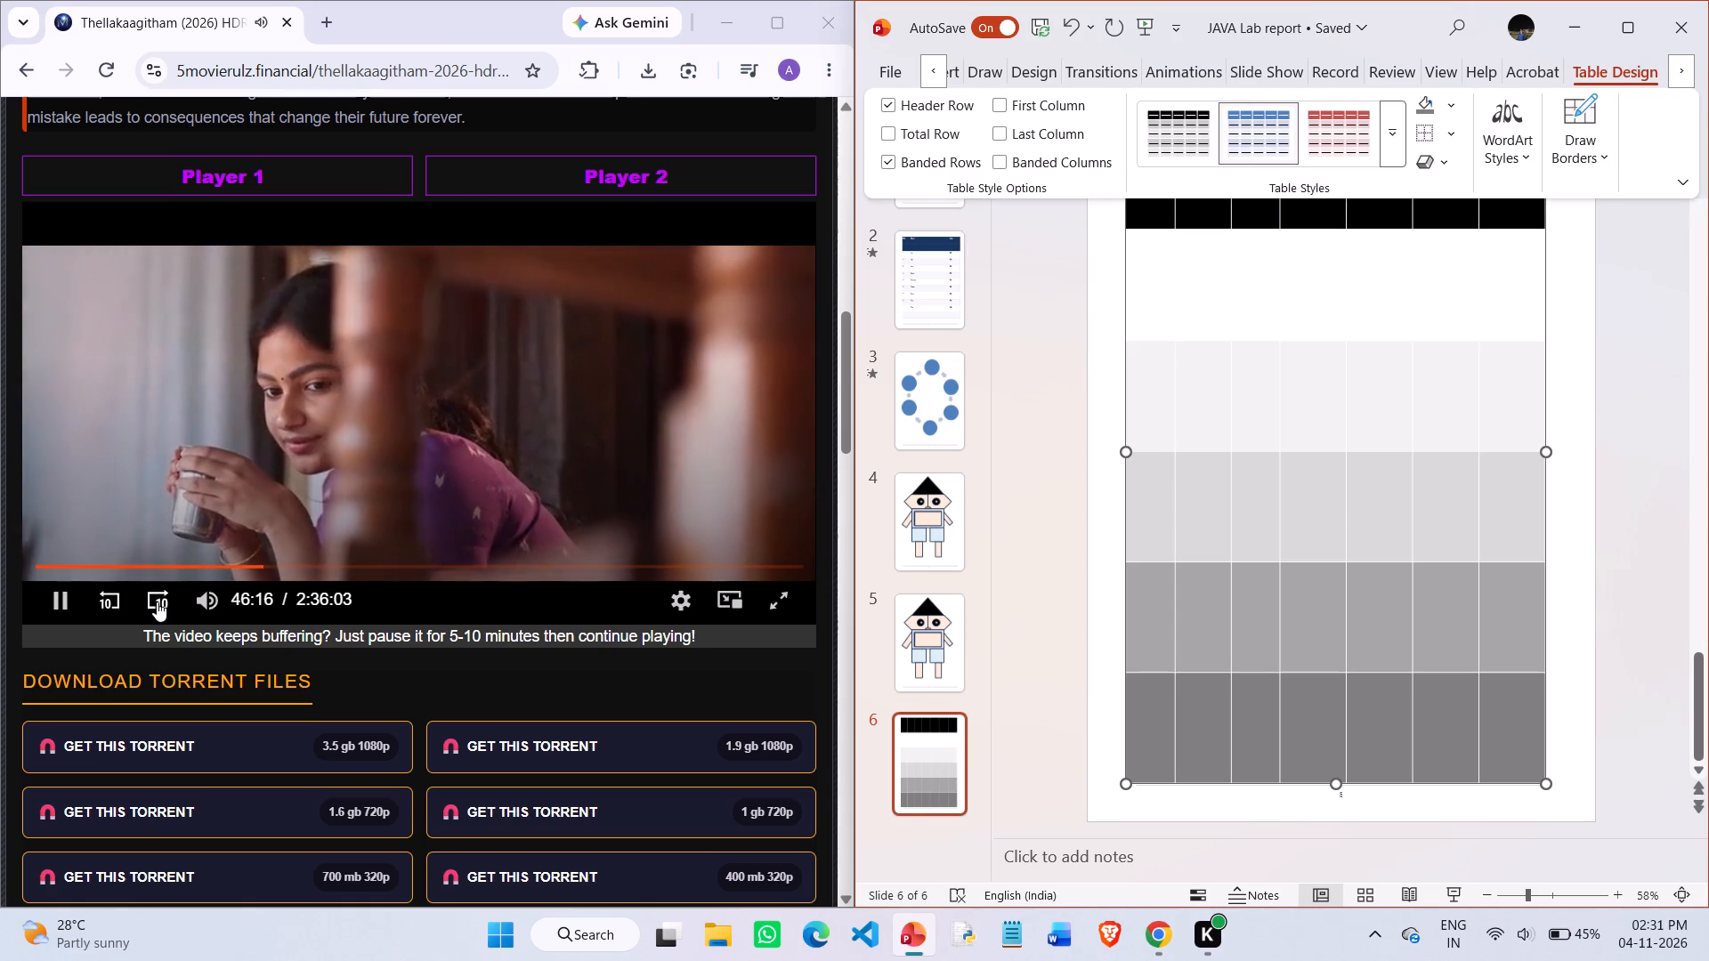
# Switch to Chrome and skip the playing video forward 10 seconds twice, then back 10 seconds once.
pyautogui.click(157, 602)
pyautogui.click(157, 602)
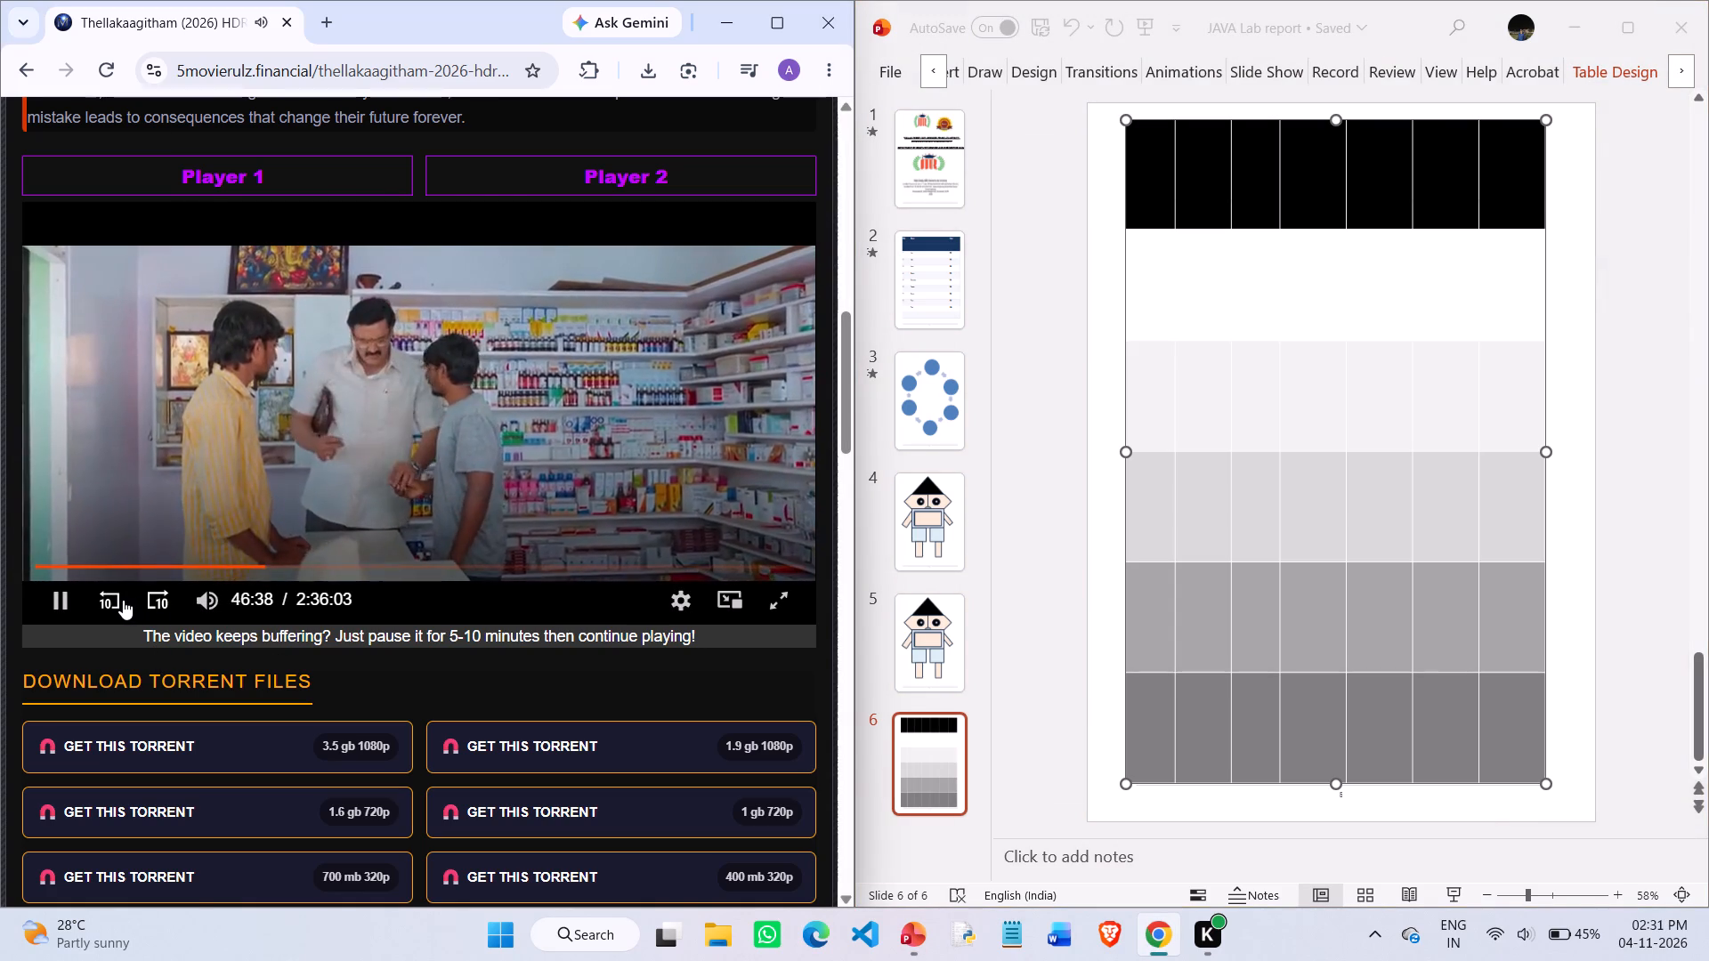
pyautogui.click(123, 600)
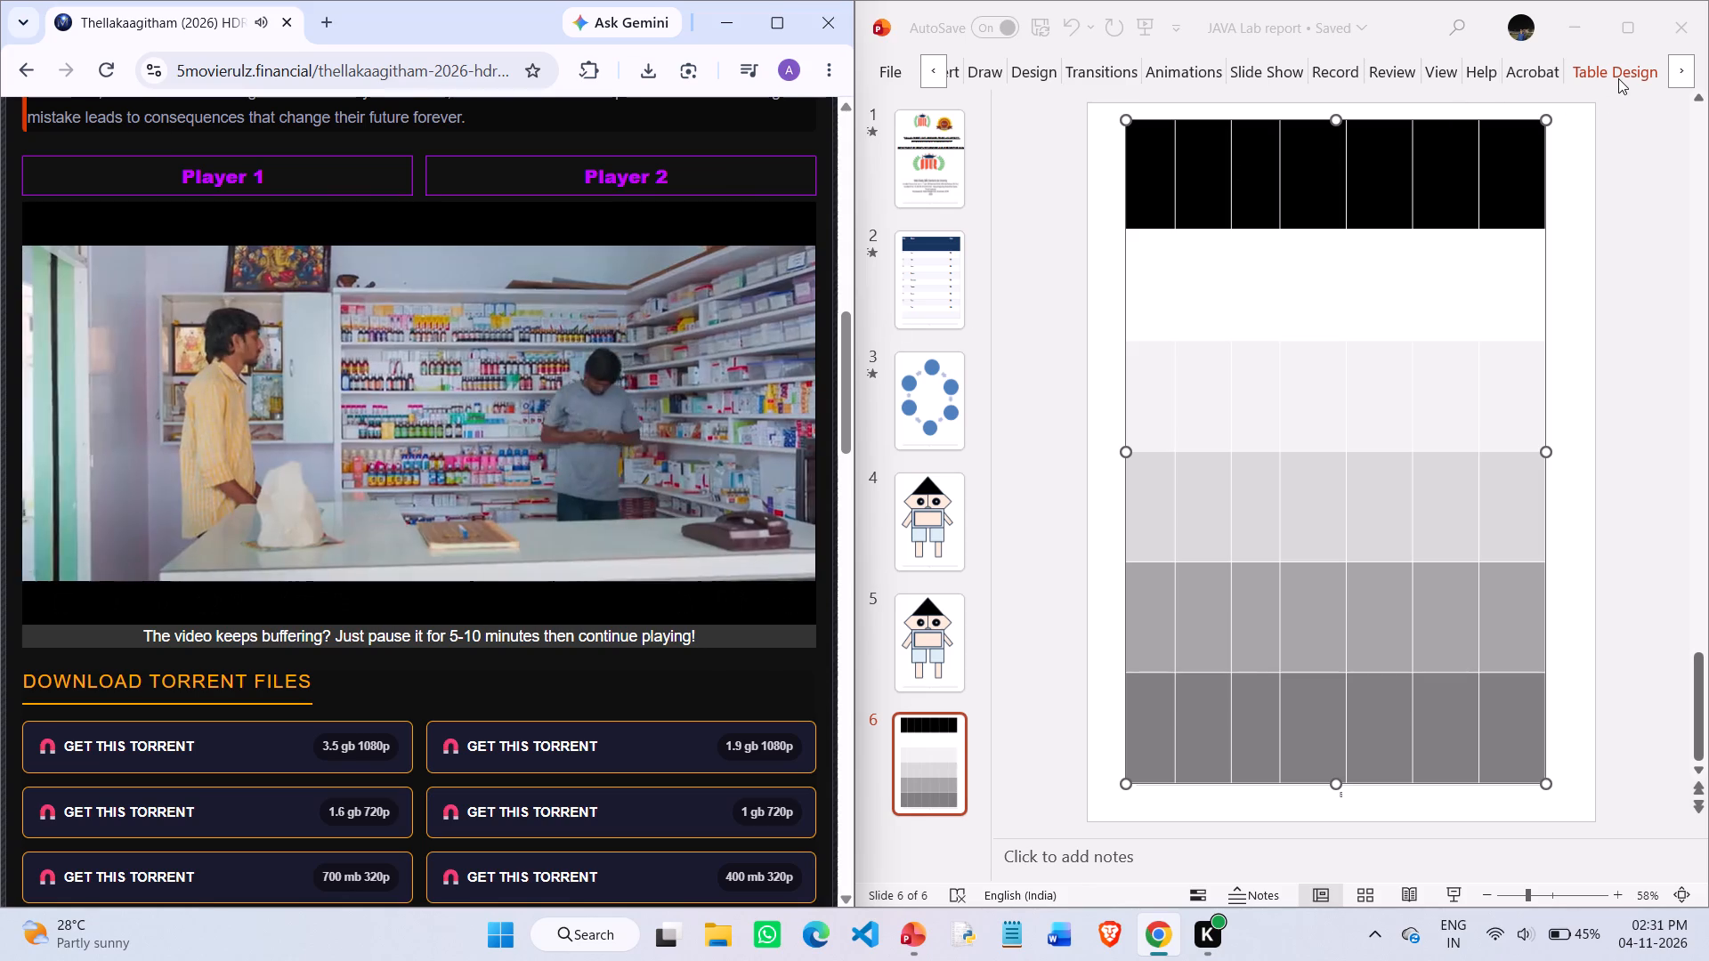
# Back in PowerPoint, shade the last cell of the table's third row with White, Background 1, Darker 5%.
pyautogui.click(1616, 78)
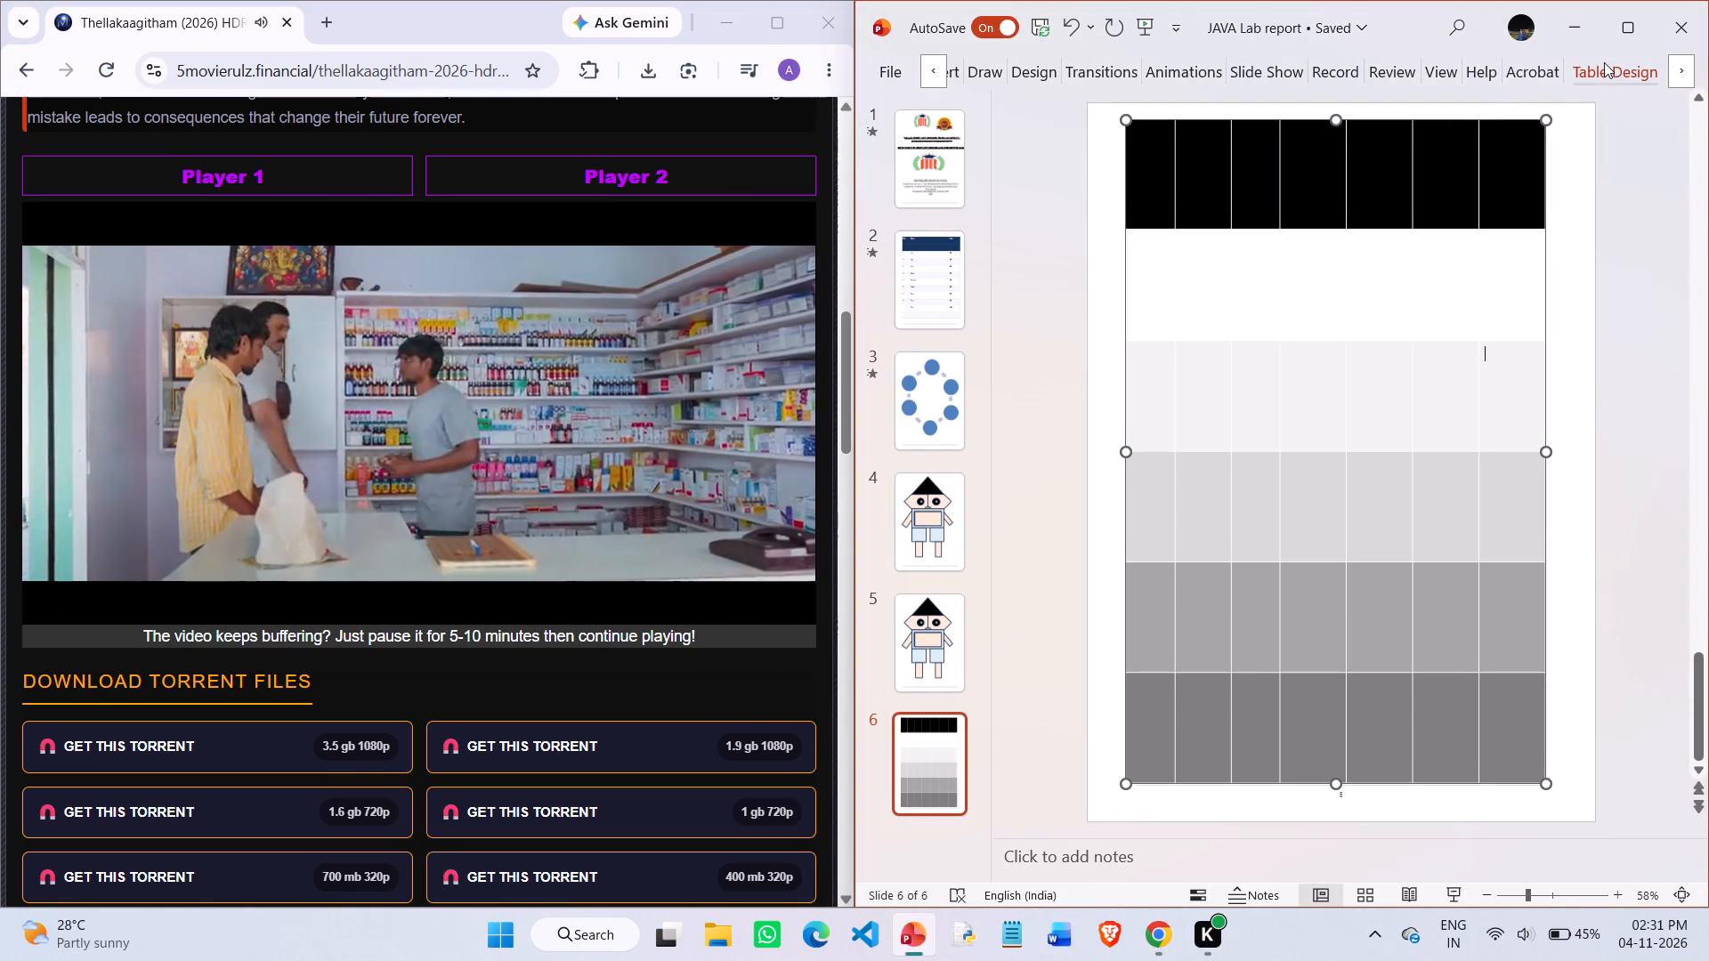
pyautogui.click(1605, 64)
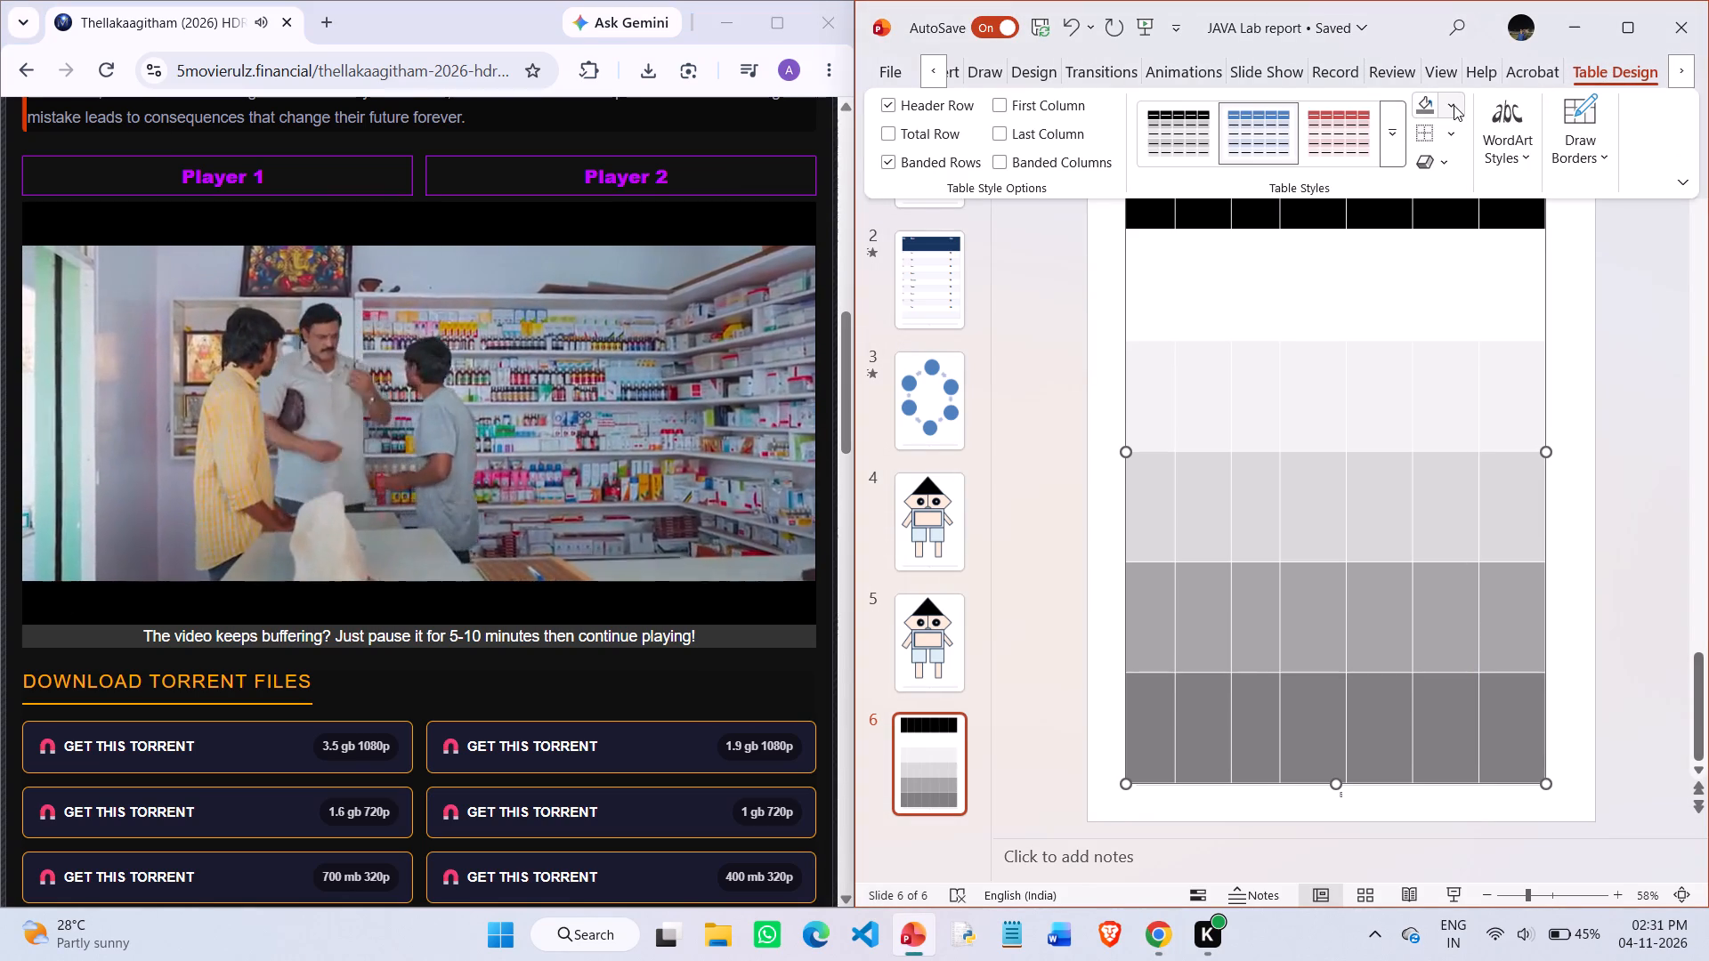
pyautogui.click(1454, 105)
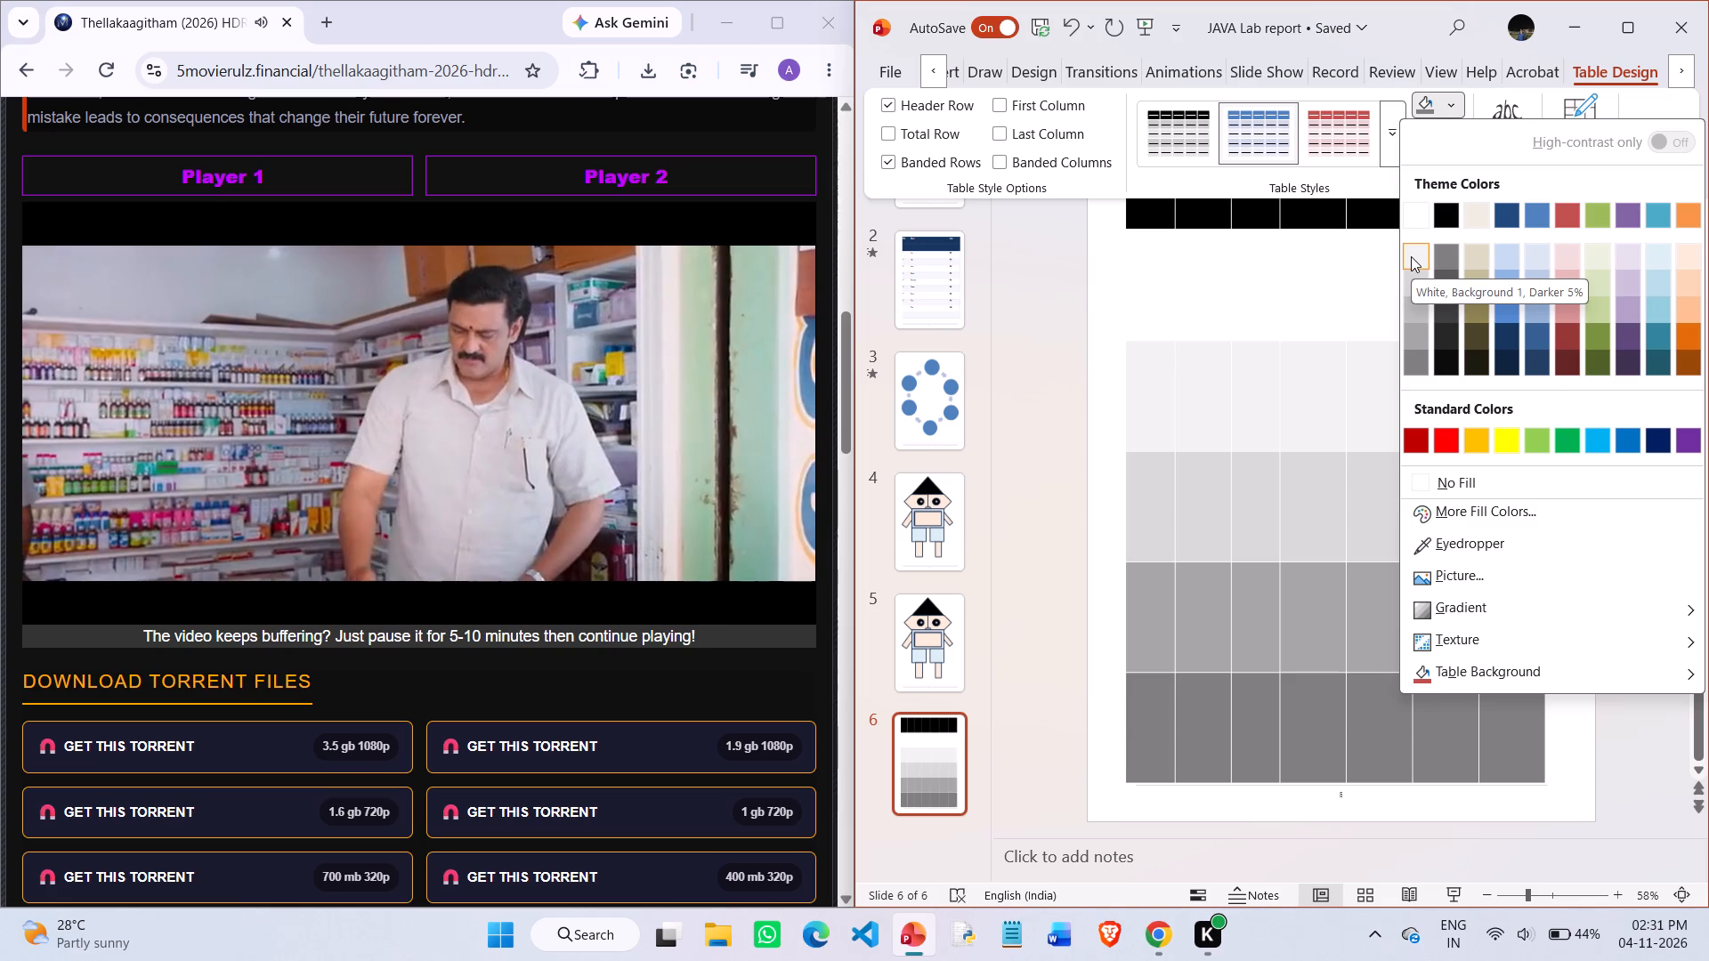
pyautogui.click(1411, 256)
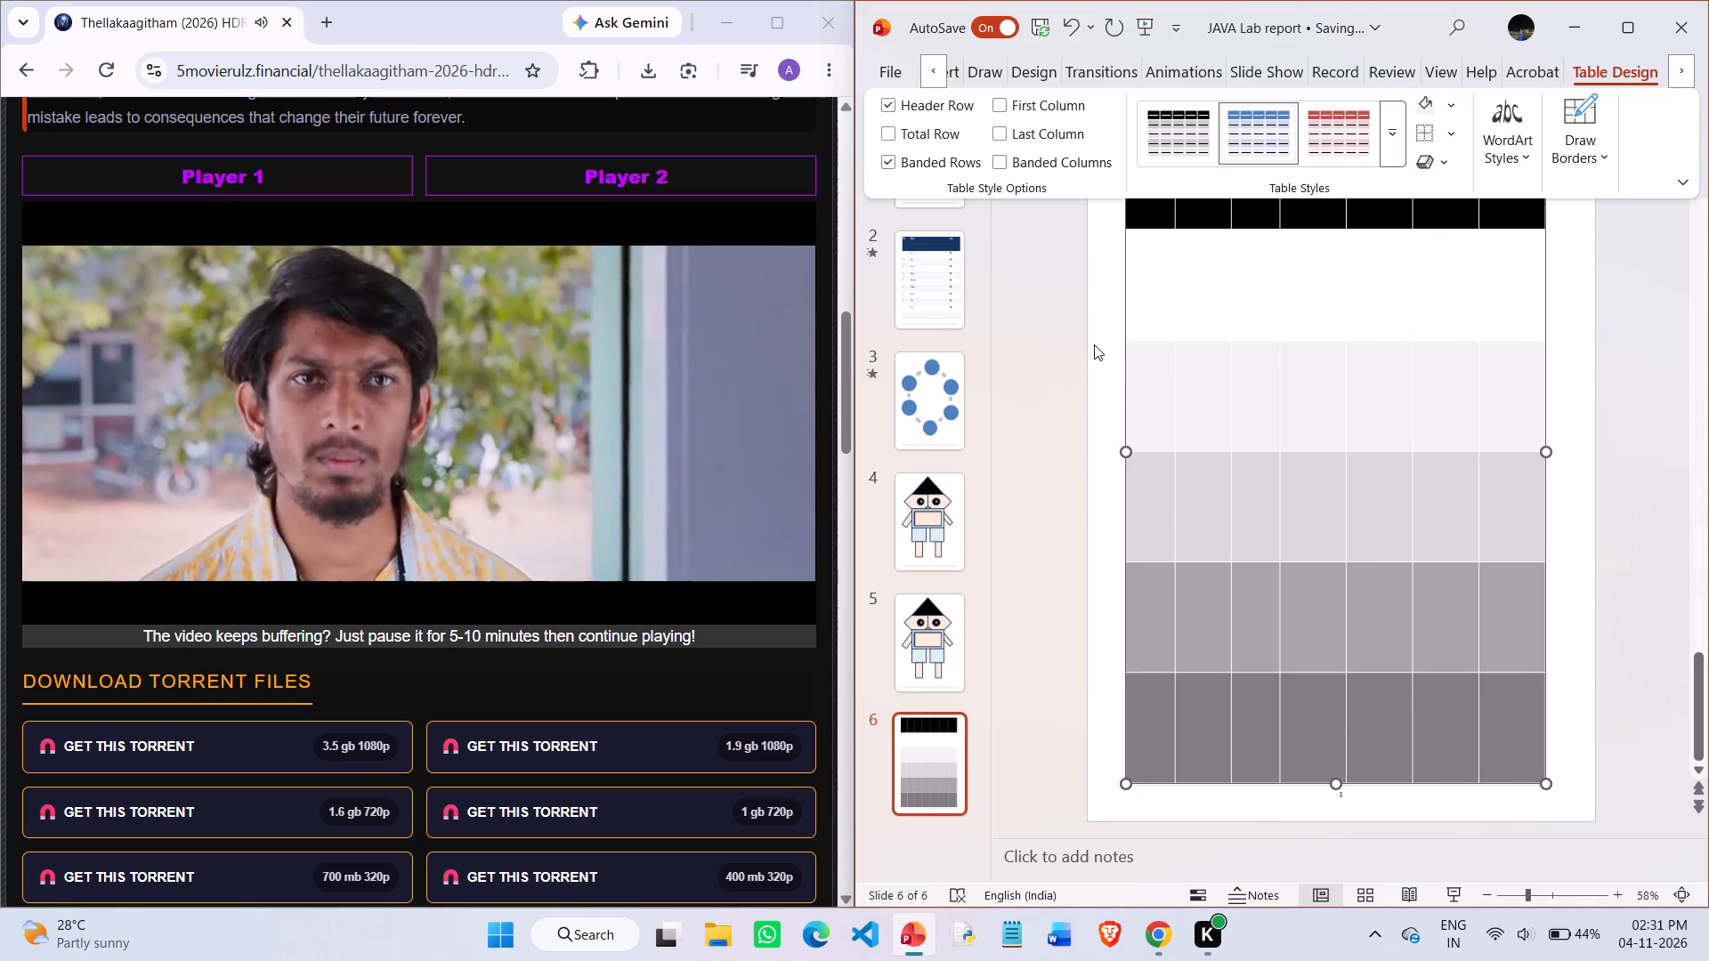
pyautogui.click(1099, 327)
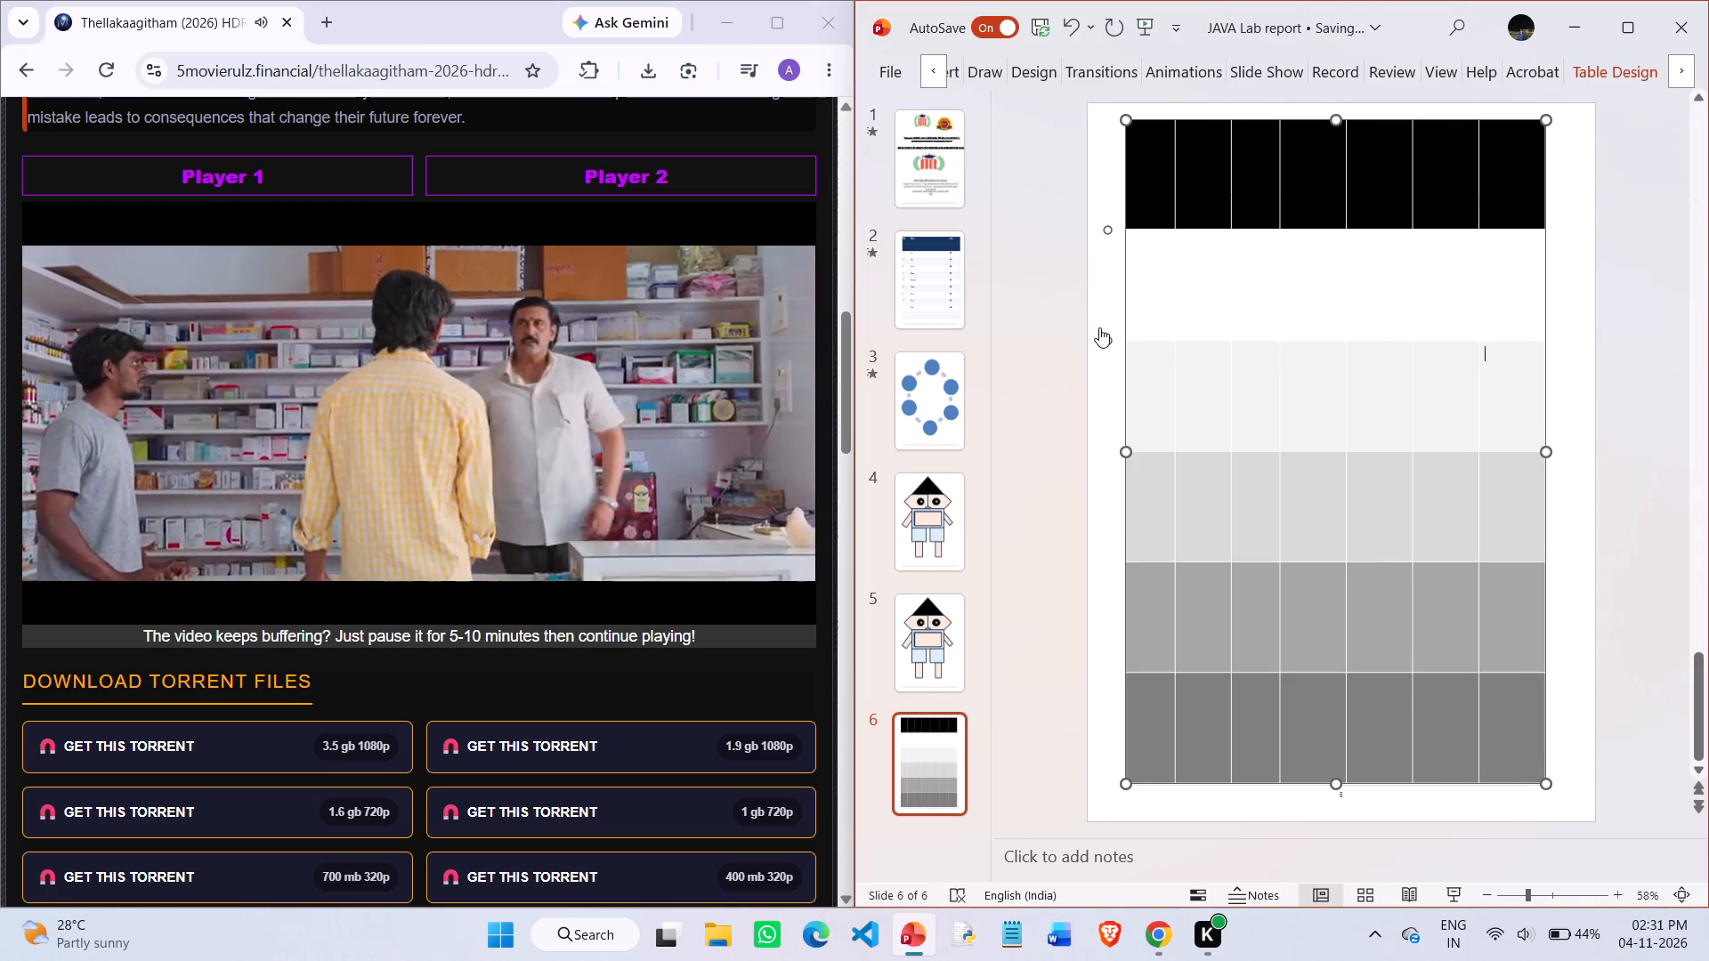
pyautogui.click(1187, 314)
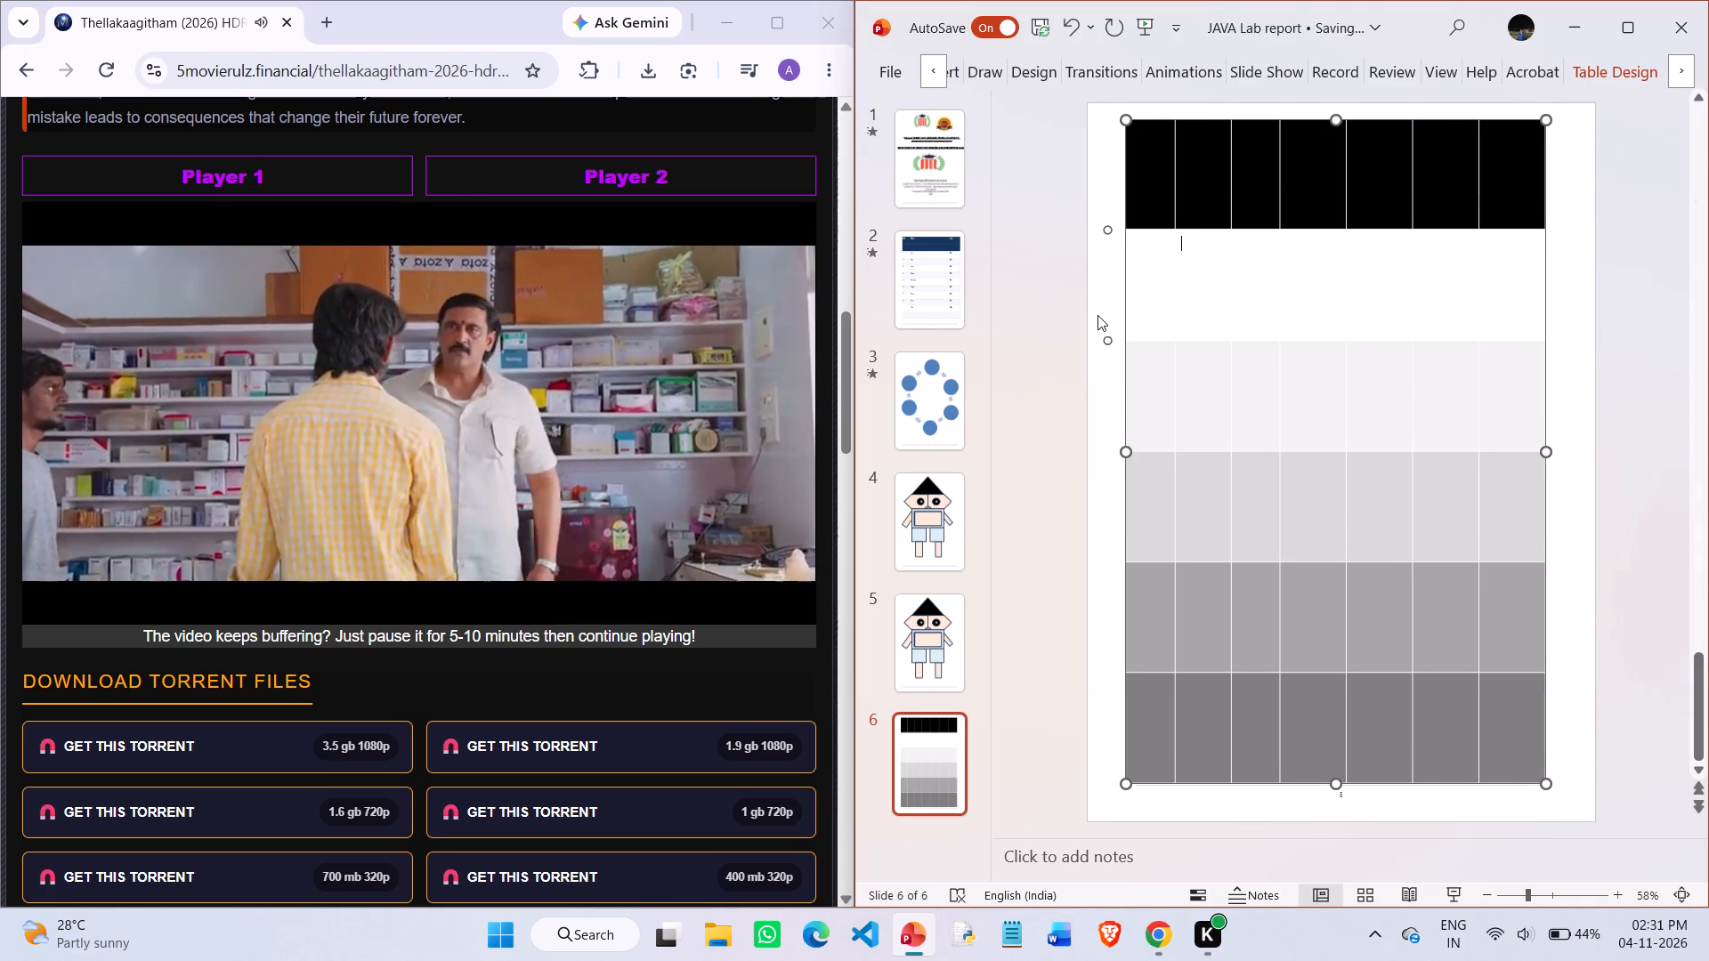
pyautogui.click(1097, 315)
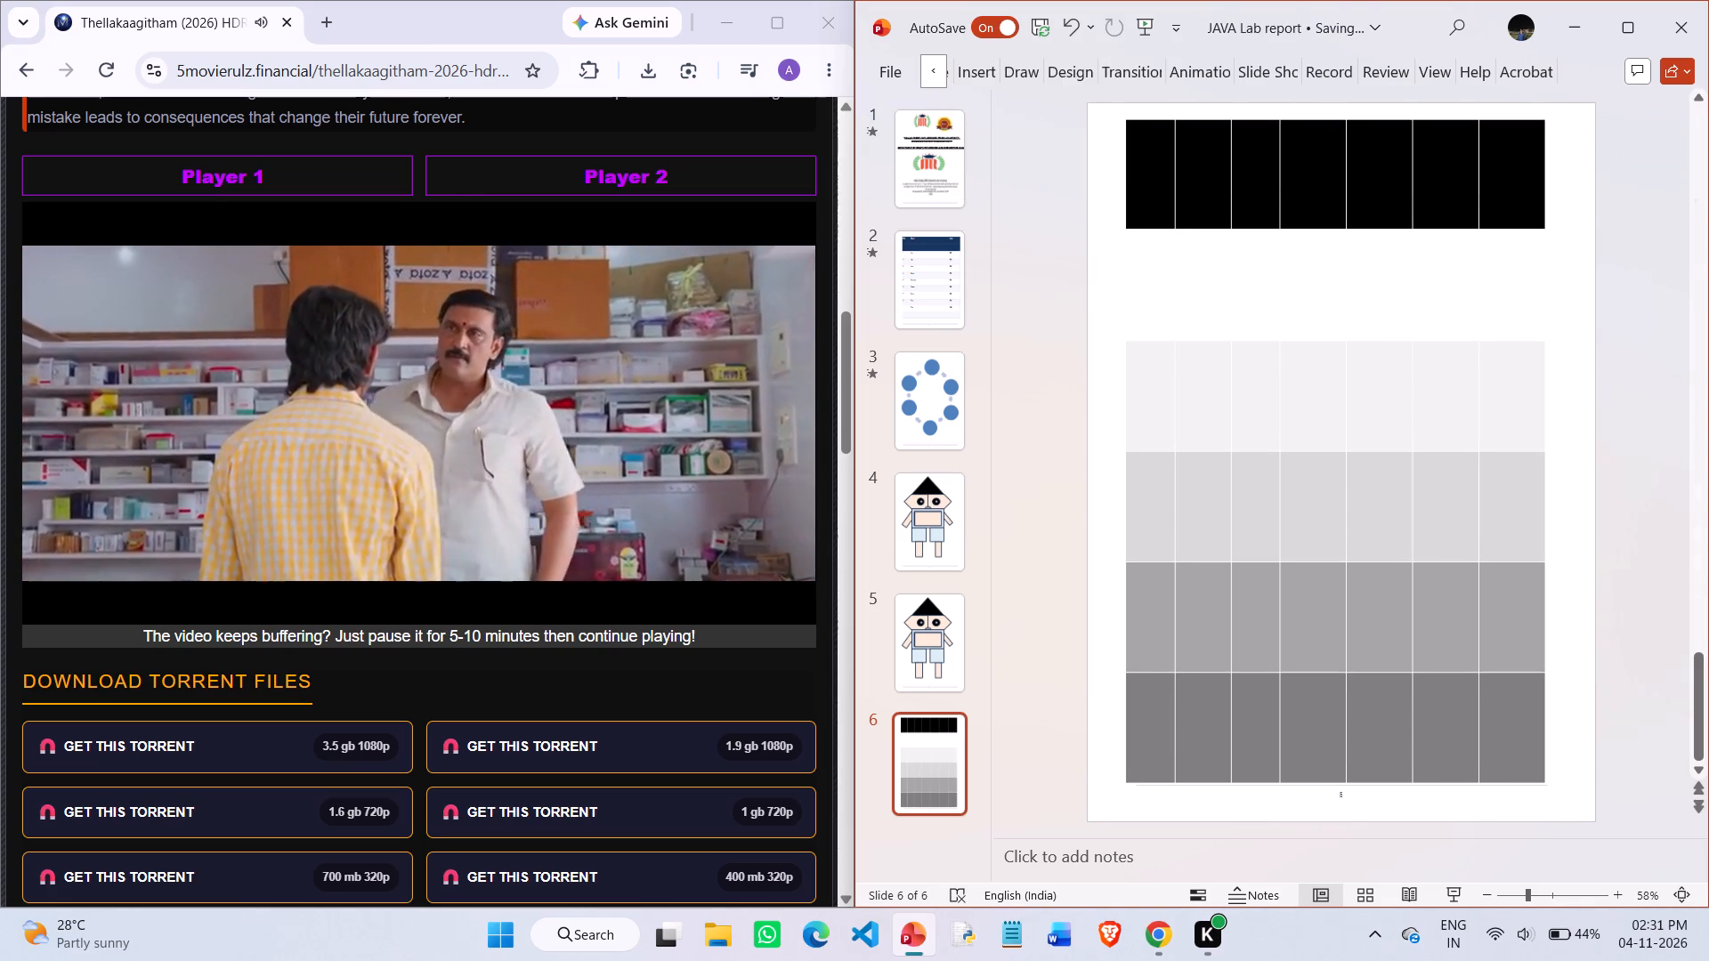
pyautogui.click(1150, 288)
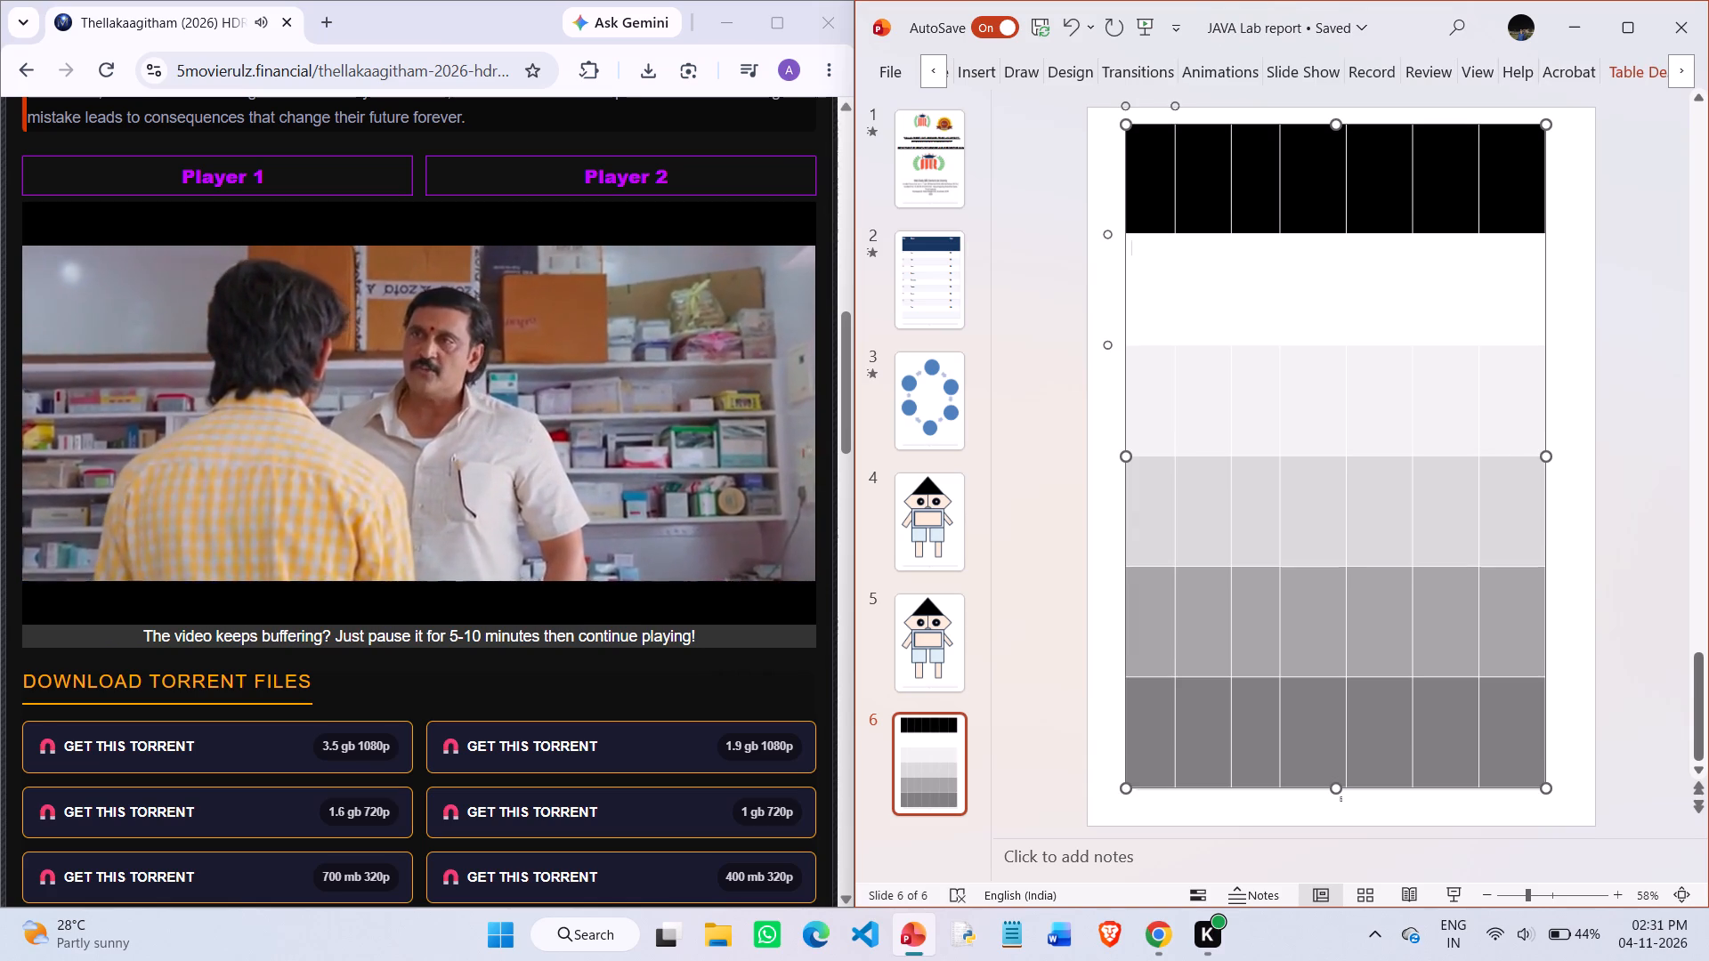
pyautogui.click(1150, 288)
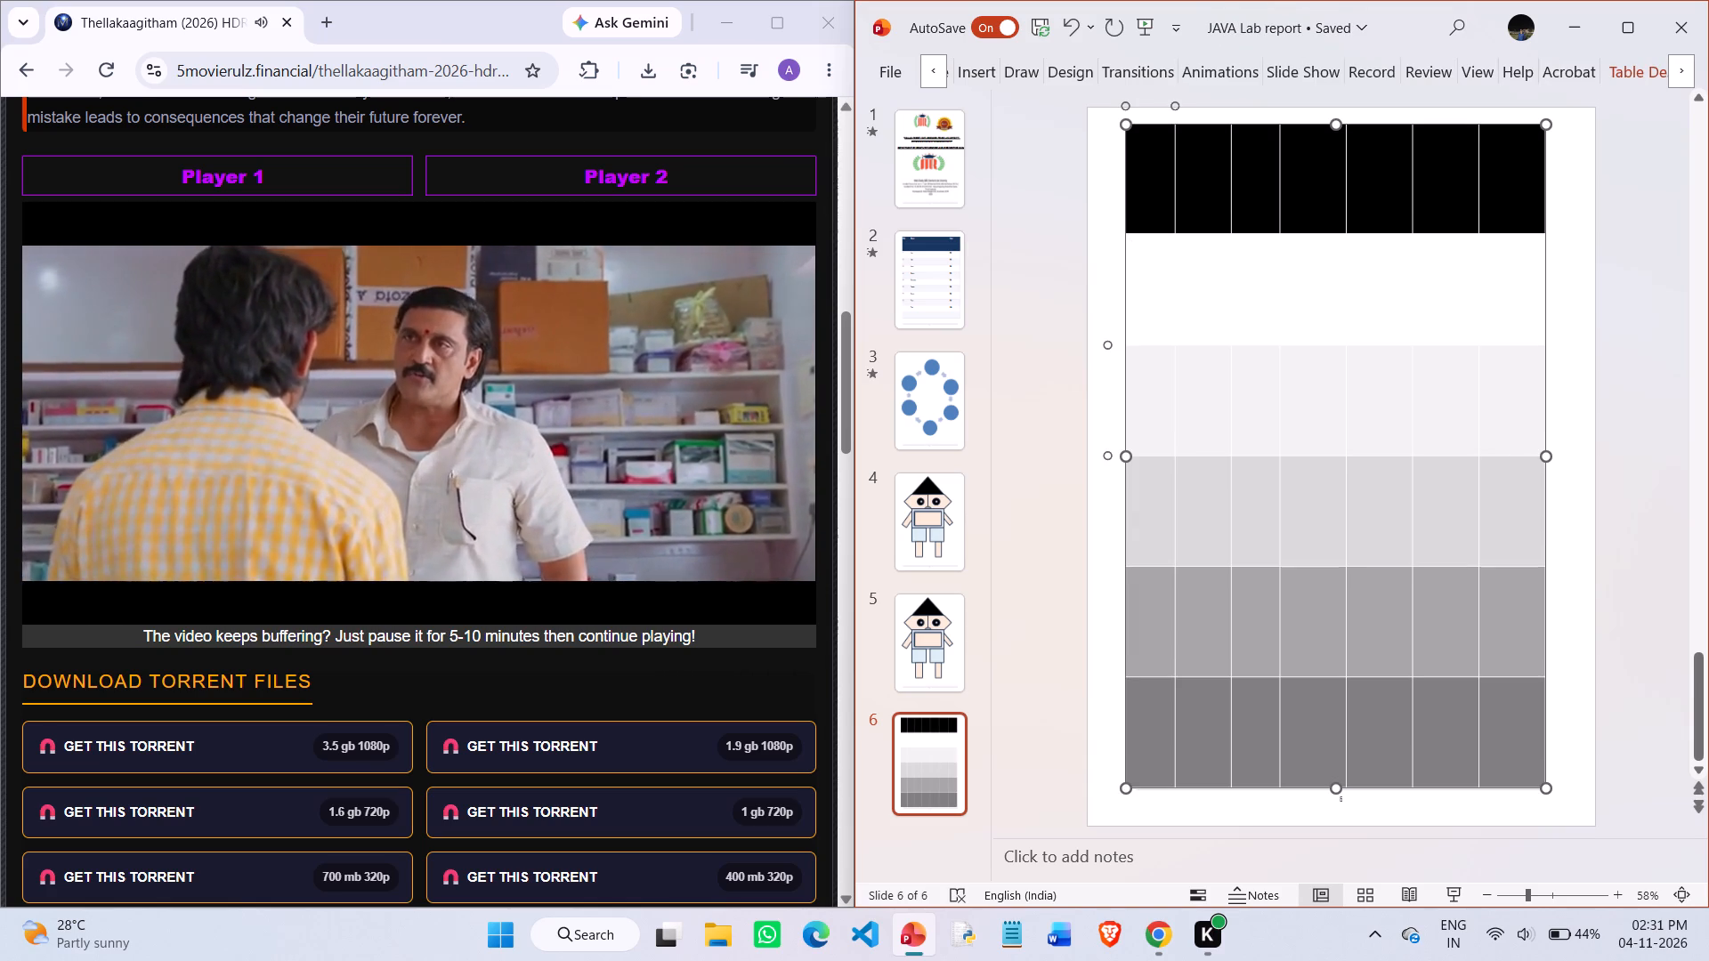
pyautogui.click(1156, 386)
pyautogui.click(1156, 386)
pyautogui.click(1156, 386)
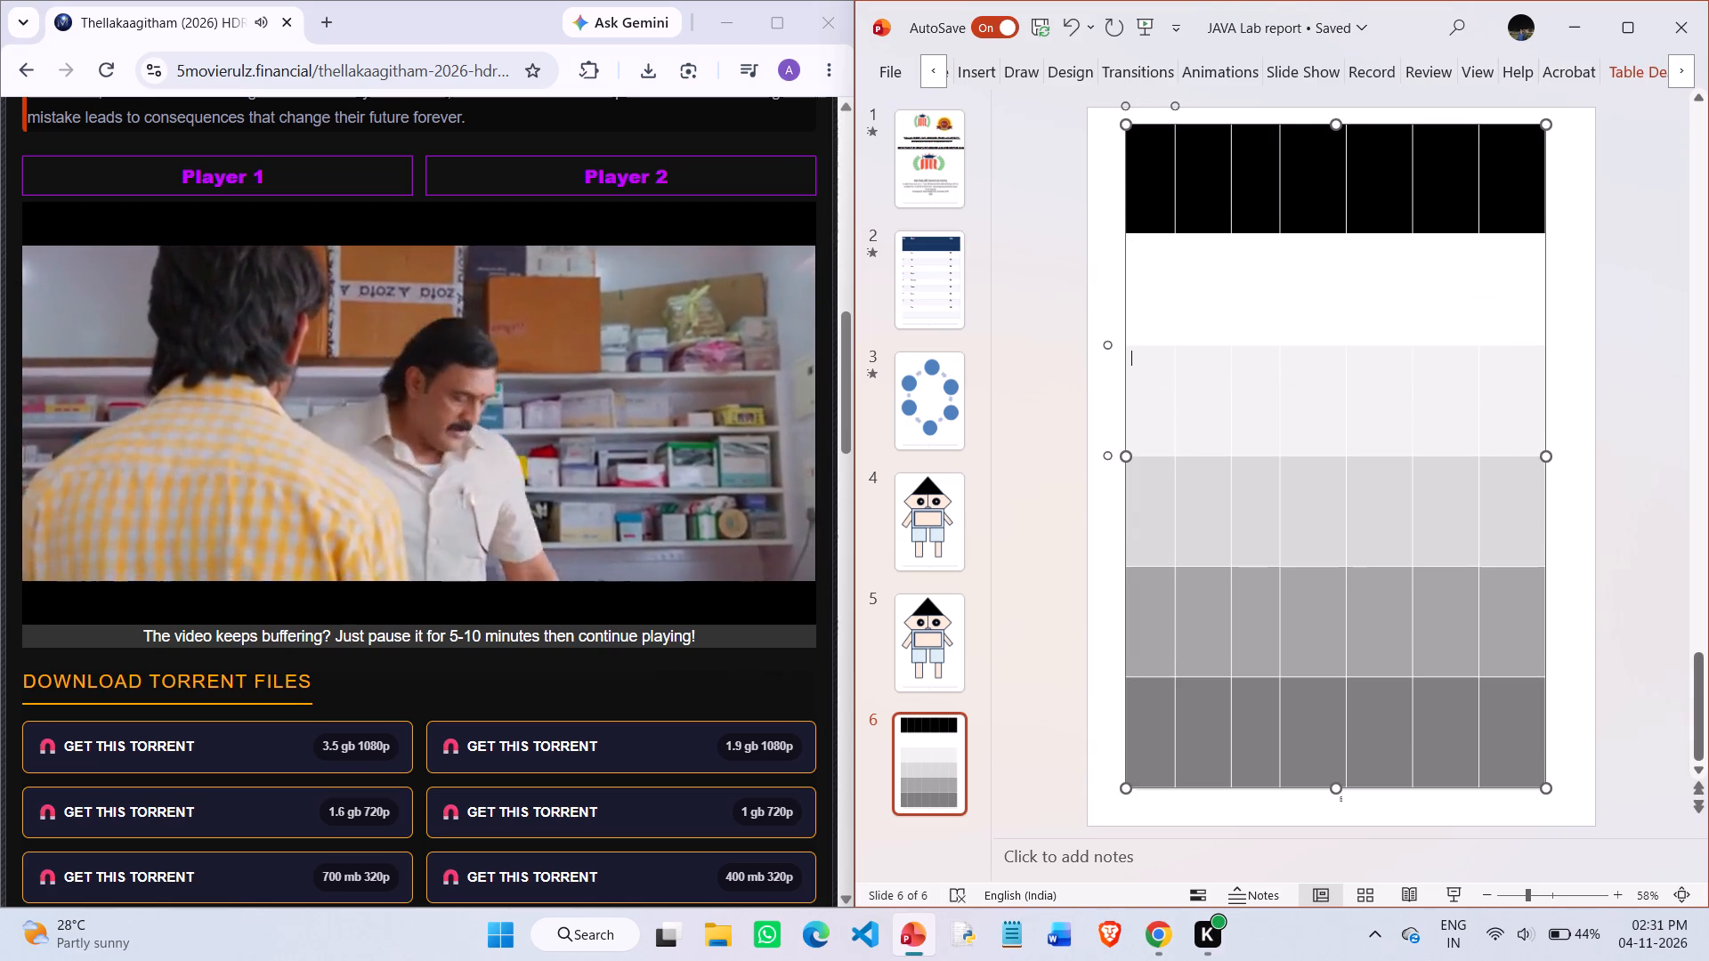
# Fill all seven cells of the table's second row with the custom light grey #EAEAEA.
pyautogui.moveTo(1146, 283); pyautogui.dragTo(1511, 299)
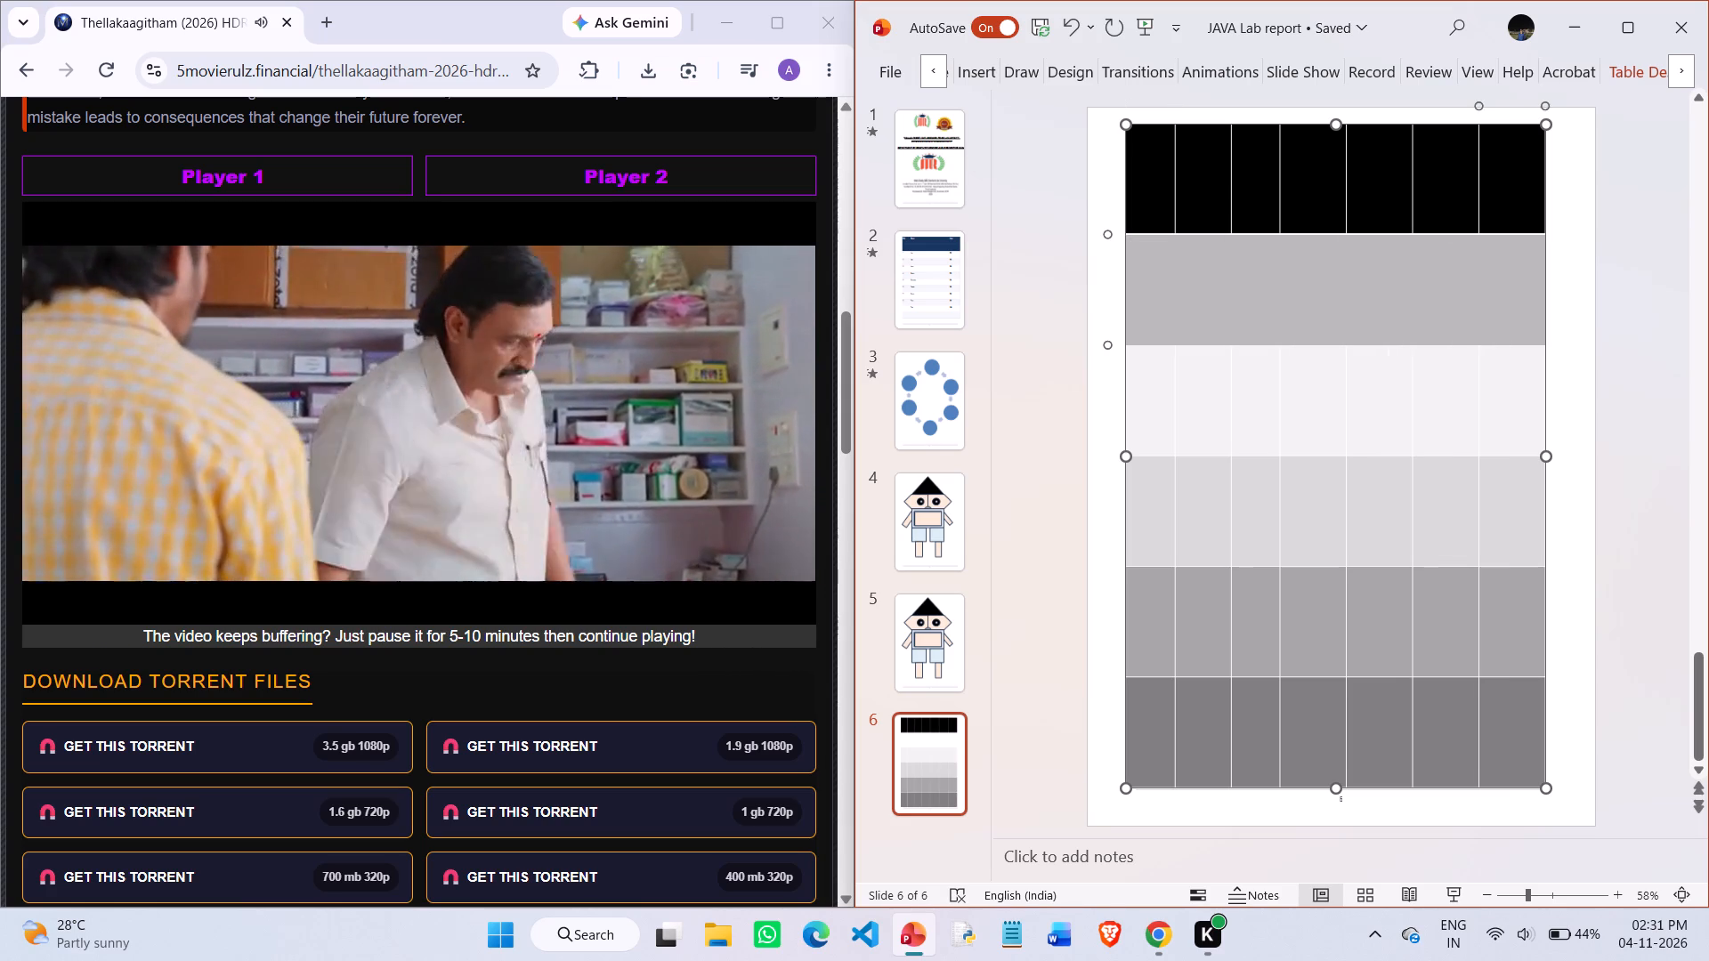
pyautogui.click(1639, 78)
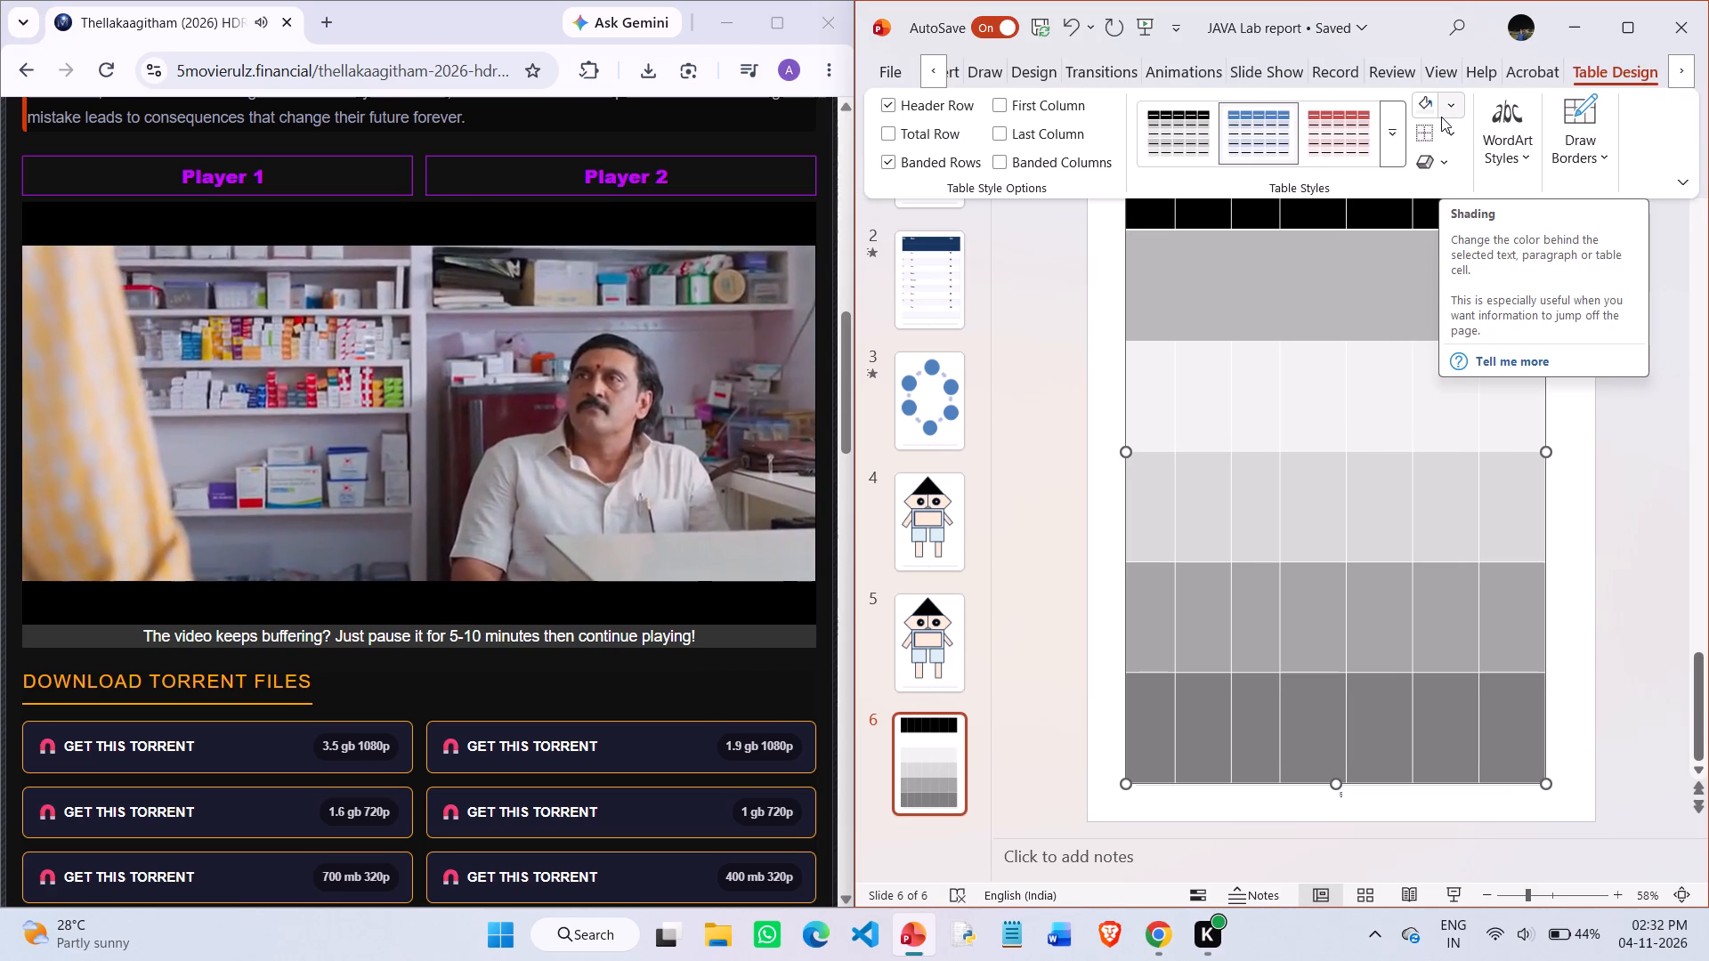
pyautogui.click(1454, 109)
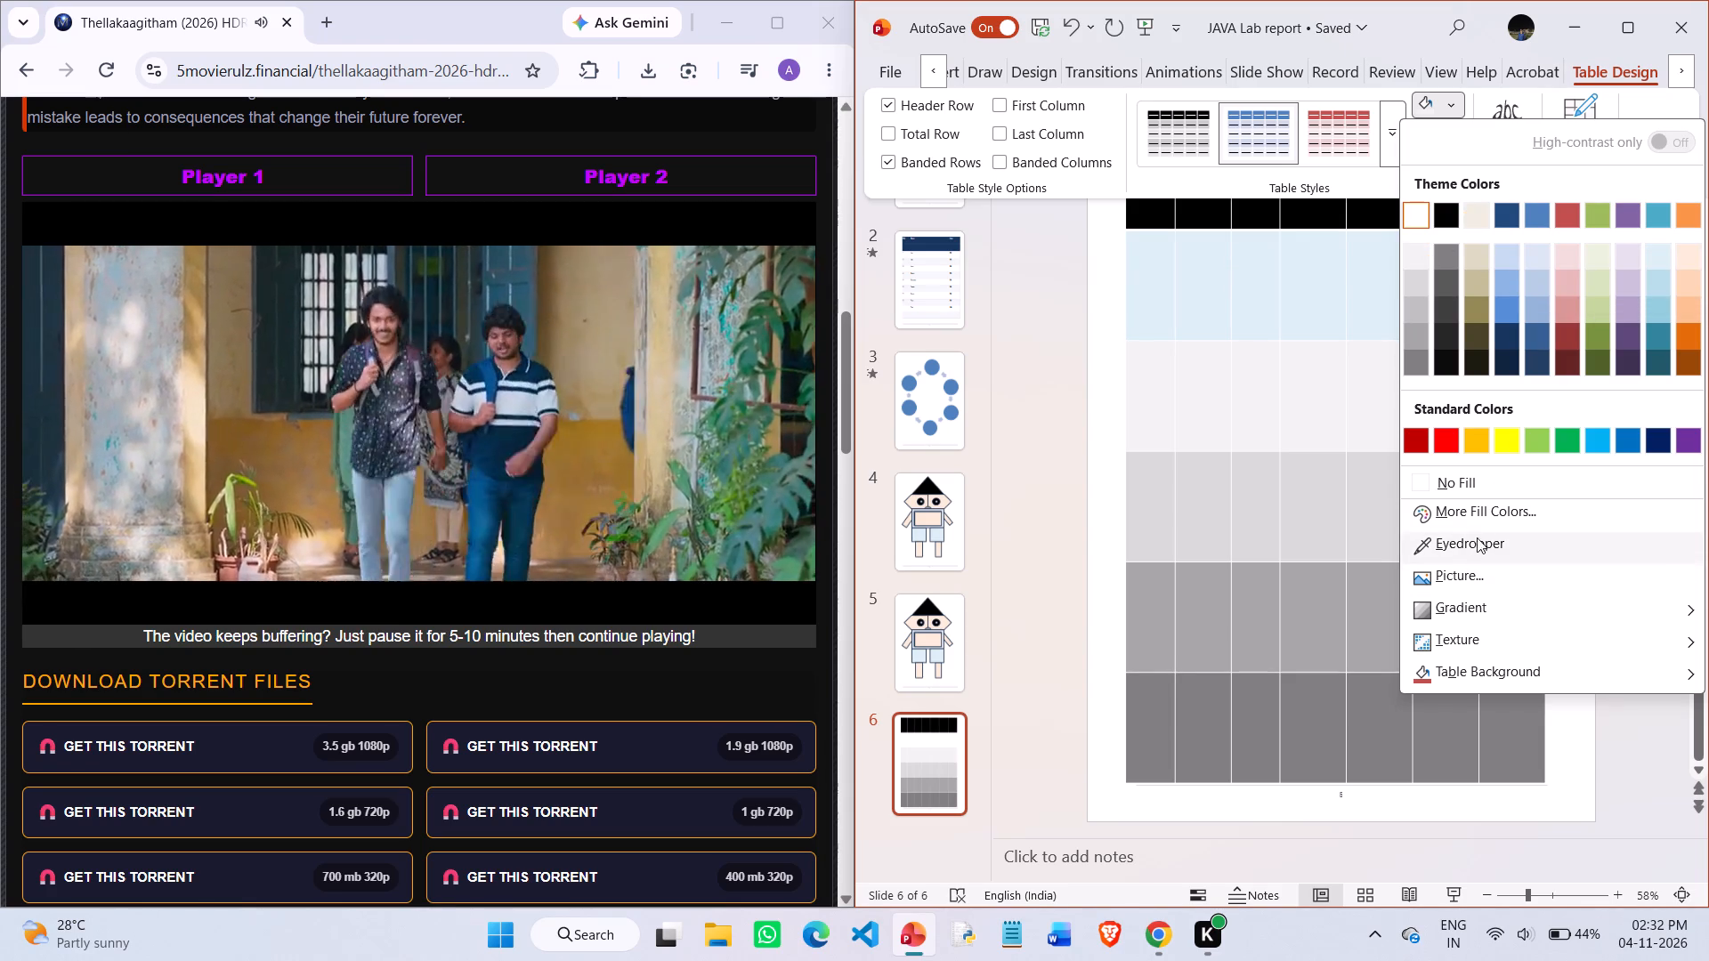
pyautogui.click(1481, 511)
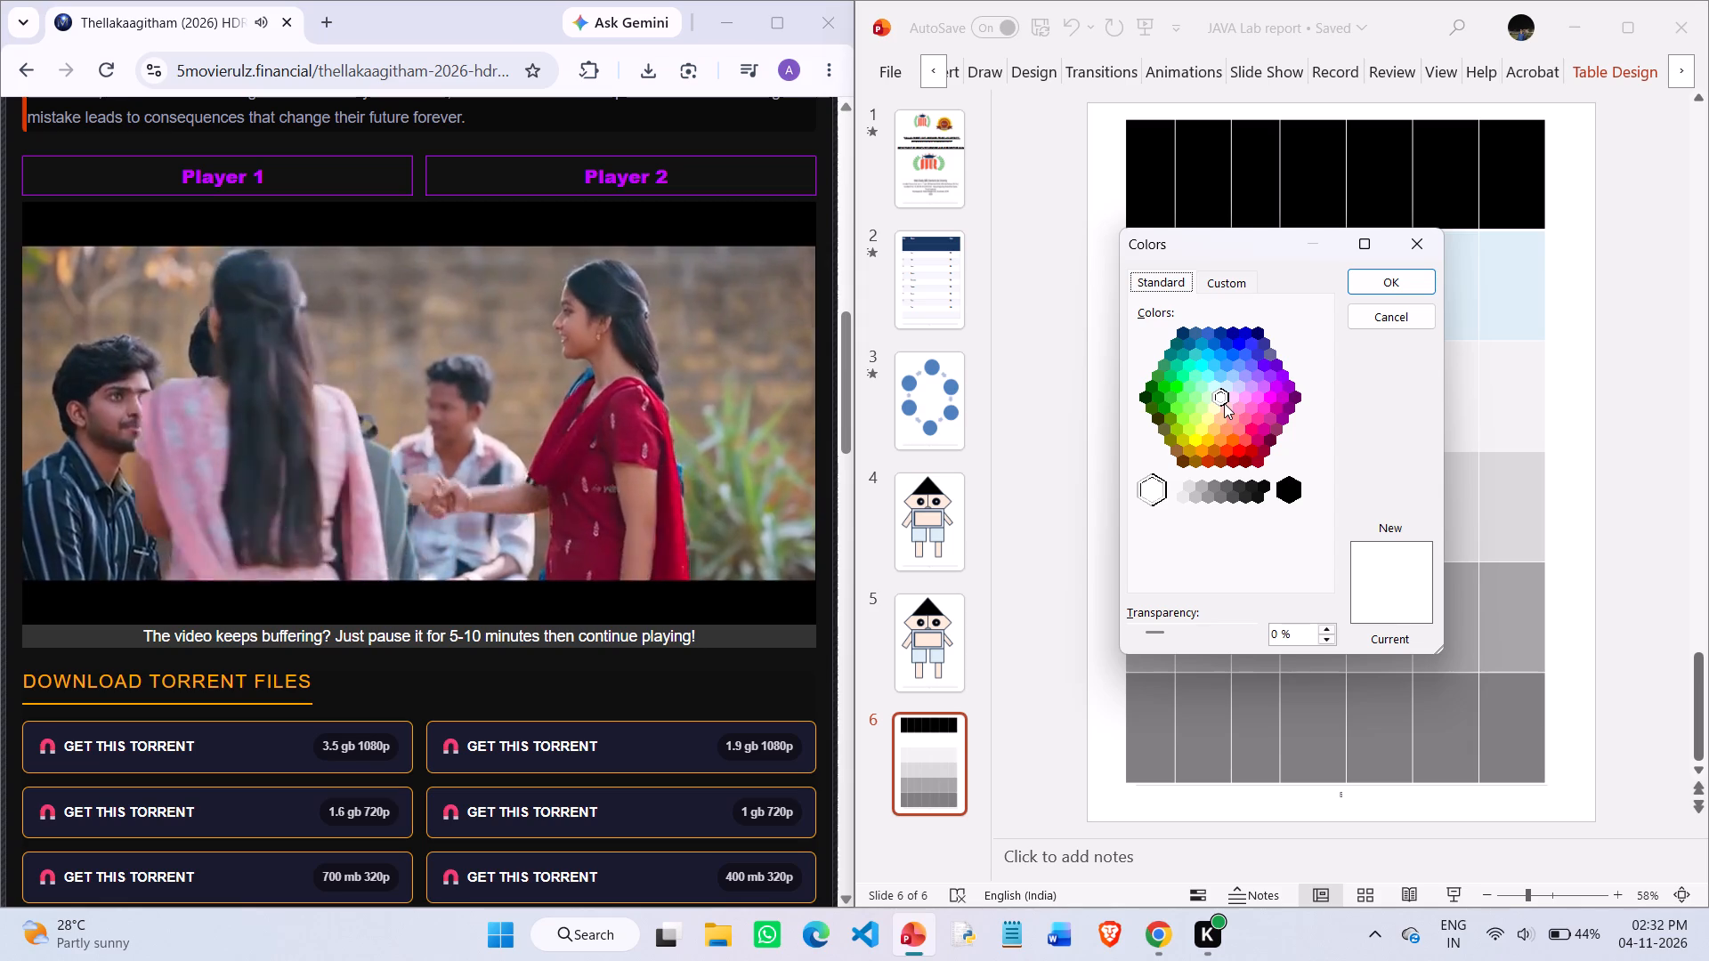
pyautogui.click(1224, 403)
pyautogui.click(1214, 403)
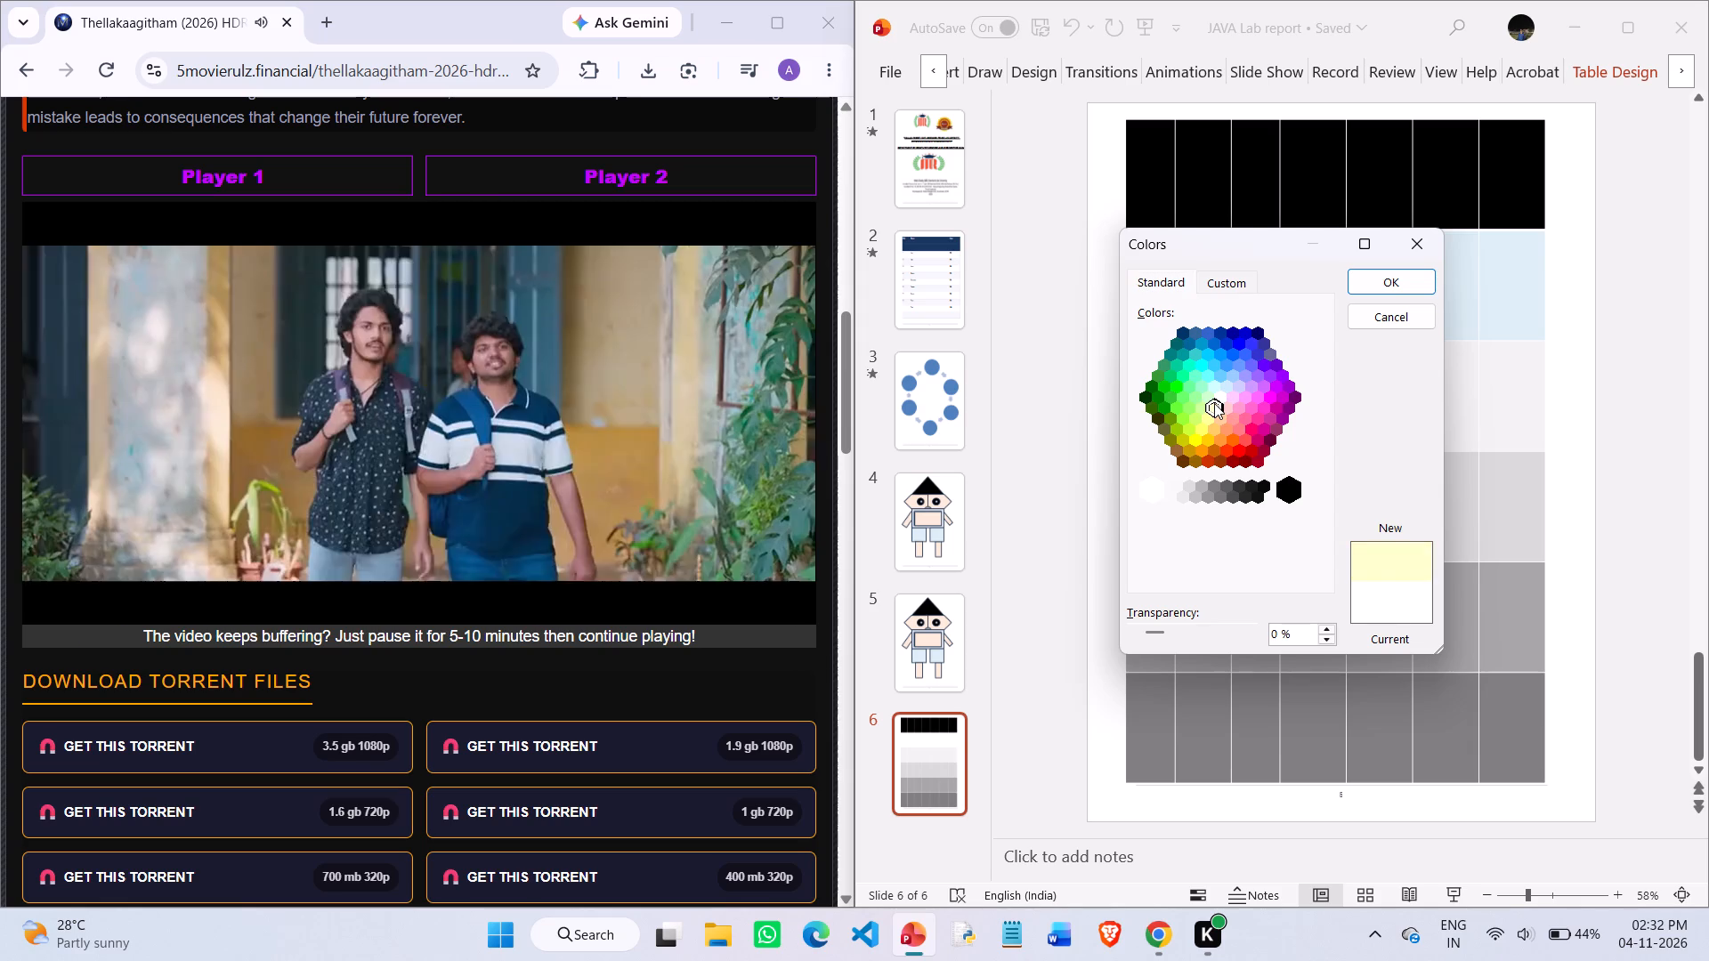
pyautogui.click(1205, 400)
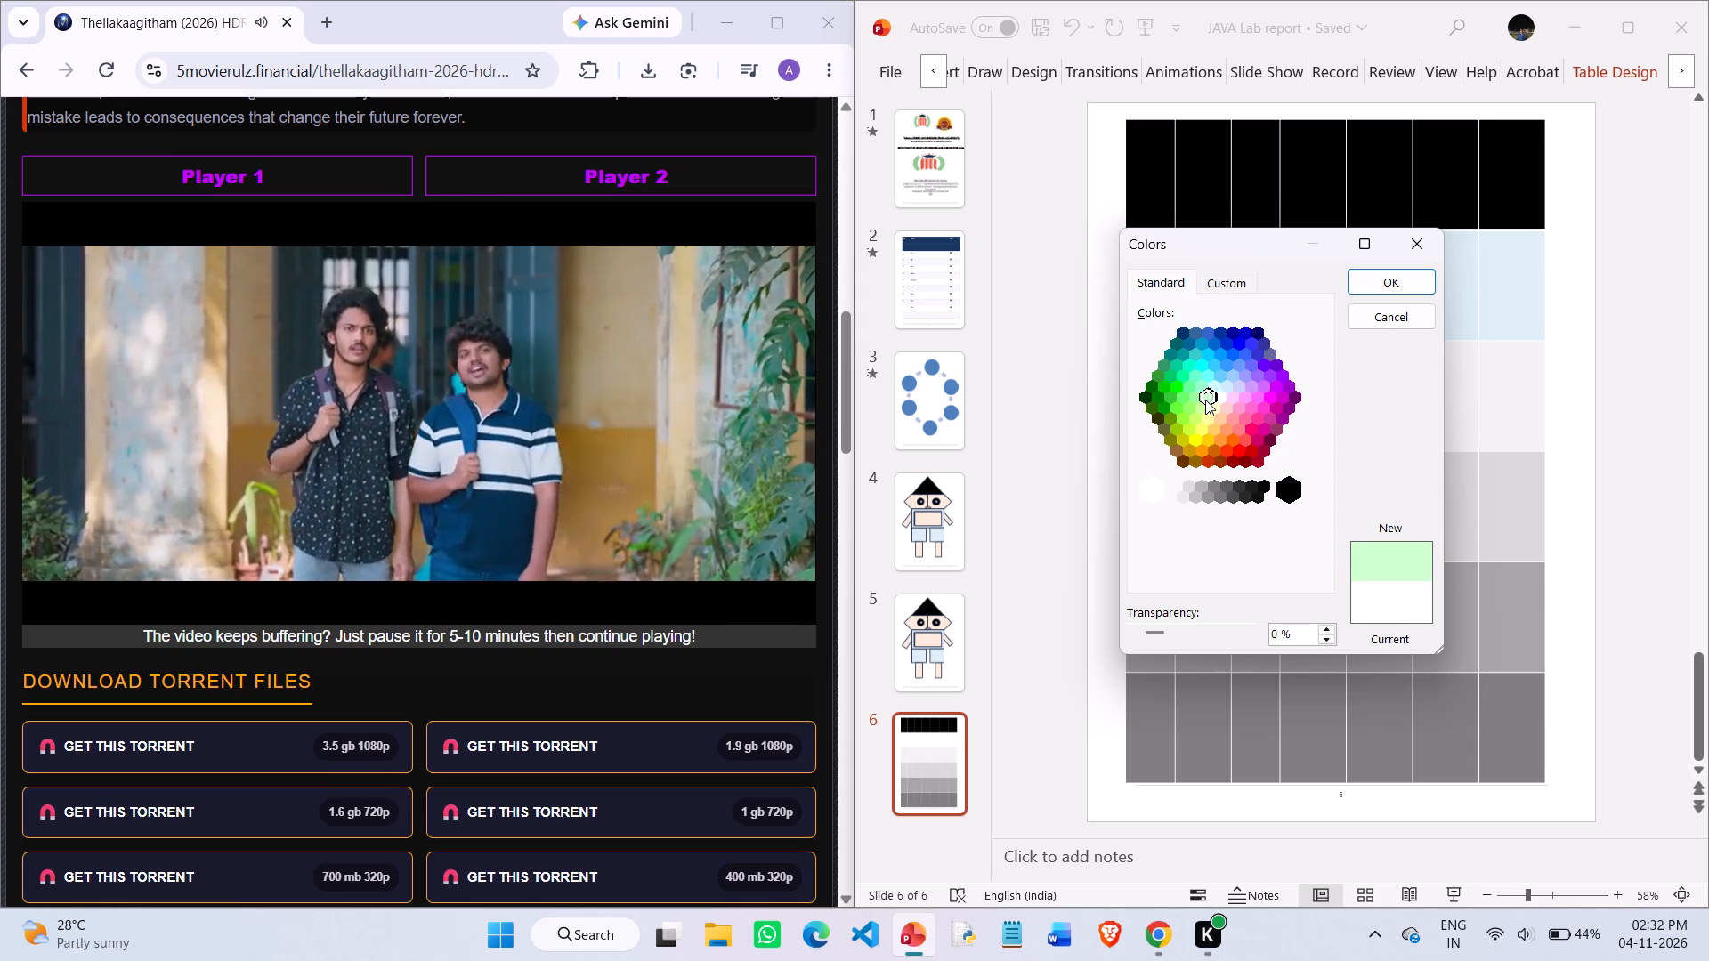
pyautogui.click(1205, 400)
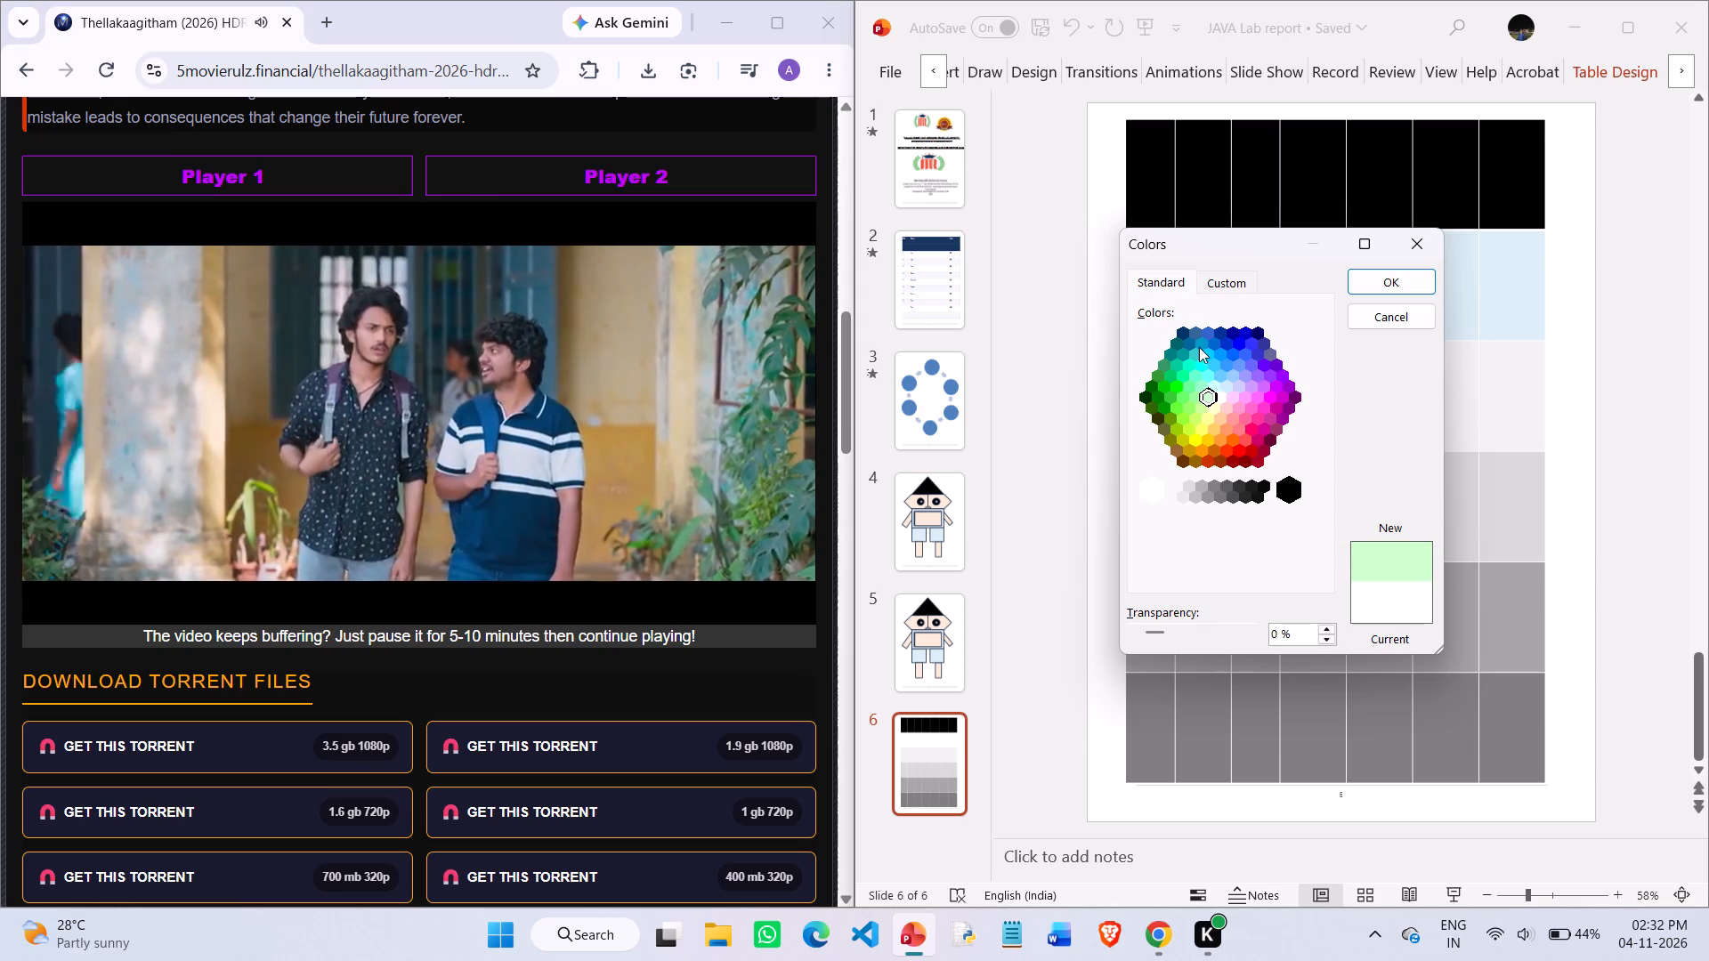
pyautogui.click(1205, 287)
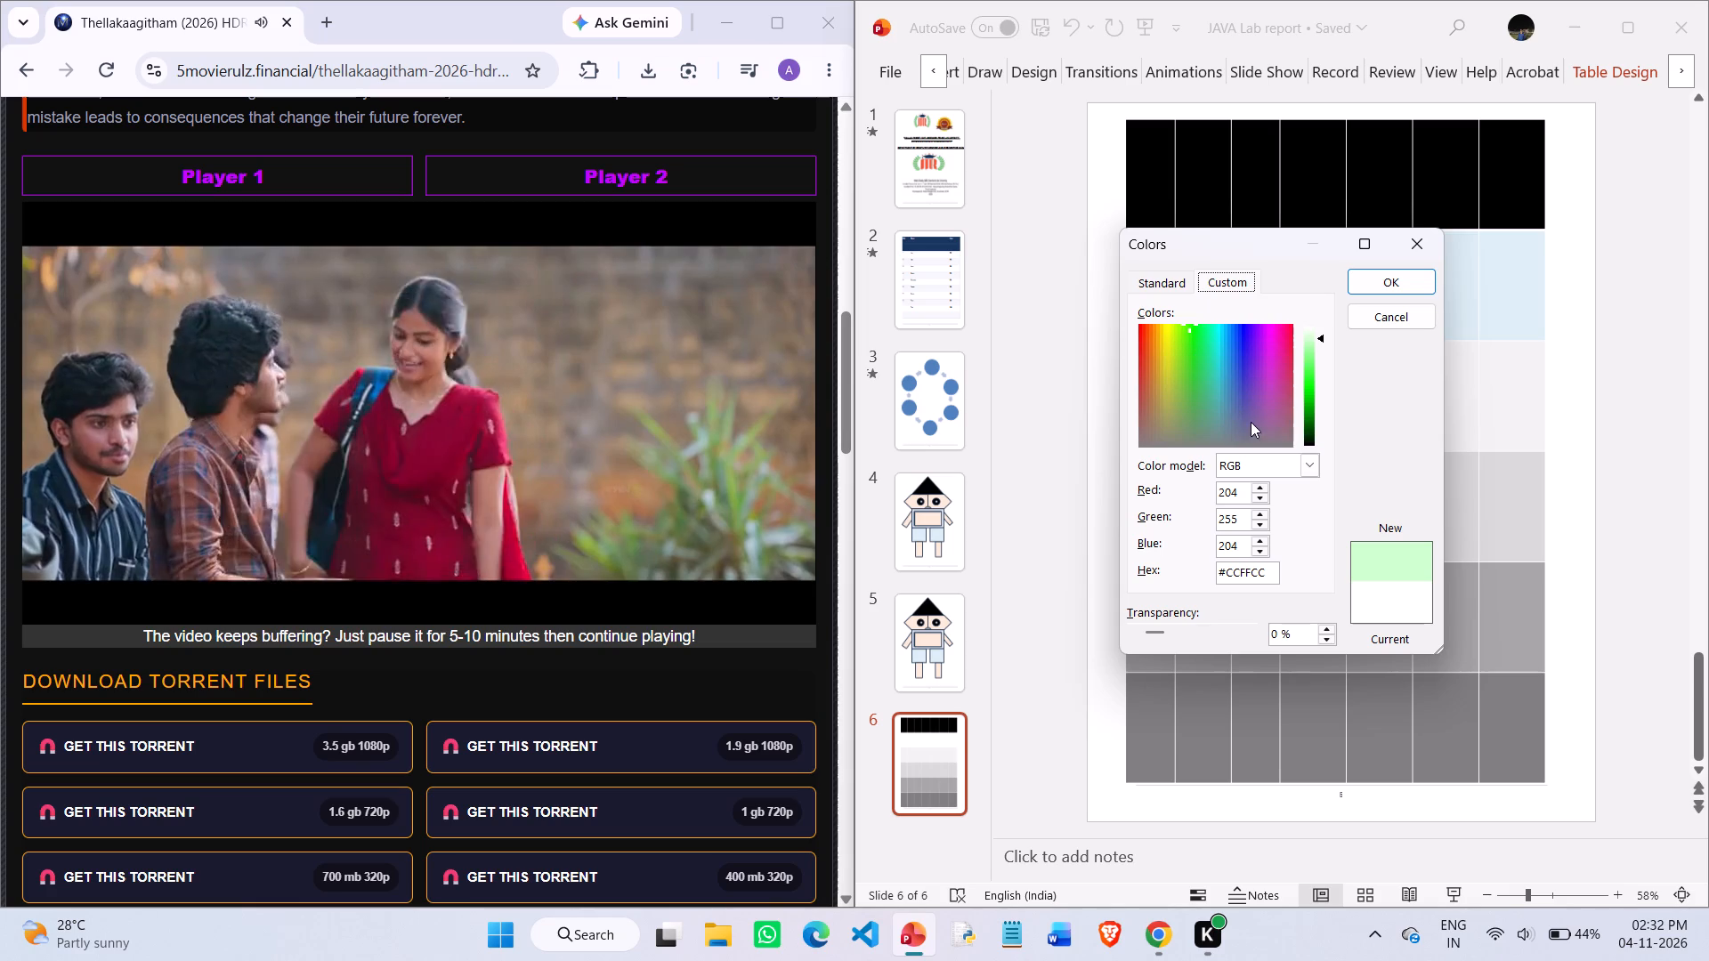
pyautogui.click(1316, 488)
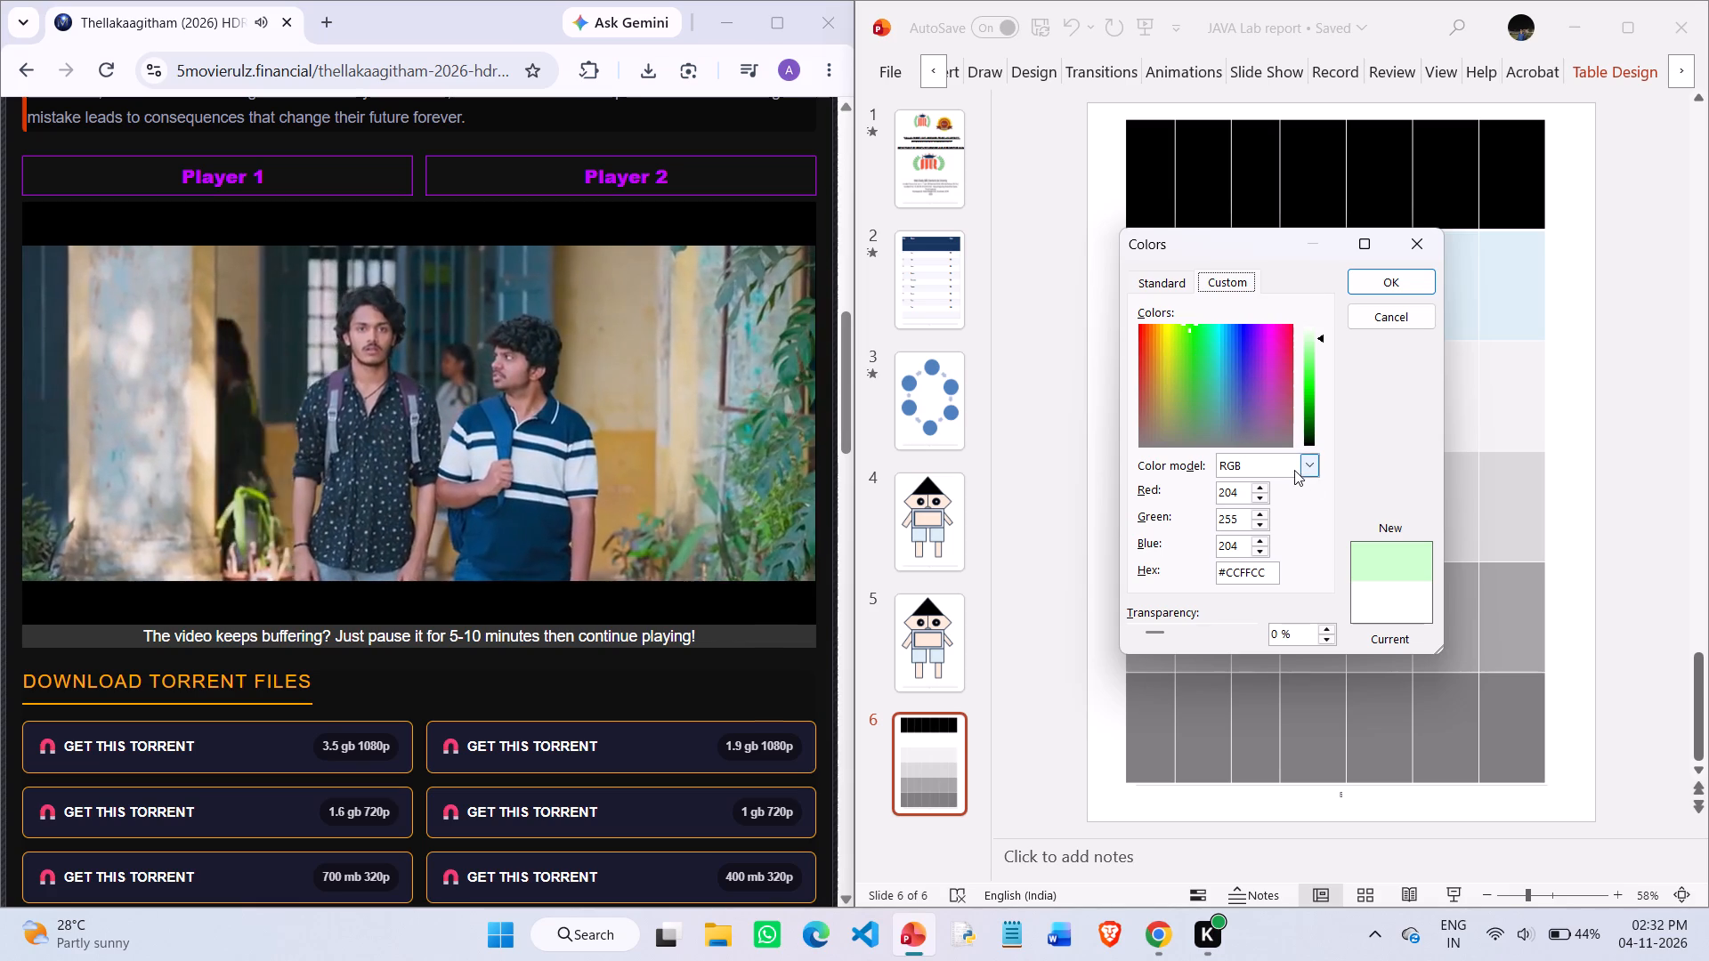
pyautogui.click(1309, 466)
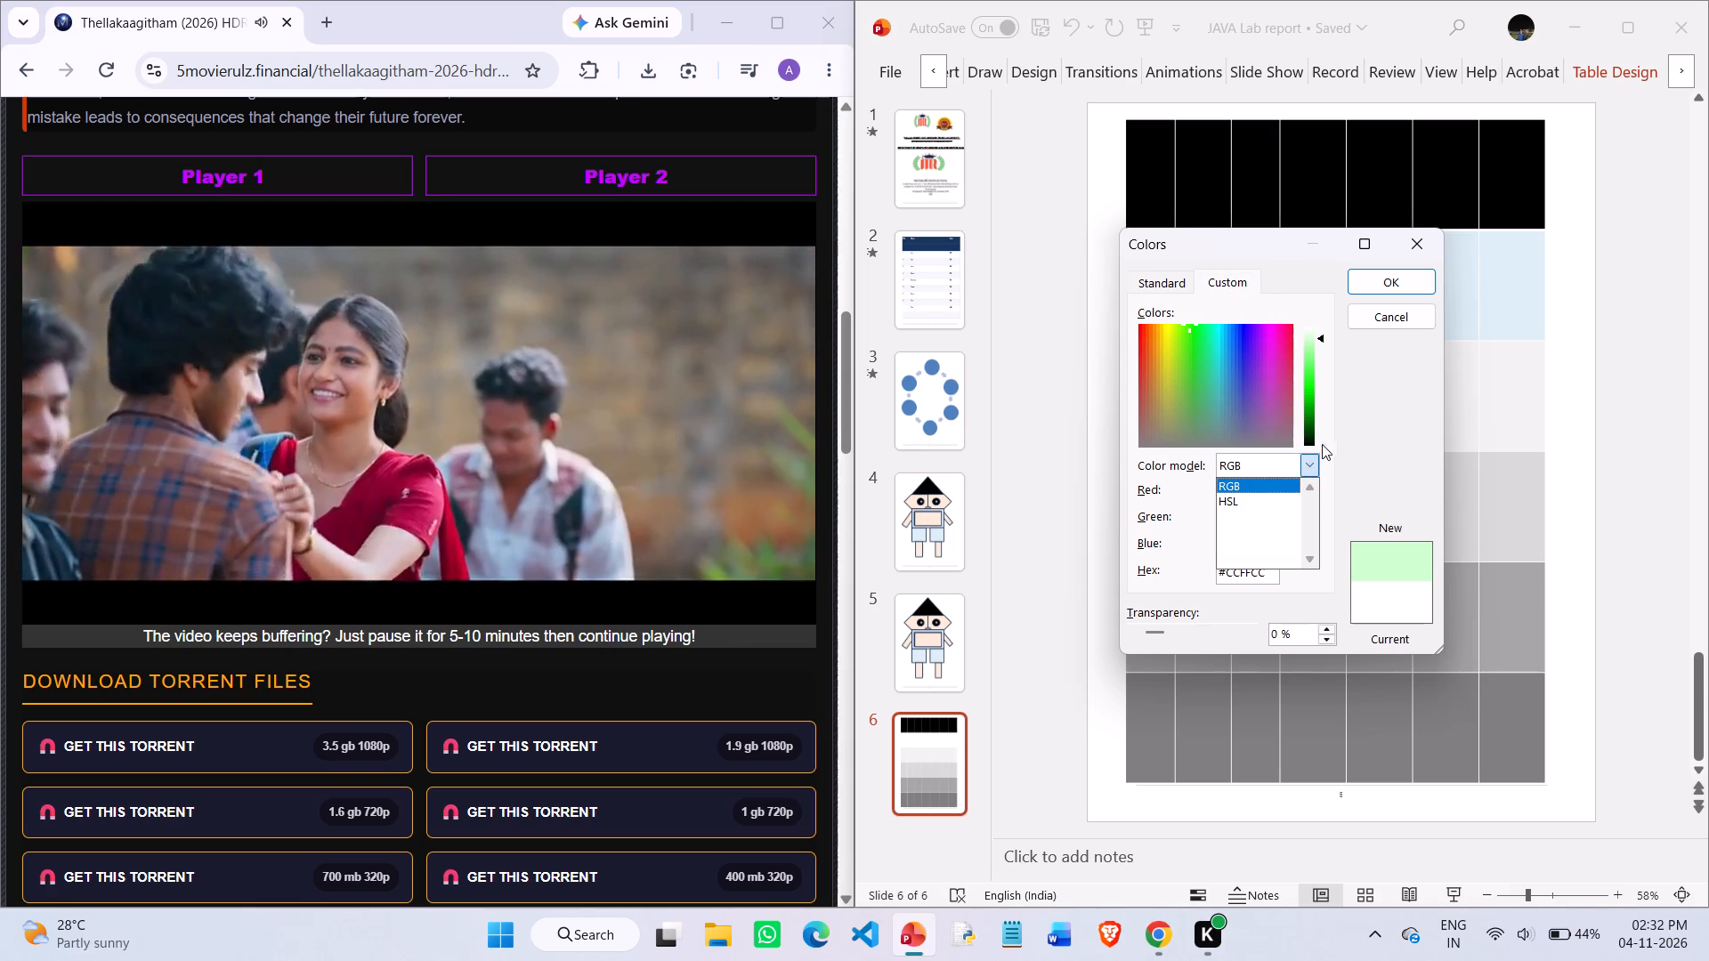
pyautogui.click(1347, 429)
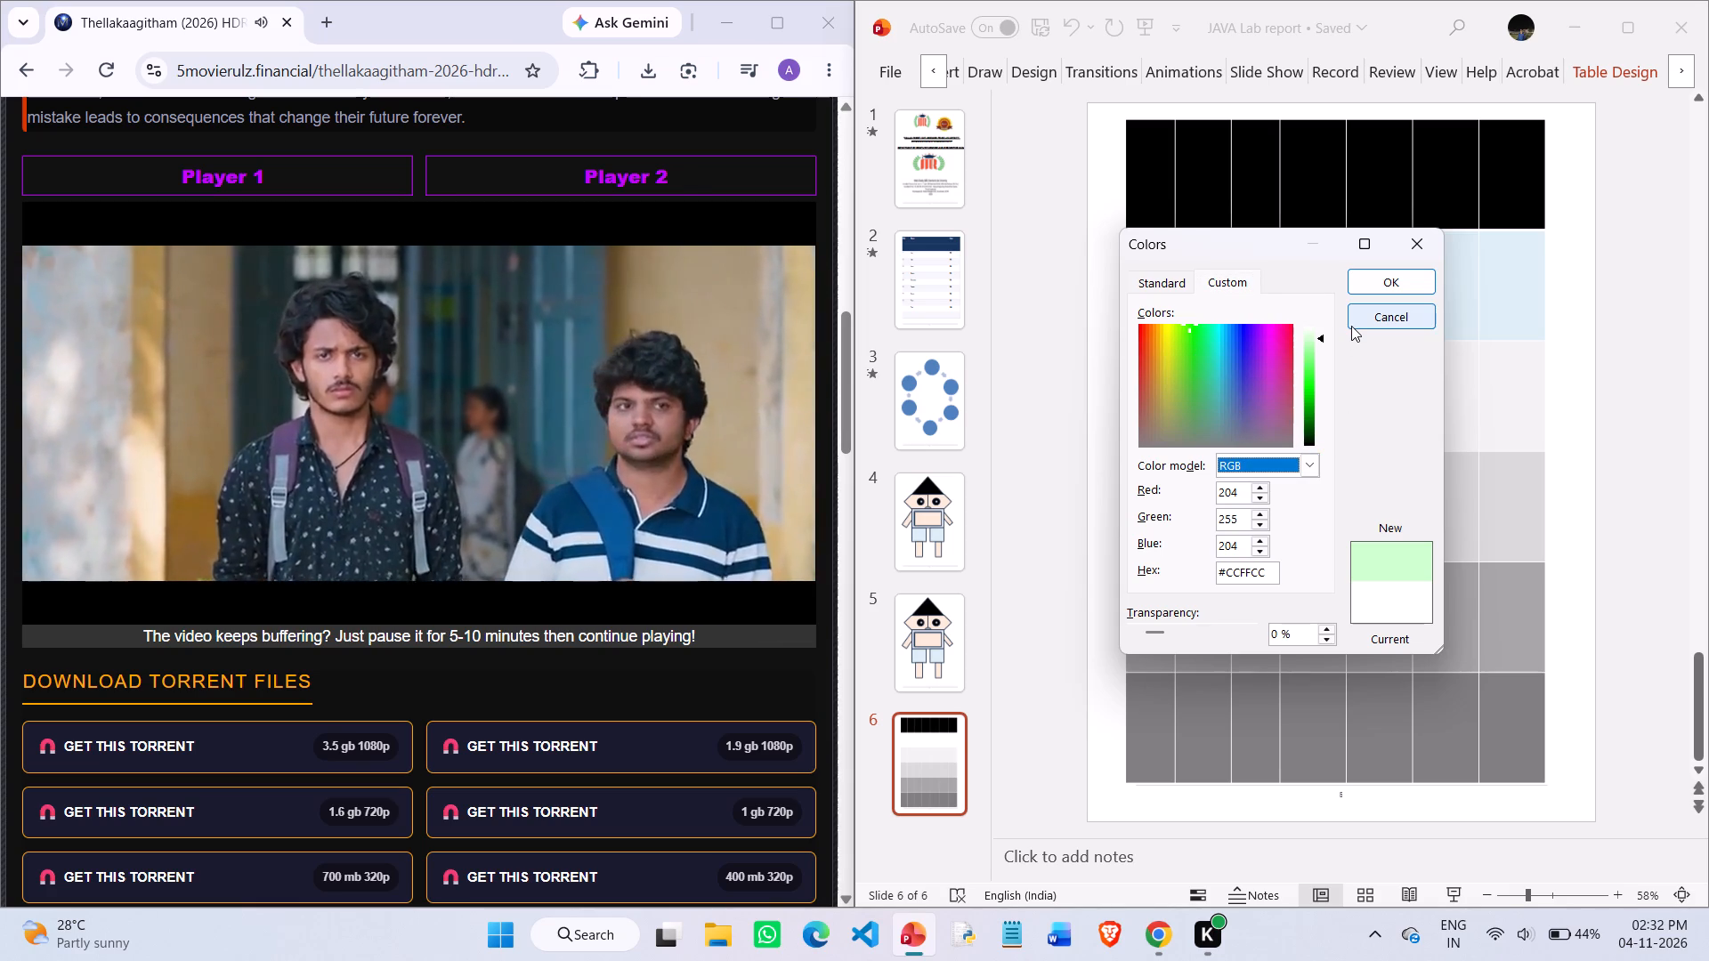
pyautogui.click(1324, 334)
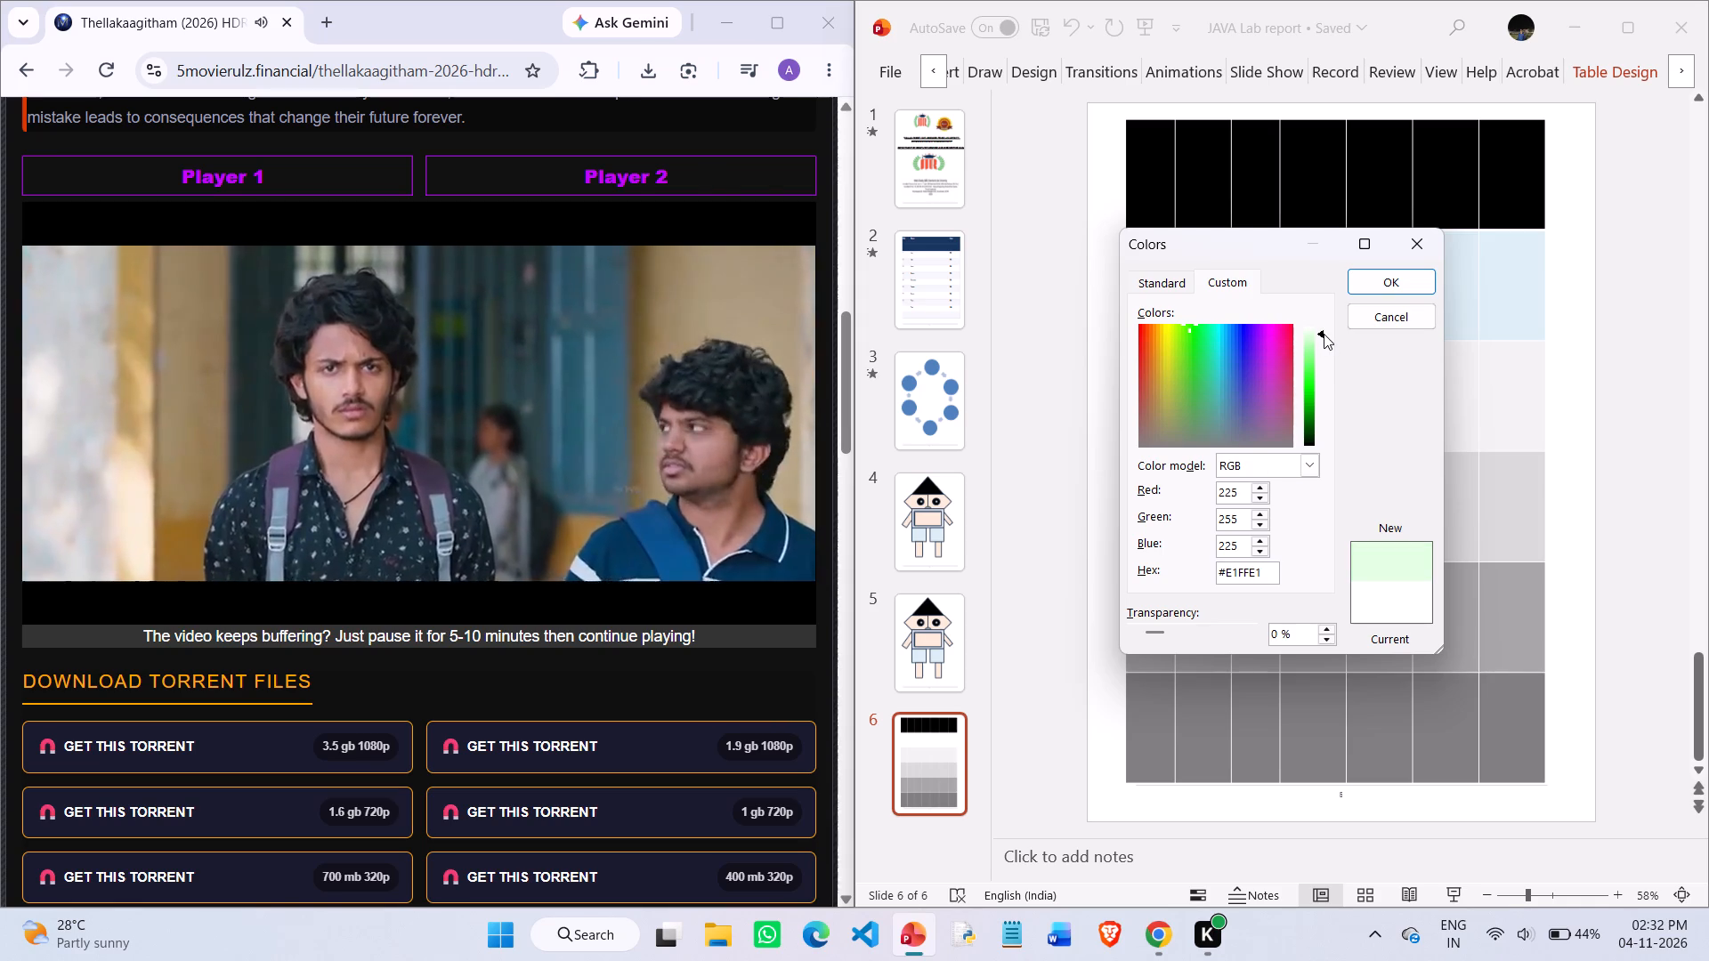
pyautogui.click(1324, 334)
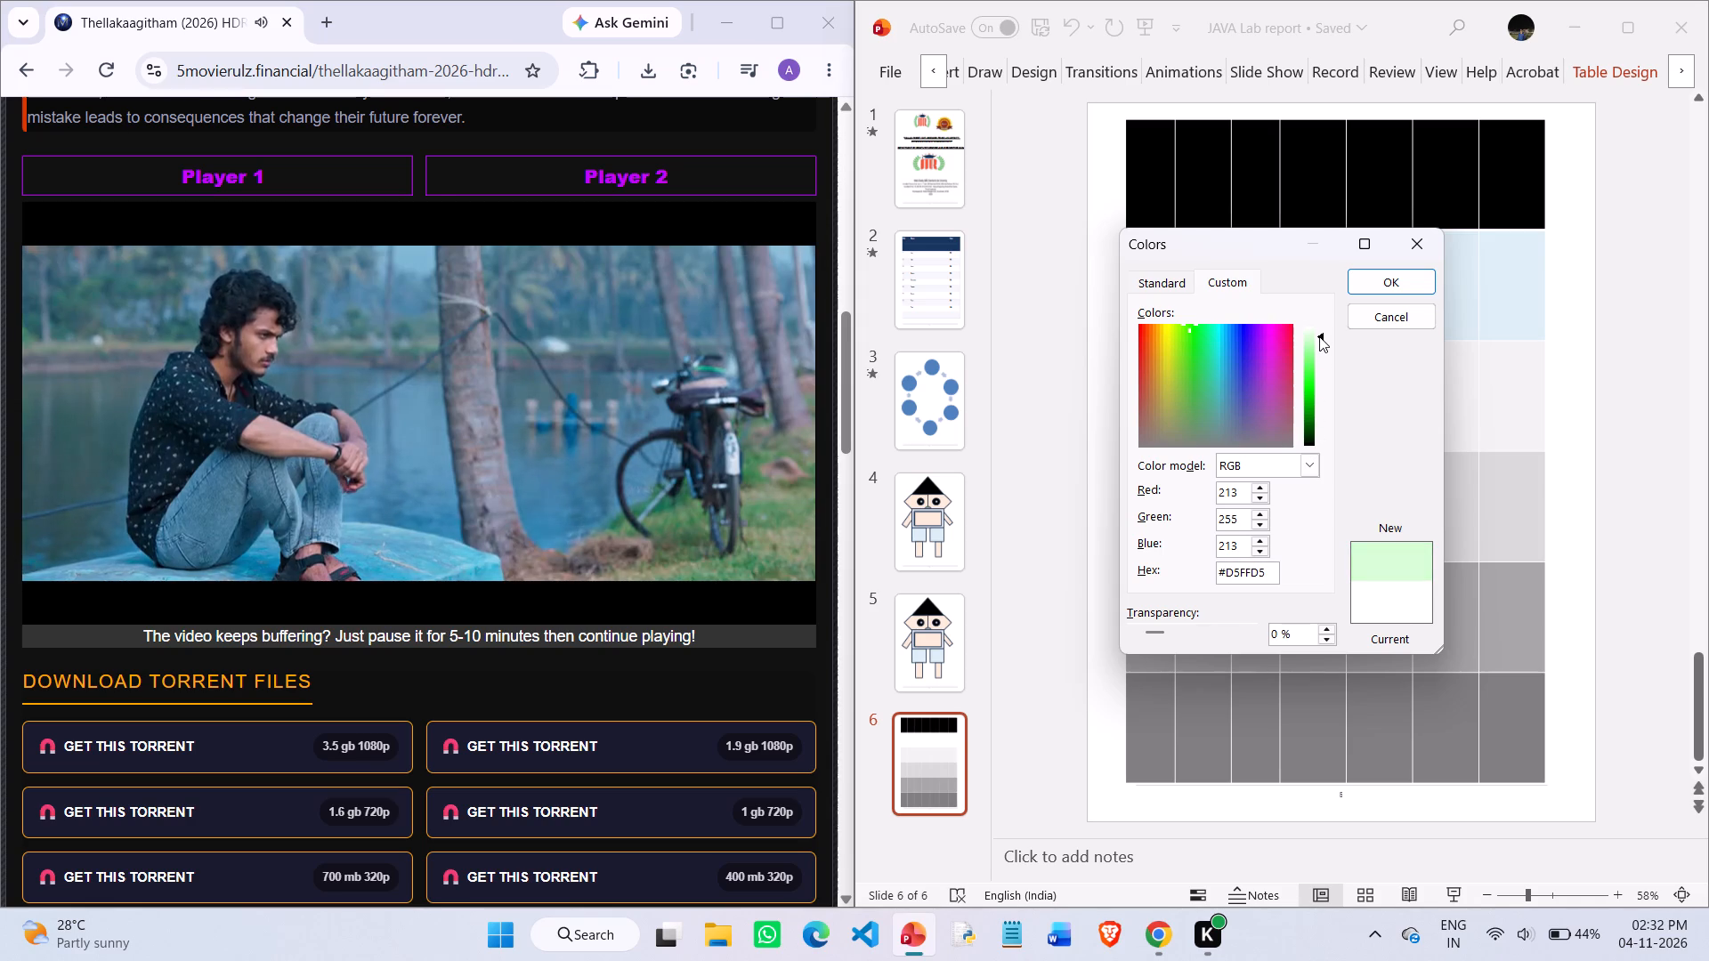
pyautogui.moveTo(1264, 340); pyautogui.dragTo(1243, 338)
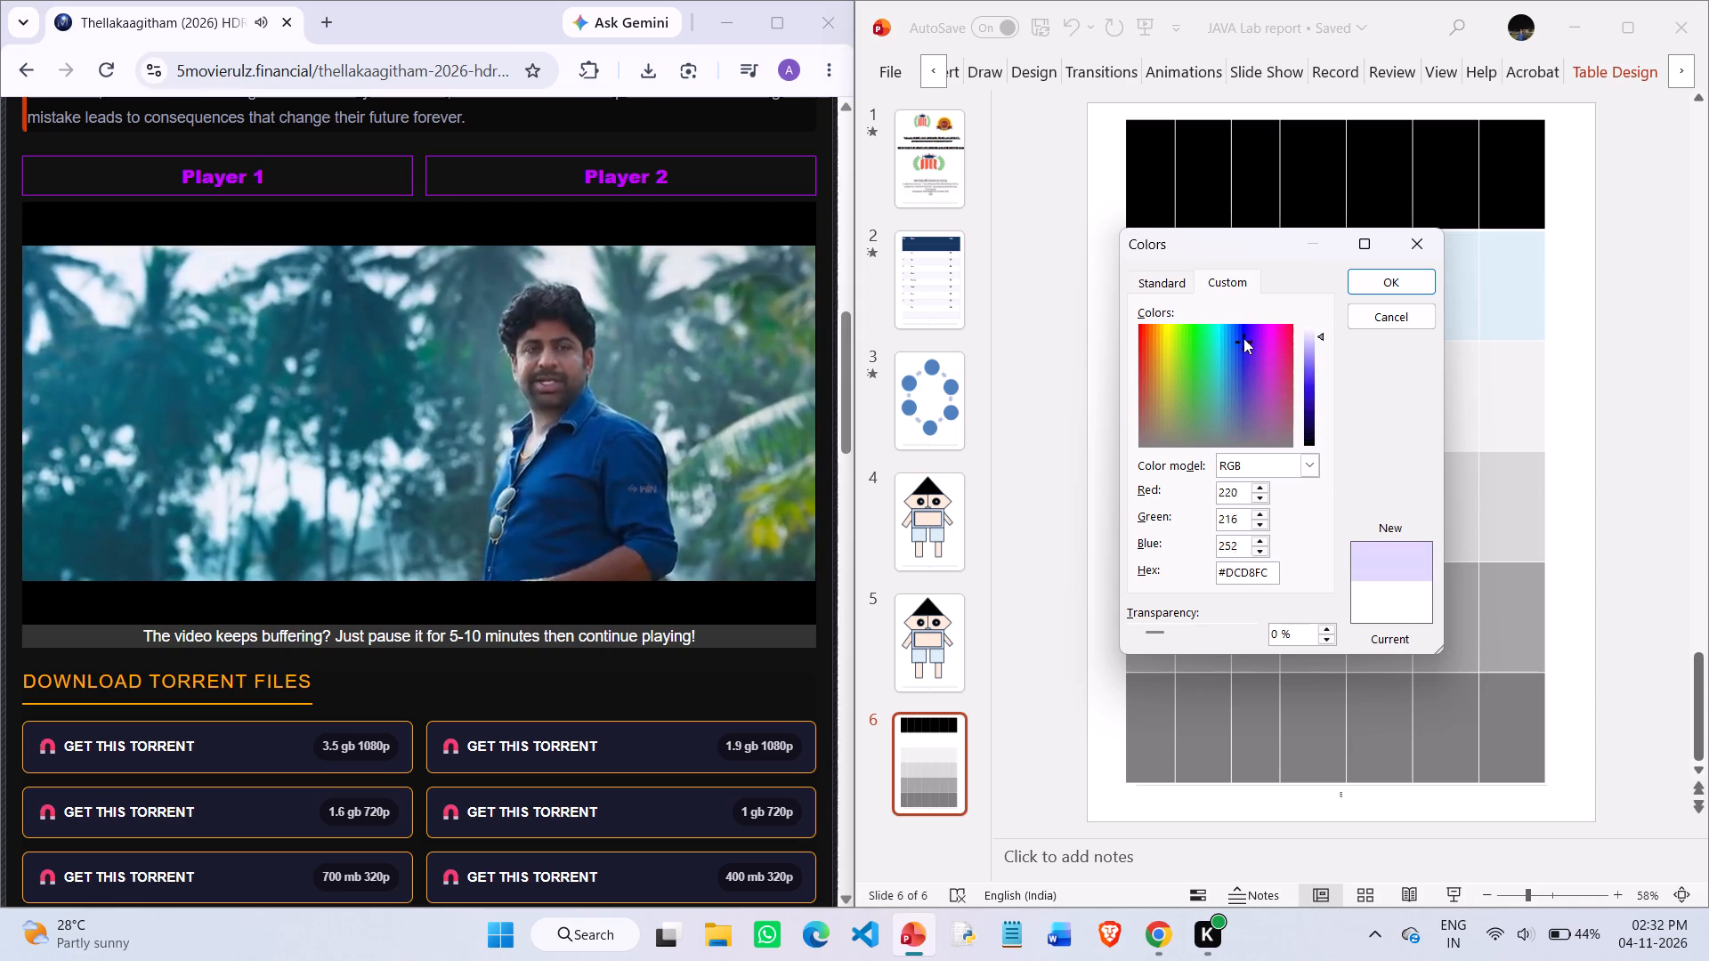
pyautogui.moveTo(1243, 338); pyautogui.dragTo(1189, 310)
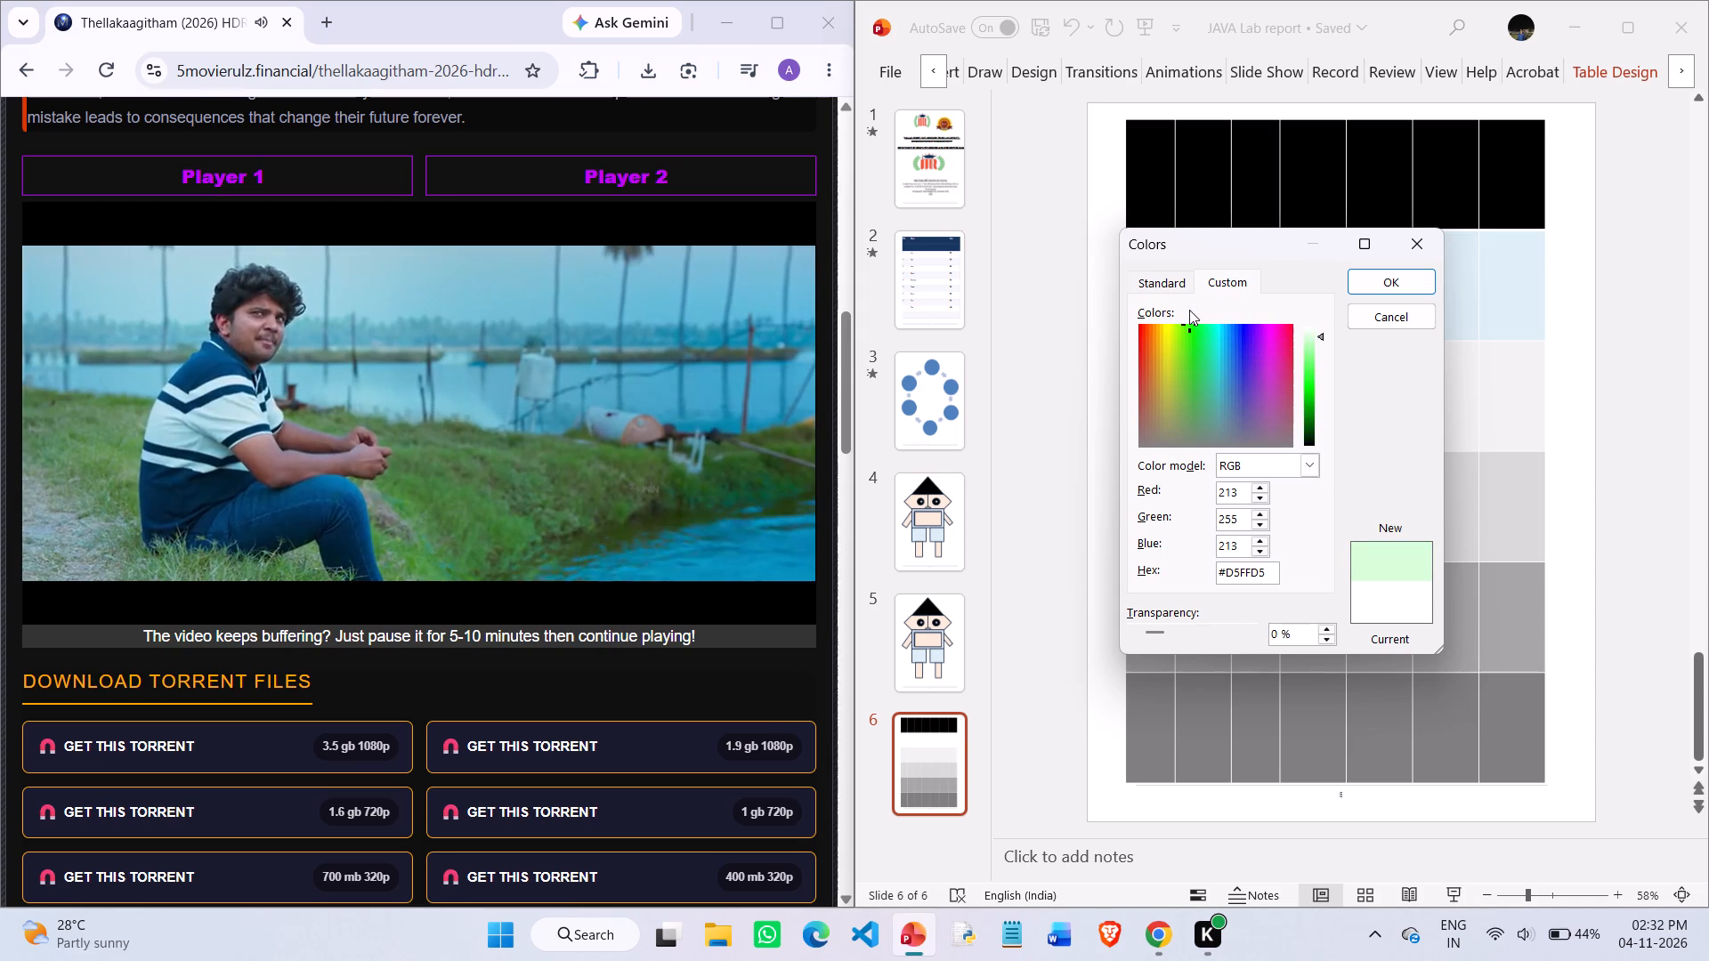
pyautogui.moveTo(1189, 310); pyautogui.dragTo(1218, 445)
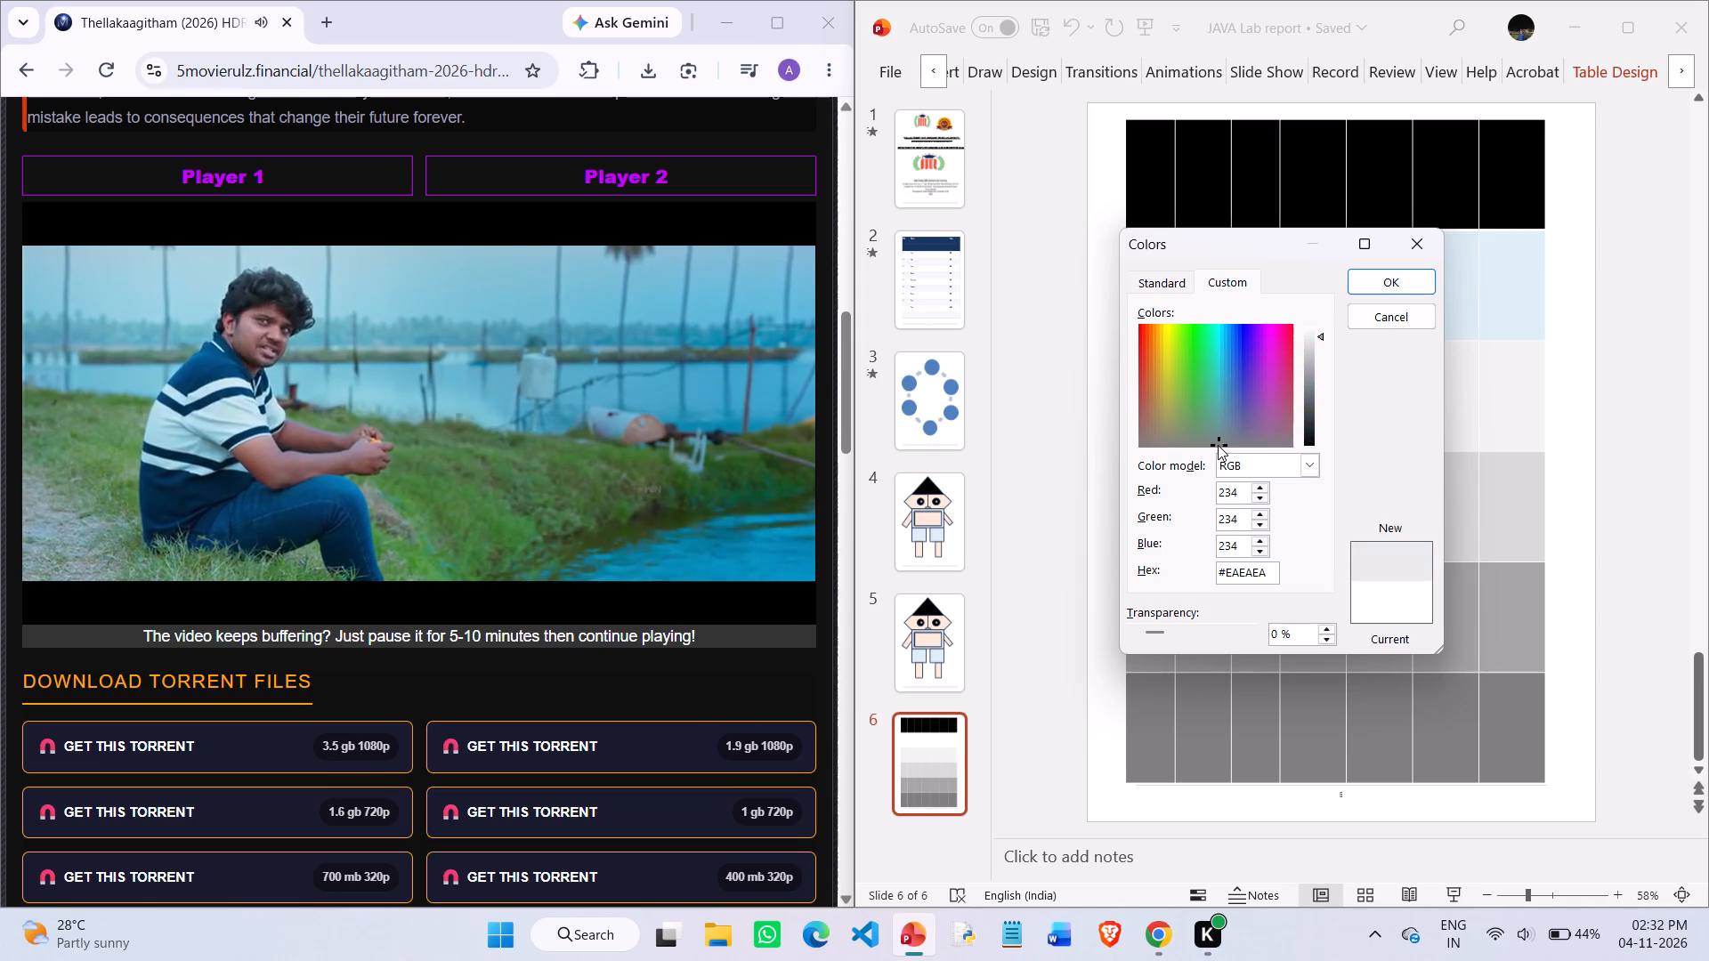
pyautogui.moveTo(1218, 445); pyautogui.dragTo(1218, 475)
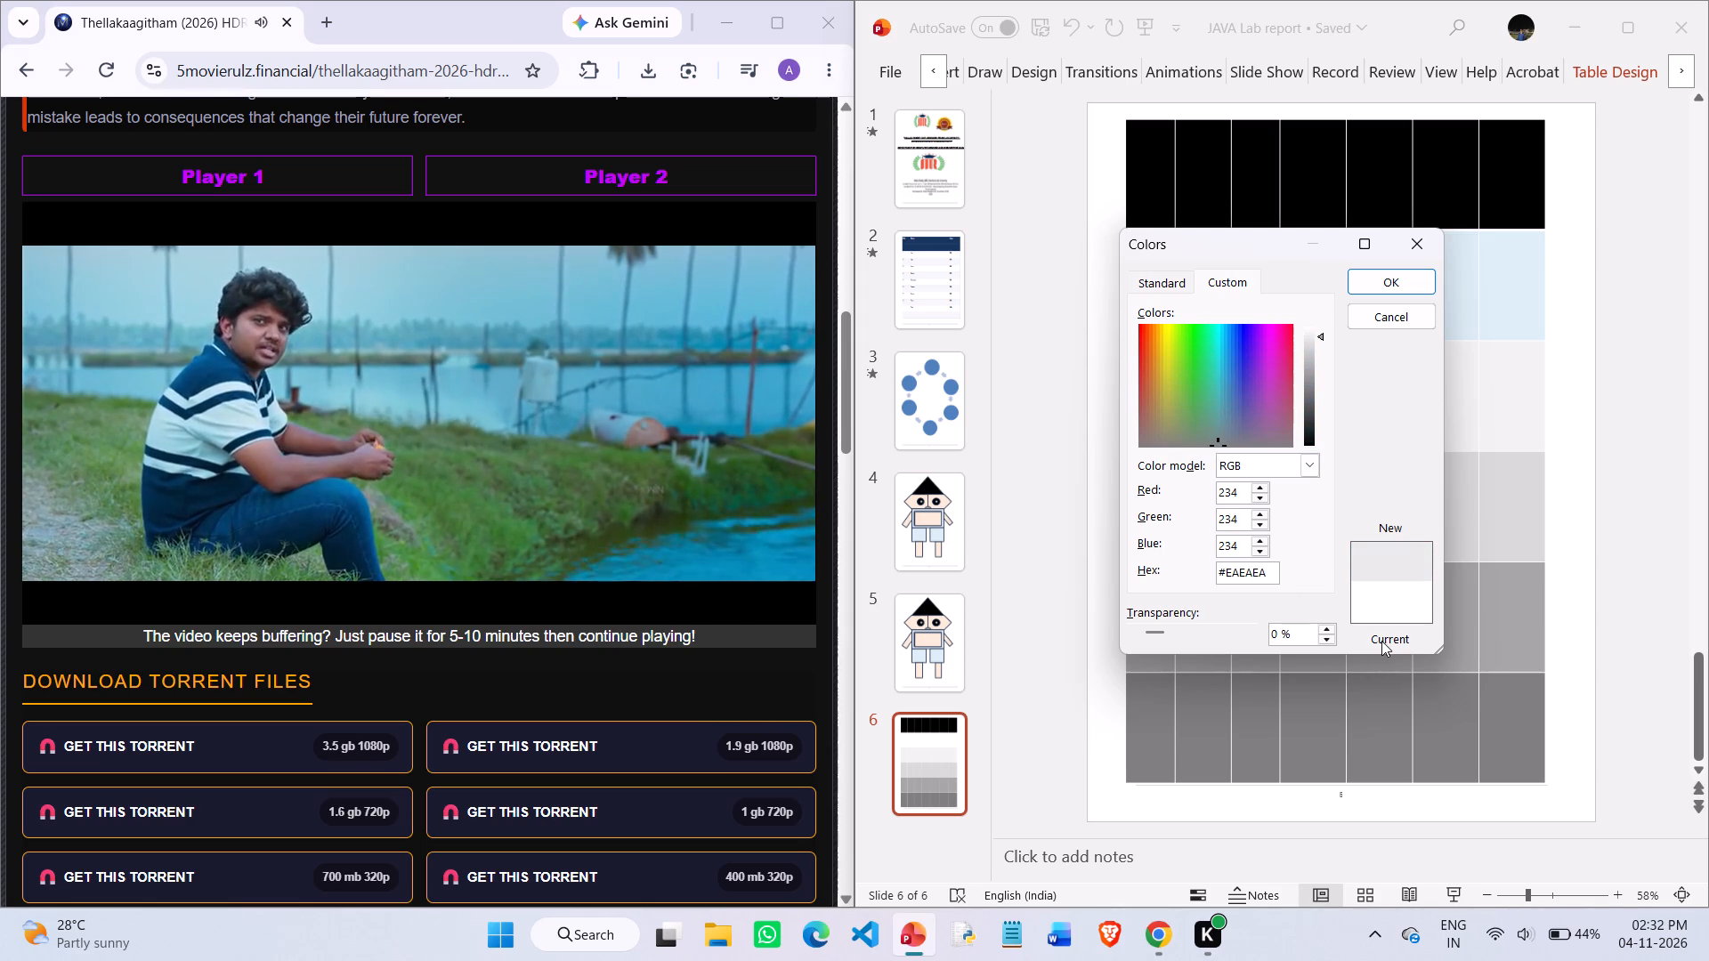
pyautogui.click(1384, 285)
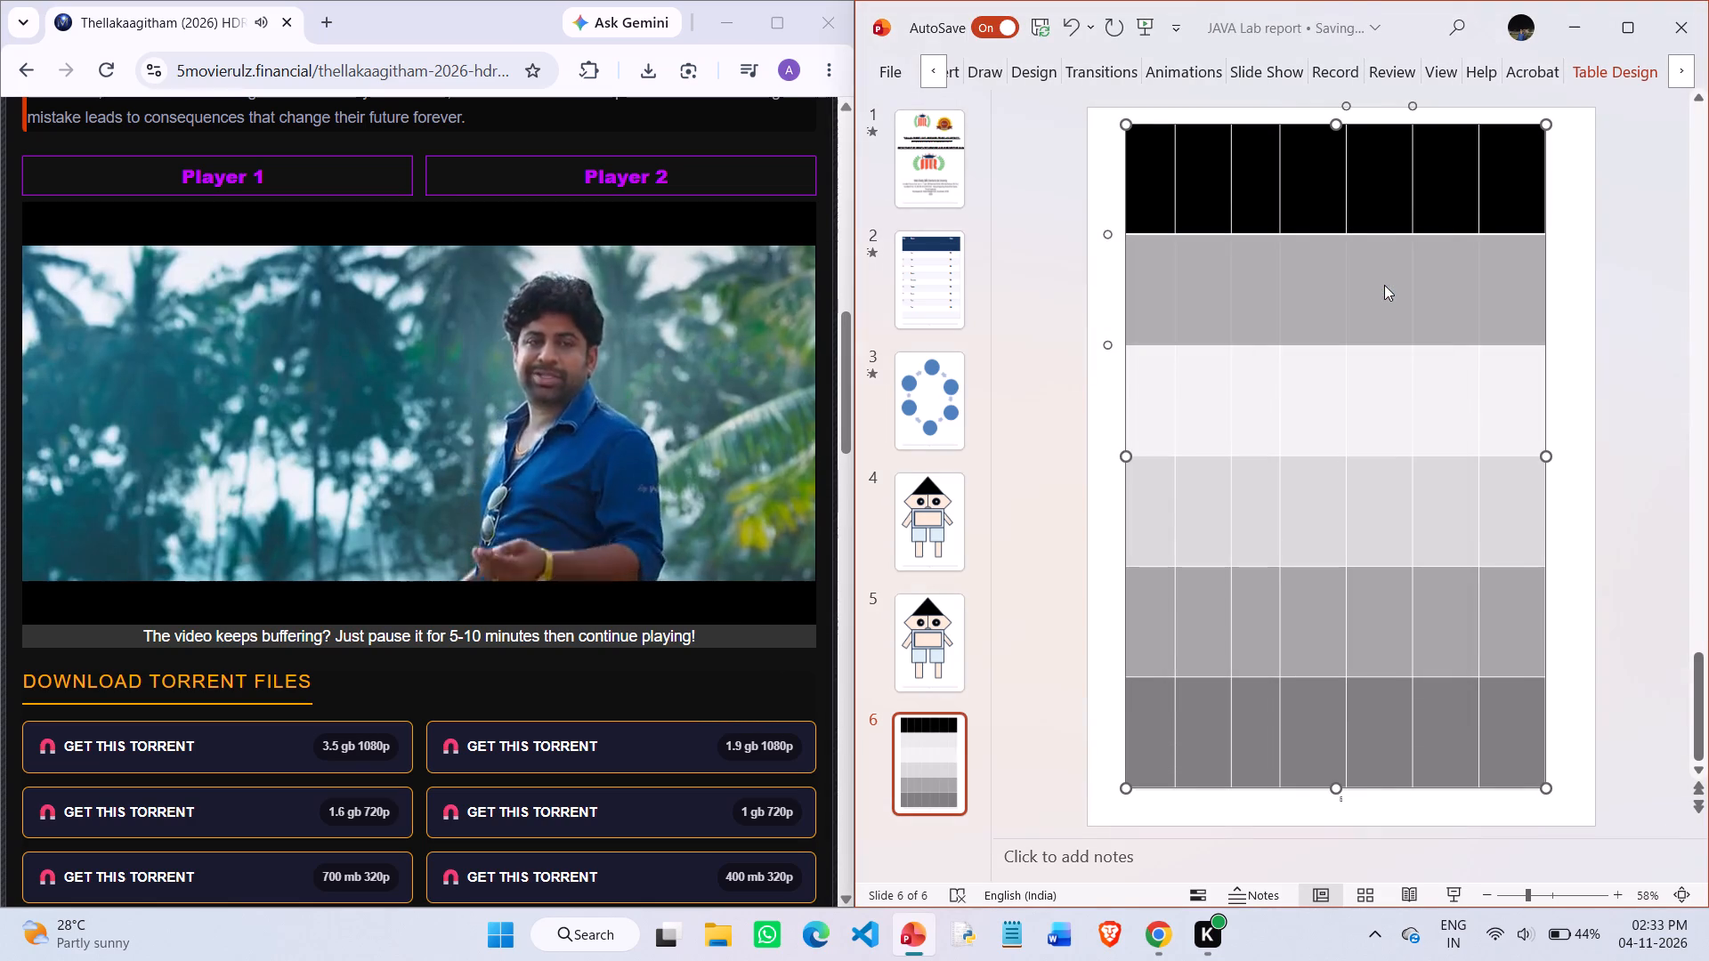
pyautogui.click(1106, 383)
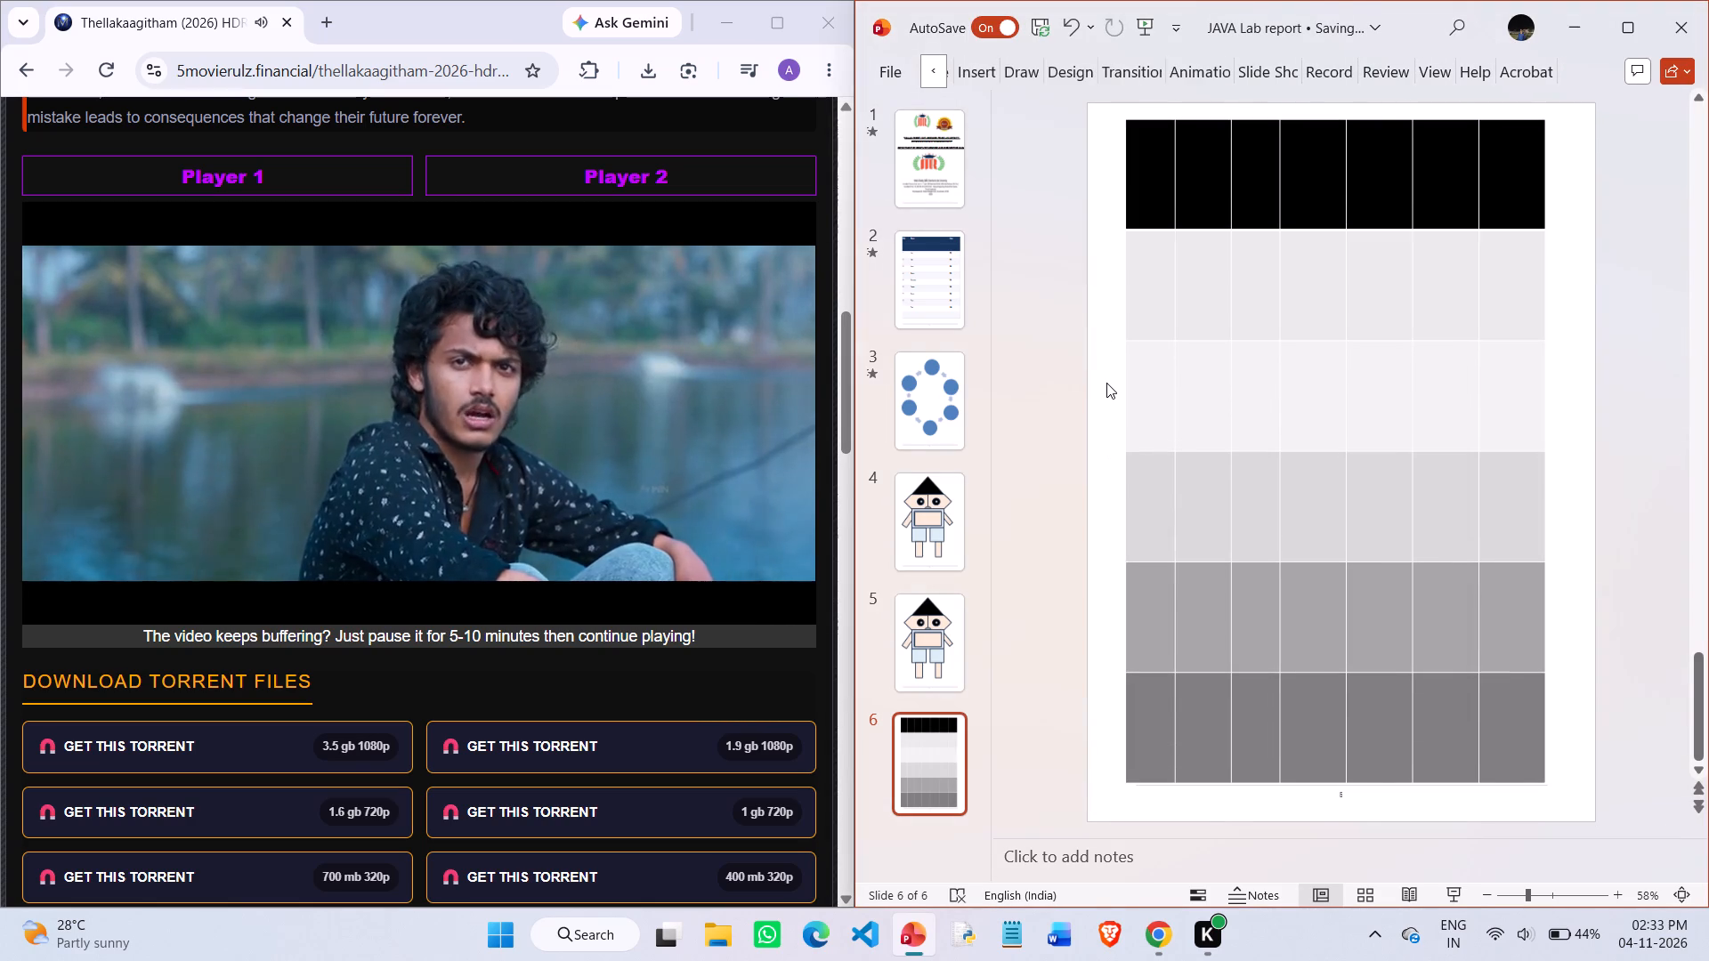
# Apply outside borders to the whole shaded table on slide 6.
pyautogui.scroll(1, 1664, 246)
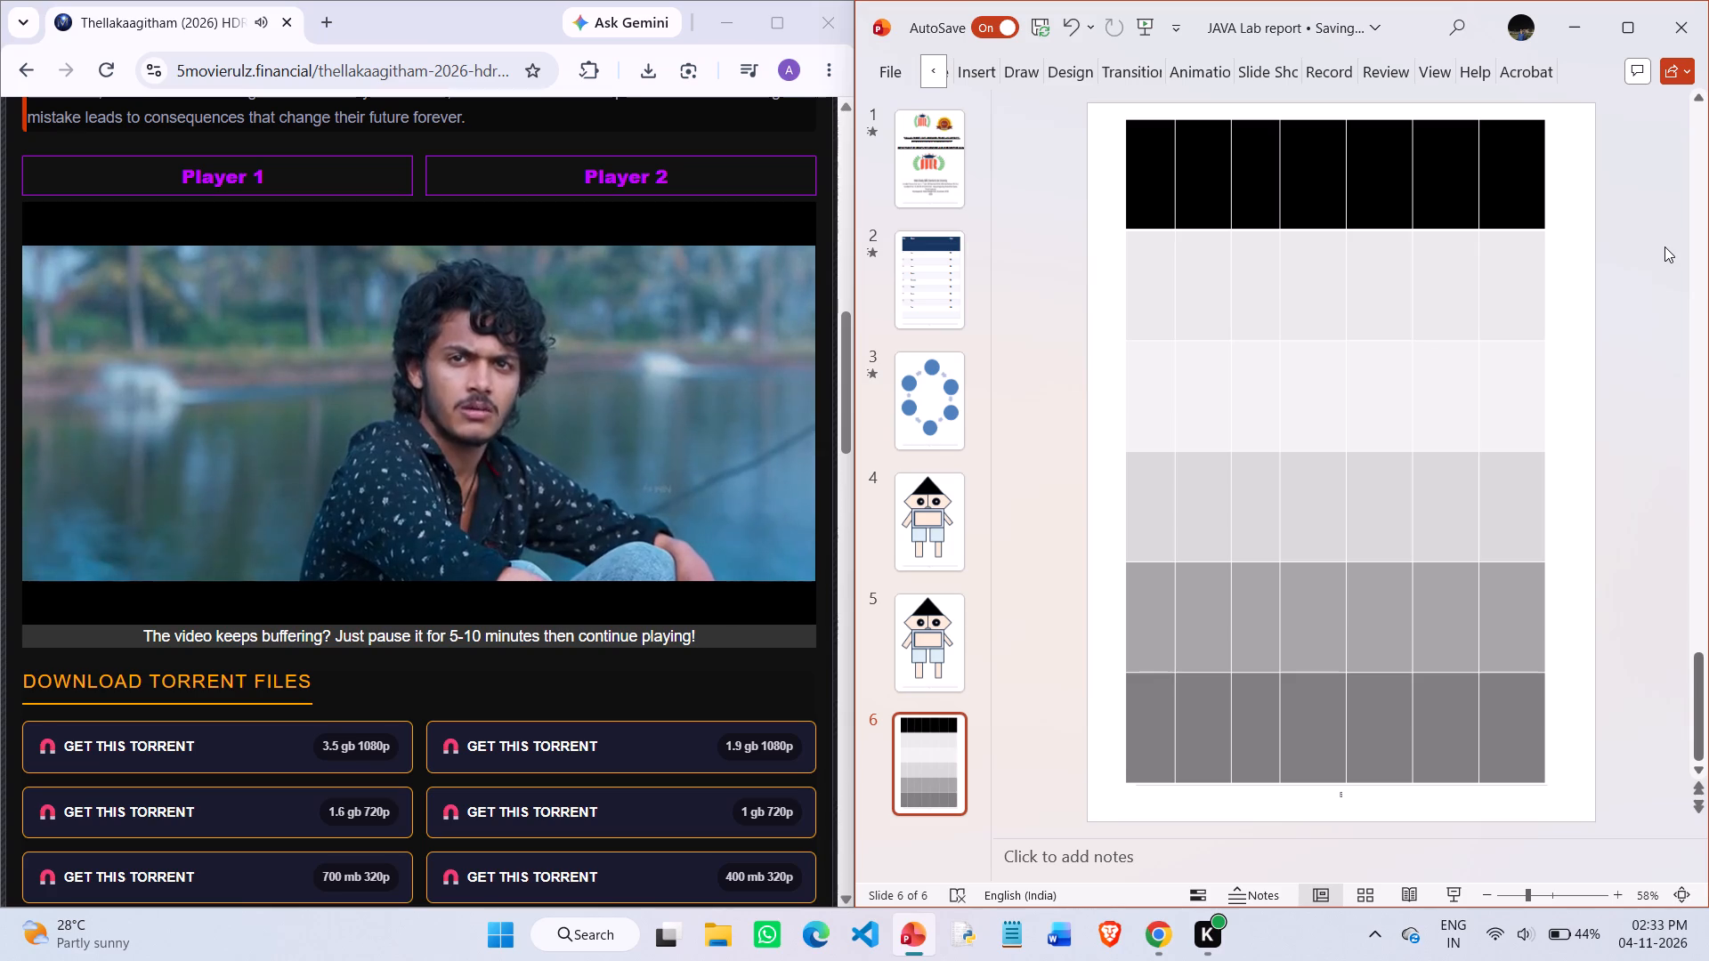
pyautogui.scroll(1, 1664, 246)
pyautogui.scroll(-1, 1664, 246)
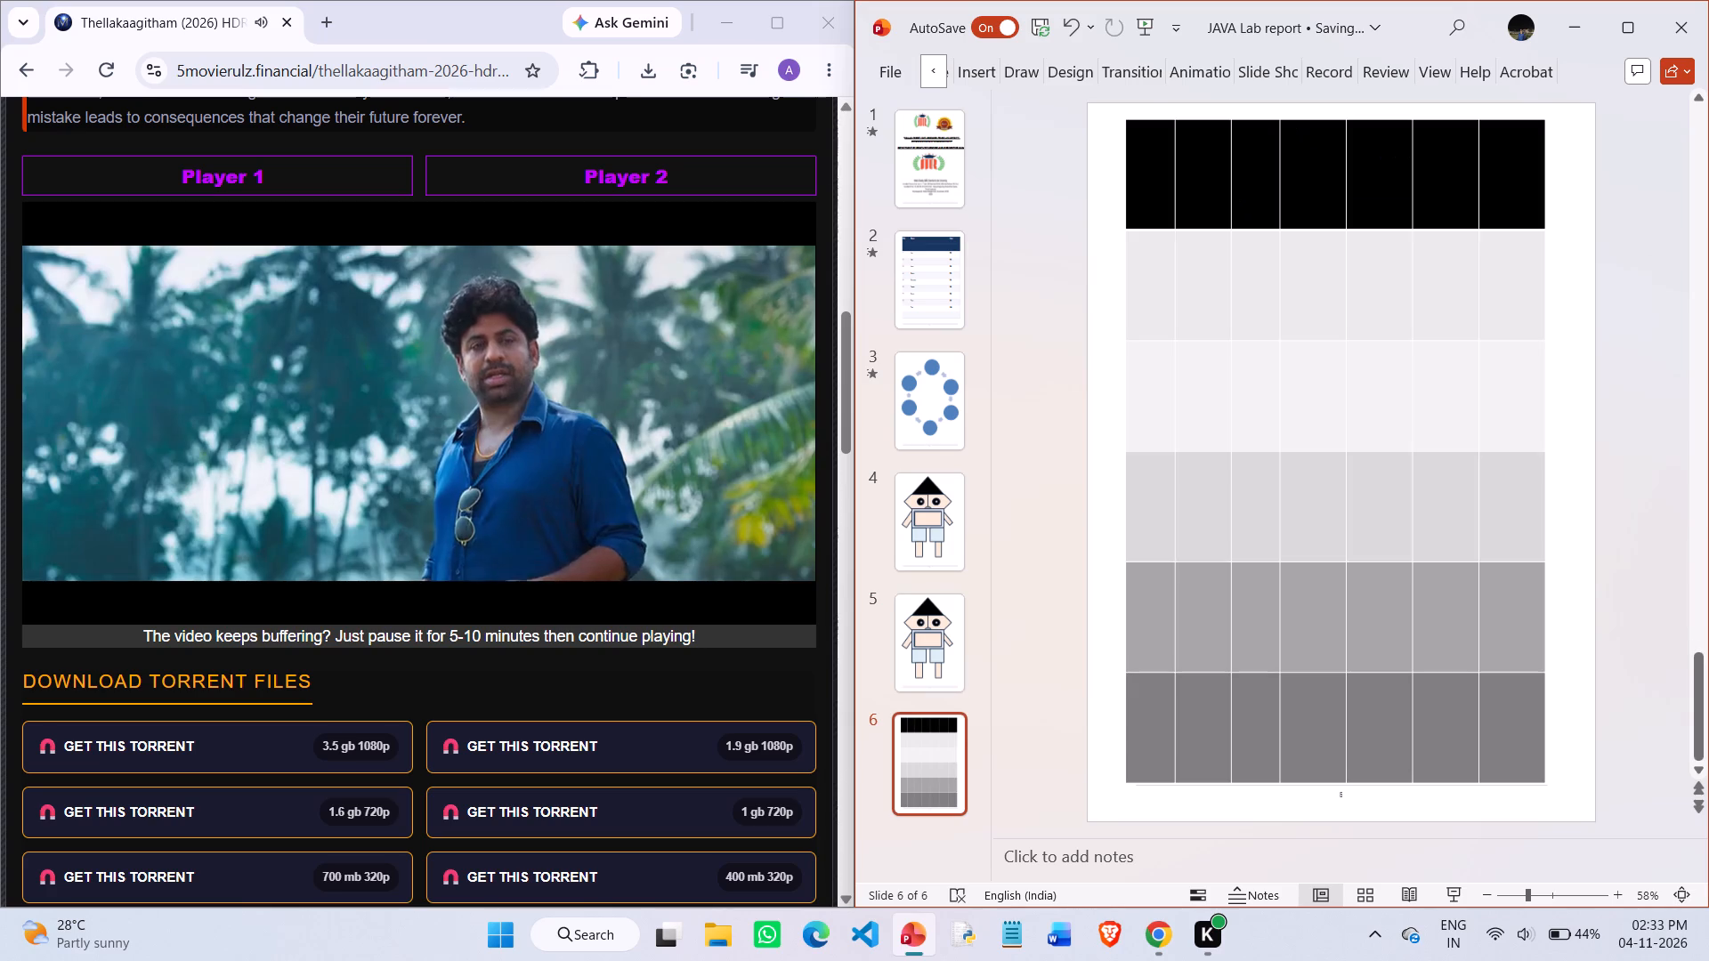
pyautogui.click(1480, 287)
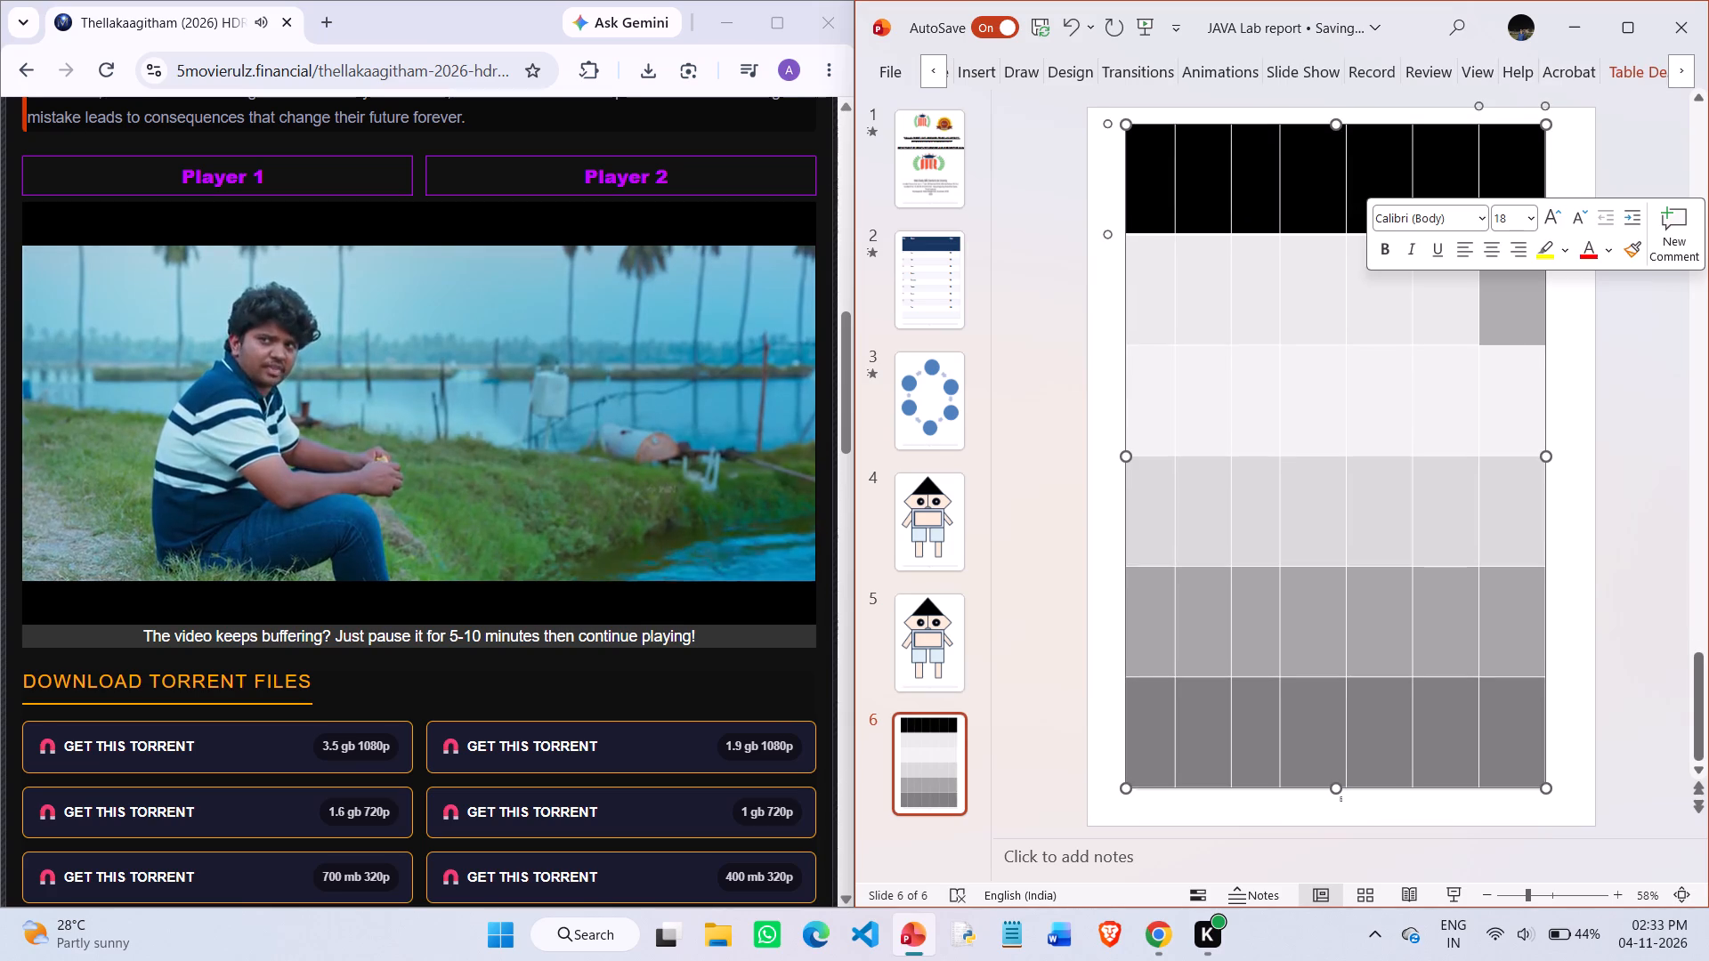
pyautogui.click(1512, 168)
pyautogui.click(1544, 126)
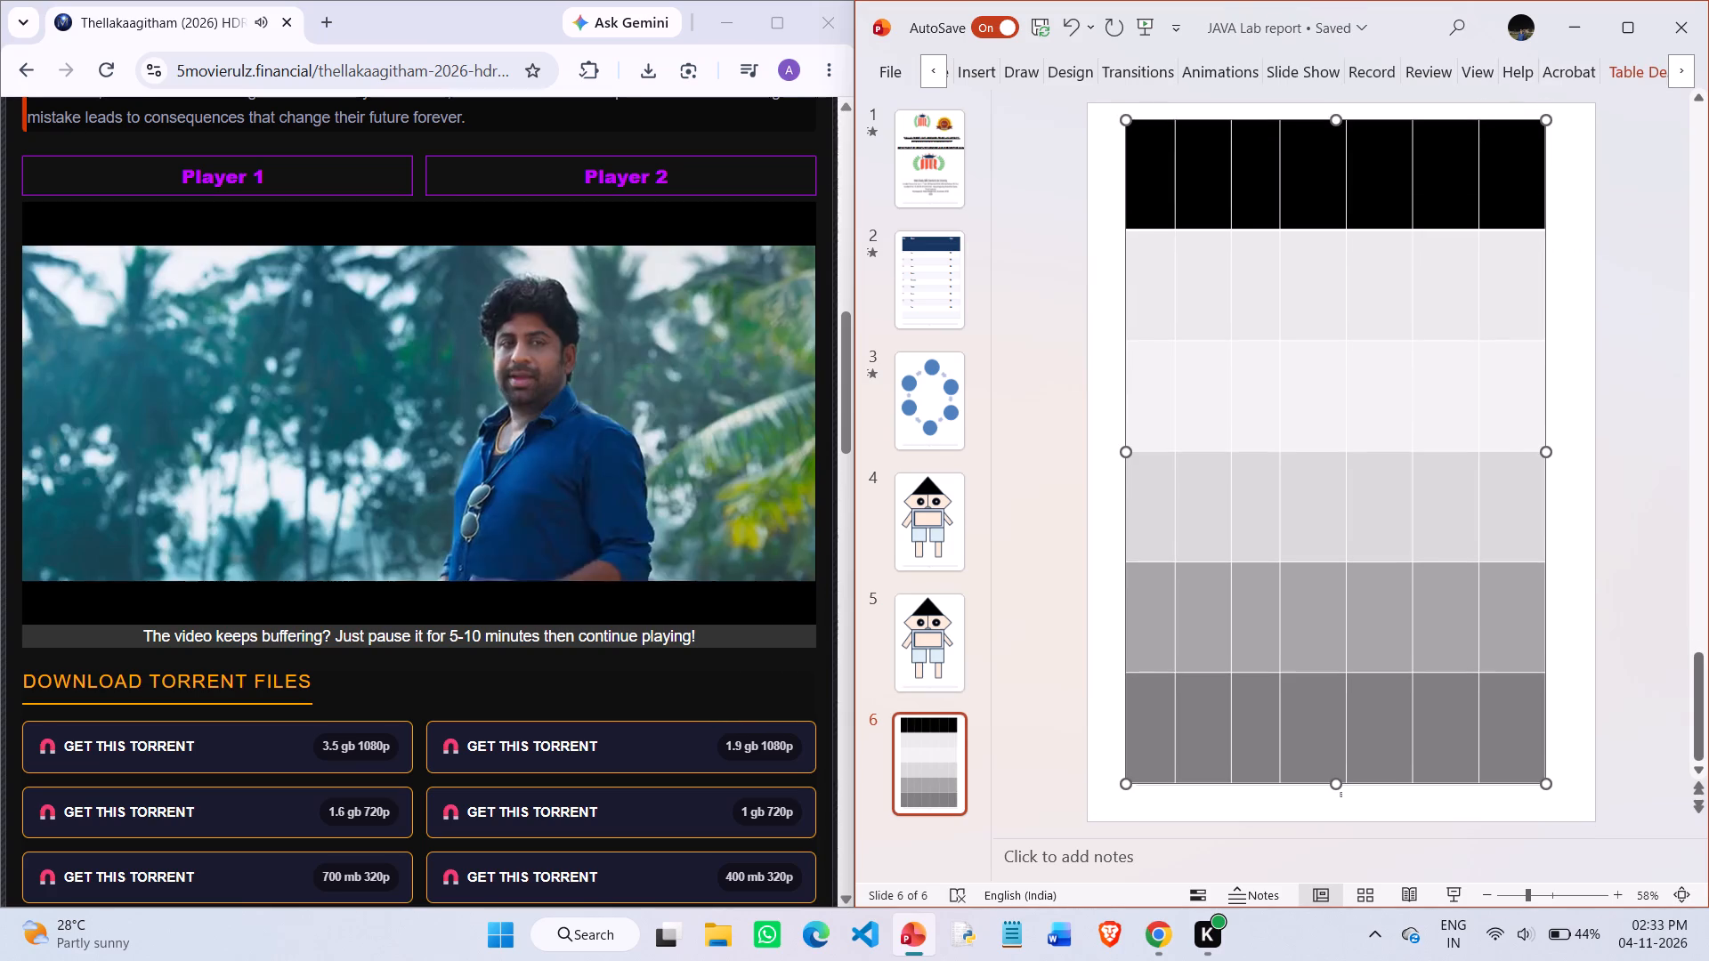
pyautogui.click(1616, 65)
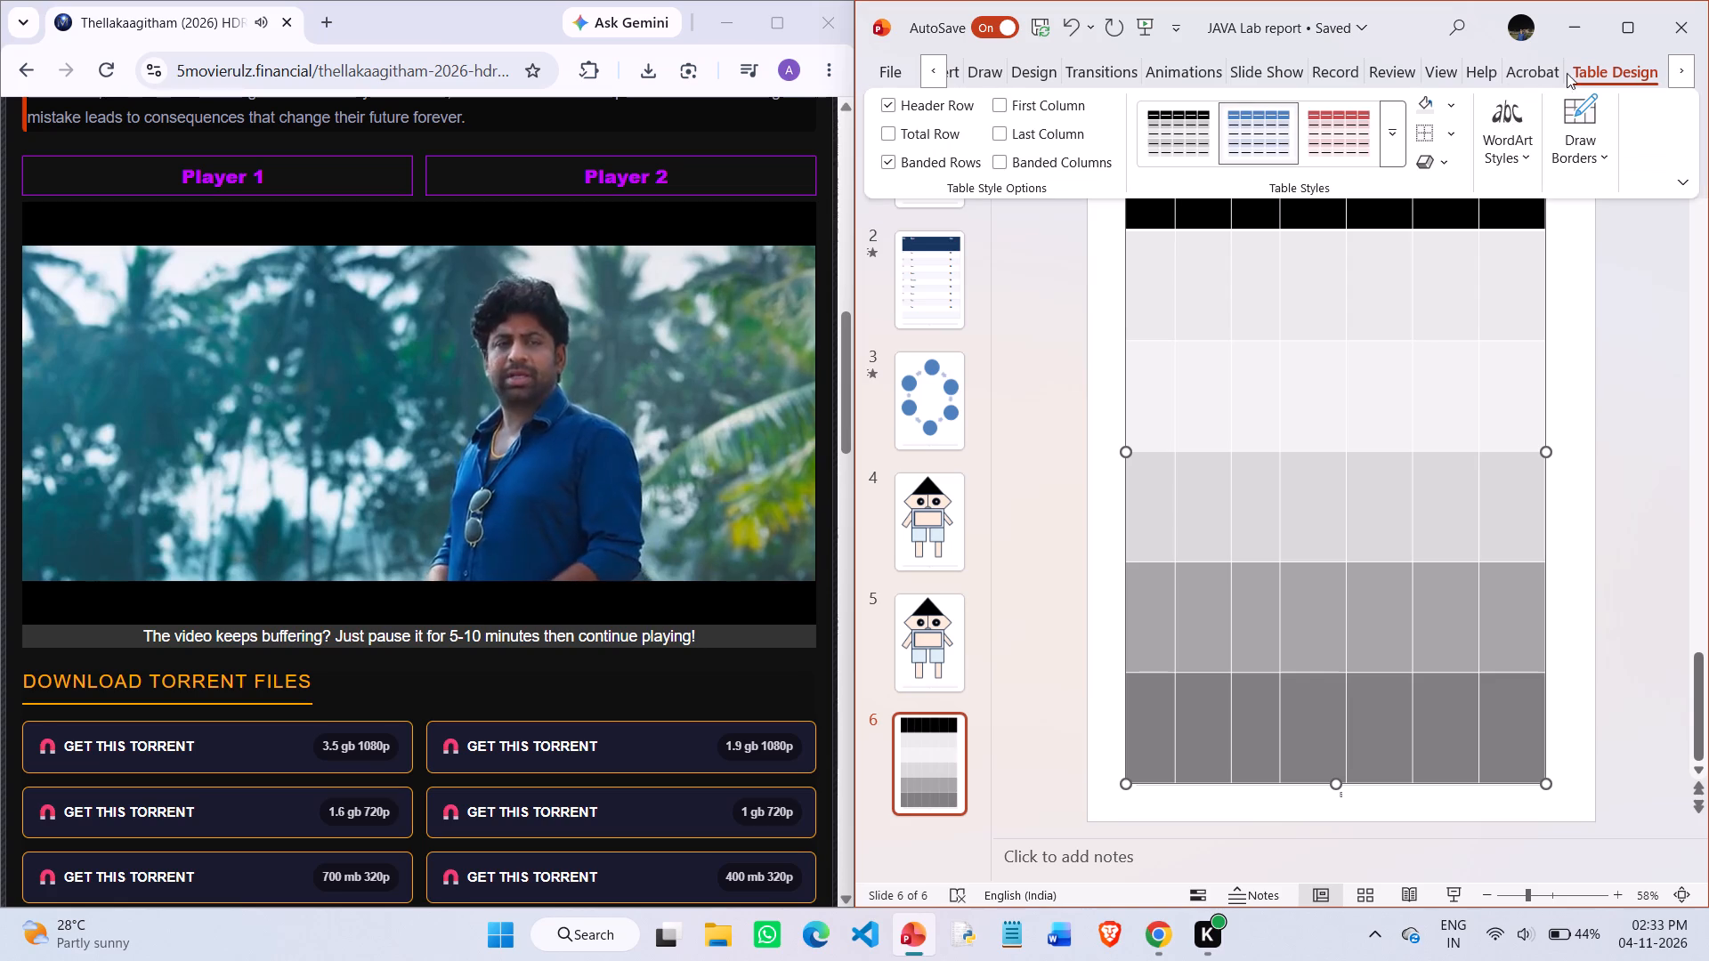
pyautogui.click(1452, 134)
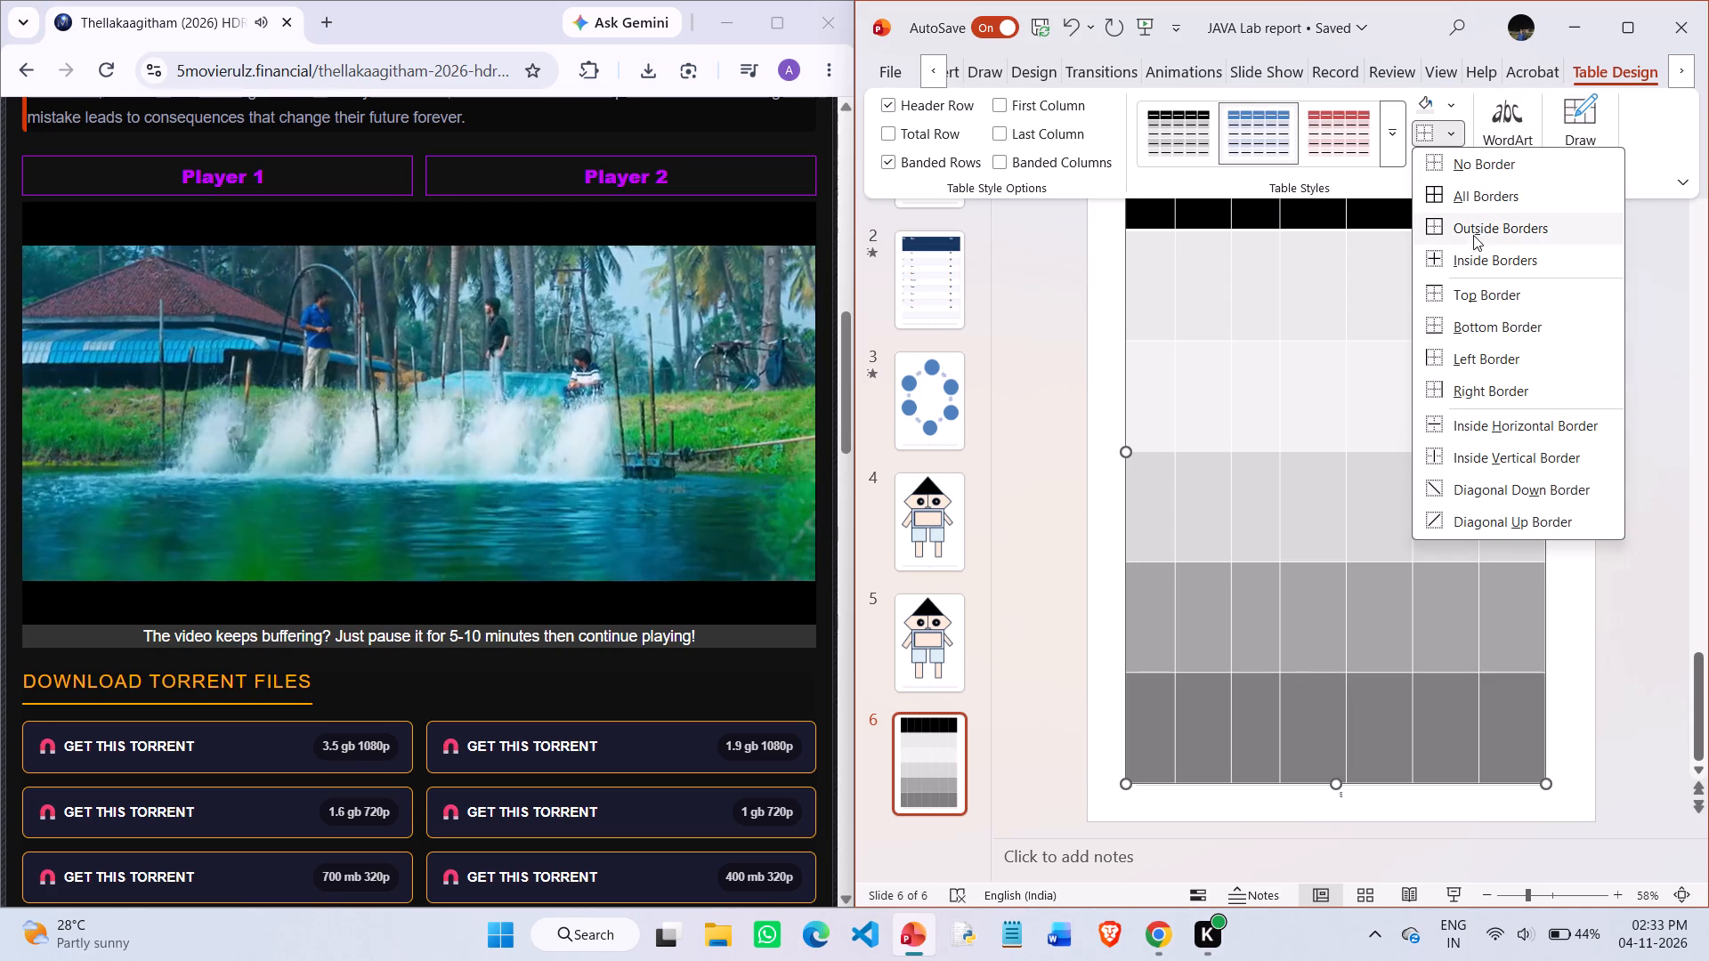
pyautogui.click(1473, 229)
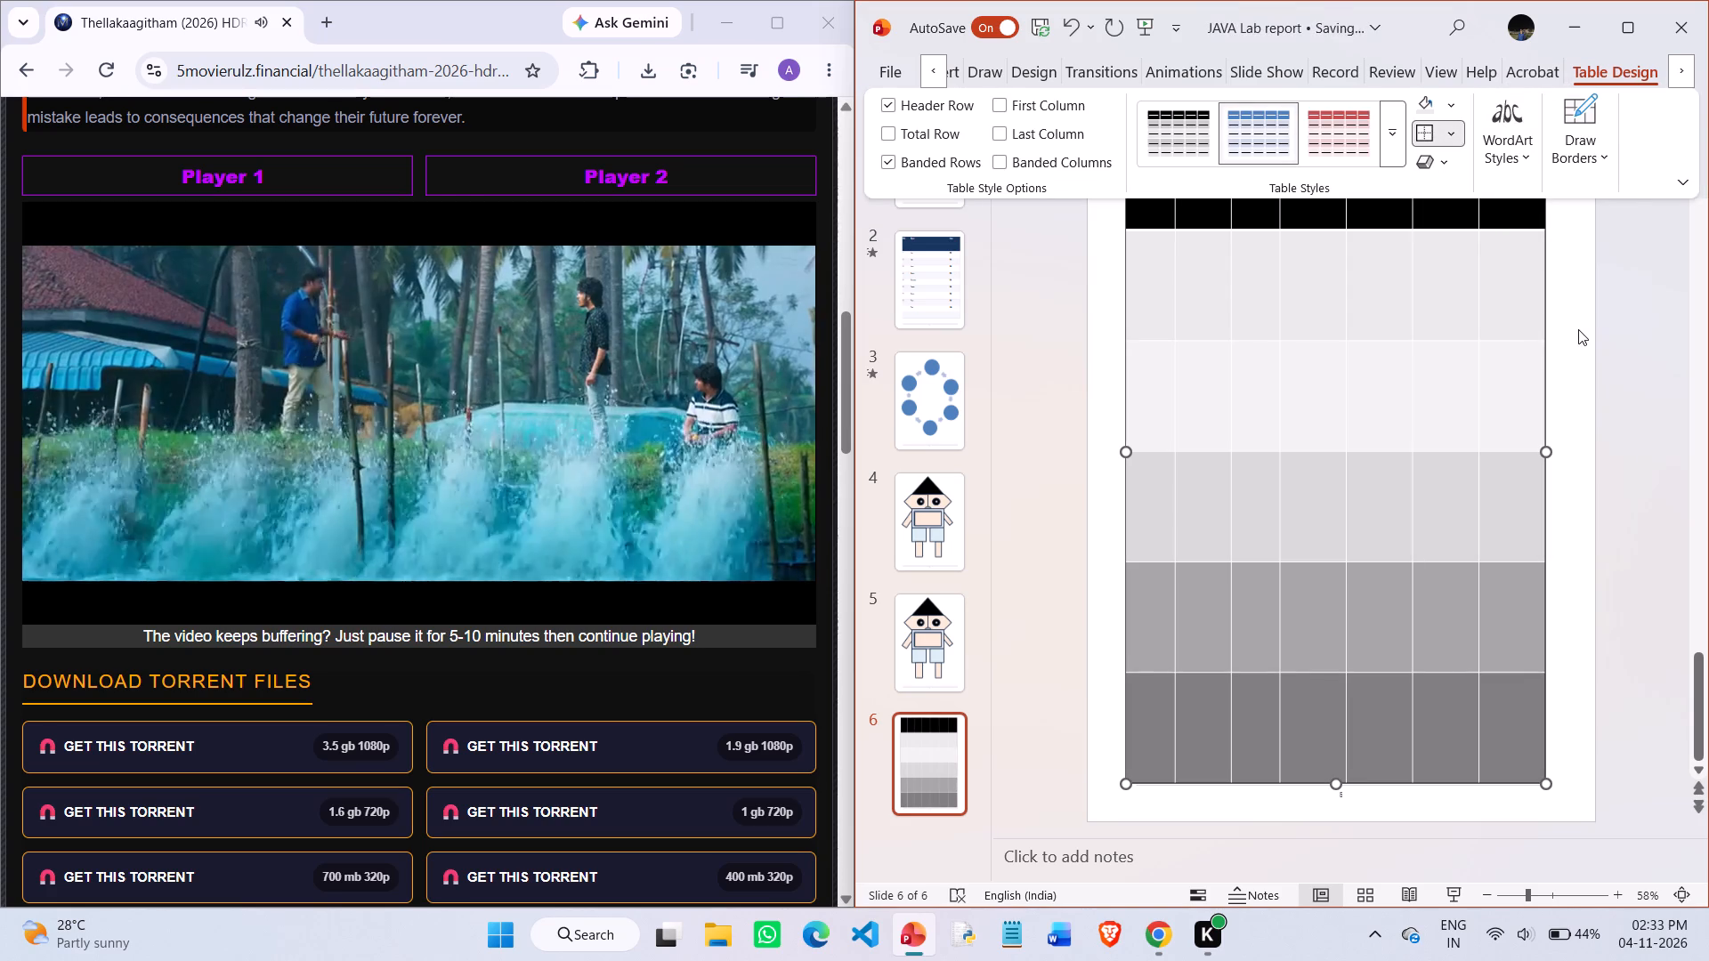
pyautogui.click(1578, 329)
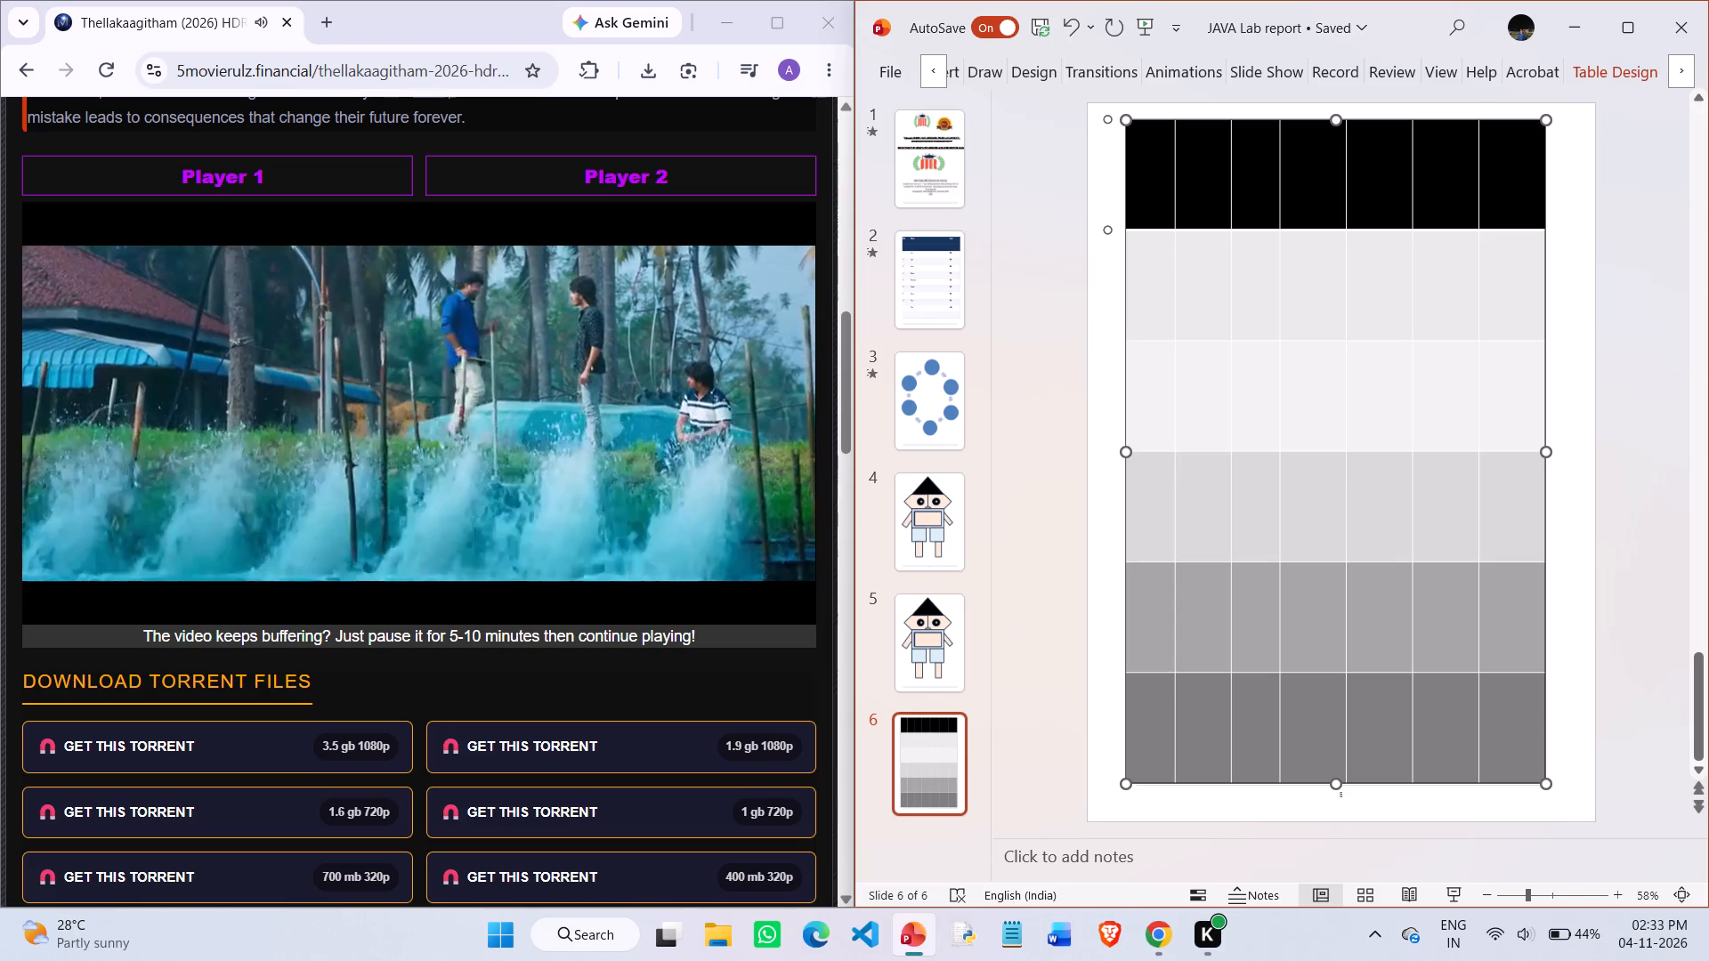
# Browse the full table style gallery and its category filter for the slide 6 table, leaving the current style in place.
pyautogui.click(1524, 124)
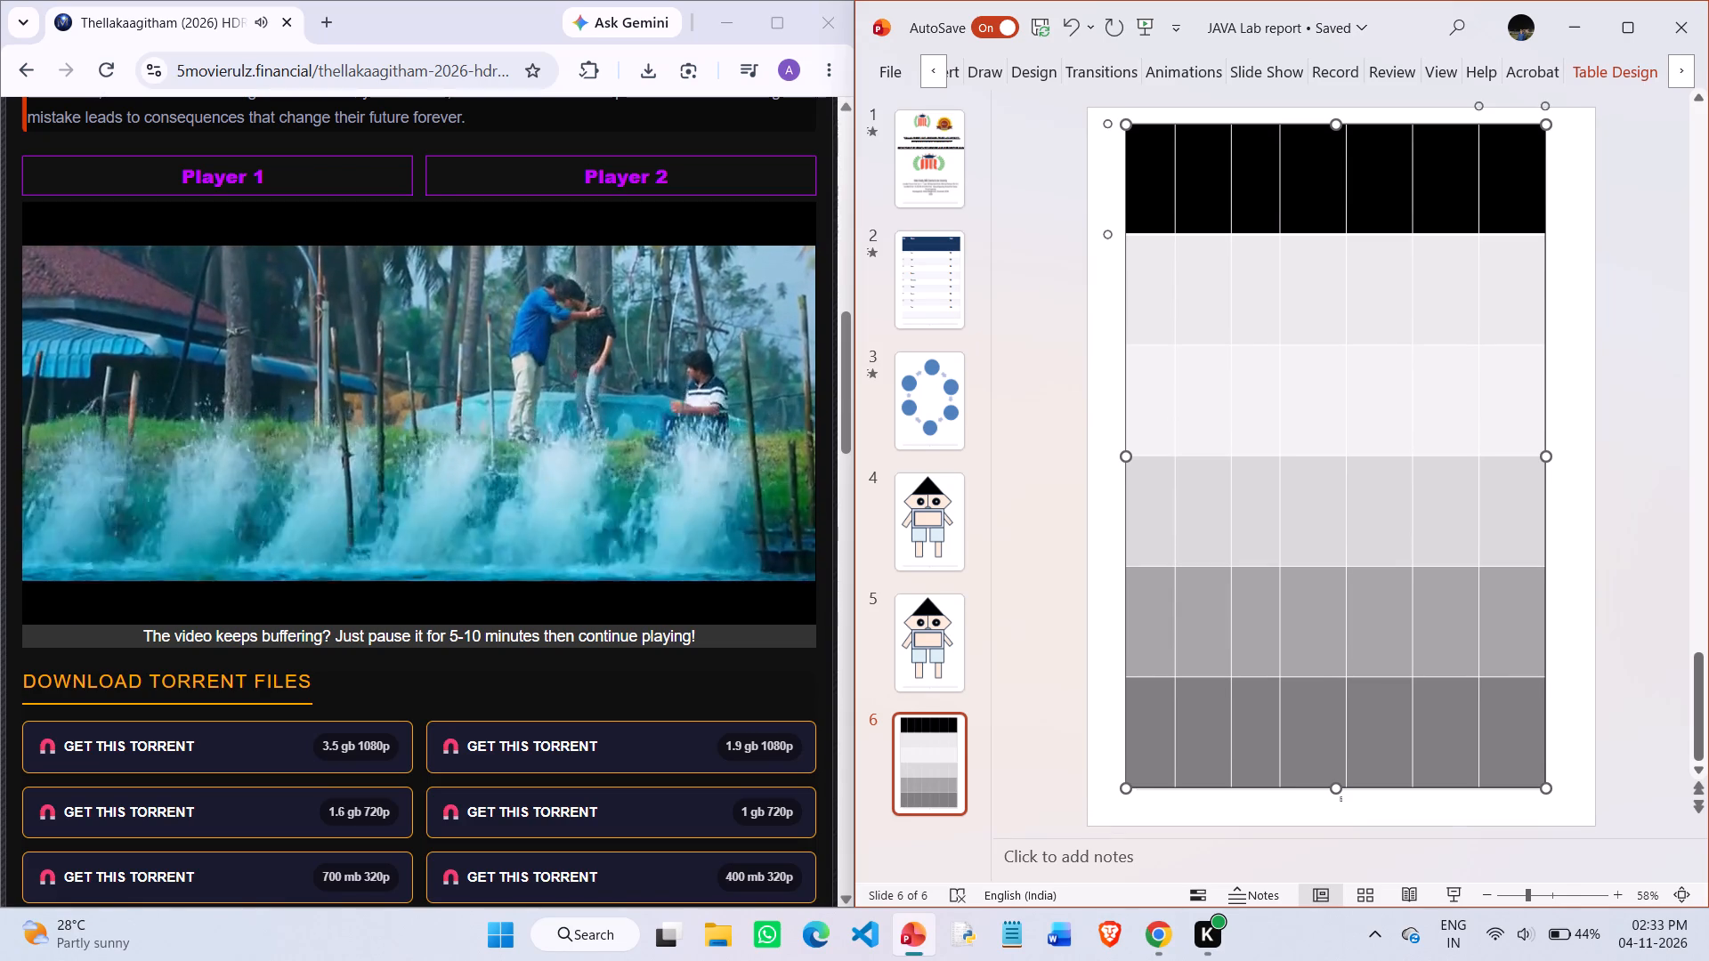
pyautogui.hscroll(-1, 1610, 72)
pyautogui.click(1610, 72)
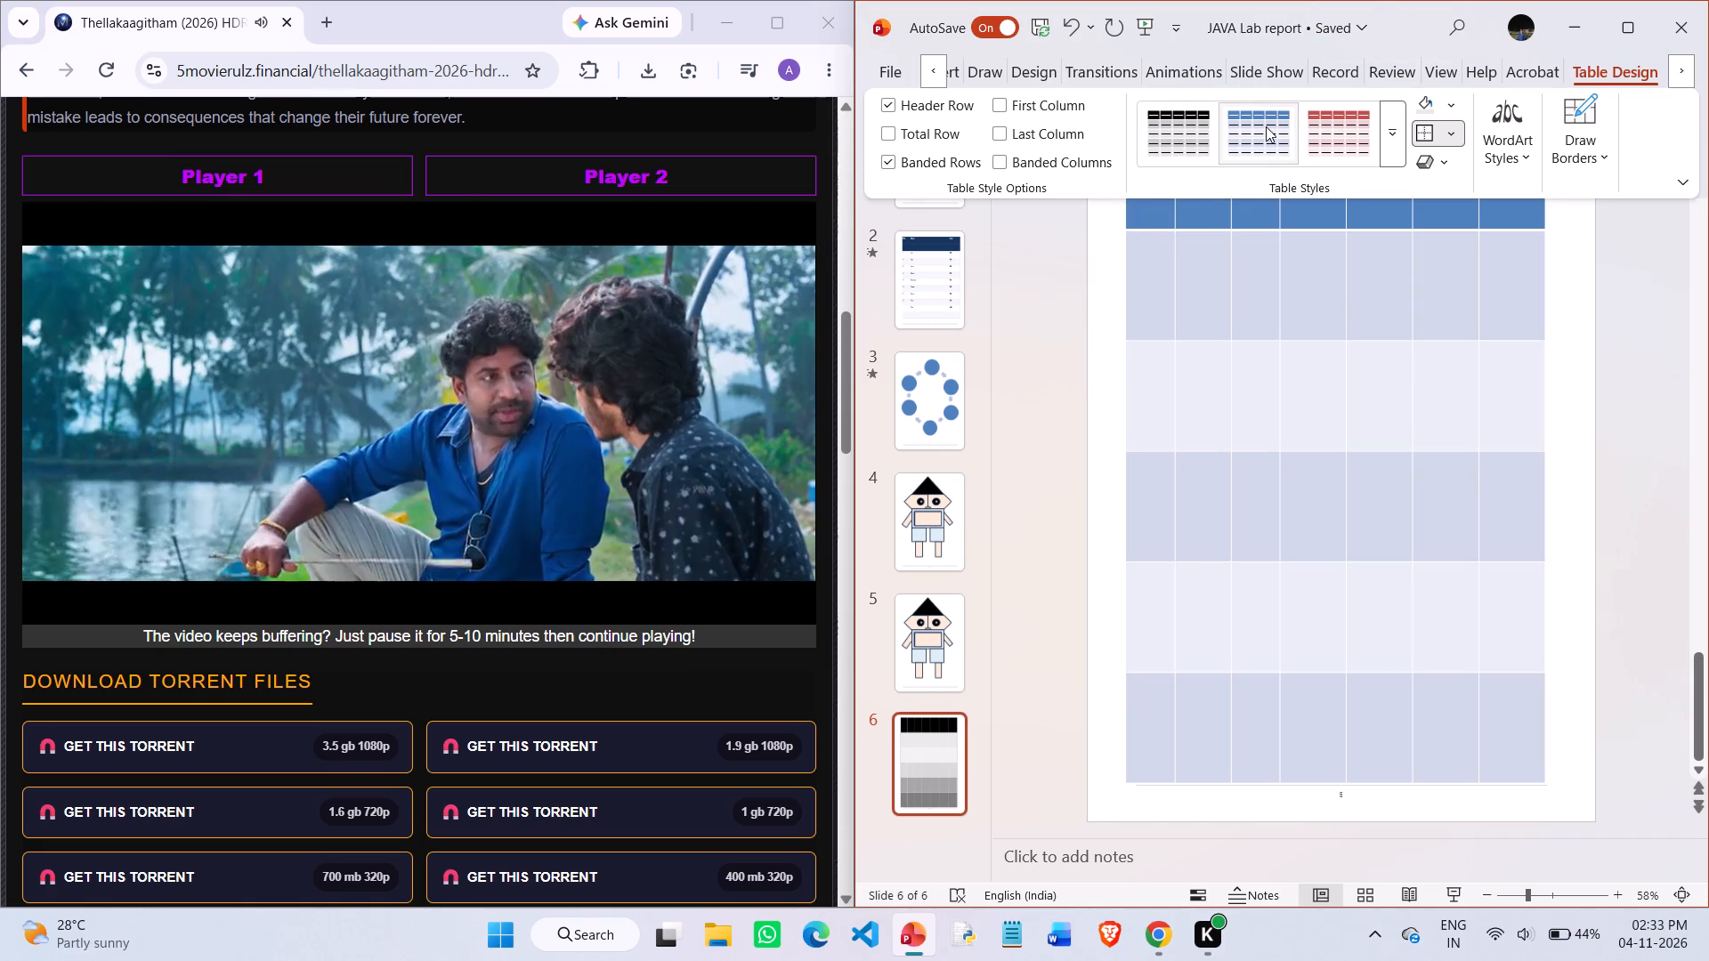
pyautogui.click(1396, 118)
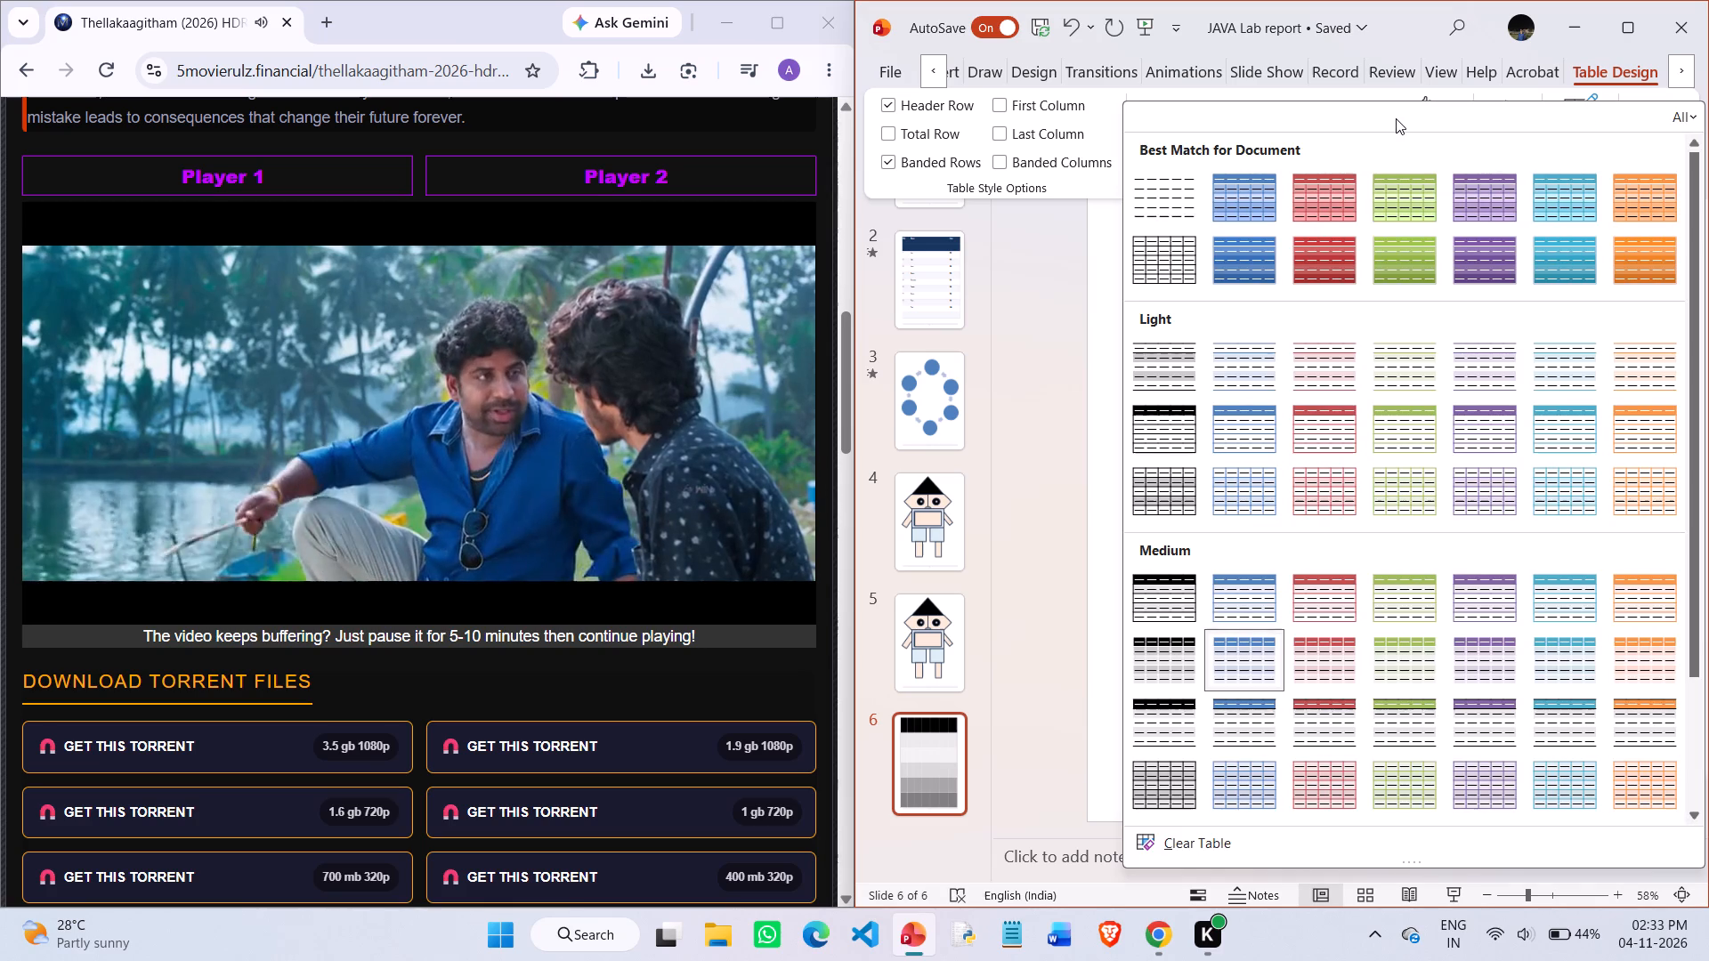
pyautogui.scroll(-2, 1240, 464)
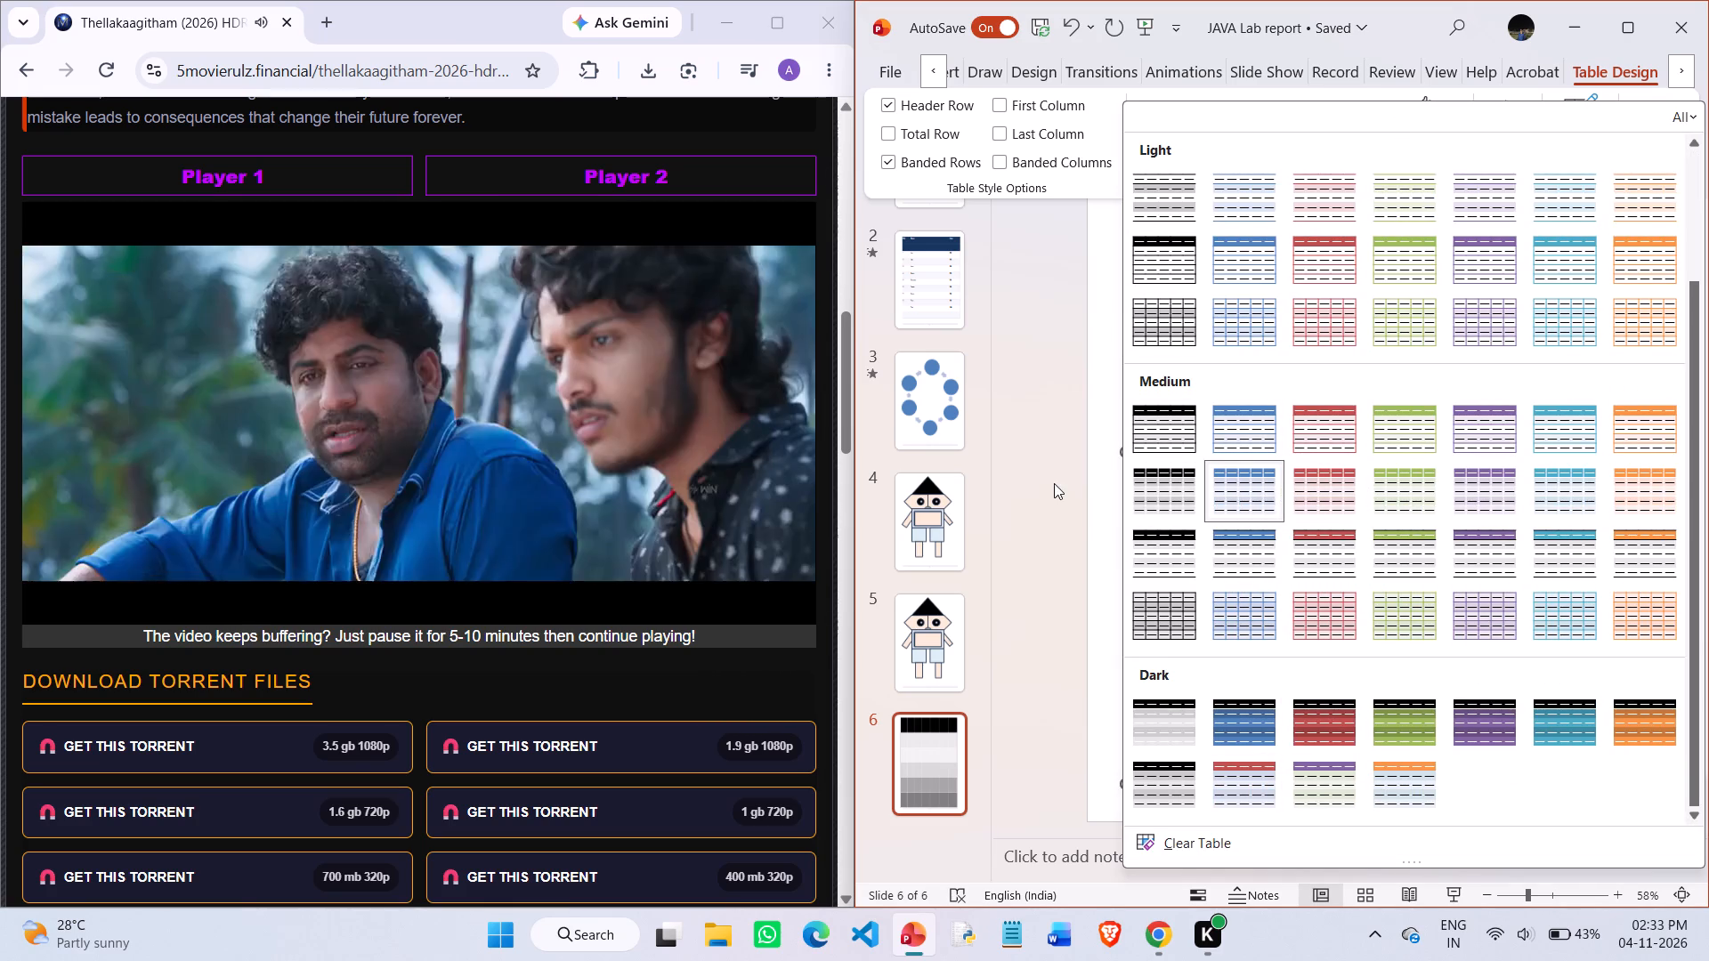
pyautogui.scroll(5, 1319, 375)
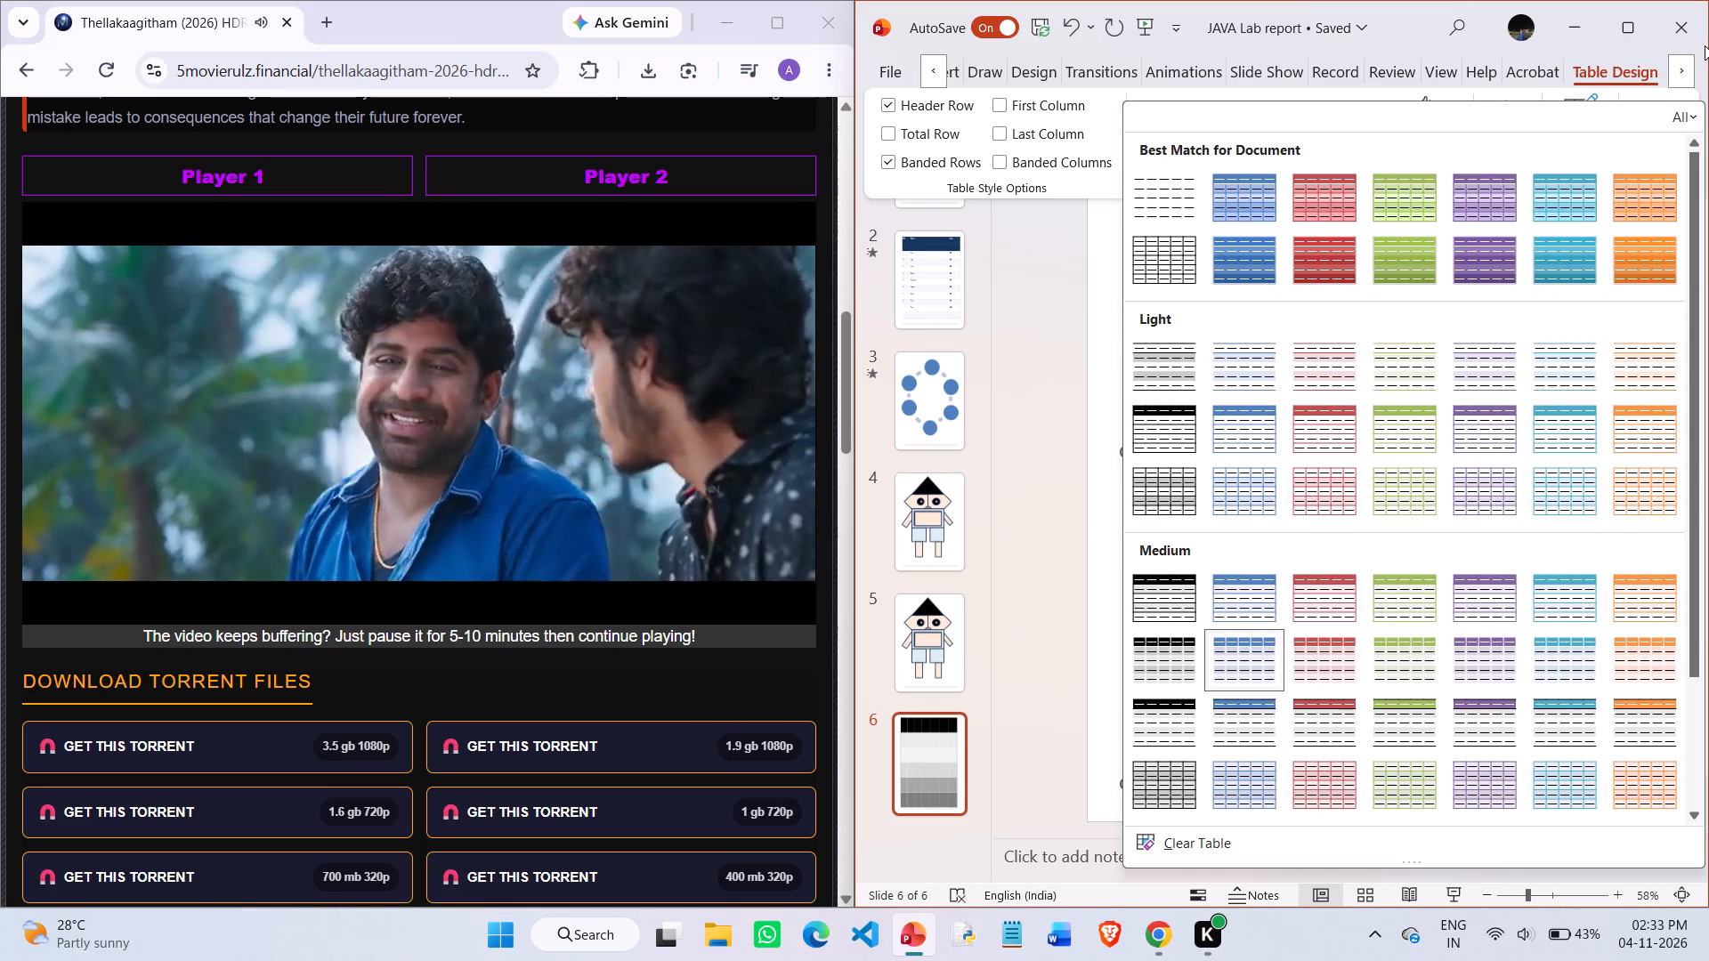
pyautogui.click(1689, 111)
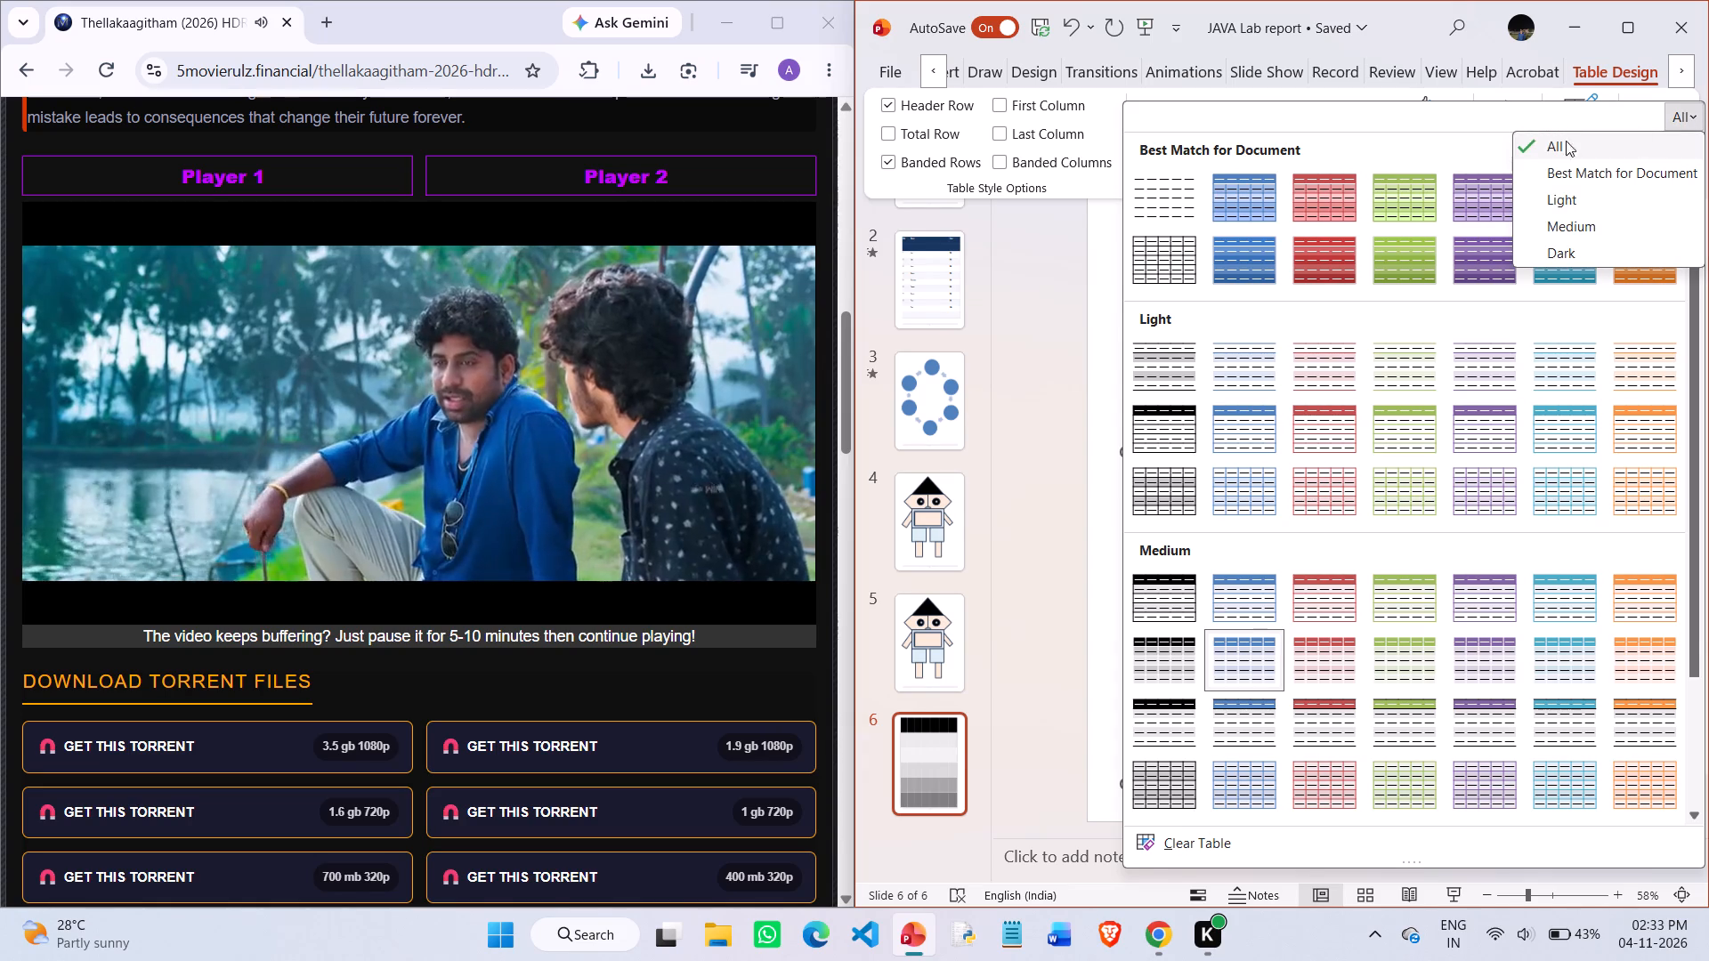
pyautogui.click(1057, 235)
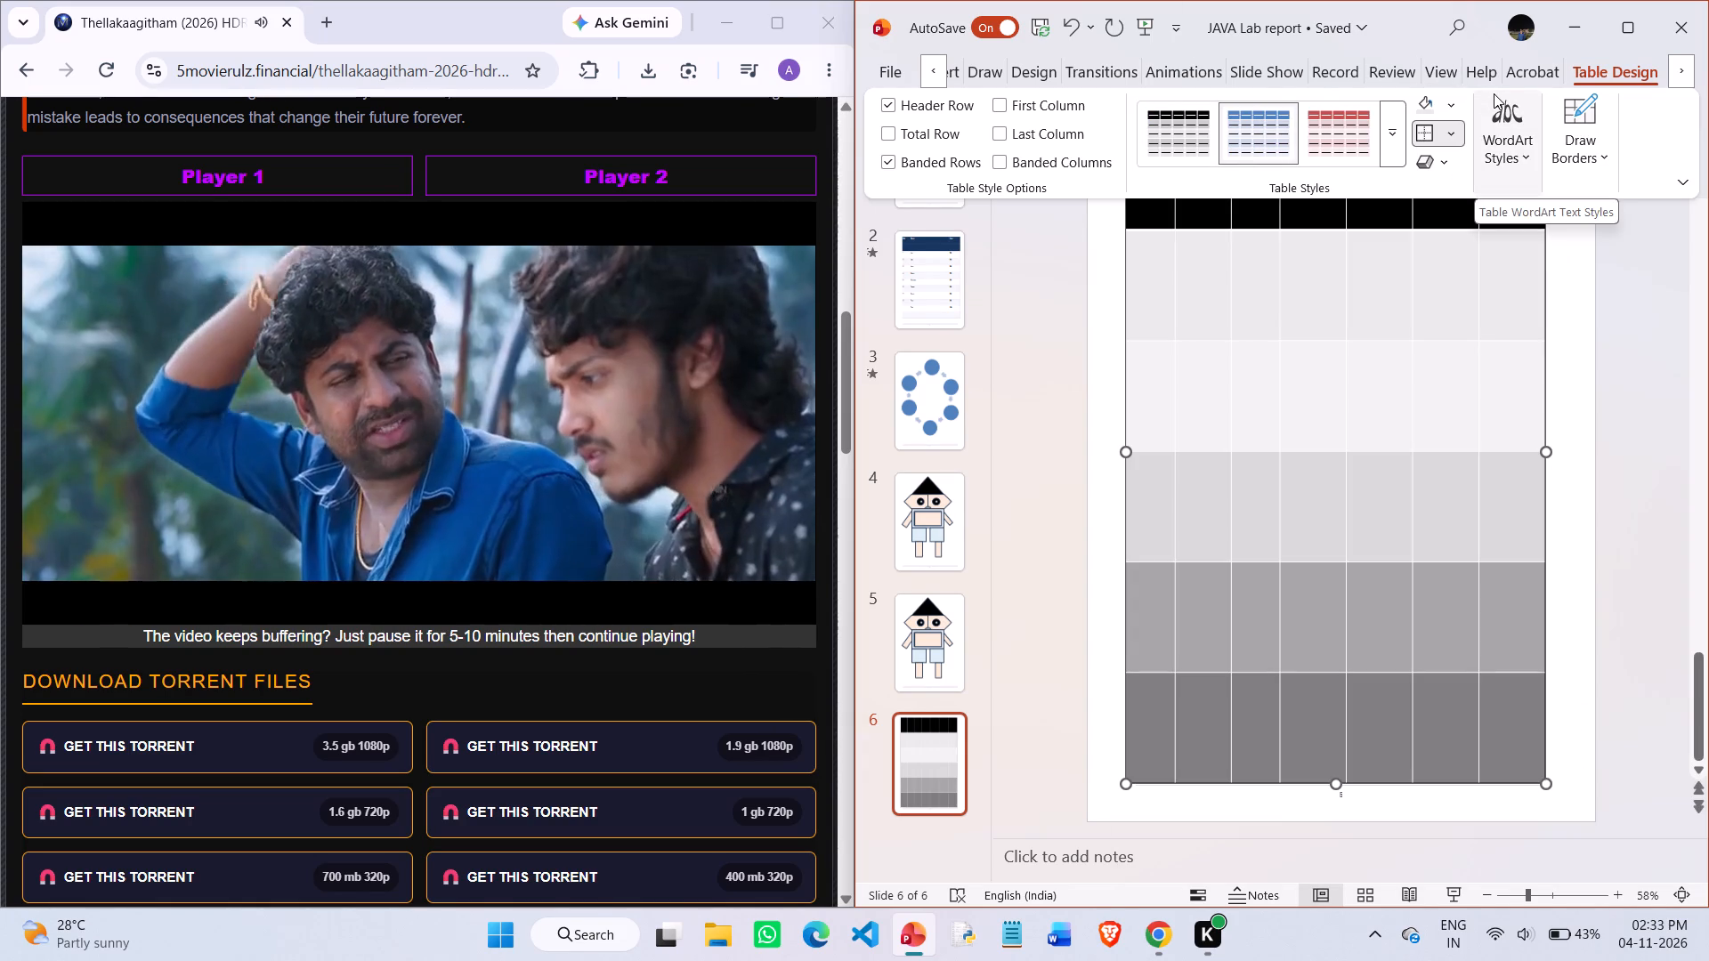
# Give the table the first Perspective shadow preset, cast toward the upper left.
pyautogui.click(1446, 154)
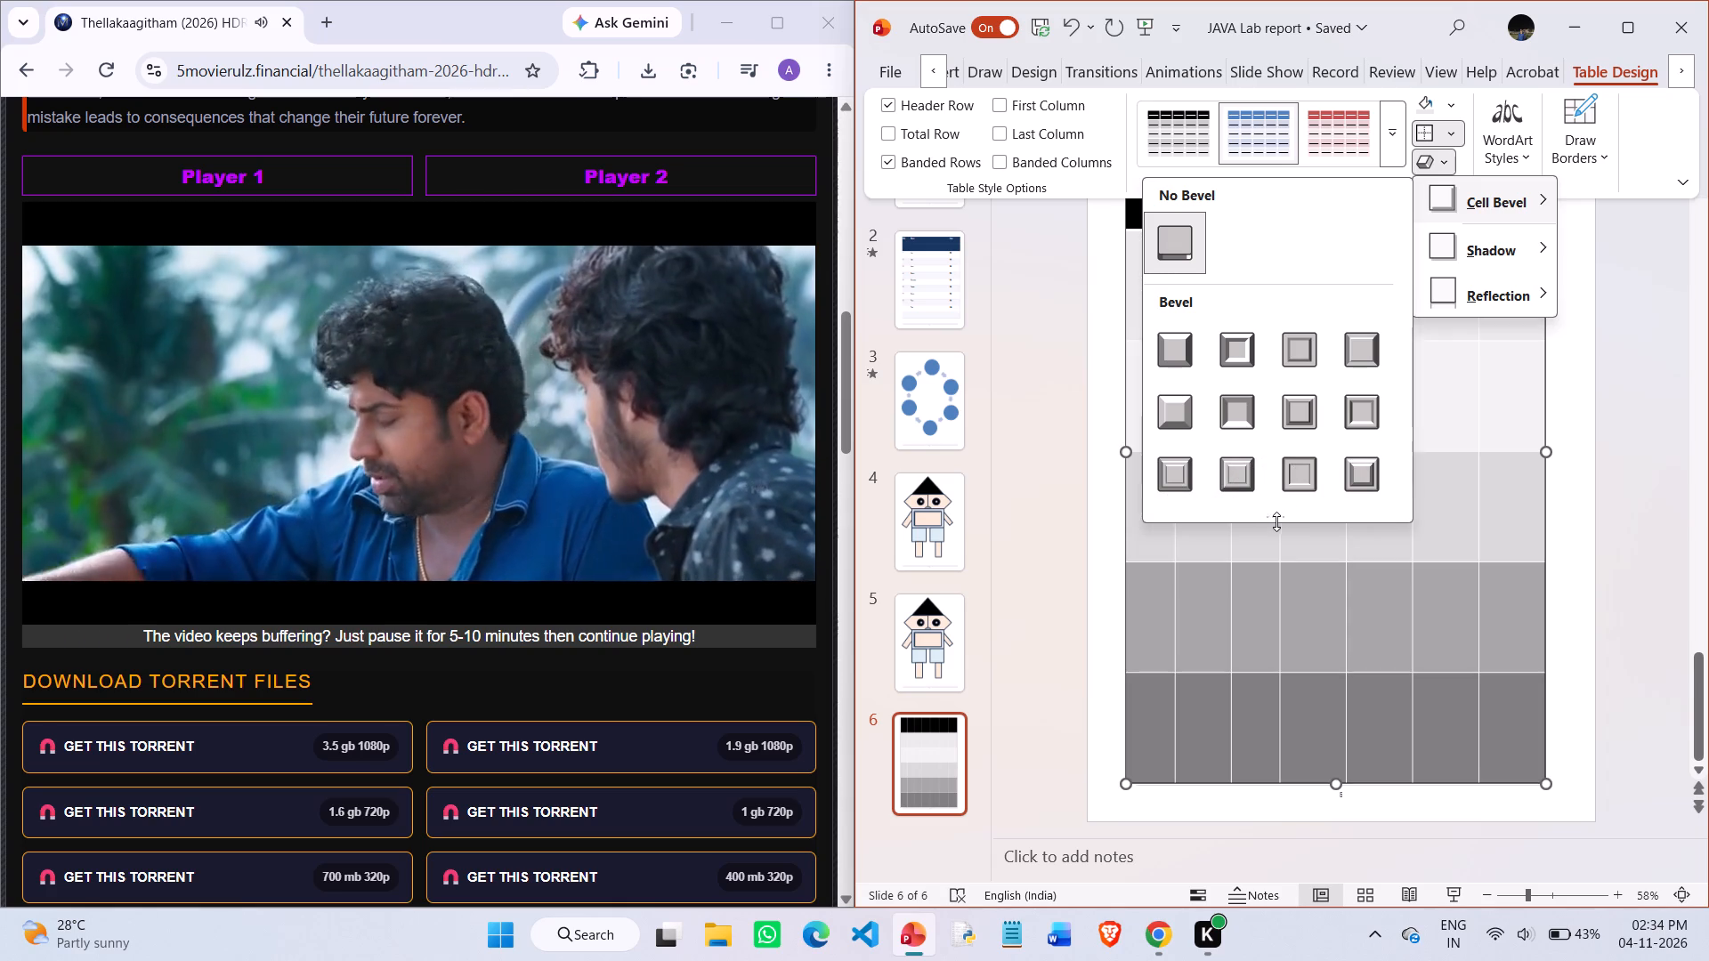
pyautogui.moveTo(1275, 522); pyautogui.dragTo(1269, 683)
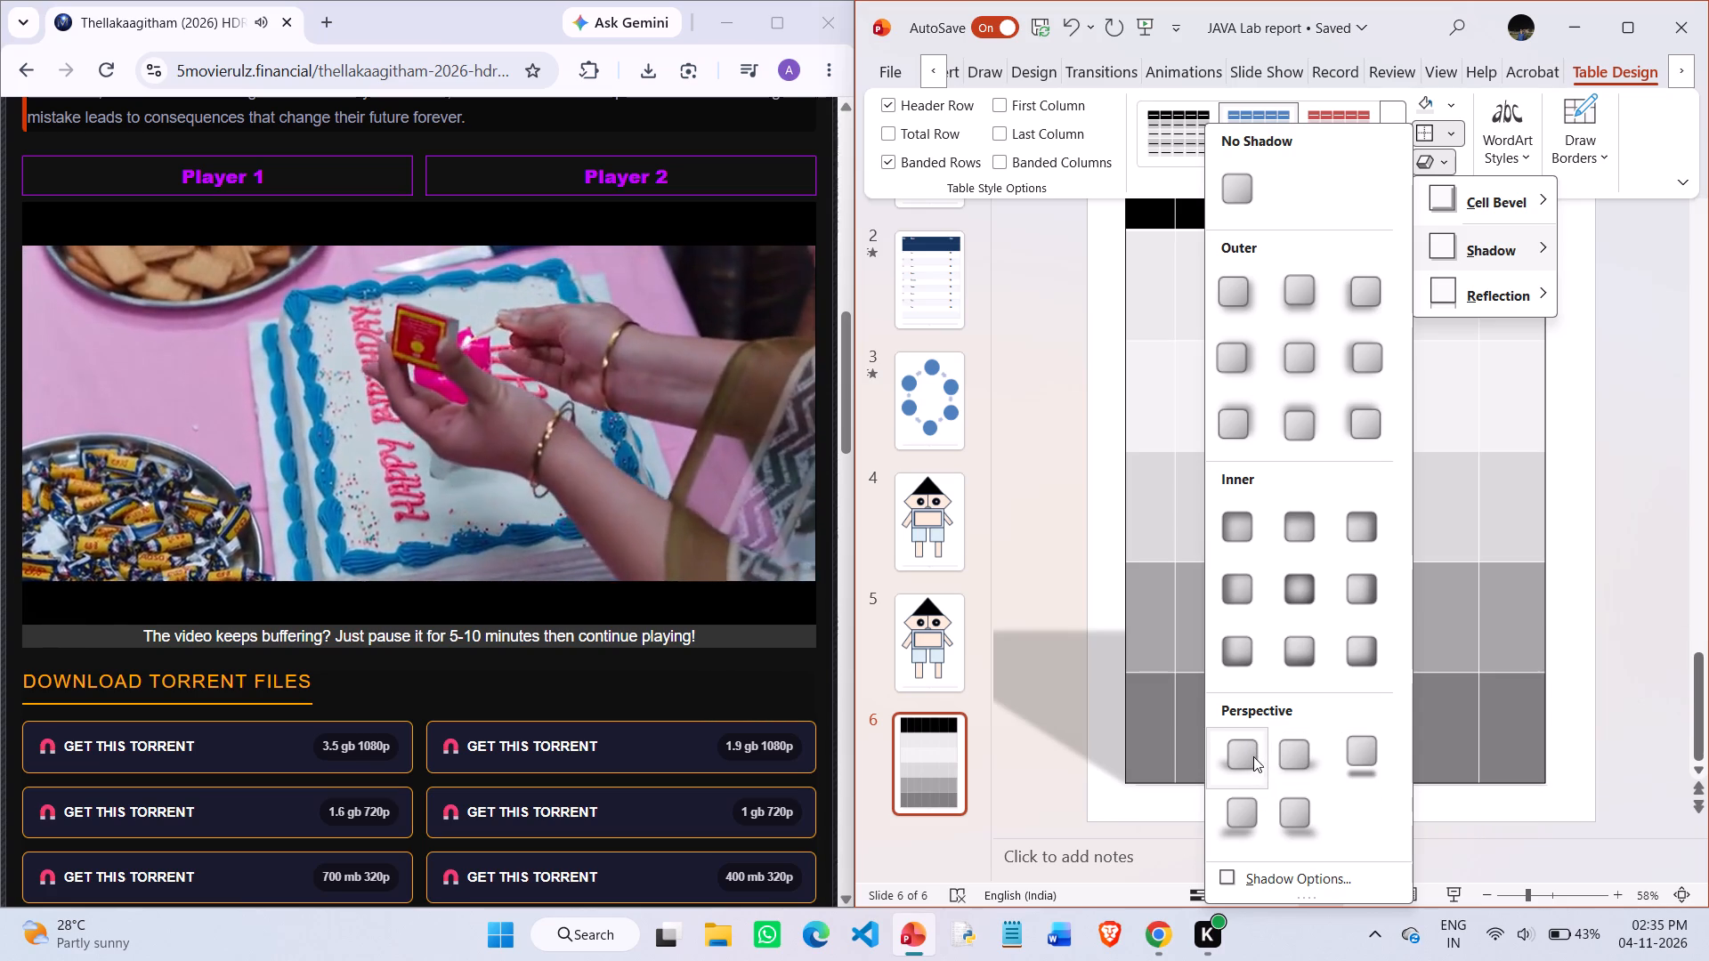
pyautogui.click(1253, 756)
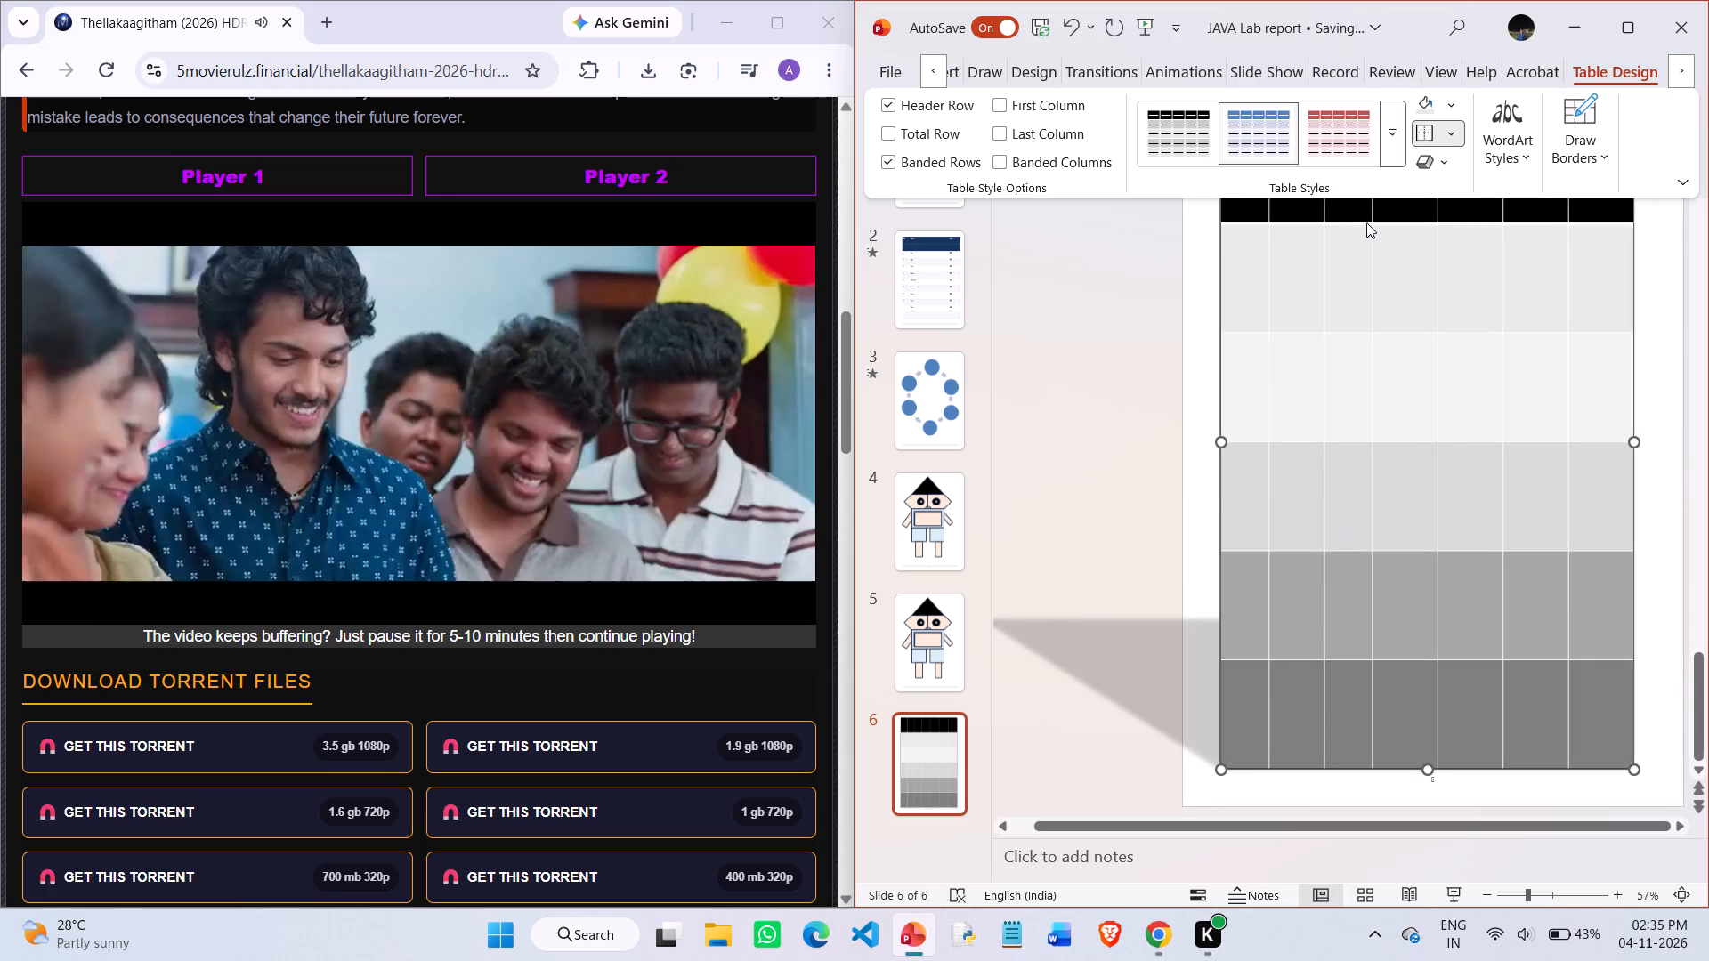
# Select the whole table and preview the available reflection variations on it.
pyautogui.scroll(1, 1366, 221)
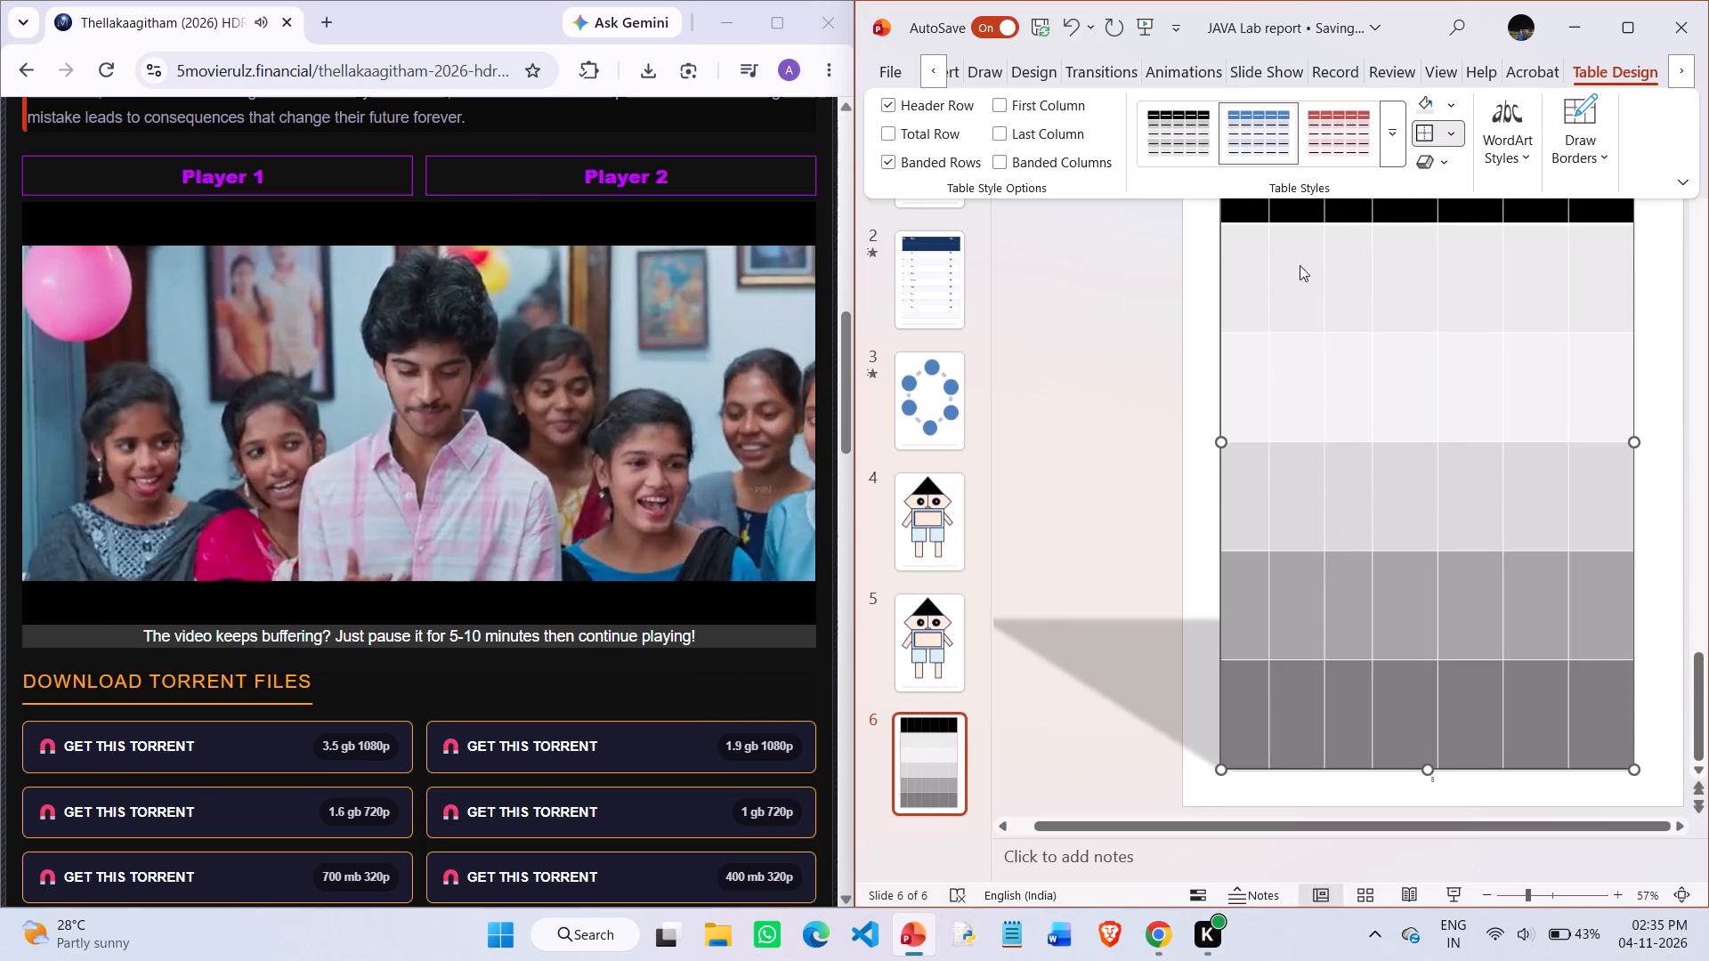
pyautogui.click(1217, 296)
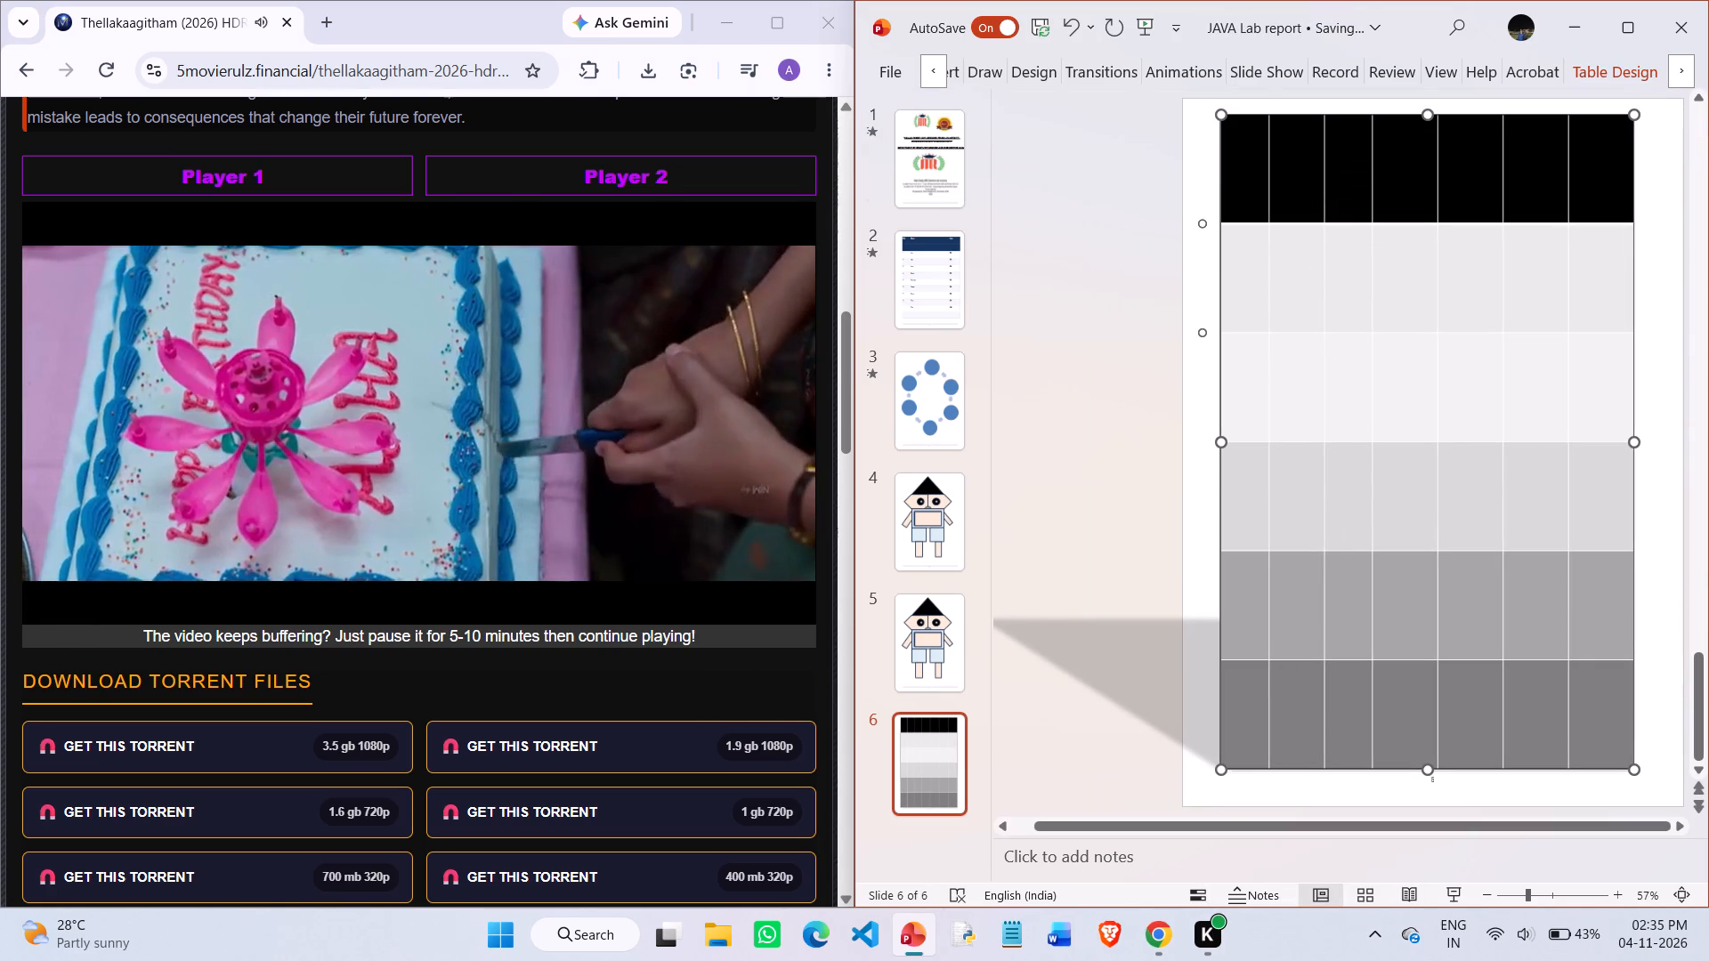
pyautogui.click(1227, 286)
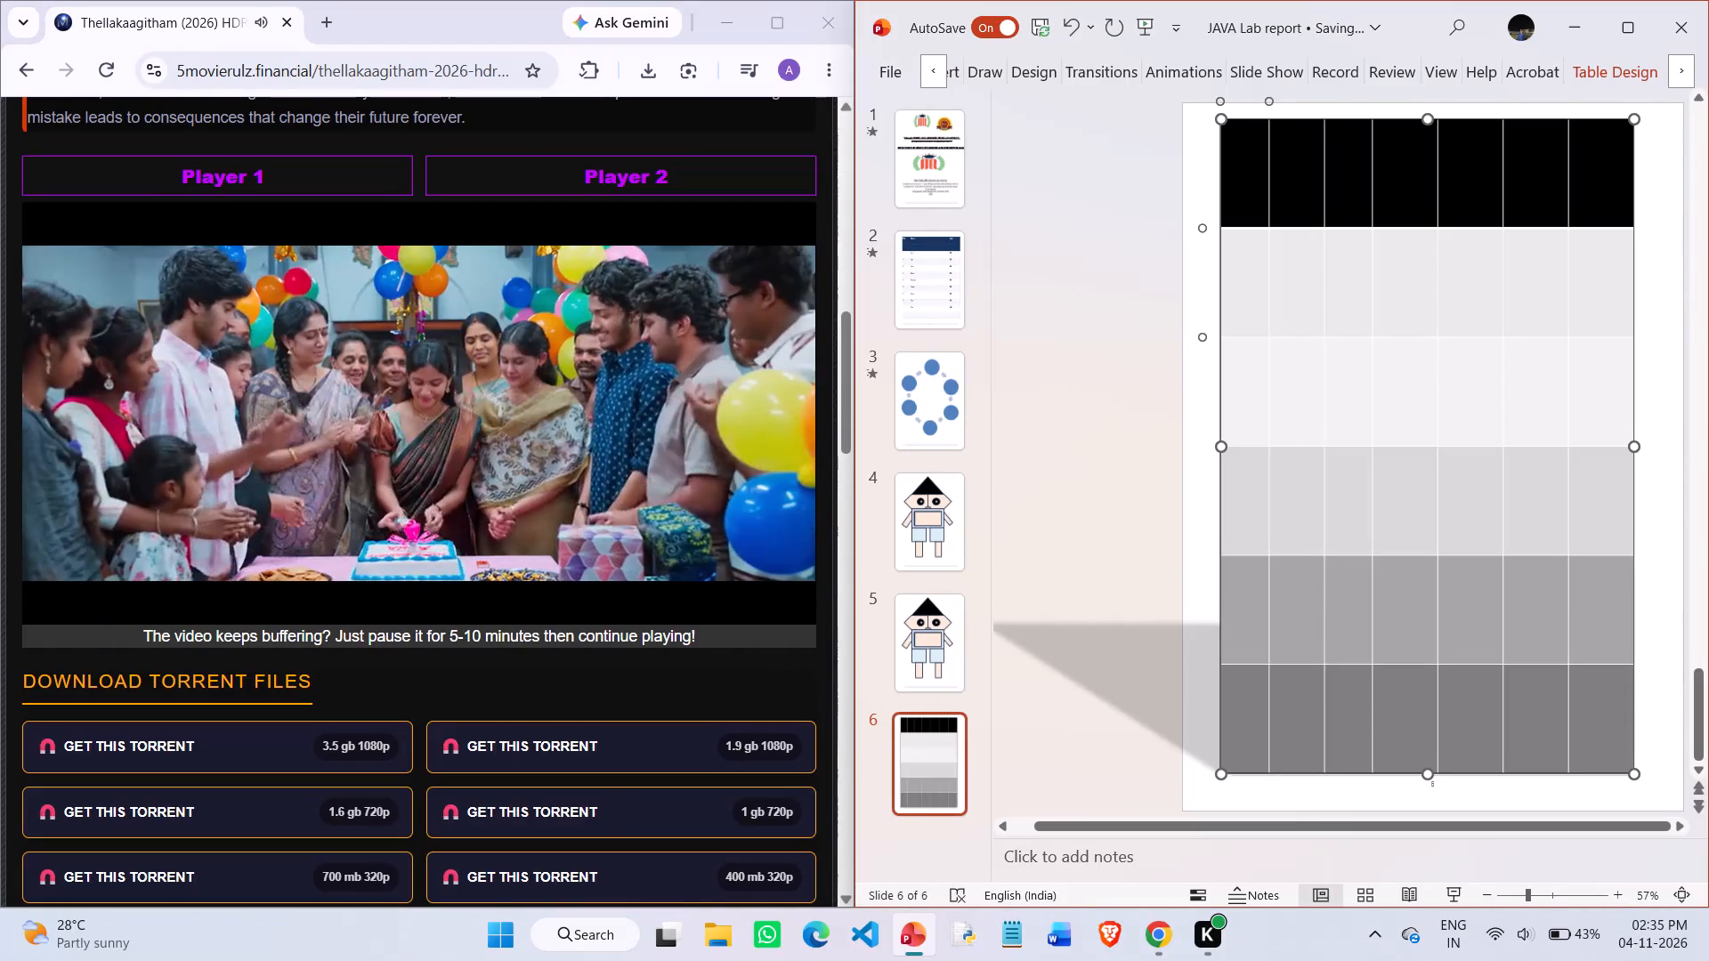
pyautogui.click(1224, 302)
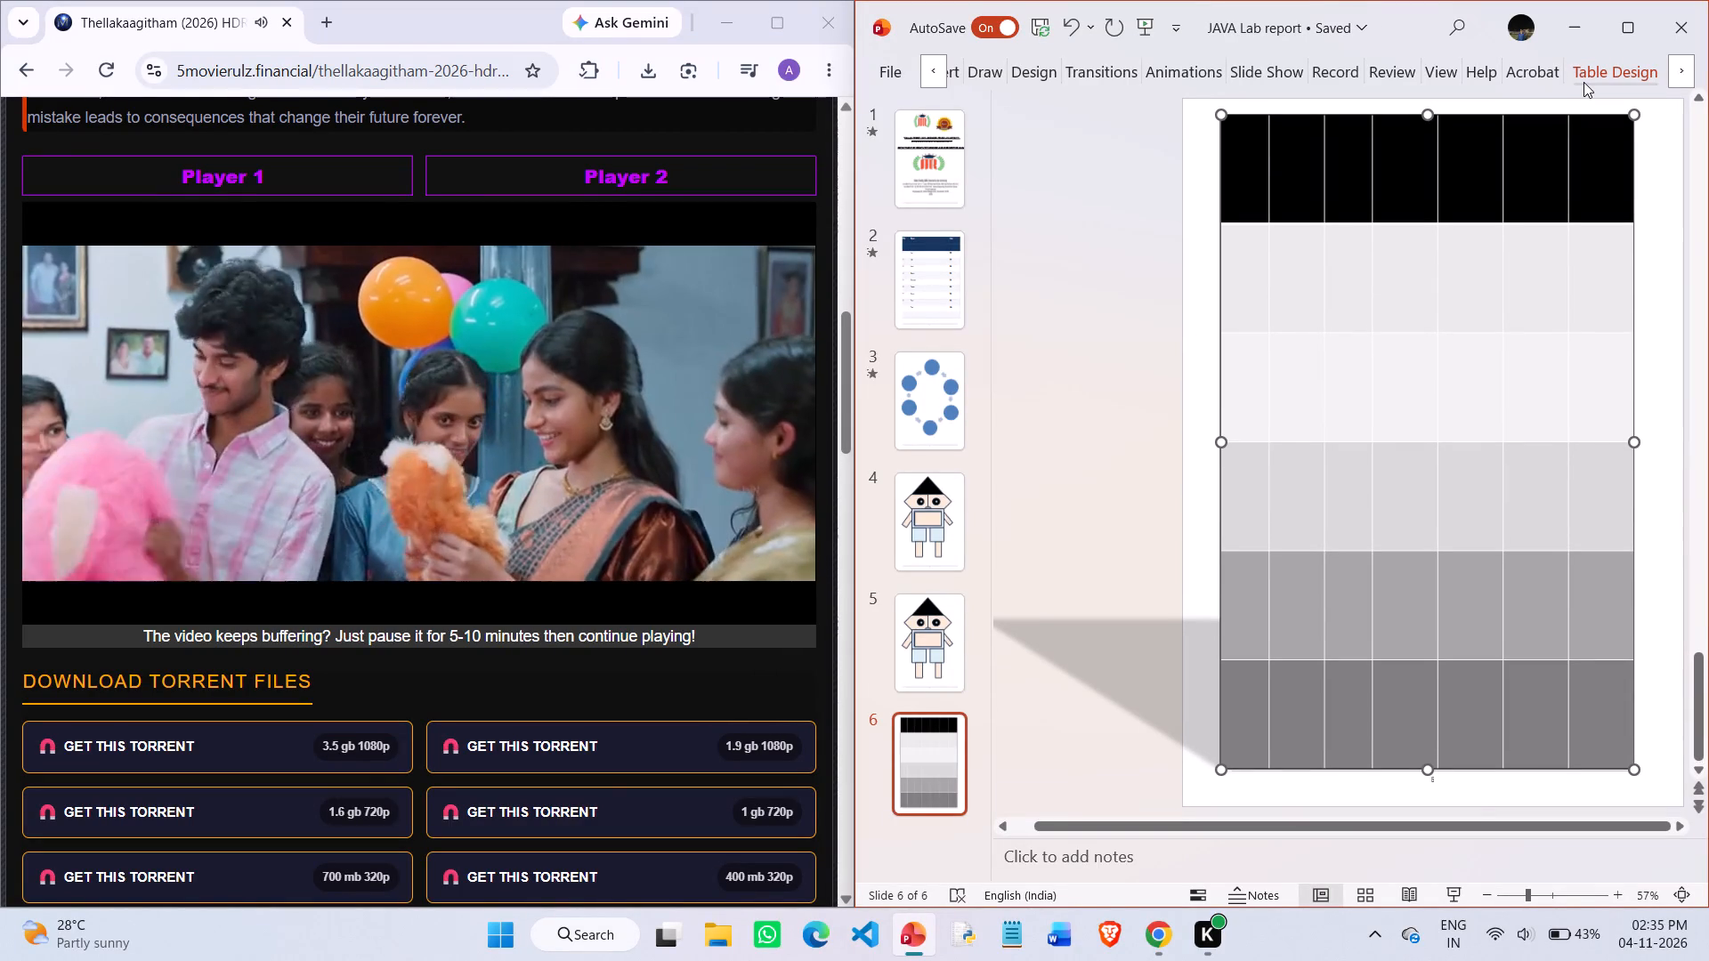
pyautogui.click(1583, 82)
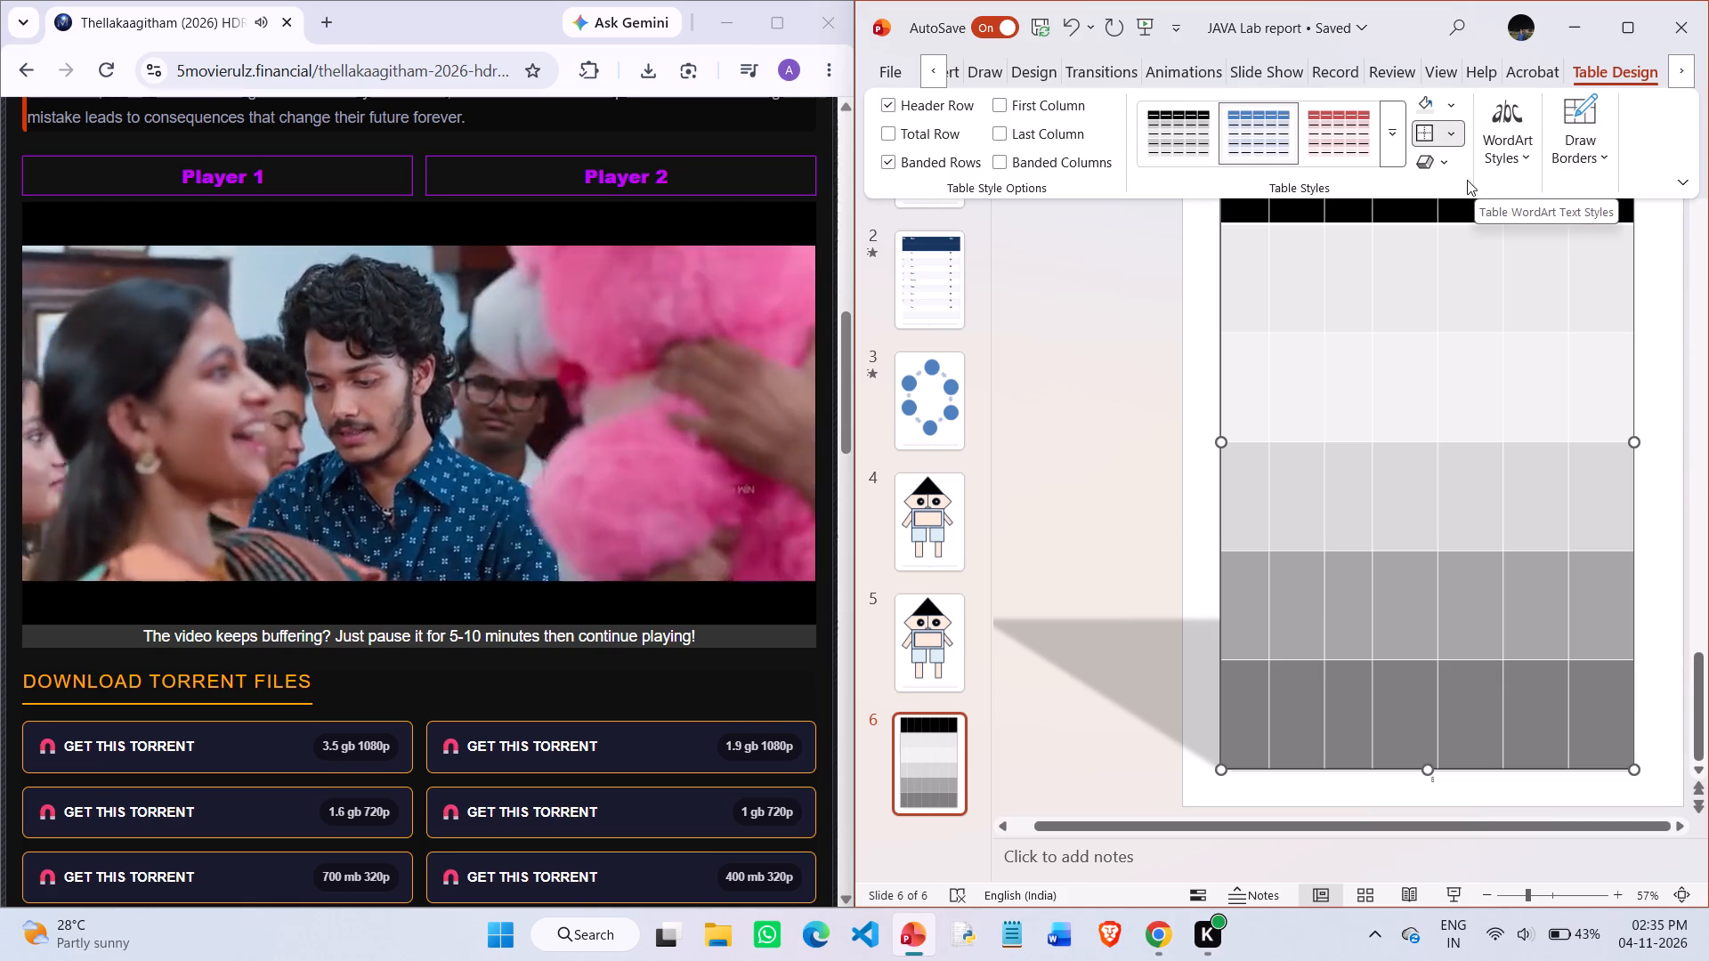
pyautogui.rightClick(1449, 169)
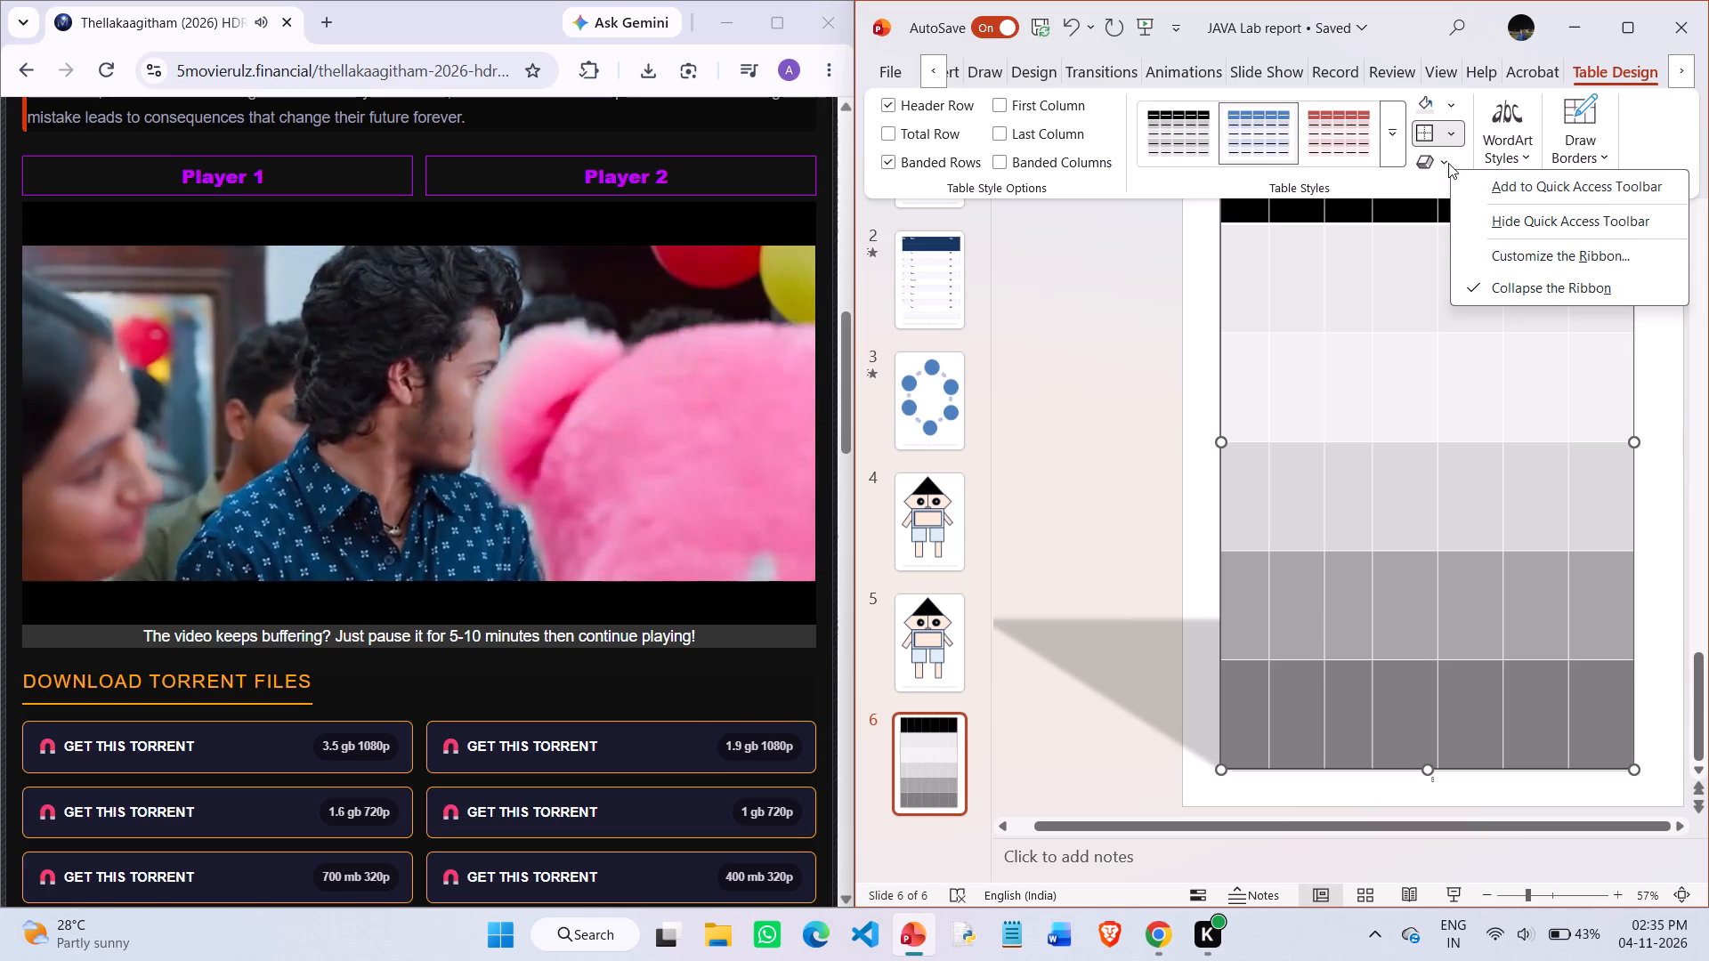
pyautogui.click(1446, 163)
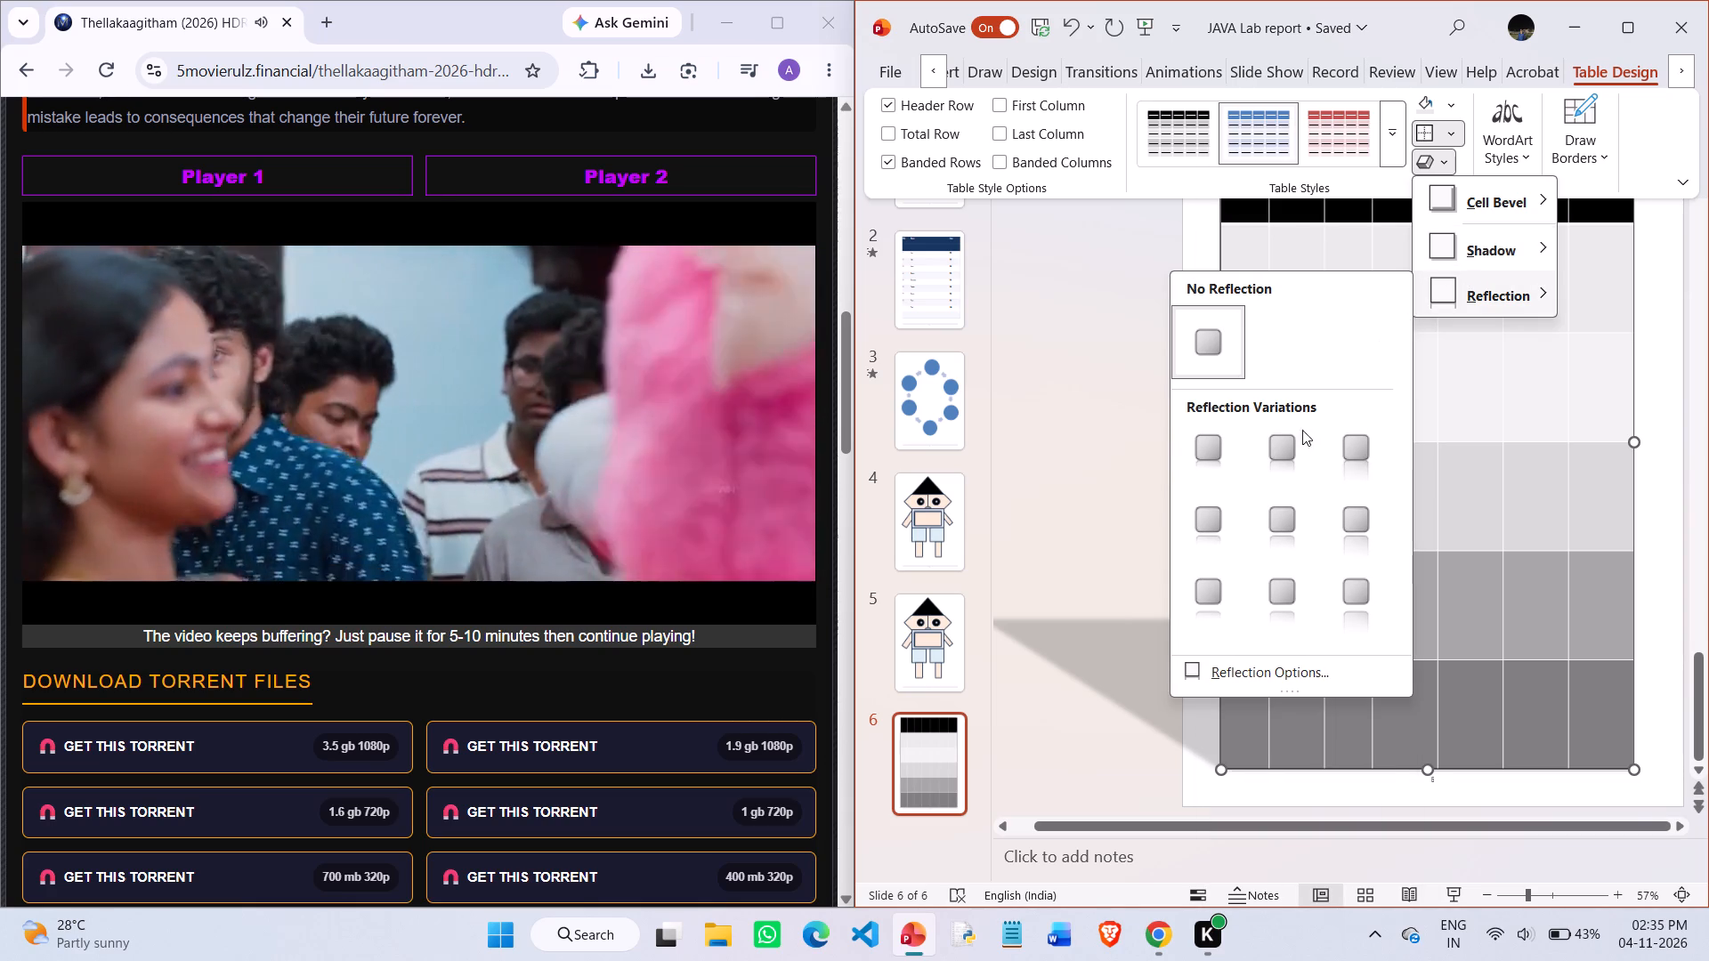
pyautogui.scroll(-1, 1251, 461)
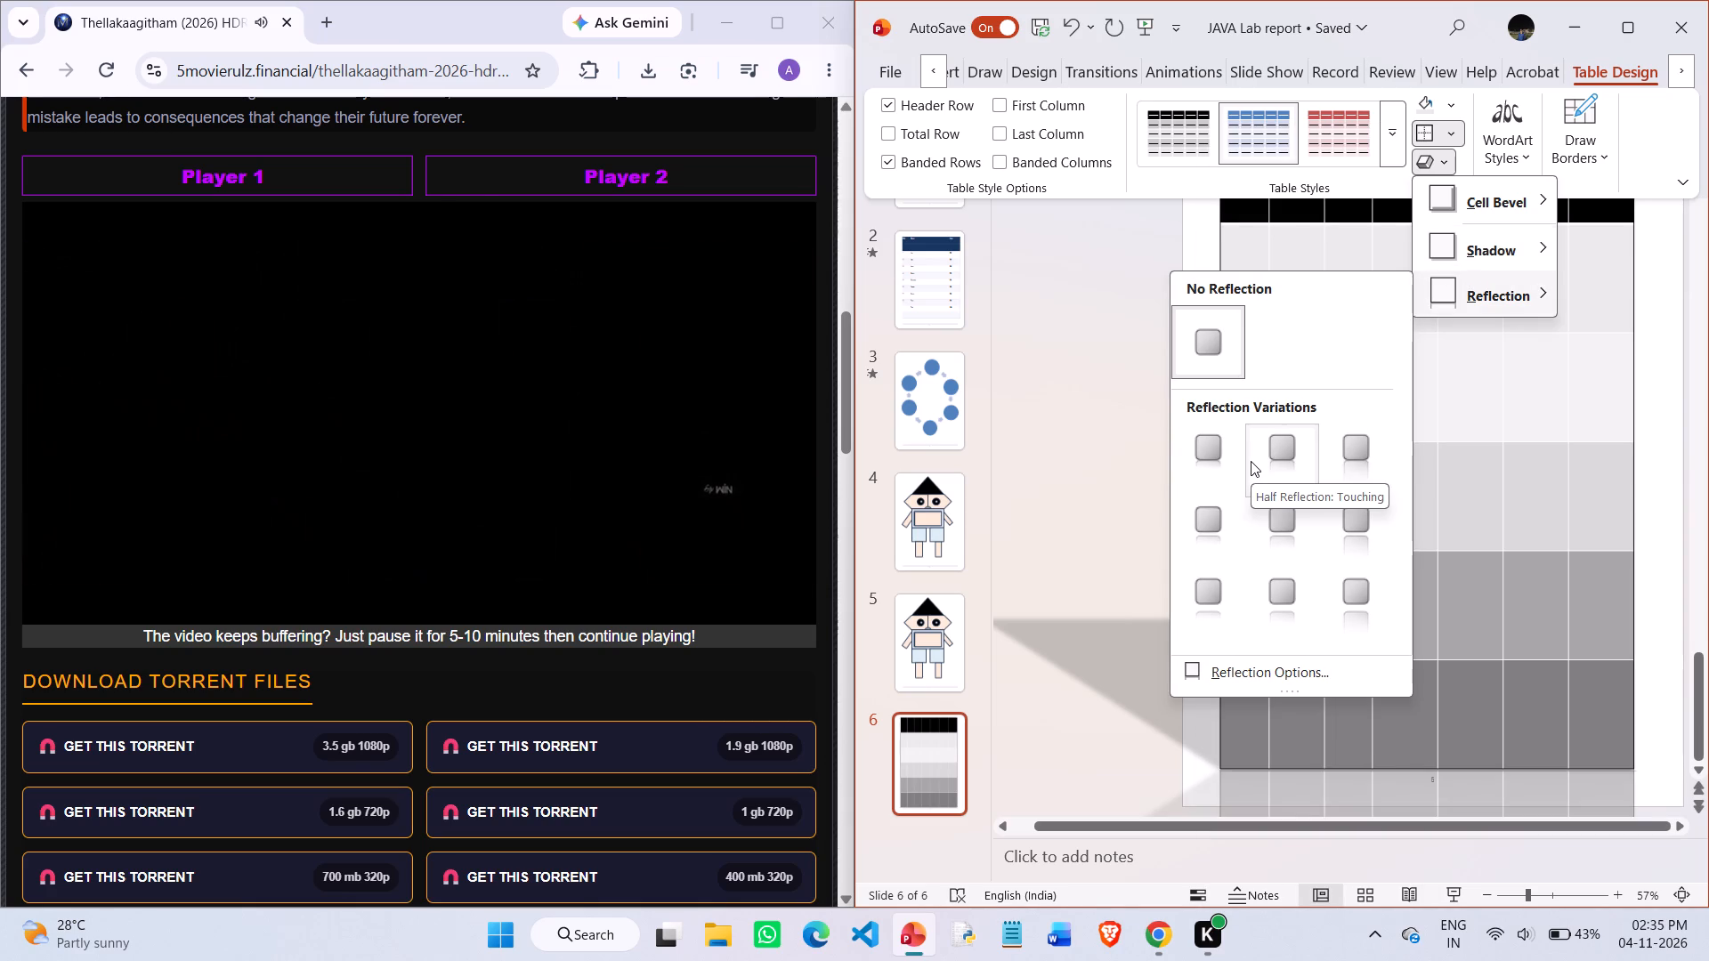
pyautogui.scroll(-1, 1251, 461)
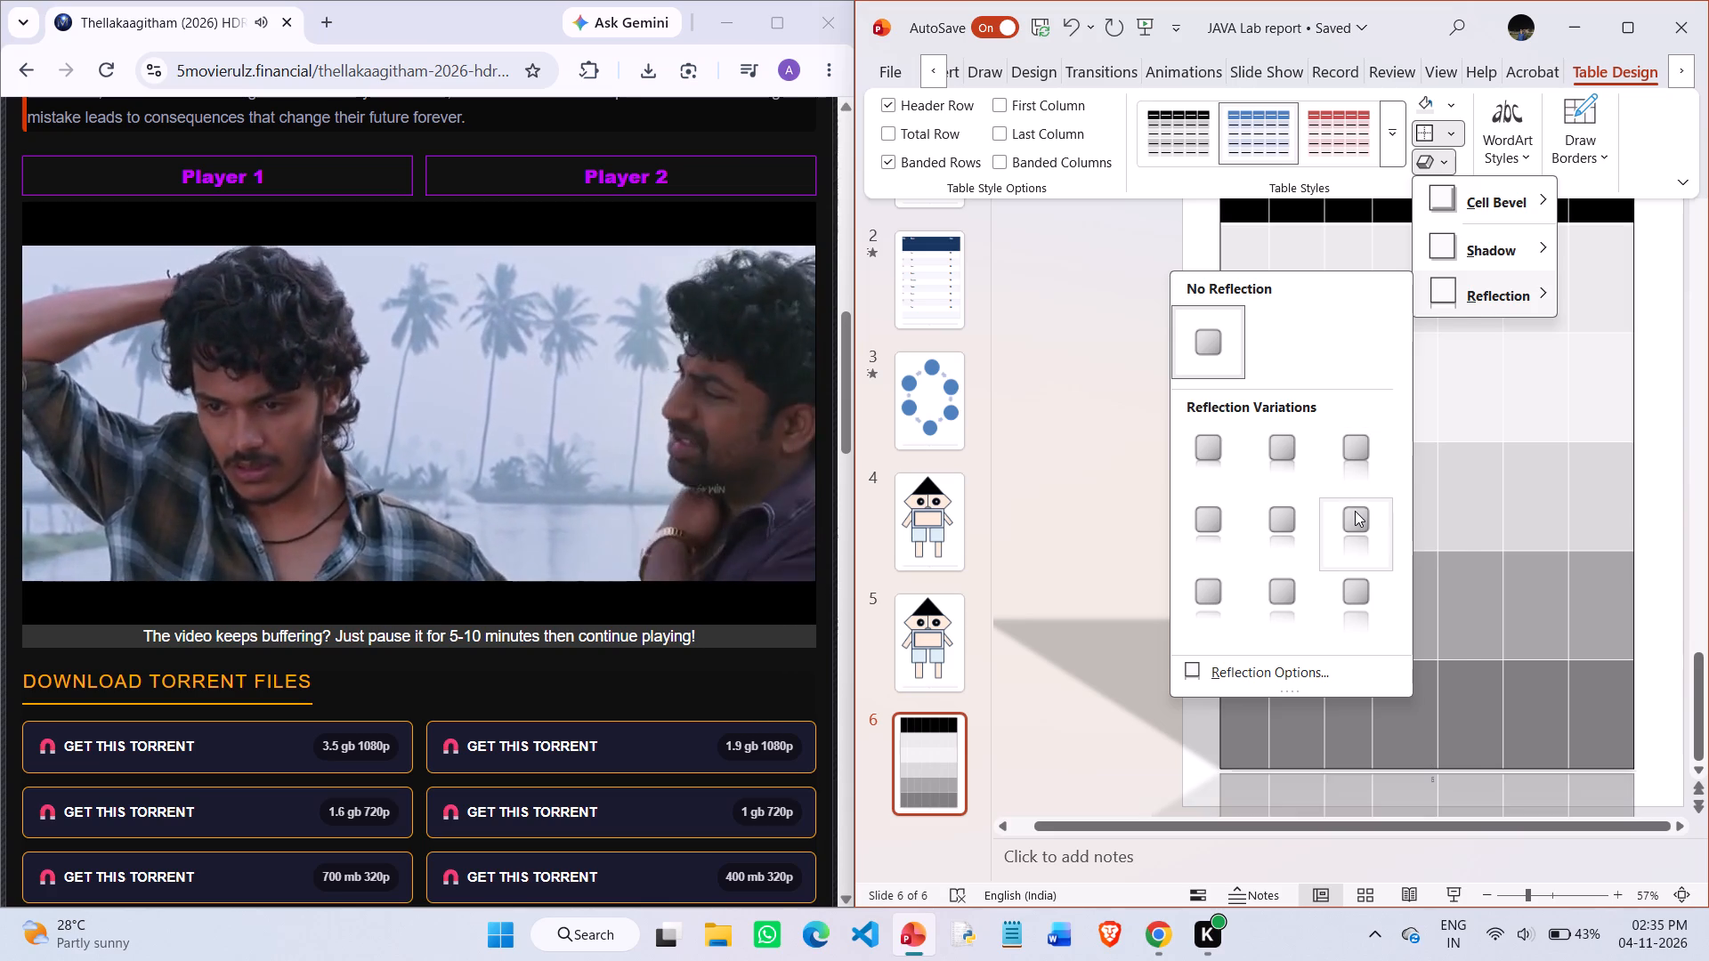
pyautogui.scroll(-1, 1299, 514)
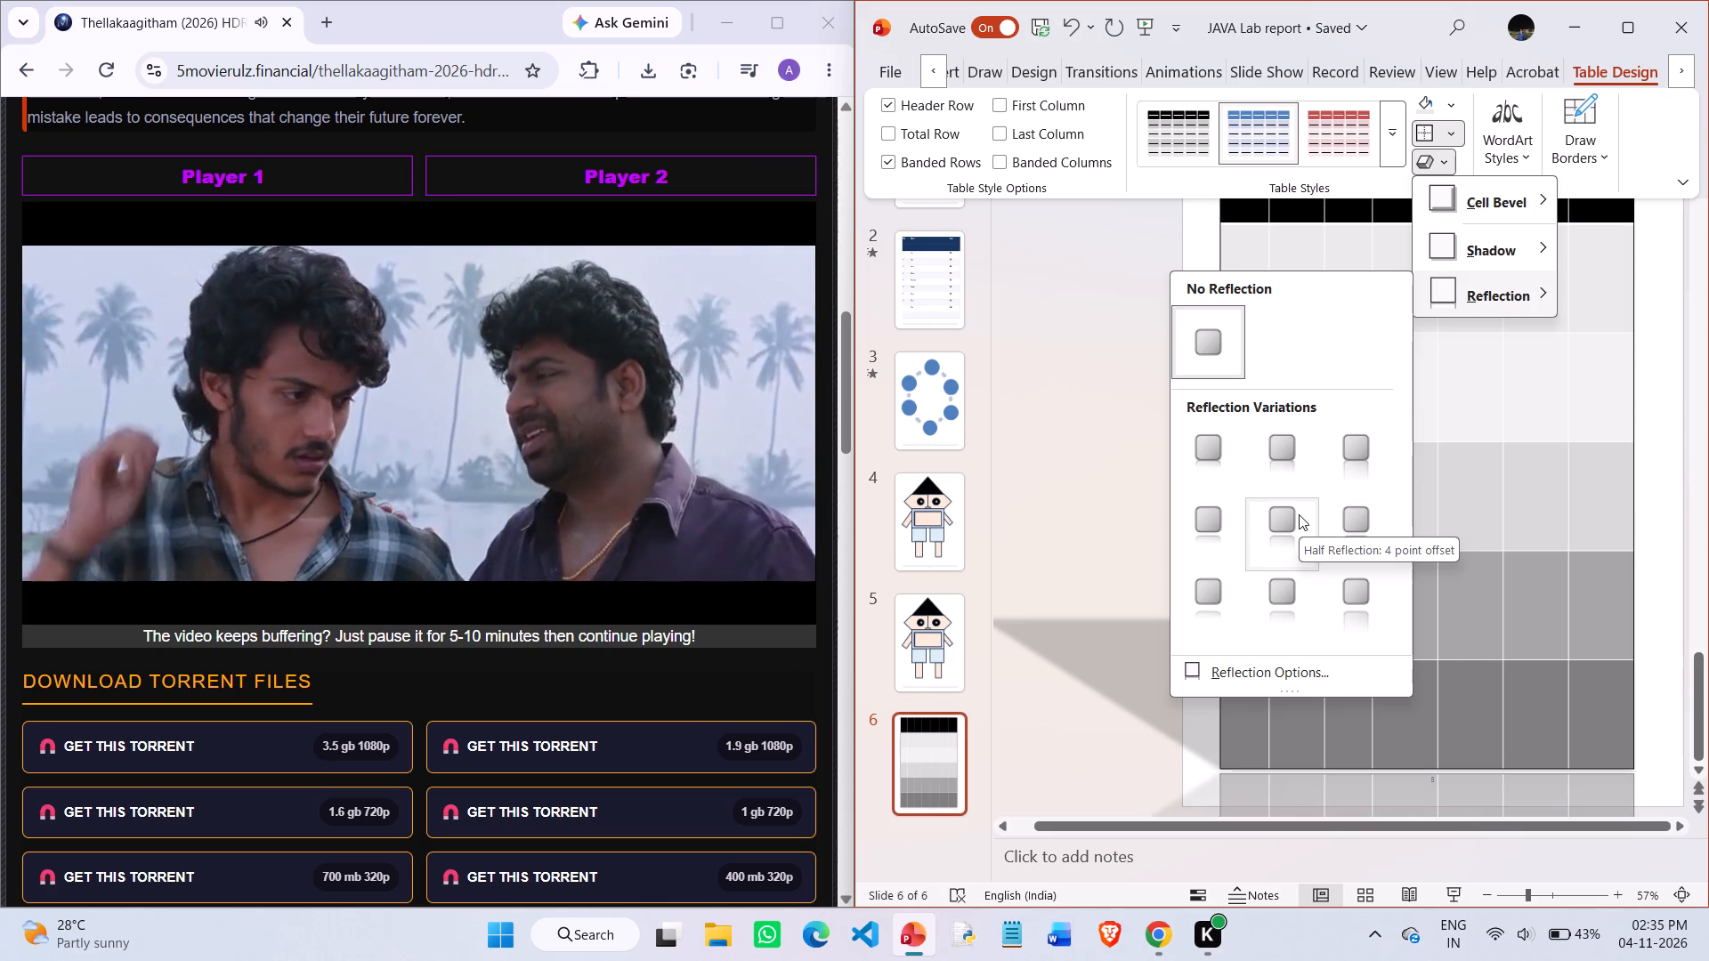
# Examine the table's detailed reflection, glow and soft edges settings, and close the formatting options.
pyautogui.click(1252, 681)
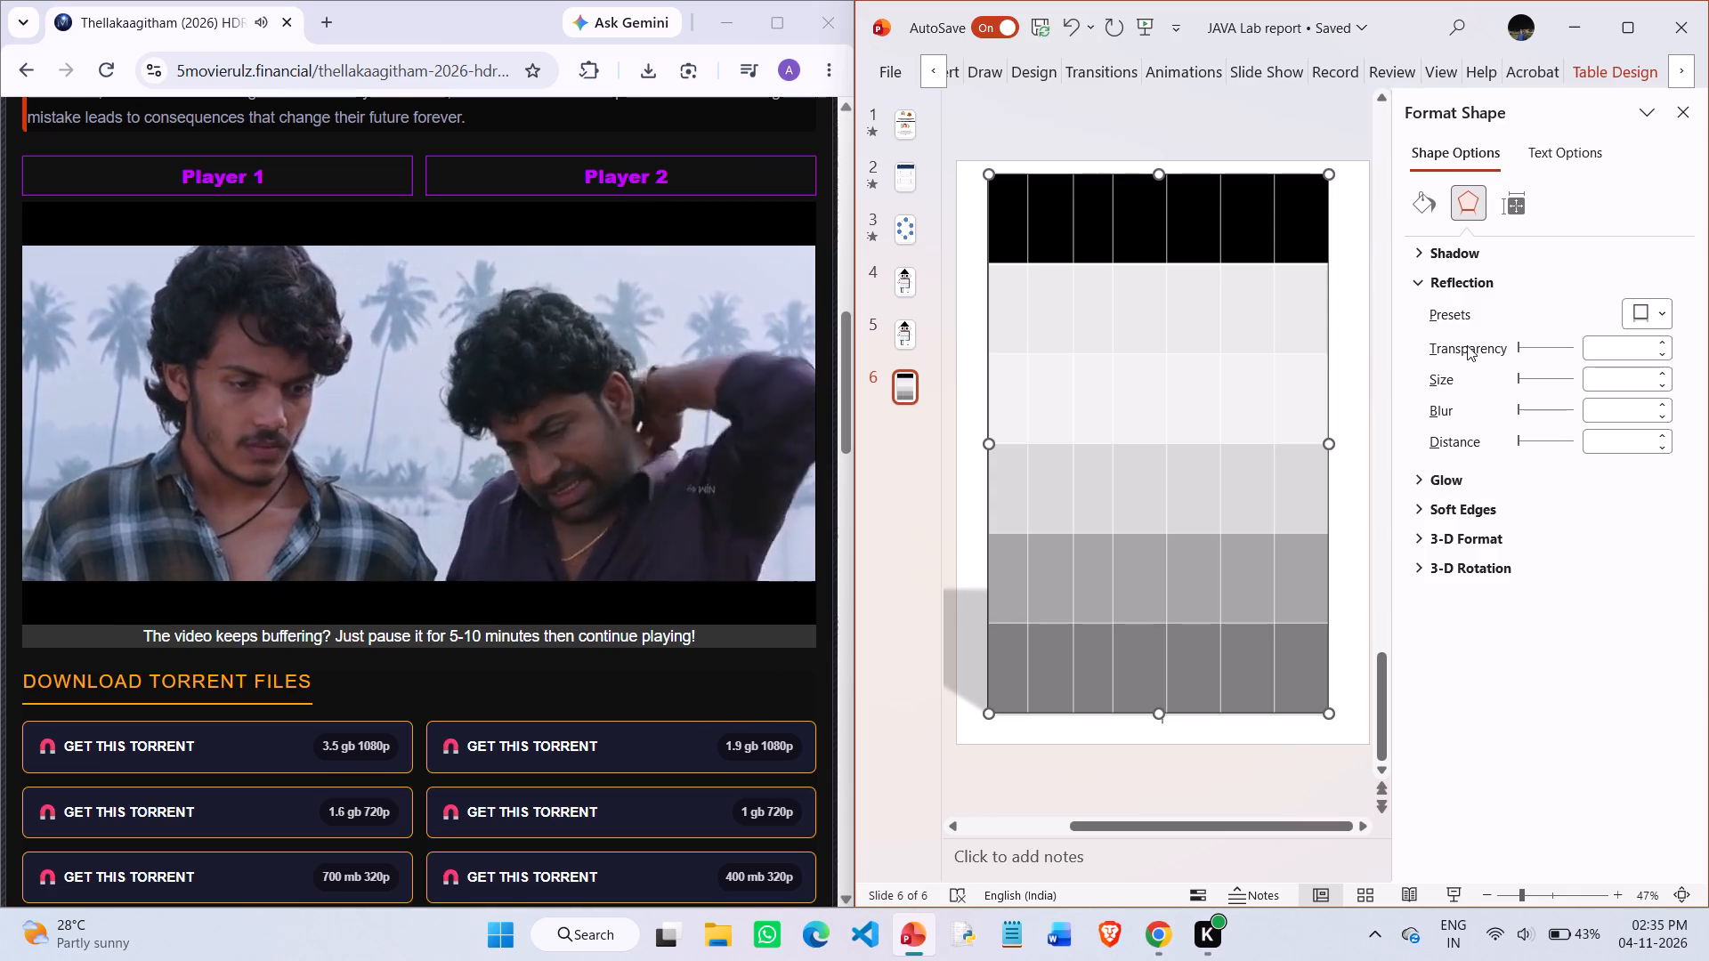
pyautogui.click(1456, 477)
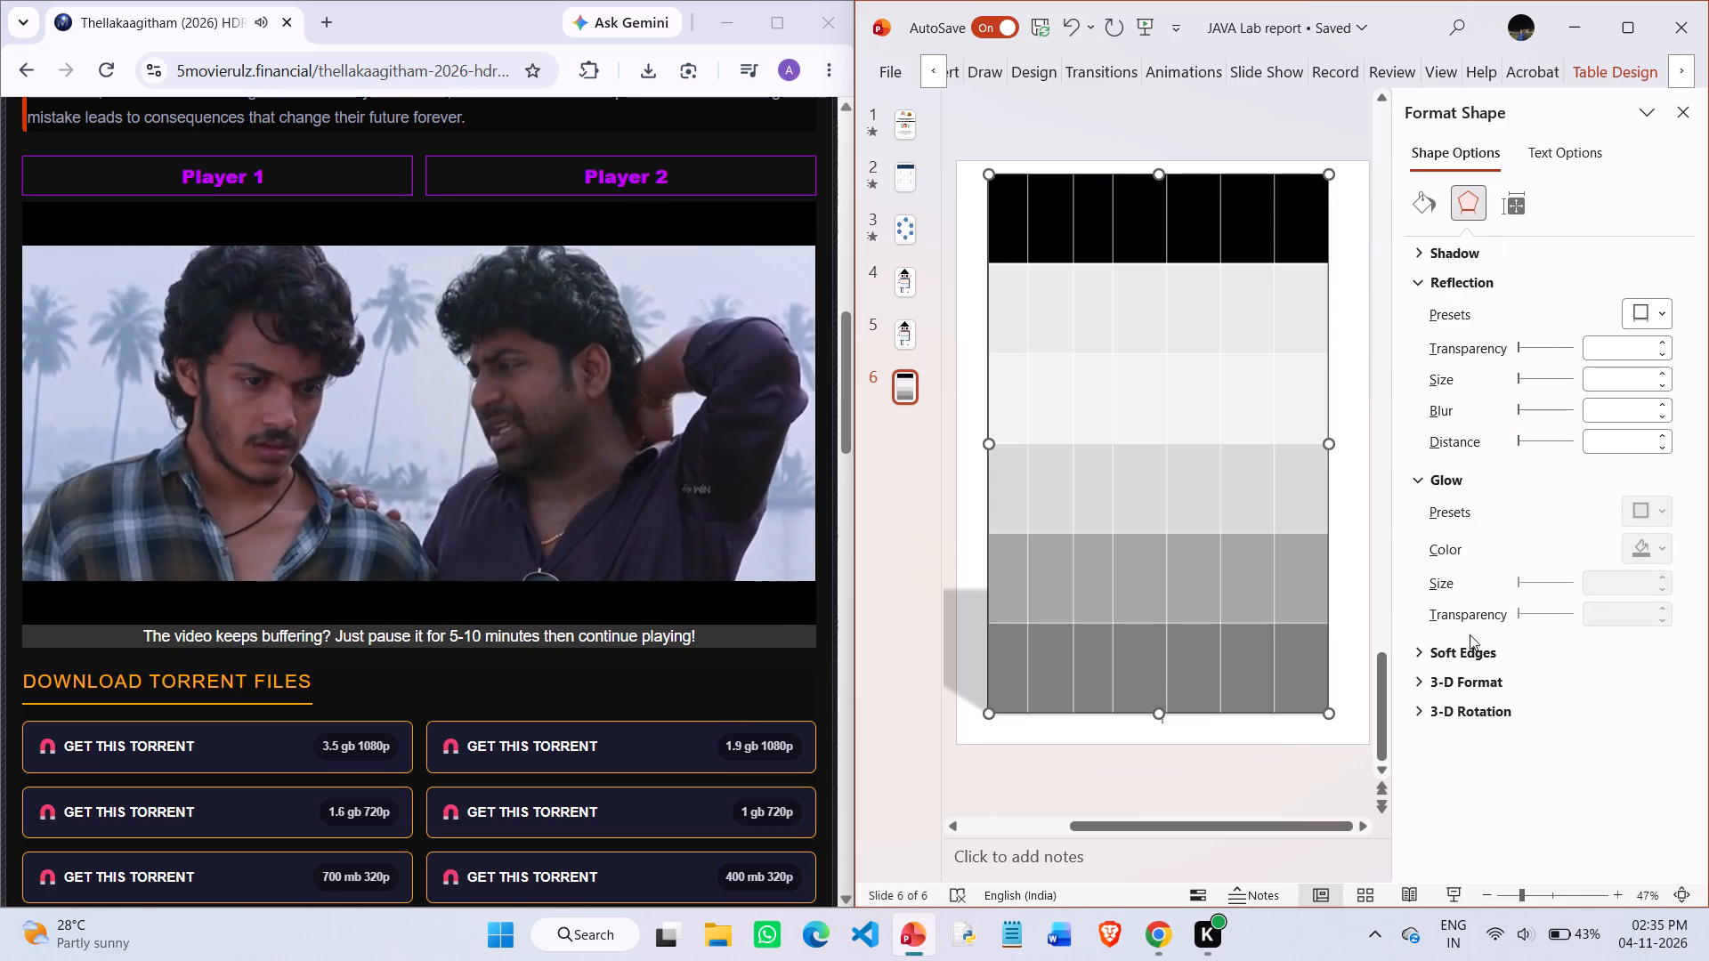
pyautogui.click(1461, 639)
pyautogui.scroll(-1, 1461, 639)
pyautogui.rightClick(1461, 656)
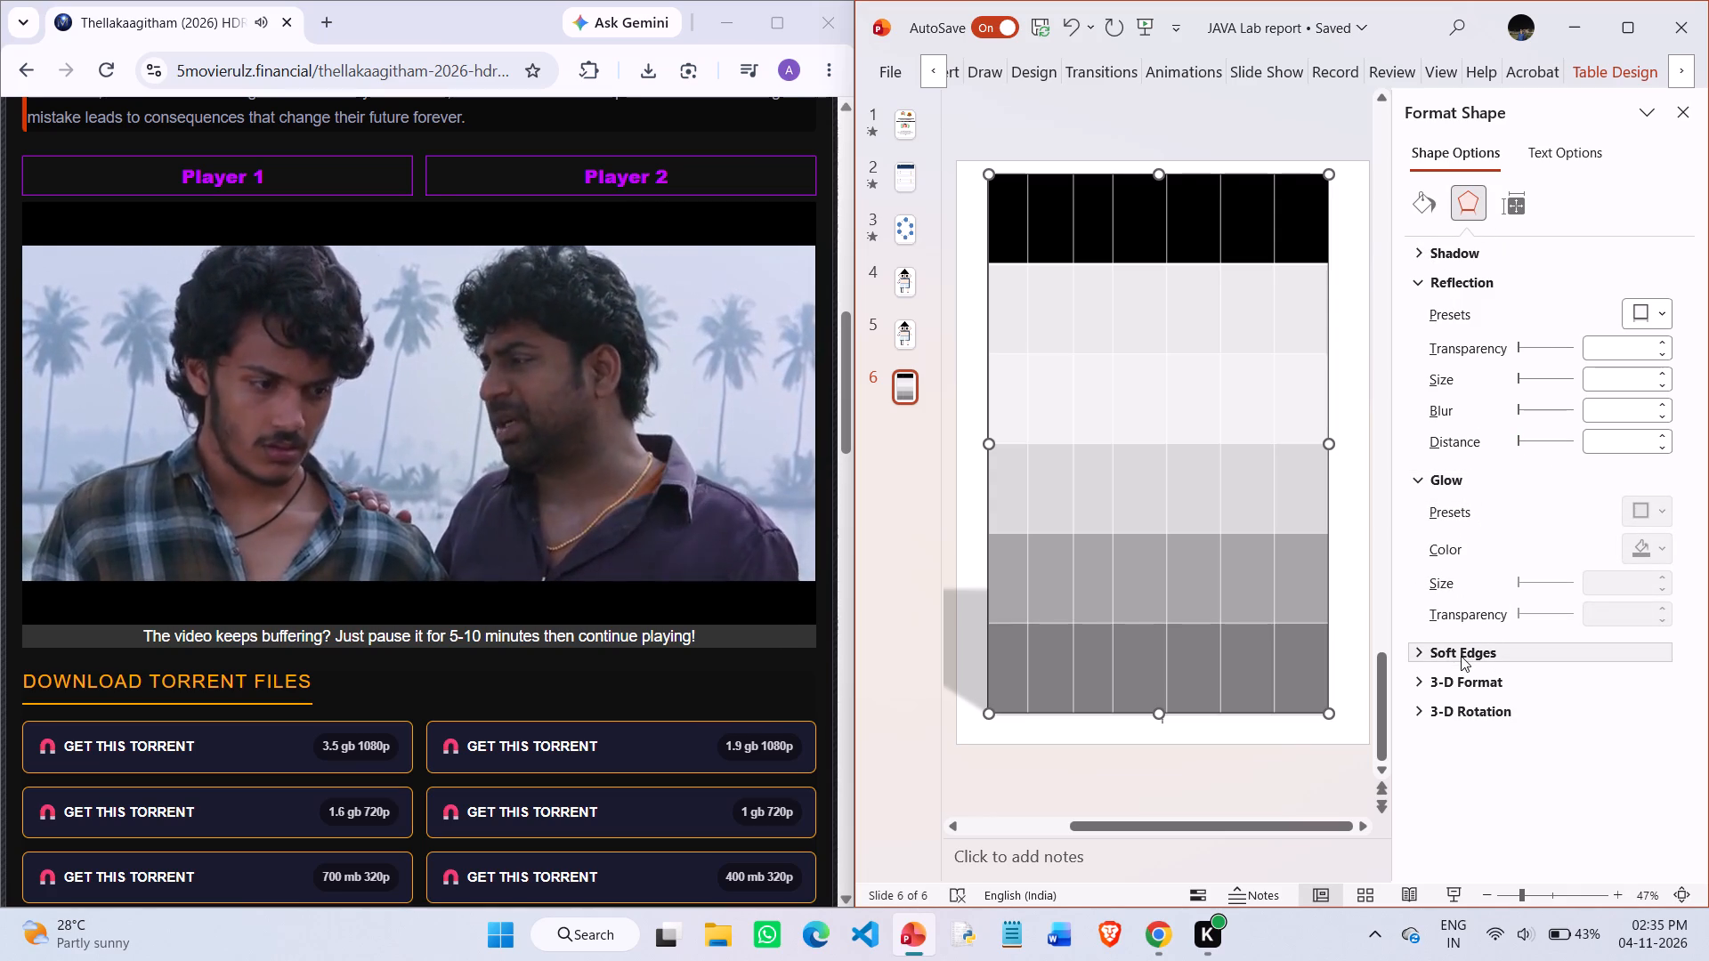
pyautogui.click(1461, 656)
pyautogui.scroll(-2, 1461, 656)
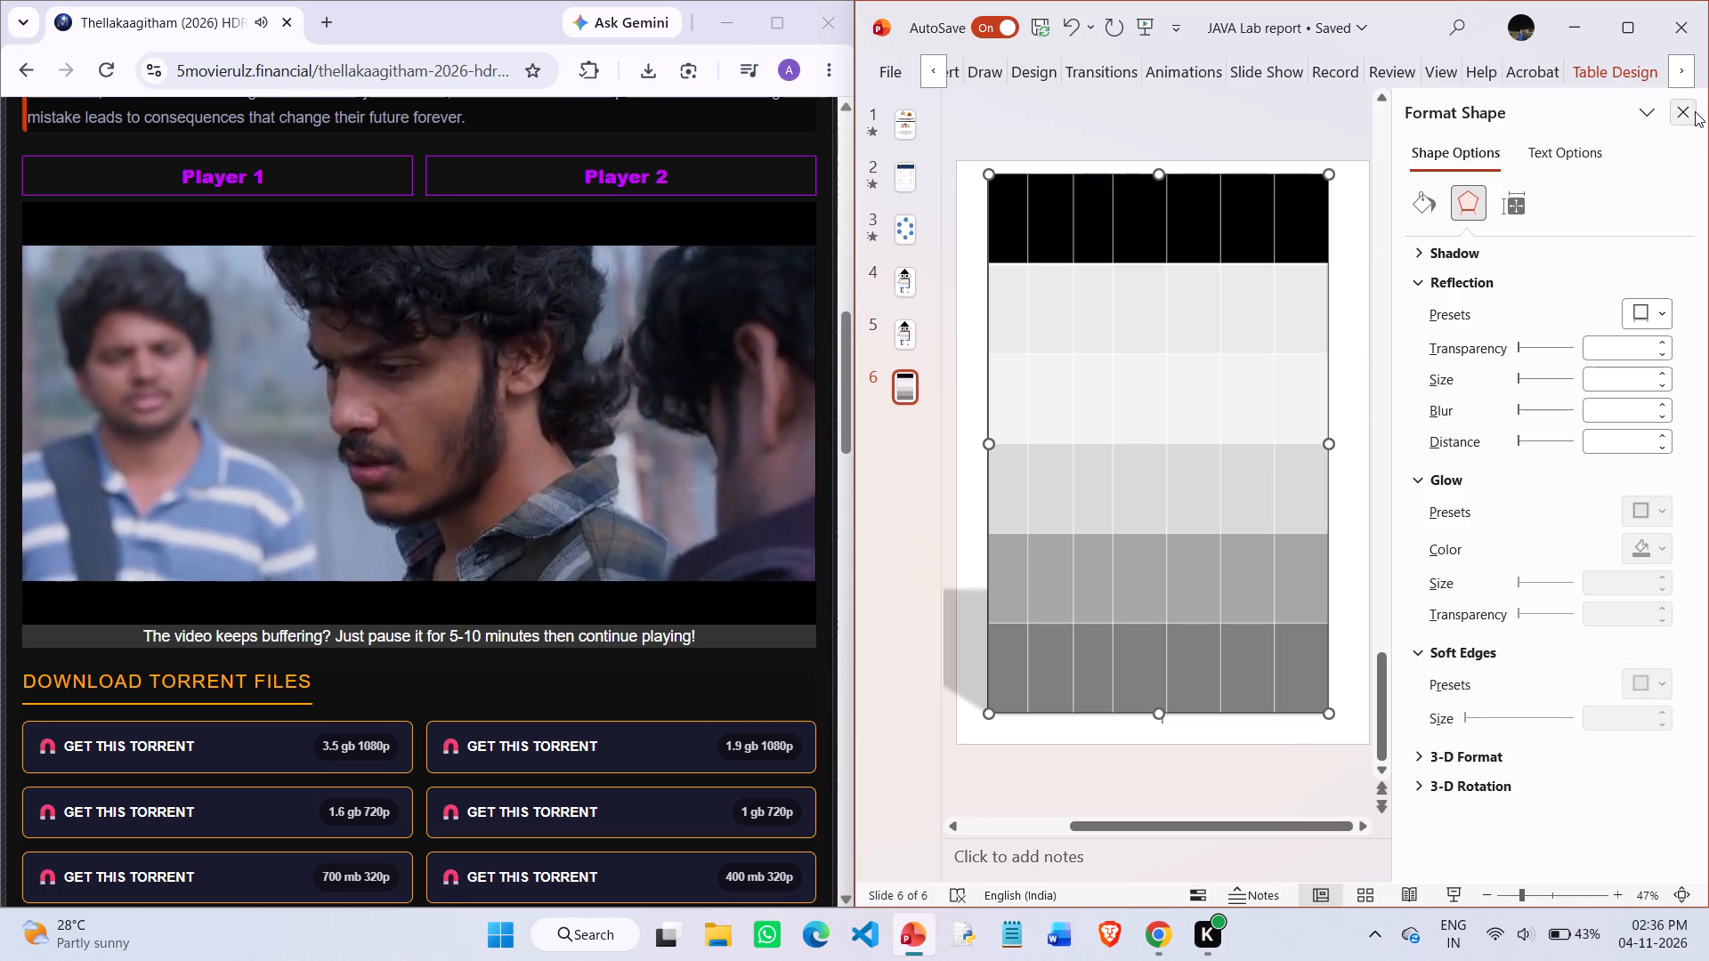
pyautogui.click(1695, 111)
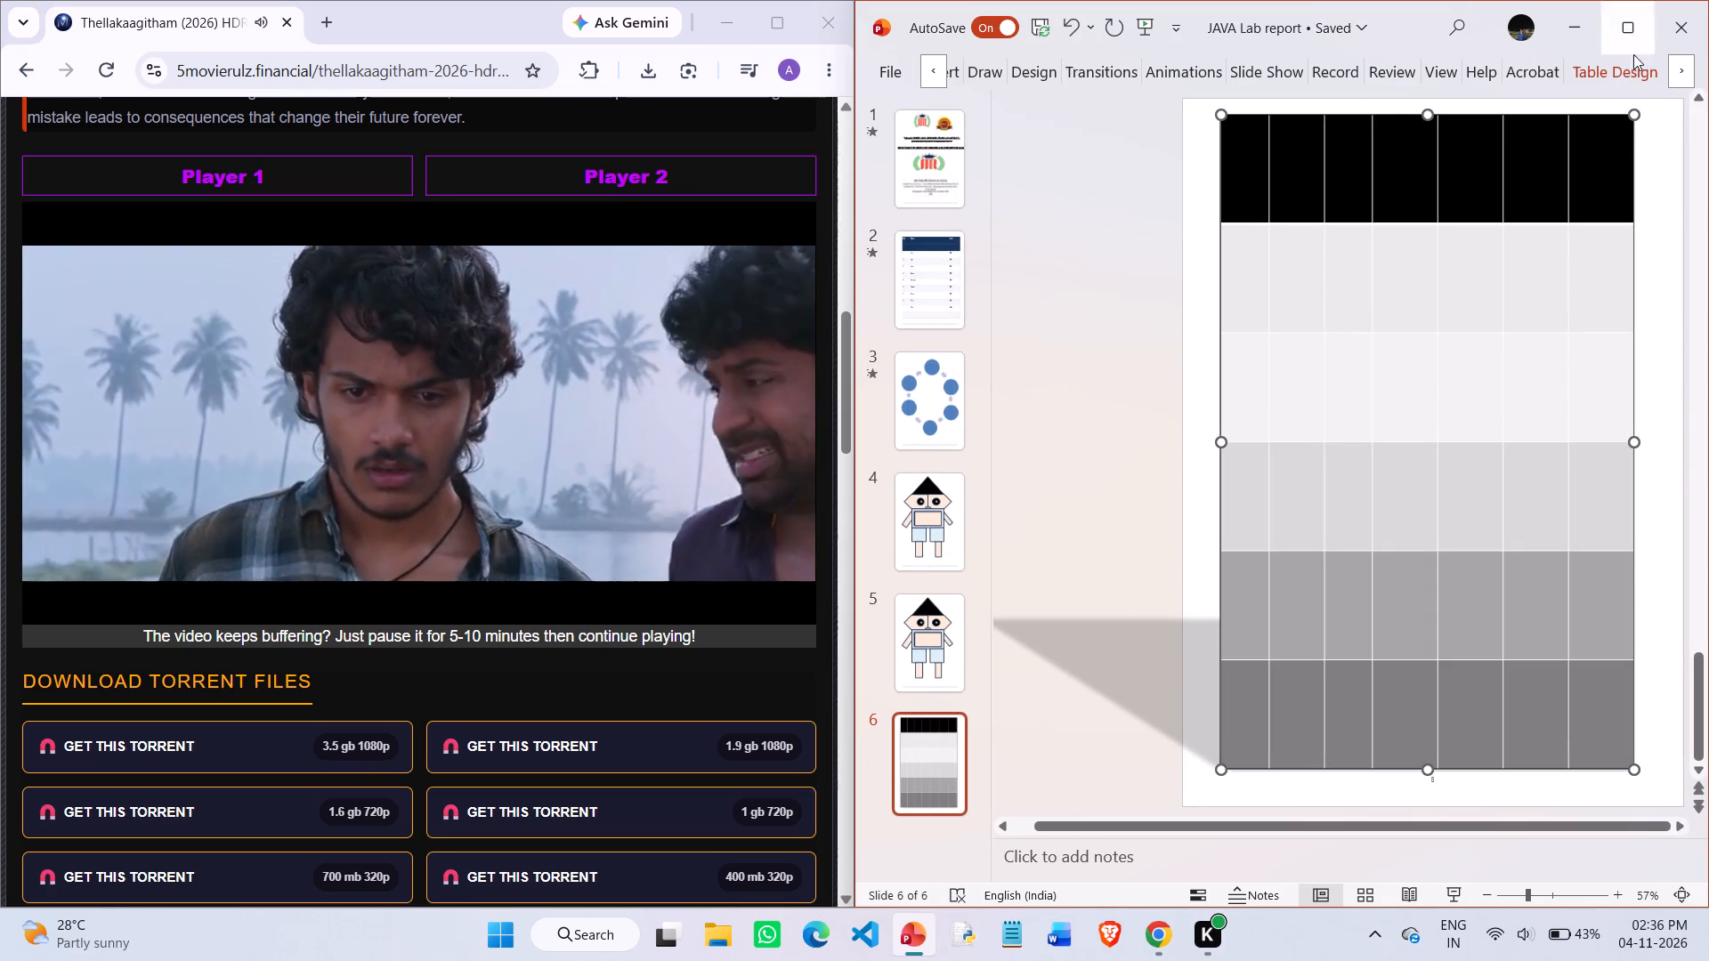
# Set the border-drawing pen style to the widely spaced dotted line for the slide 6 table.
pyautogui.click(1575, 77)
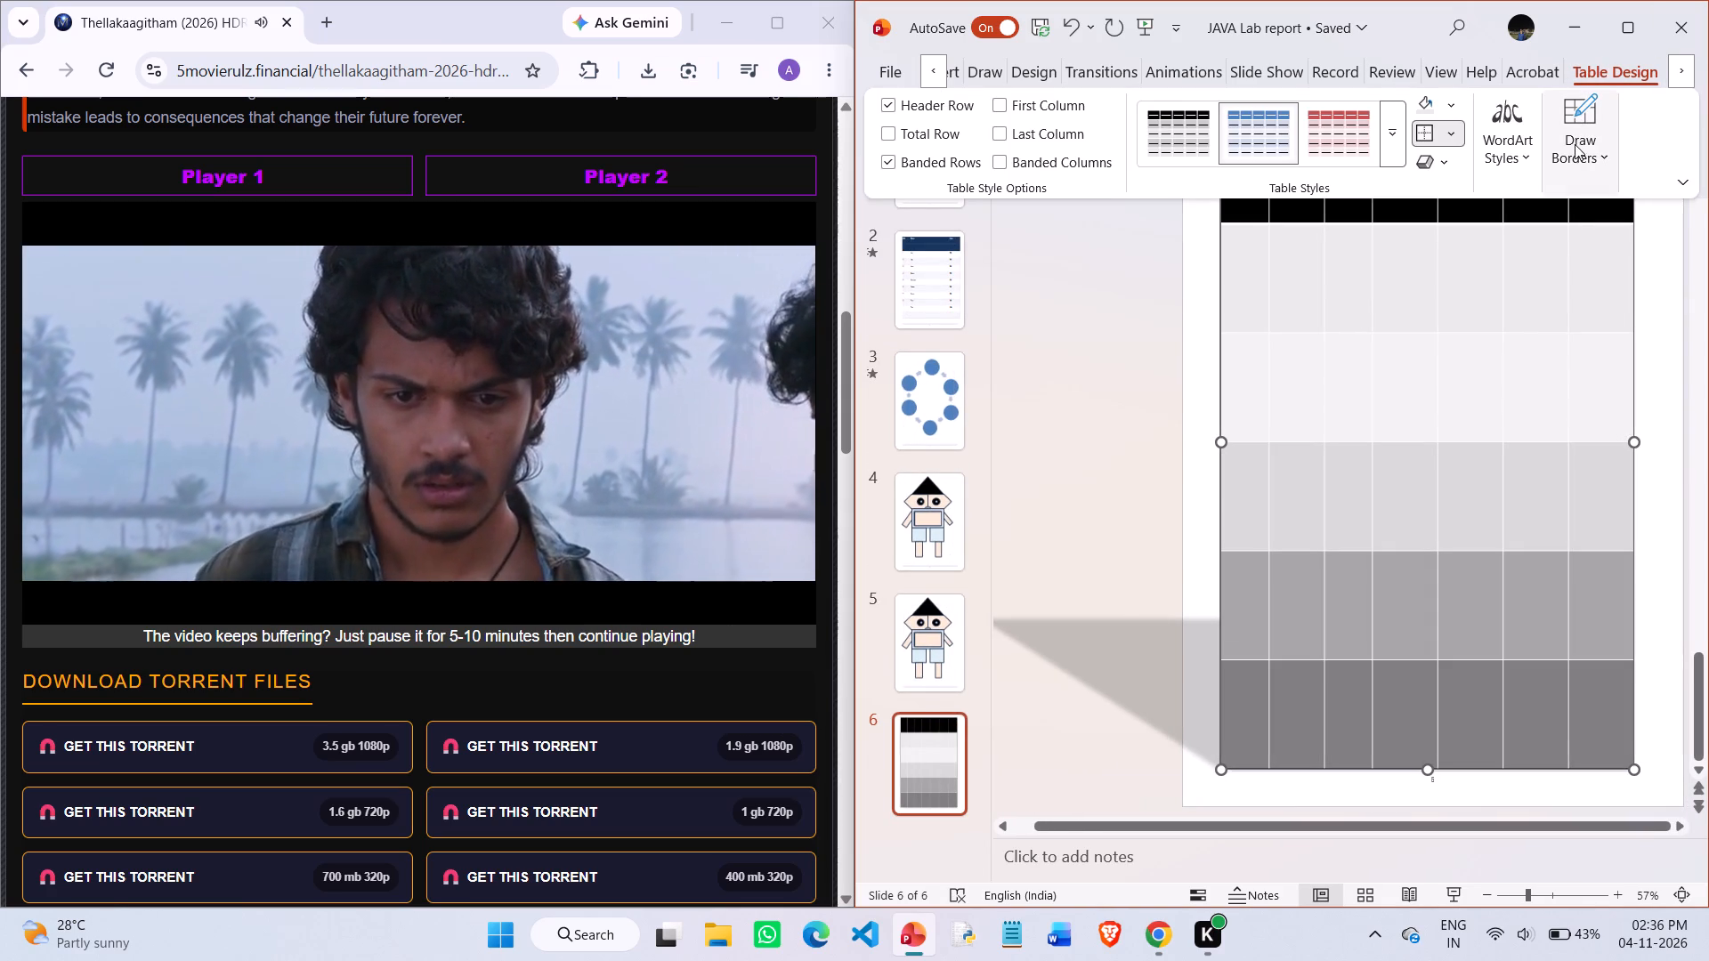
pyautogui.click(1575, 146)
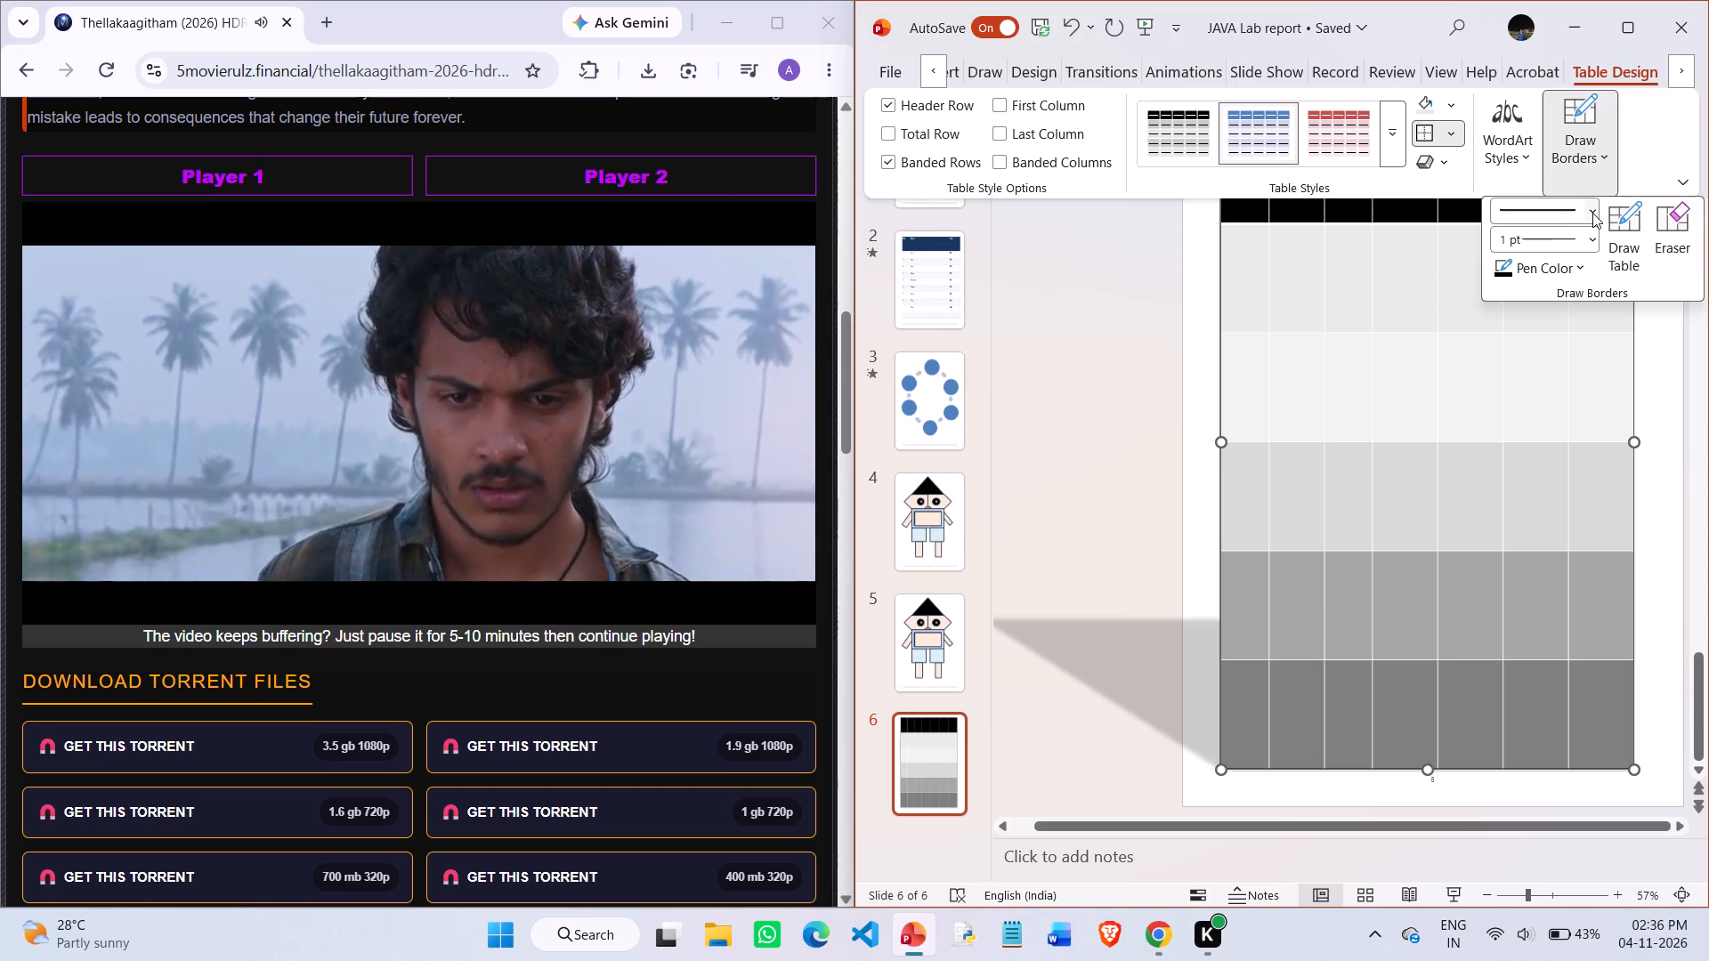
pyautogui.click(1592, 213)
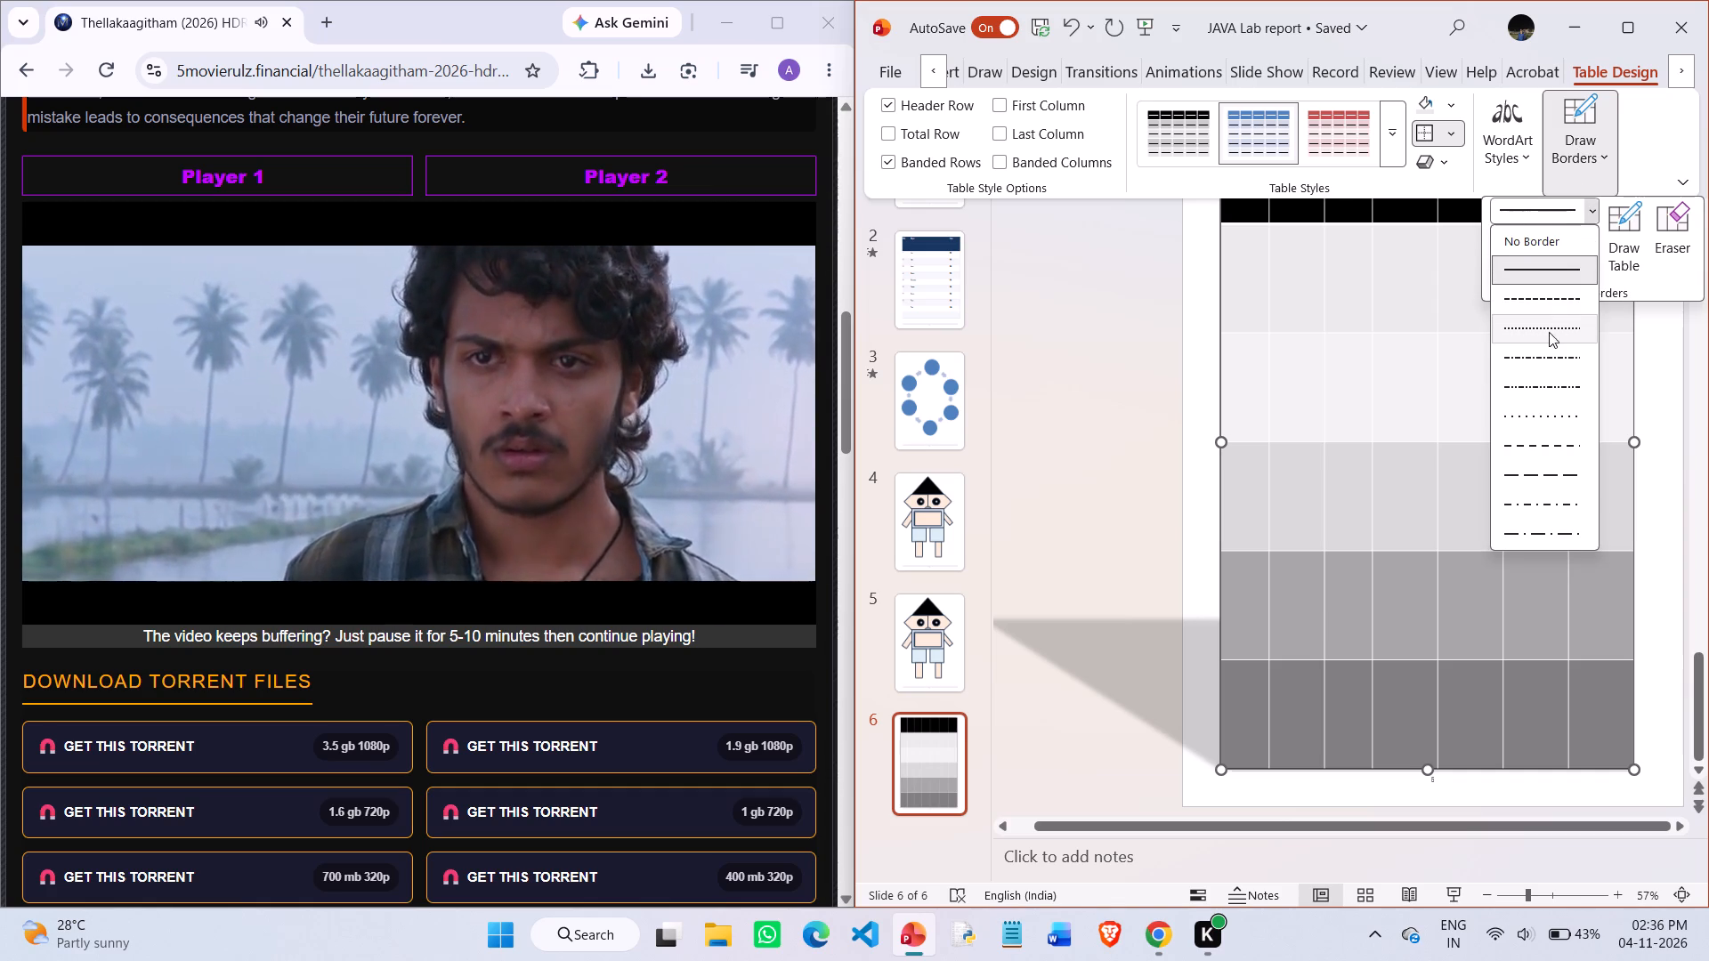
pyautogui.click(1534, 418)
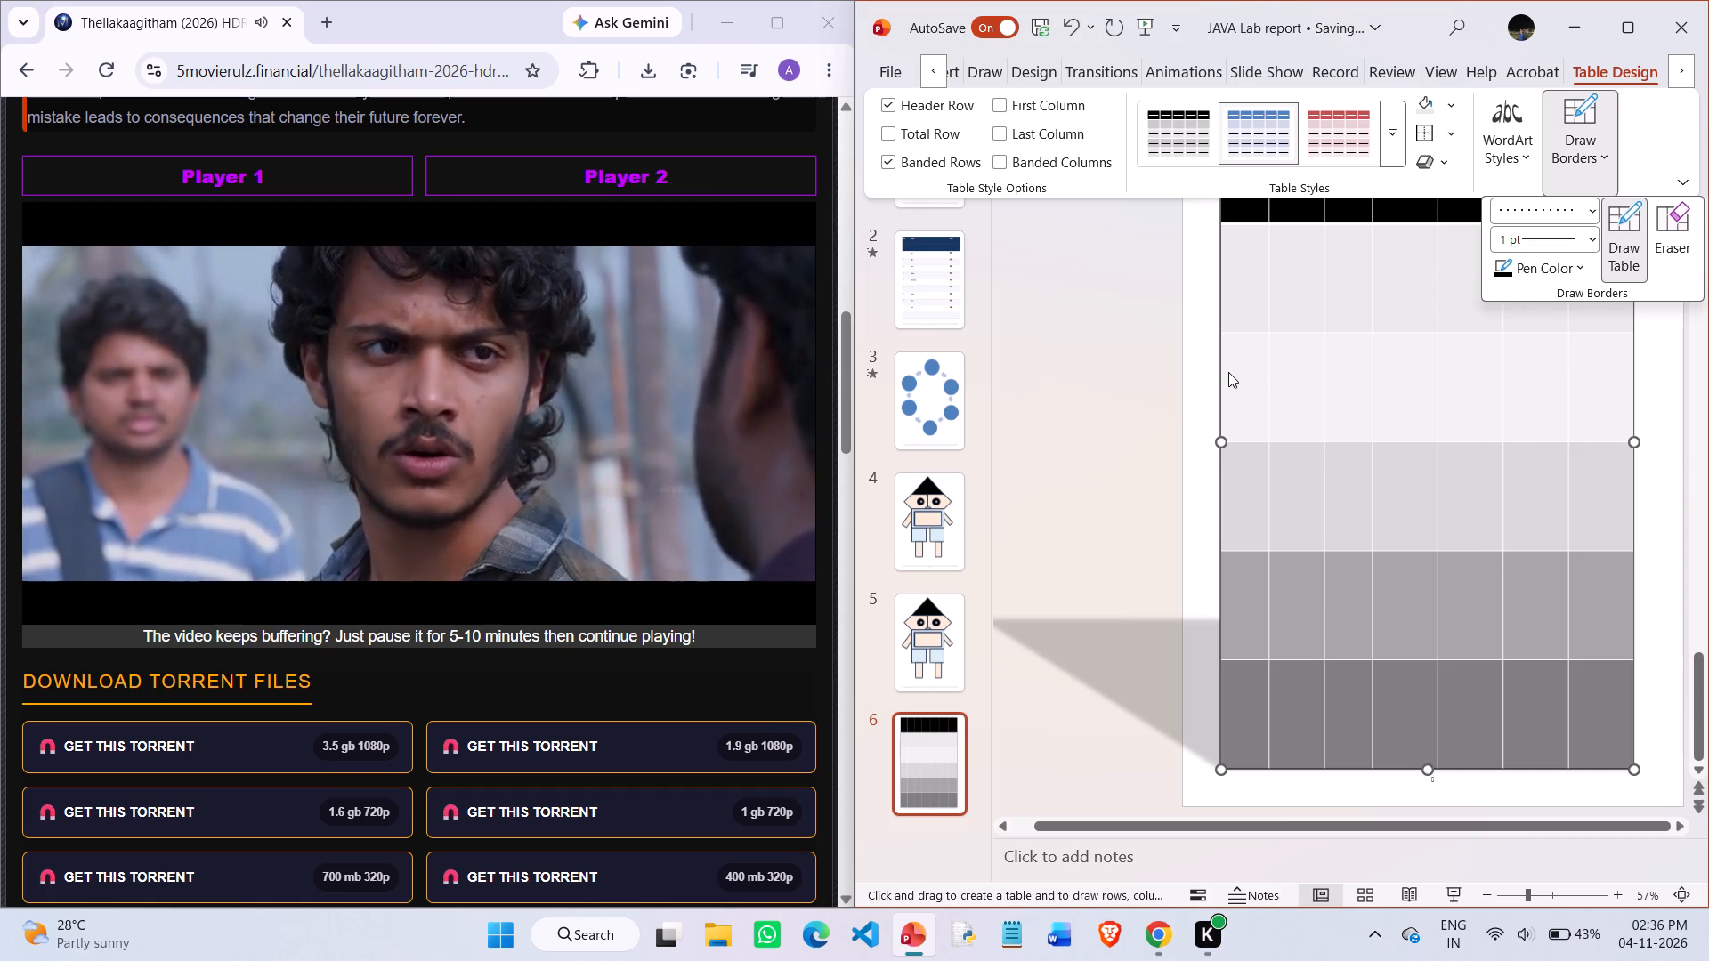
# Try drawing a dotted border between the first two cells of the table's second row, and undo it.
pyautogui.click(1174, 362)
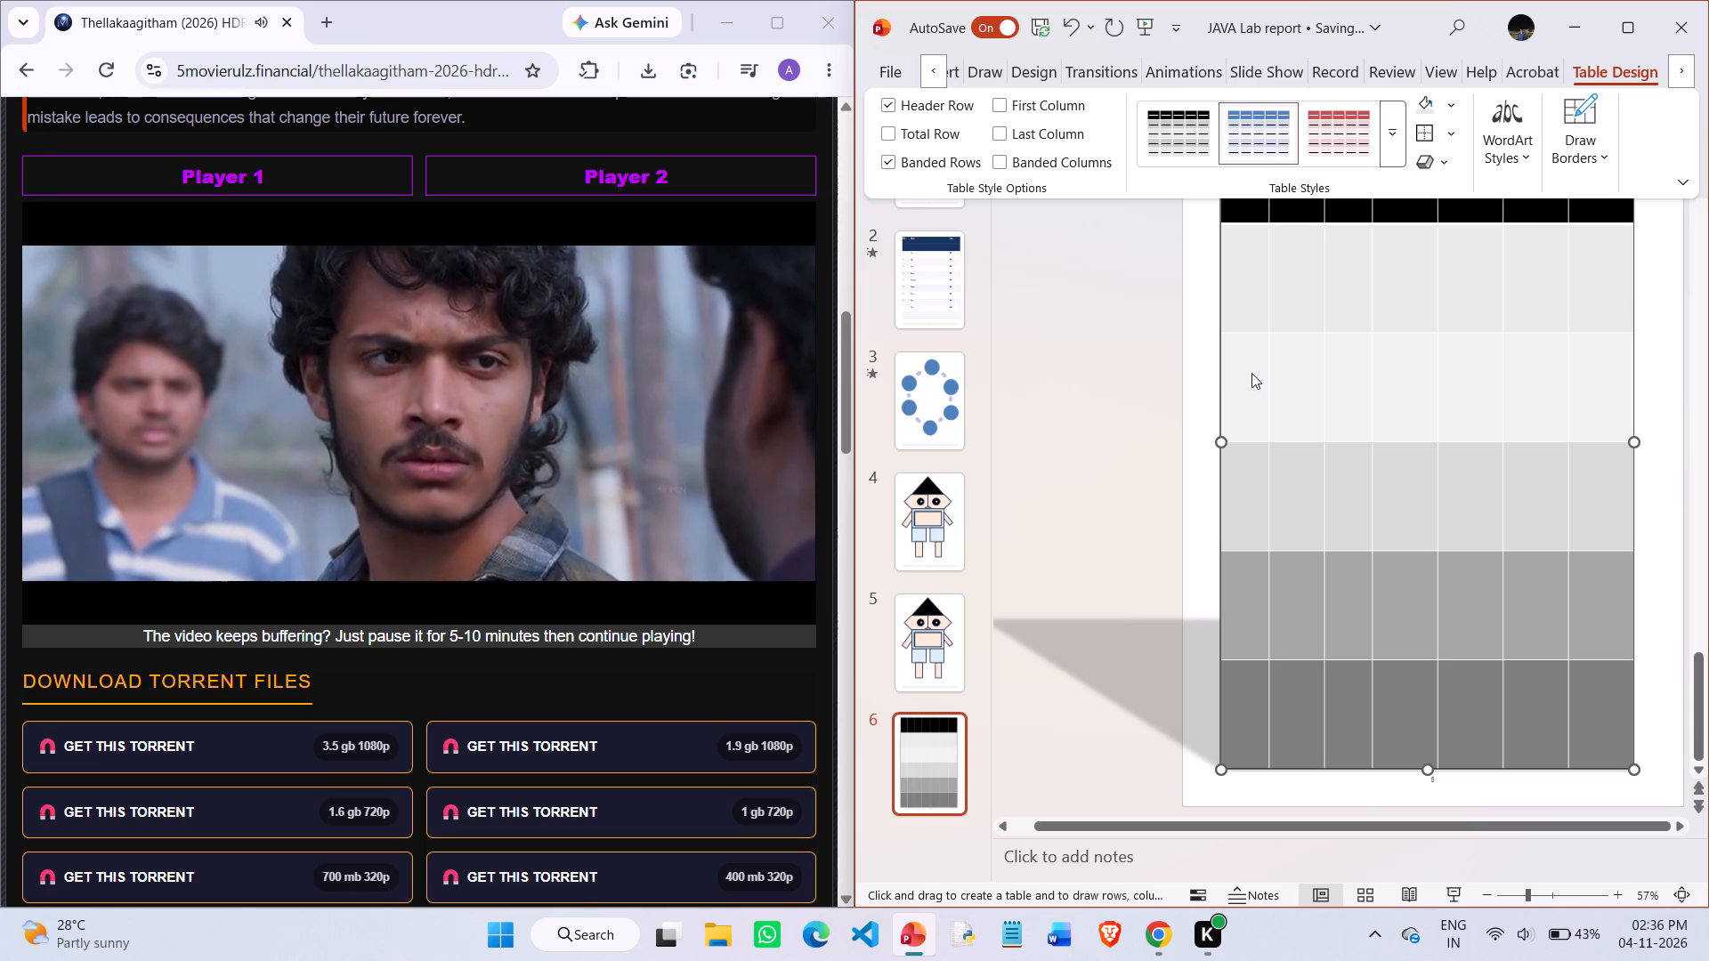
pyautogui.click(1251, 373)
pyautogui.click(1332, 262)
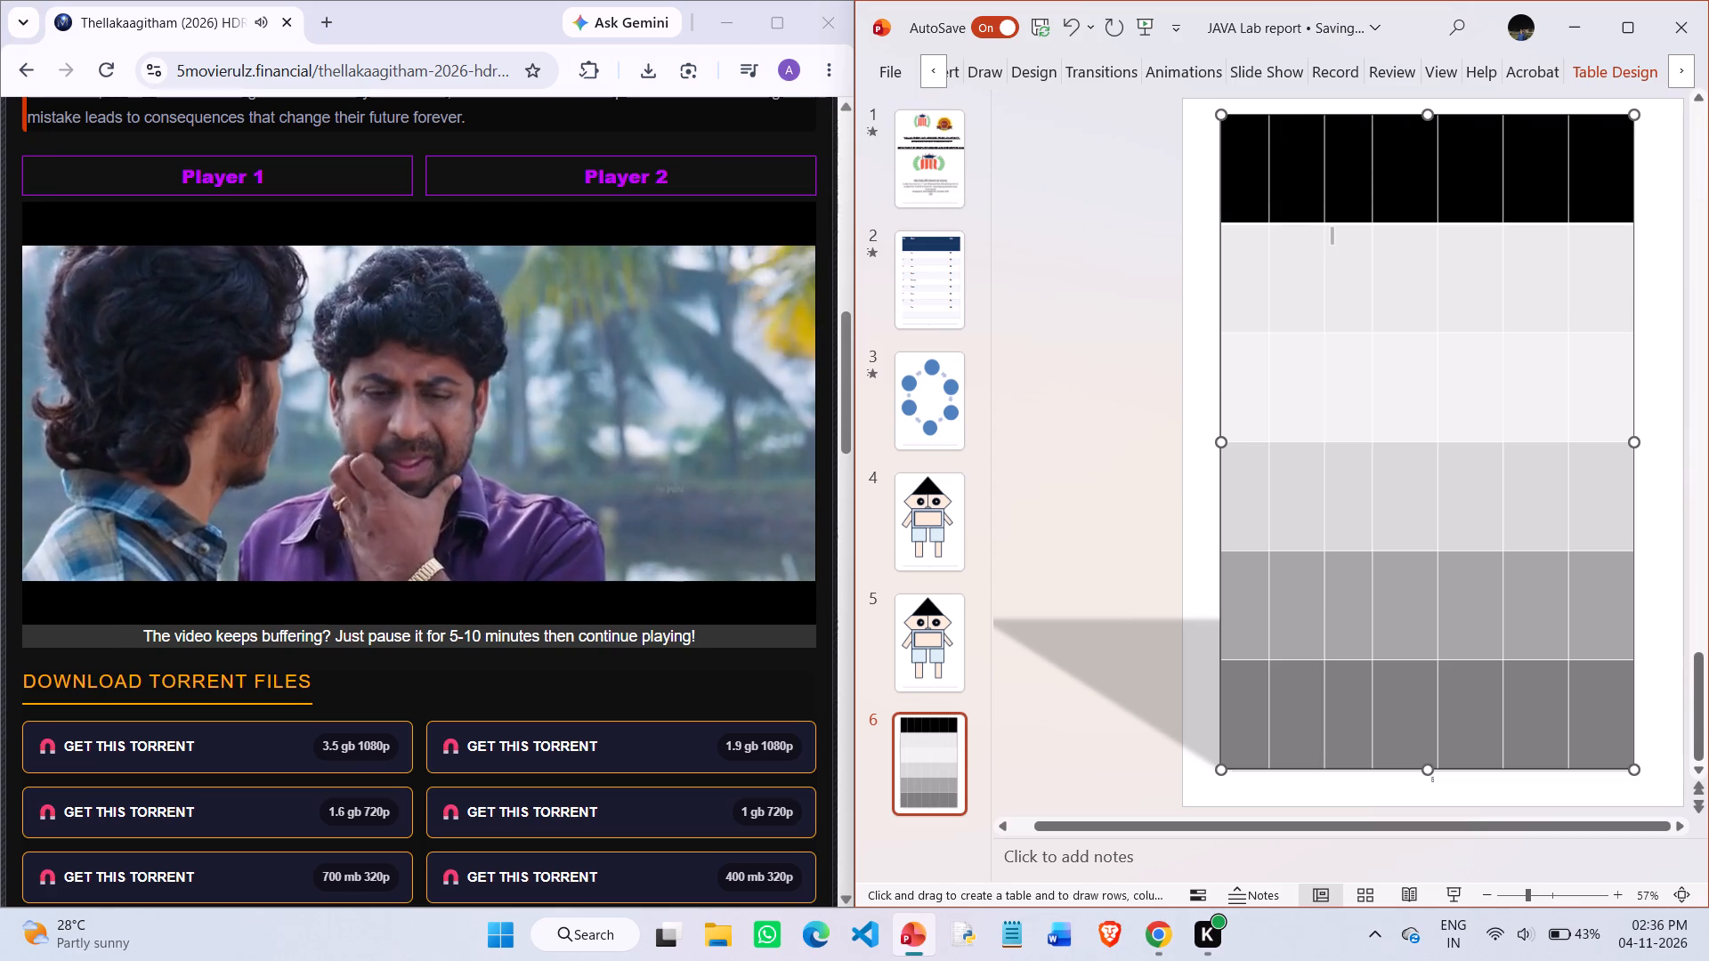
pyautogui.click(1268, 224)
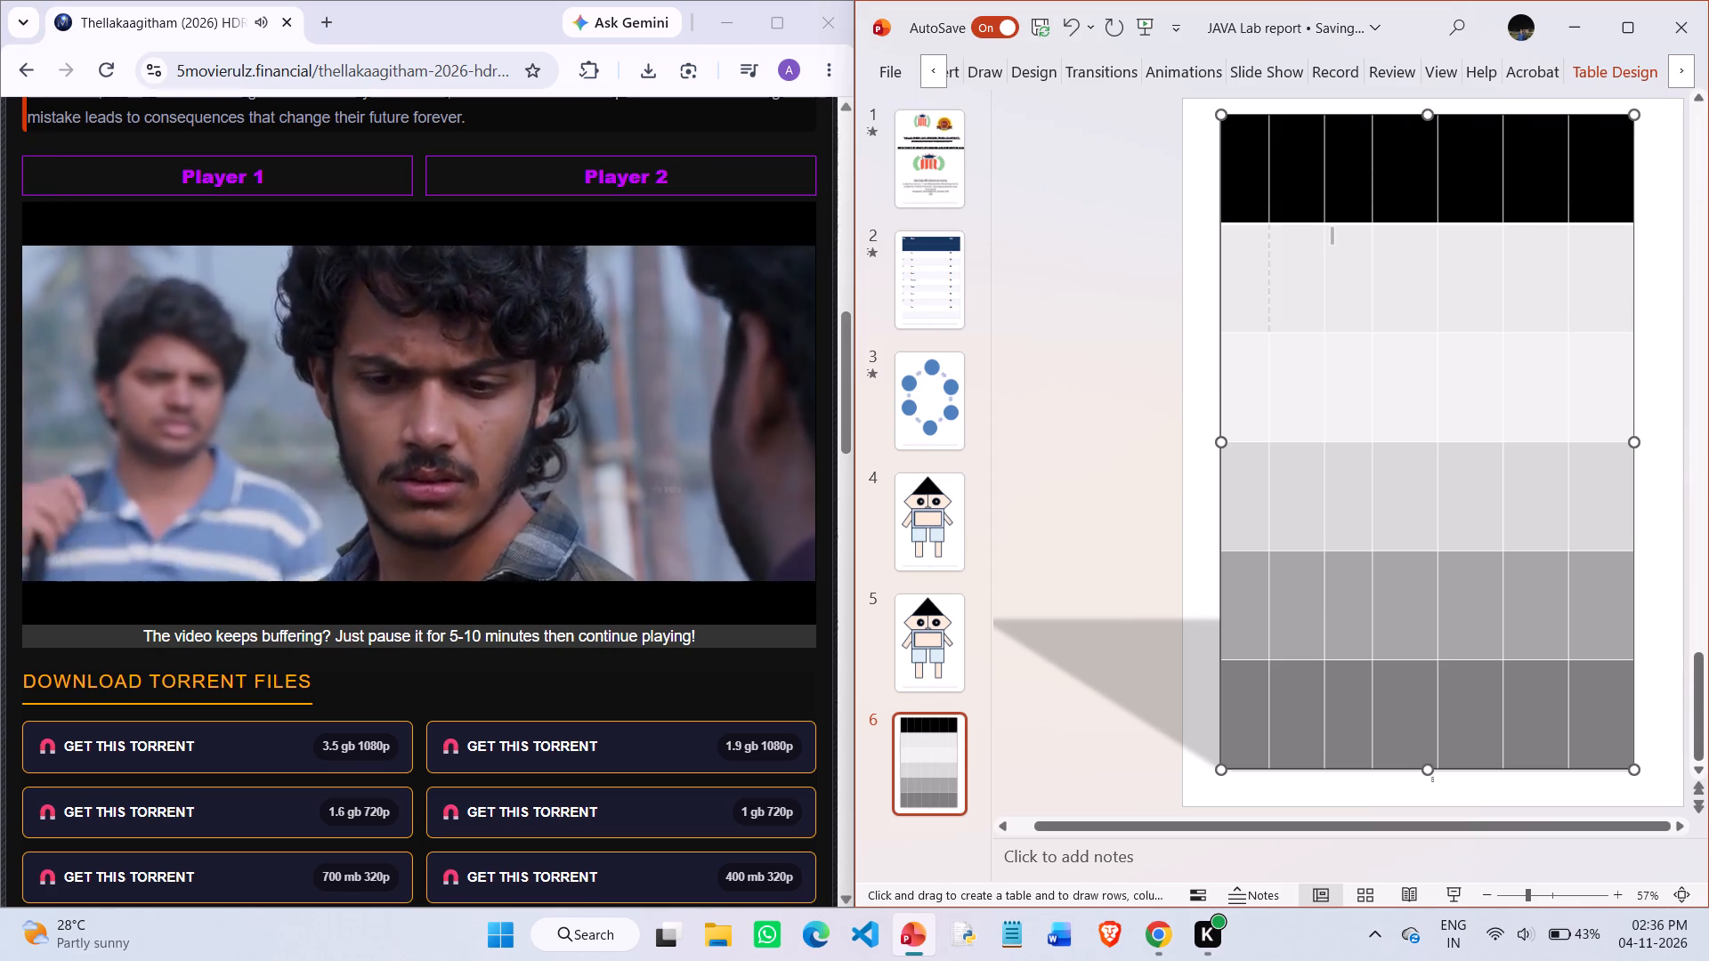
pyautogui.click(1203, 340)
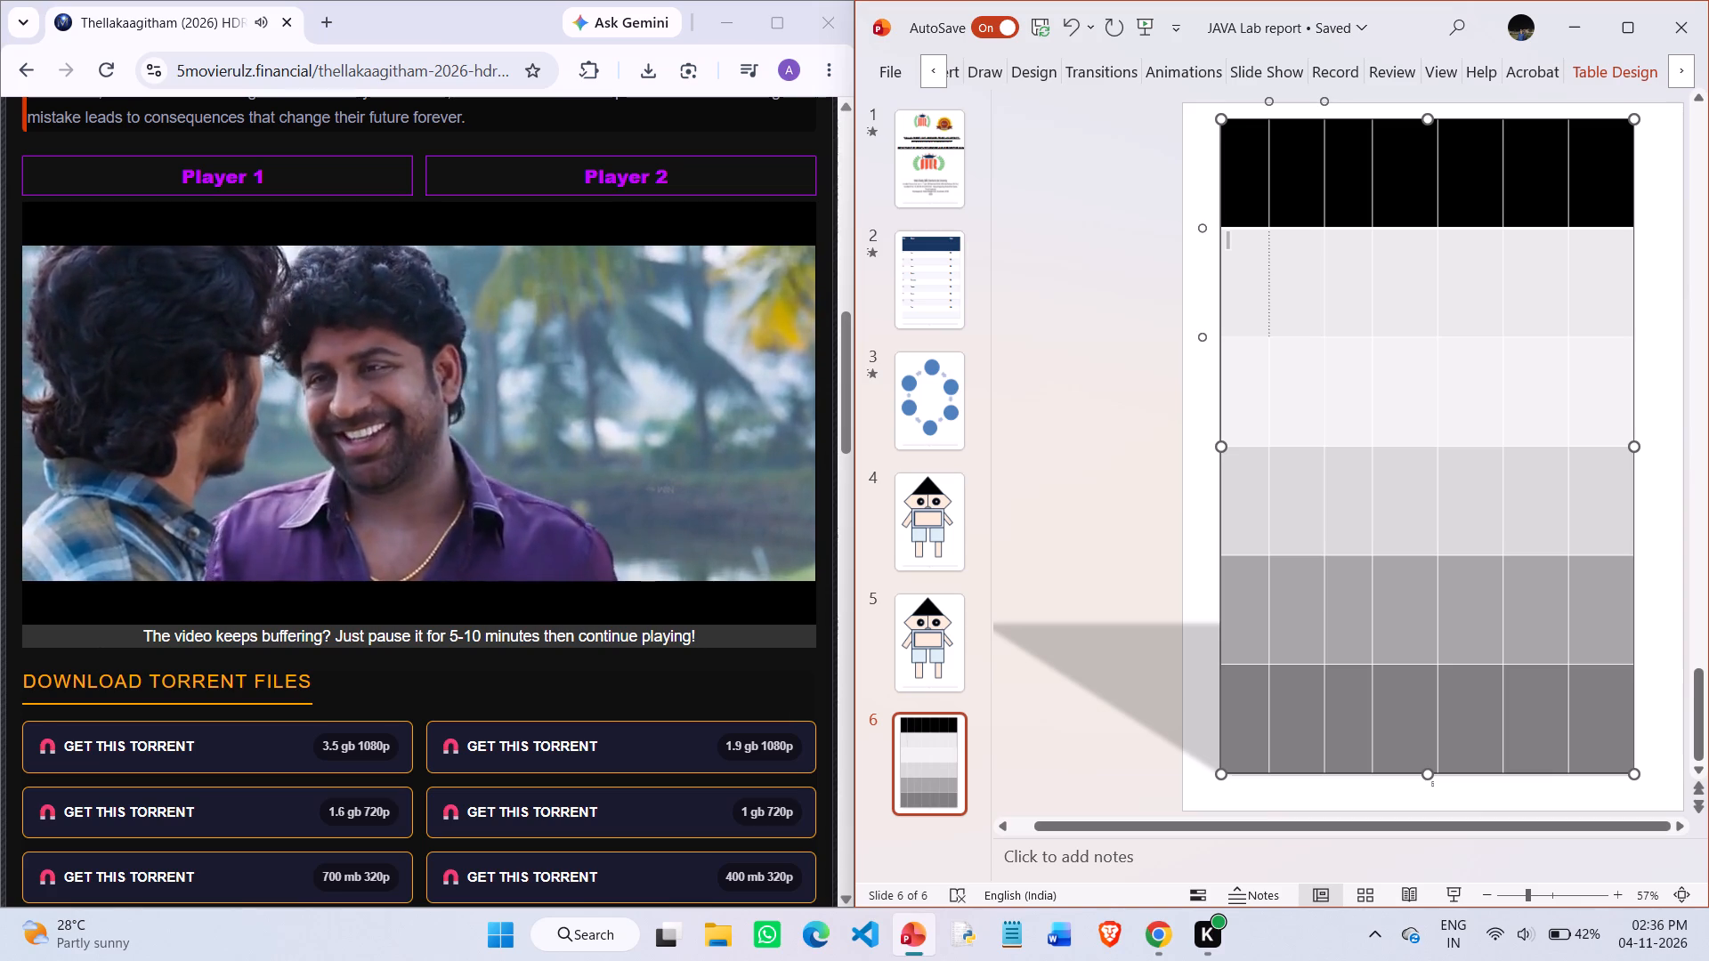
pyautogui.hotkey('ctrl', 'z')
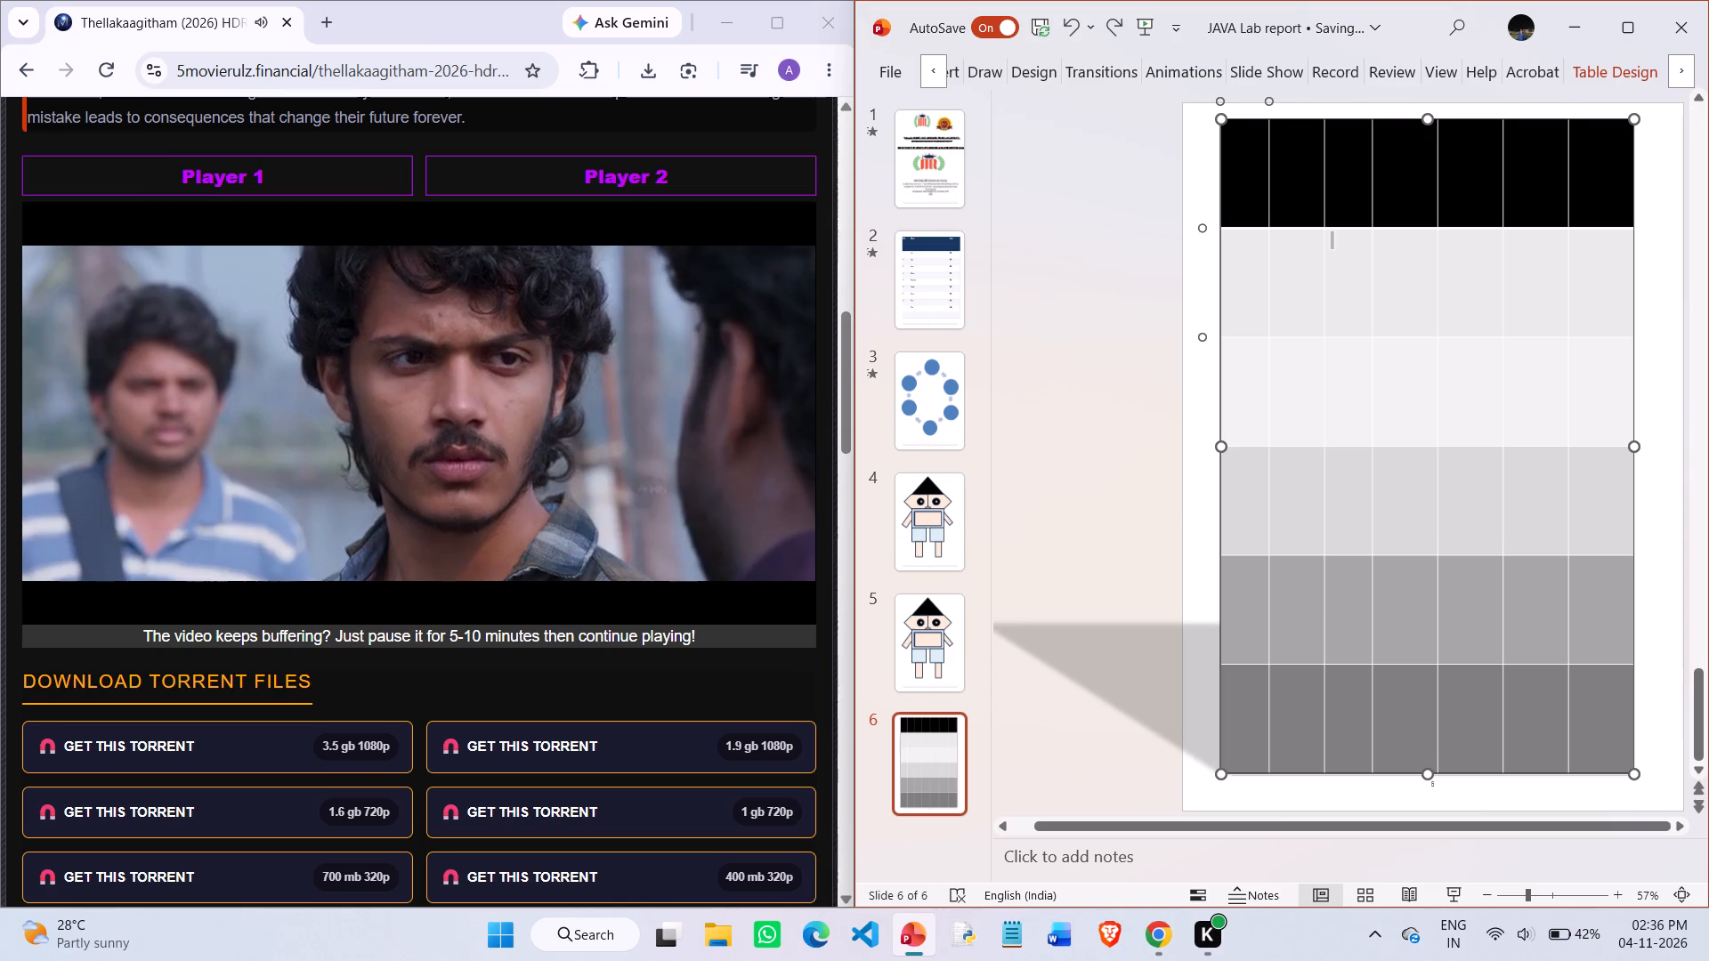
# Select all the cells in the third row of the table.
pyautogui.click(1259, 287)
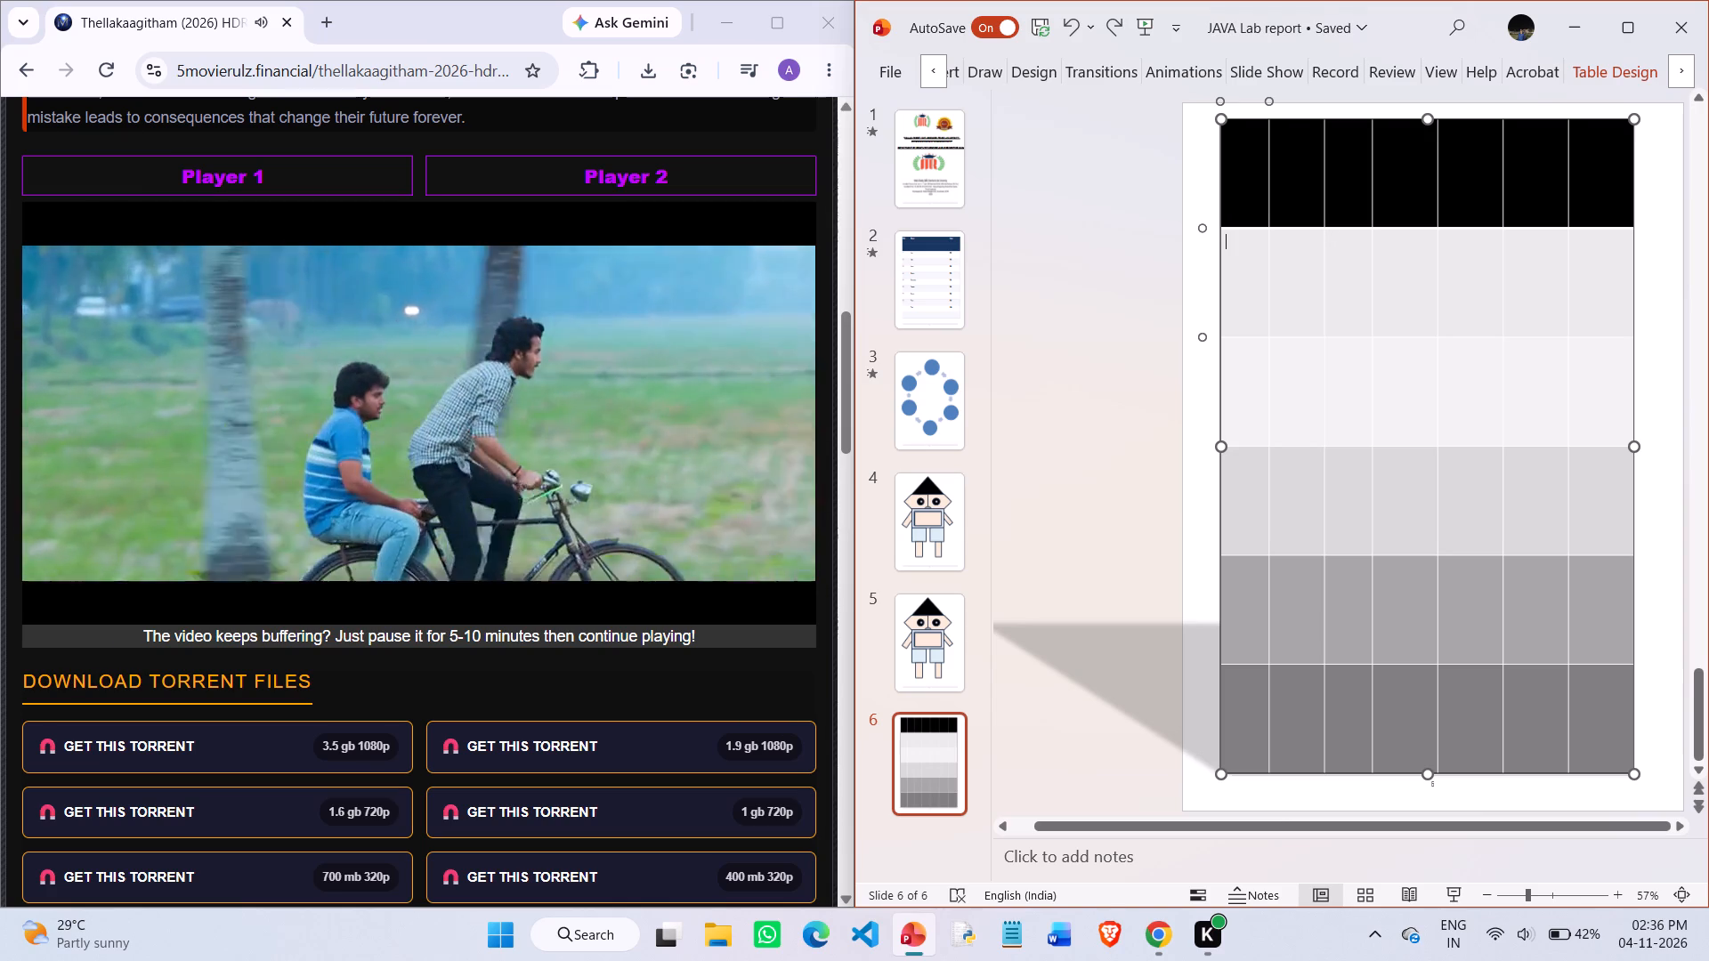
pyautogui.moveTo(1237, 244); pyautogui.dragTo(1242, 430)
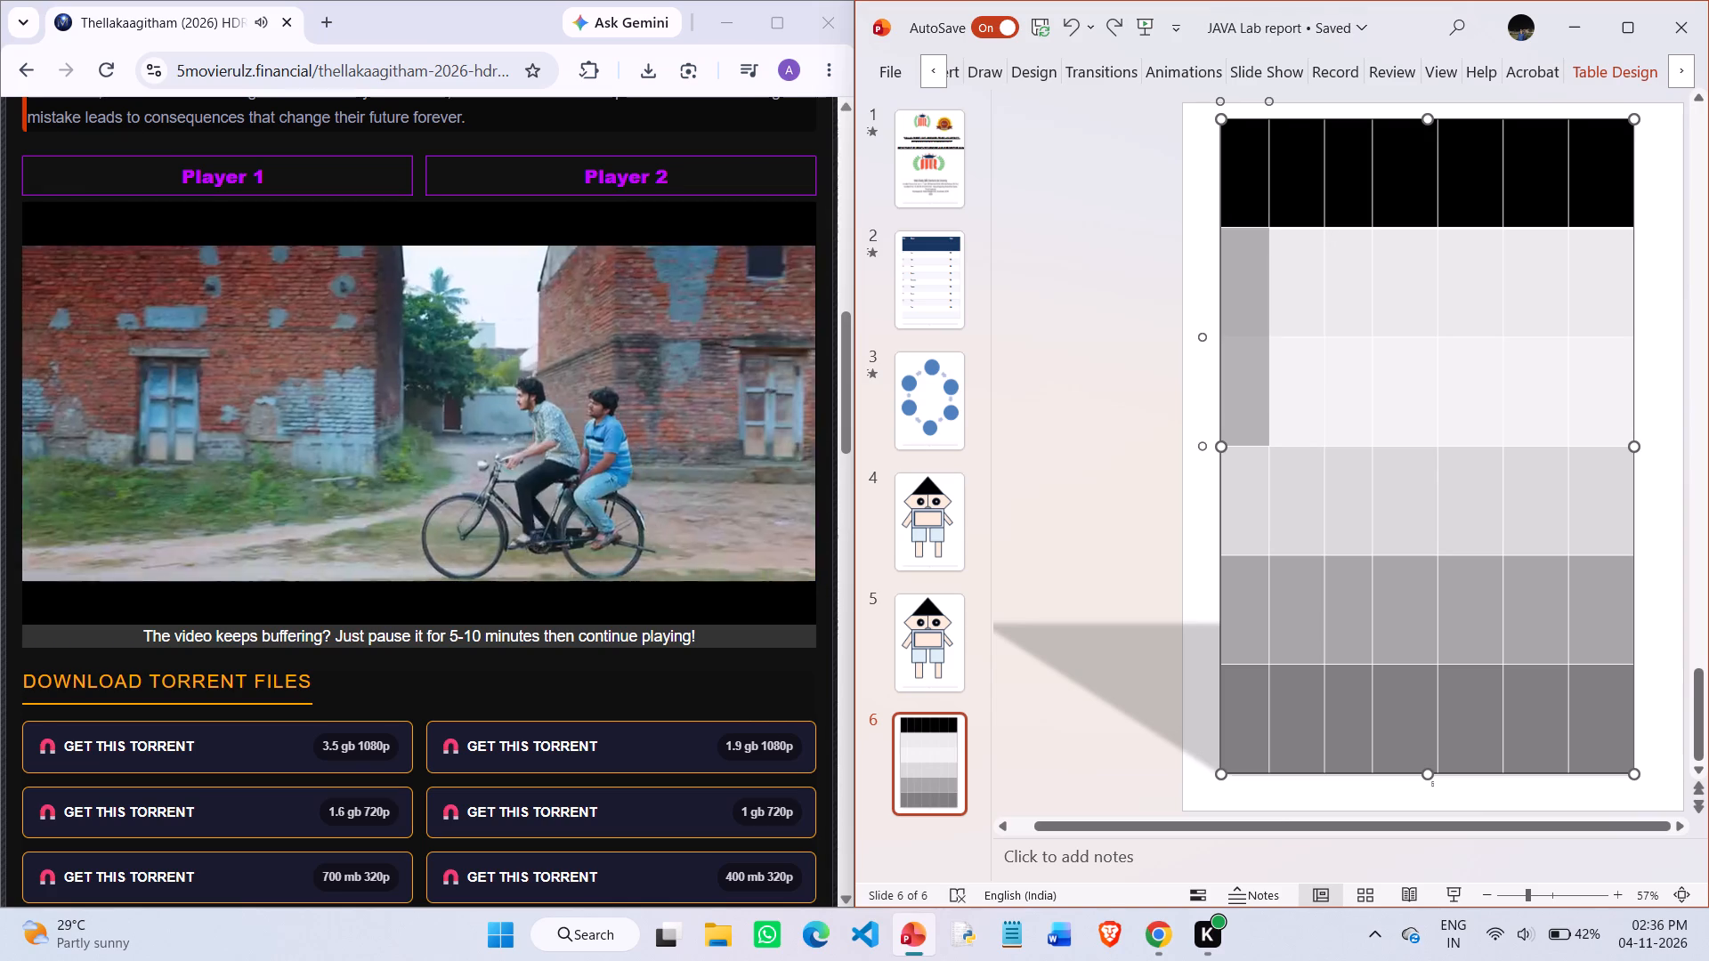
pyautogui.click(1314, 383)
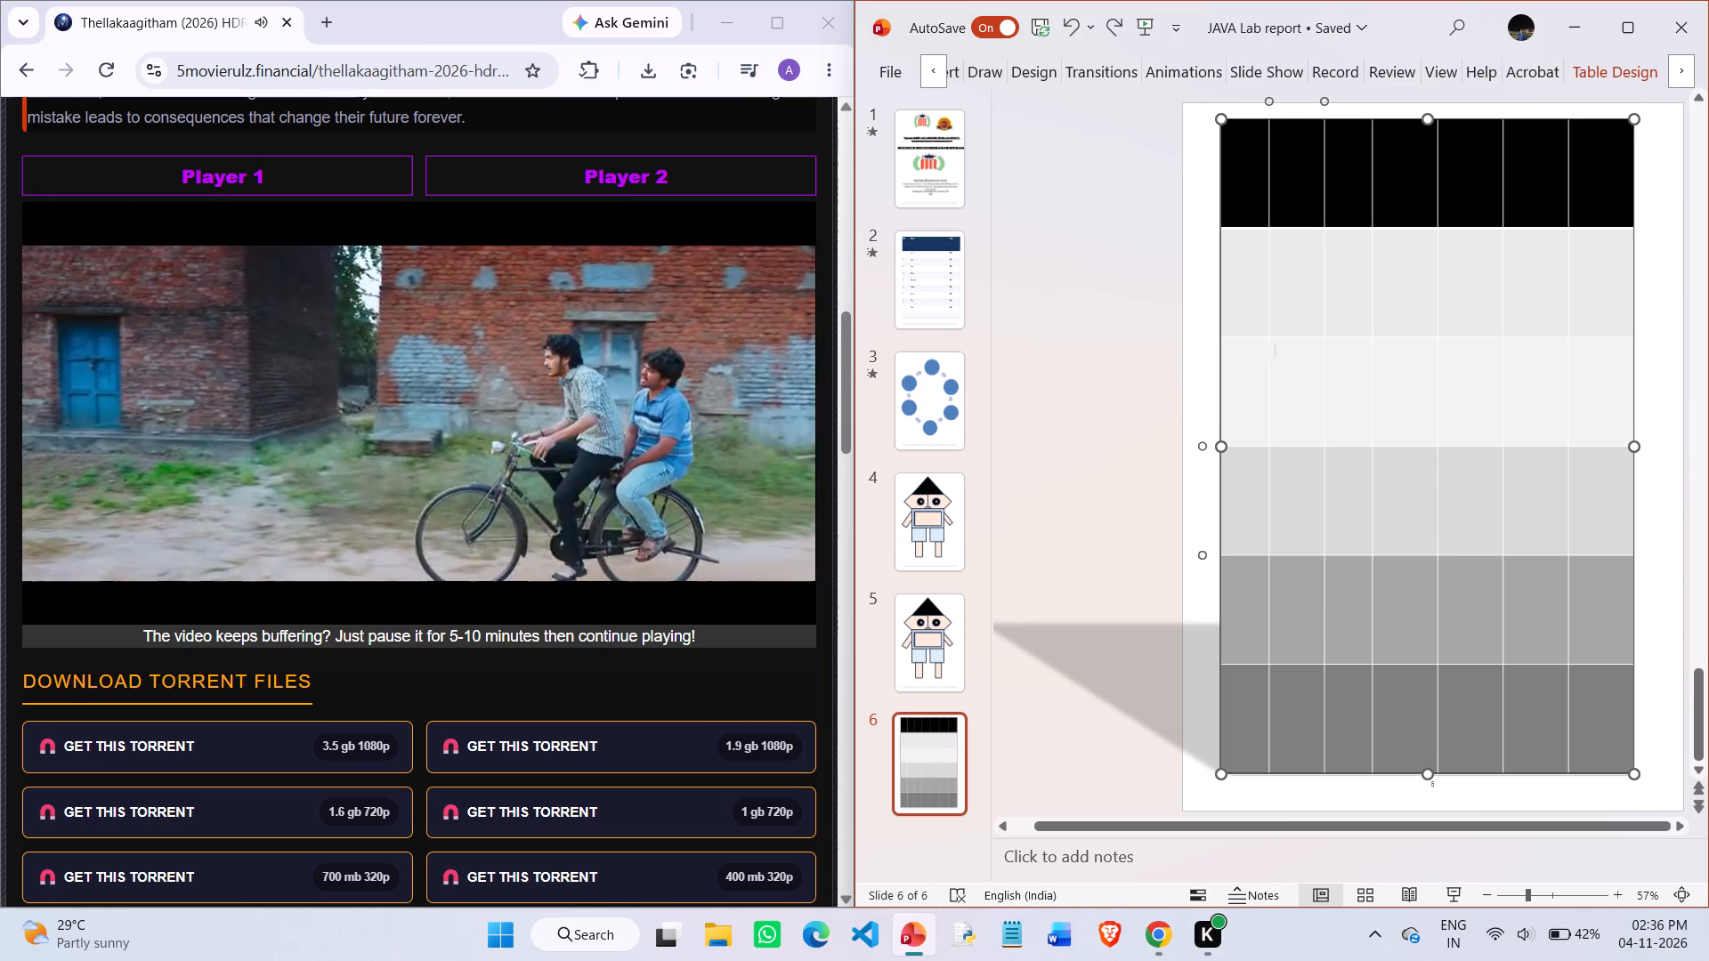
pyautogui.moveTo(1247, 367); pyautogui.dragTo(1461, 438)
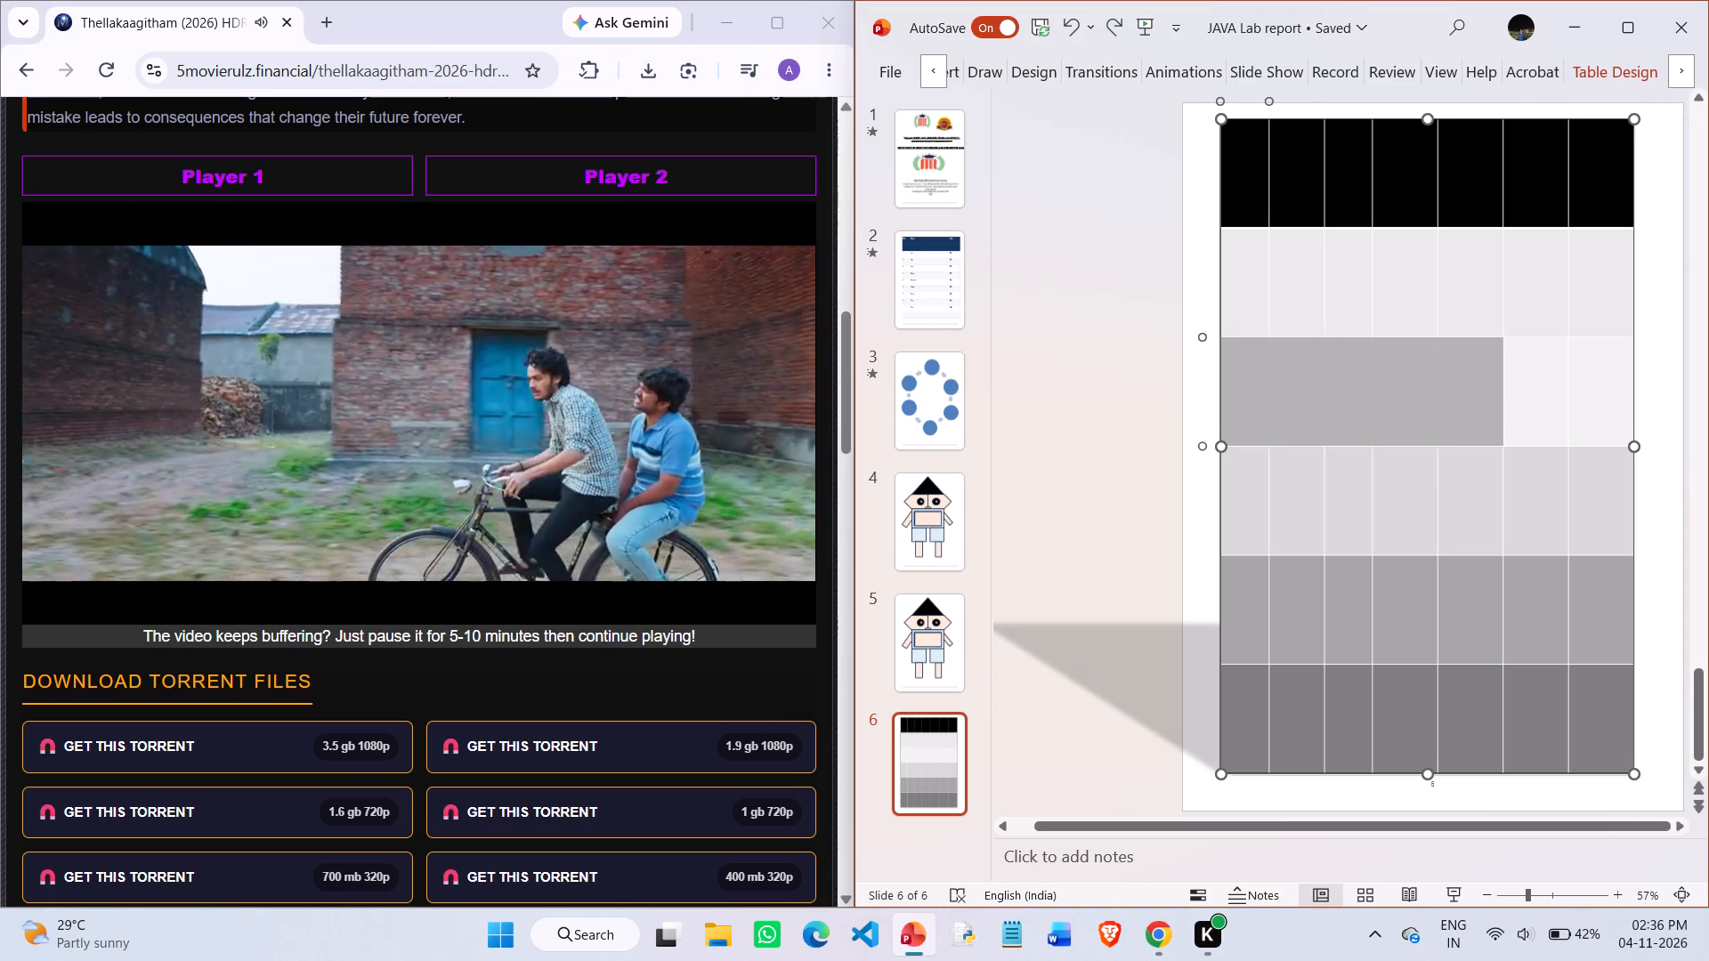
pyautogui.moveTo(1461, 438); pyautogui.dragTo(1616, 422)
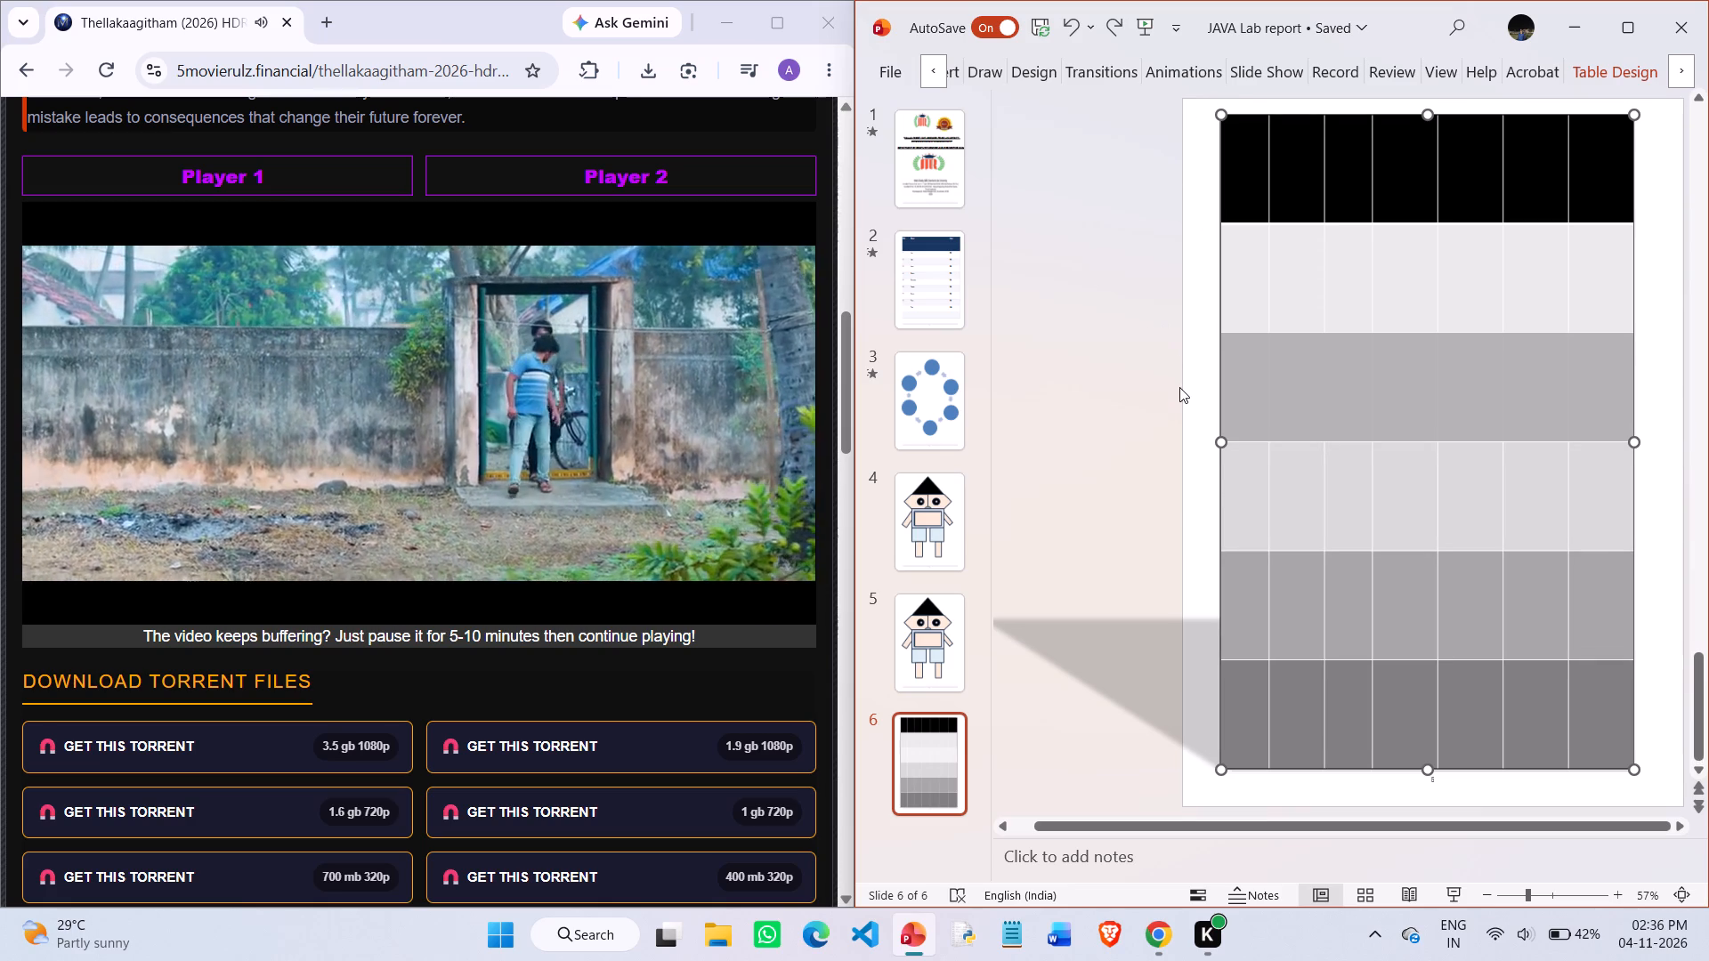
pyautogui.click(1190, 383)
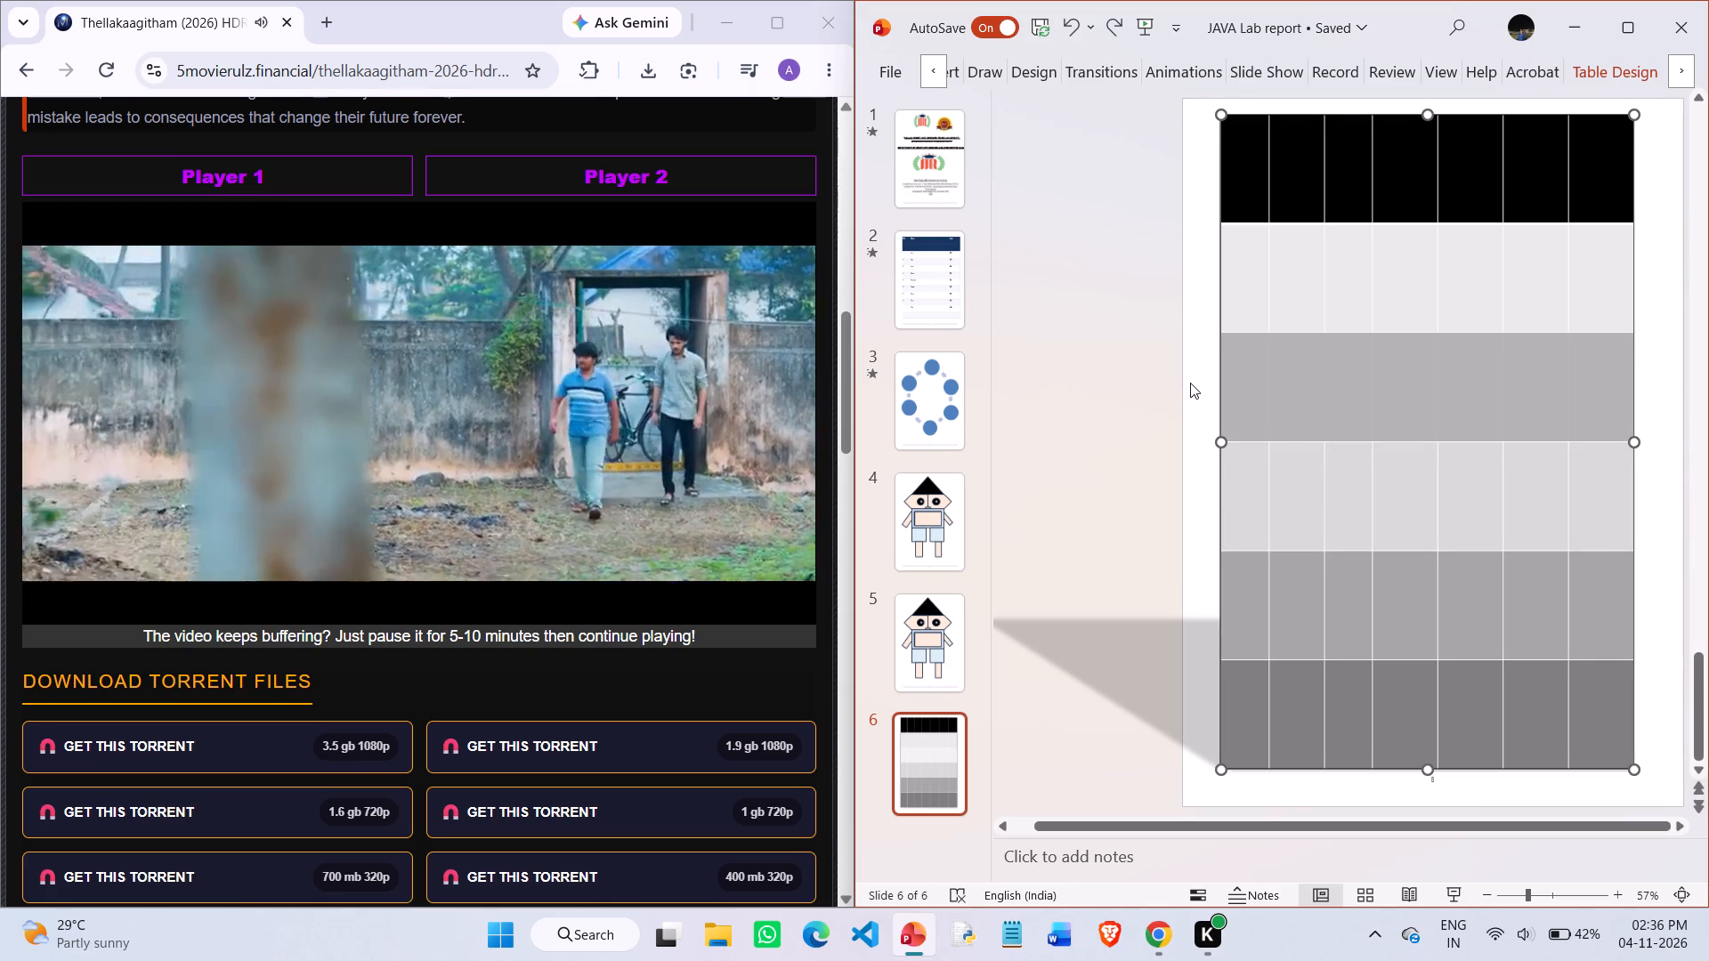
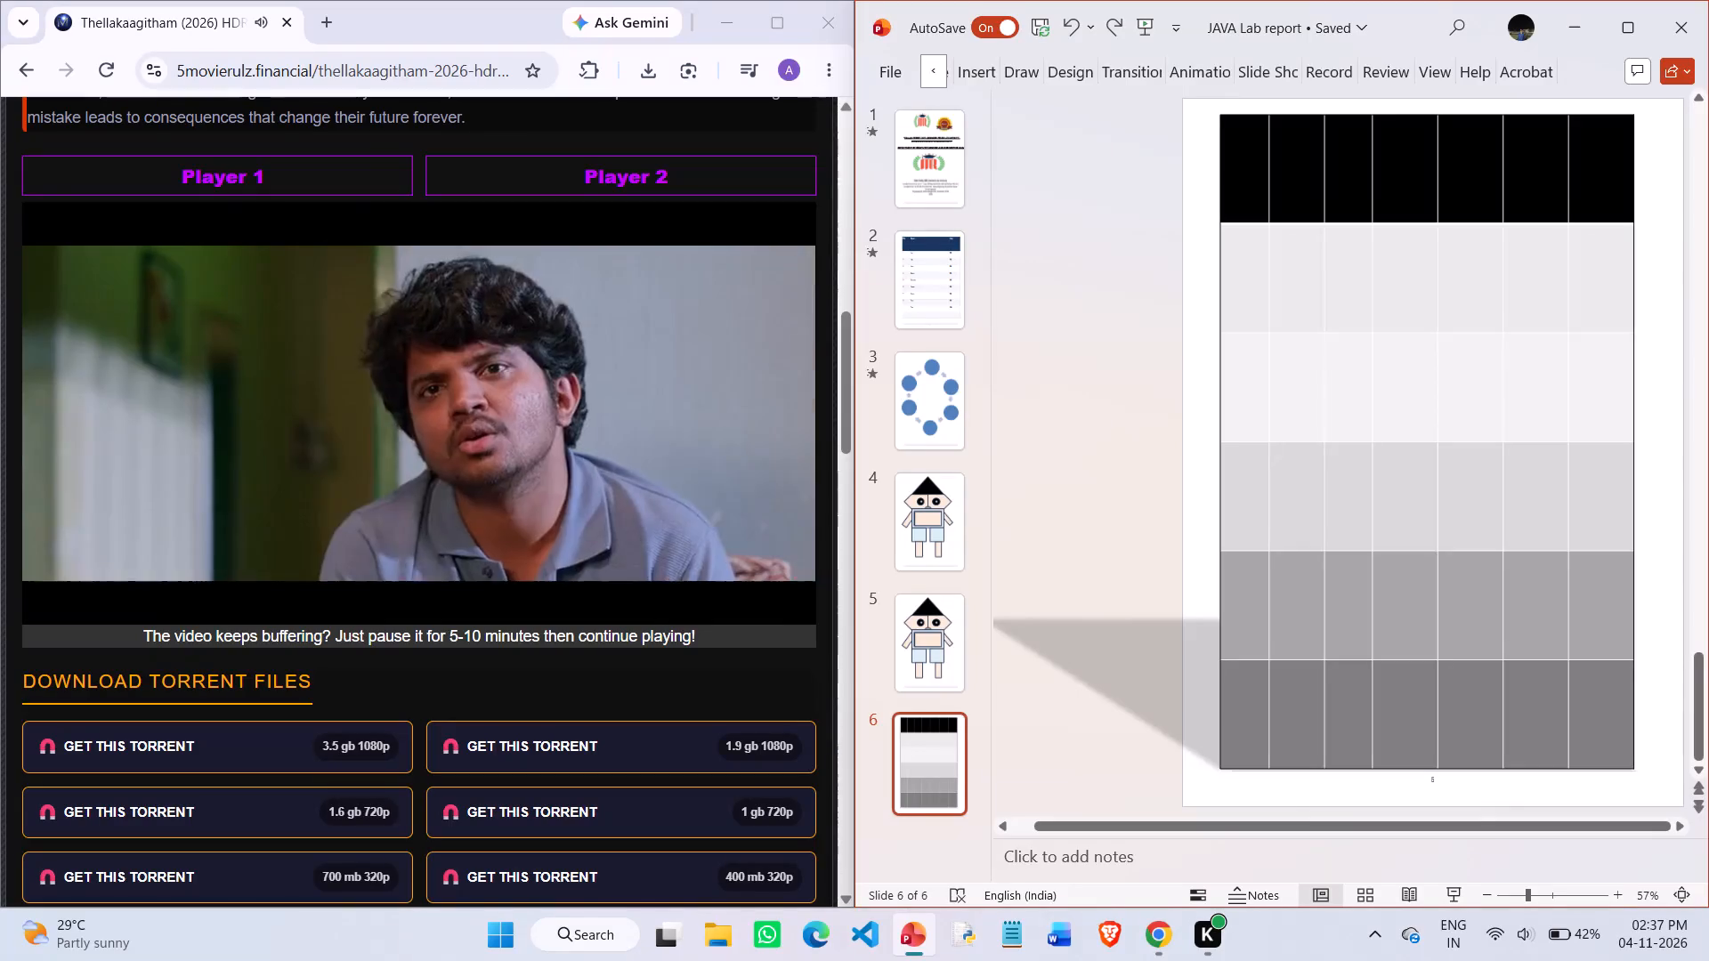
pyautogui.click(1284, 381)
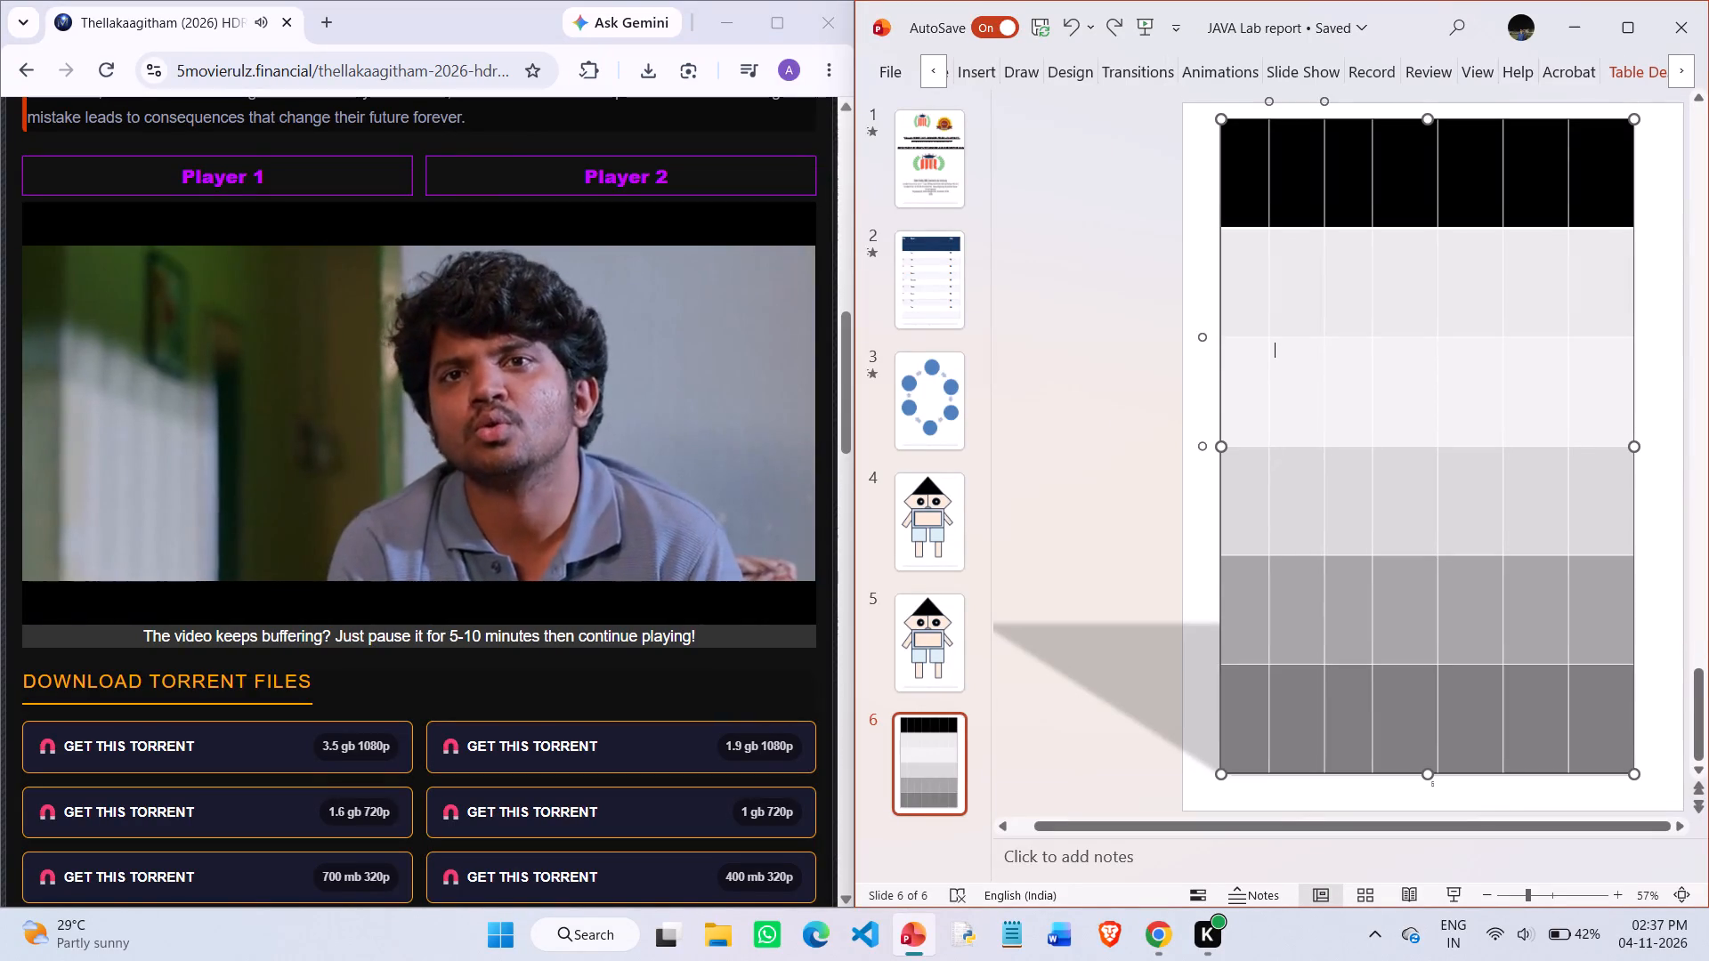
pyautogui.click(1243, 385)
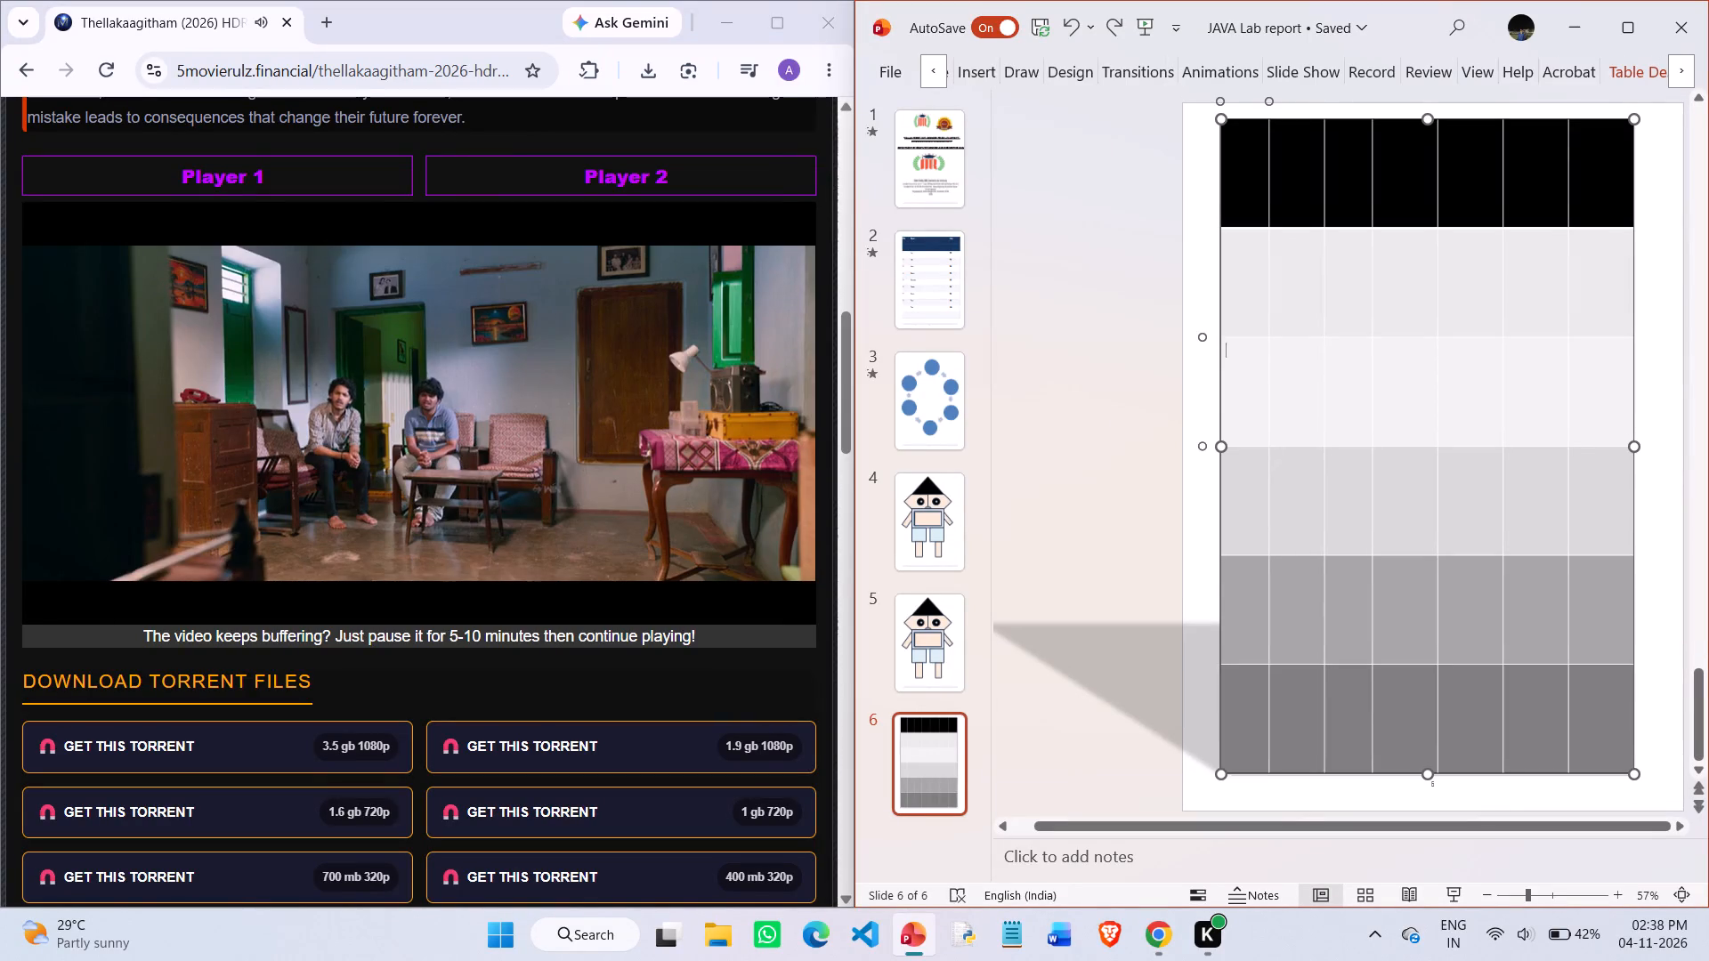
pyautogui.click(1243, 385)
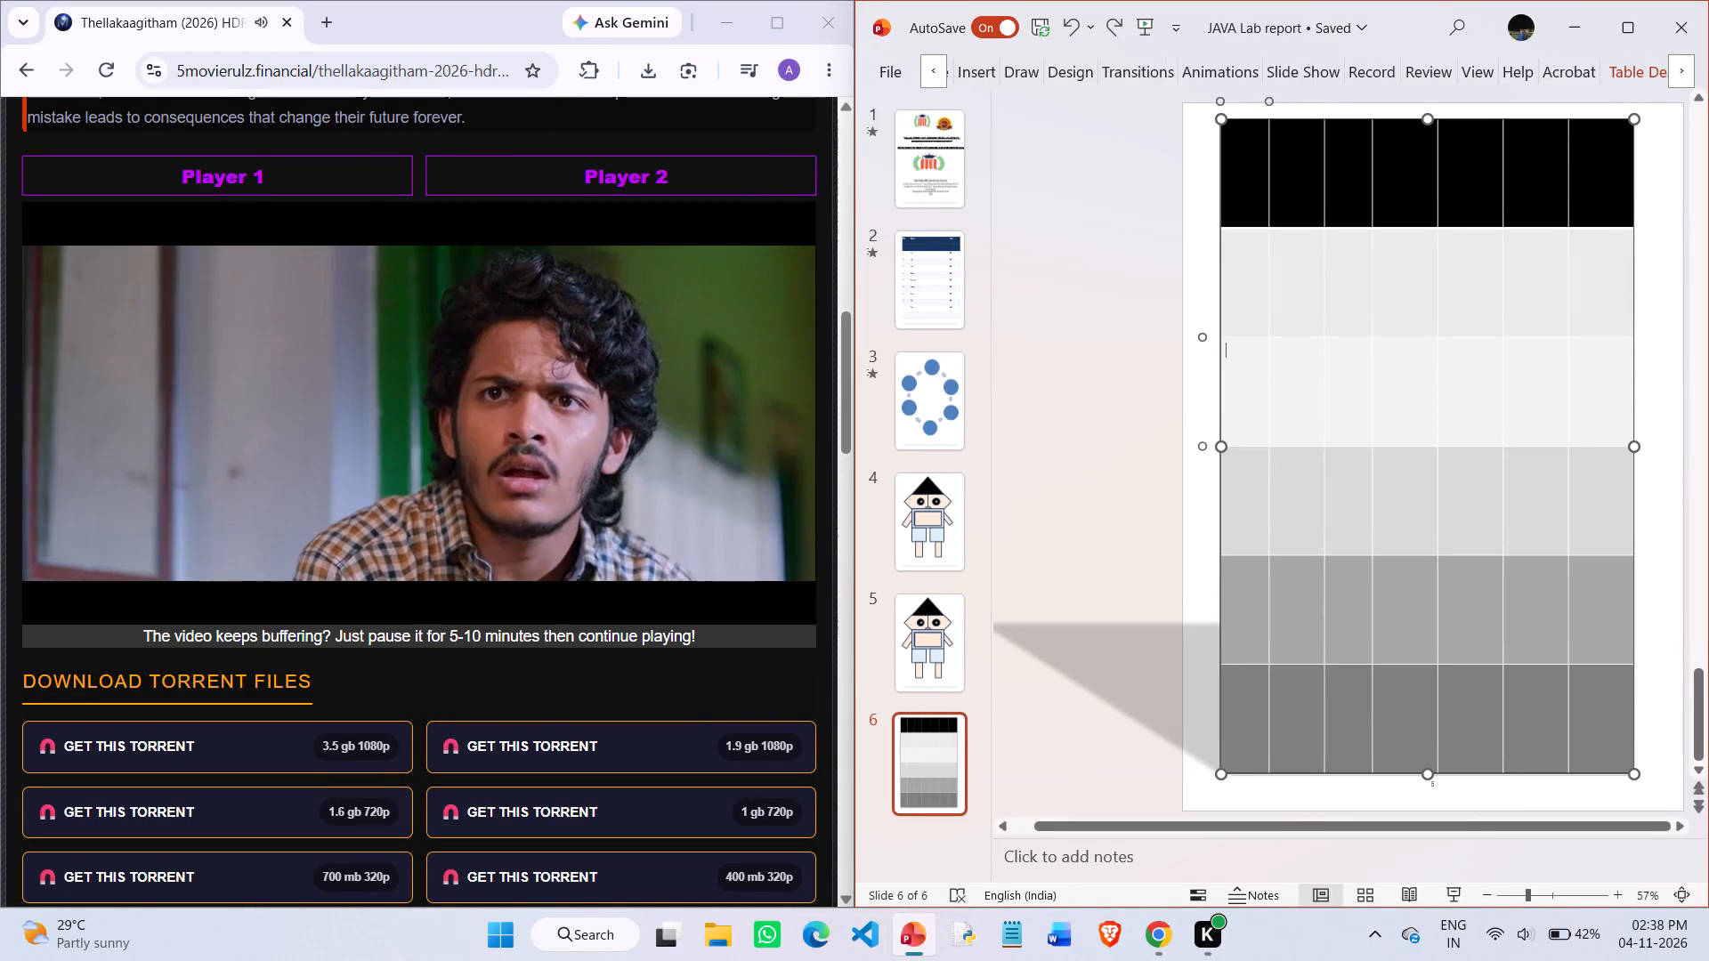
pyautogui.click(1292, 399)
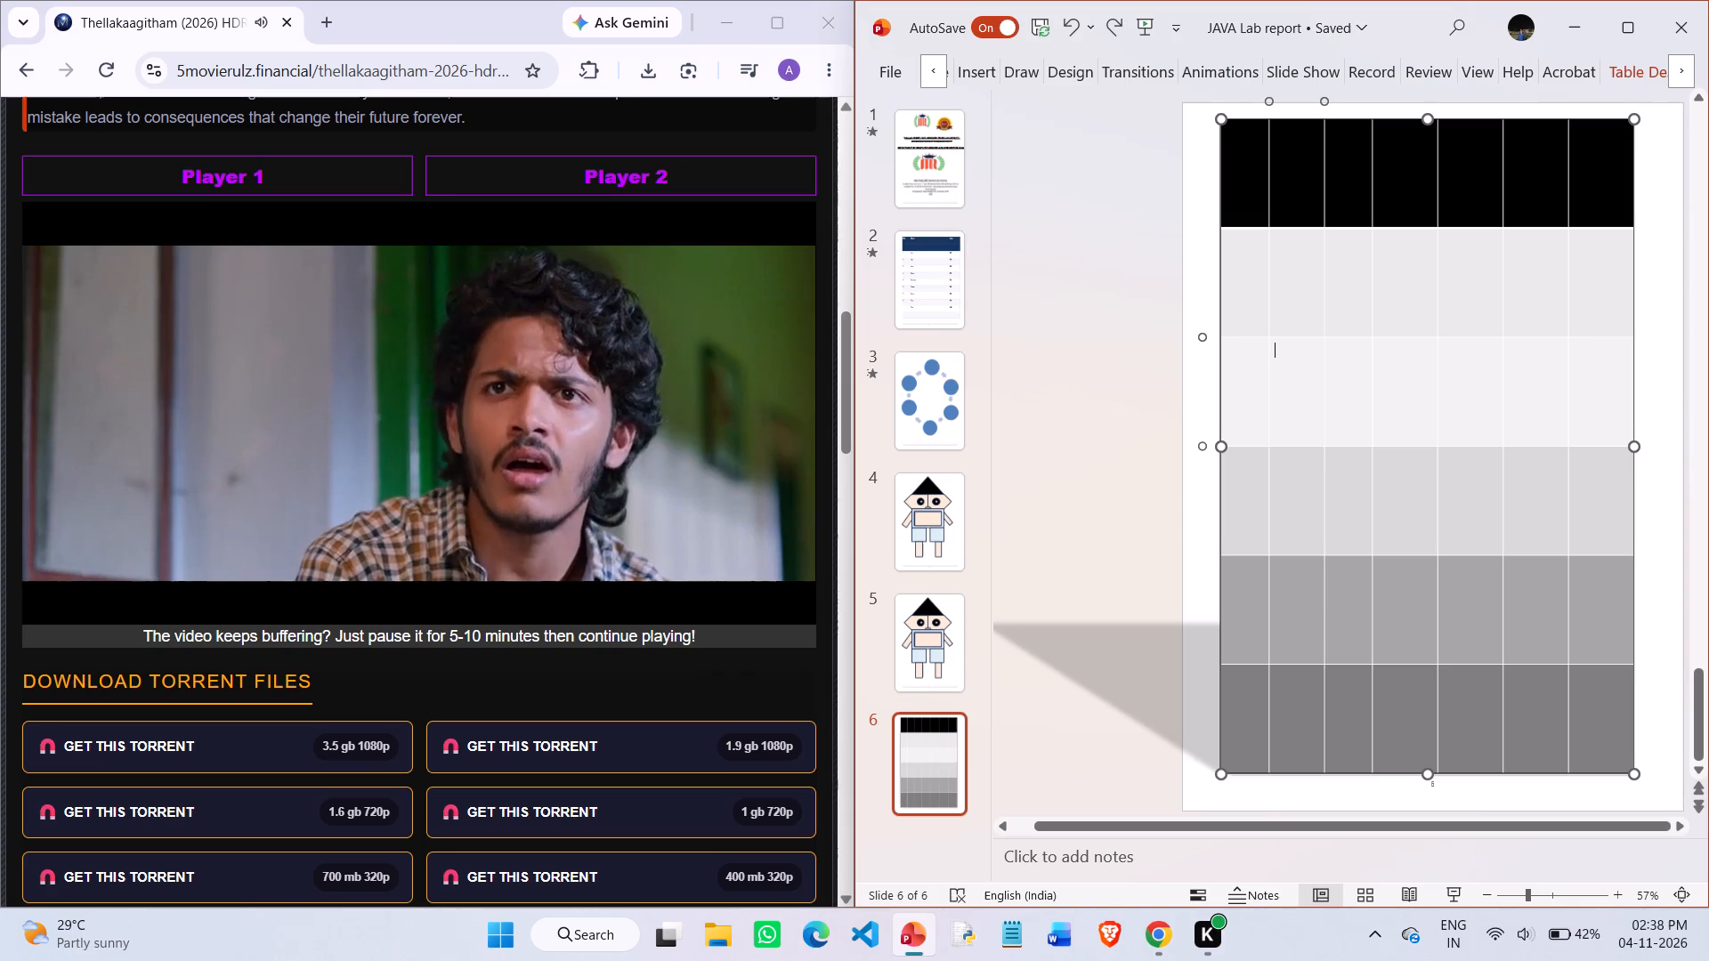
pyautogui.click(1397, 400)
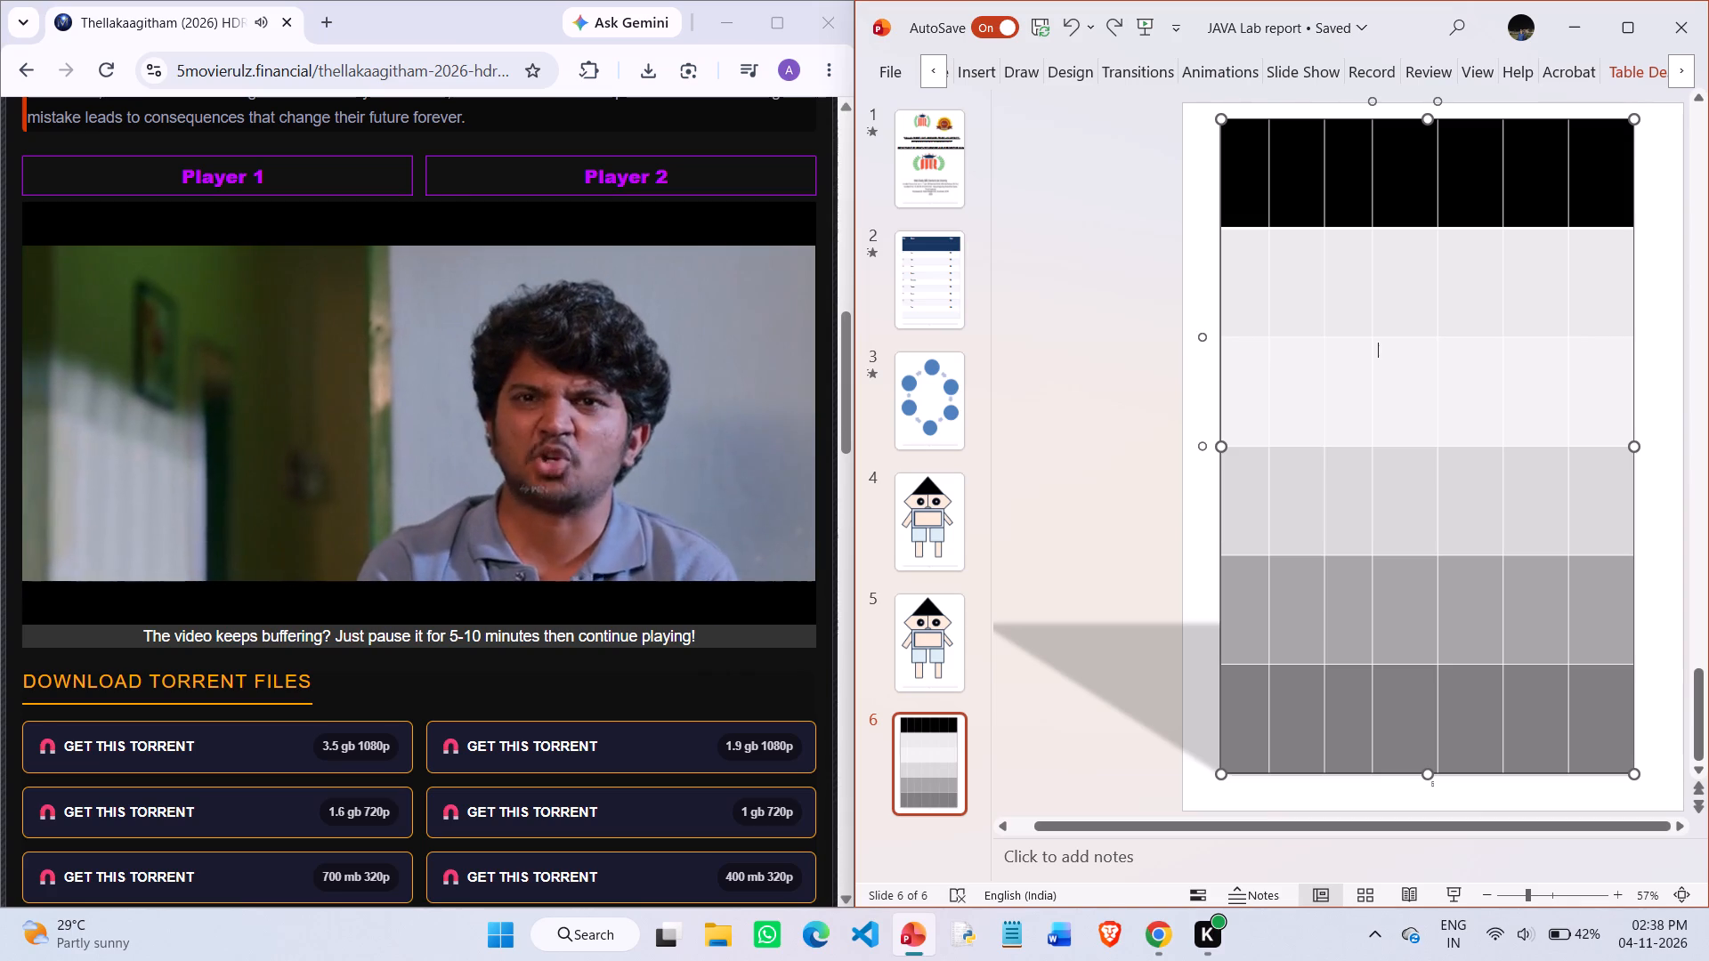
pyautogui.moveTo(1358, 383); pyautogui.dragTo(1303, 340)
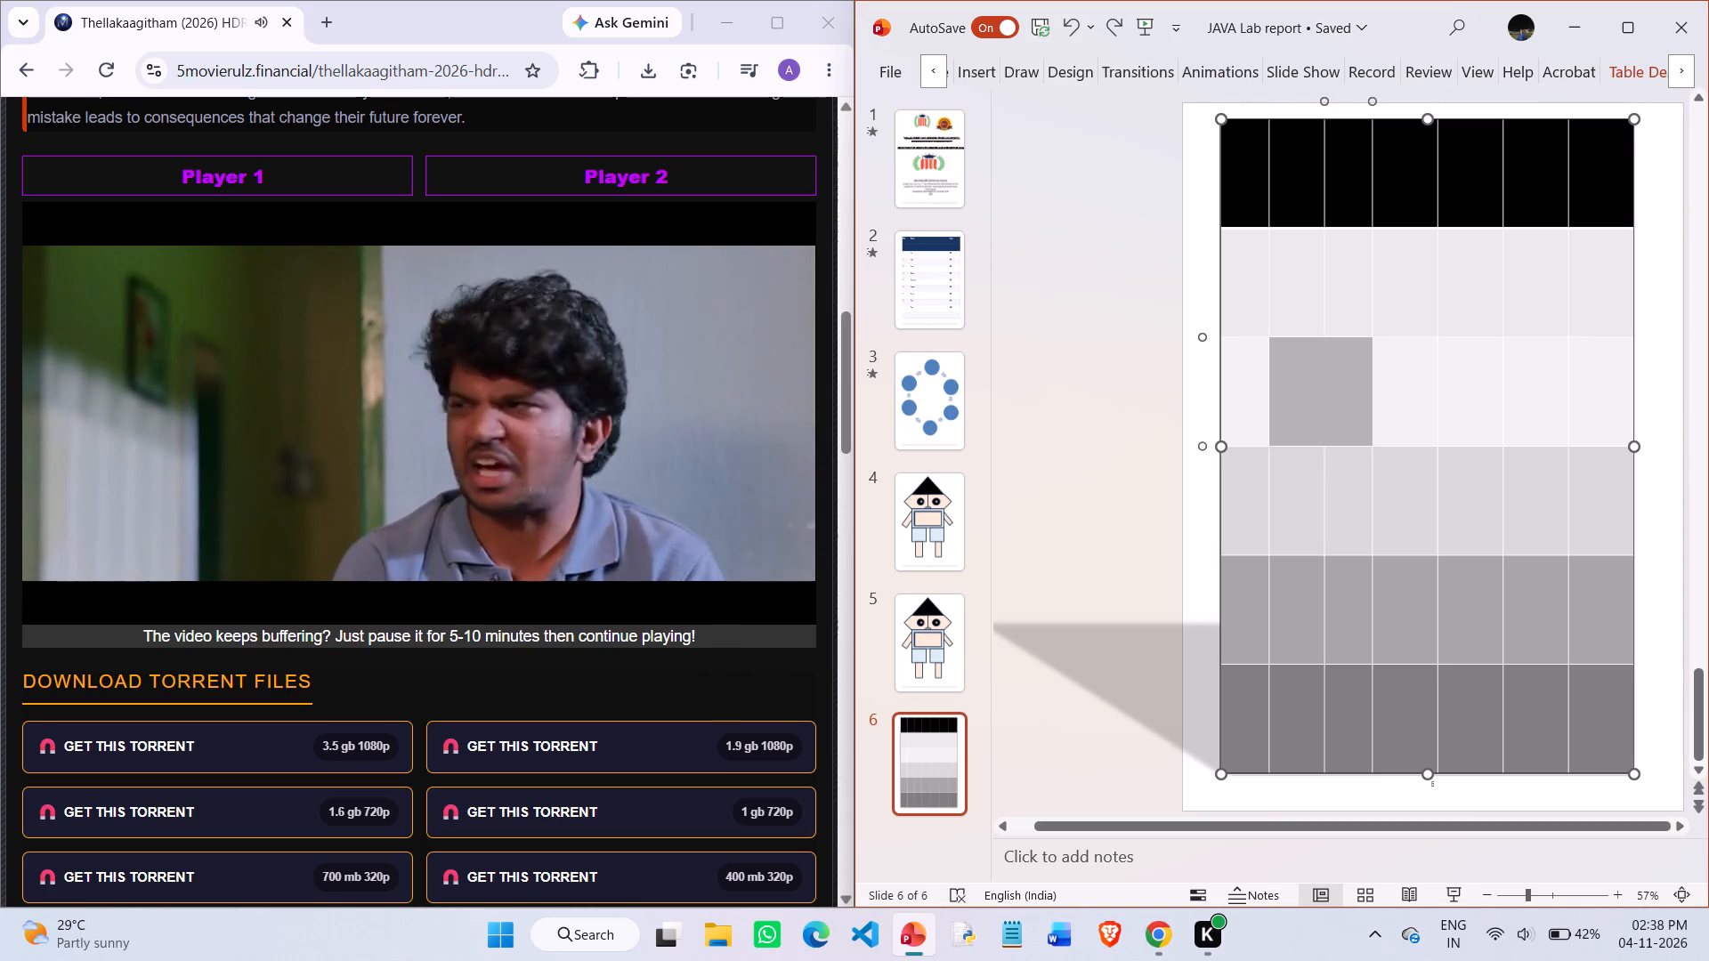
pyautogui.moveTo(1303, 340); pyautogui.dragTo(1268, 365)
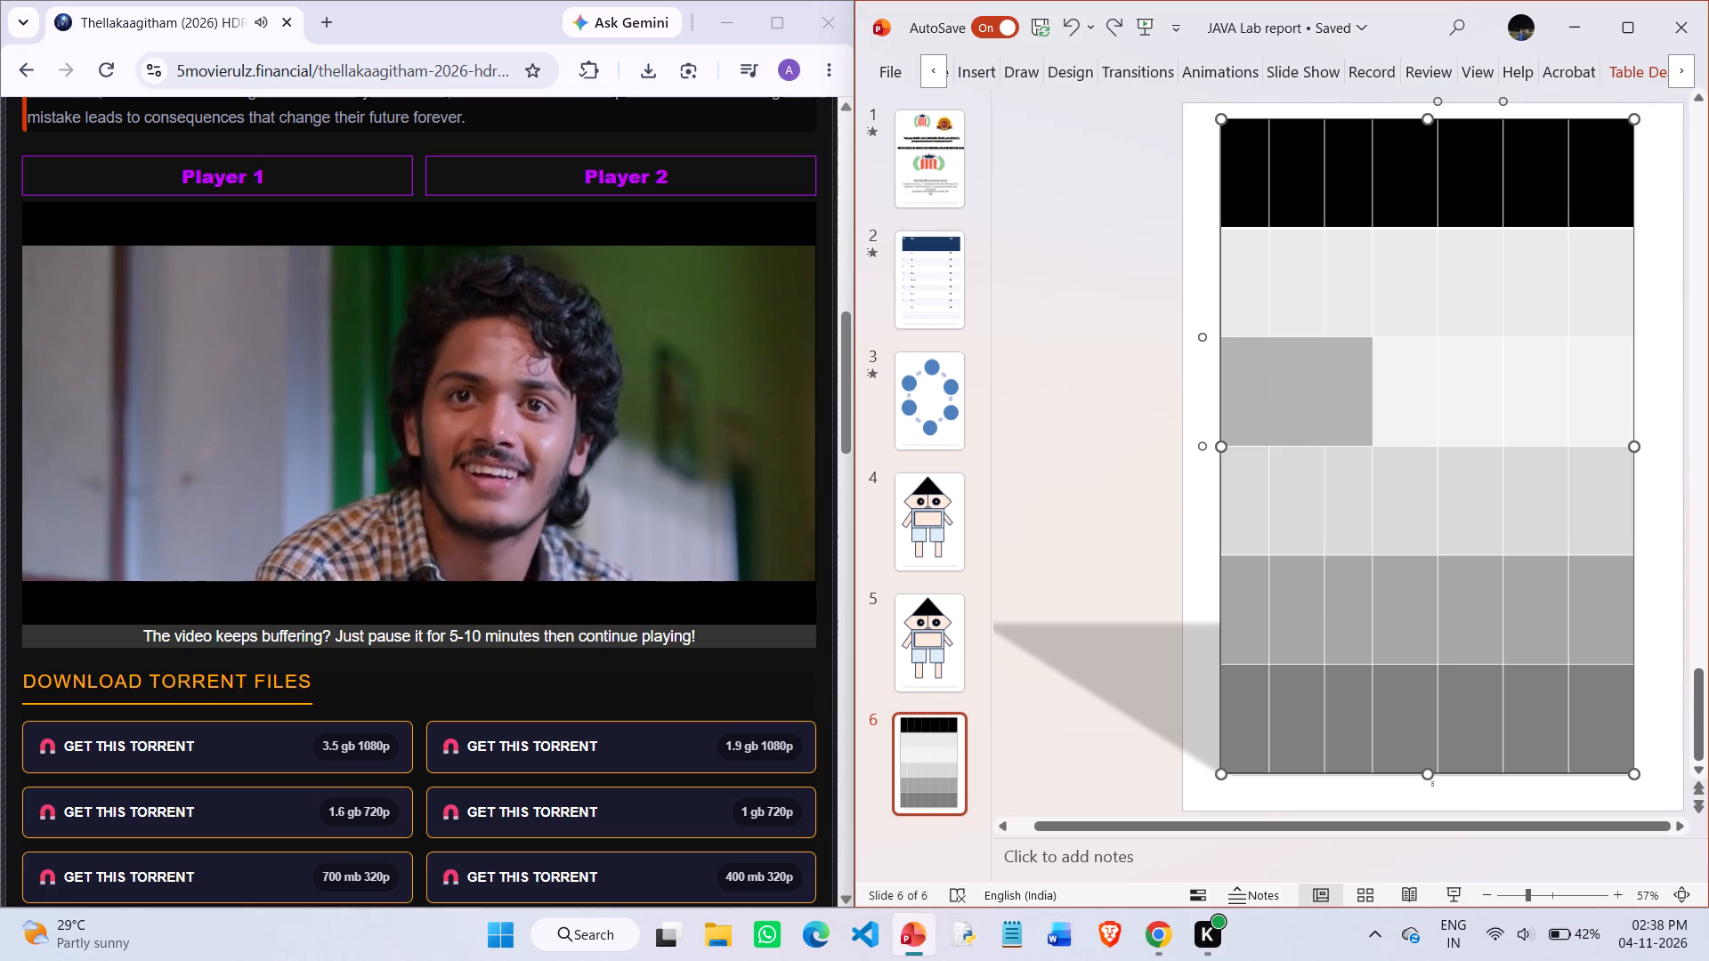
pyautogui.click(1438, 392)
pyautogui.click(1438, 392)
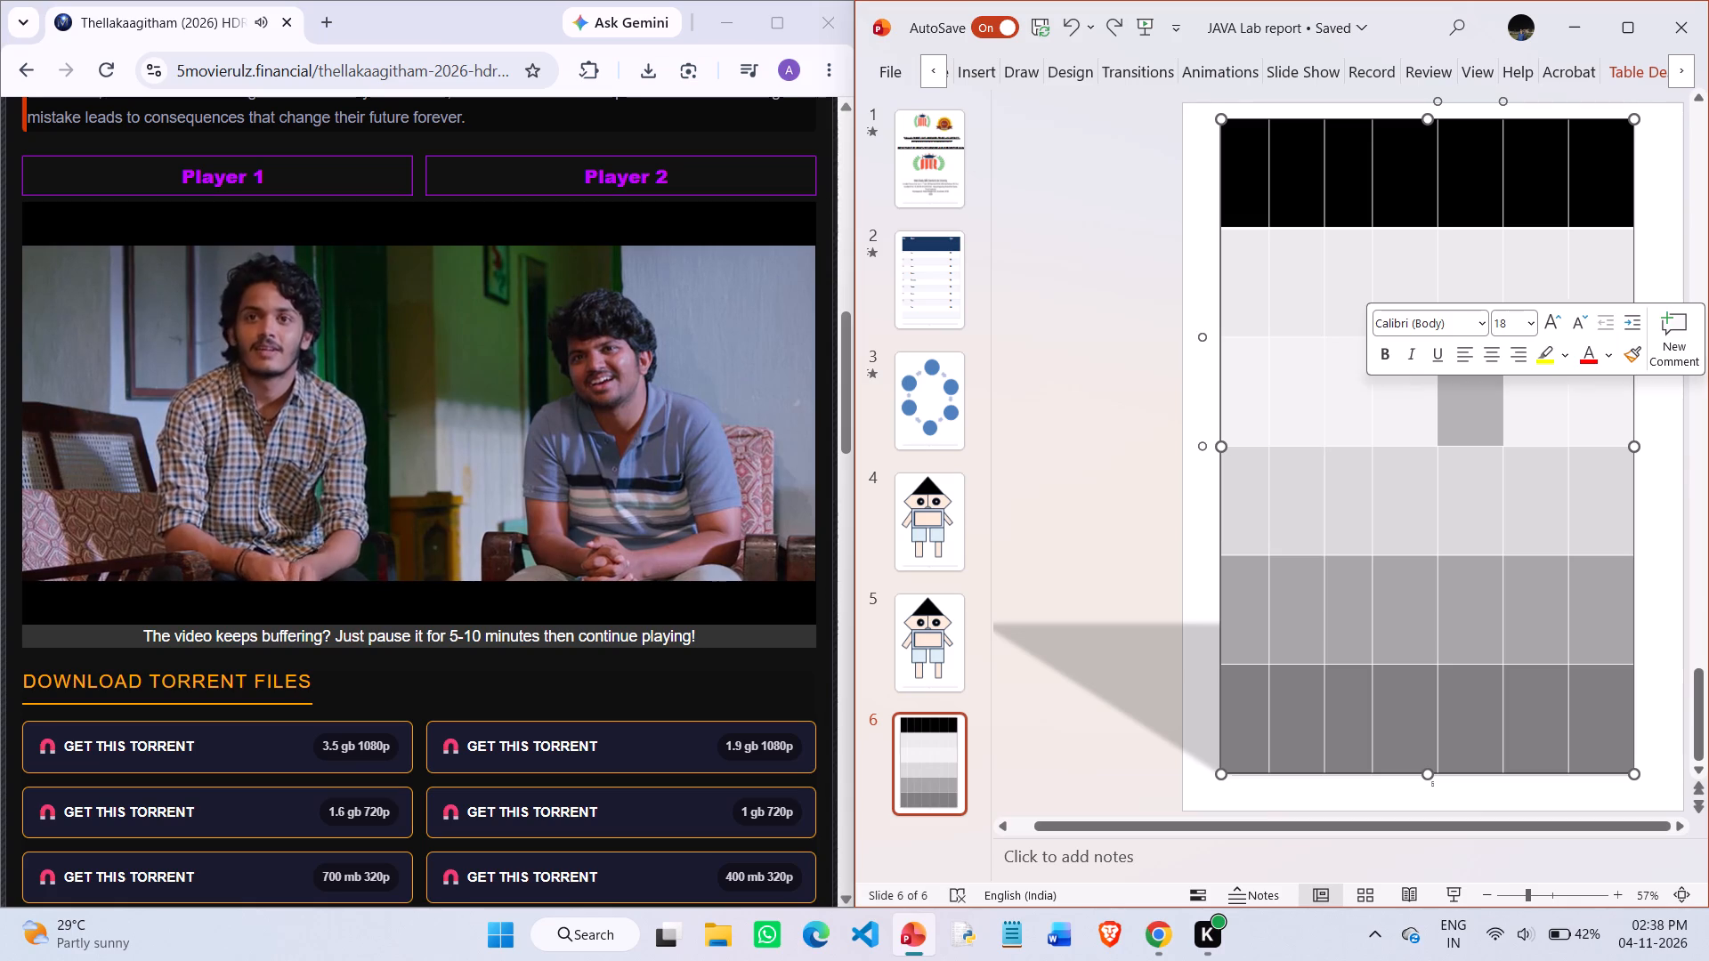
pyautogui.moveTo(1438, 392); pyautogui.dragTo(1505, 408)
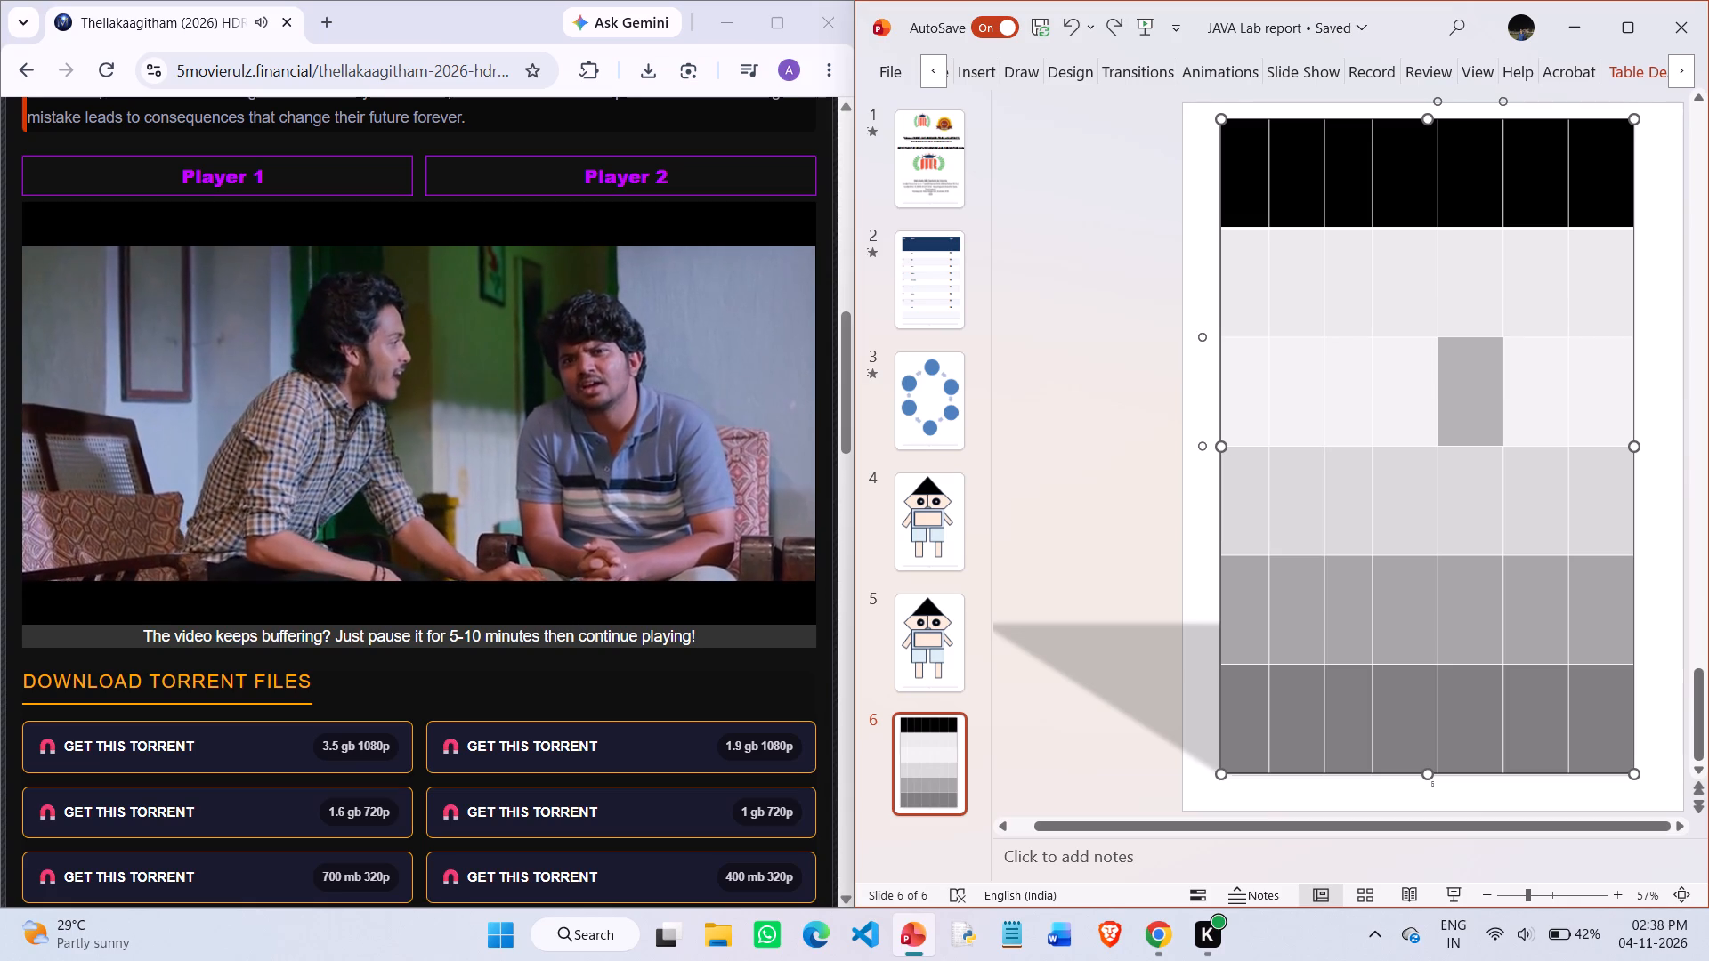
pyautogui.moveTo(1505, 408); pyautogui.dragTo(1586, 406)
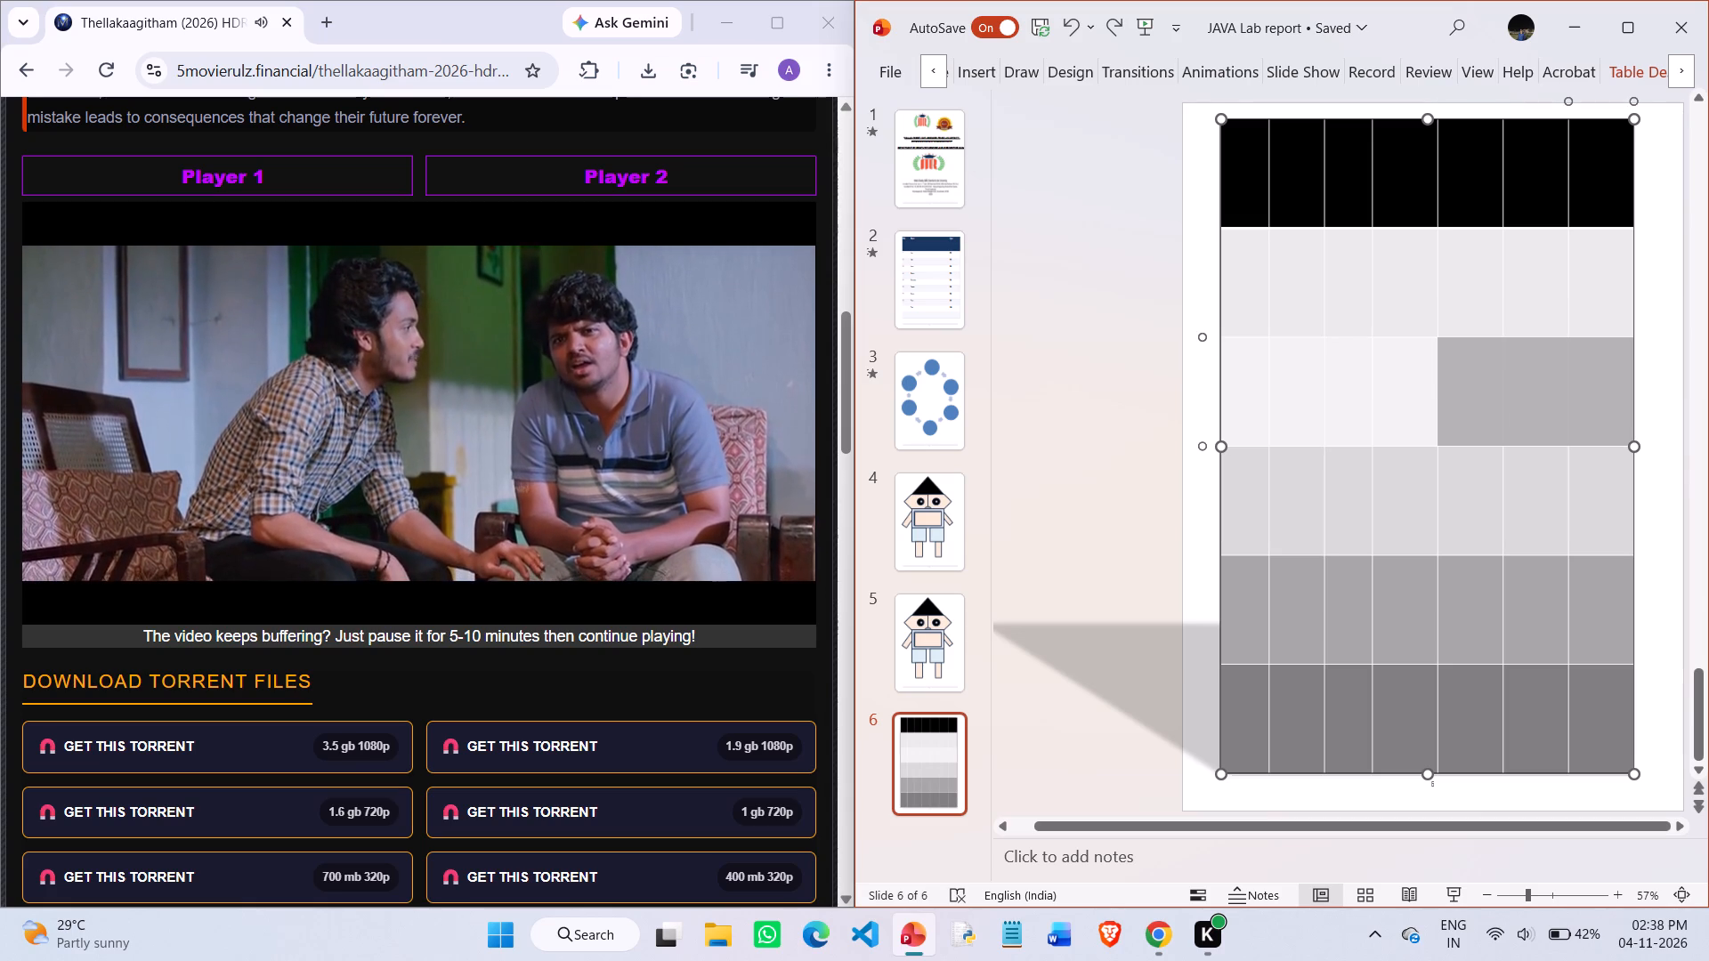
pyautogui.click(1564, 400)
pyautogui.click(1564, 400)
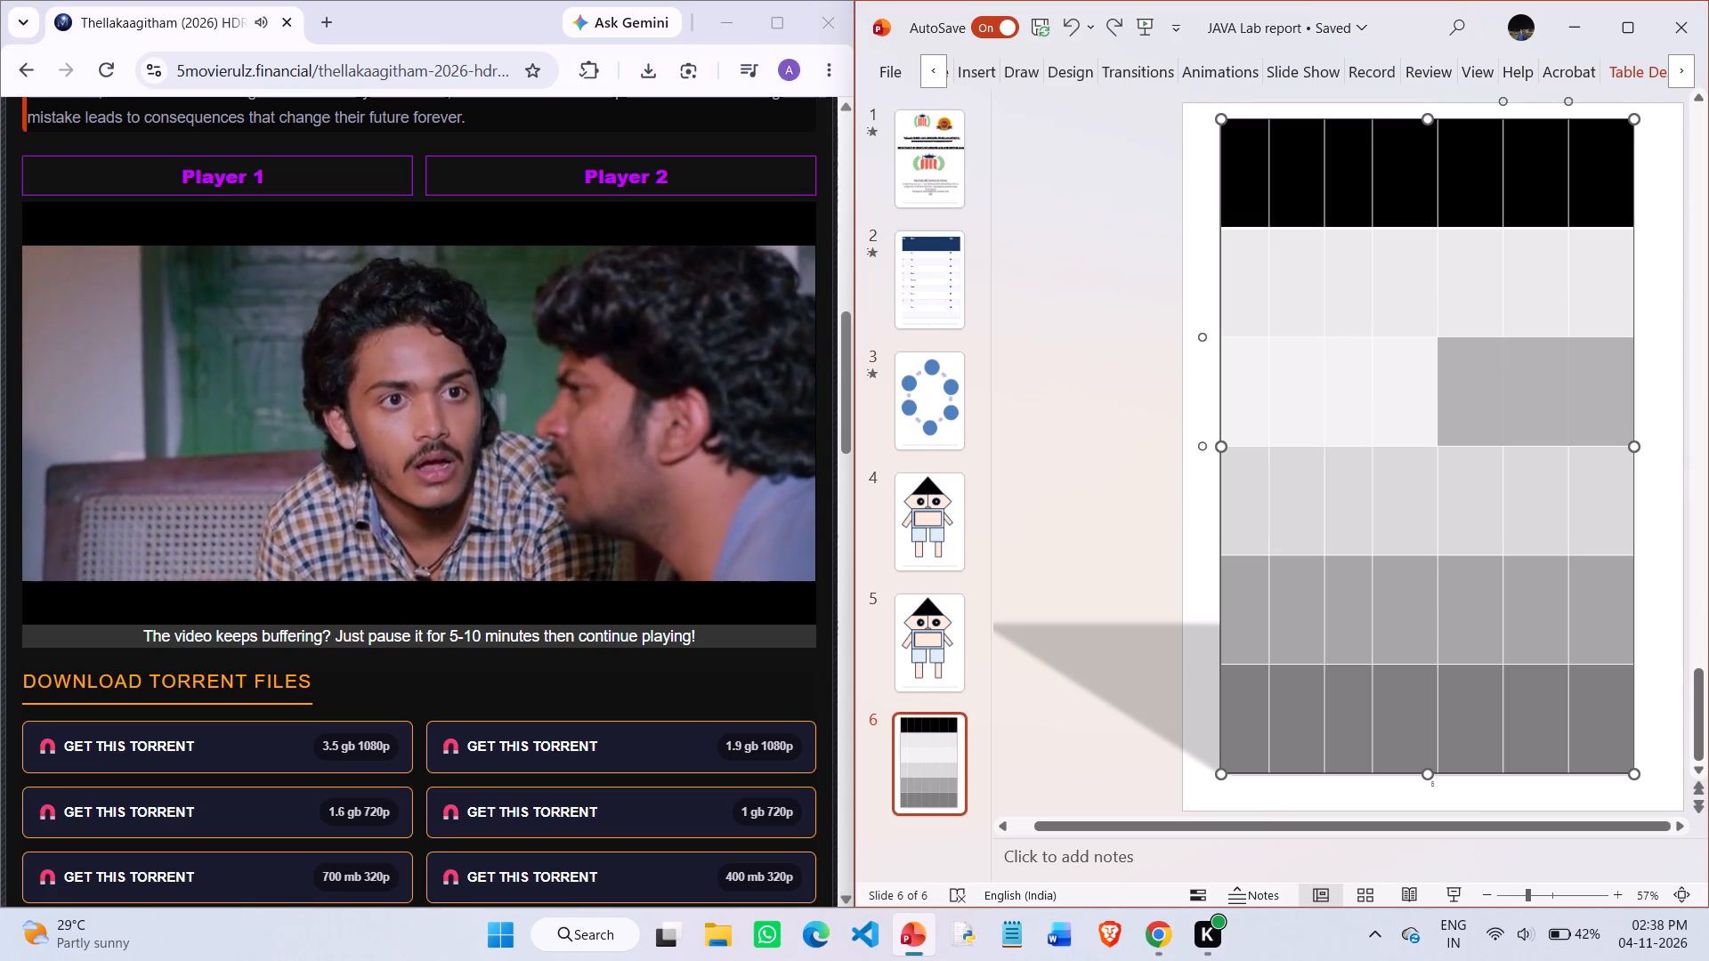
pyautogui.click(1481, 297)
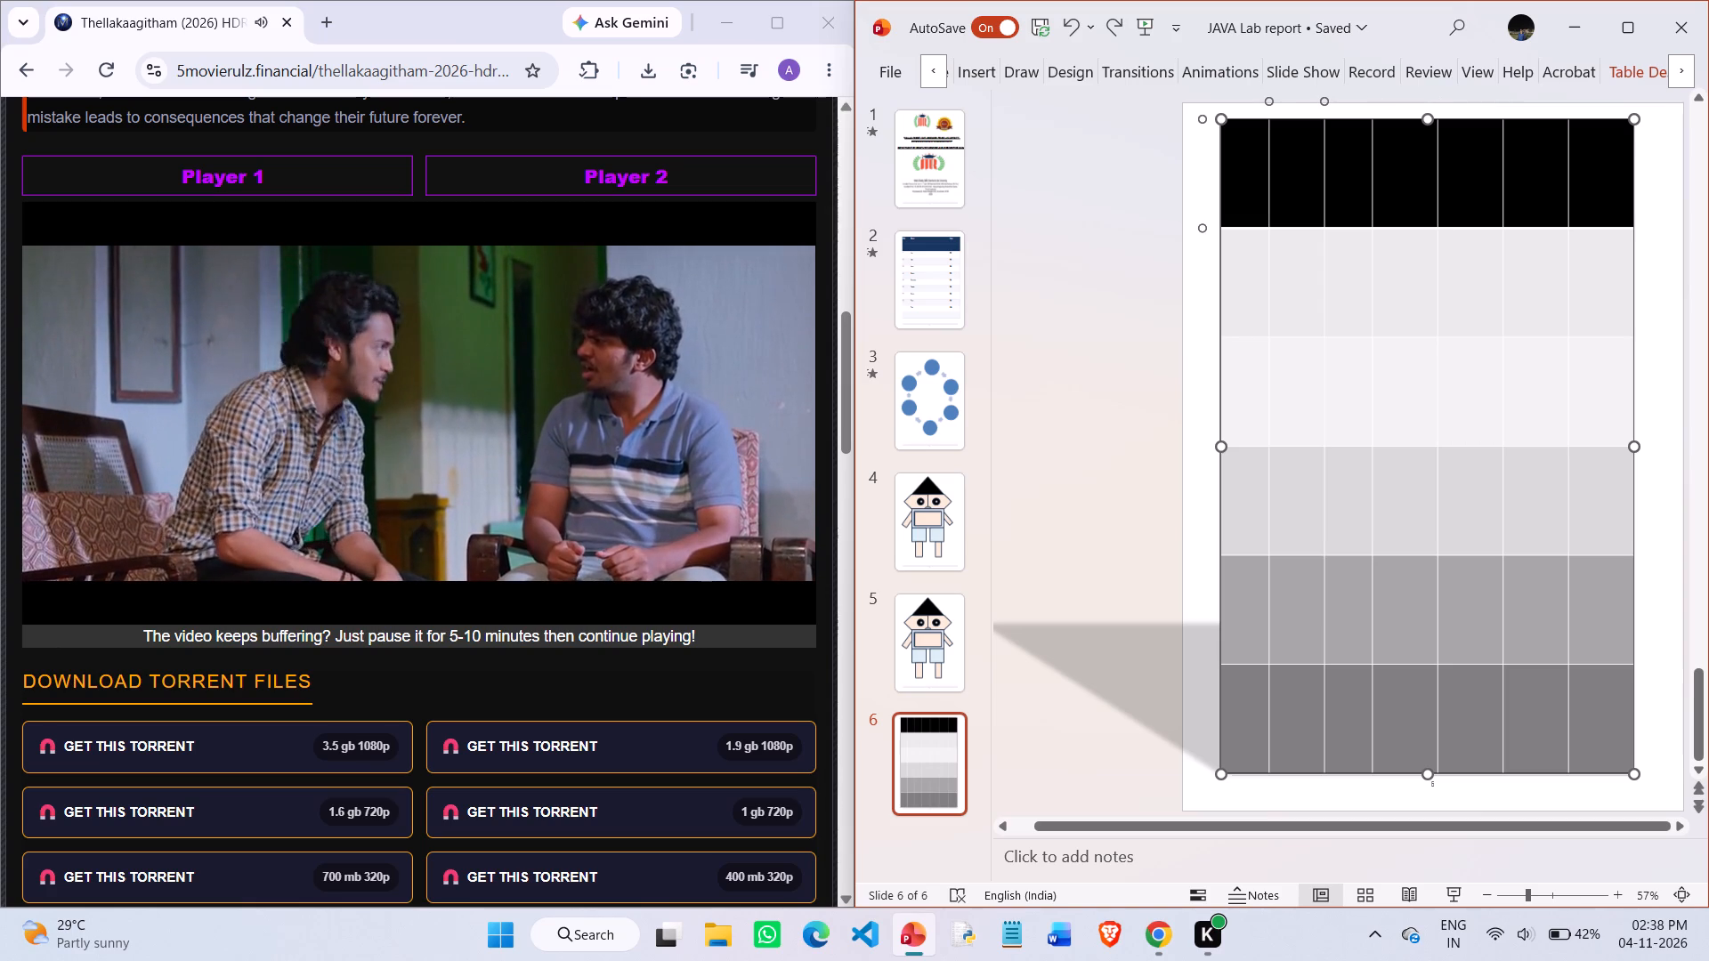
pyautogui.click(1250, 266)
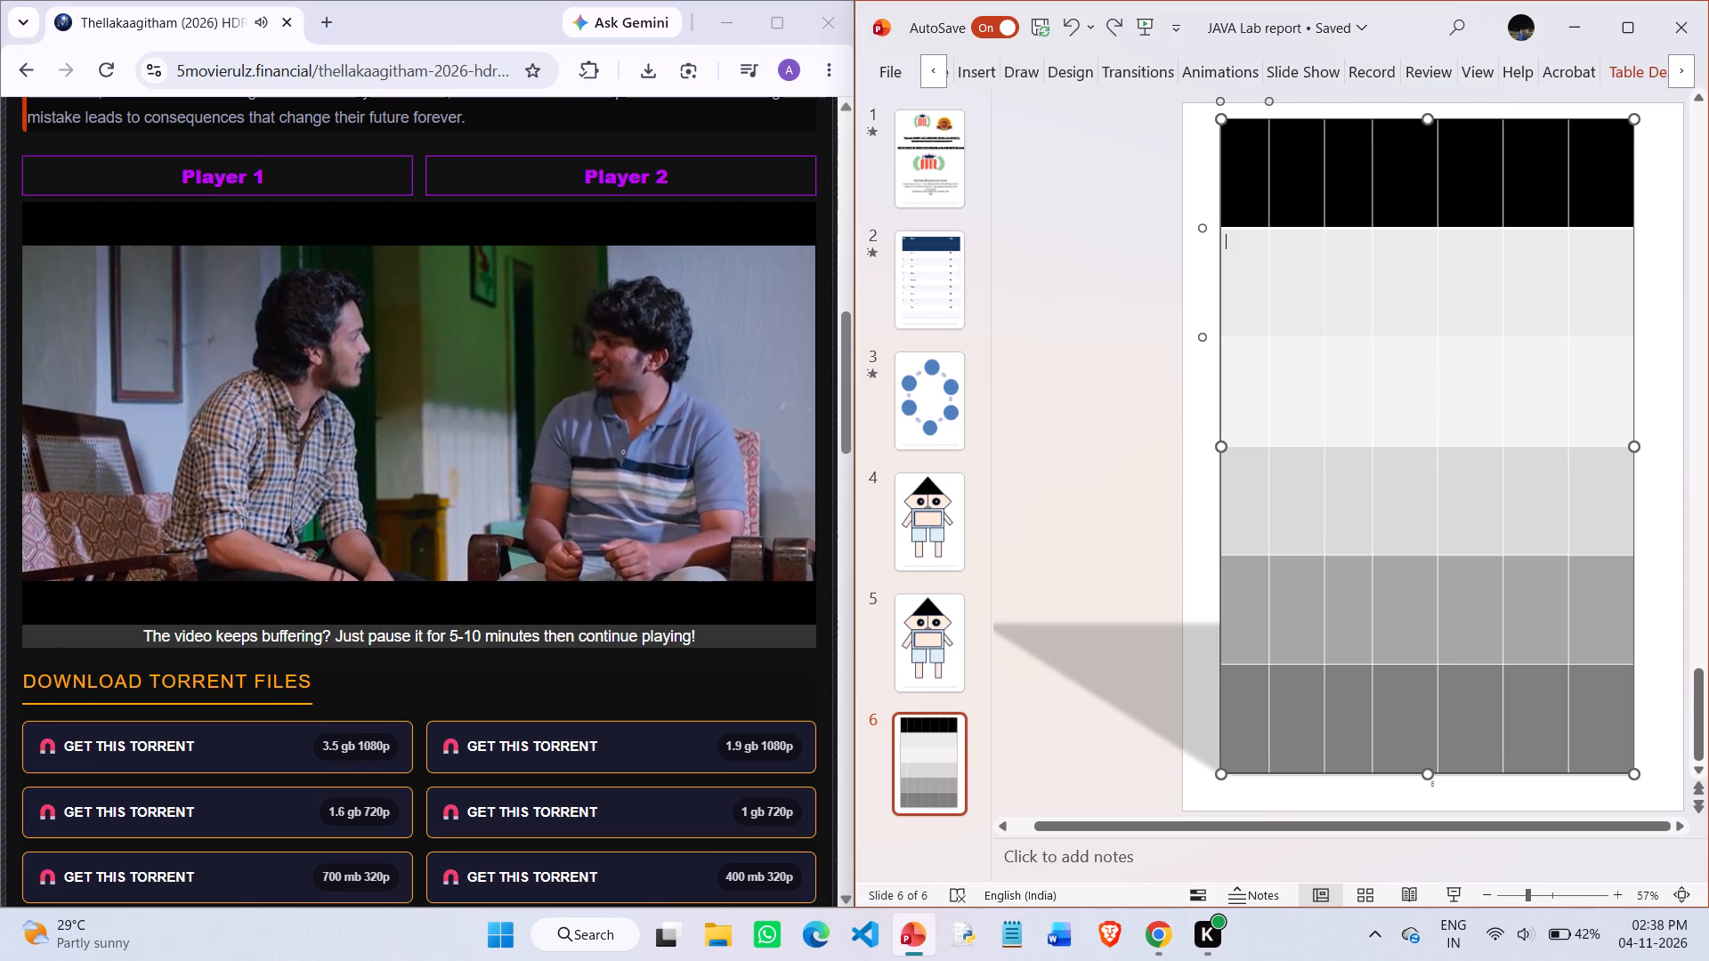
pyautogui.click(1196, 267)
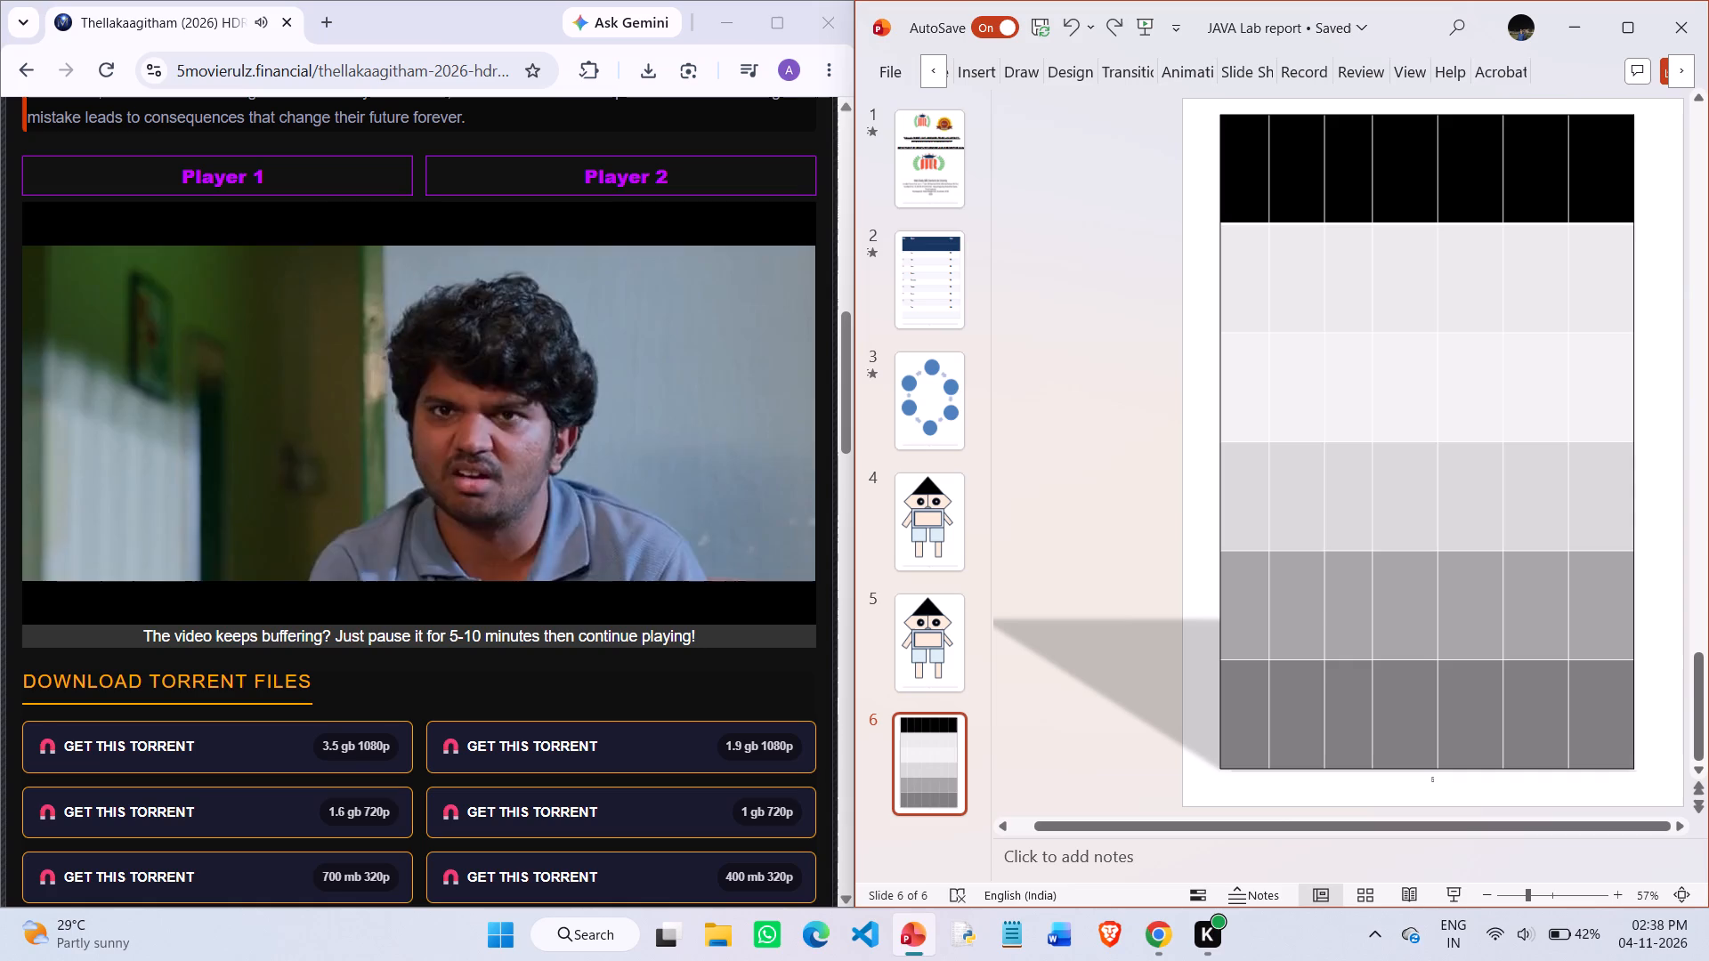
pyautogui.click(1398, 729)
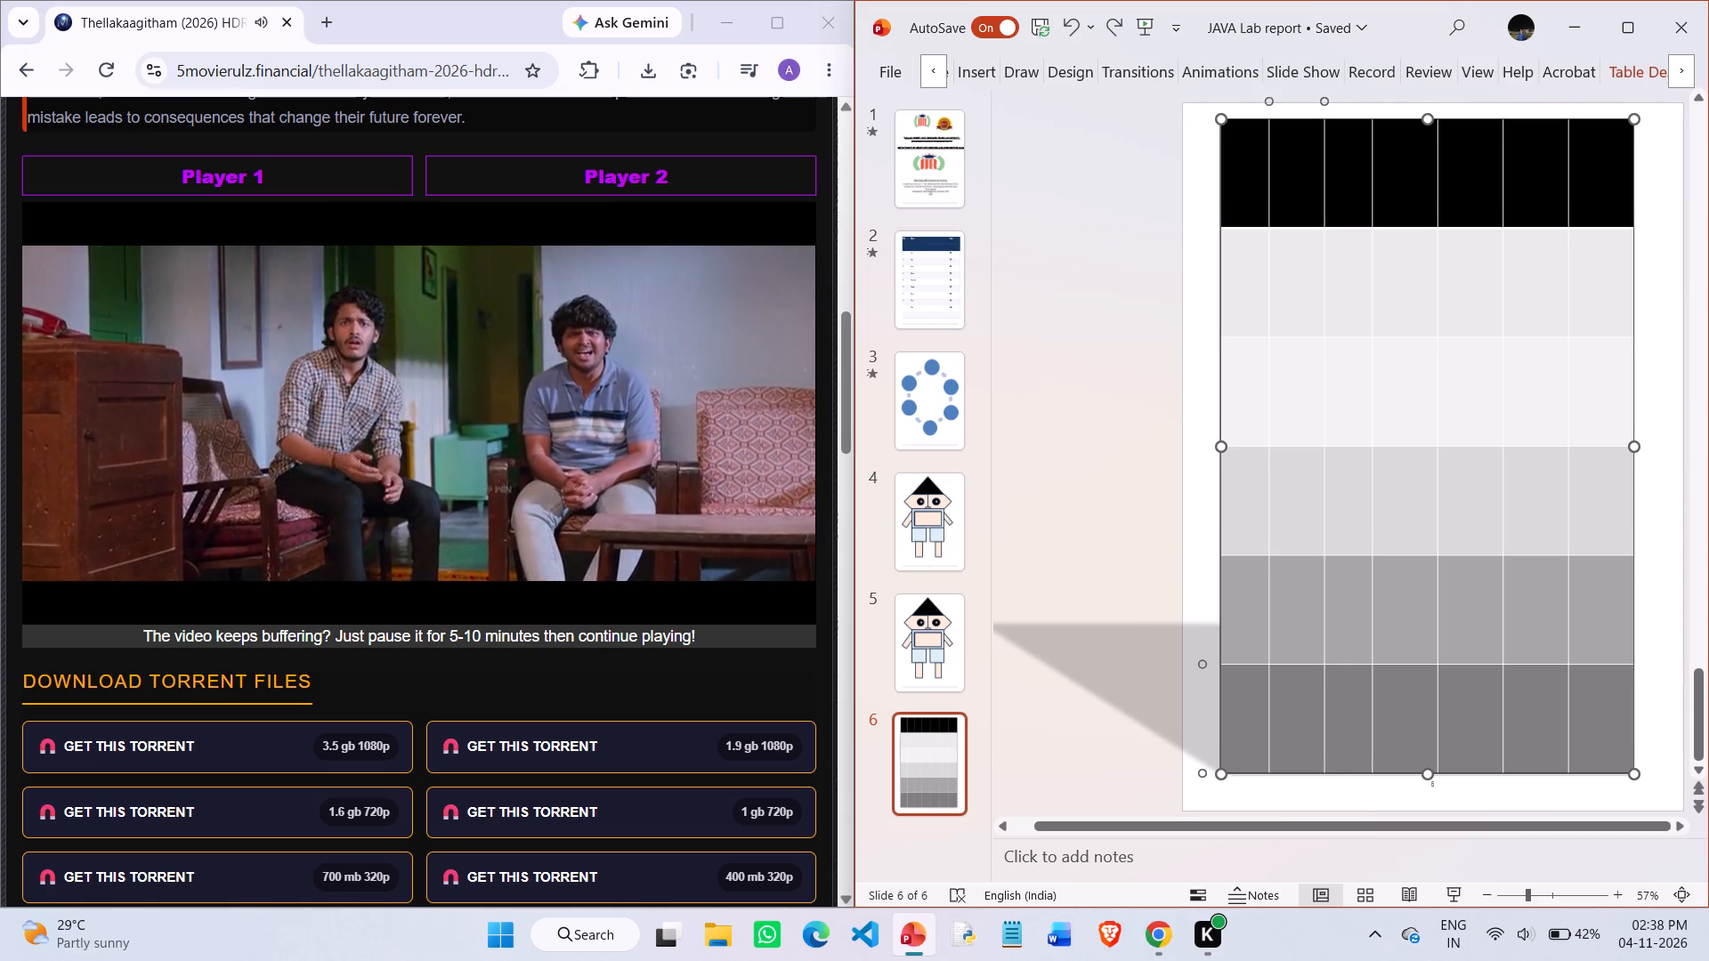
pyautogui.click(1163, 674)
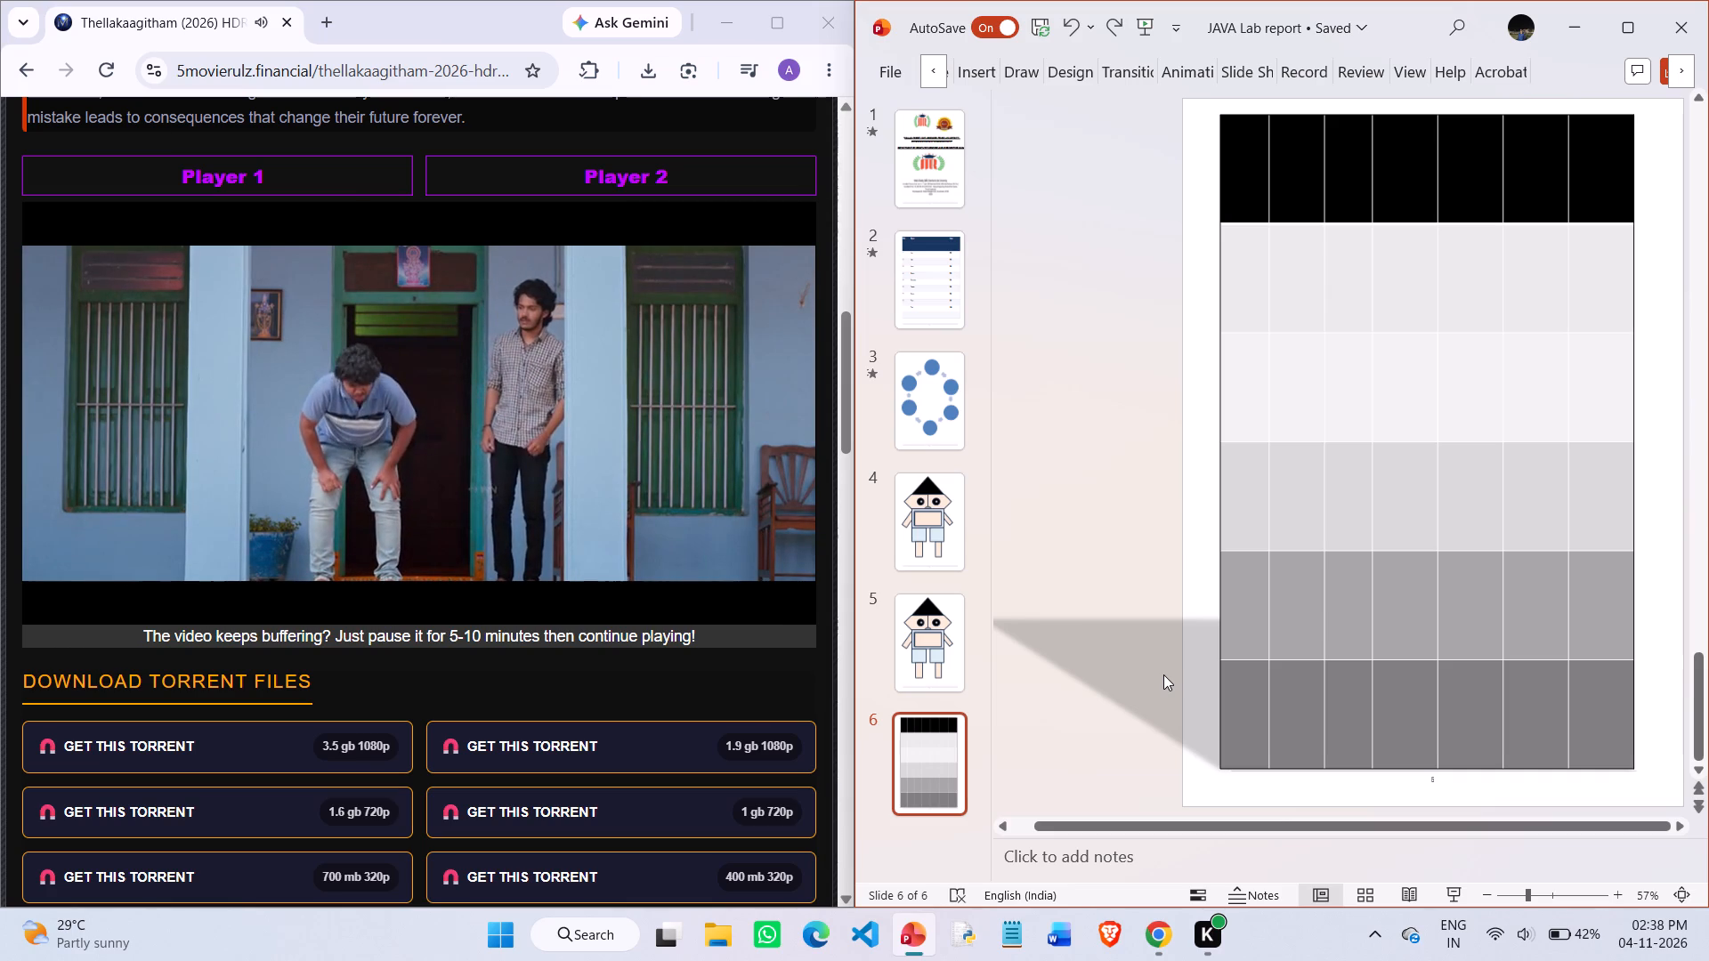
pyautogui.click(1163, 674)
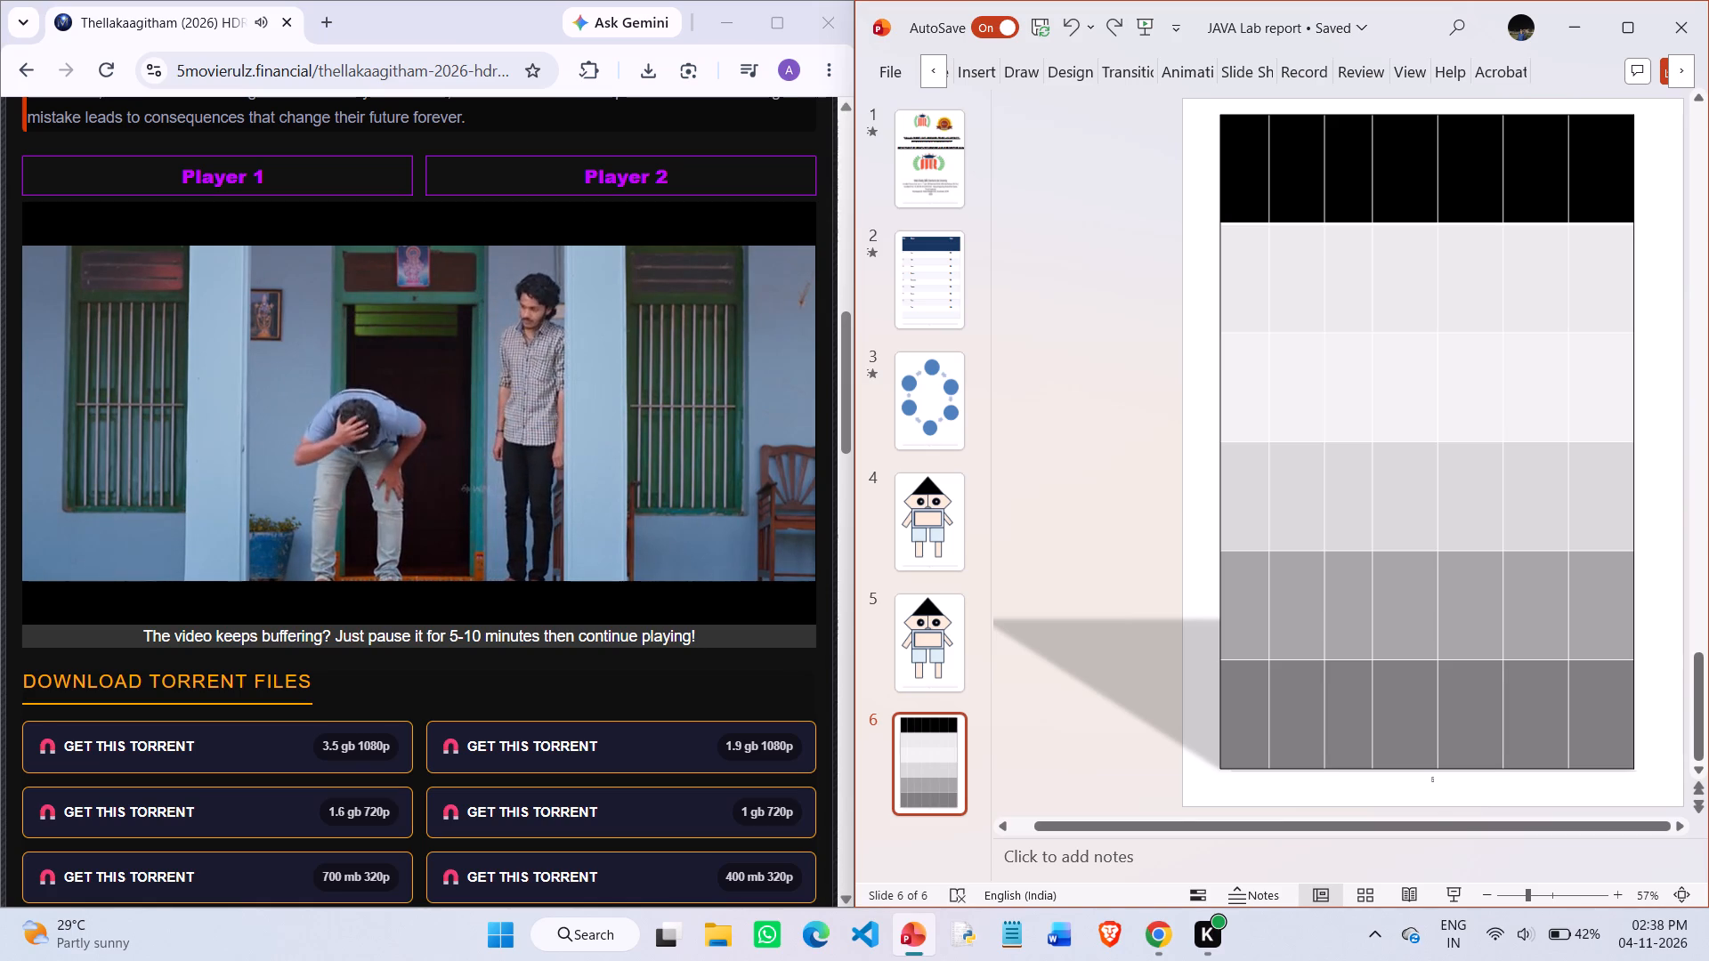
# Delete the small slide number text box beneath the table on slide 6.
pyautogui.click(1439, 785)
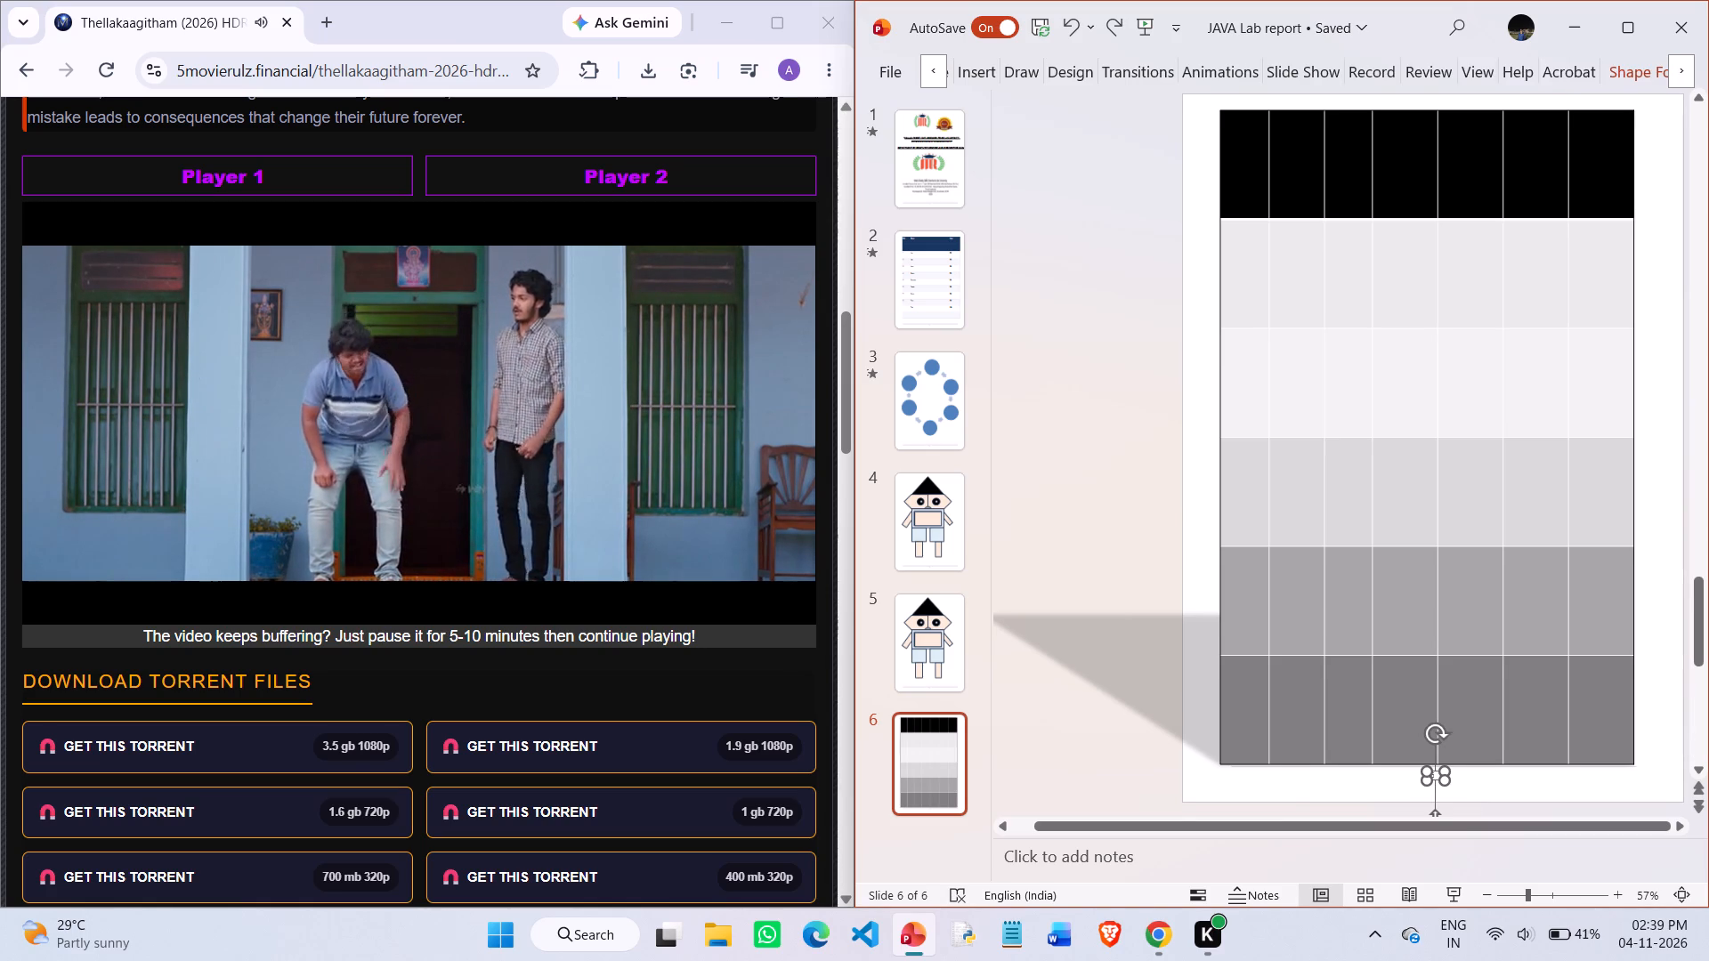
pyautogui.press('Delete')
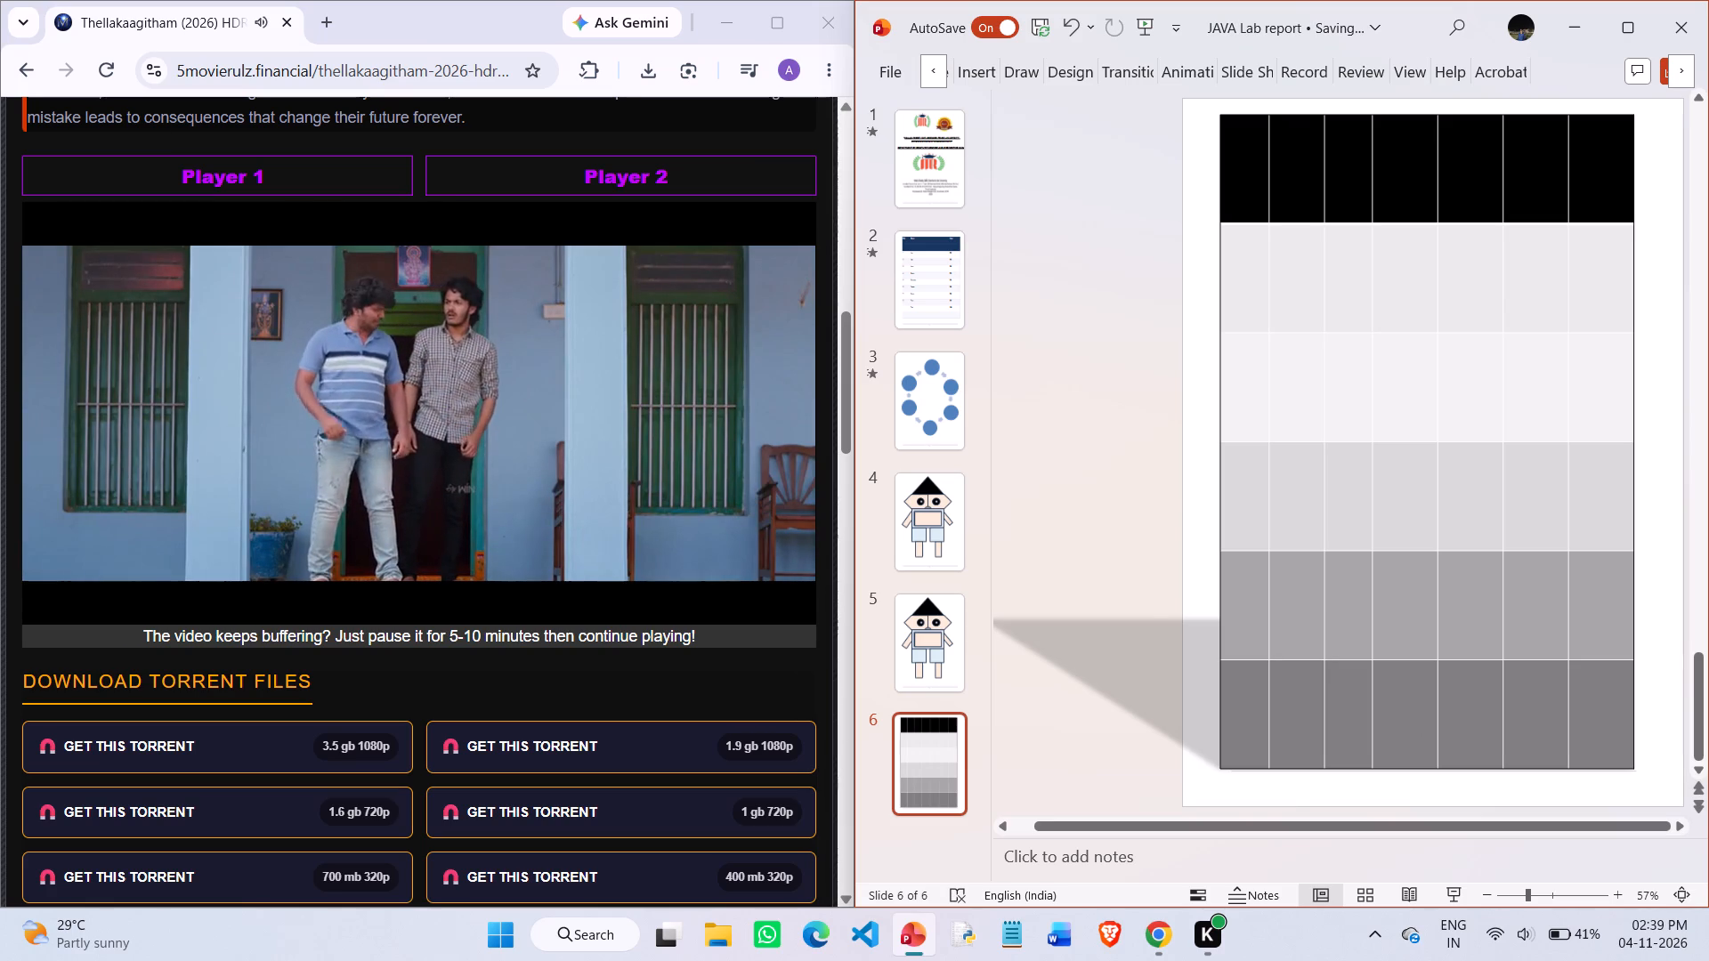
pyautogui.click(1149, 610)
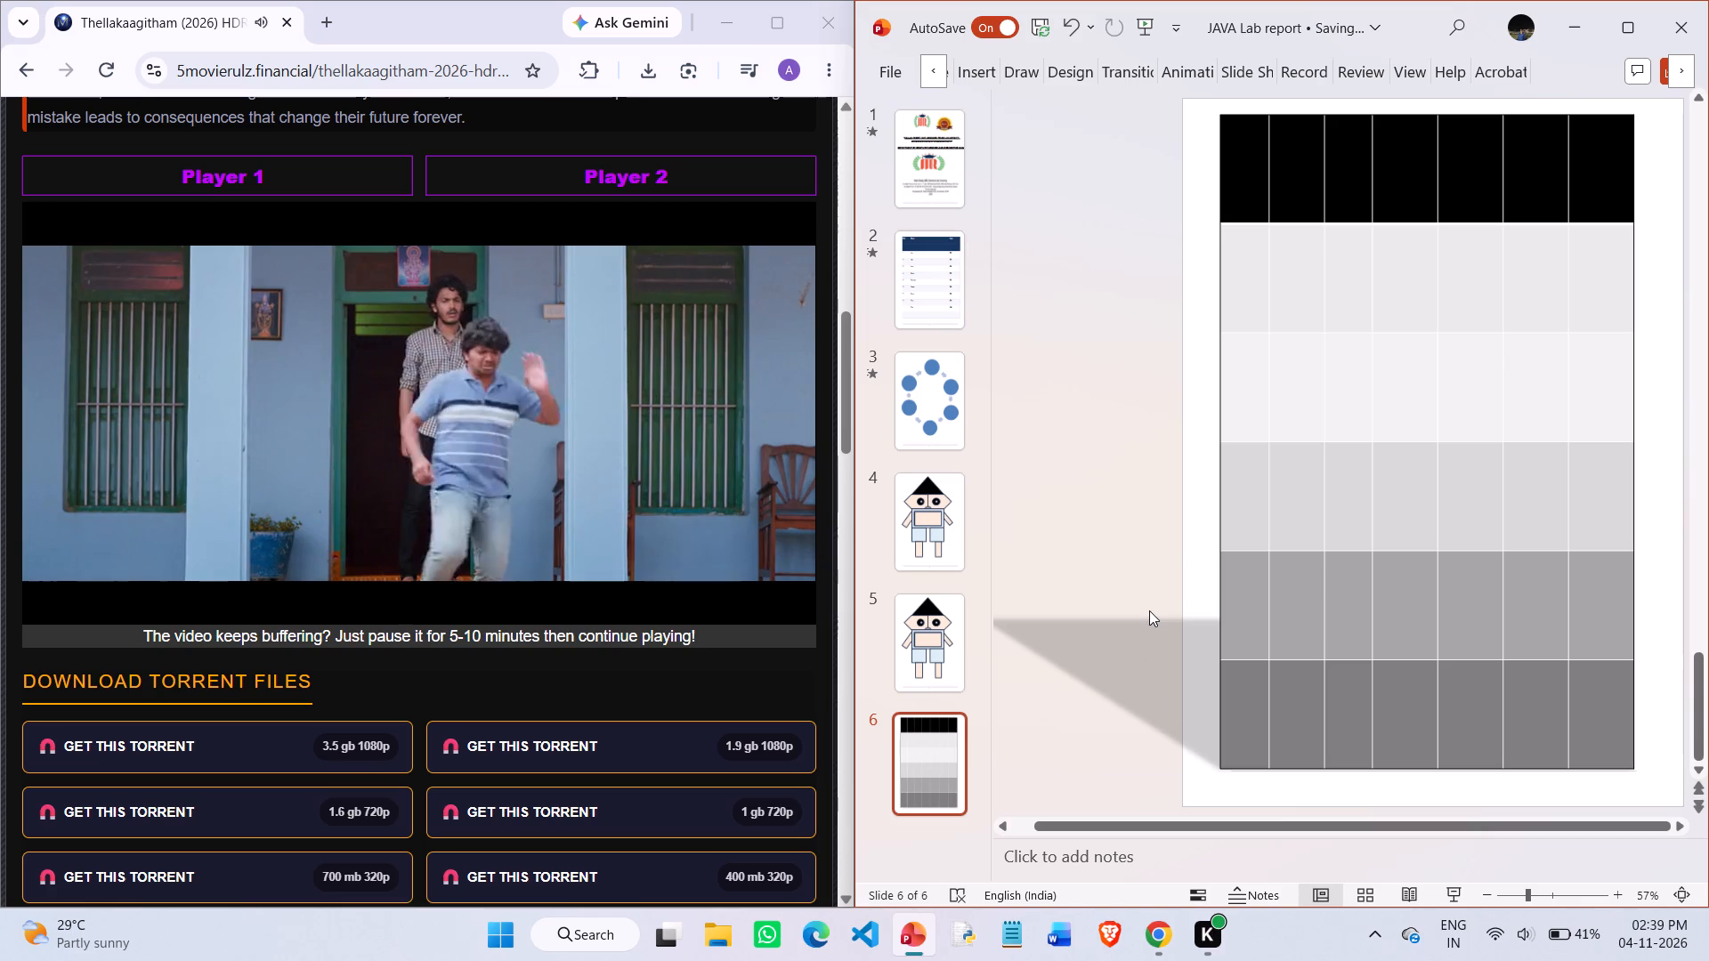
# Widen the table's first column slightly by extending the table's left edge outward, and deselect the table.
pyautogui.click(1317, 525)
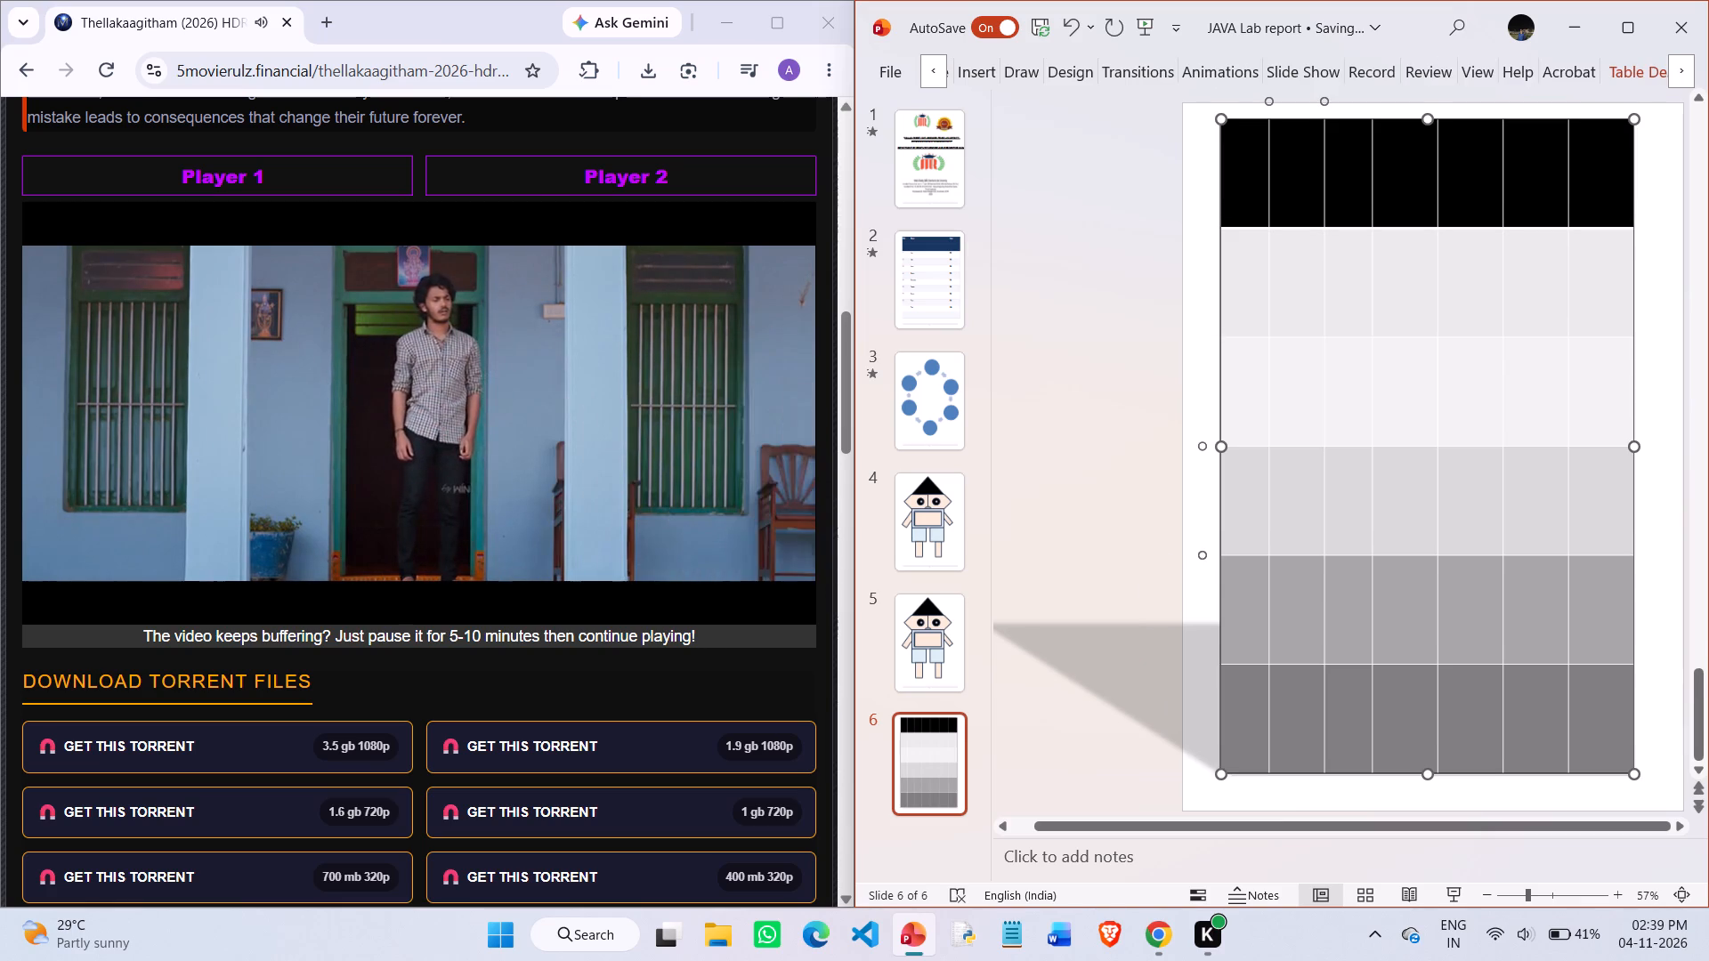
pyautogui.moveTo(1233, 359); pyautogui.dragTo(1259, 363)
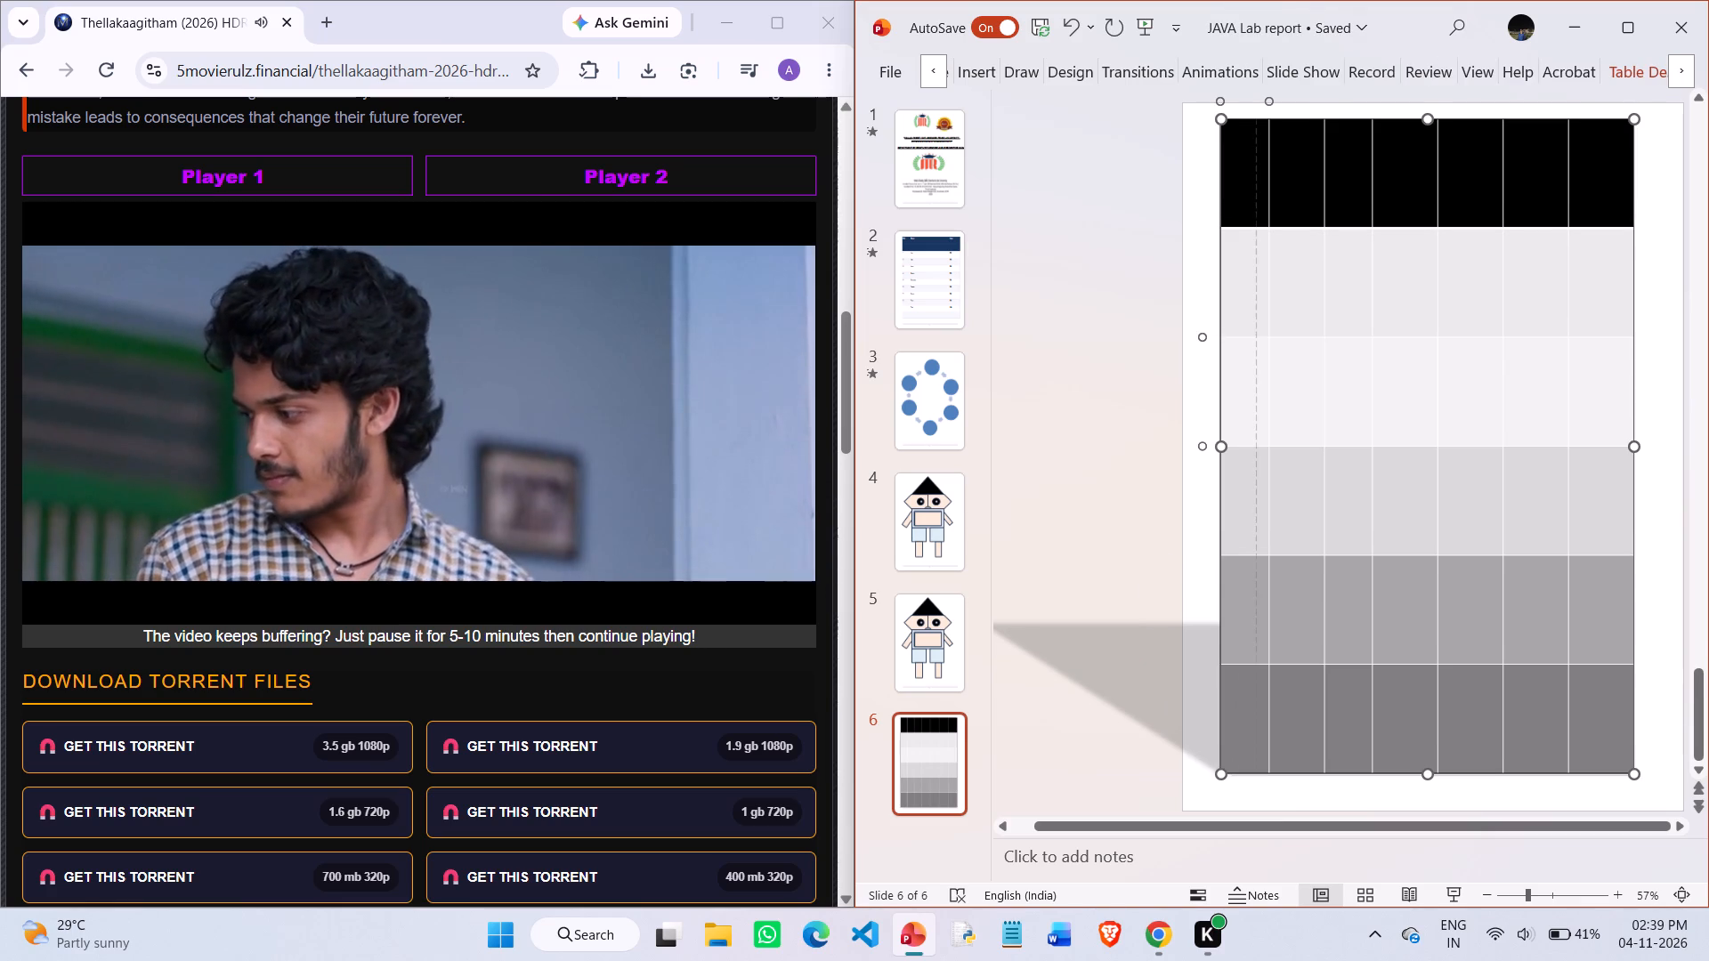
pyautogui.moveTo(1259, 363); pyautogui.dragTo(1237, 402)
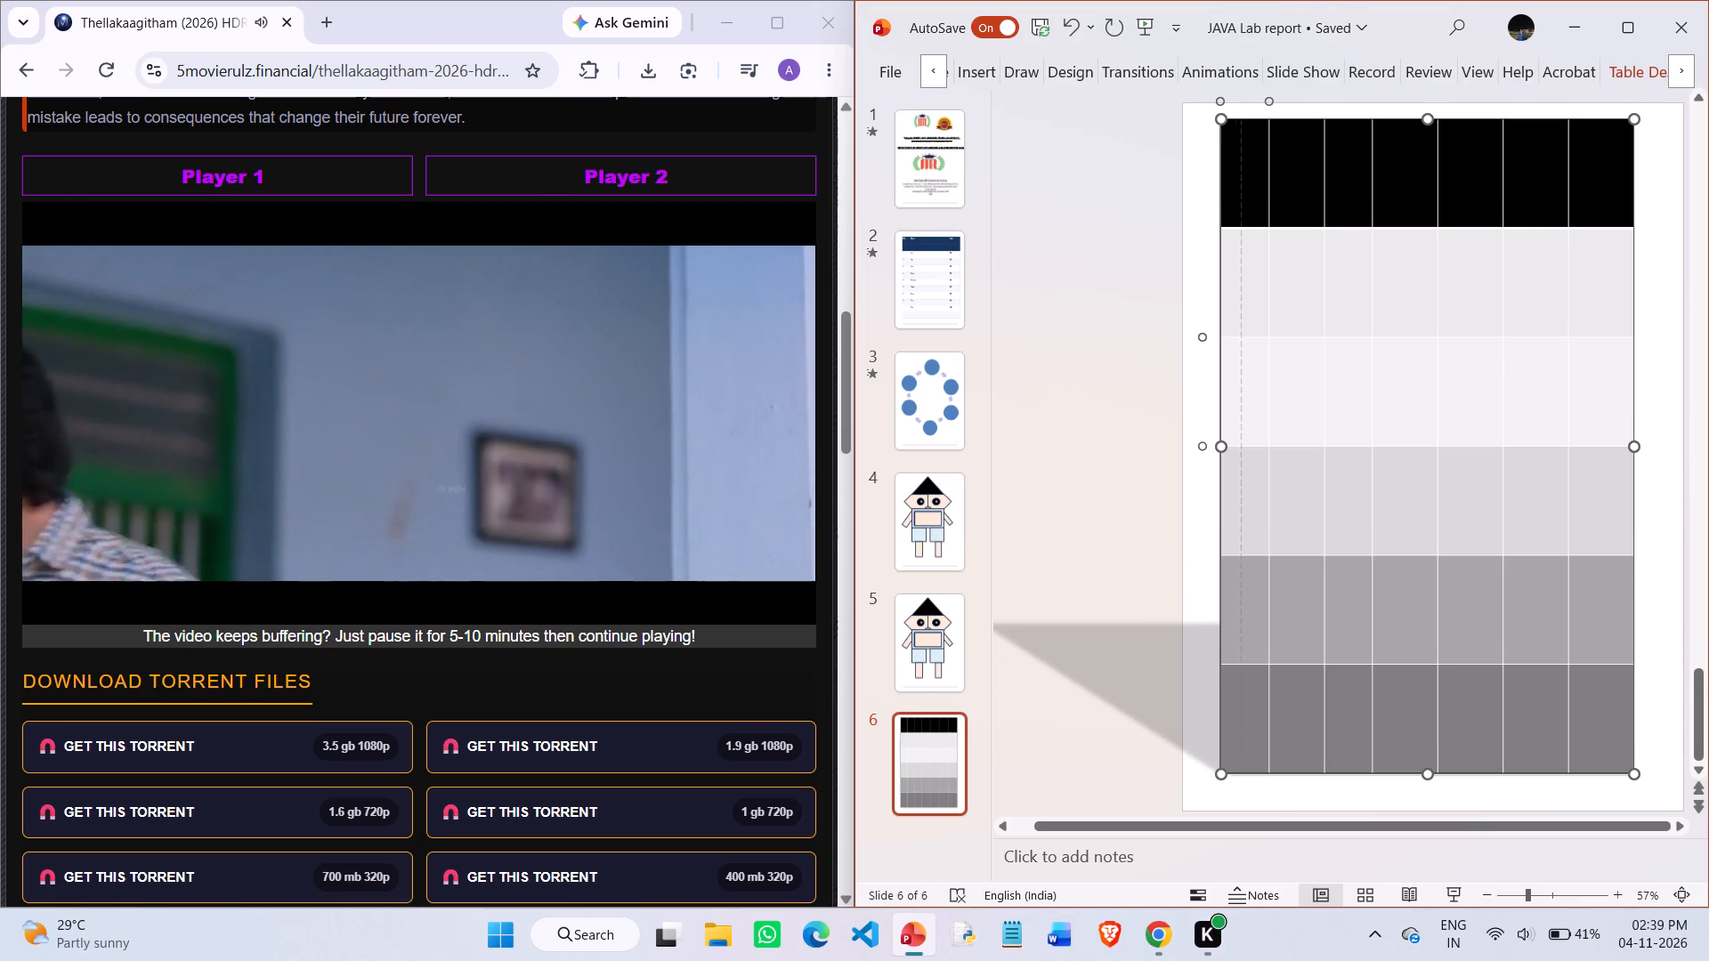
pyautogui.moveTo(1237, 402); pyautogui.dragTo(1211, 406)
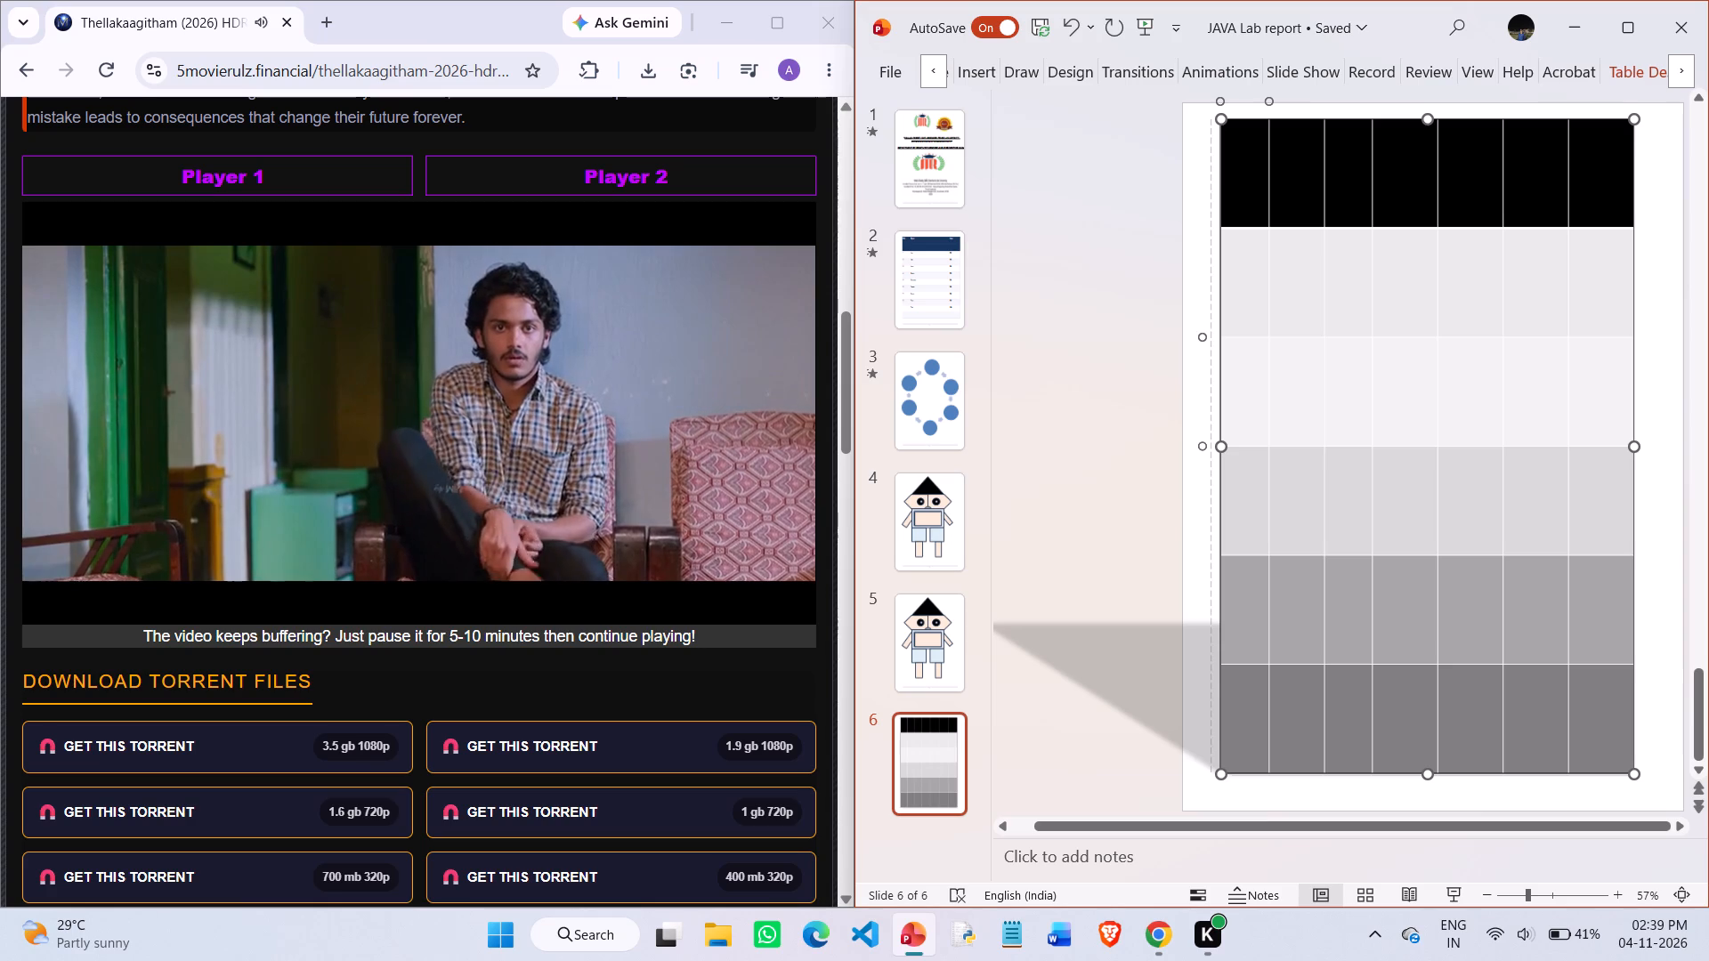
pyautogui.moveTo(1211, 406); pyautogui.dragTo(1235, 412)
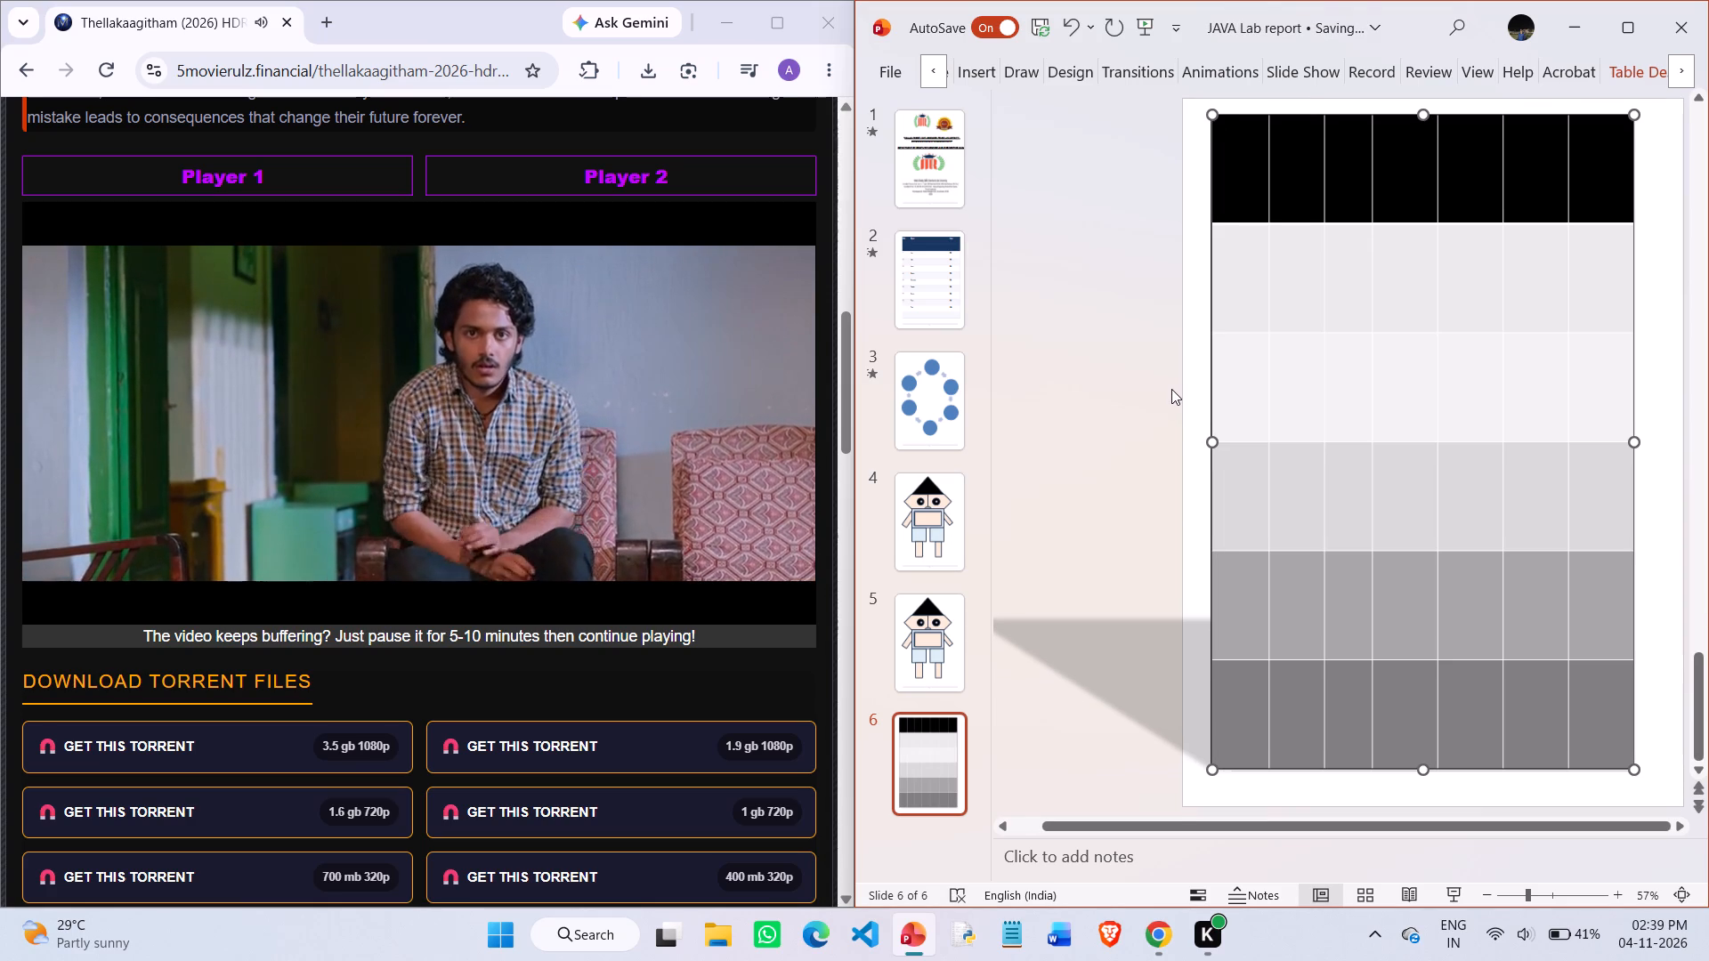
pyautogui.click(1171, 389)
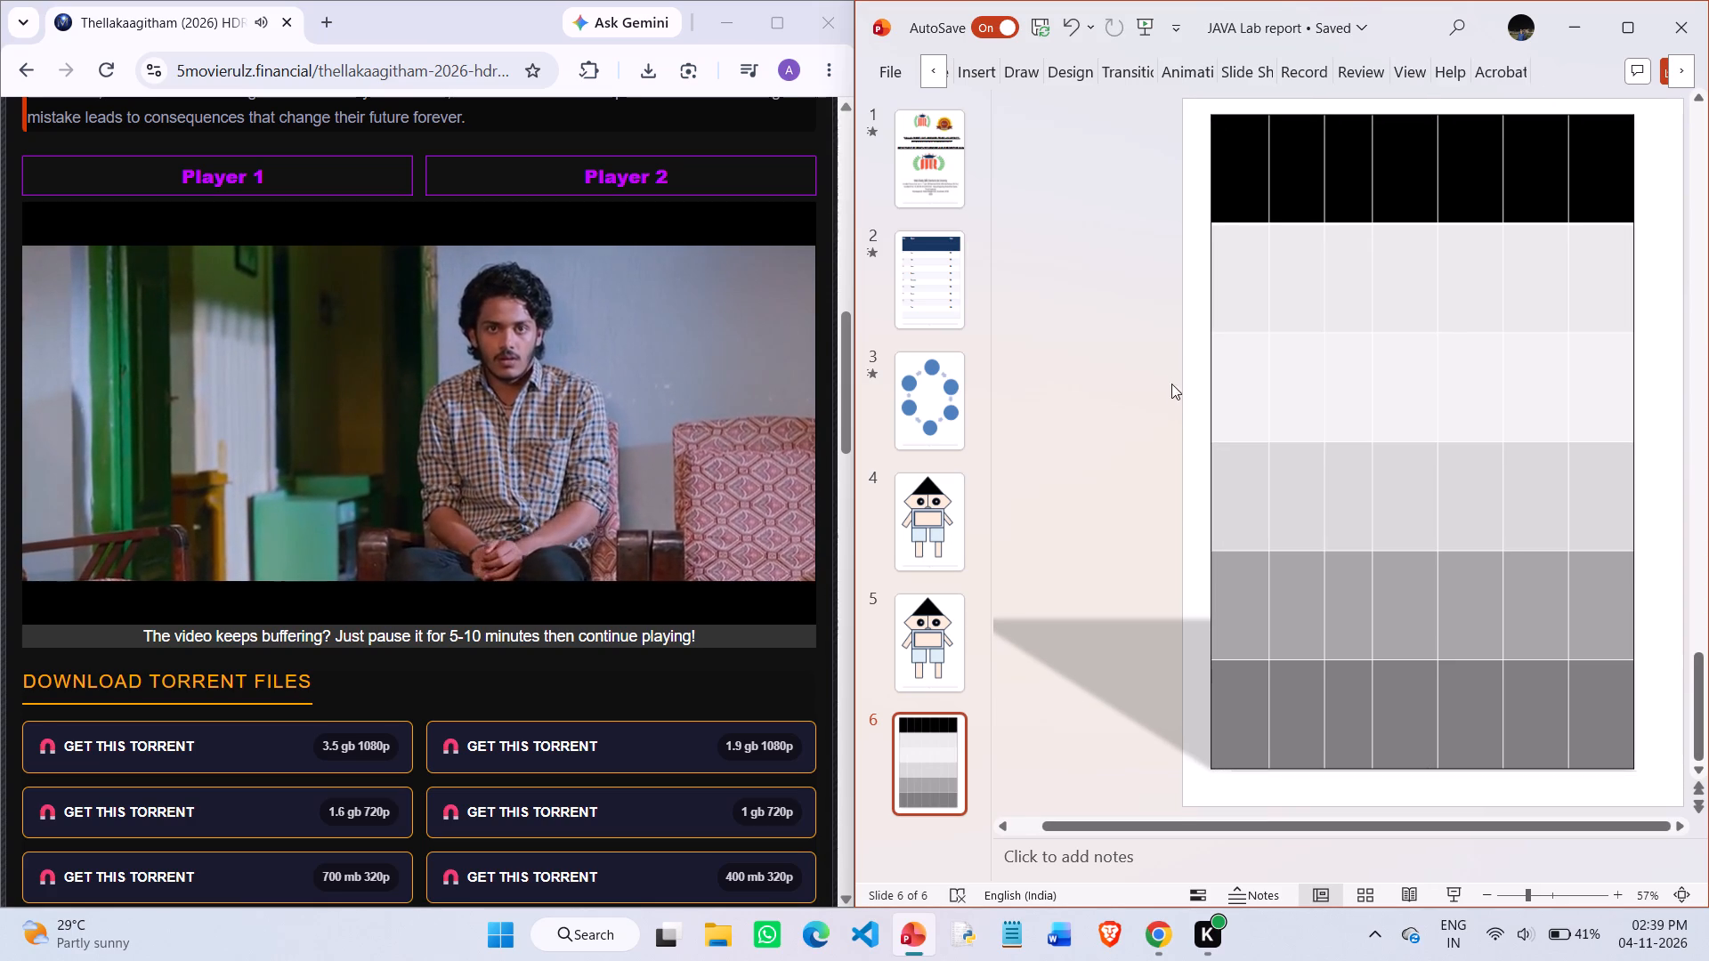
pyautogui.click(1163, 294)
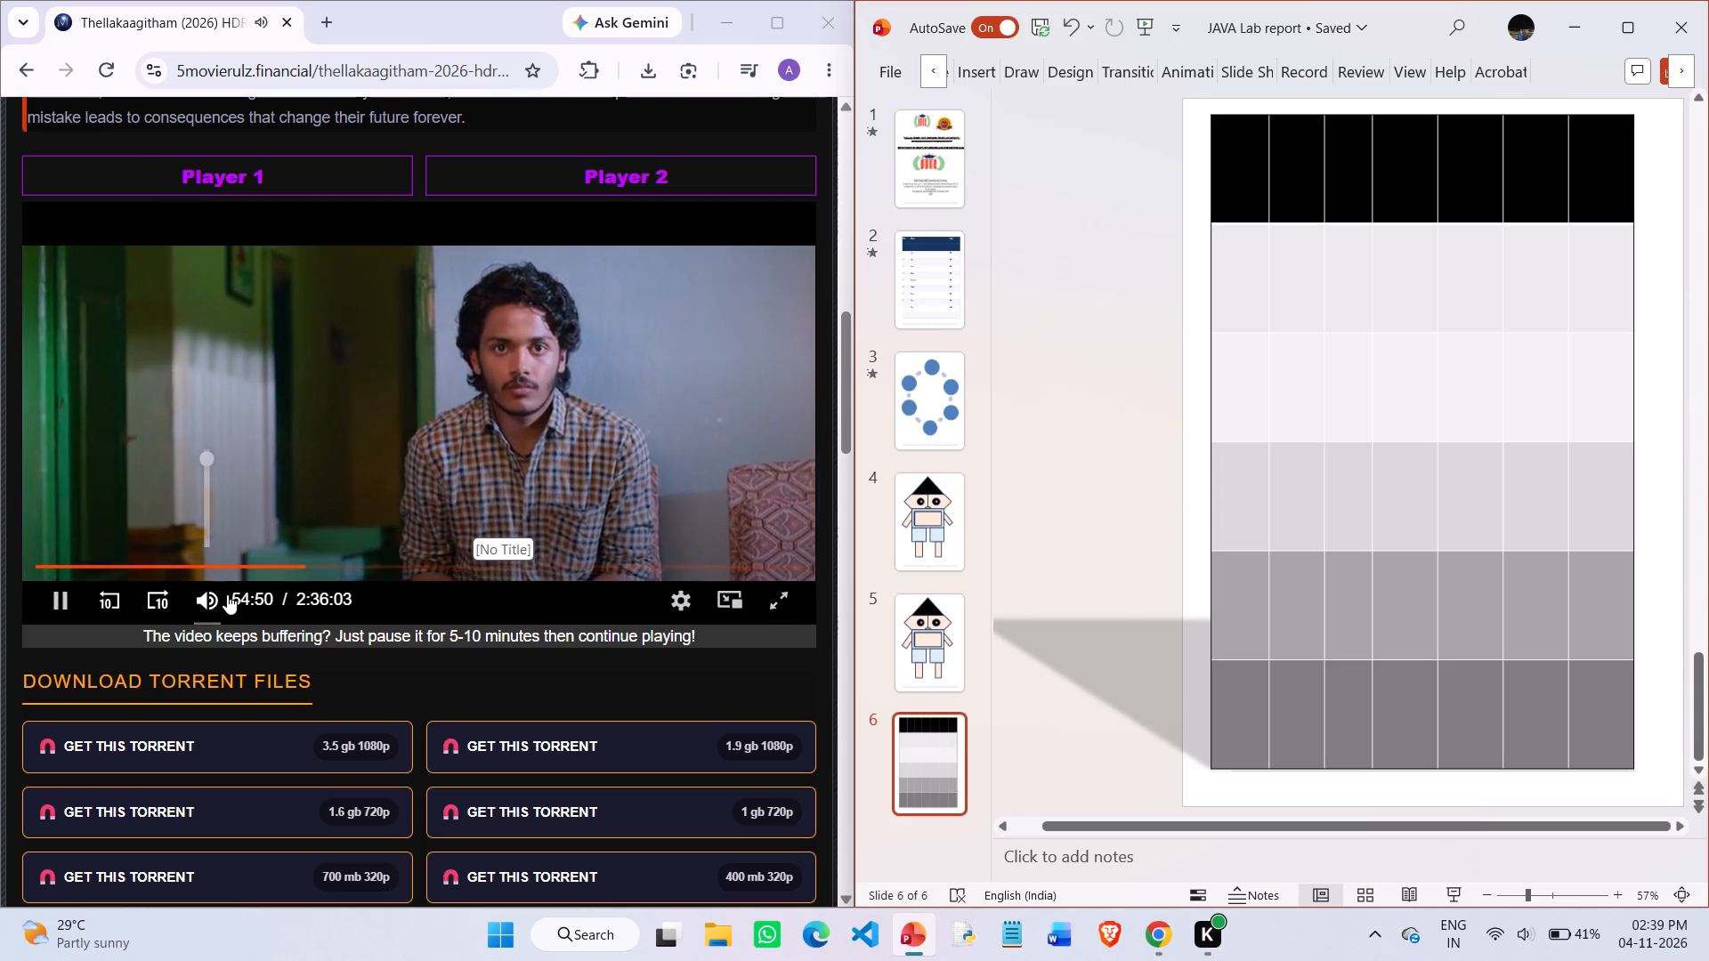
# Switch to the browser and lower the movie player's volume to a little over half.
pyautogui.moveTo(209, 478); pyautogui.dragTo(219, 482)
pyautogui.moveTo(219, 482); pyautogui.dragTo(213, 490)
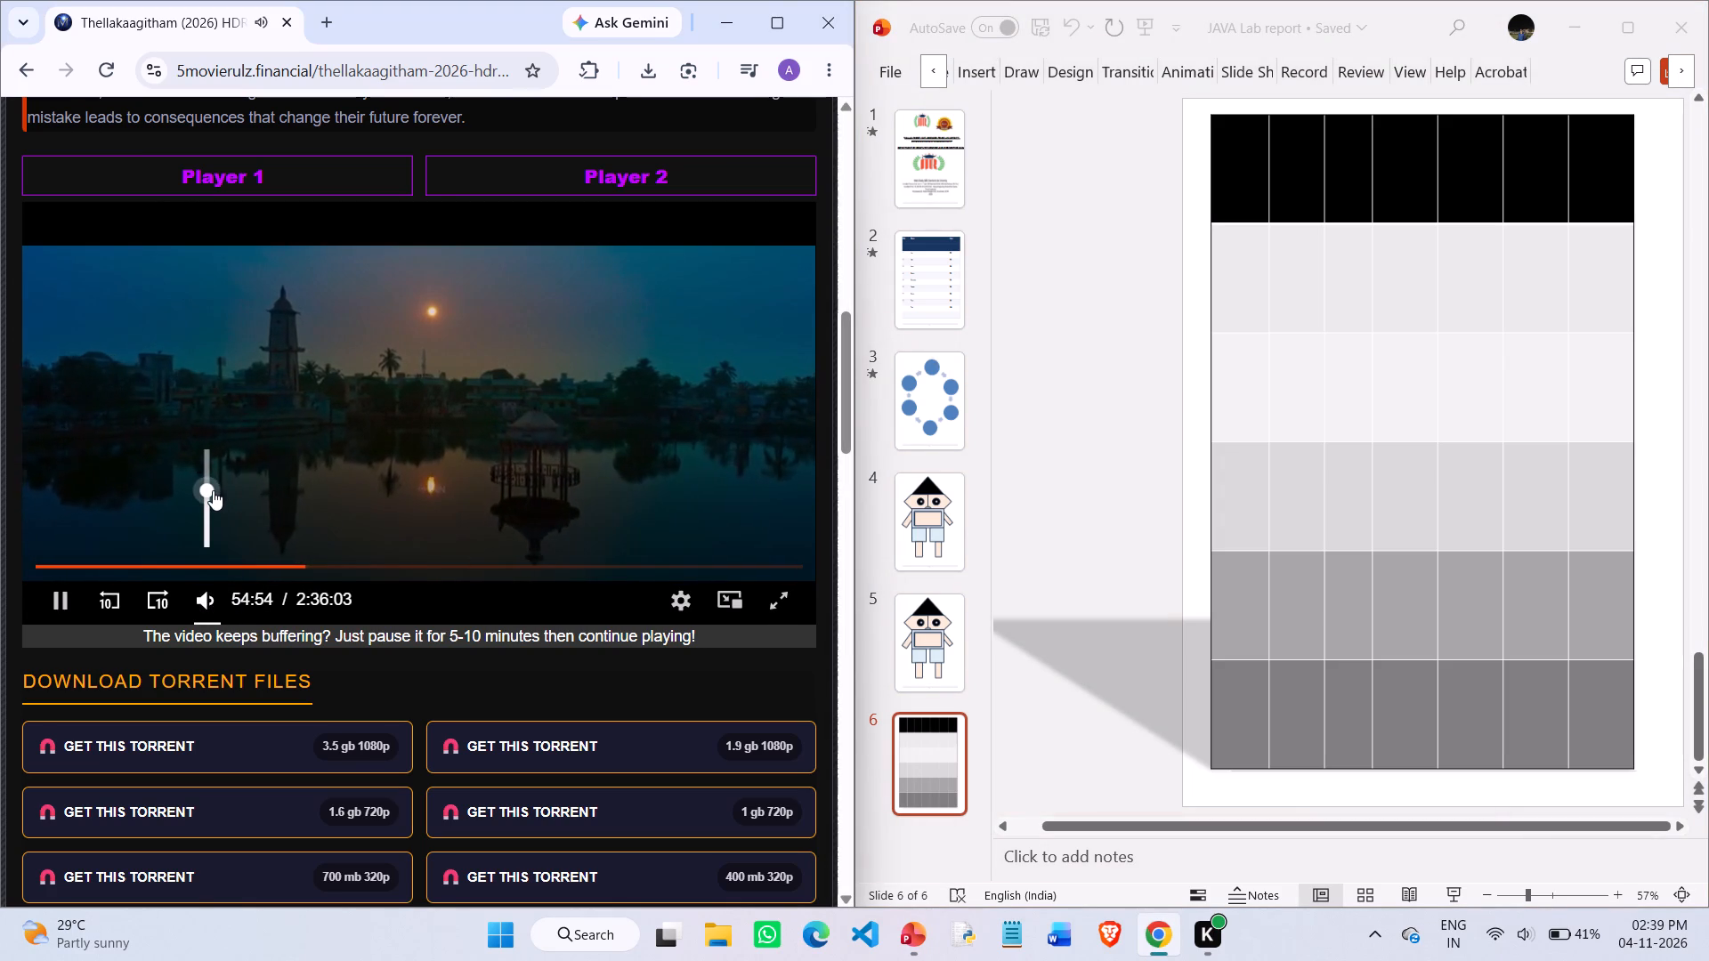
pyautogui.moveTo(213, 490); pyautogui.dragTo(215, 490)
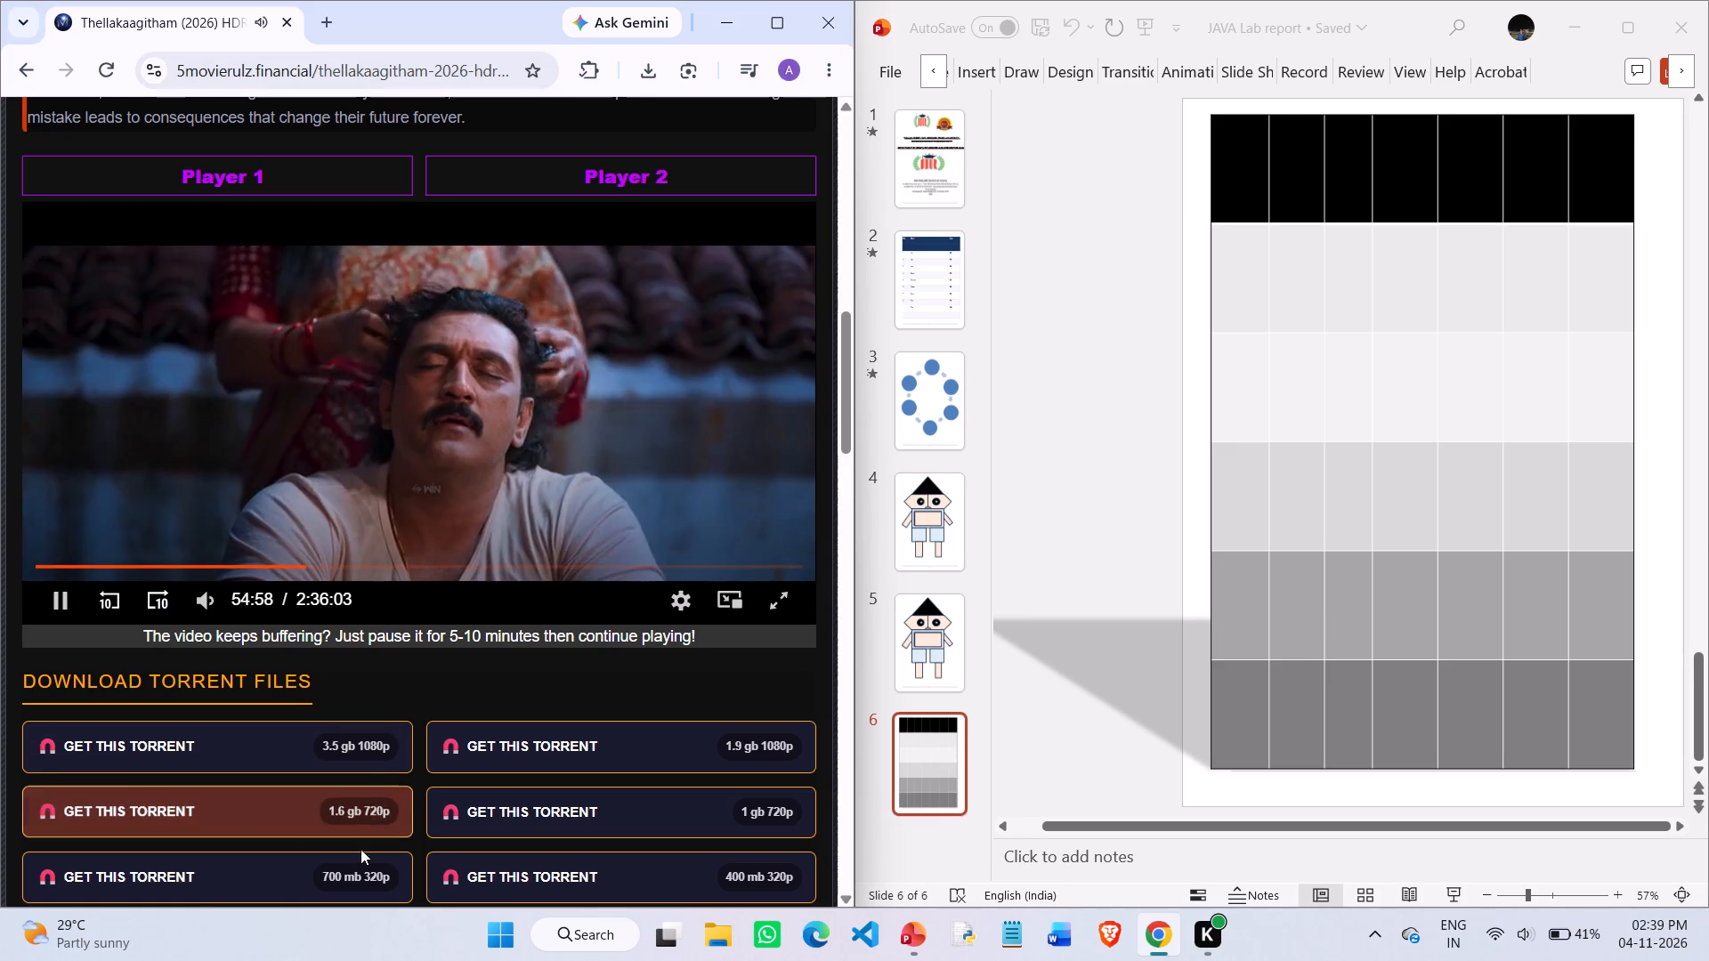
pyautogui.click(334, 956)
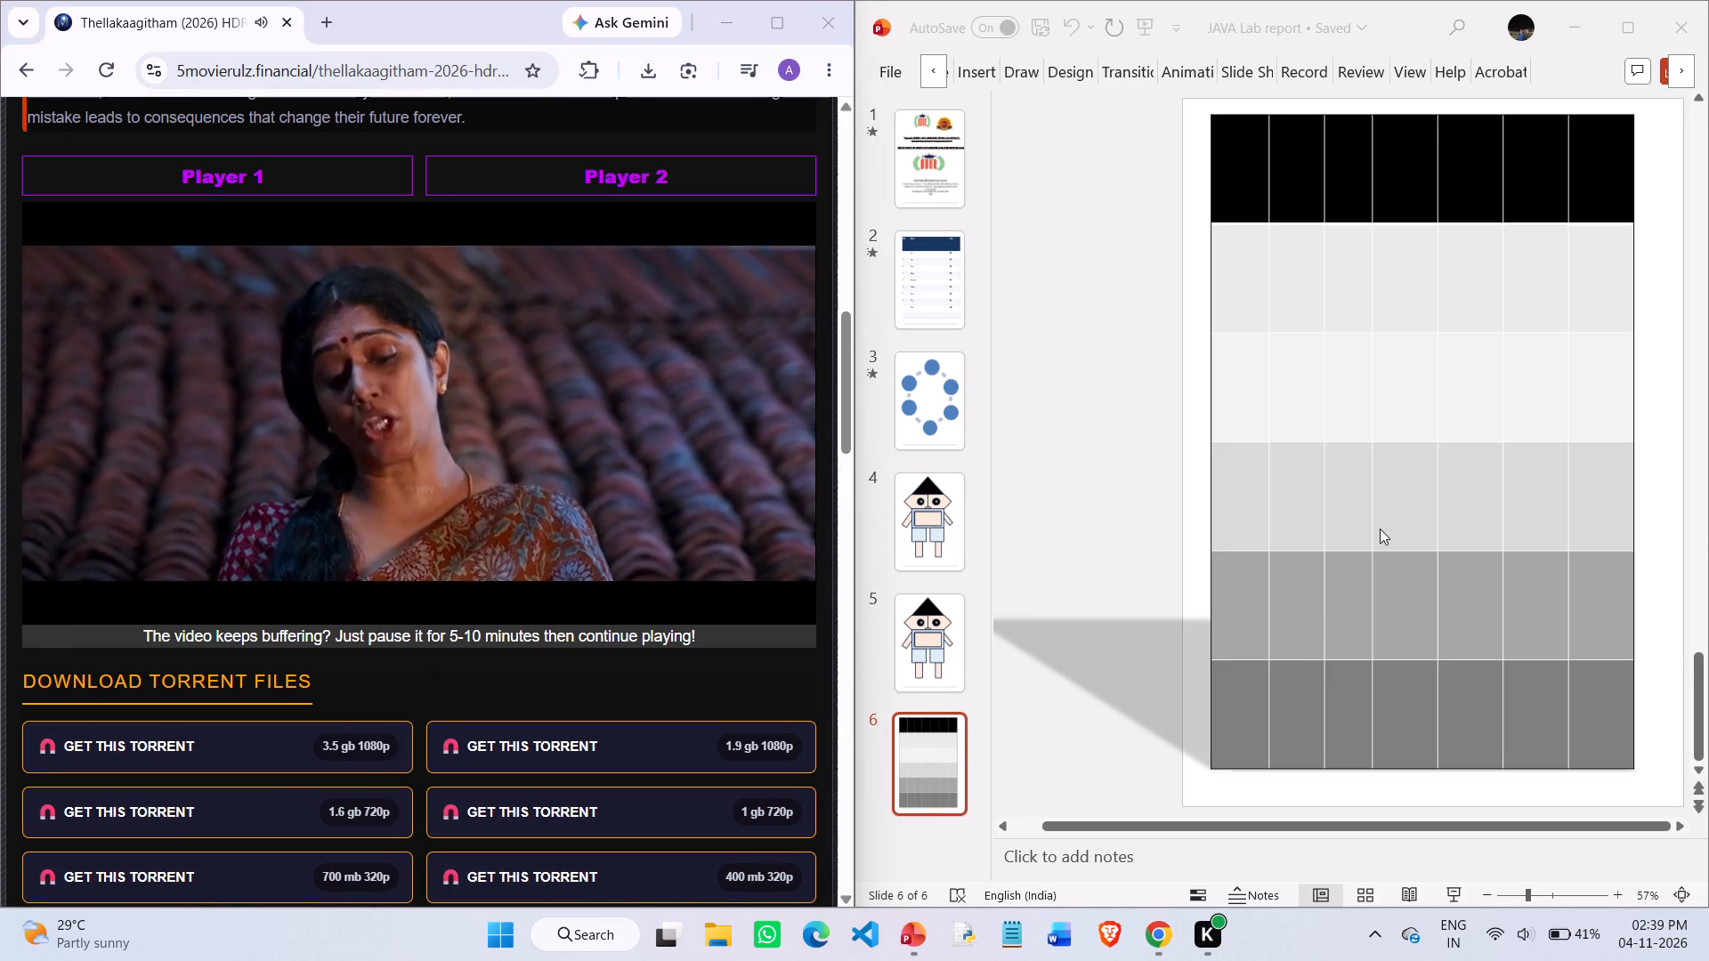
# On slide 4, nudge the character's inner peach rectangle so it lines up over the matching rectangle behind it.
pyautogui.scroll(1, 1380, 529)
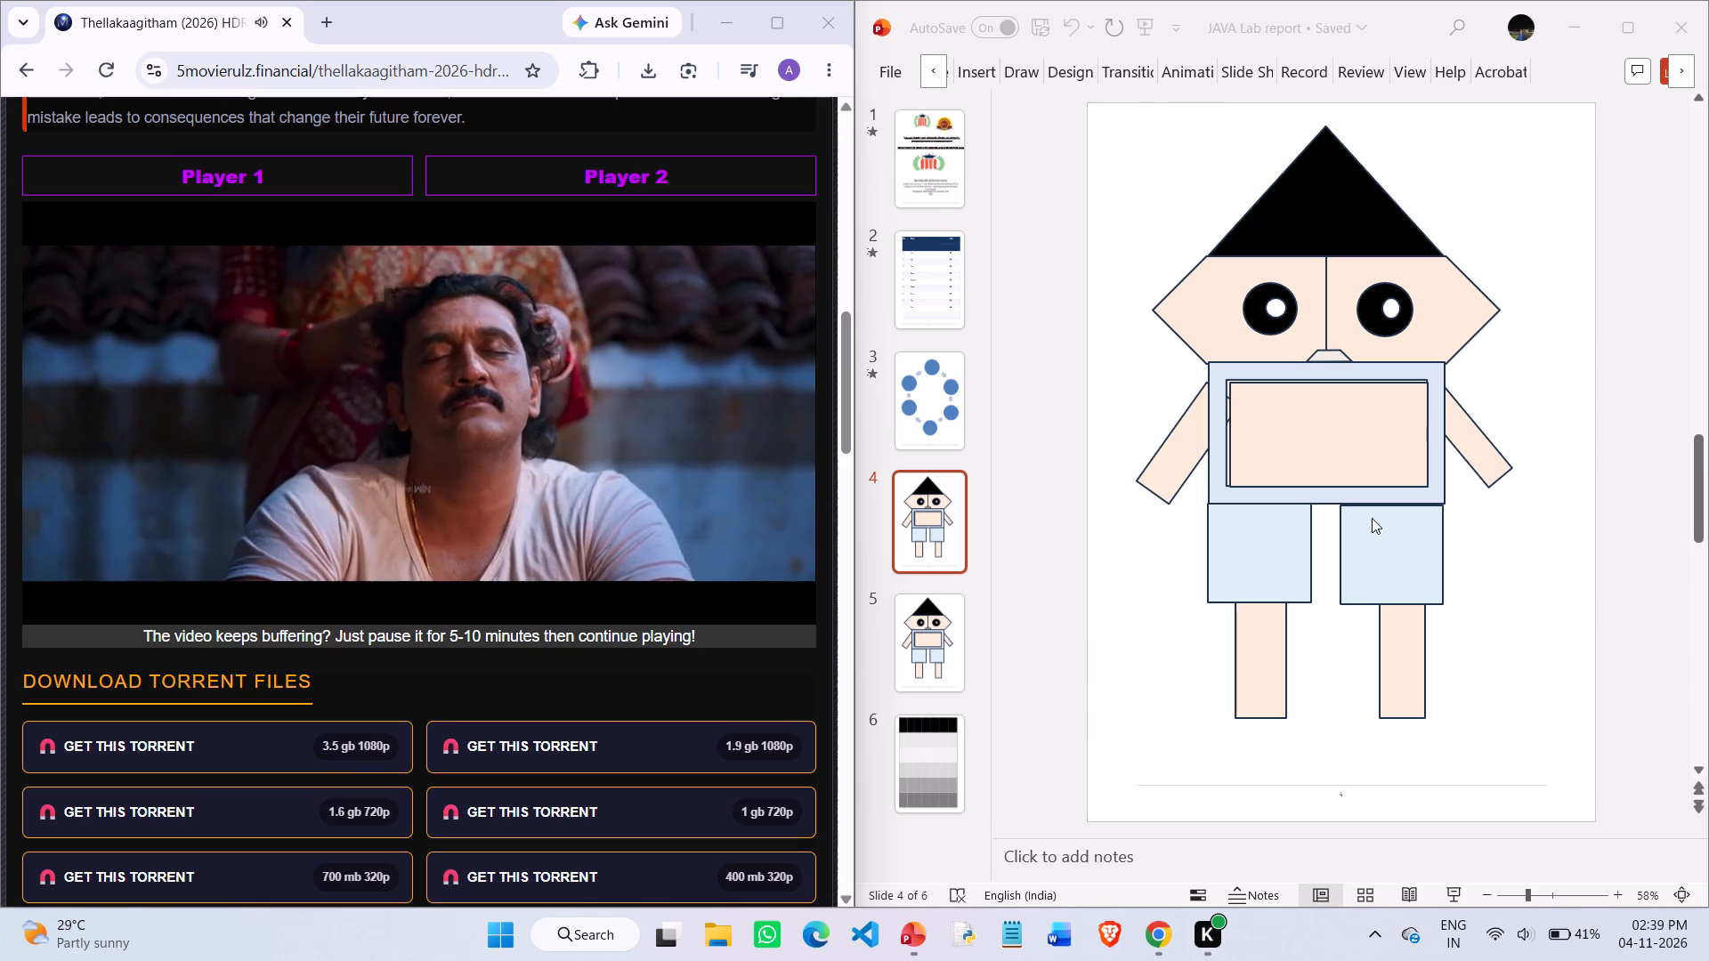
pyautogui.moveTo(1333, 437); pyautogui.dragTo(1319, 437)
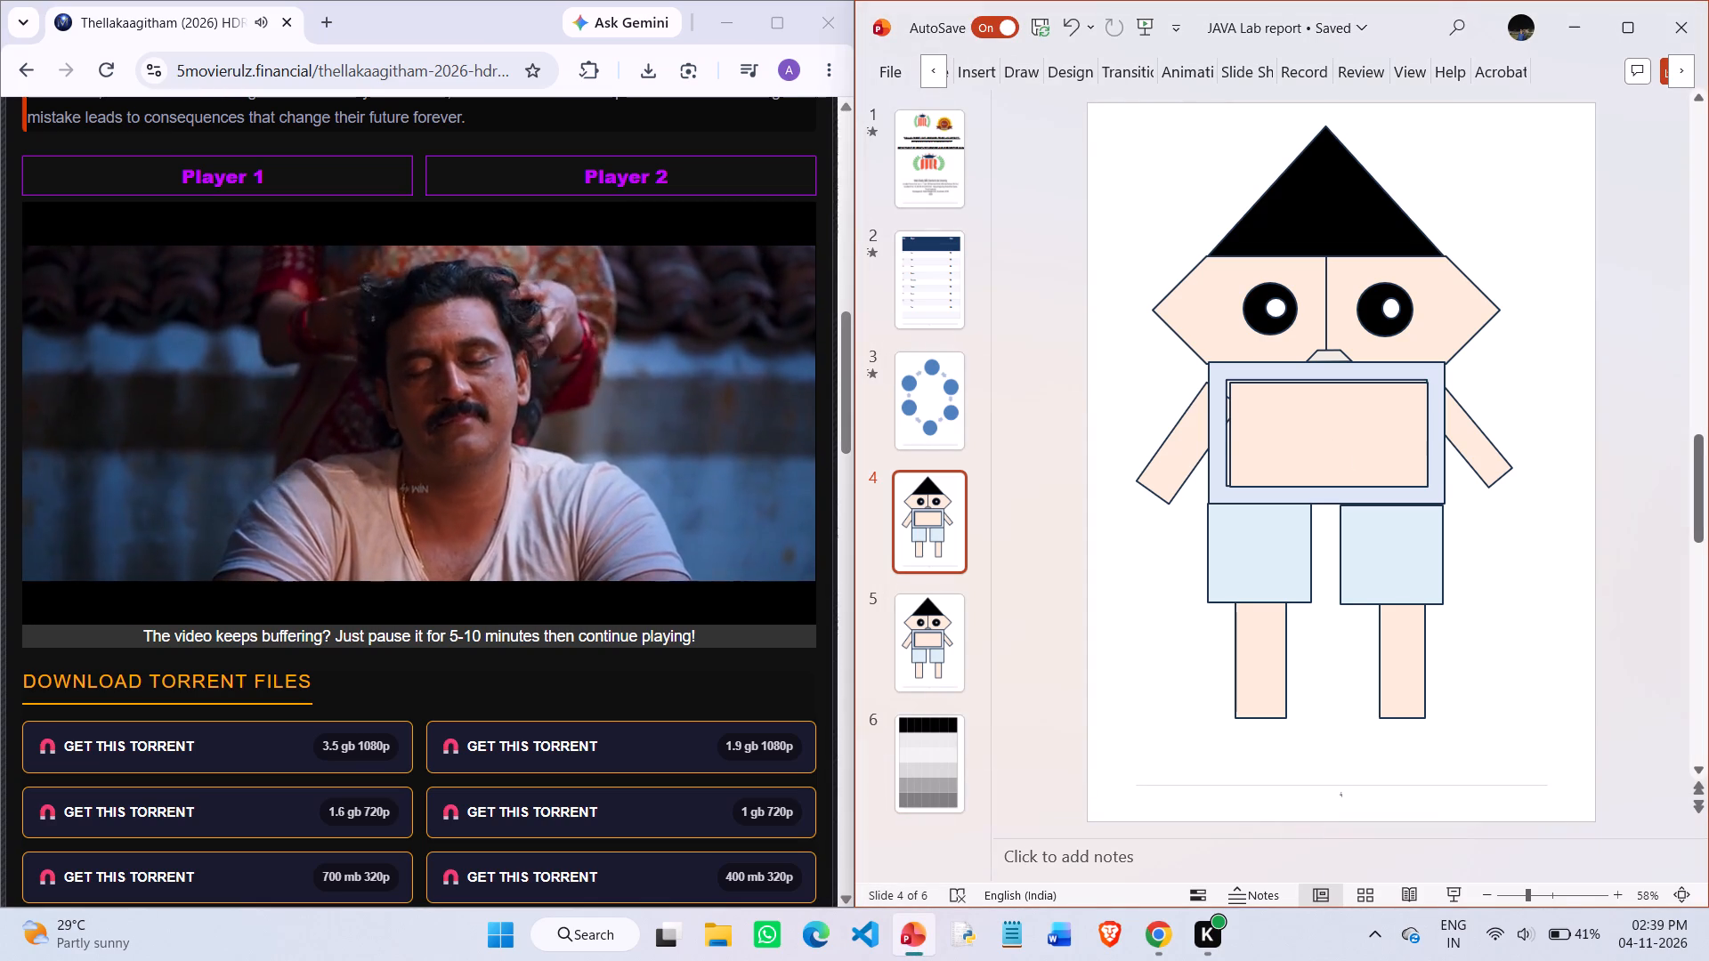
pyautogui.moveTo(1319, 437); pyautogui.dragTo(1320, 433)
pyautogui.click(1320, 433)
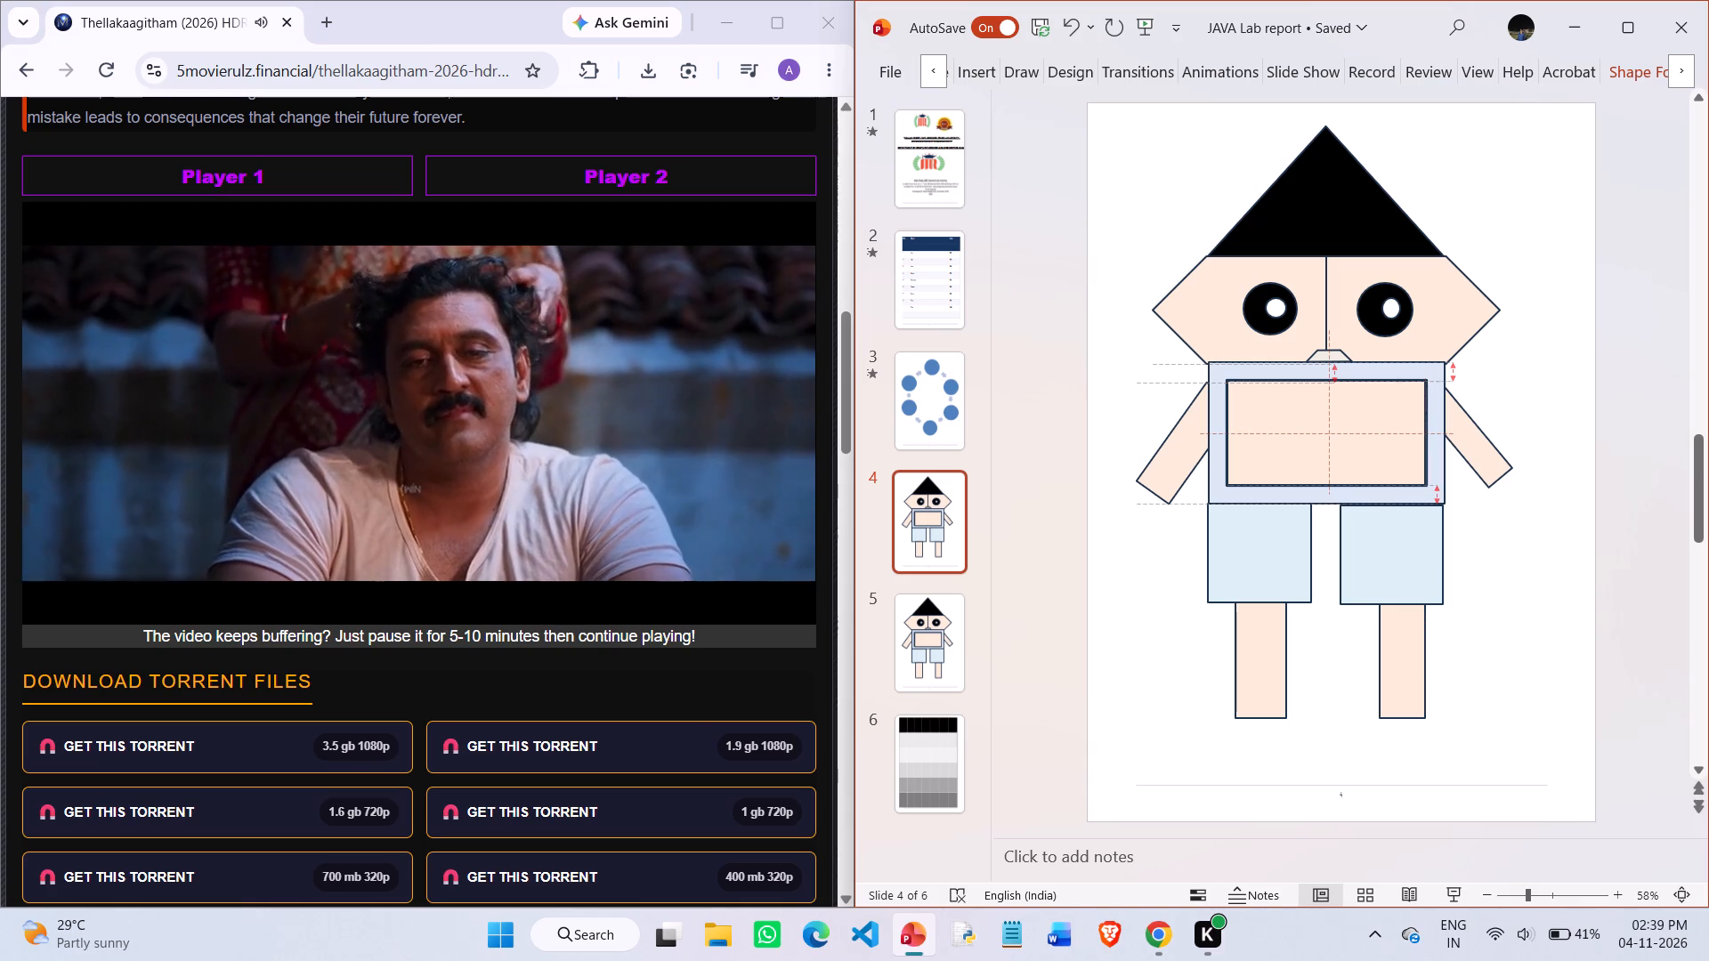
pyautogui.click(1130, 317)
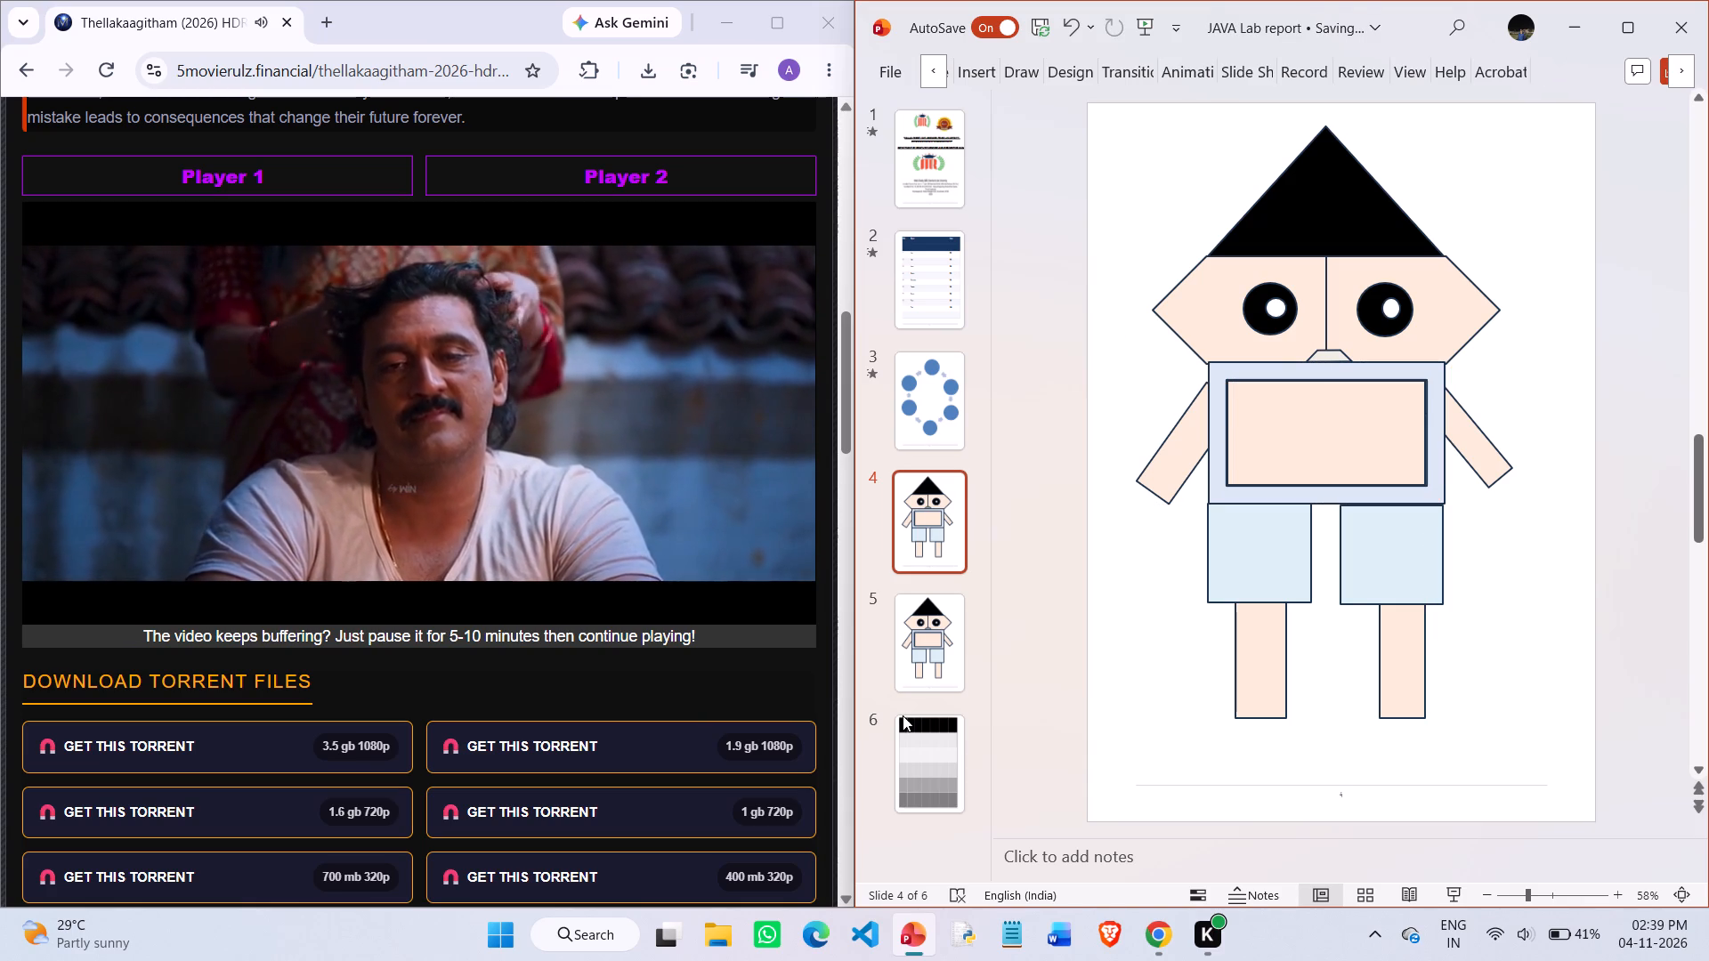
# From slide 6, apply the cream Style 2 background style to the presentation's slides, and deselect the table.
pyautogui.click(903, 717)
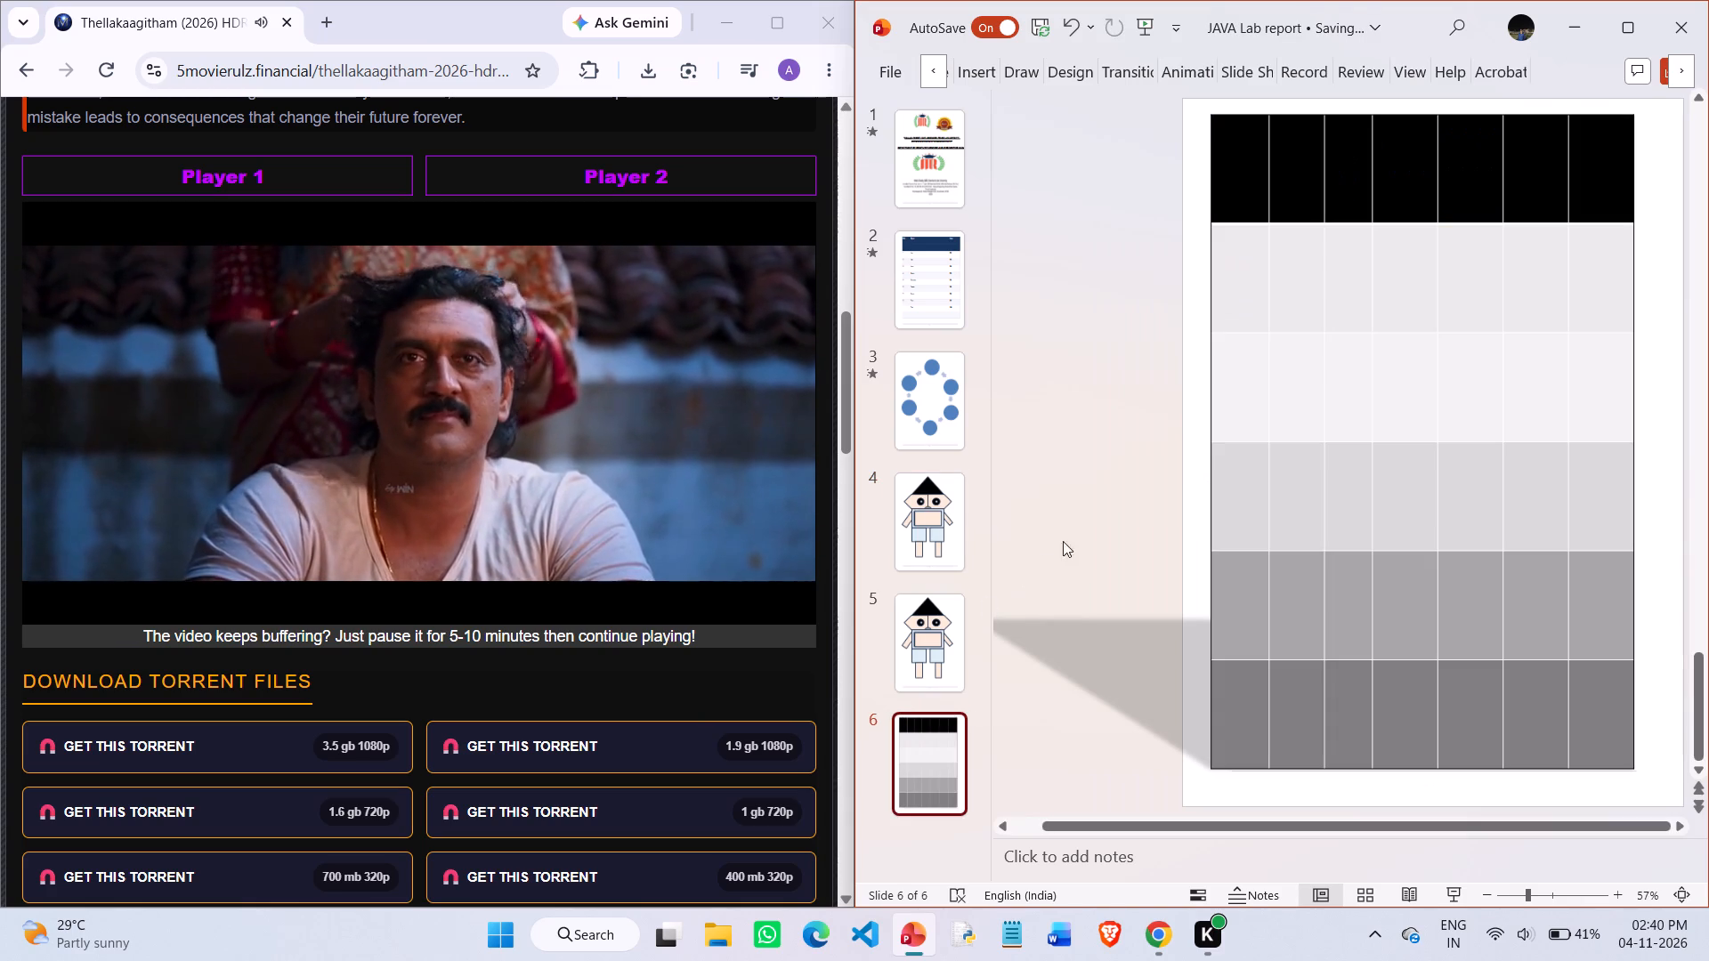
pyautogui.click(1253, 368)
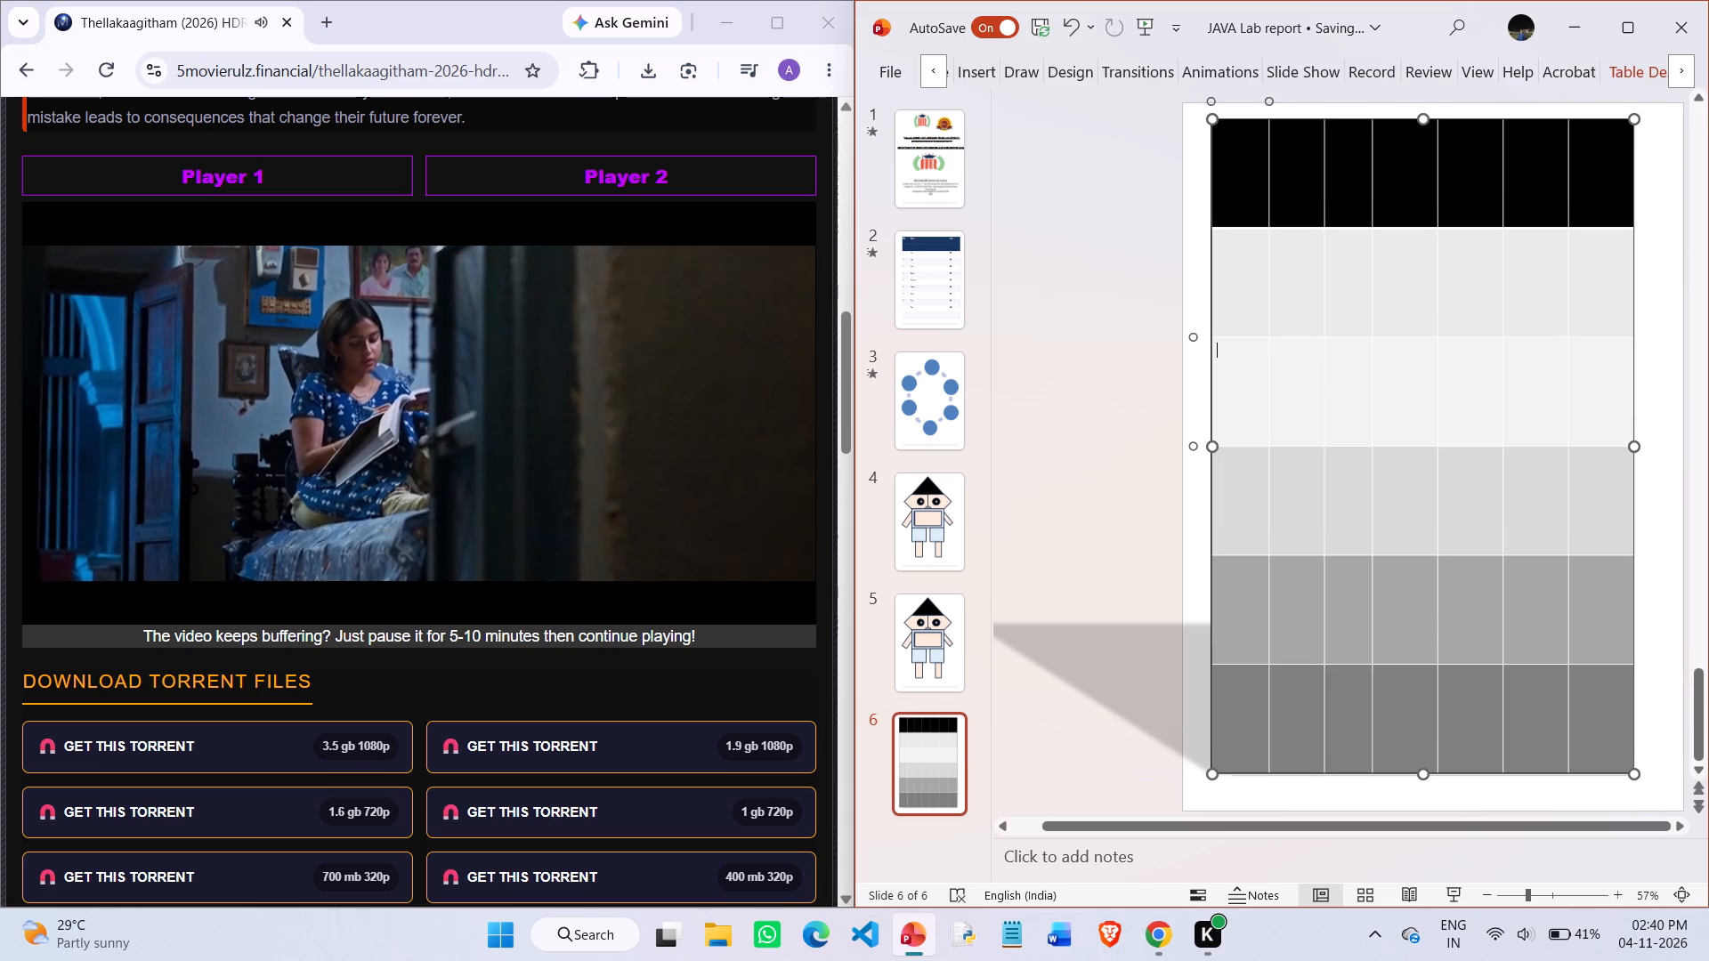
pyautogui.moveTo(1253, 368); pyautogui.dragTo(1546, 378)
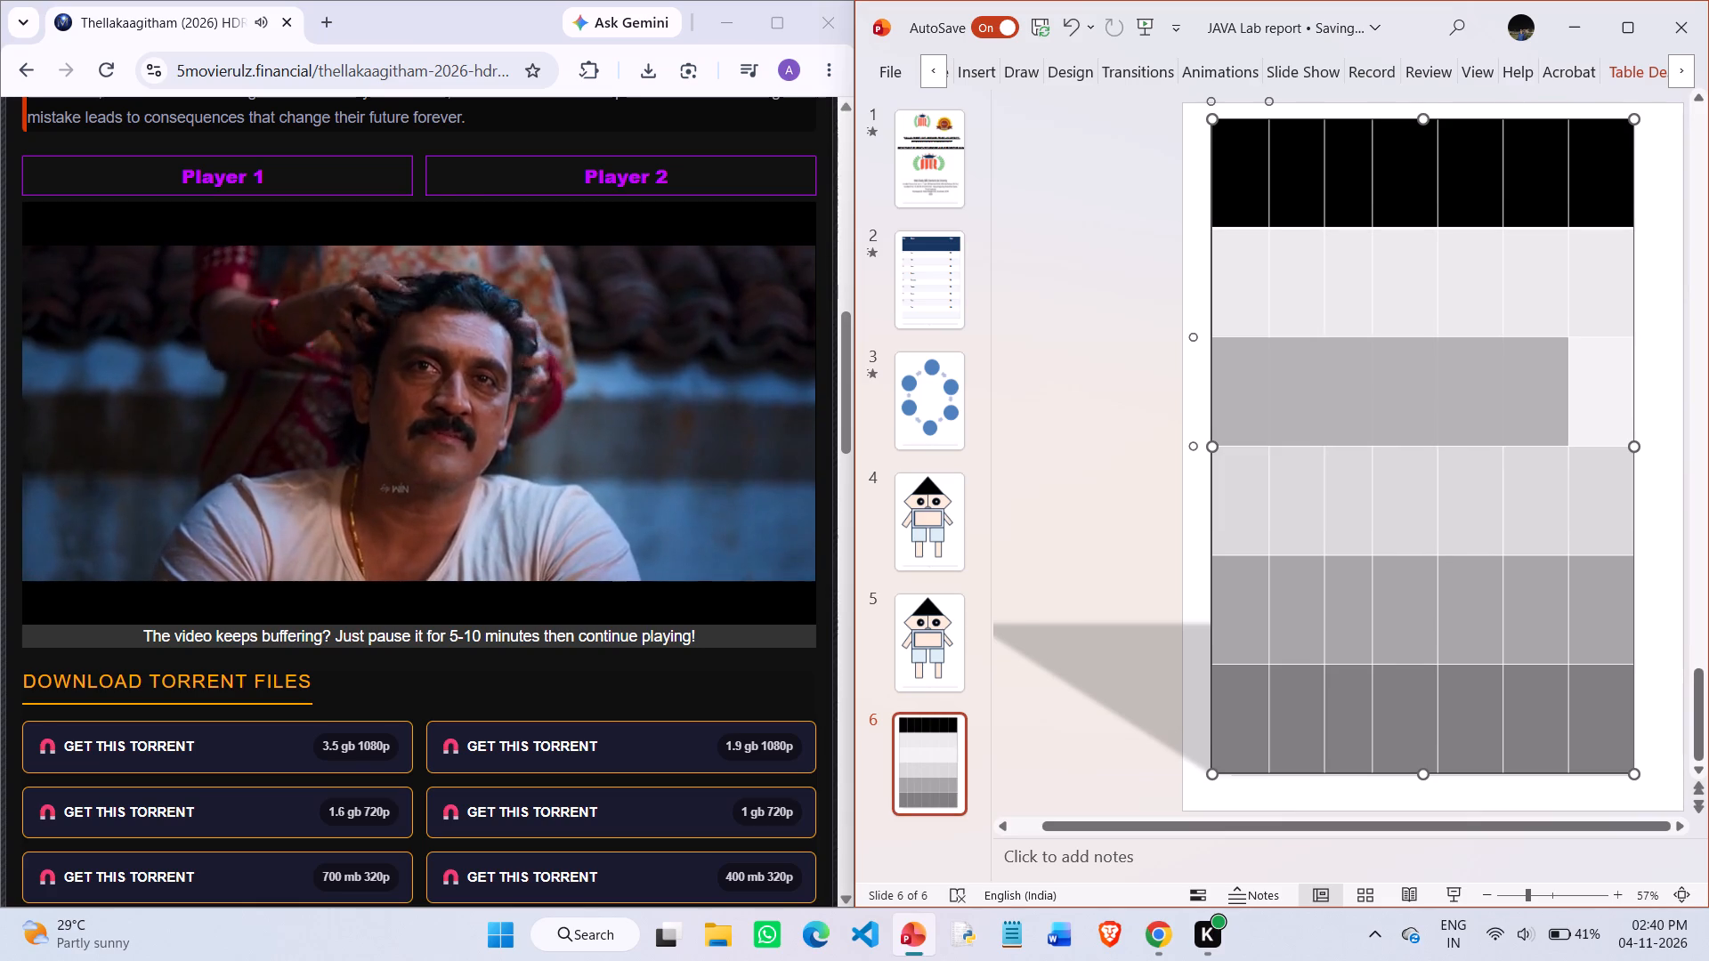
pyautogui.moveTo(1546, 378); pyautogui.dragTo(1594, 358)
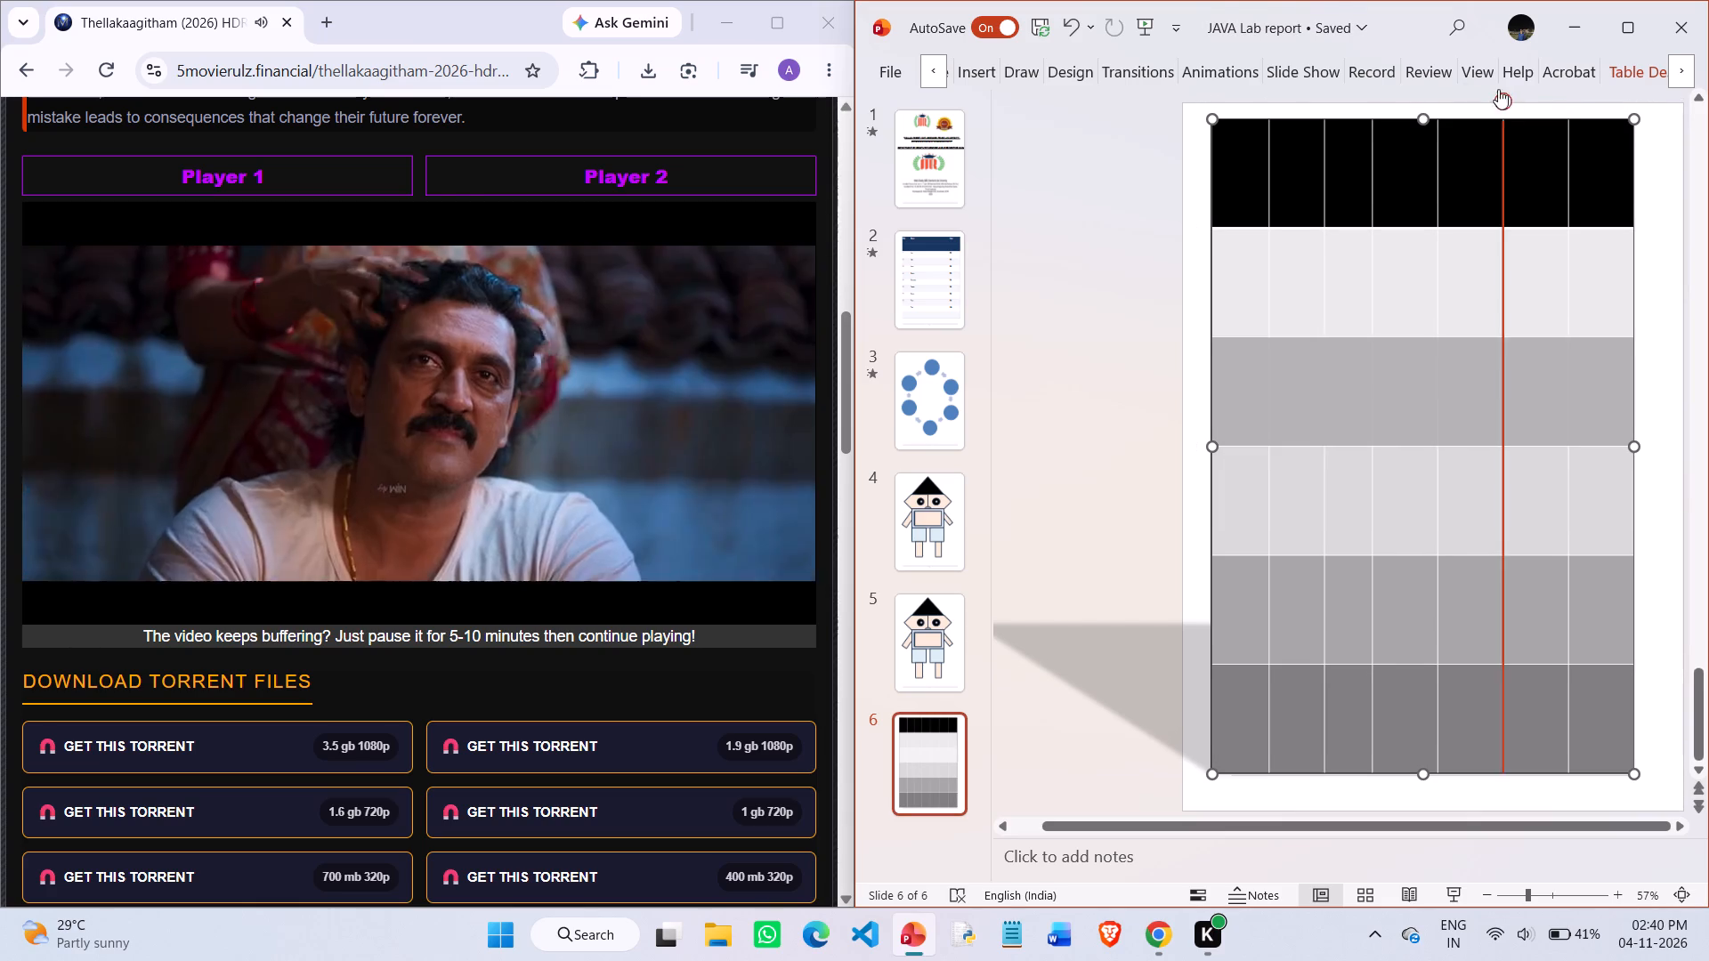
pyautogui.click(1033, 80)
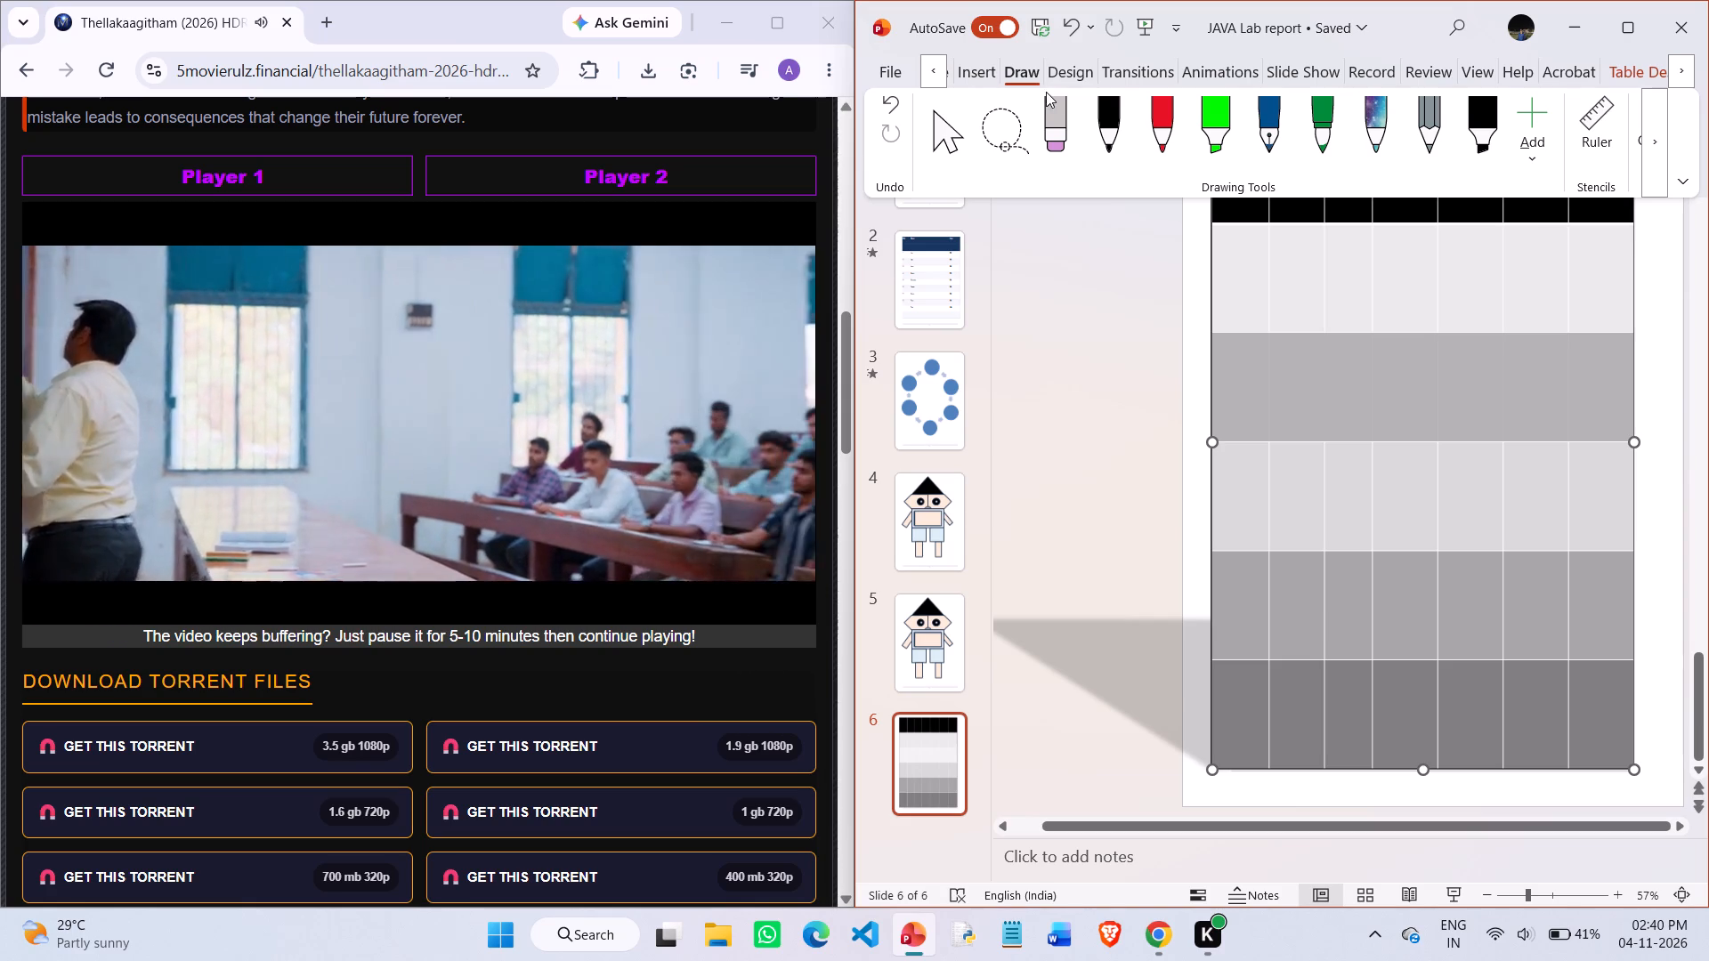
pyautogui.click(1062, 81)
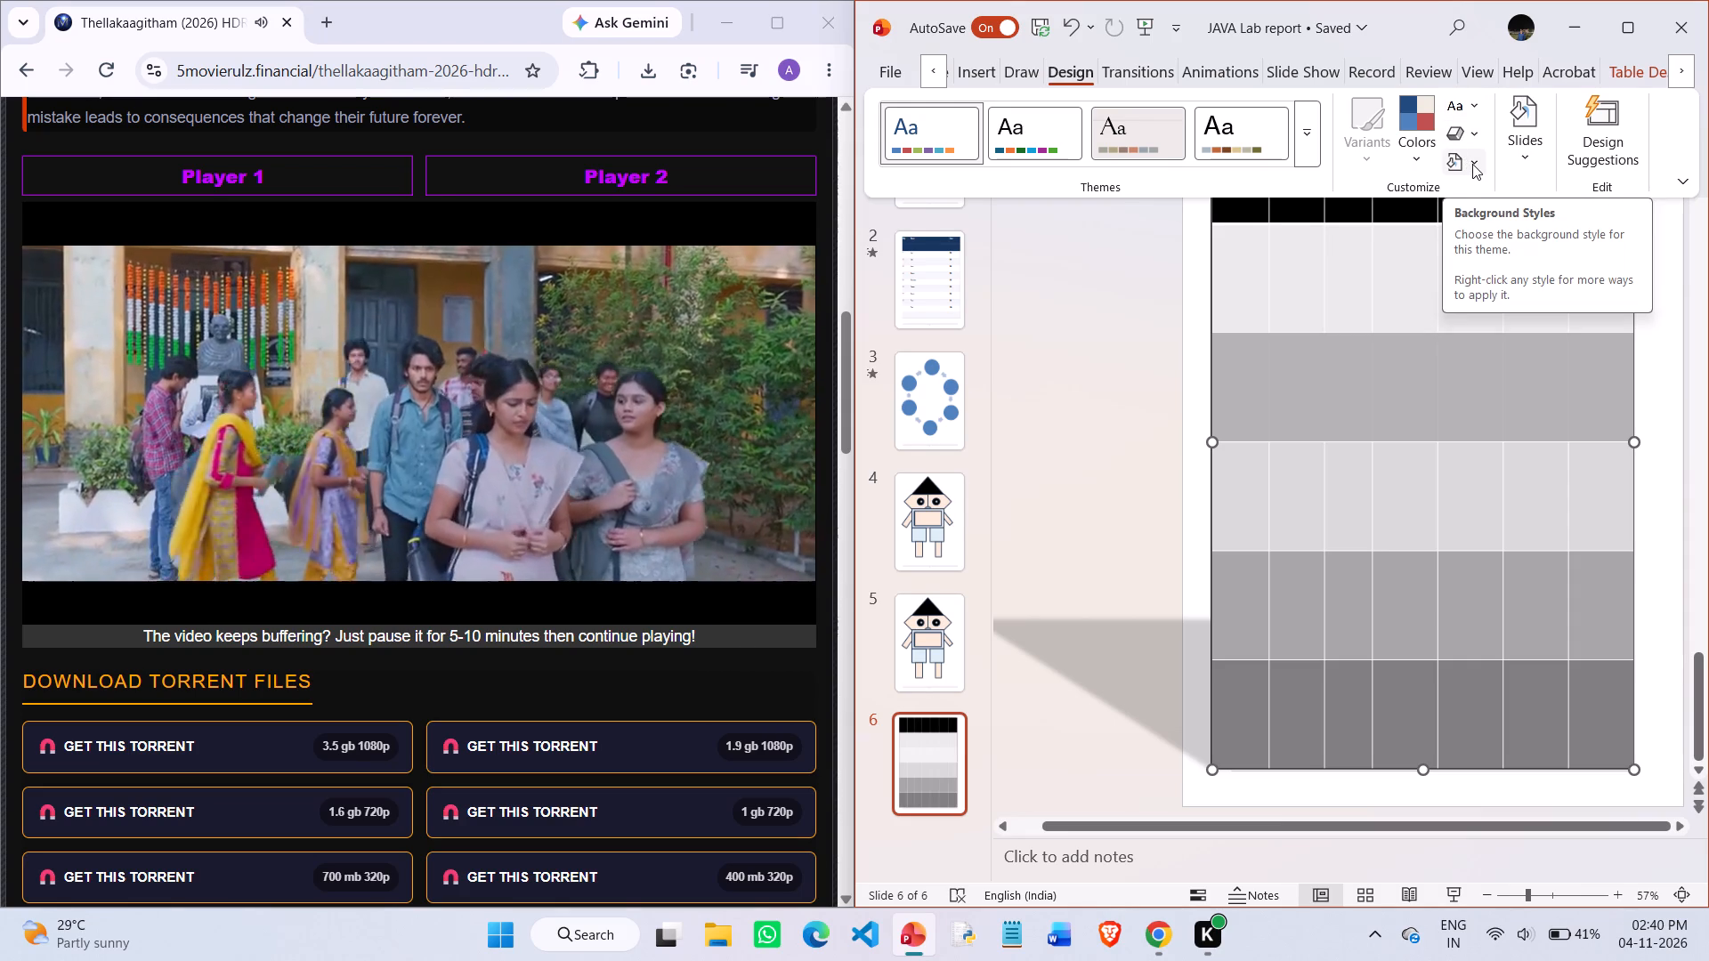
pyautogui.click(1472, 164)
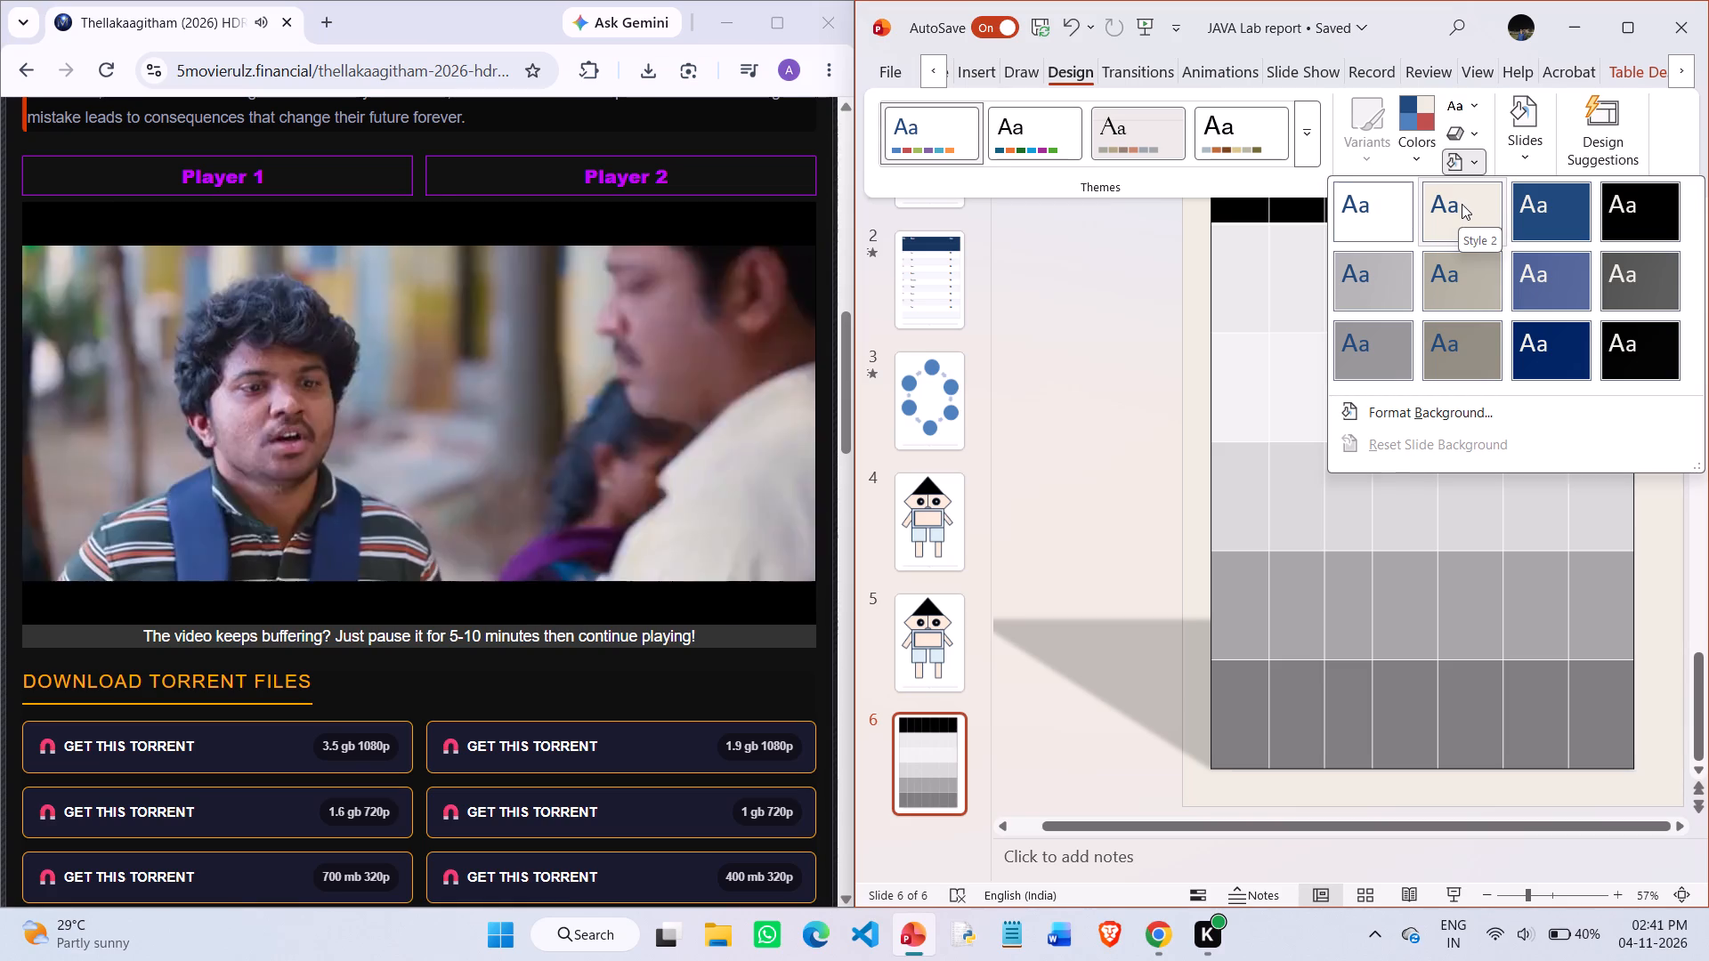
pyautogui.click(1462, 204)
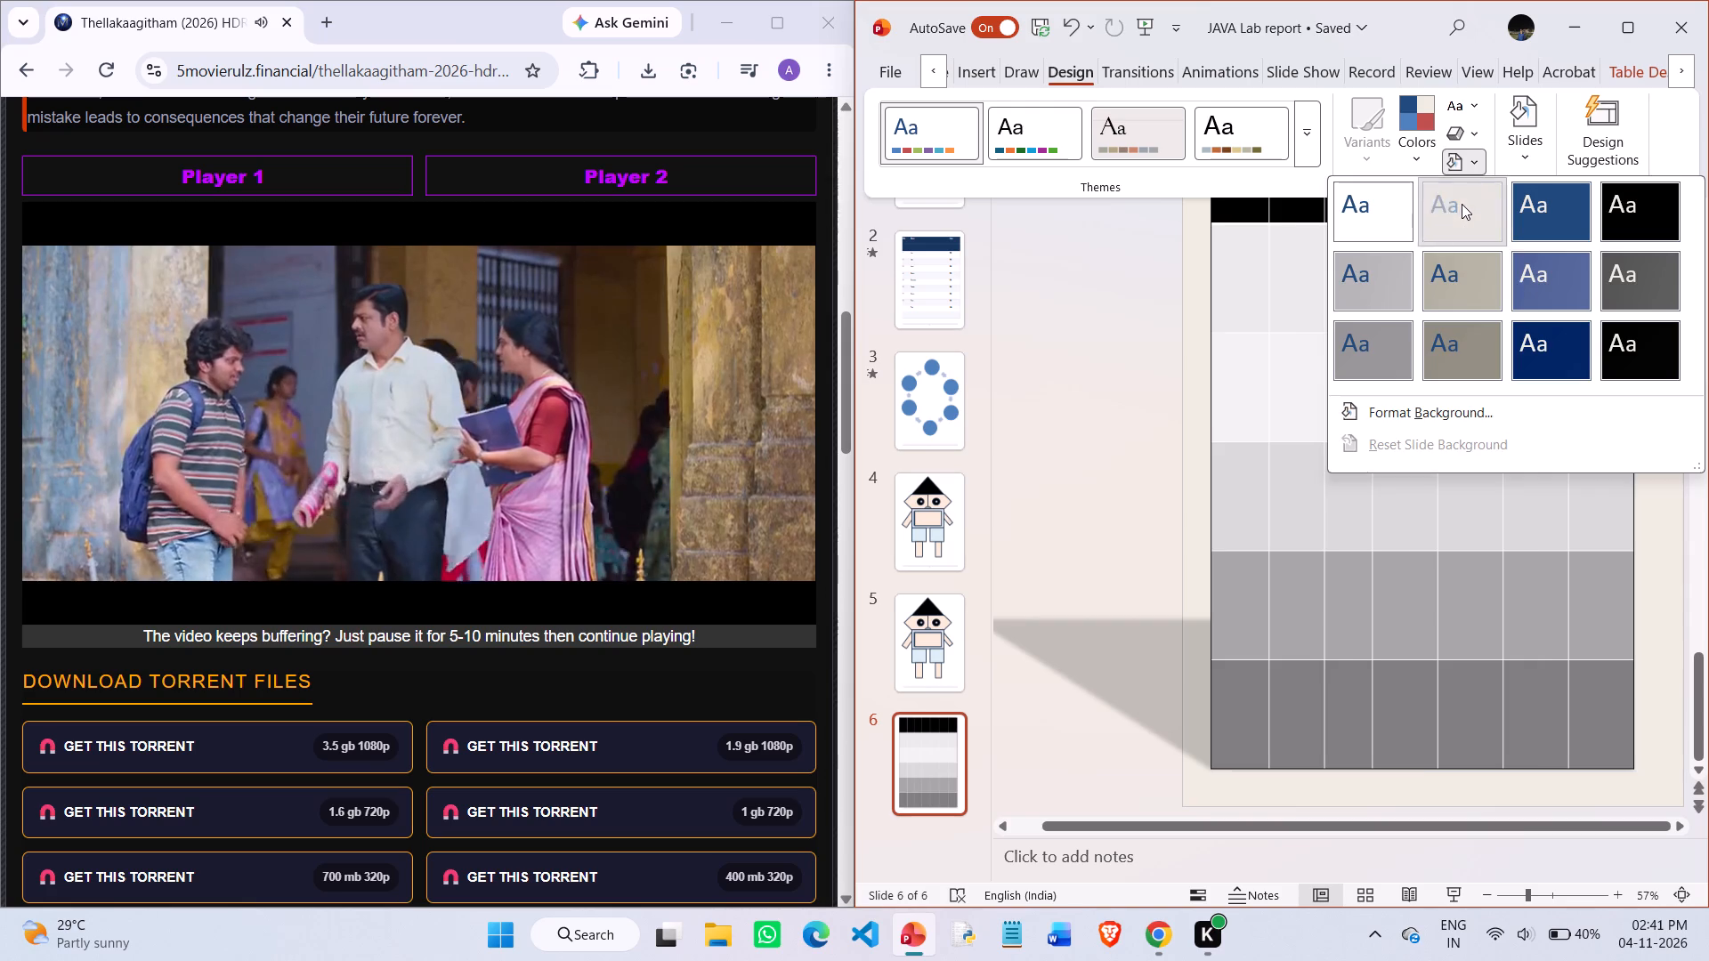
pyautogui.click(1123, 290)
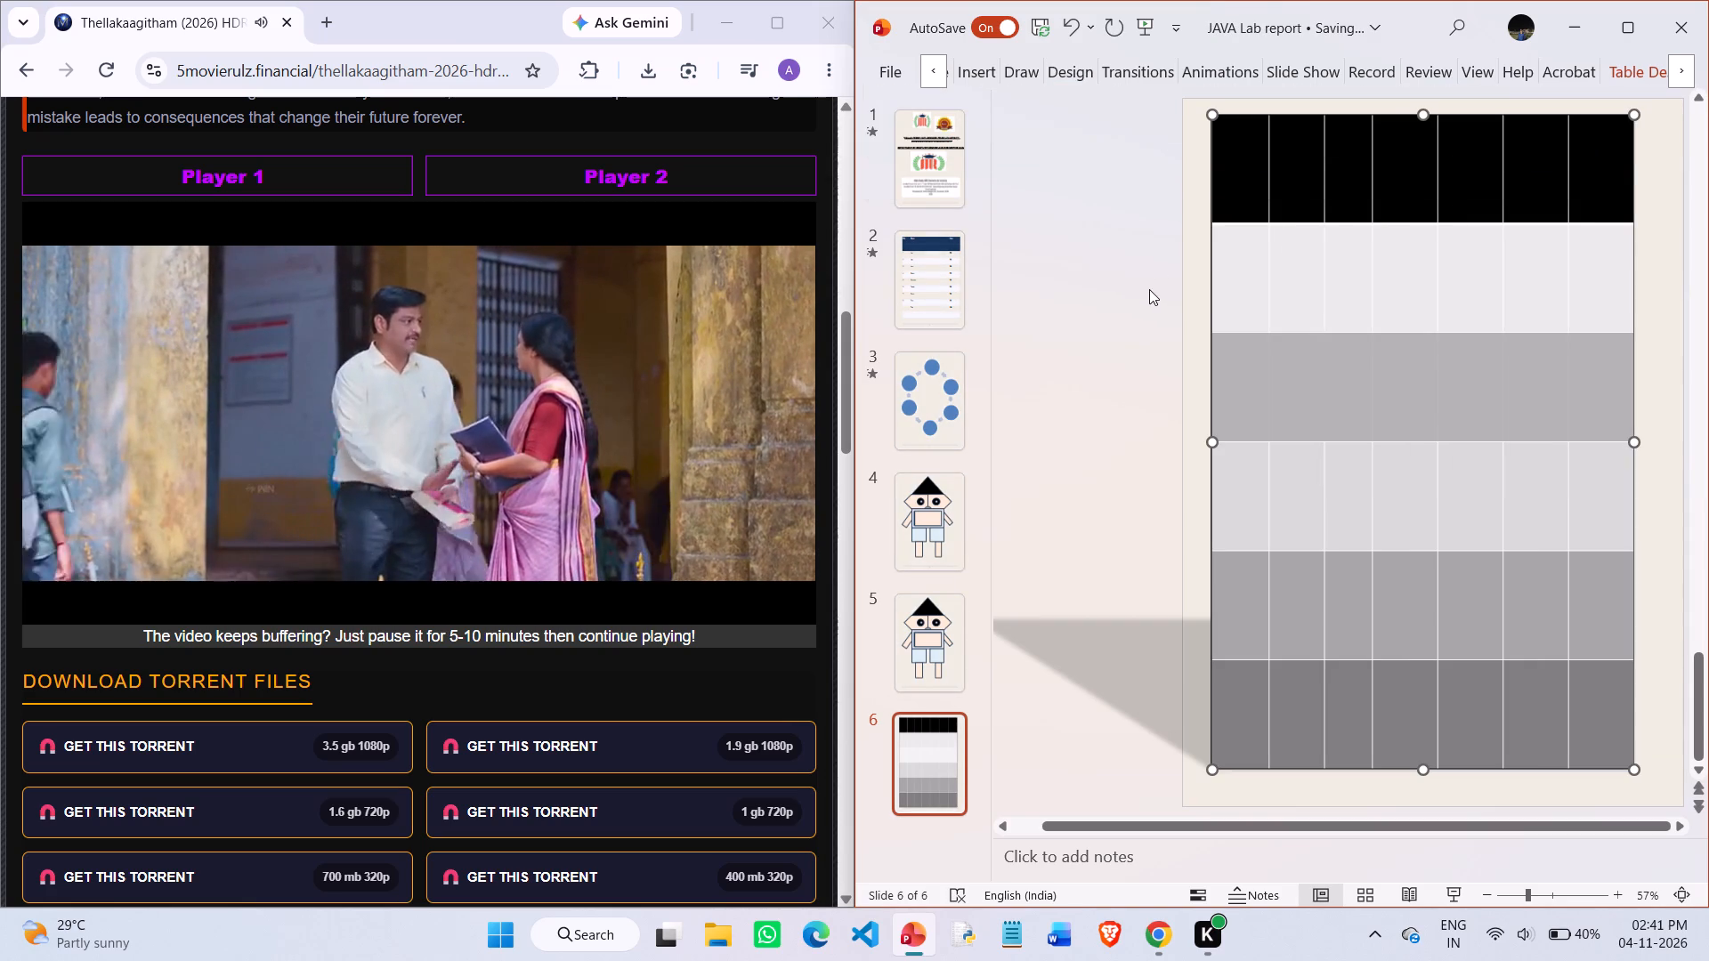
pyautogui.click(1155, 290)
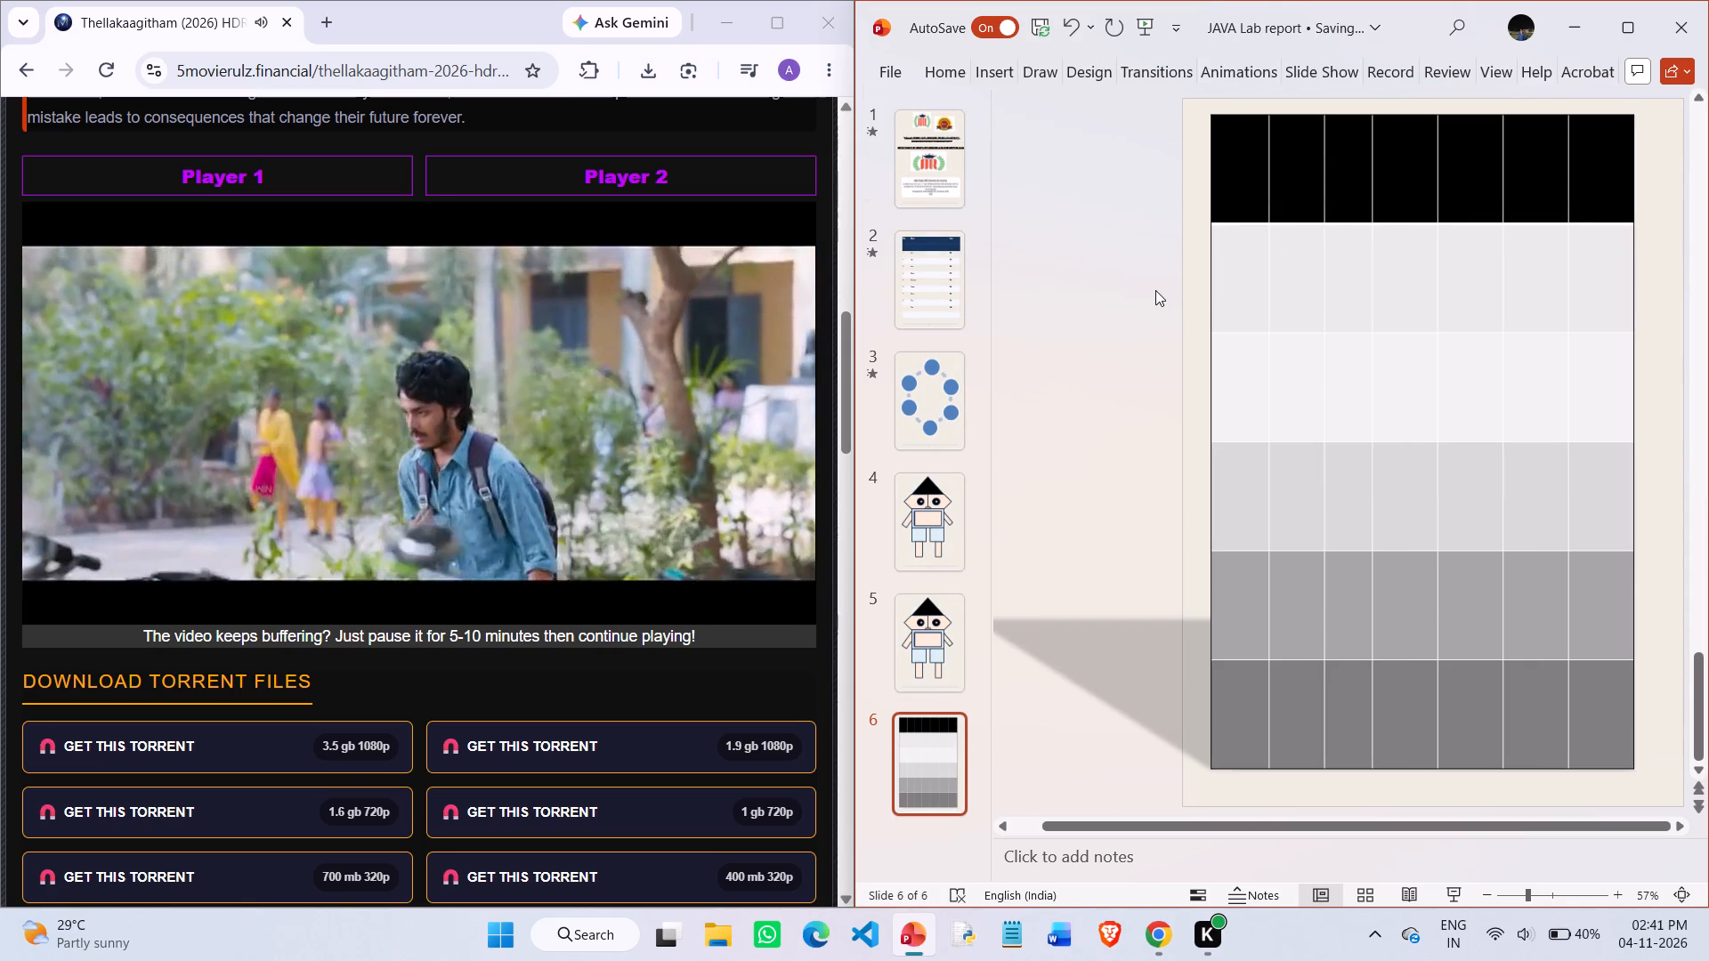
pyautogui.click(1065, 391)
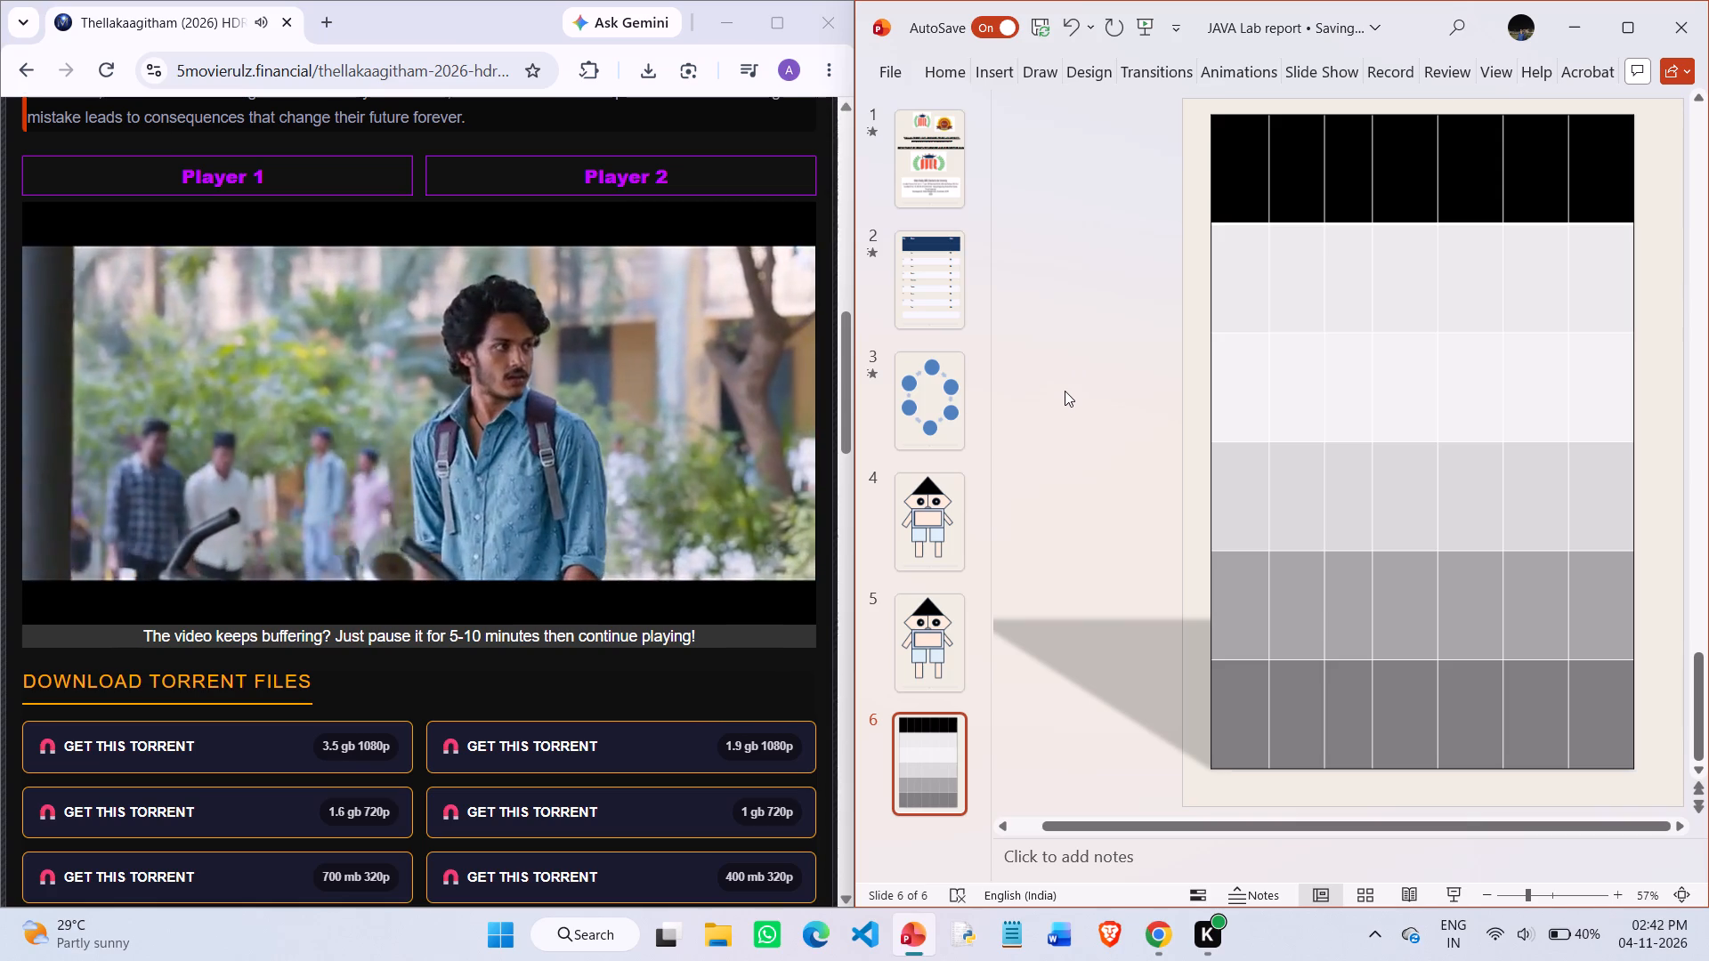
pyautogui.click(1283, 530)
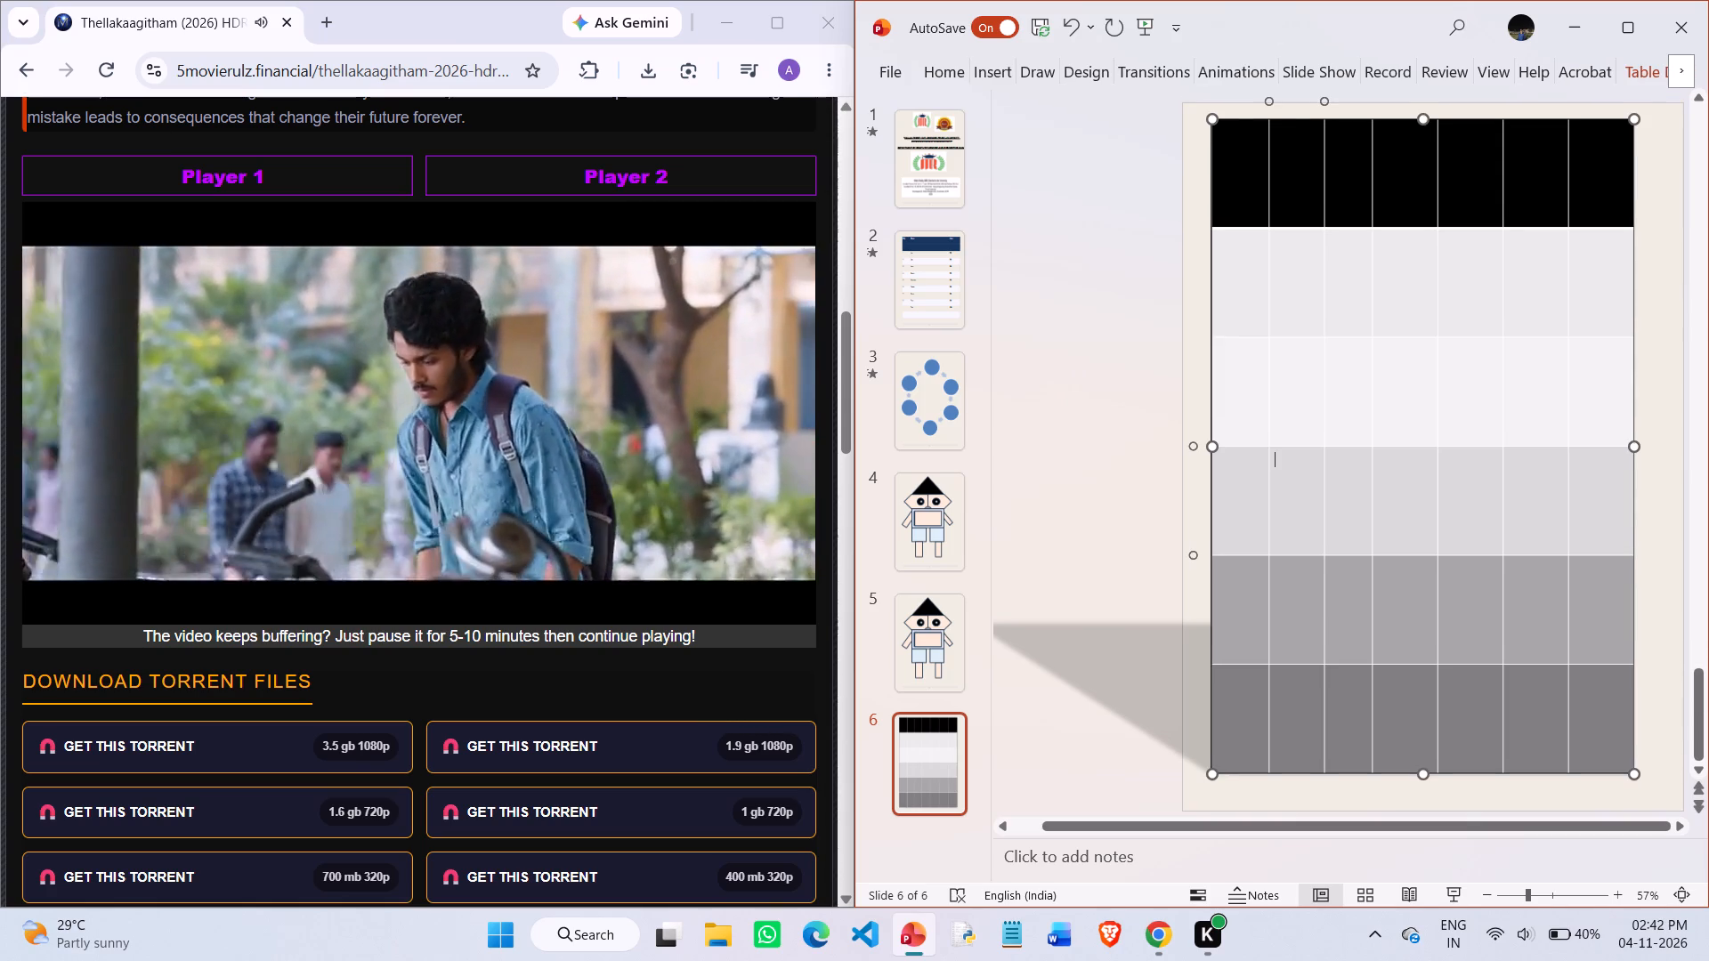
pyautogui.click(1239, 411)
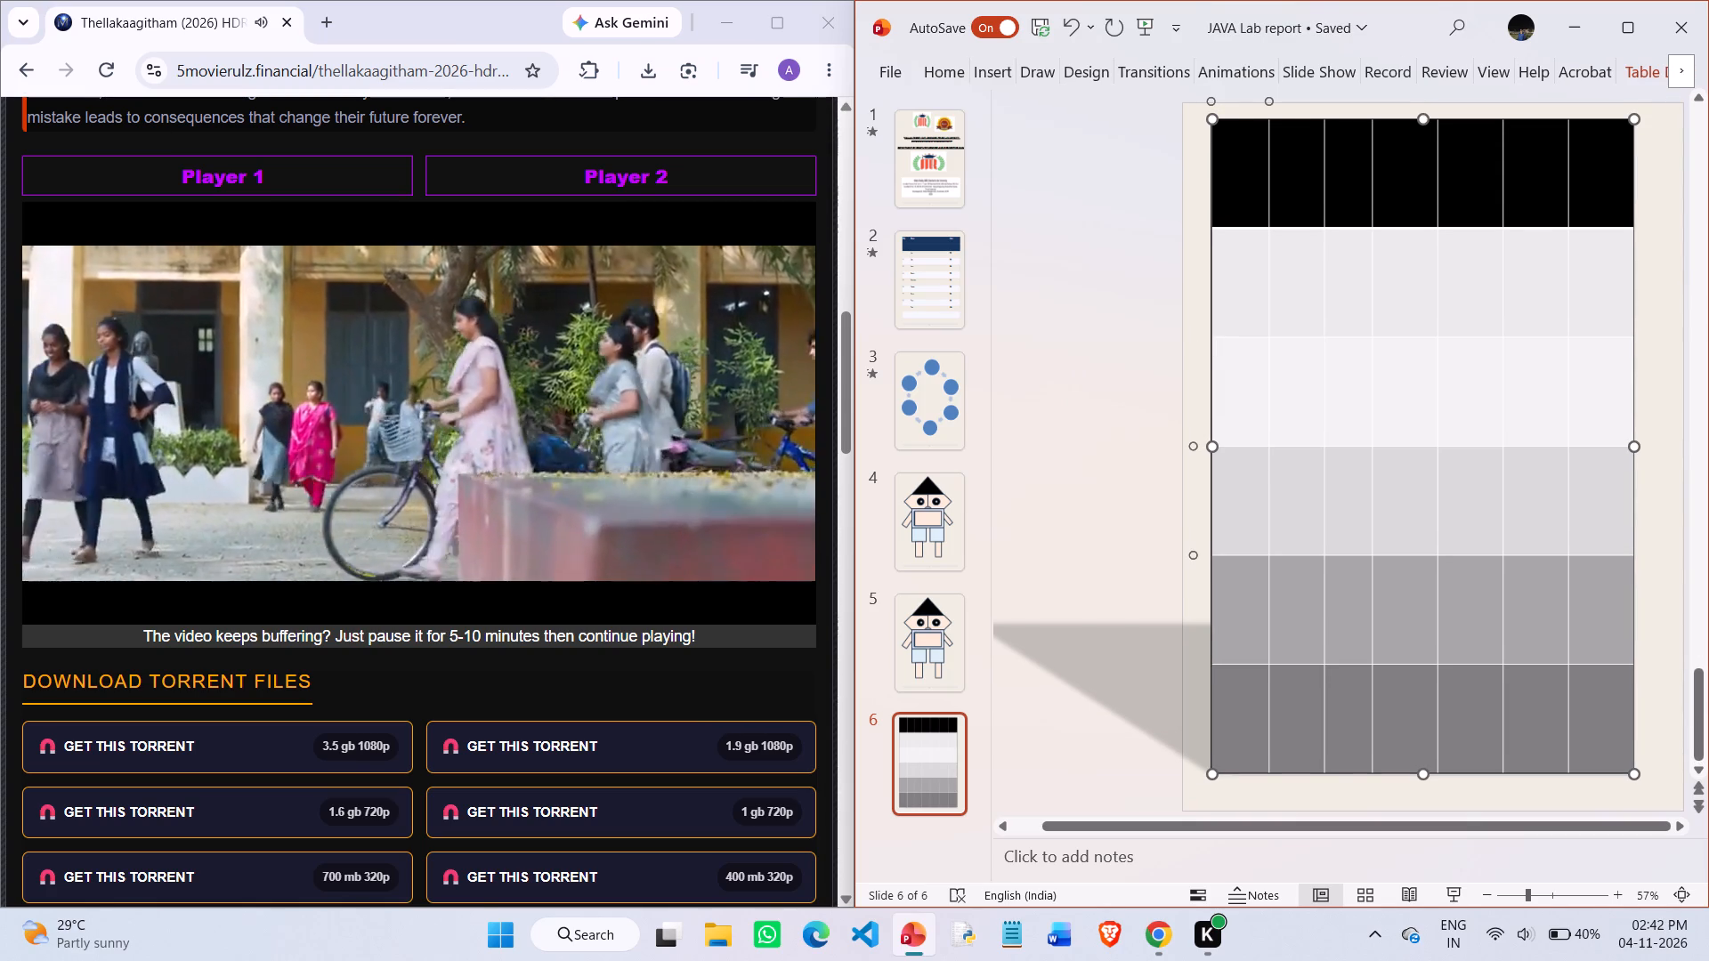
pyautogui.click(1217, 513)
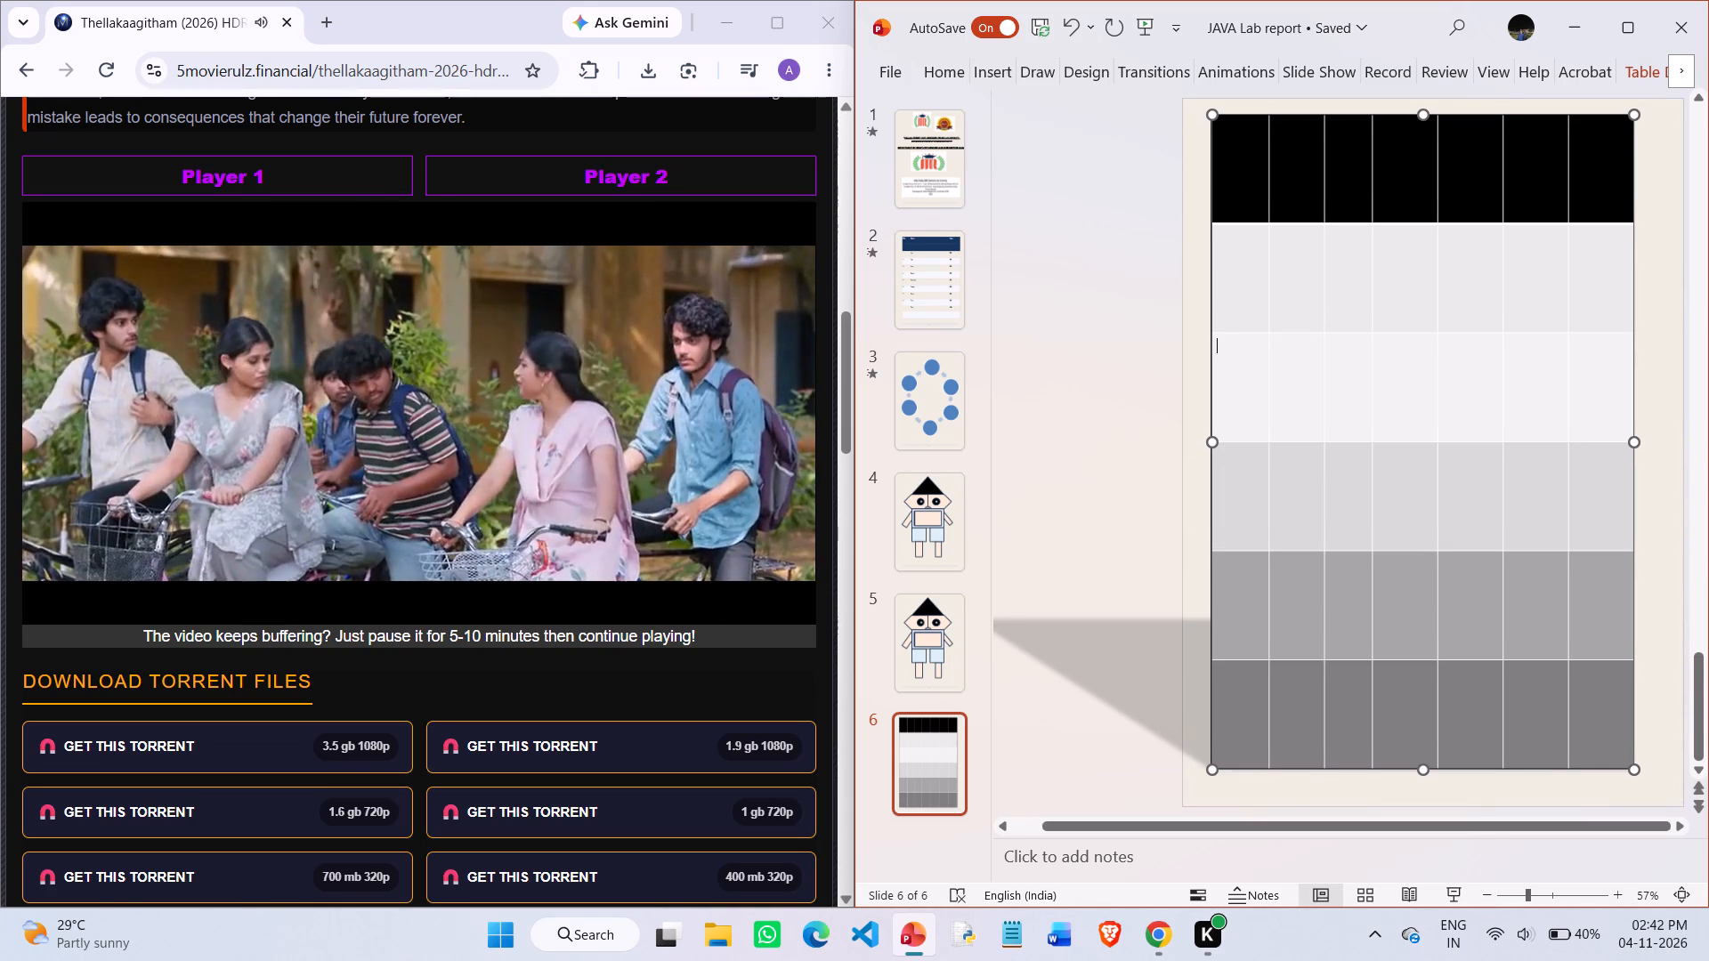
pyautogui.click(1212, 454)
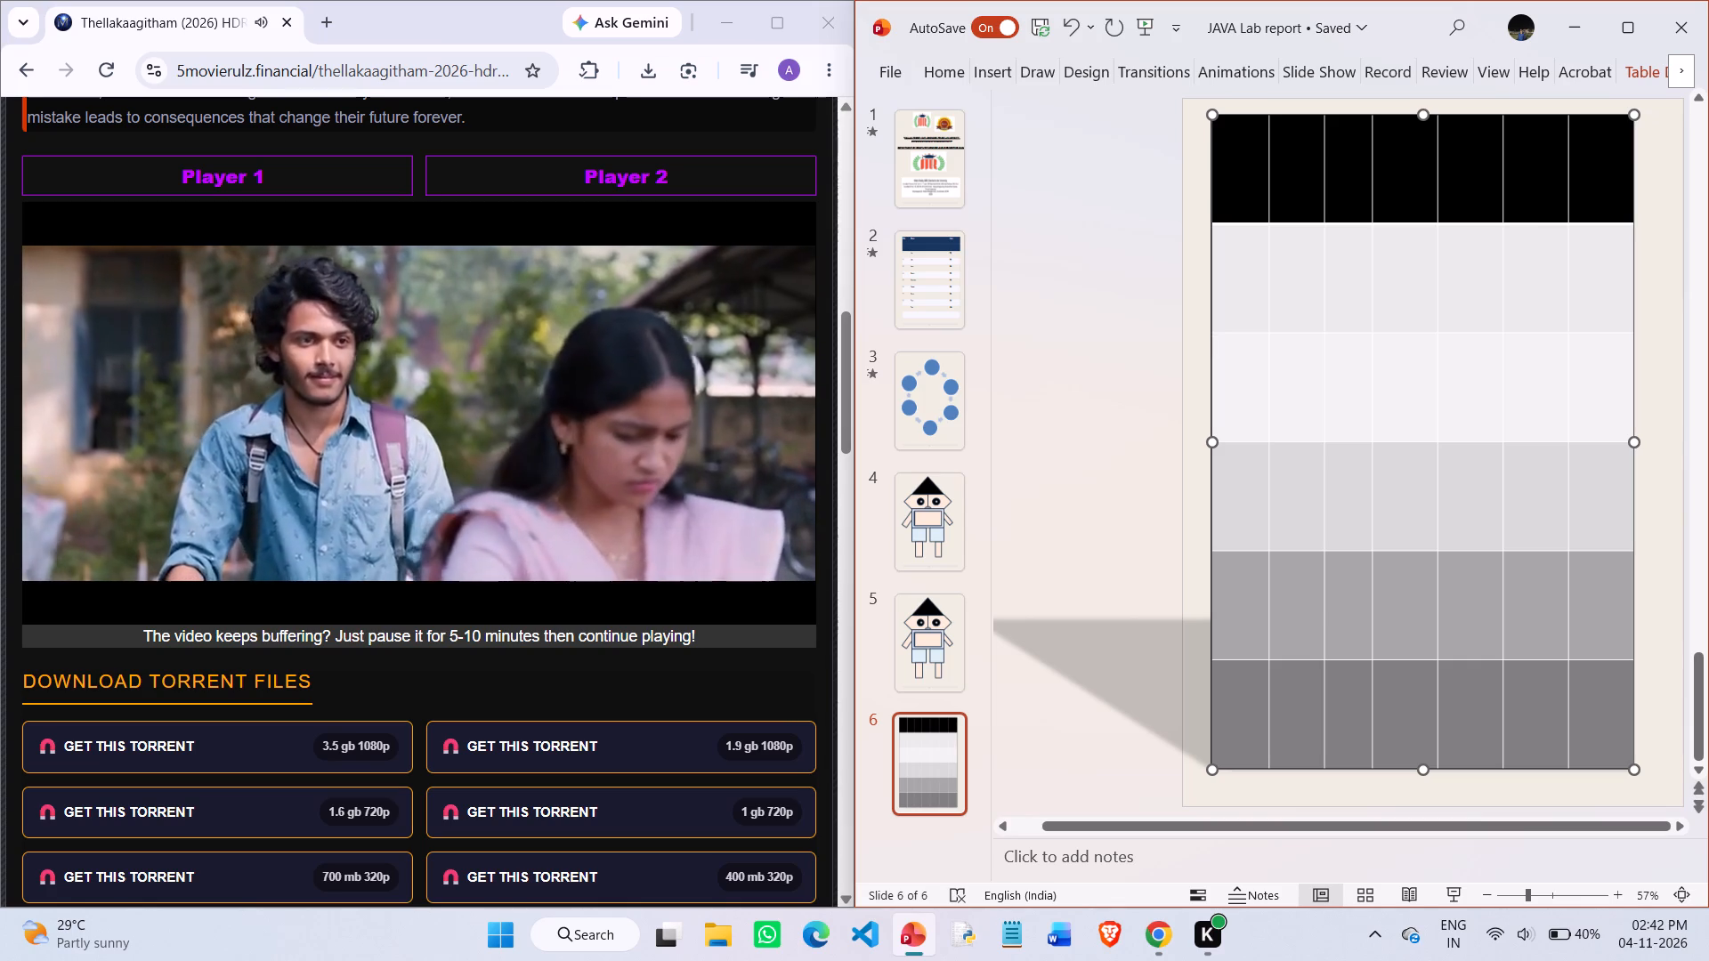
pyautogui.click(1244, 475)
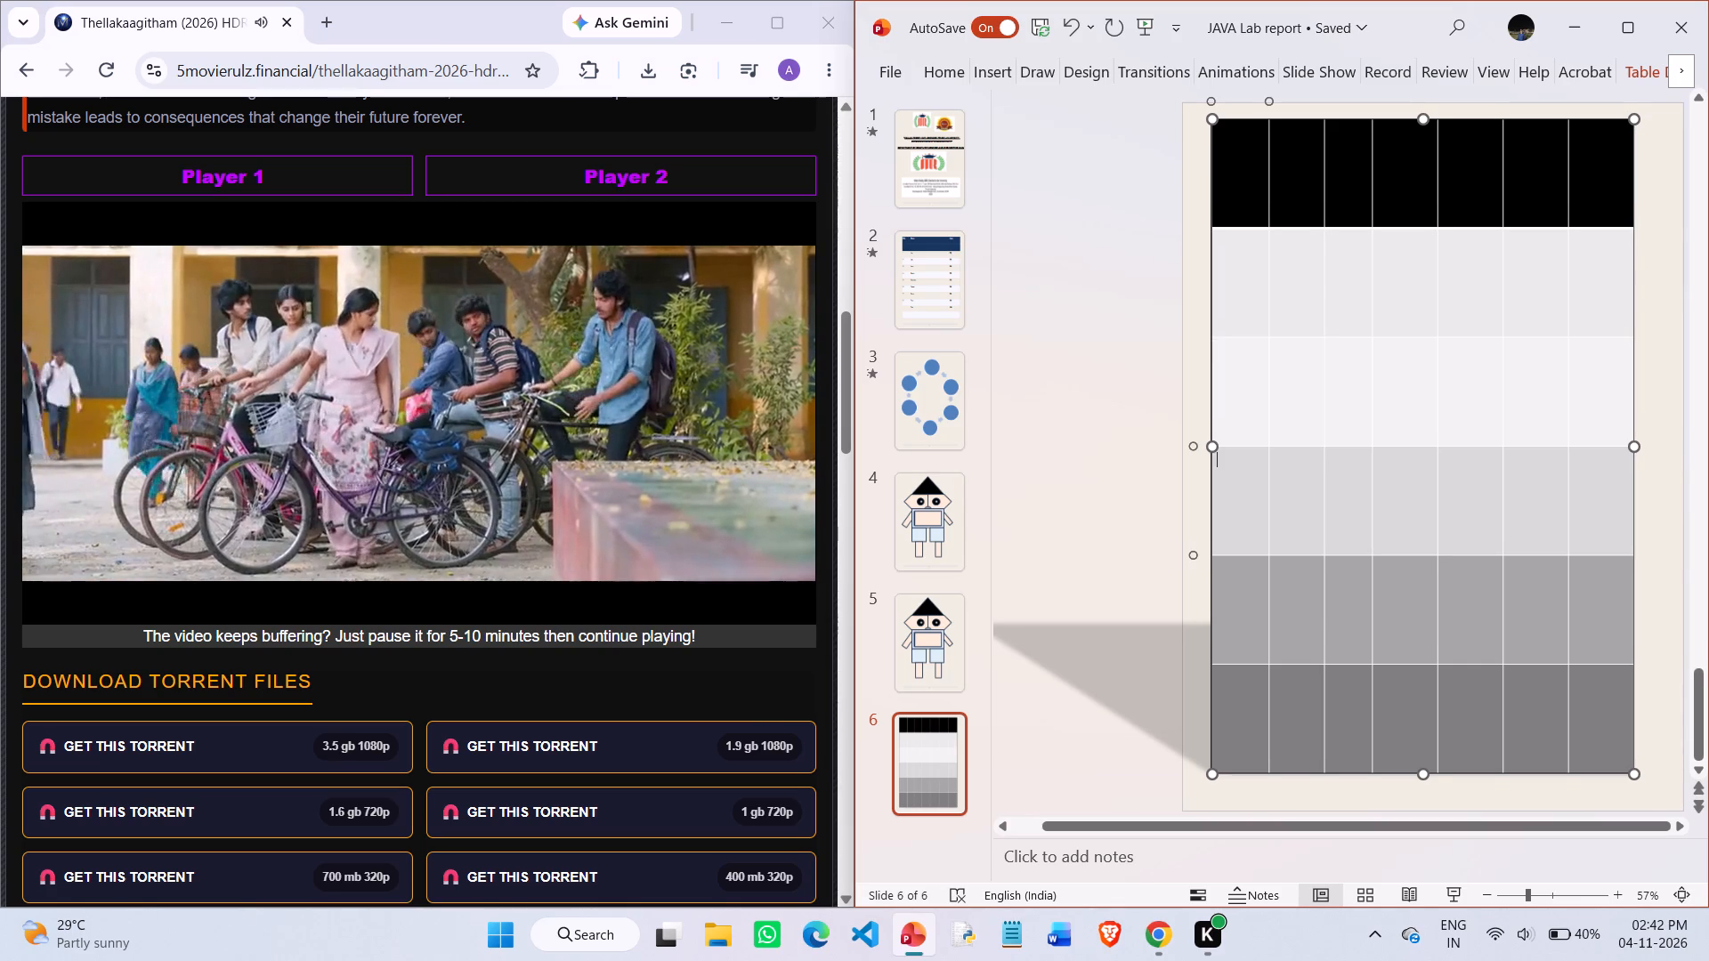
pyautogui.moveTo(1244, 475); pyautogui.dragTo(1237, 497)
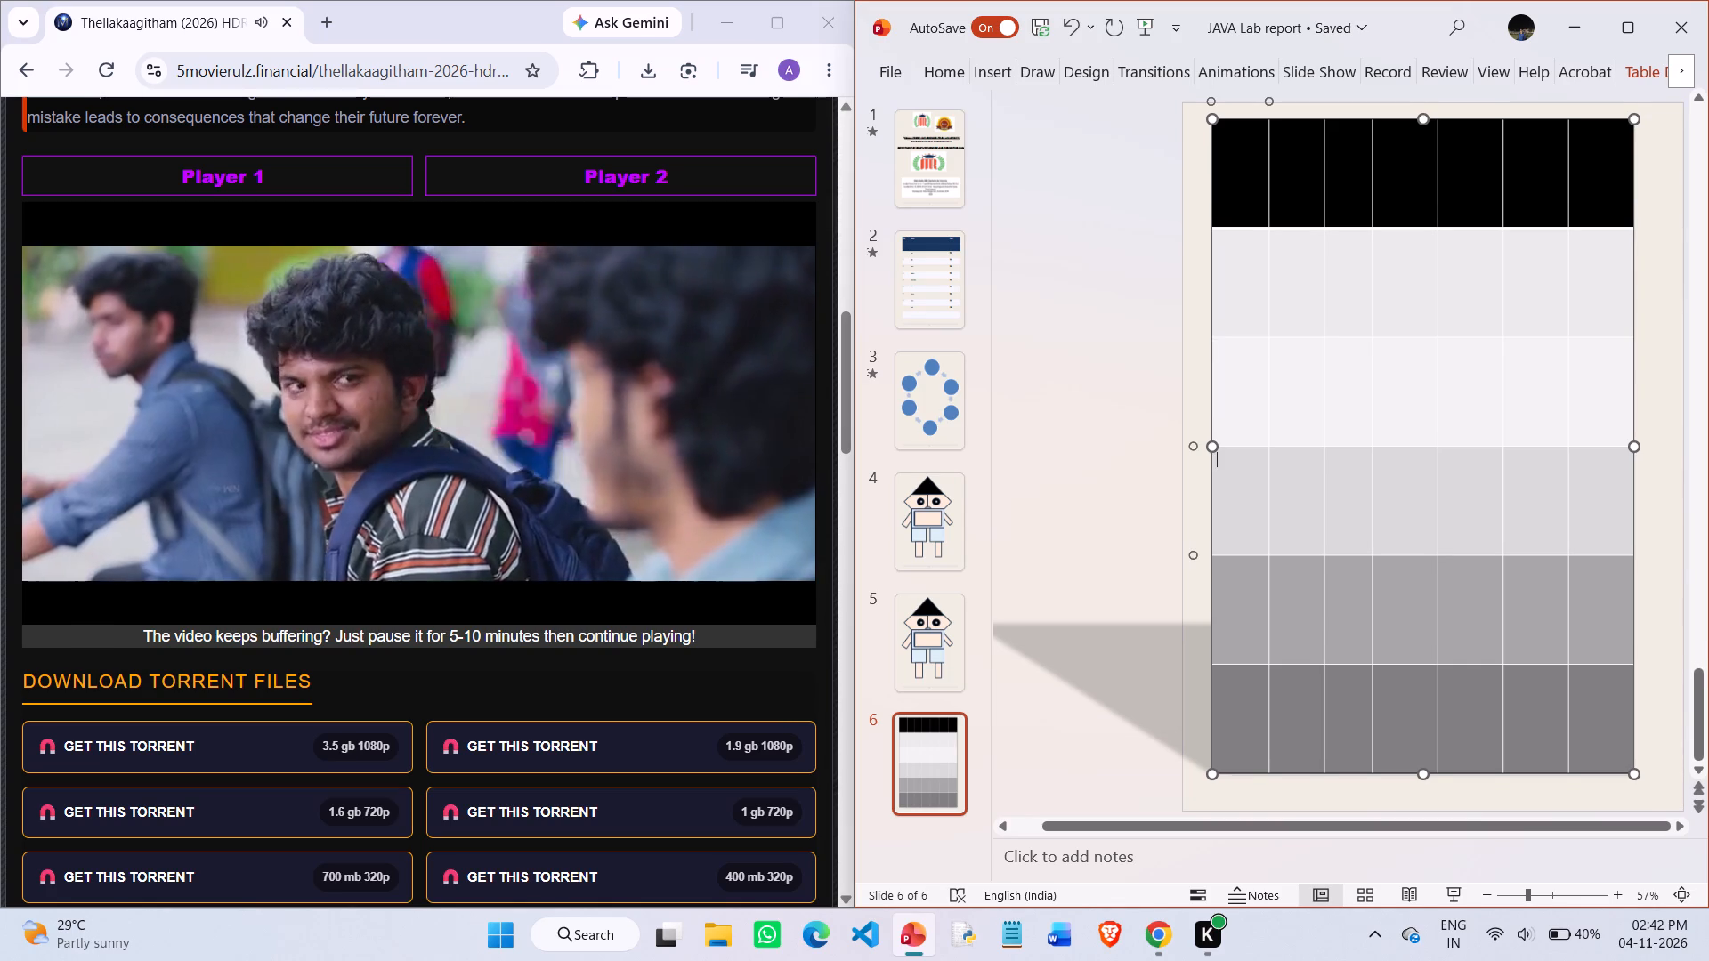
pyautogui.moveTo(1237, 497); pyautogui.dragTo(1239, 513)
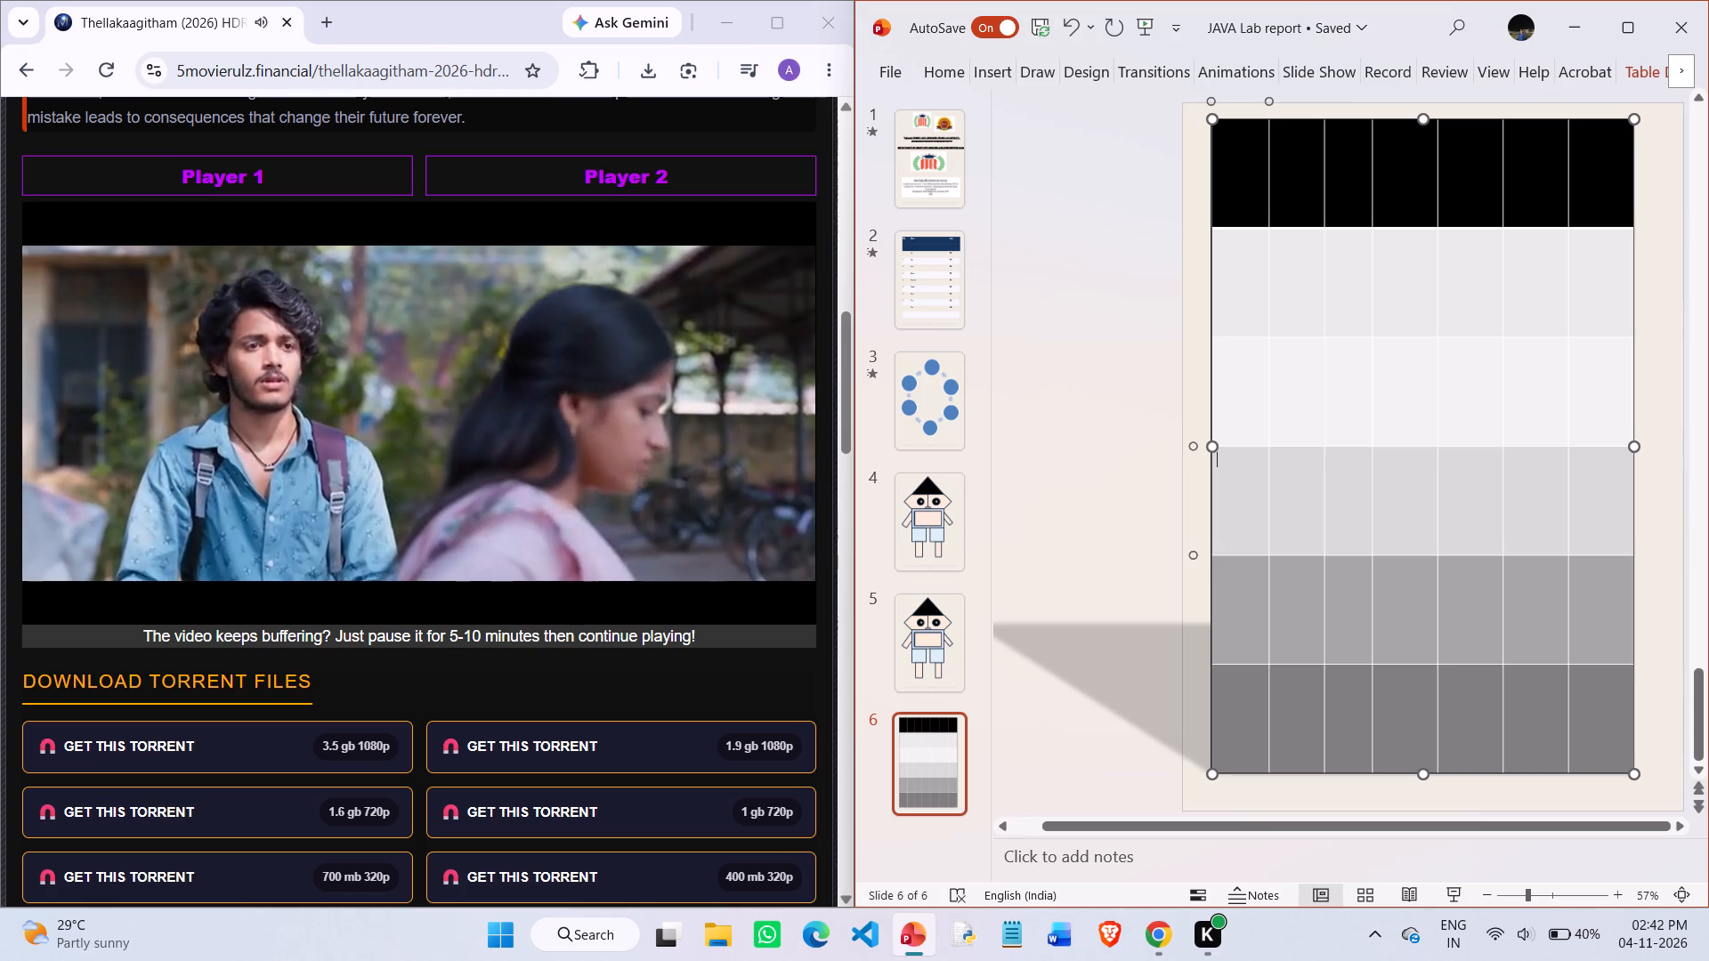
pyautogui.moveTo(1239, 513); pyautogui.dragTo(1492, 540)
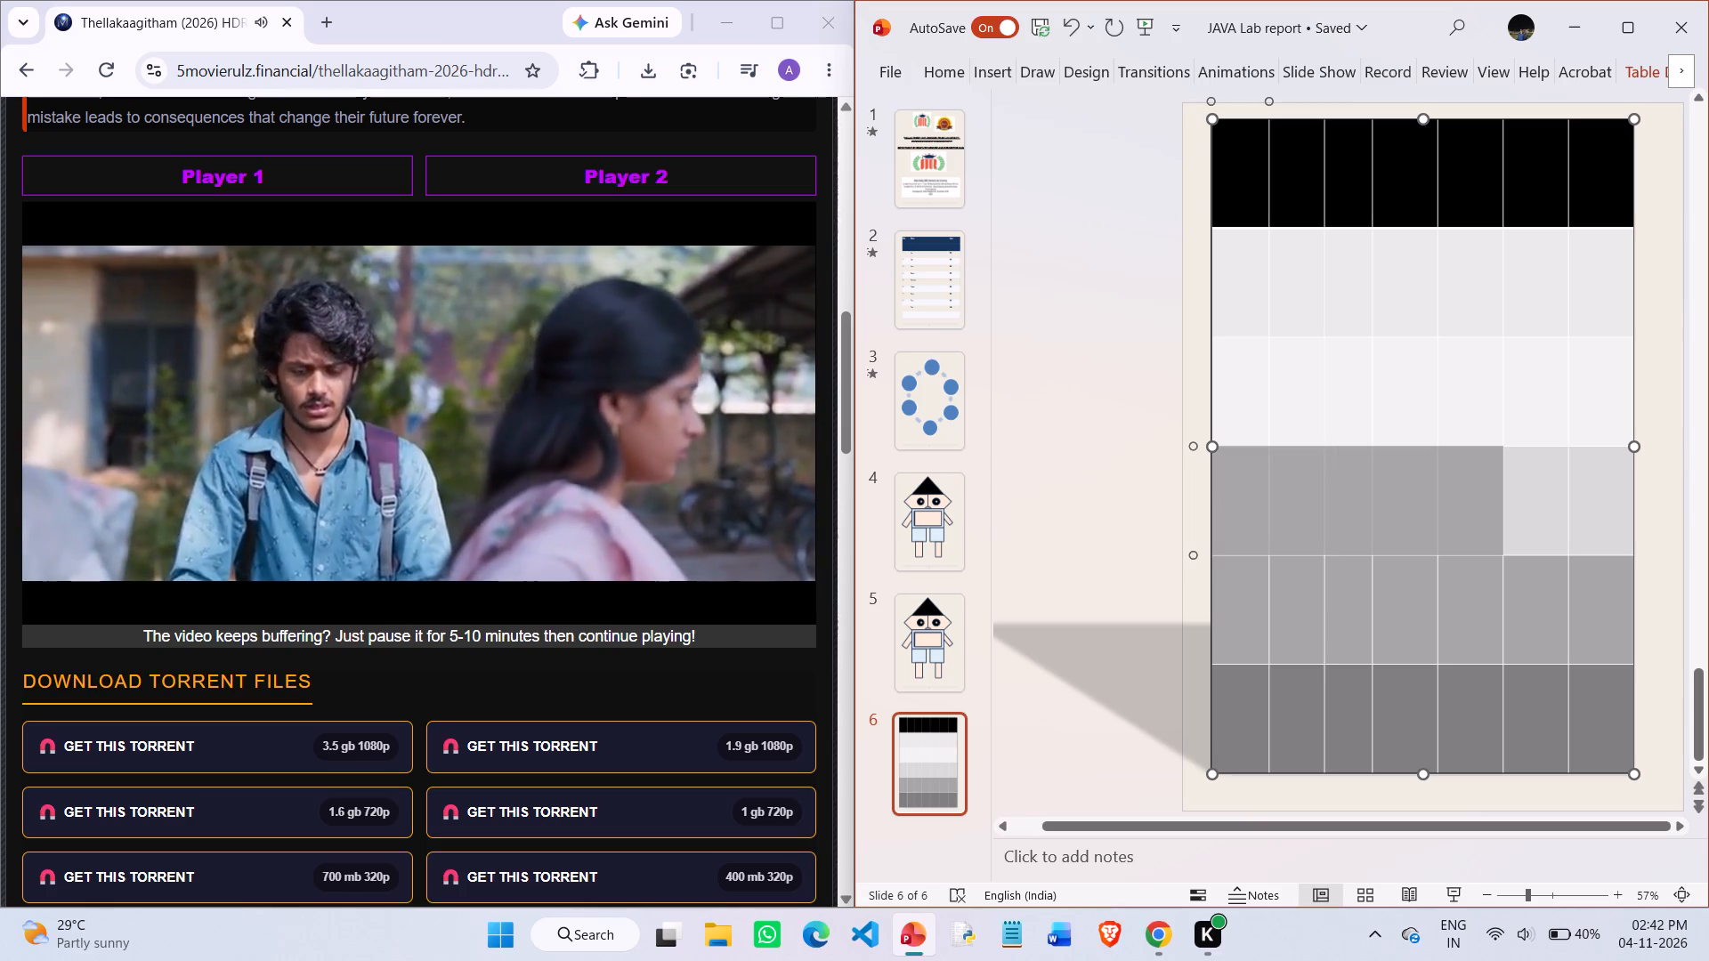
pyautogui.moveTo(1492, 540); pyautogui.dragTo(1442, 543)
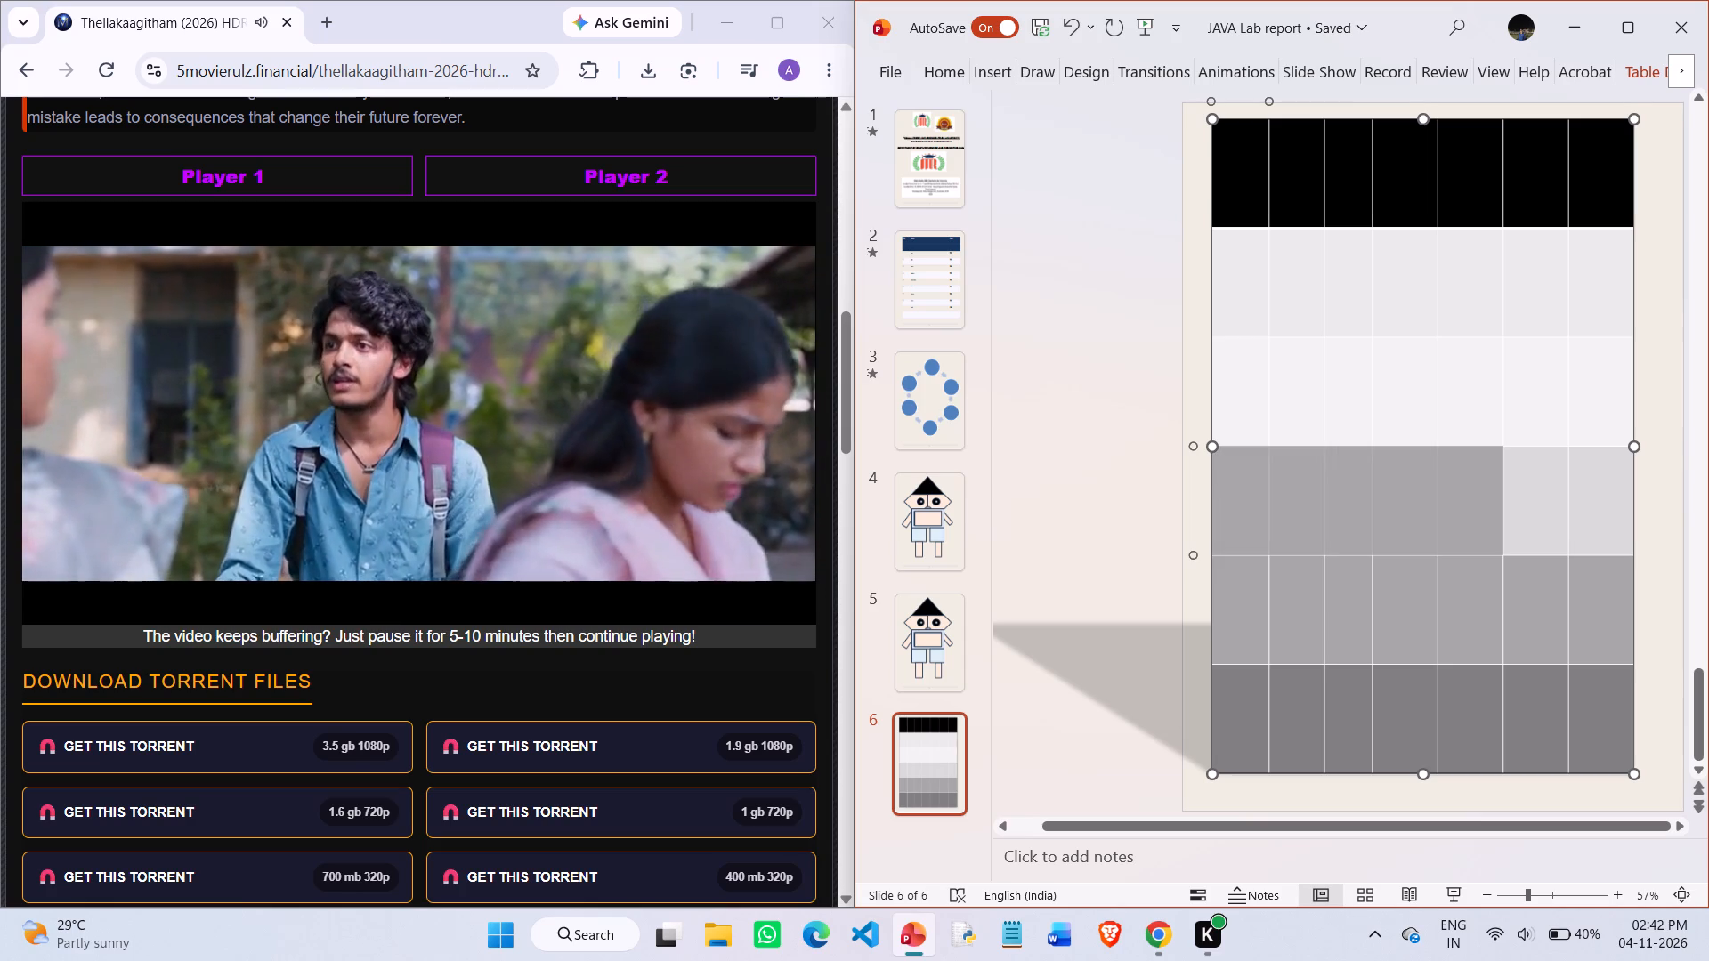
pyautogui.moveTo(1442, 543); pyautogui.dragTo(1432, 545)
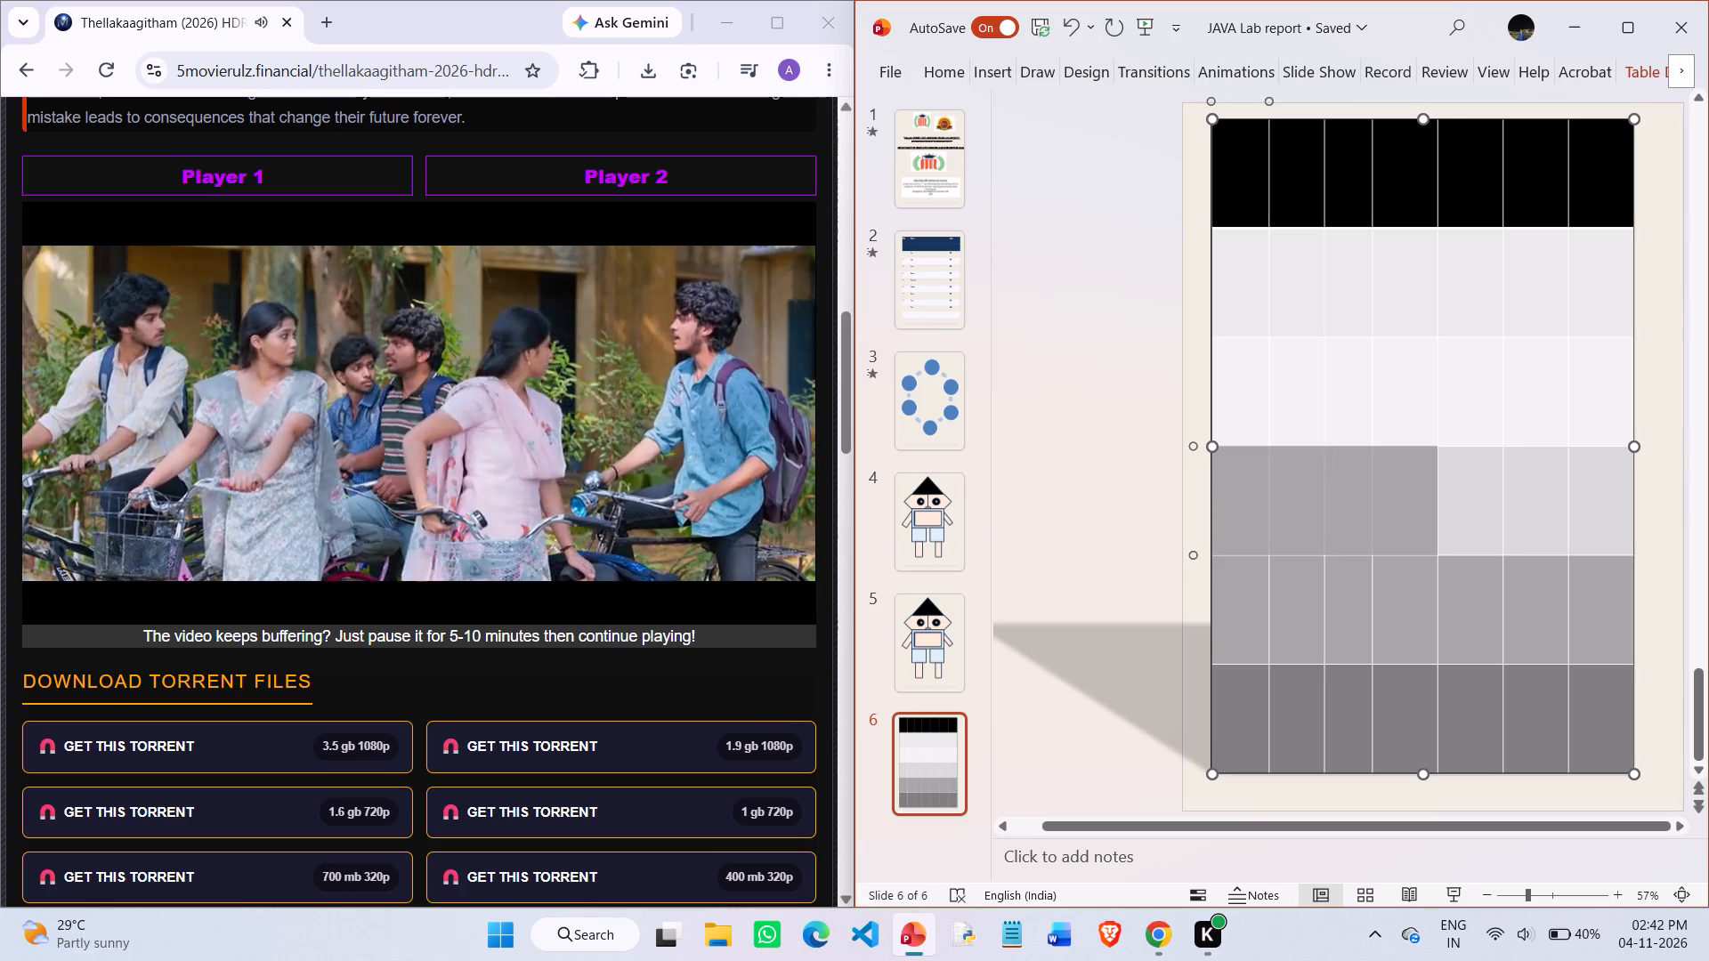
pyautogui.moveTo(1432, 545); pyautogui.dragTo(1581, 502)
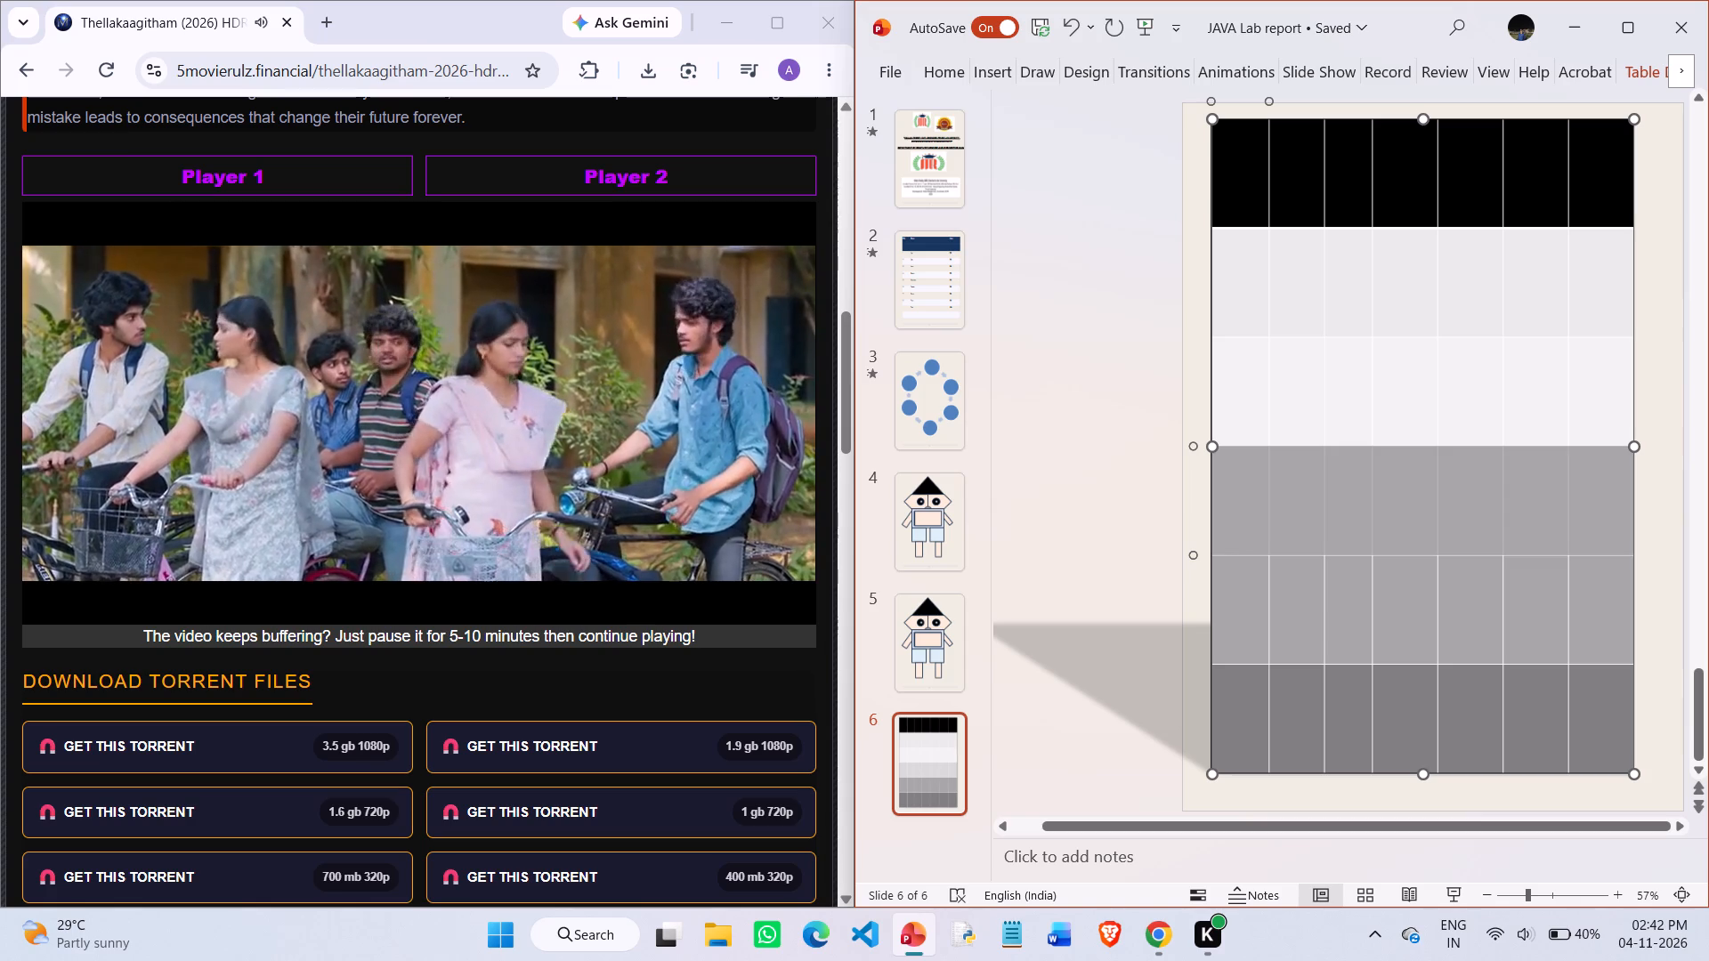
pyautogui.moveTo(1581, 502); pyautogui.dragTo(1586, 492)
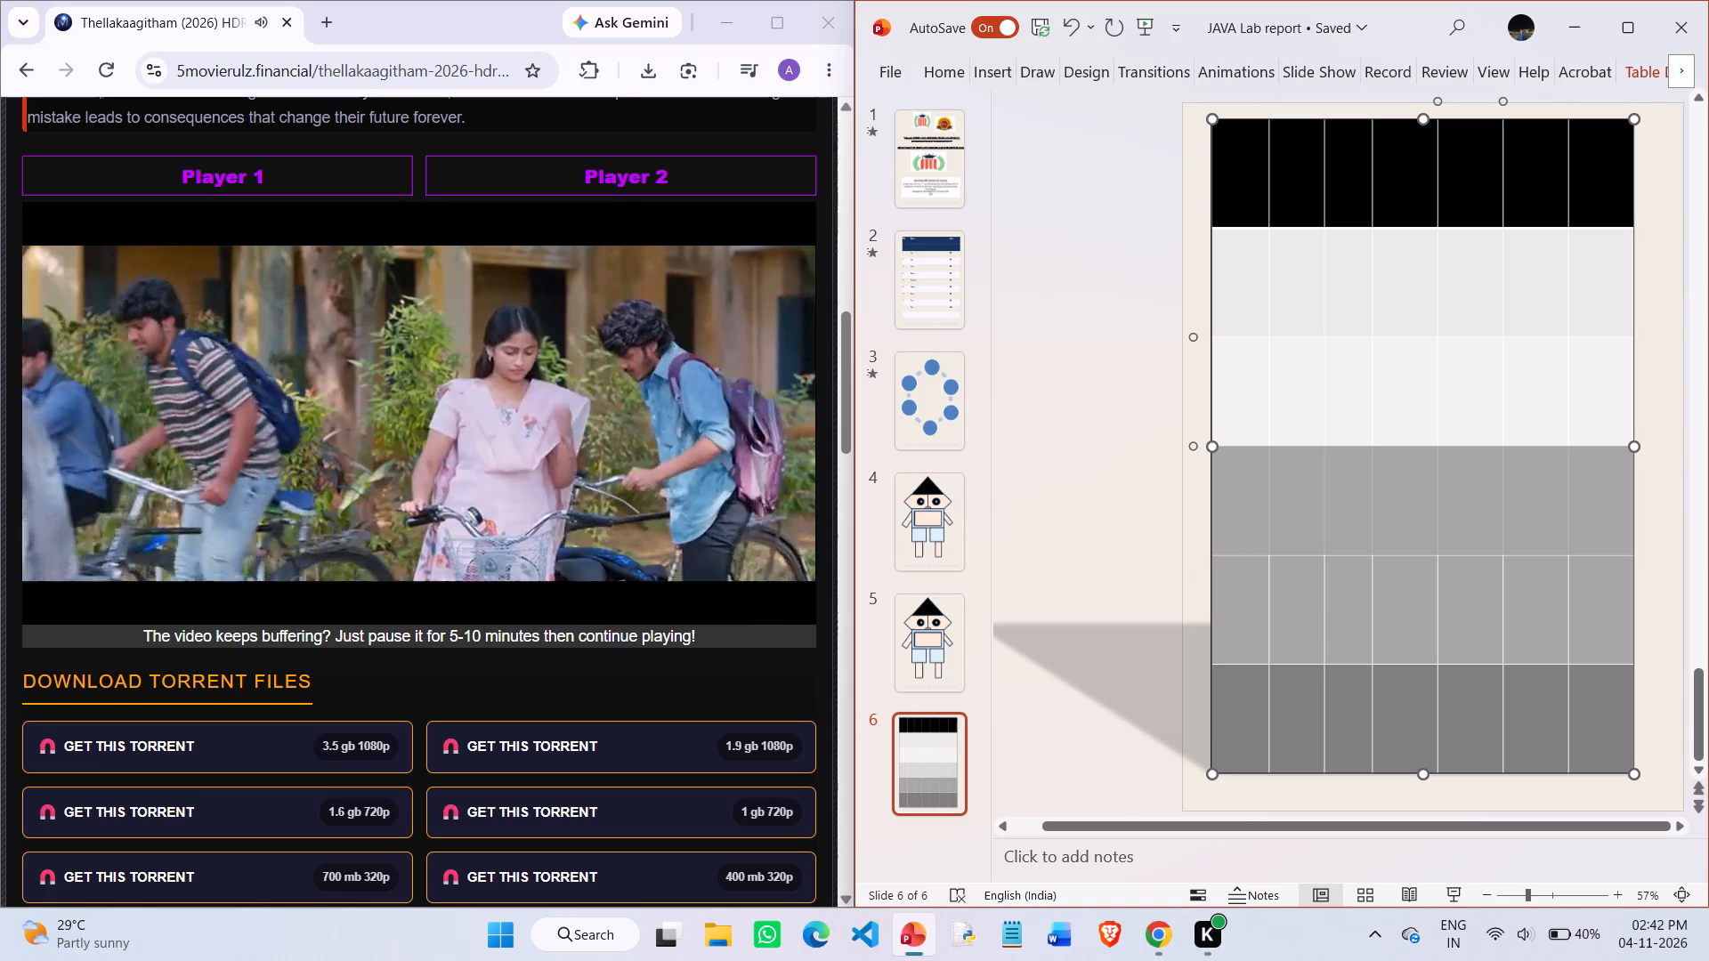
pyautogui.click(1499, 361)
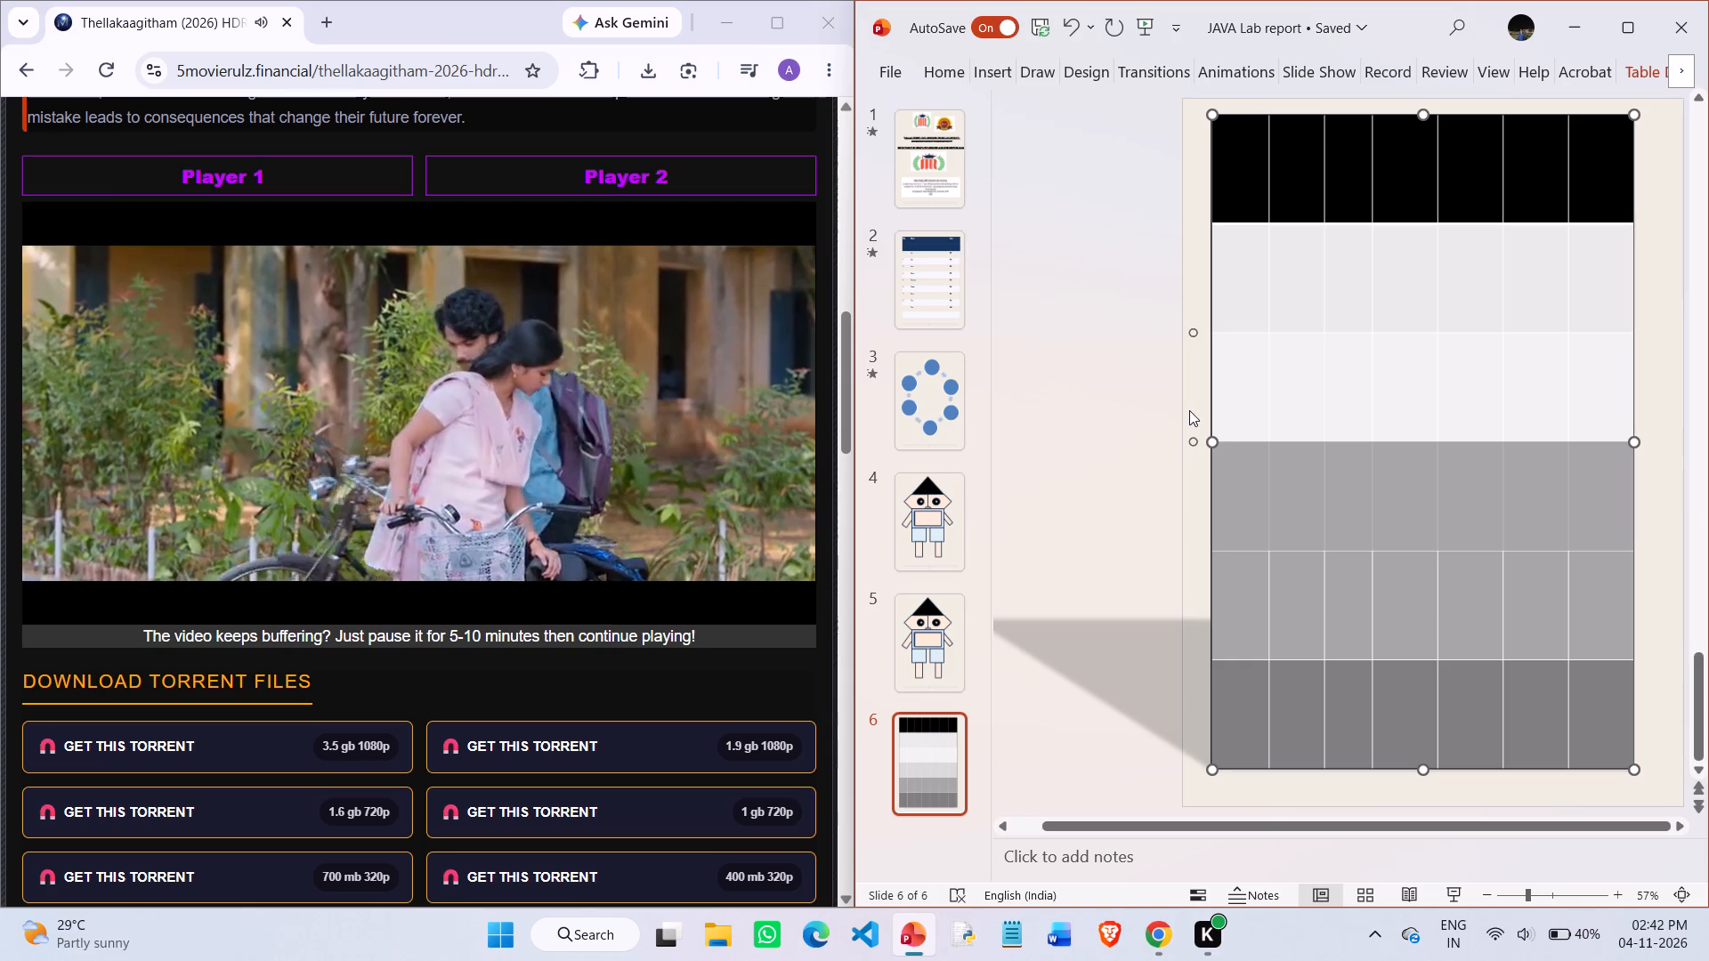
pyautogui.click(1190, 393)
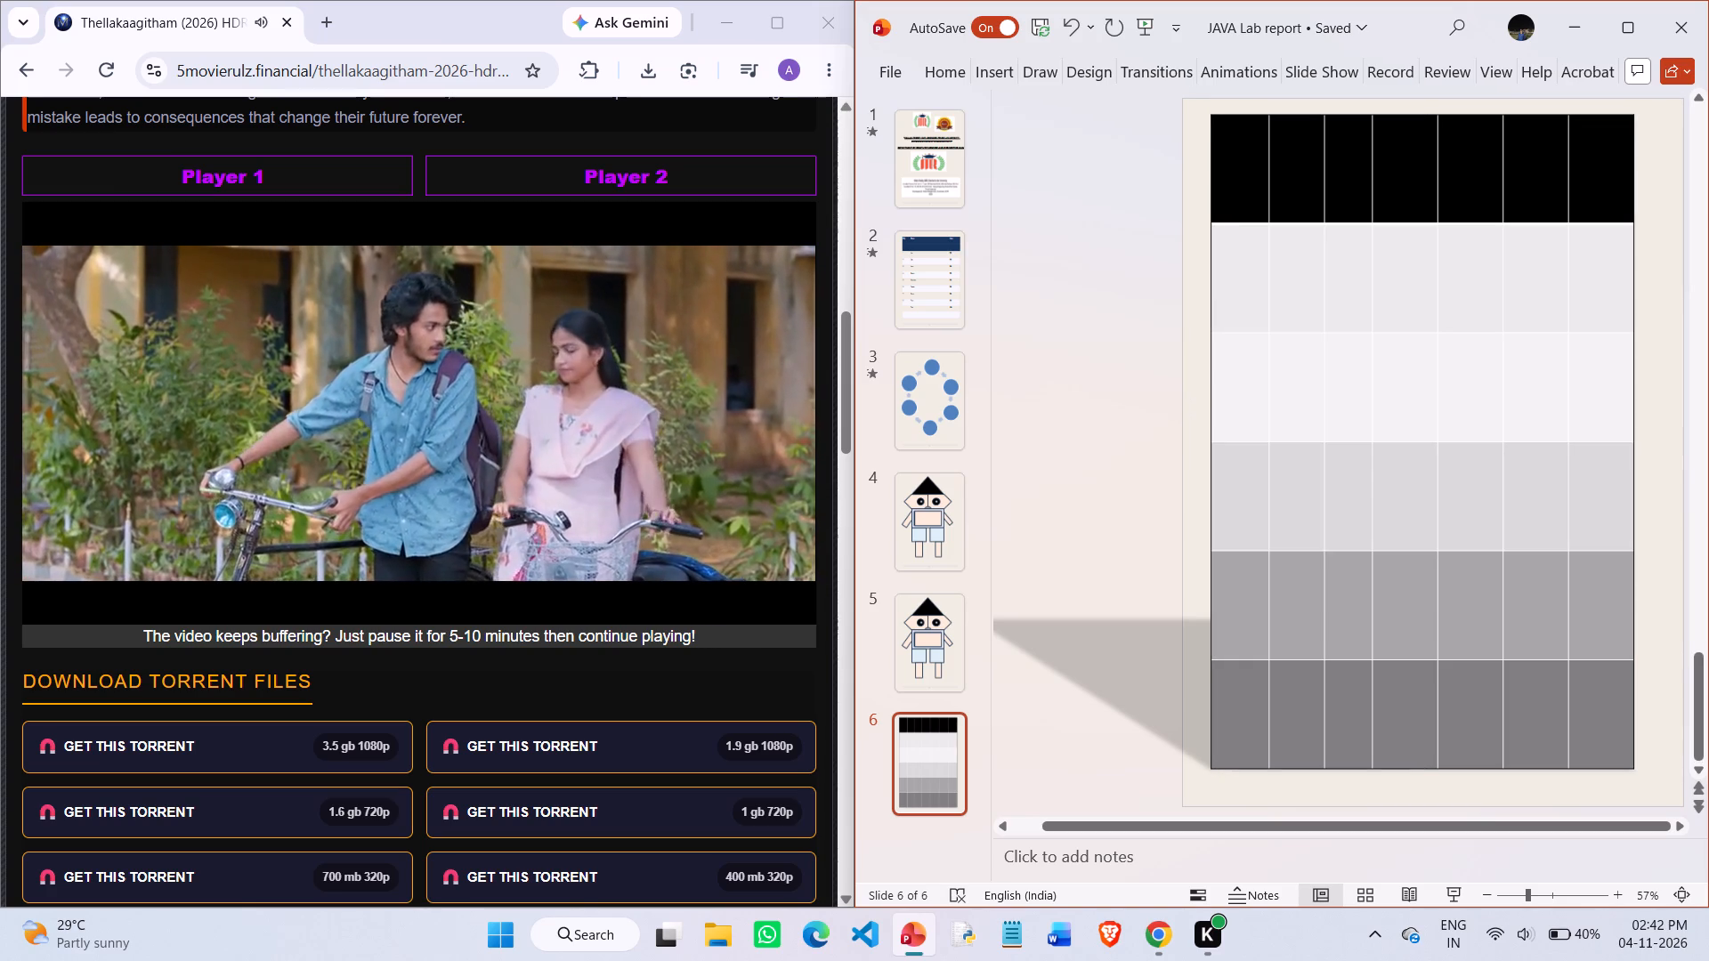
# Apply Inside Borders to all cells in the third row of slide 6's table, and deselect the table.
pyautogui.moveTo(1239, 384); pyautogui.dragTo(1497, 394)
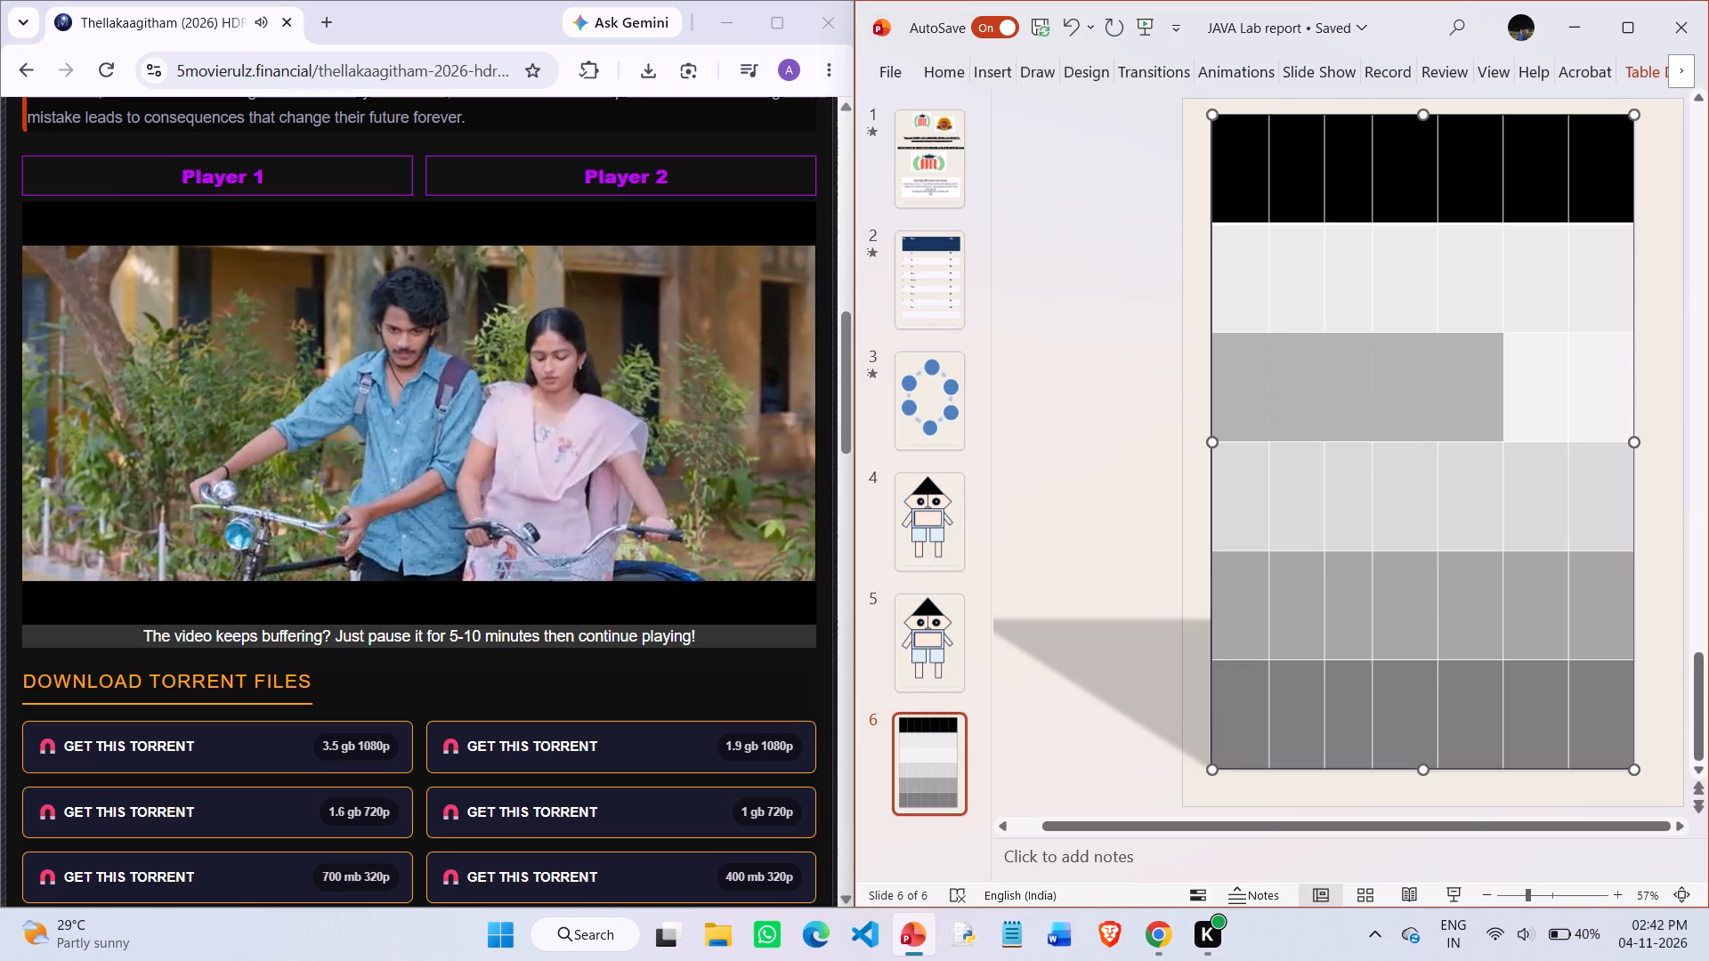
pyautogui.moveTo(1497, 394); pyautogui.dragTo(1509, 389)
pyautogui.click(1452, 313)
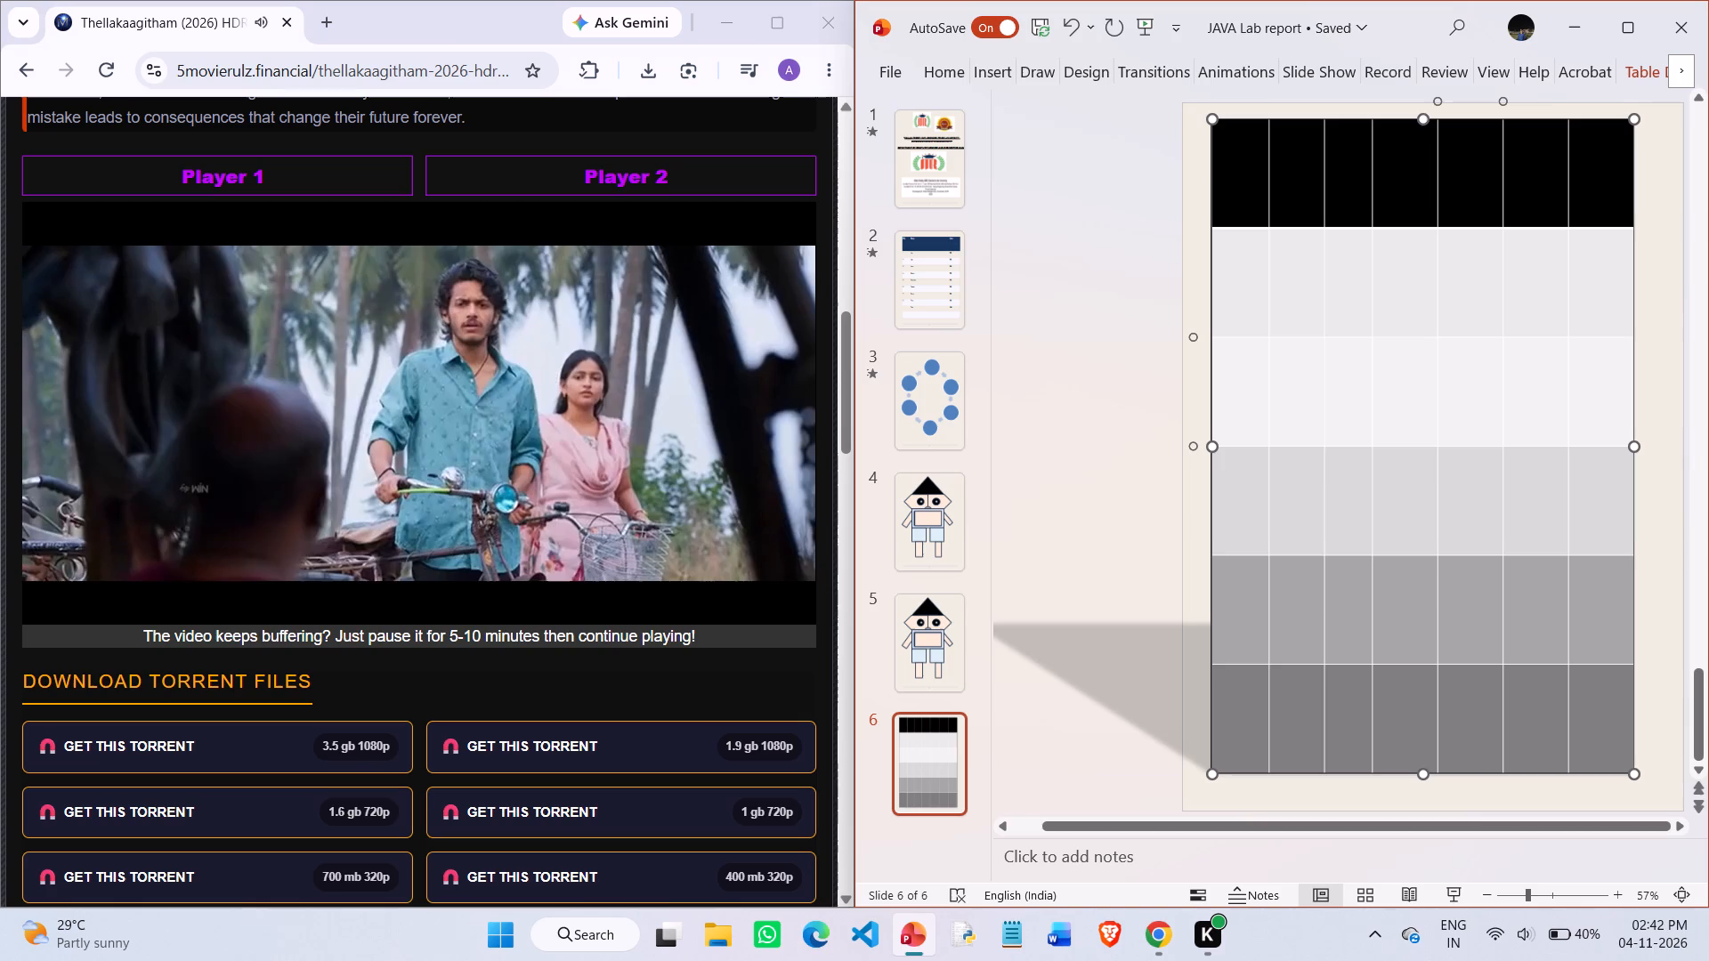
pyautogui.moveTo(1613, 387); pyautogui.dragTo(1601, 376)
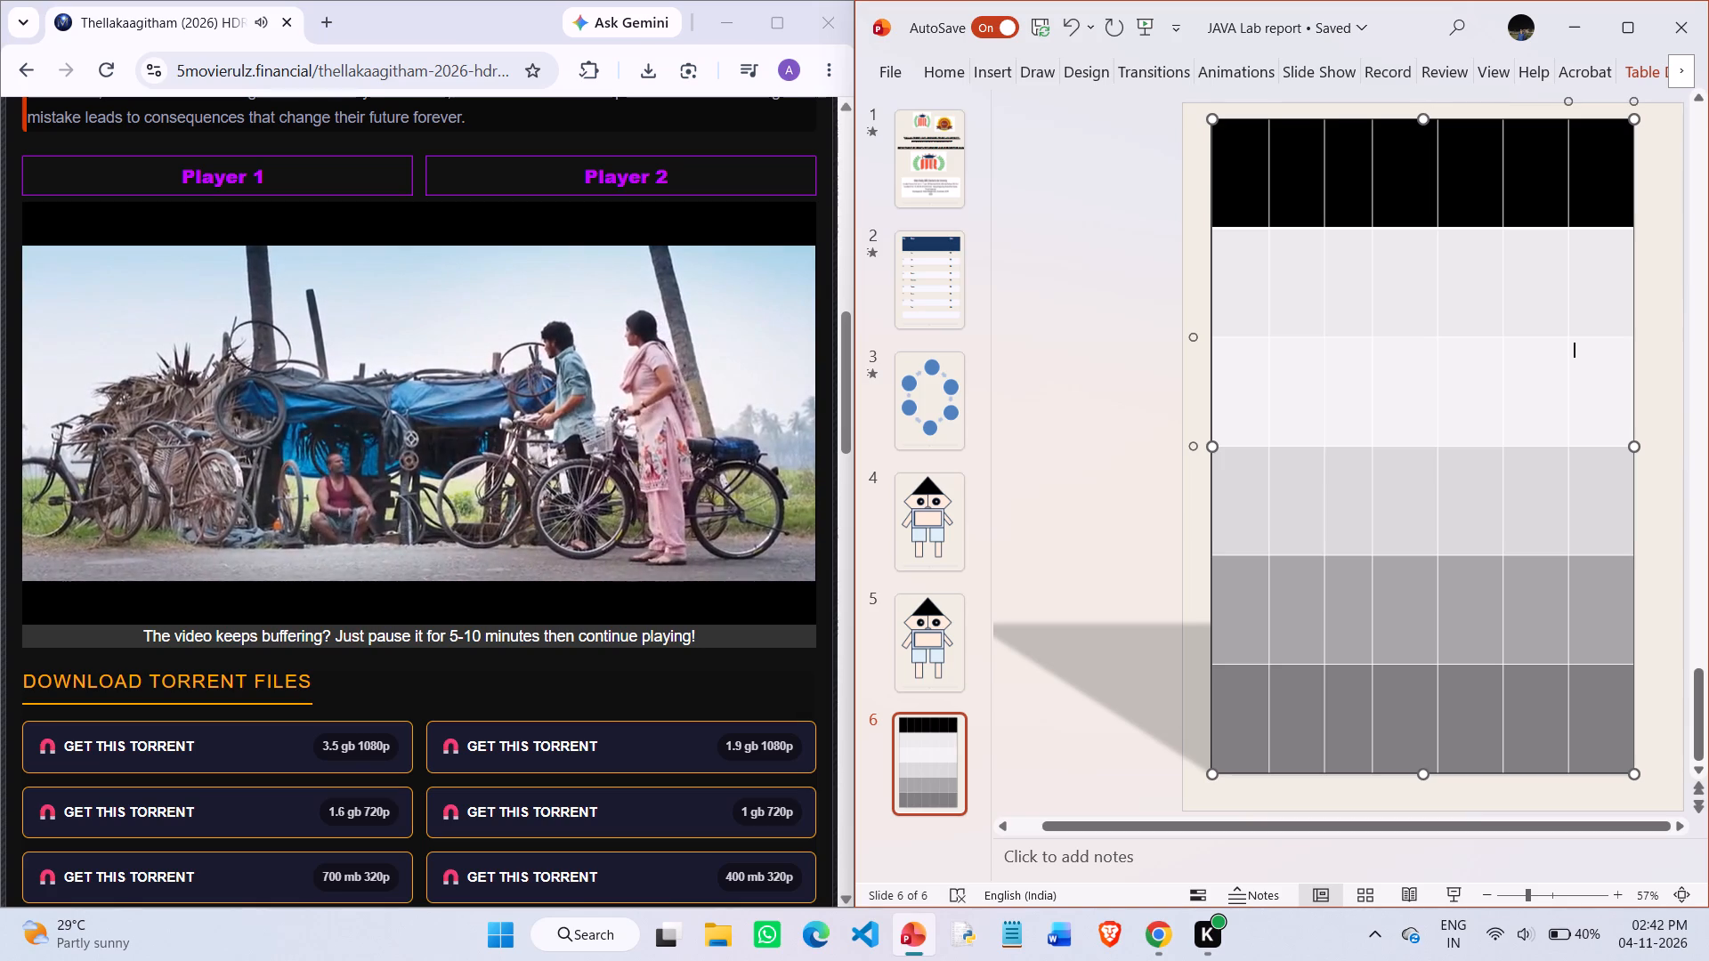
pyautogui.moveTo(1601, 376); pyautogui.dragTo(1589, 376)
pyautogui.moveTo(1589, 376); pyautogui.dragTo(1266, 370)
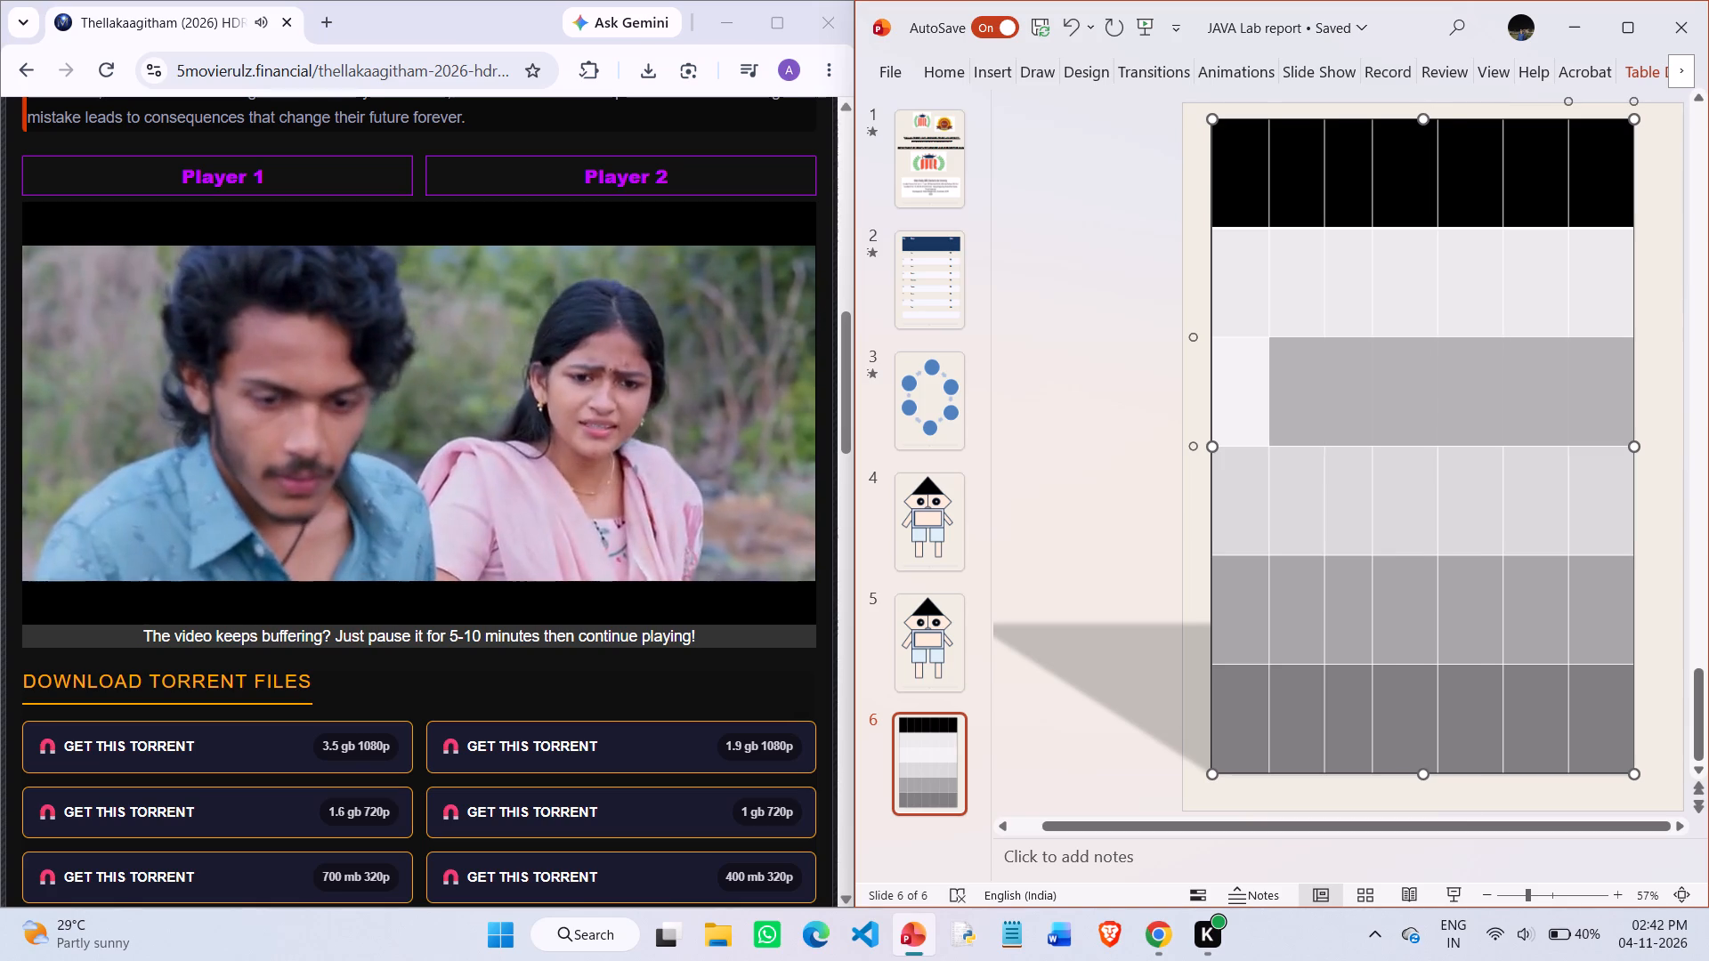
pyautogui.moveTo(1266, 370); pyautogui.dragTo(1251, 374)
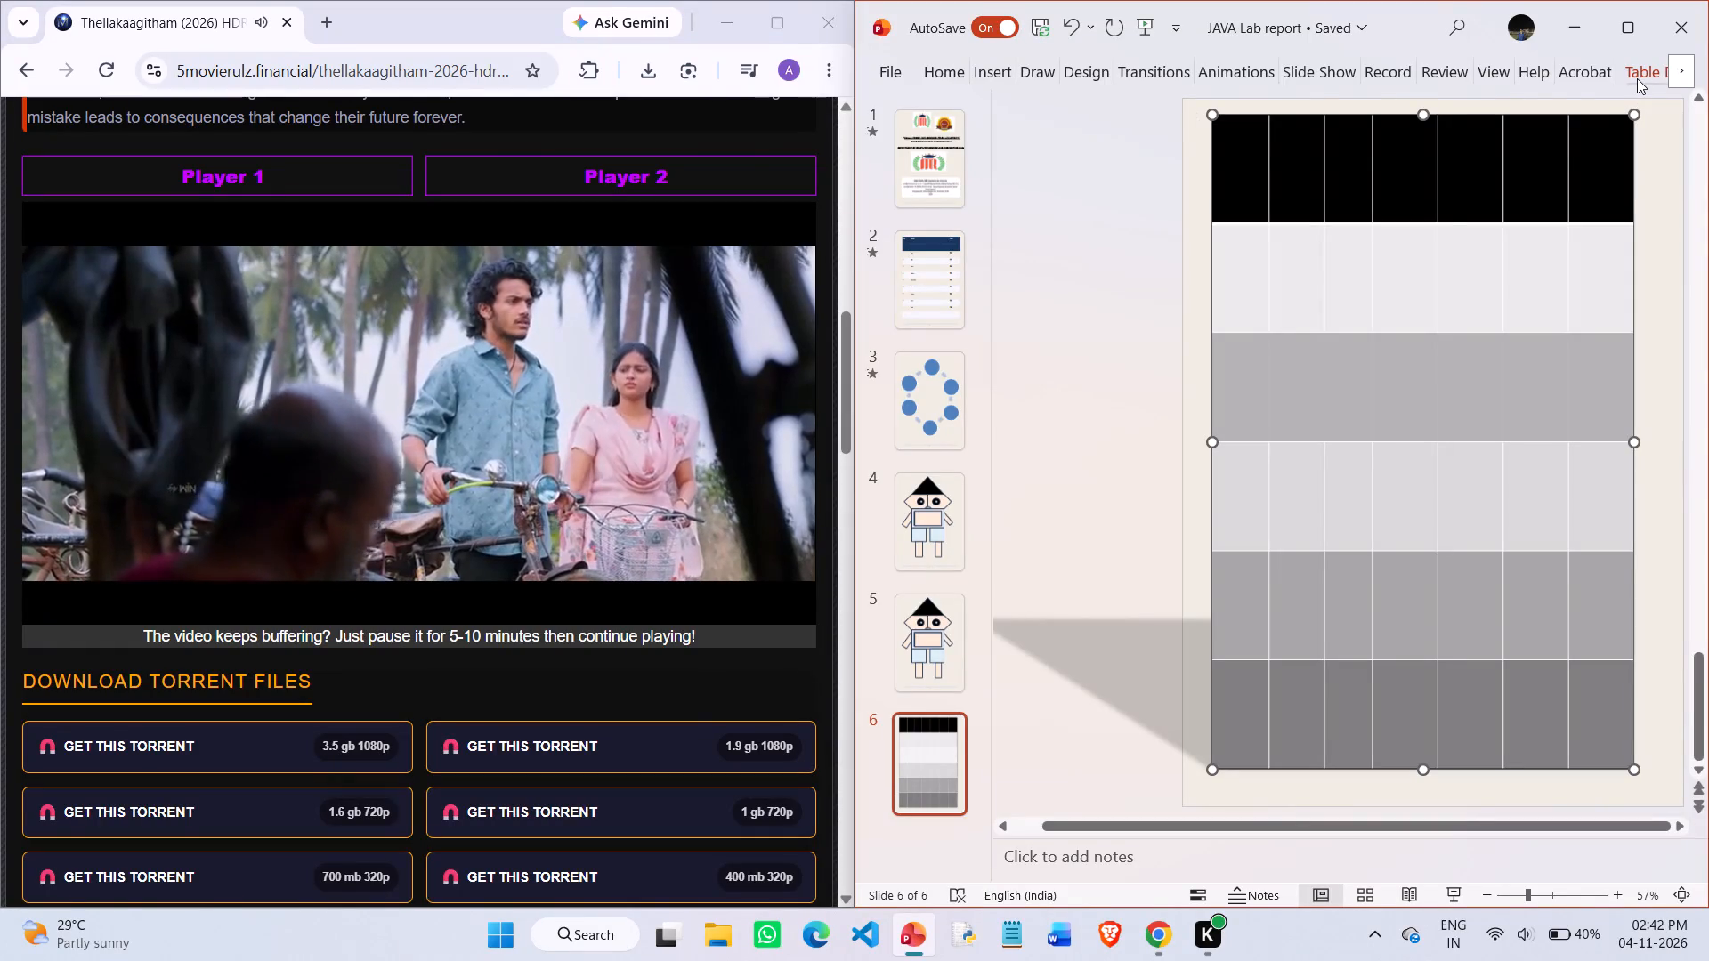
pyautogui.click(1637, 78)
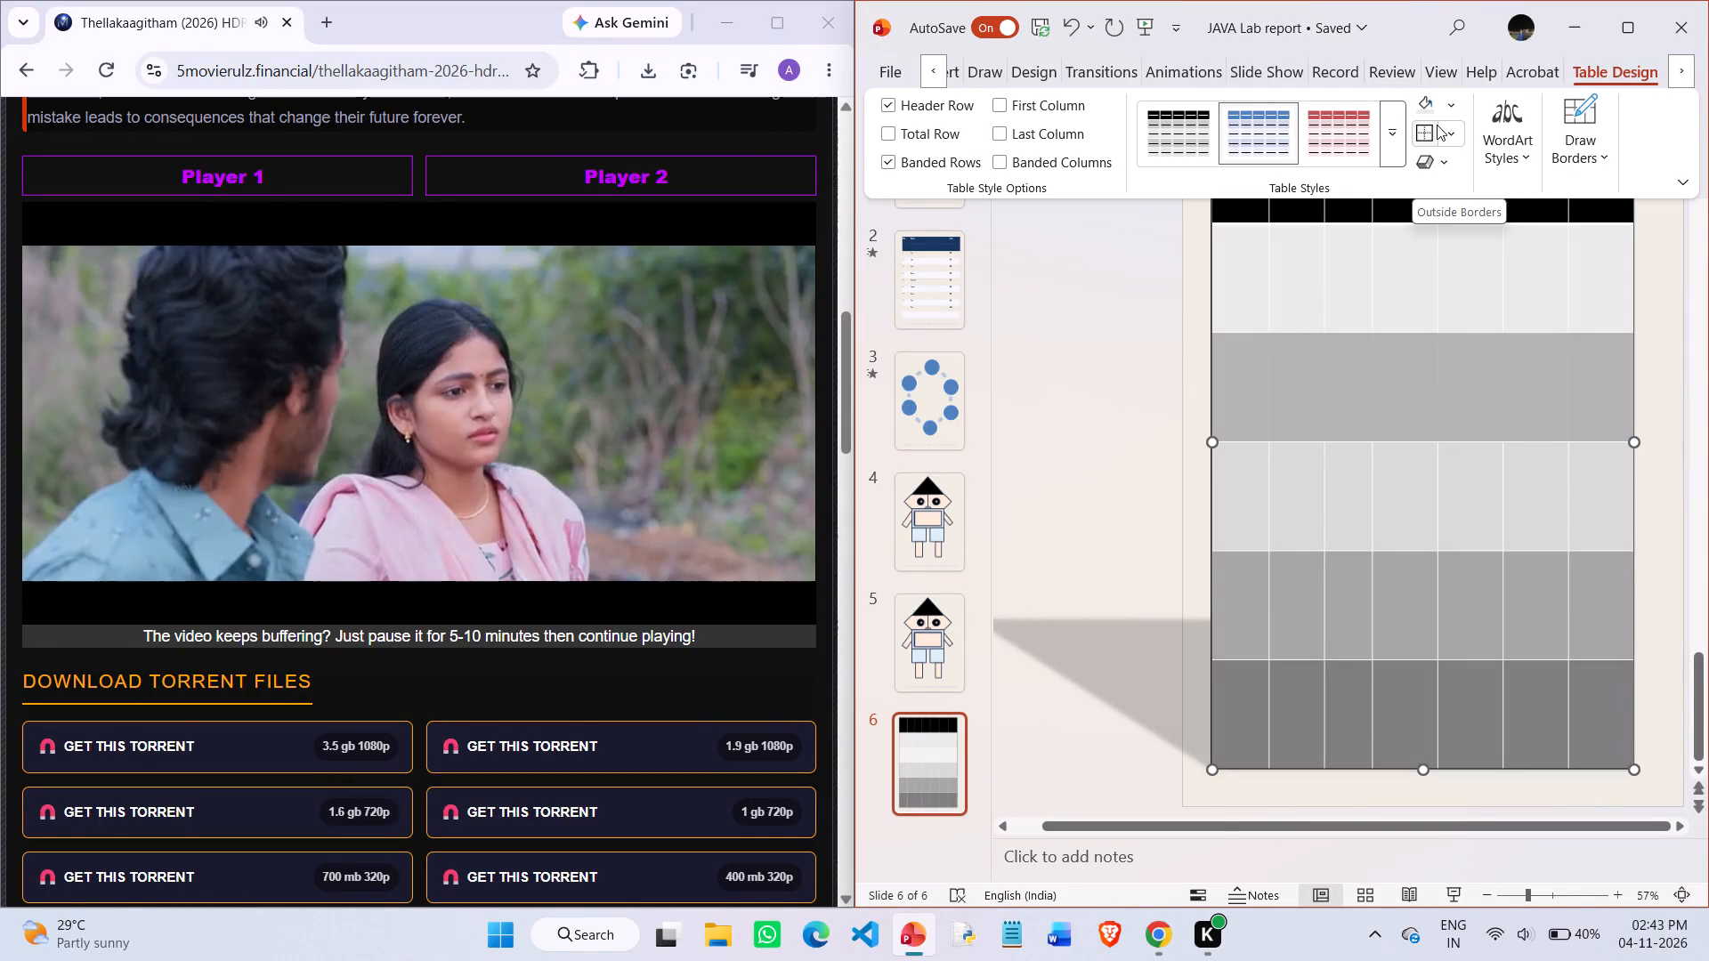
pyautogui.click(1451, 126)
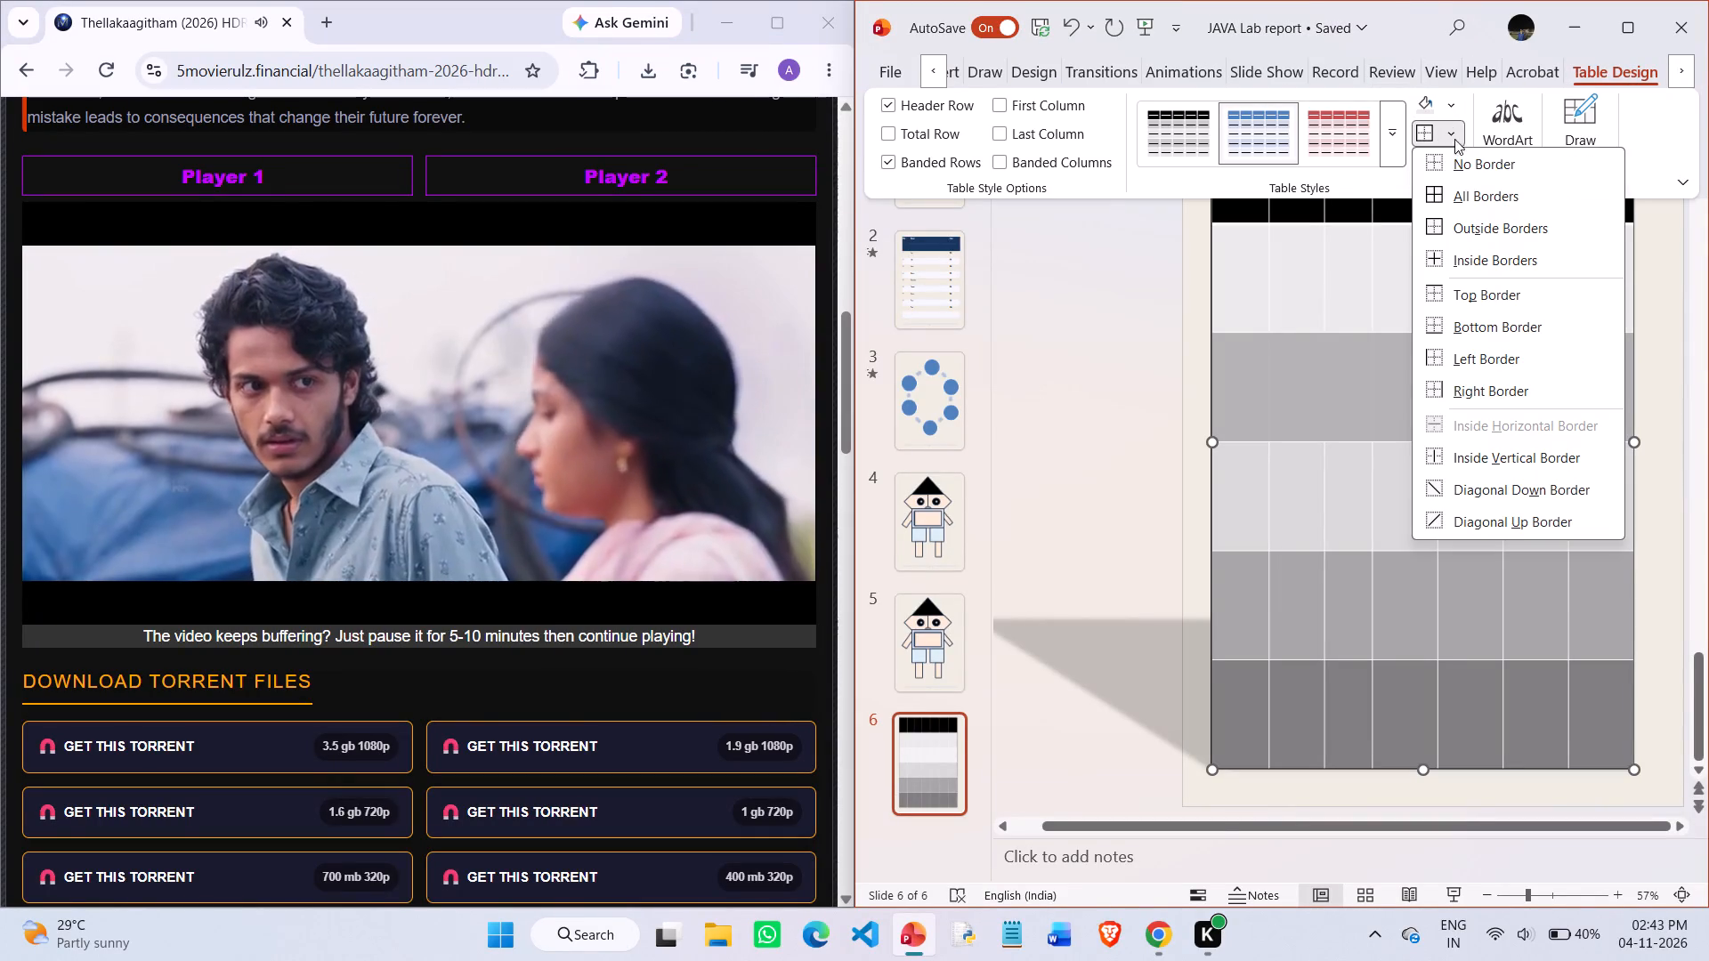
pyautogui.click(1472, 264)
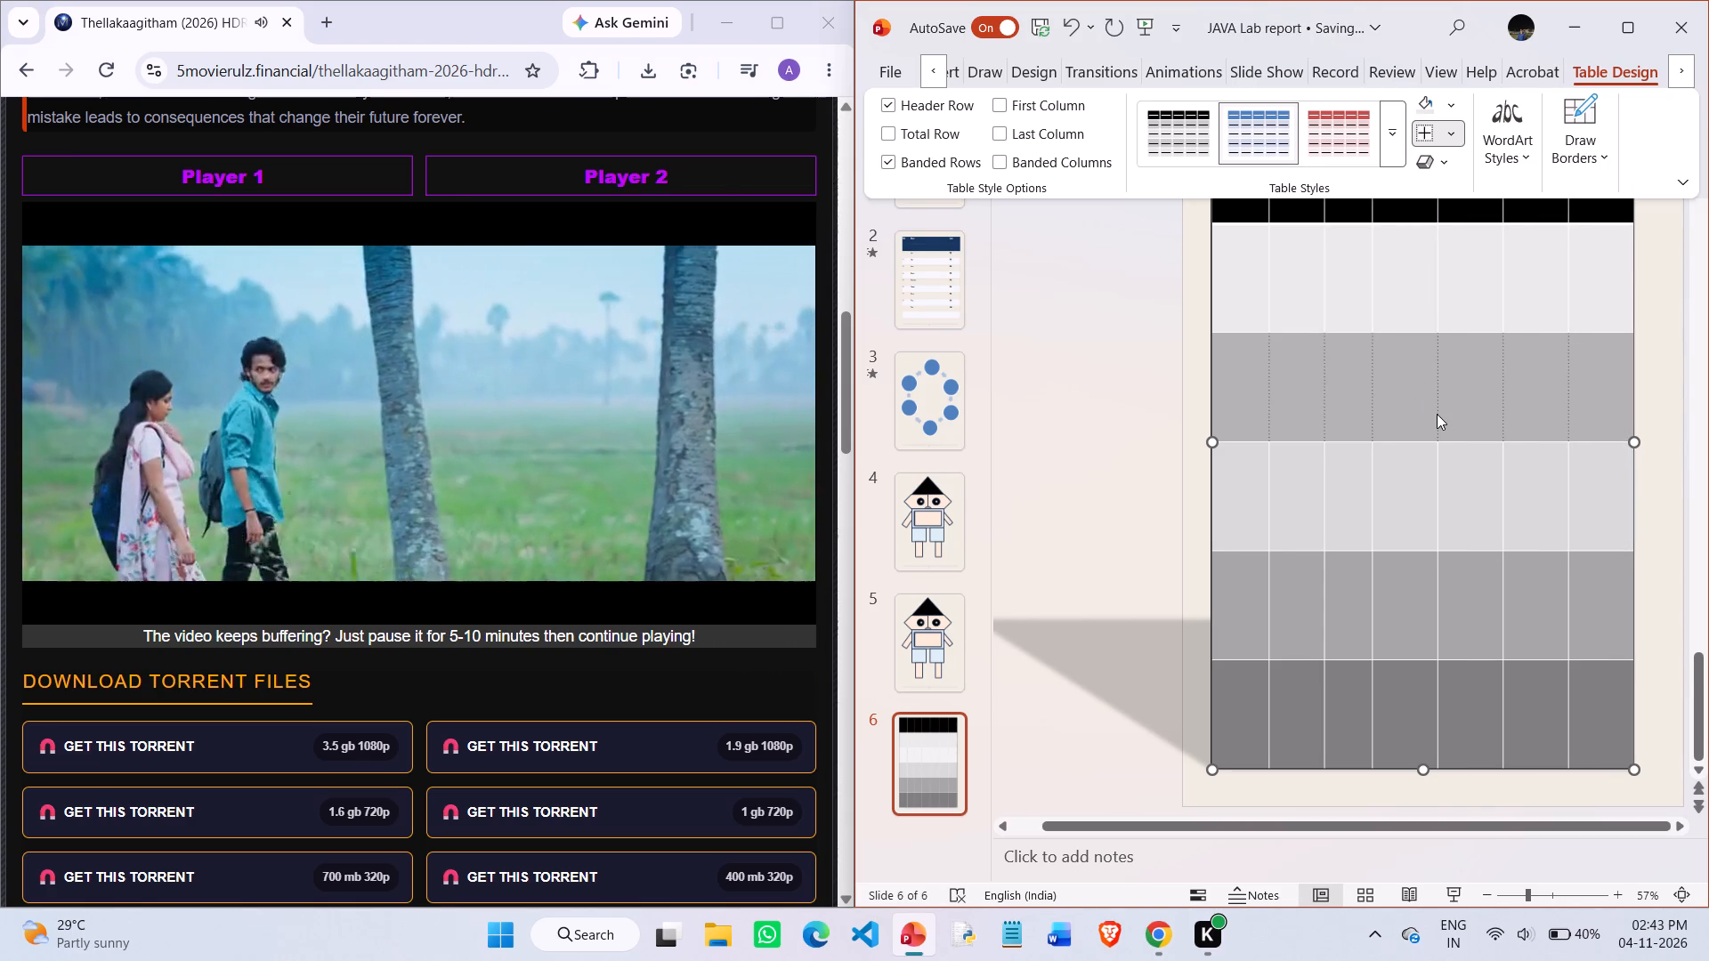
pyautogui.click(1437, 414)
pyautogui.click(1174, 415)
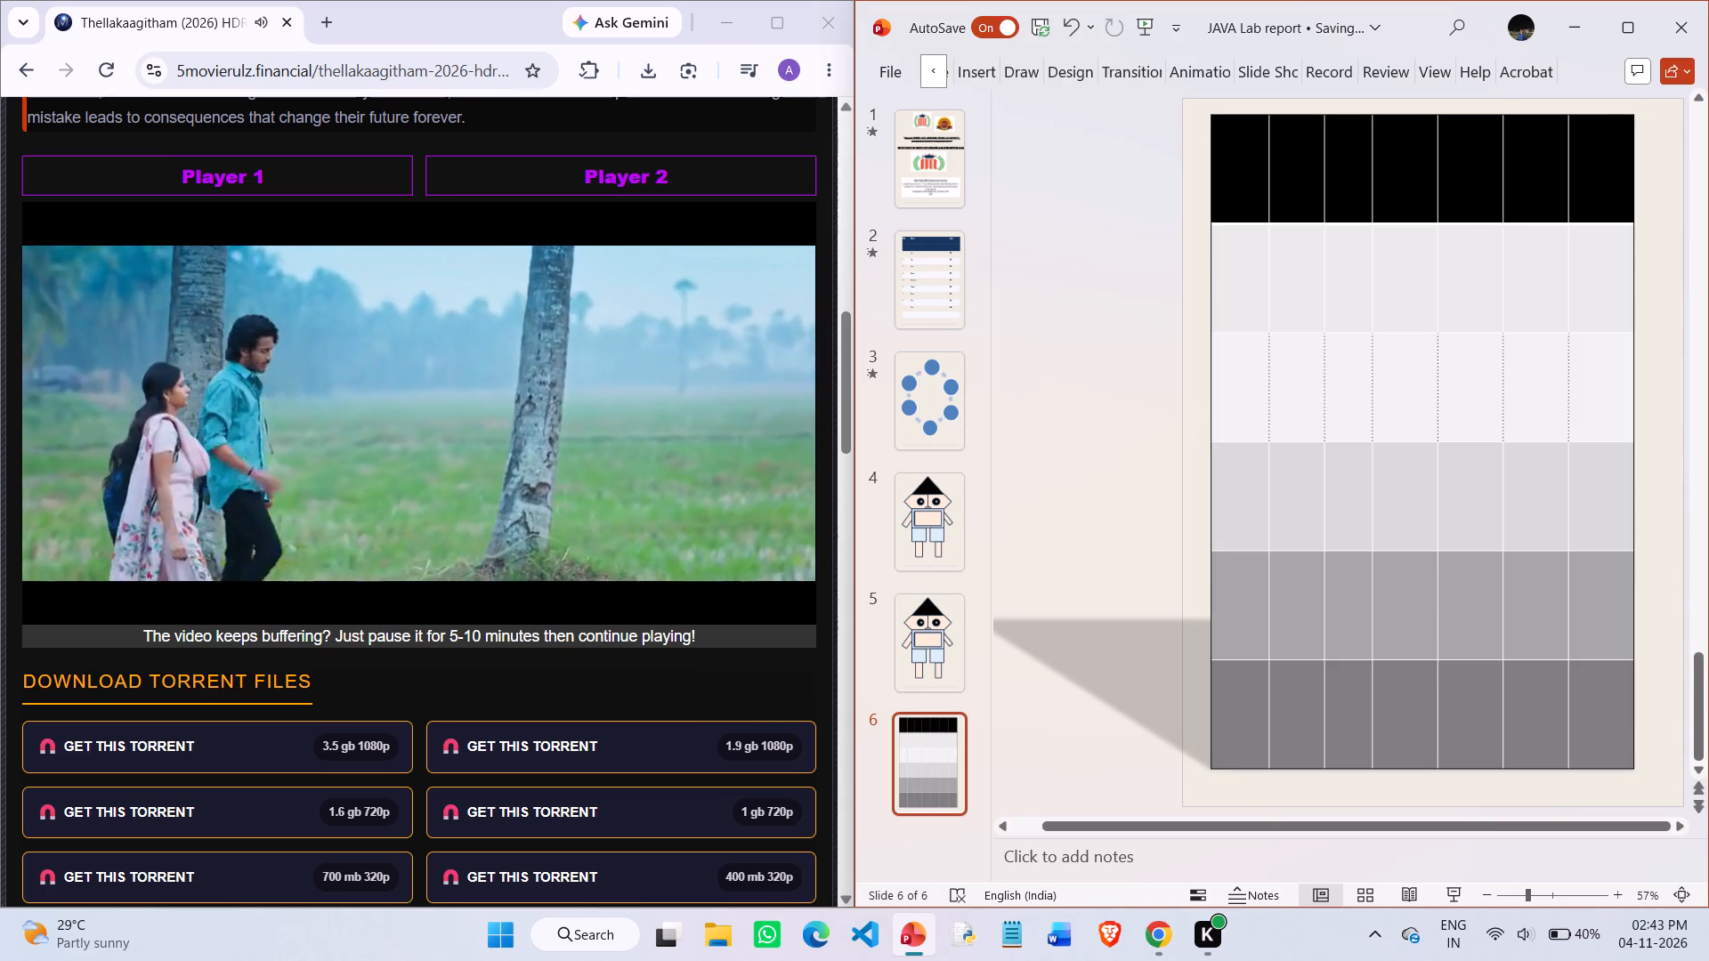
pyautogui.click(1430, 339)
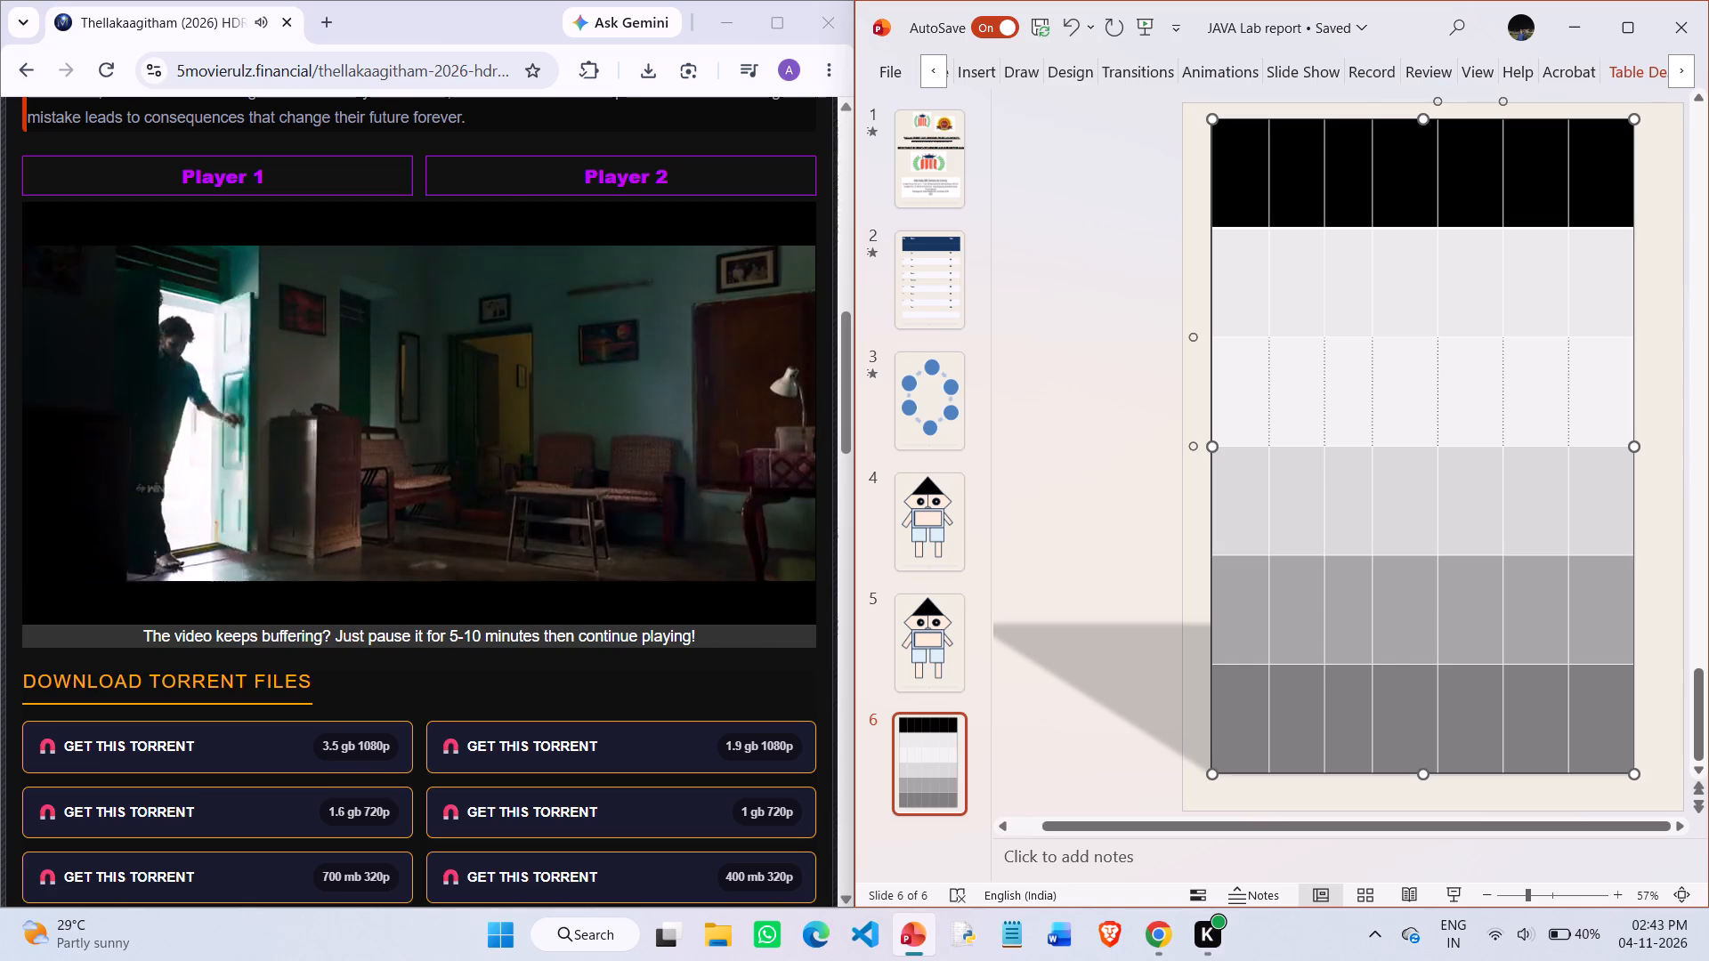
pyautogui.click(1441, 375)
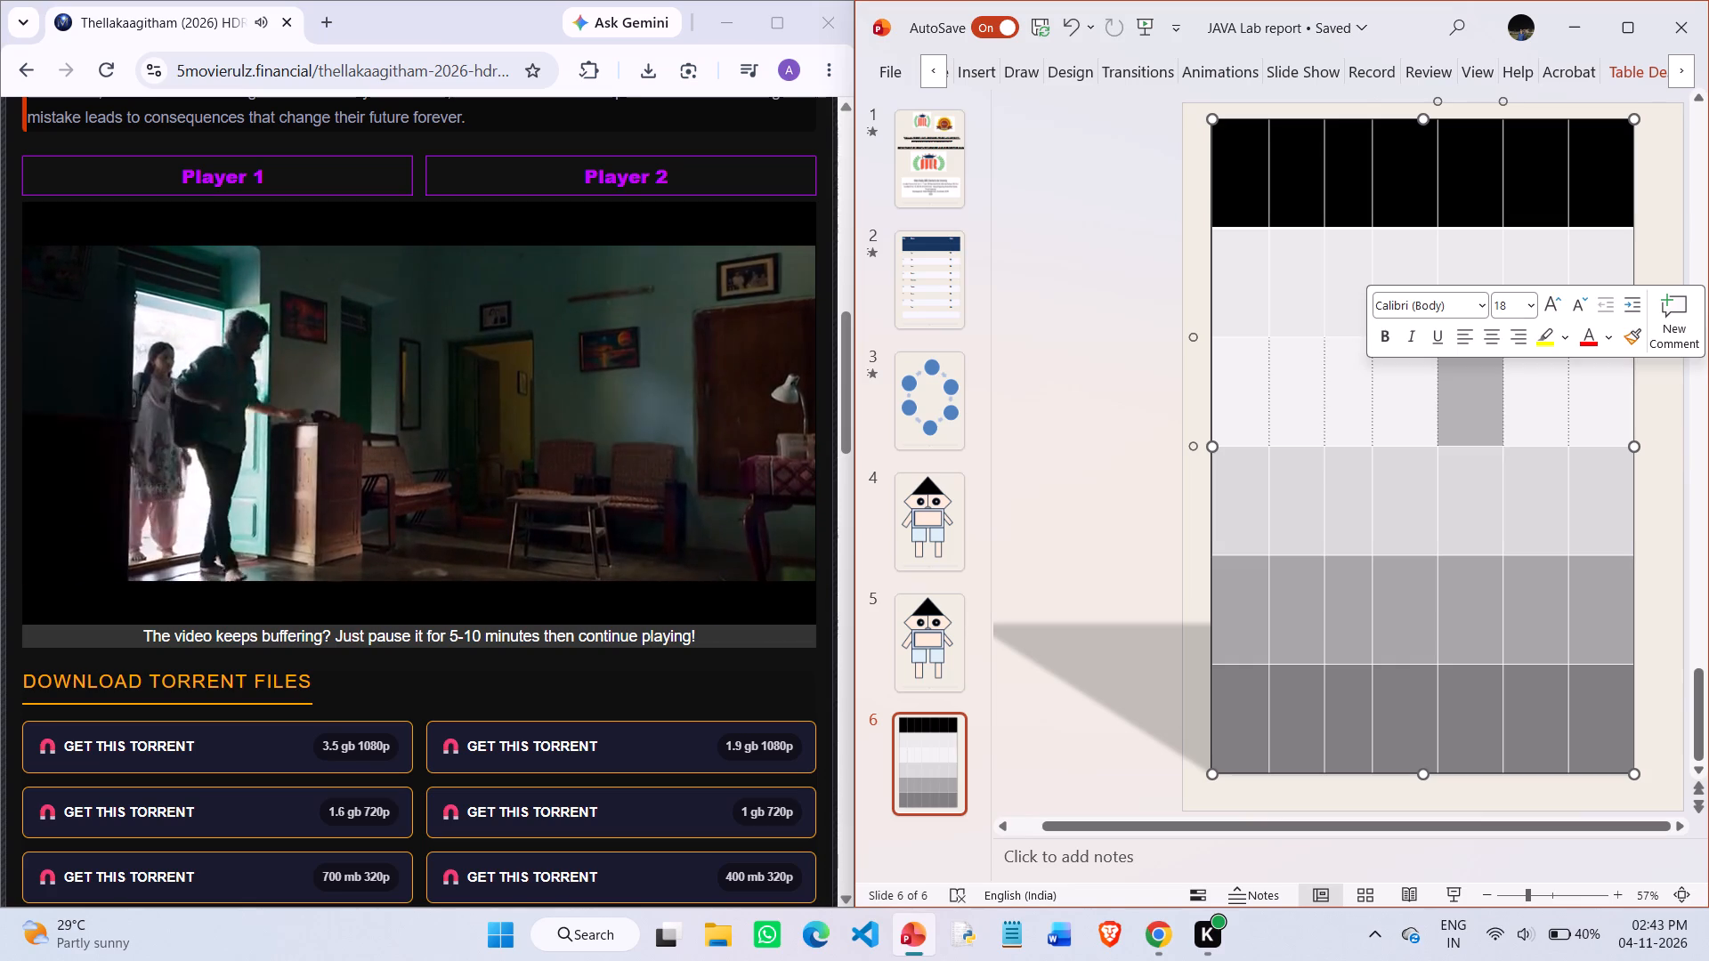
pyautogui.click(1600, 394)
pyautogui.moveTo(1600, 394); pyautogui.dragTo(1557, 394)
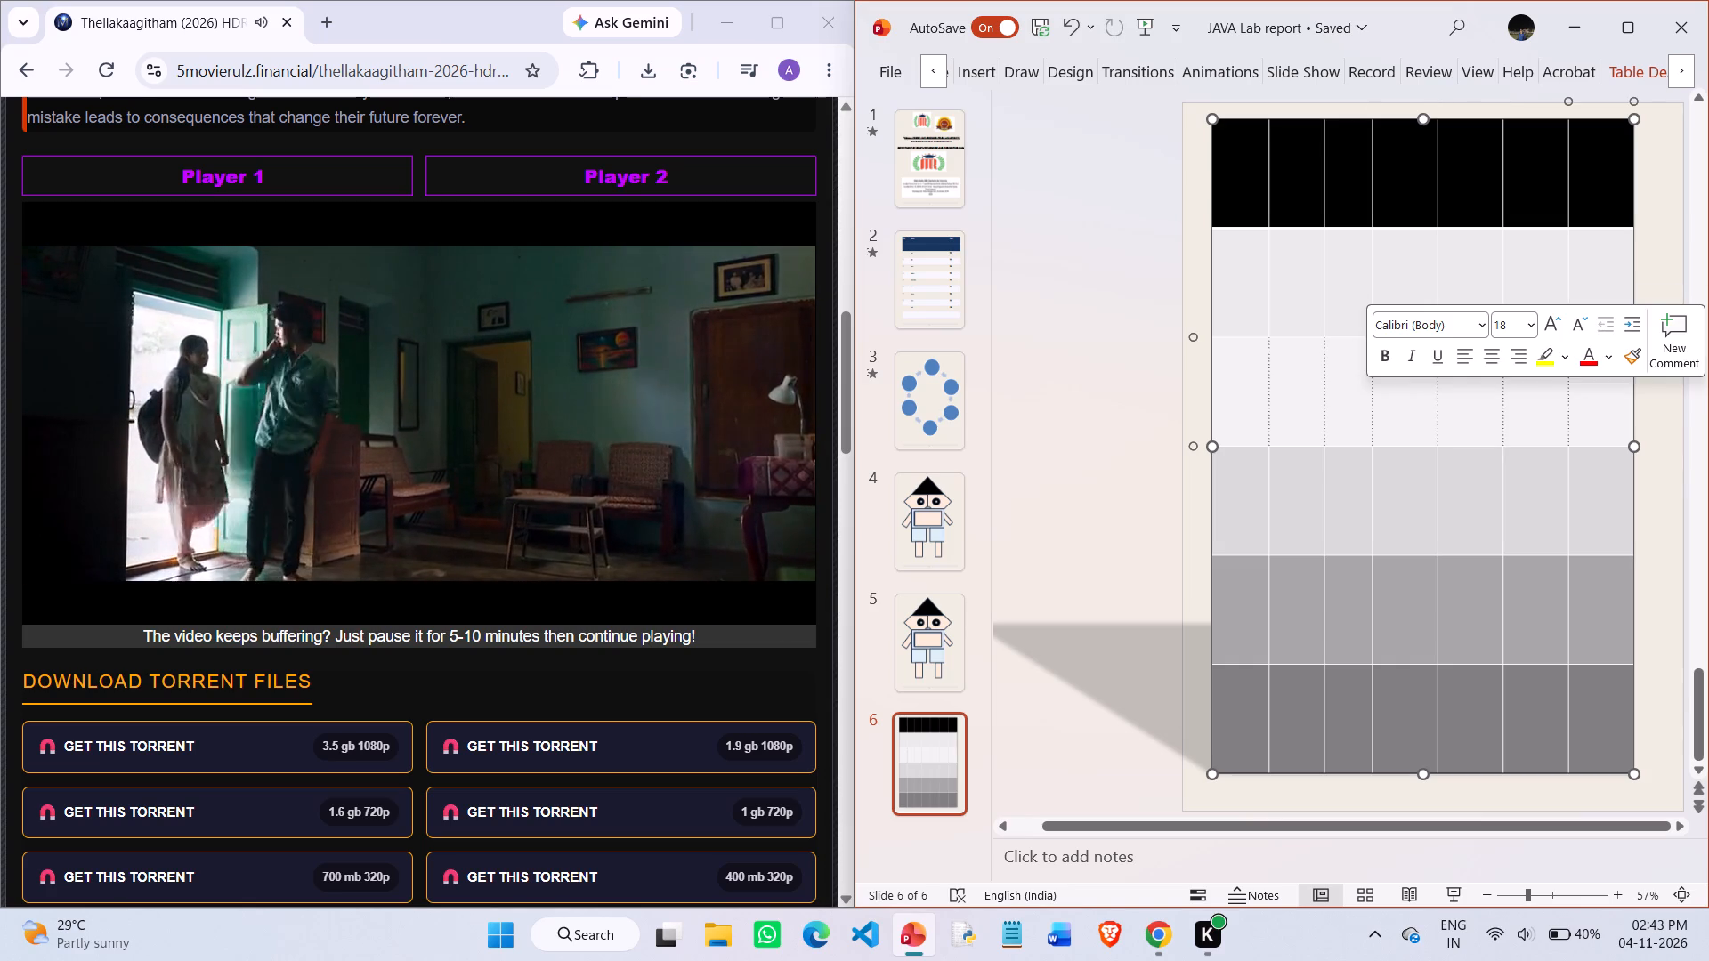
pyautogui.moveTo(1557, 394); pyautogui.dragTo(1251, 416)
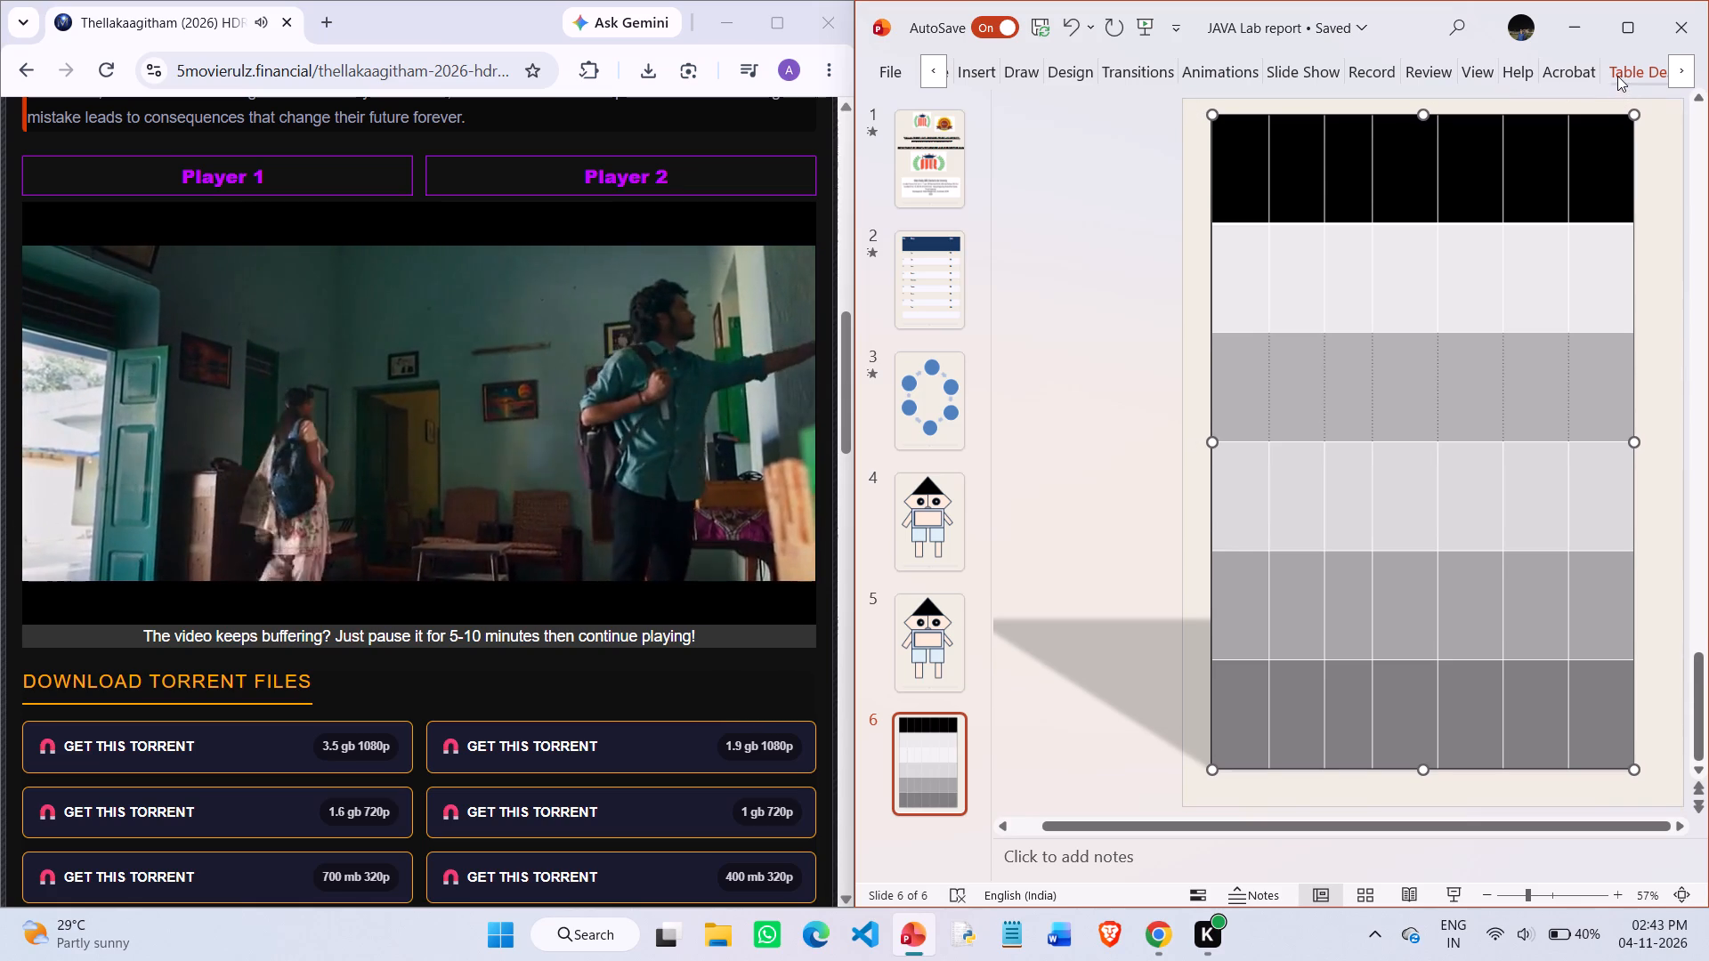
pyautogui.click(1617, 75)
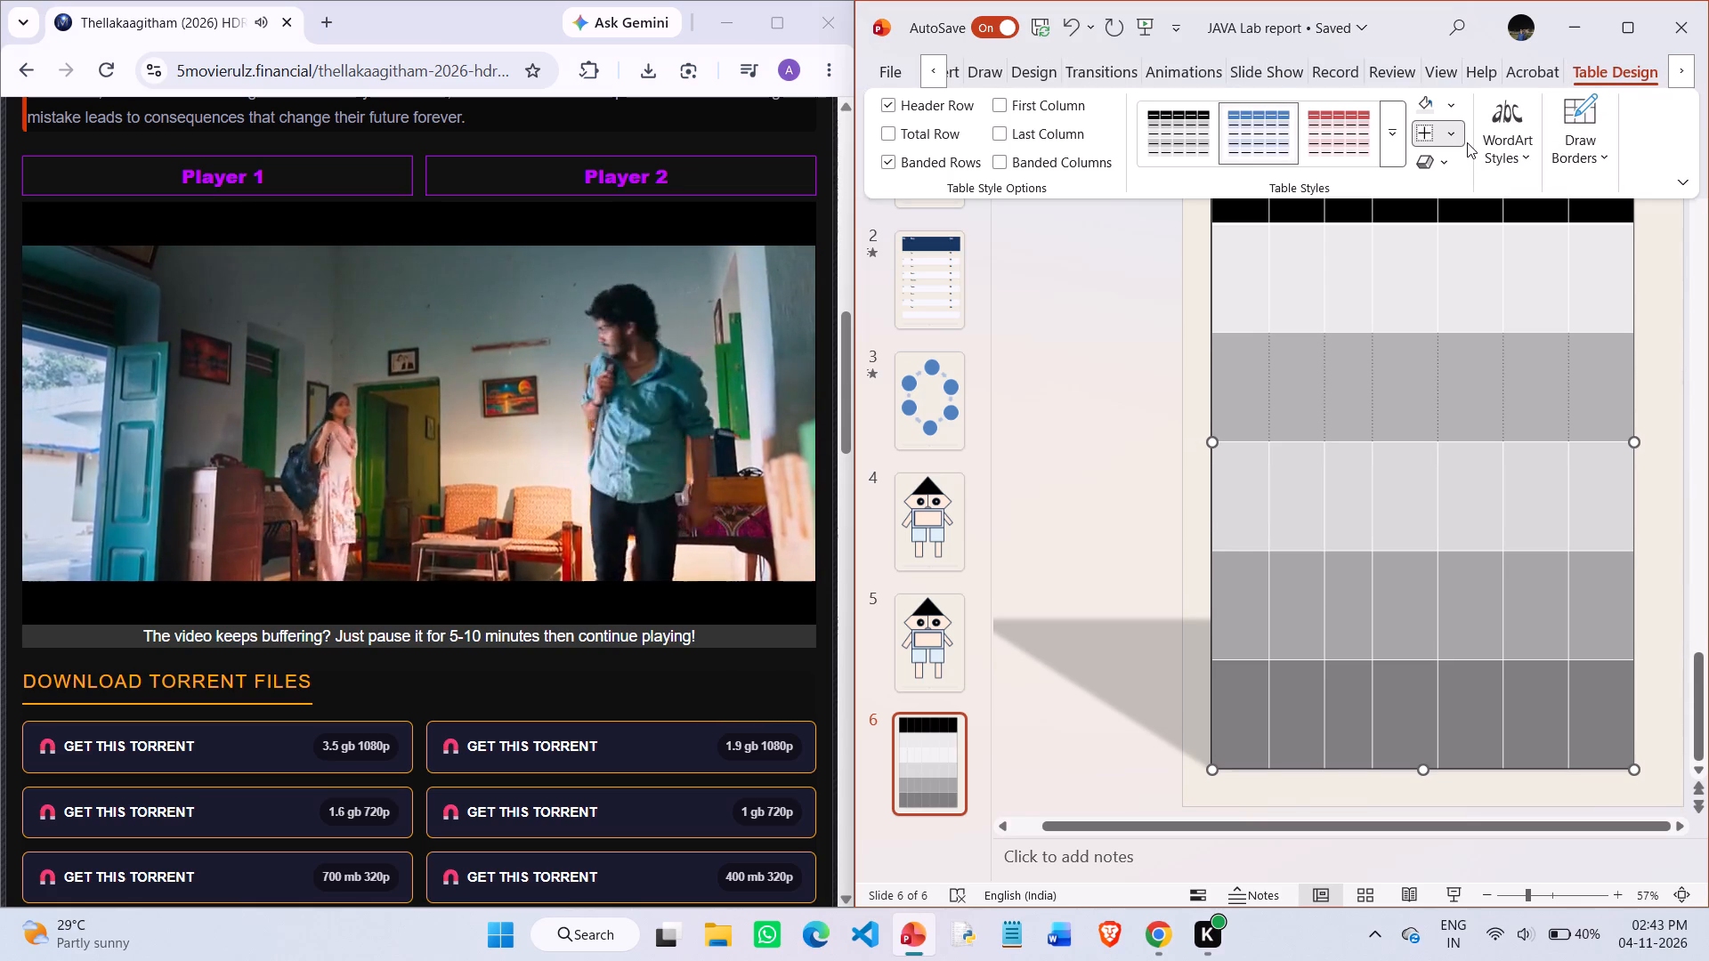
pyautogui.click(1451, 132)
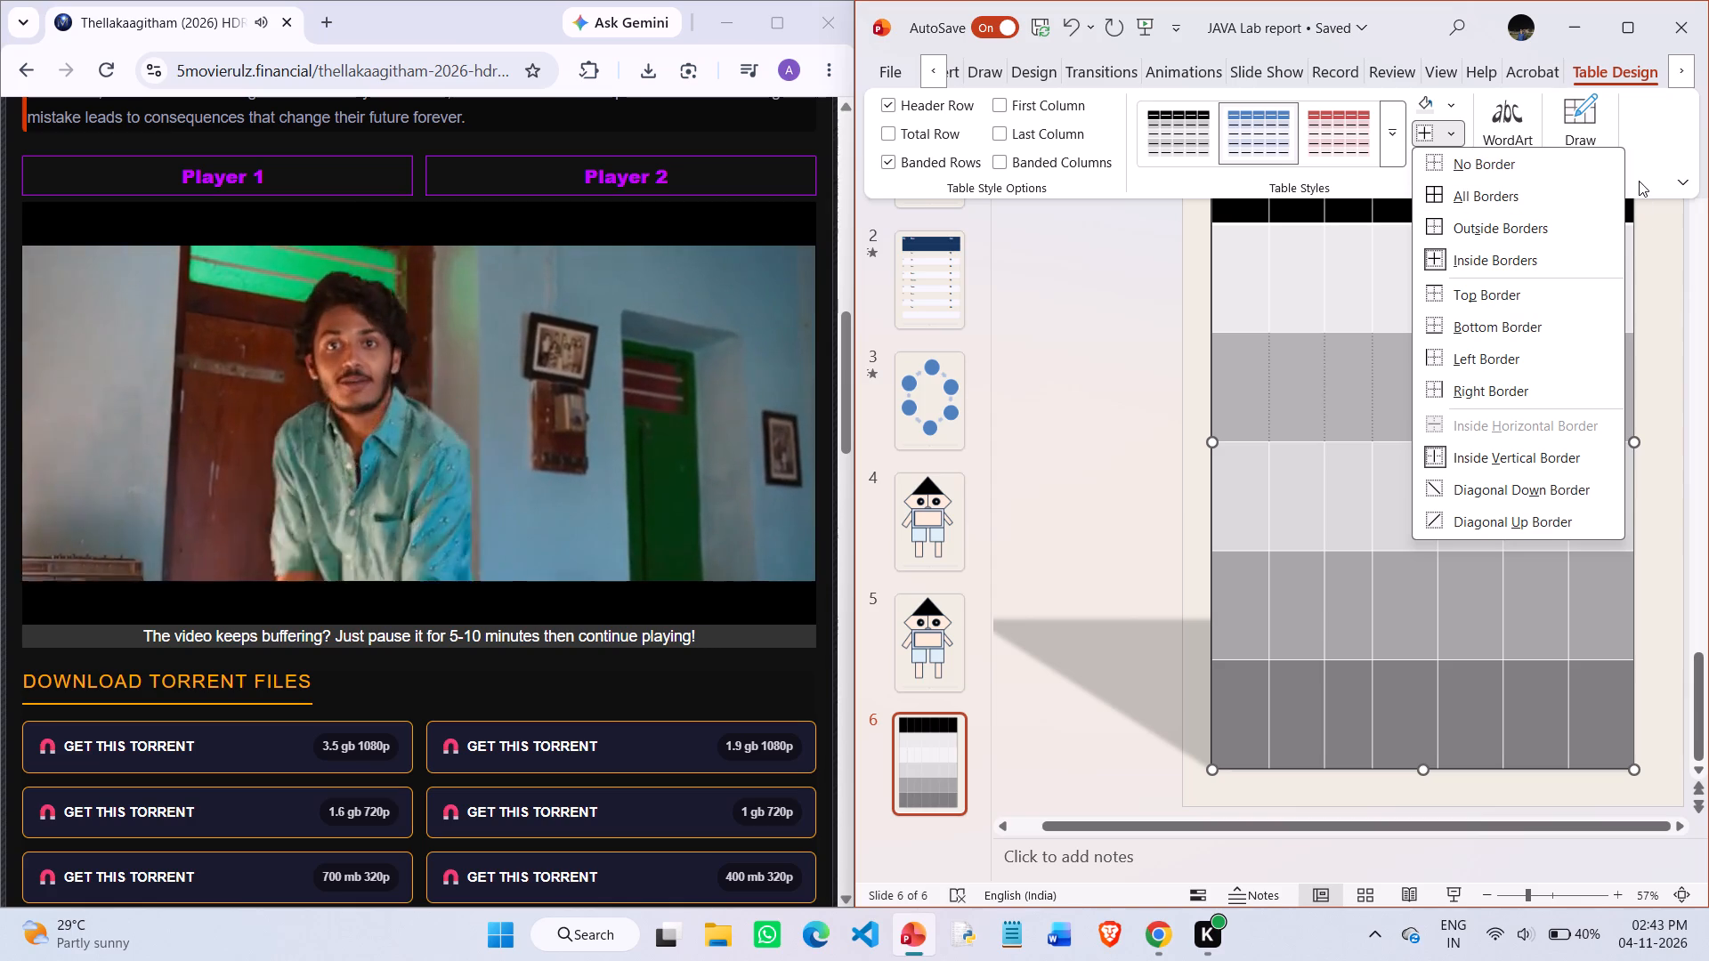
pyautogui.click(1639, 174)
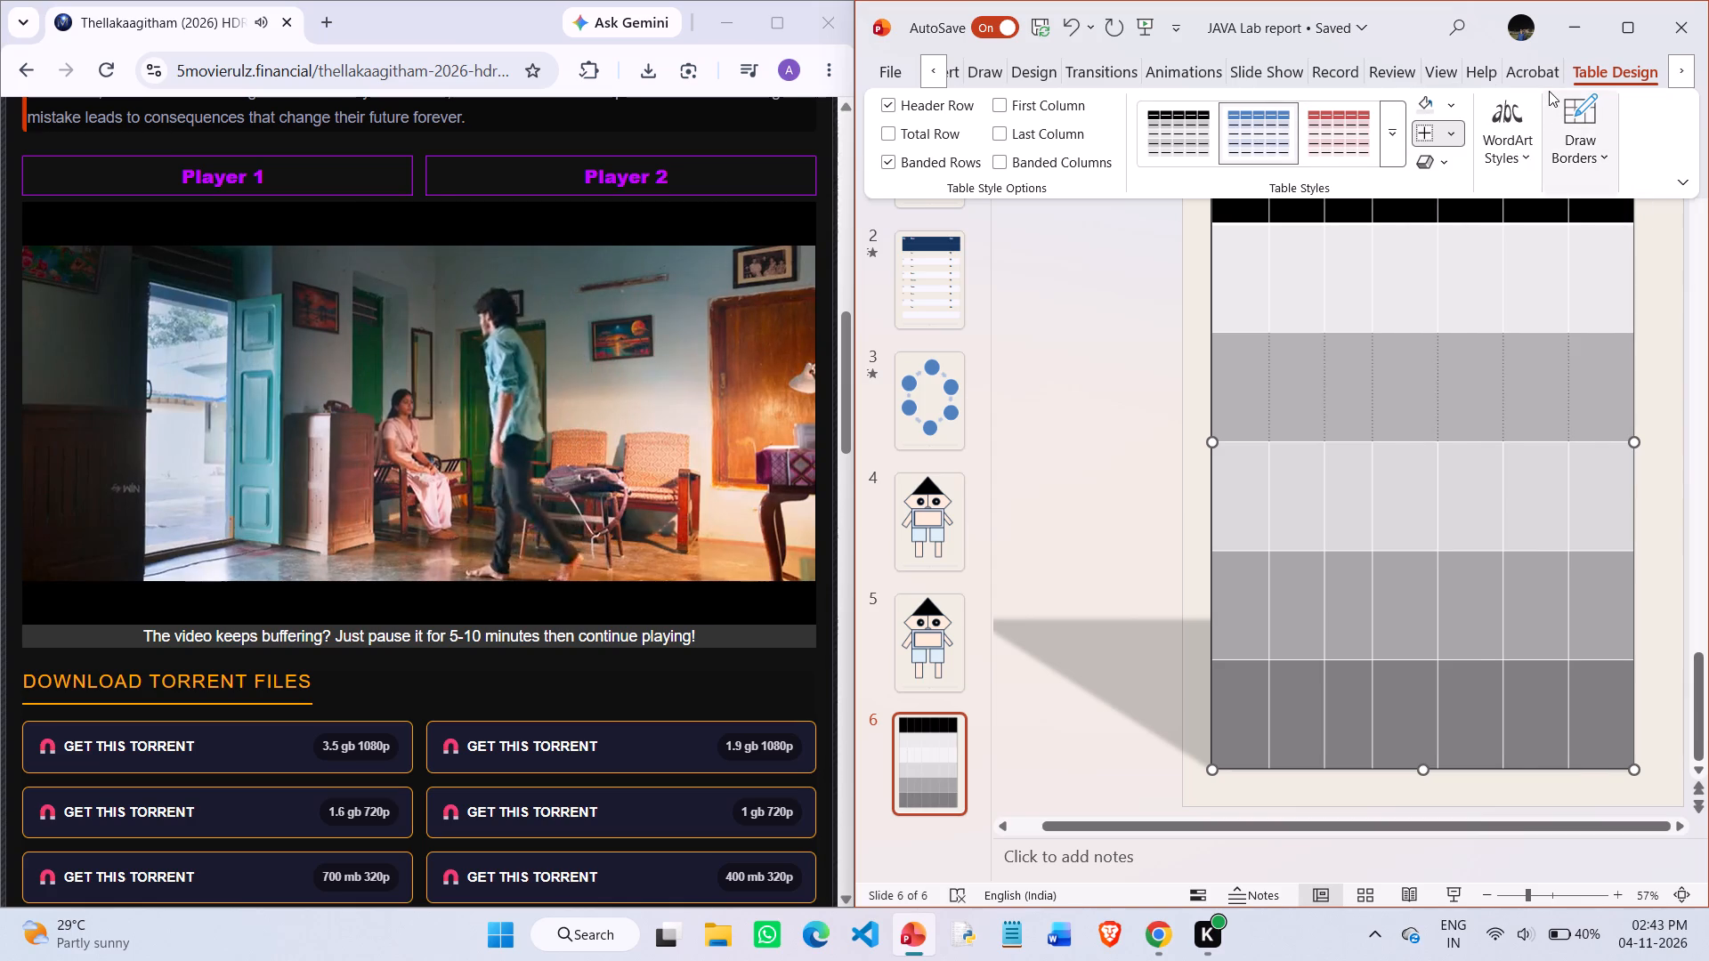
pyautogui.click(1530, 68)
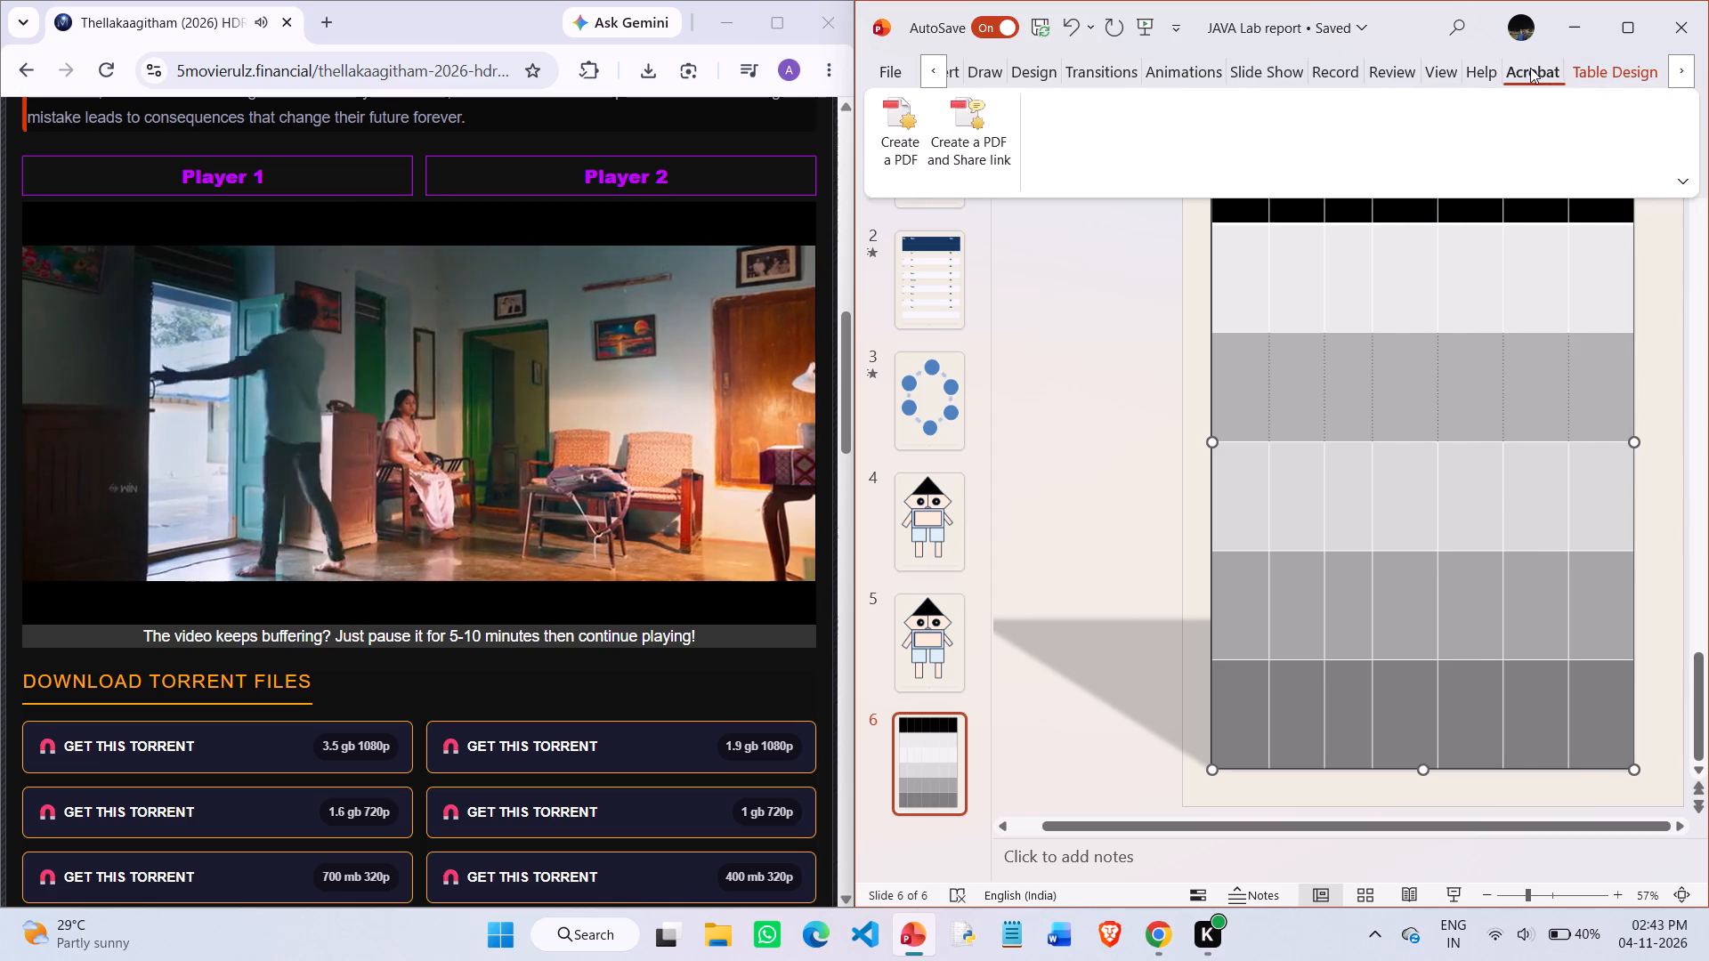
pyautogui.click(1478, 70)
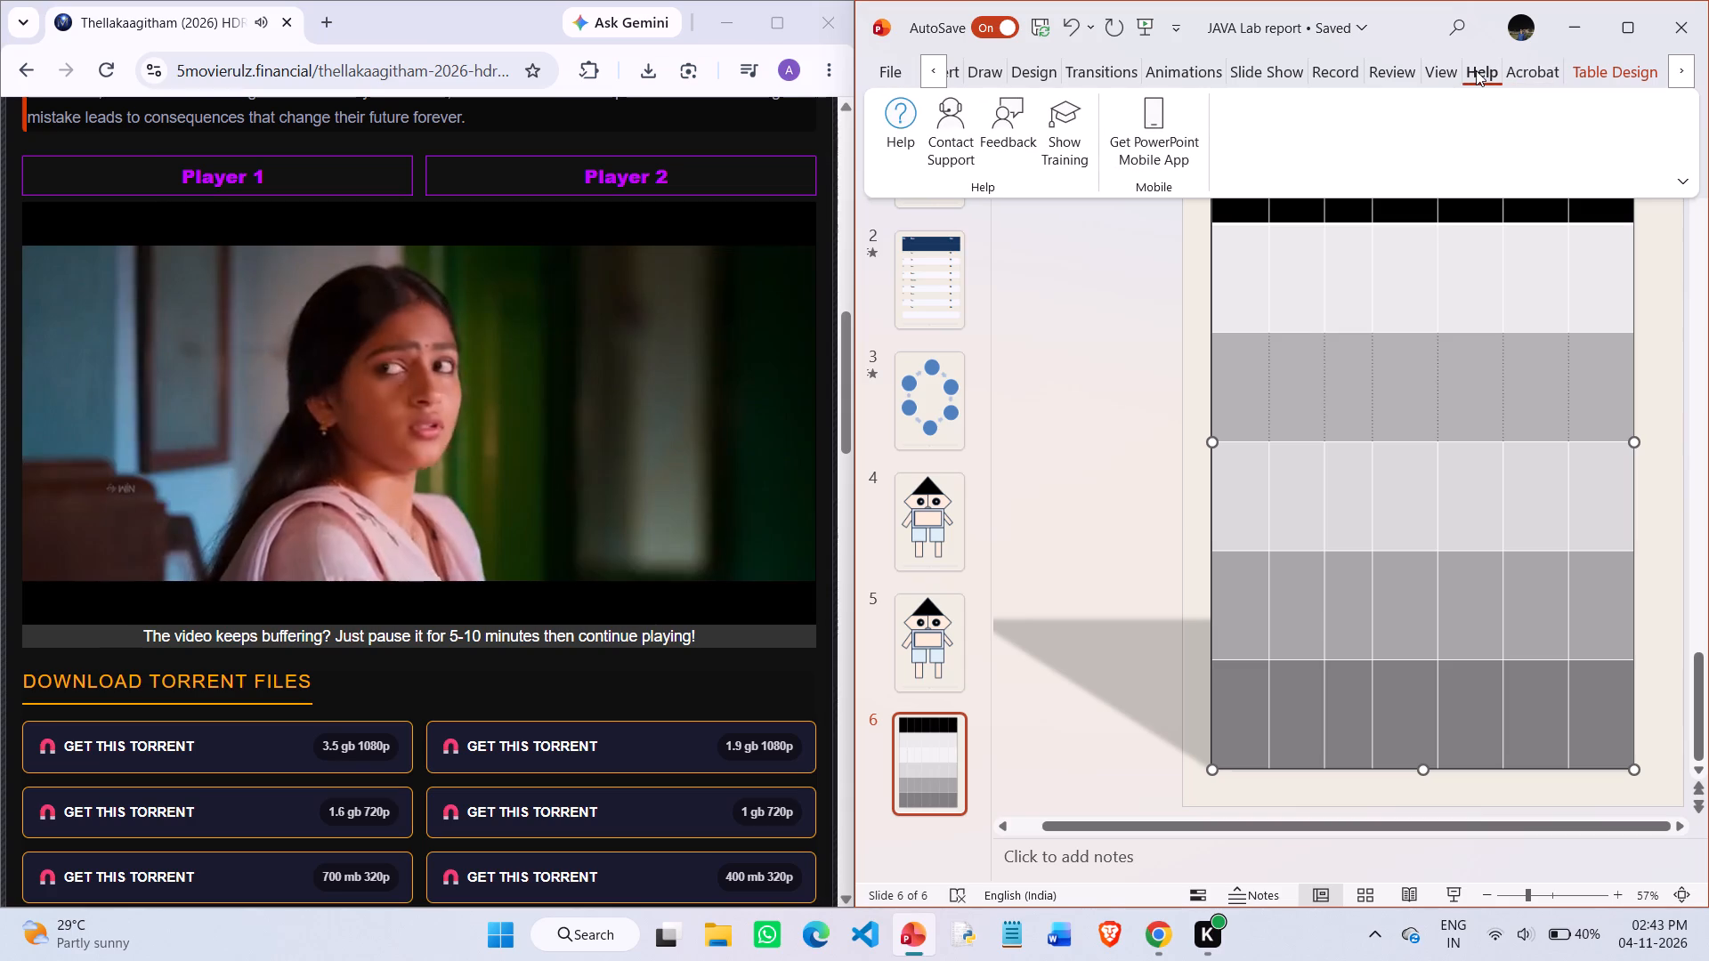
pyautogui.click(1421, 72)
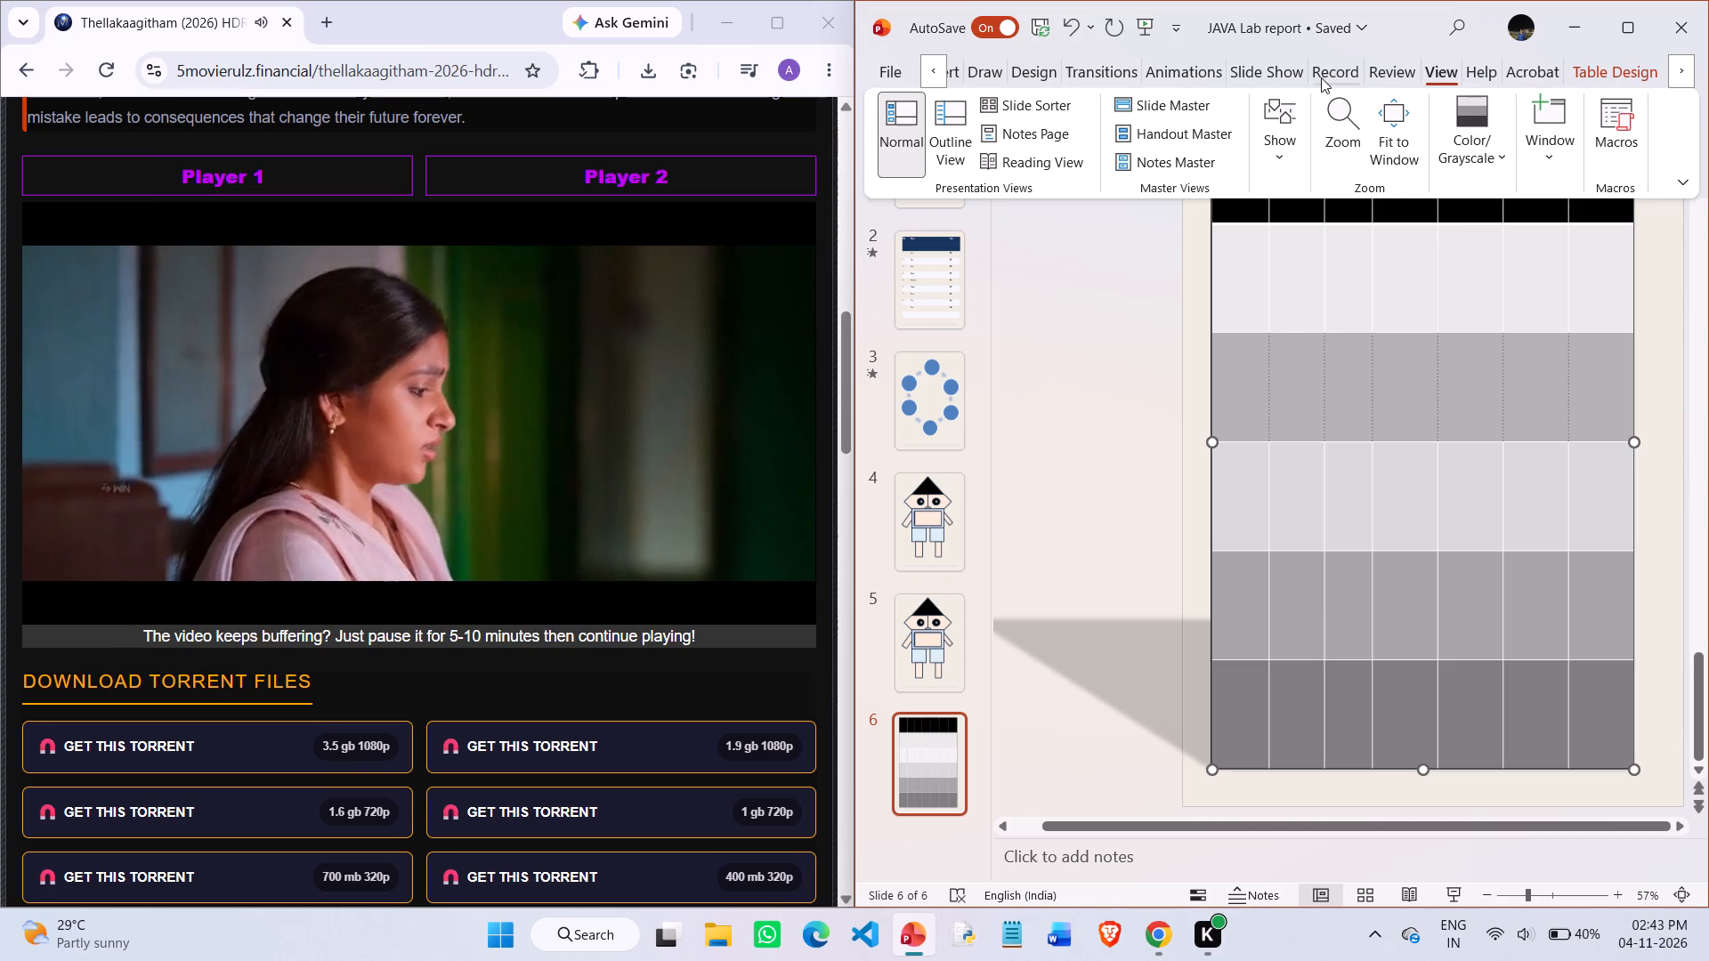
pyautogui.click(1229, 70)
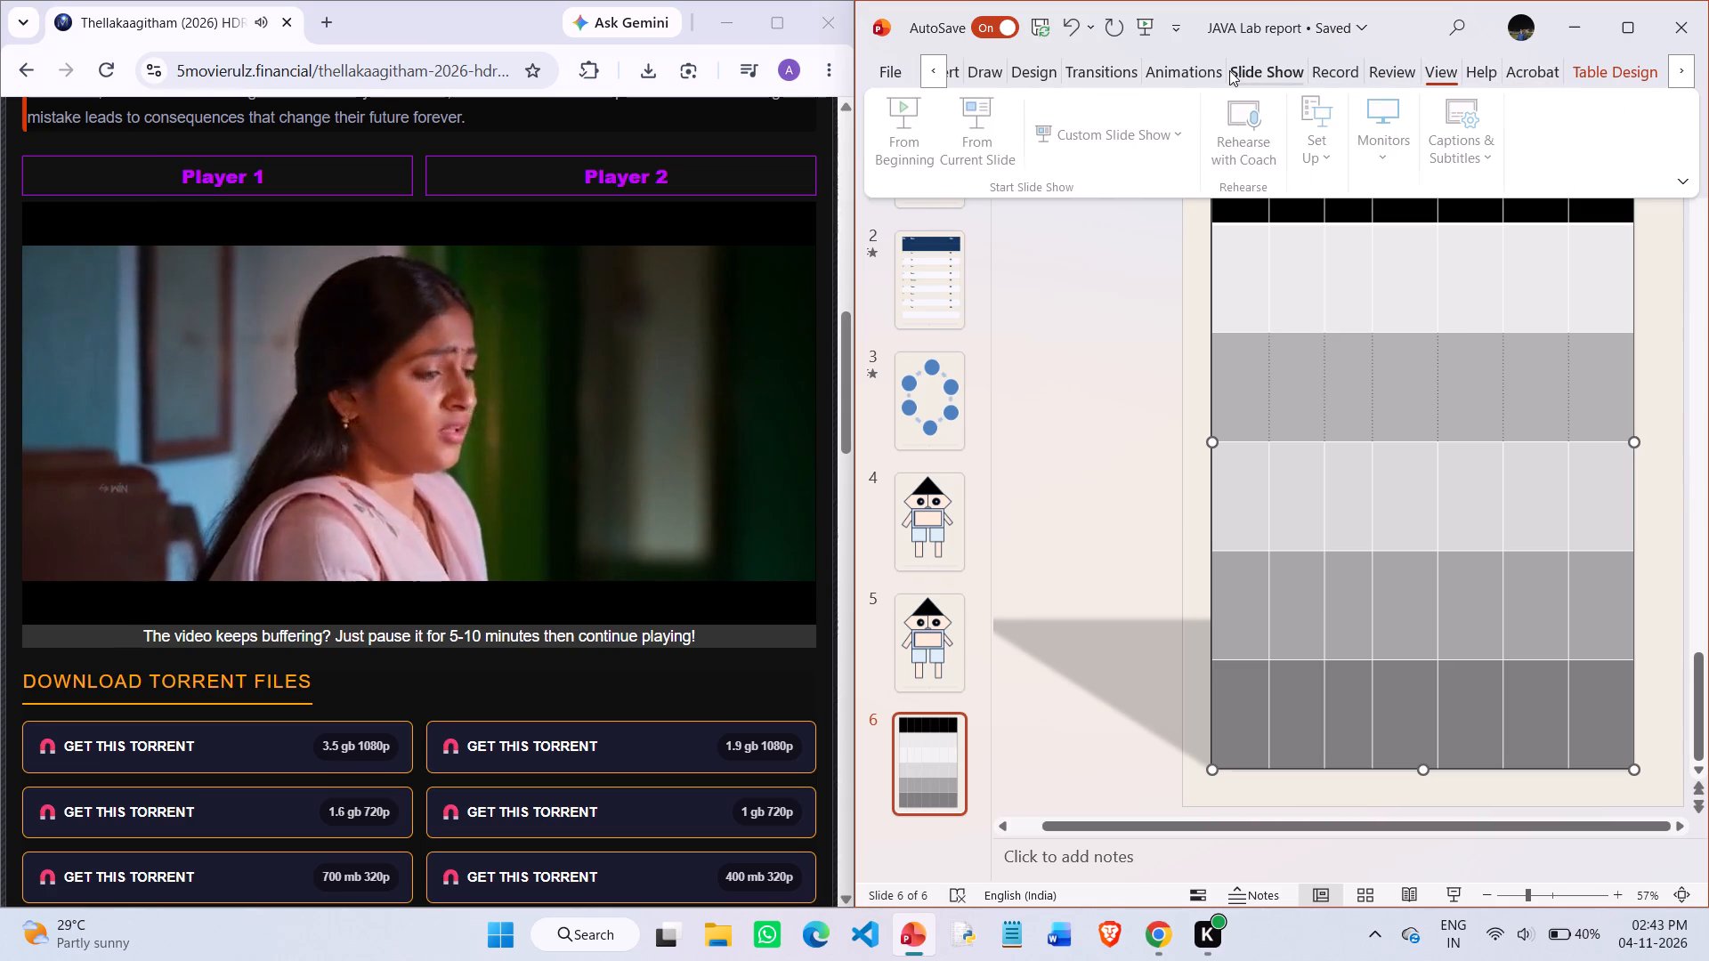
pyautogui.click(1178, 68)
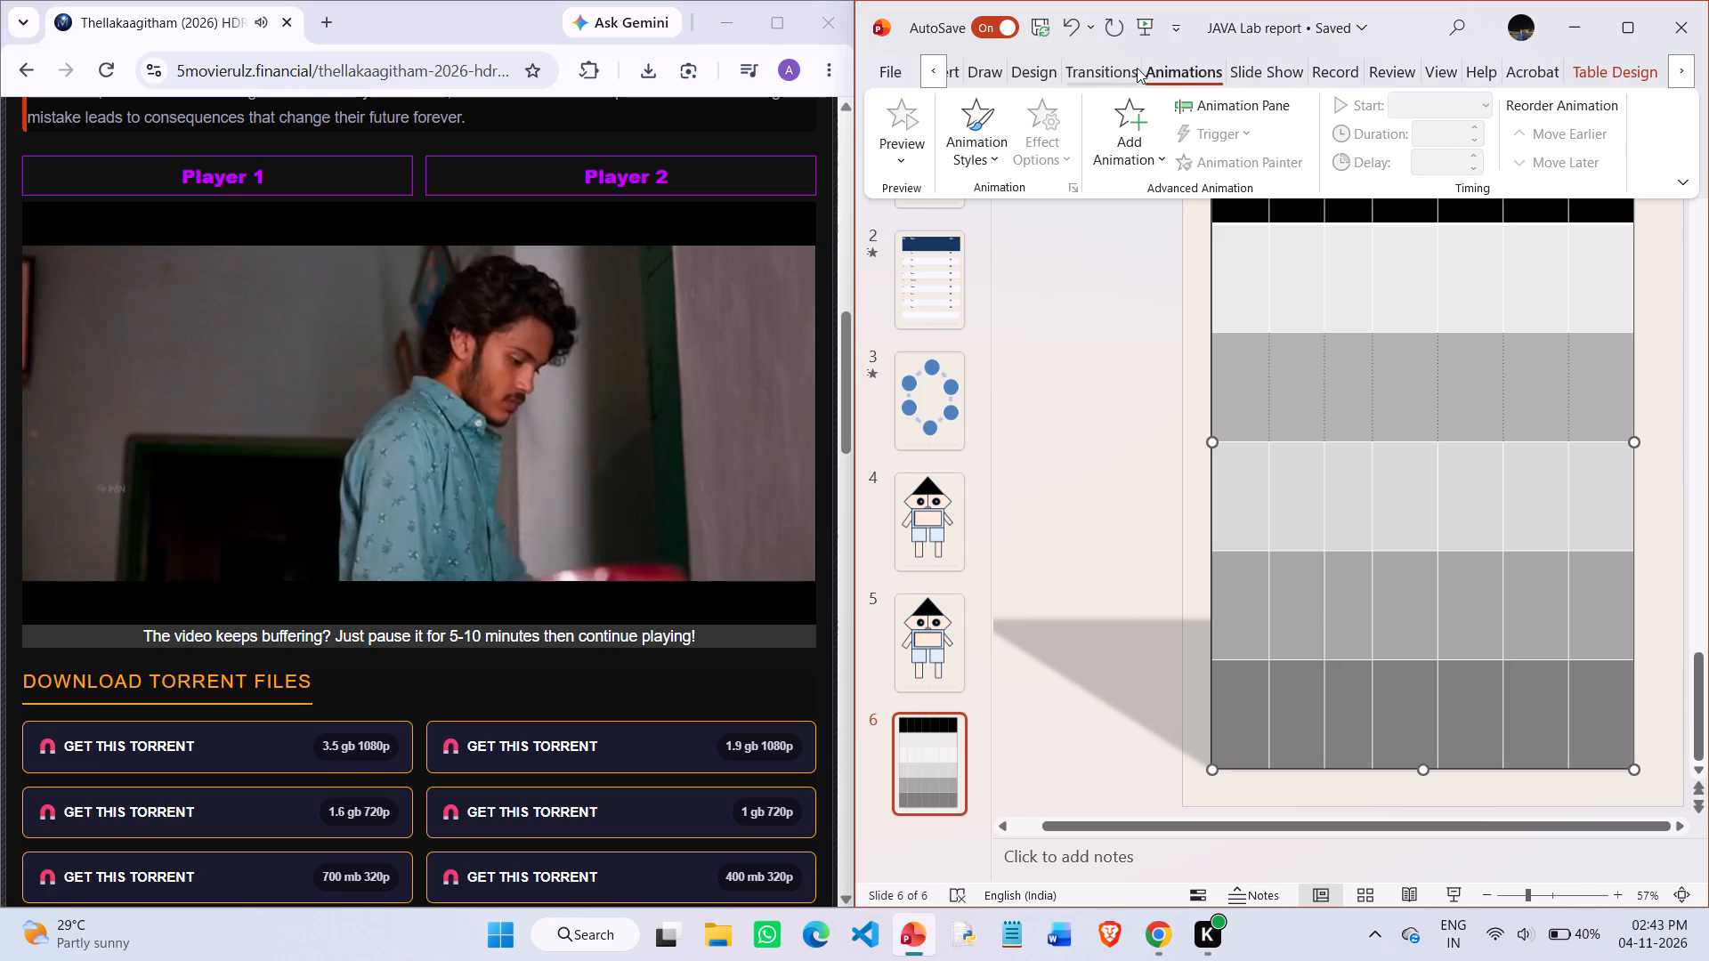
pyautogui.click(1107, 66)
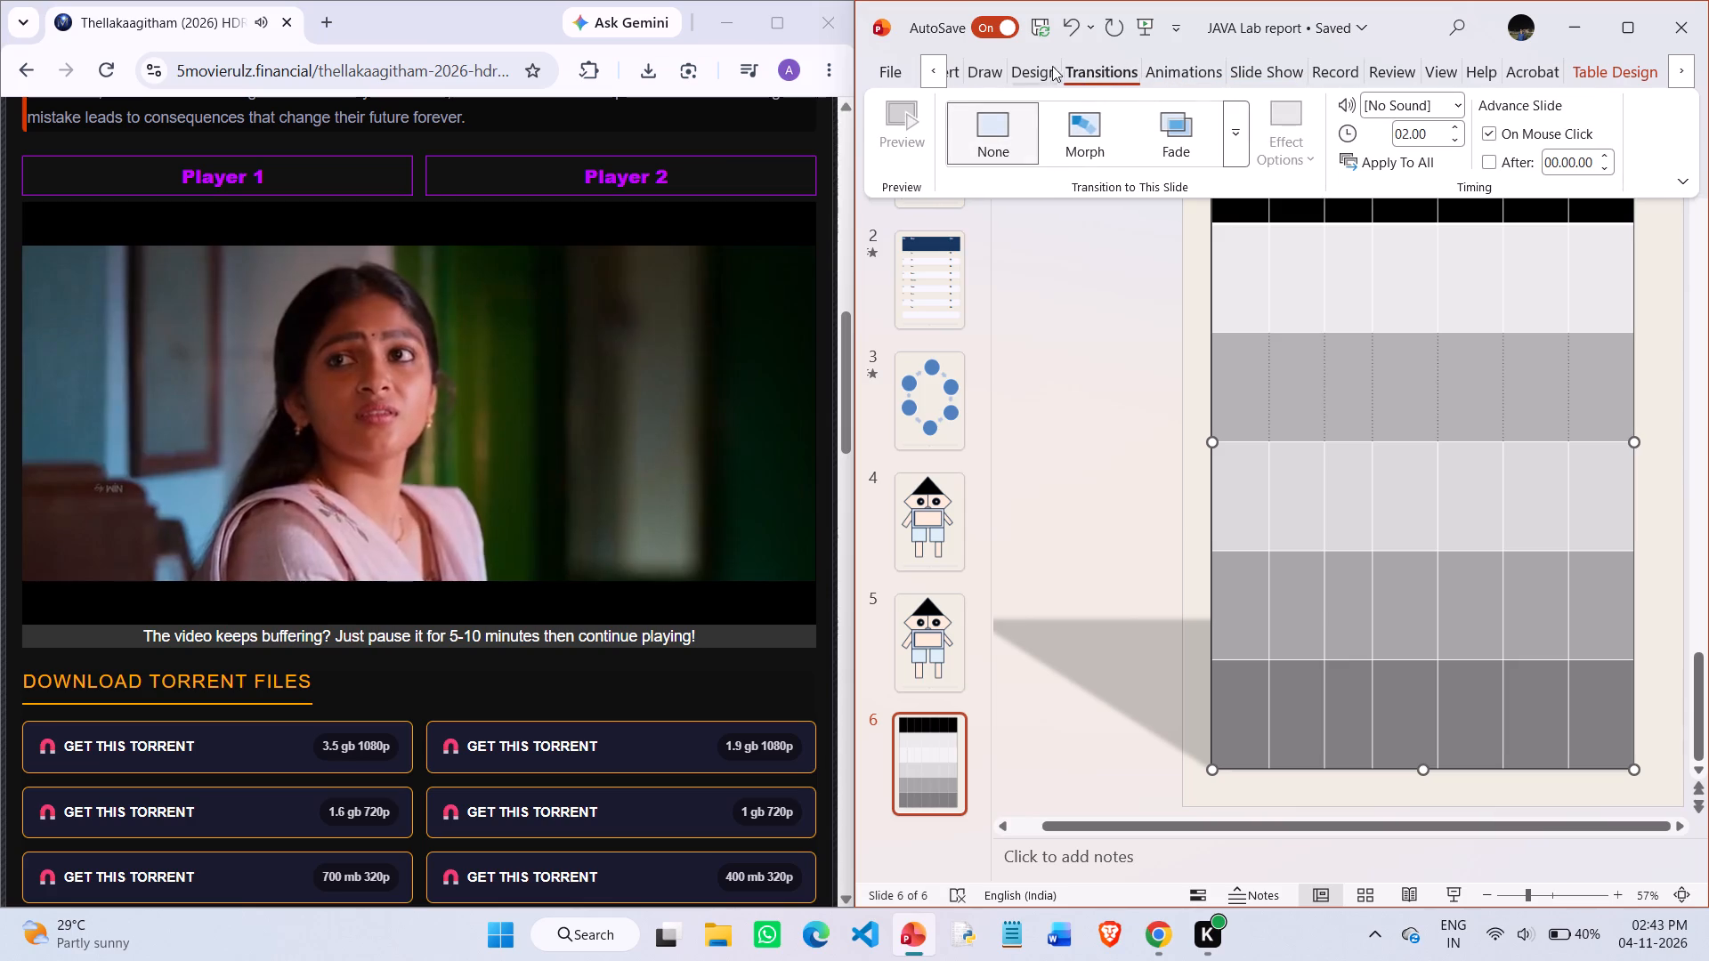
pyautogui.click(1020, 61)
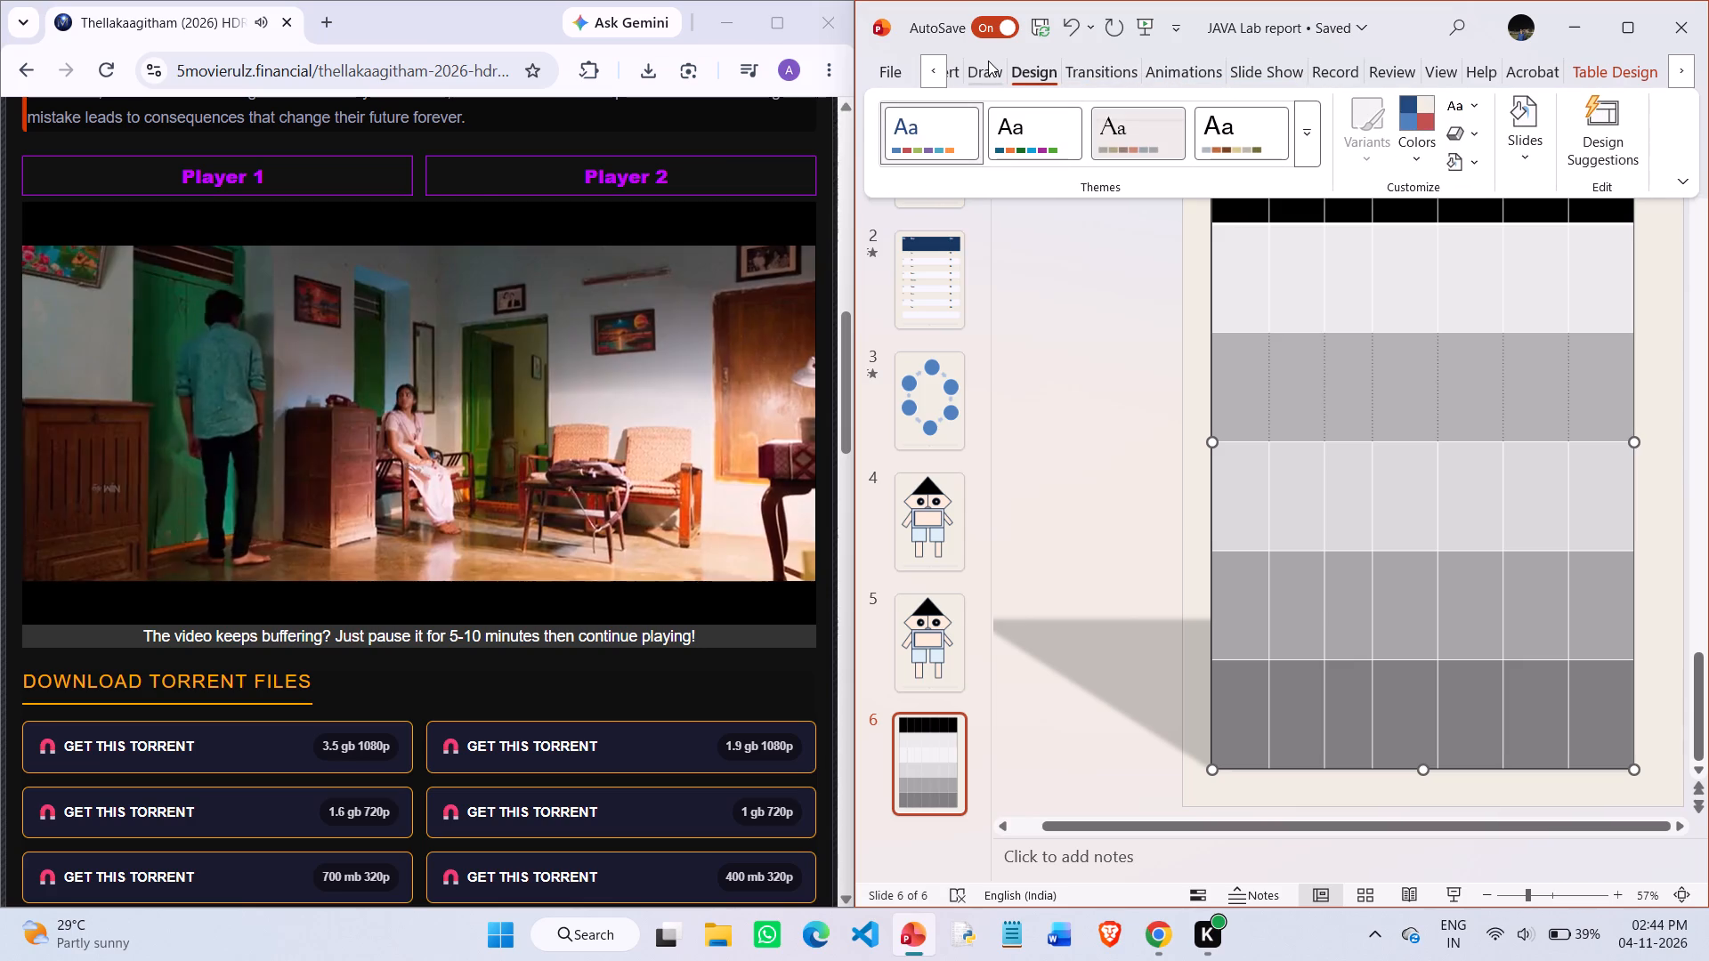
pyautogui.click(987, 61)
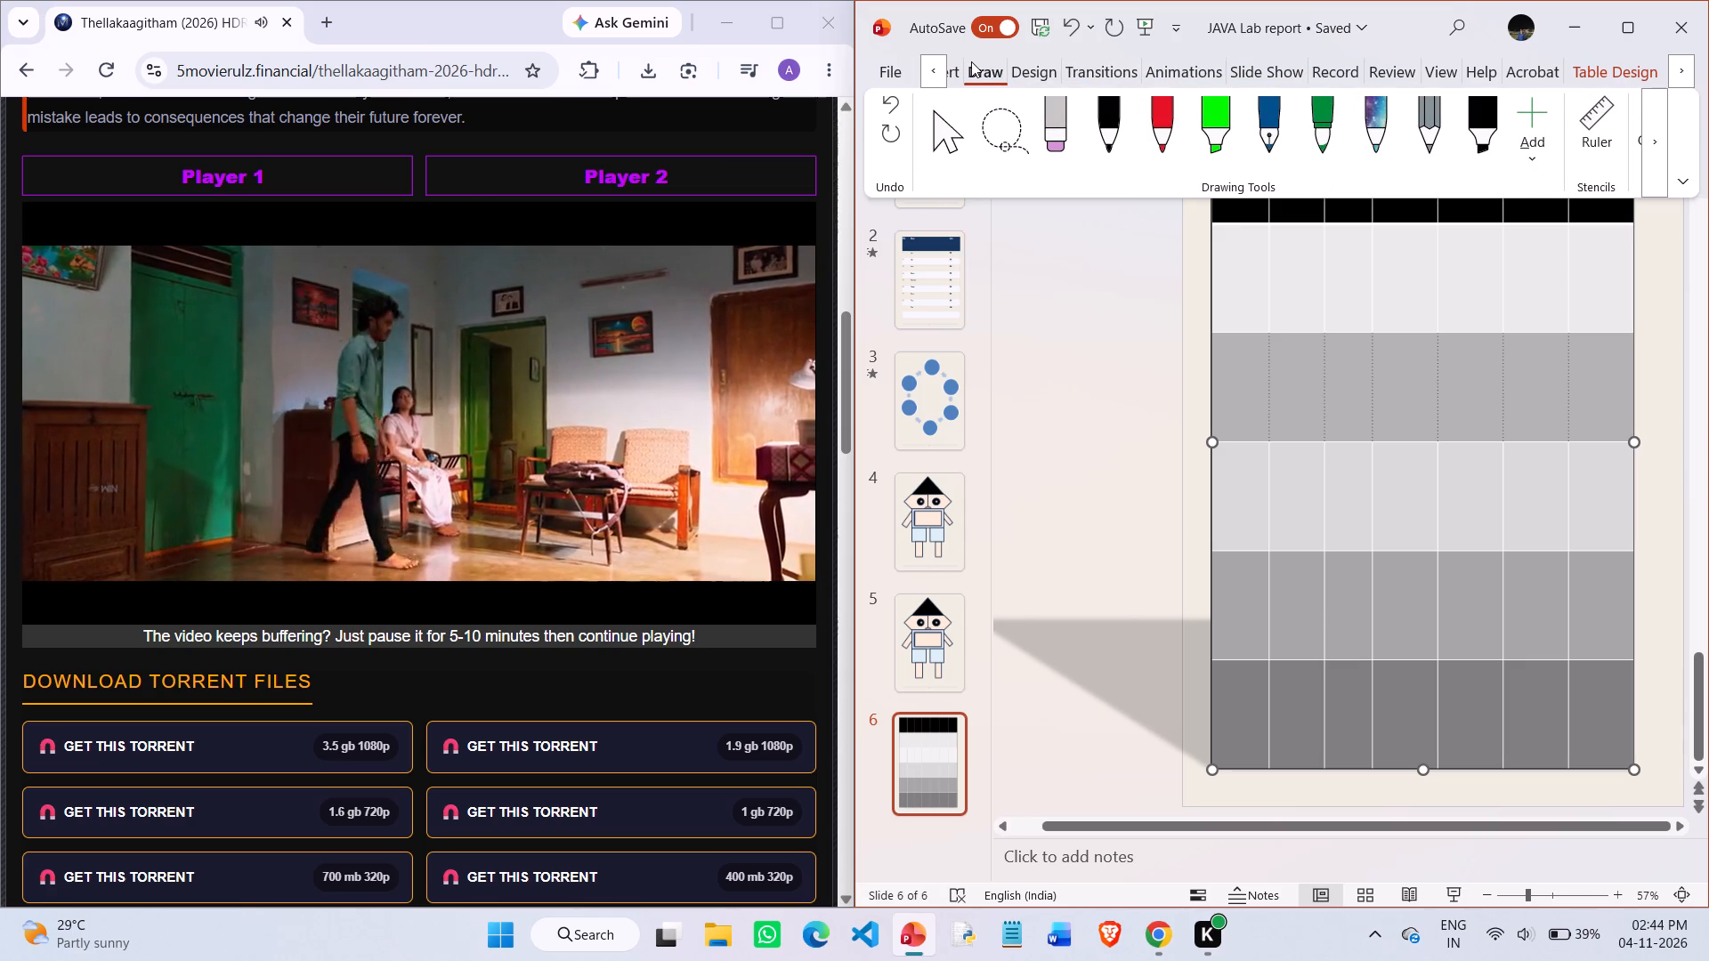
# Set the border pen to a solid line and redraw all inside vertical borders of the table's third row with Draw Table.
pyautogui.click(1582, 86)
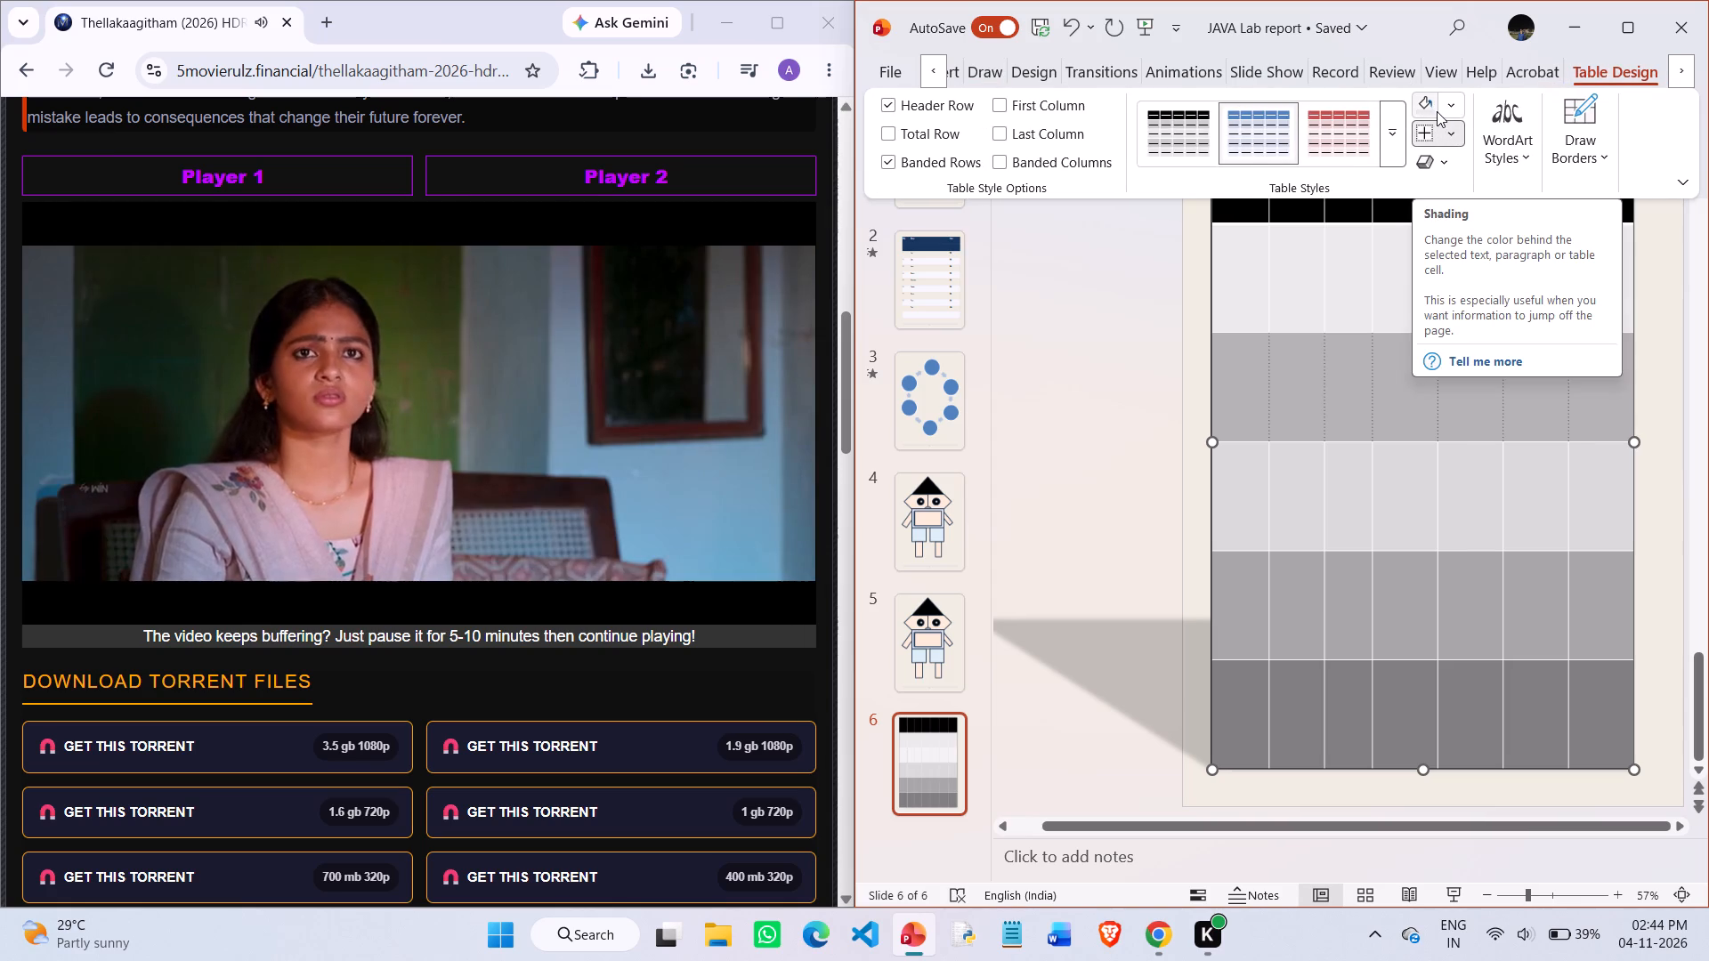
pyautogui.click(1602, 161)
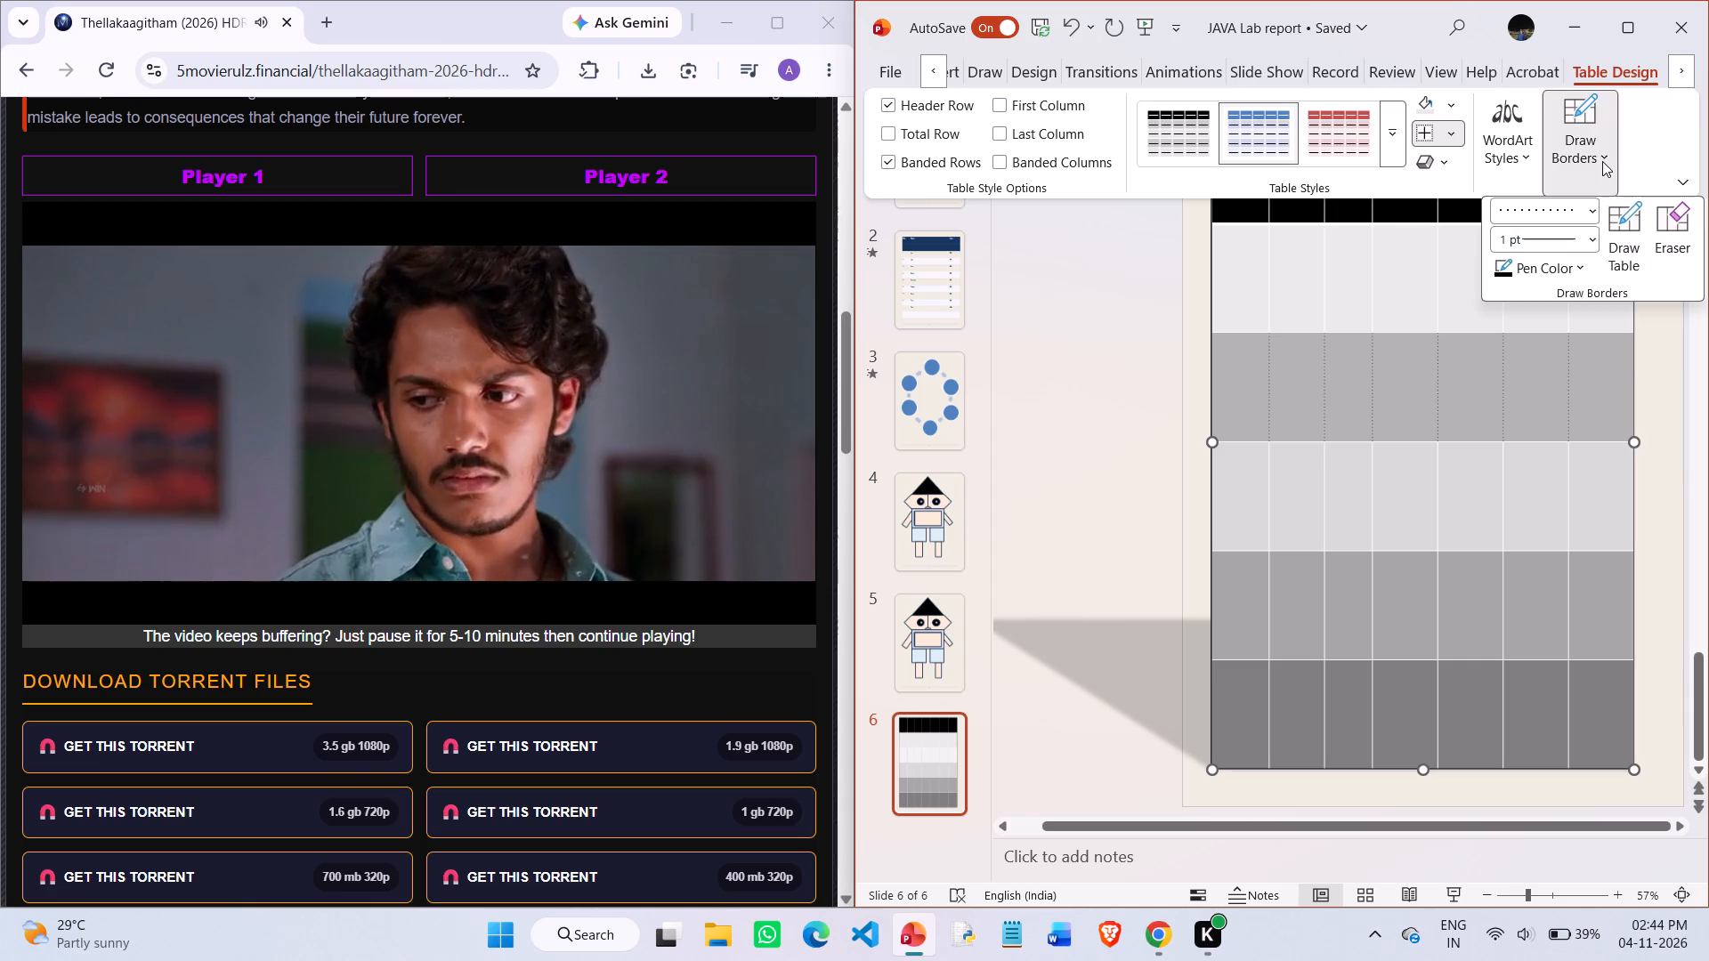
pyautogui.click(1591, 213)
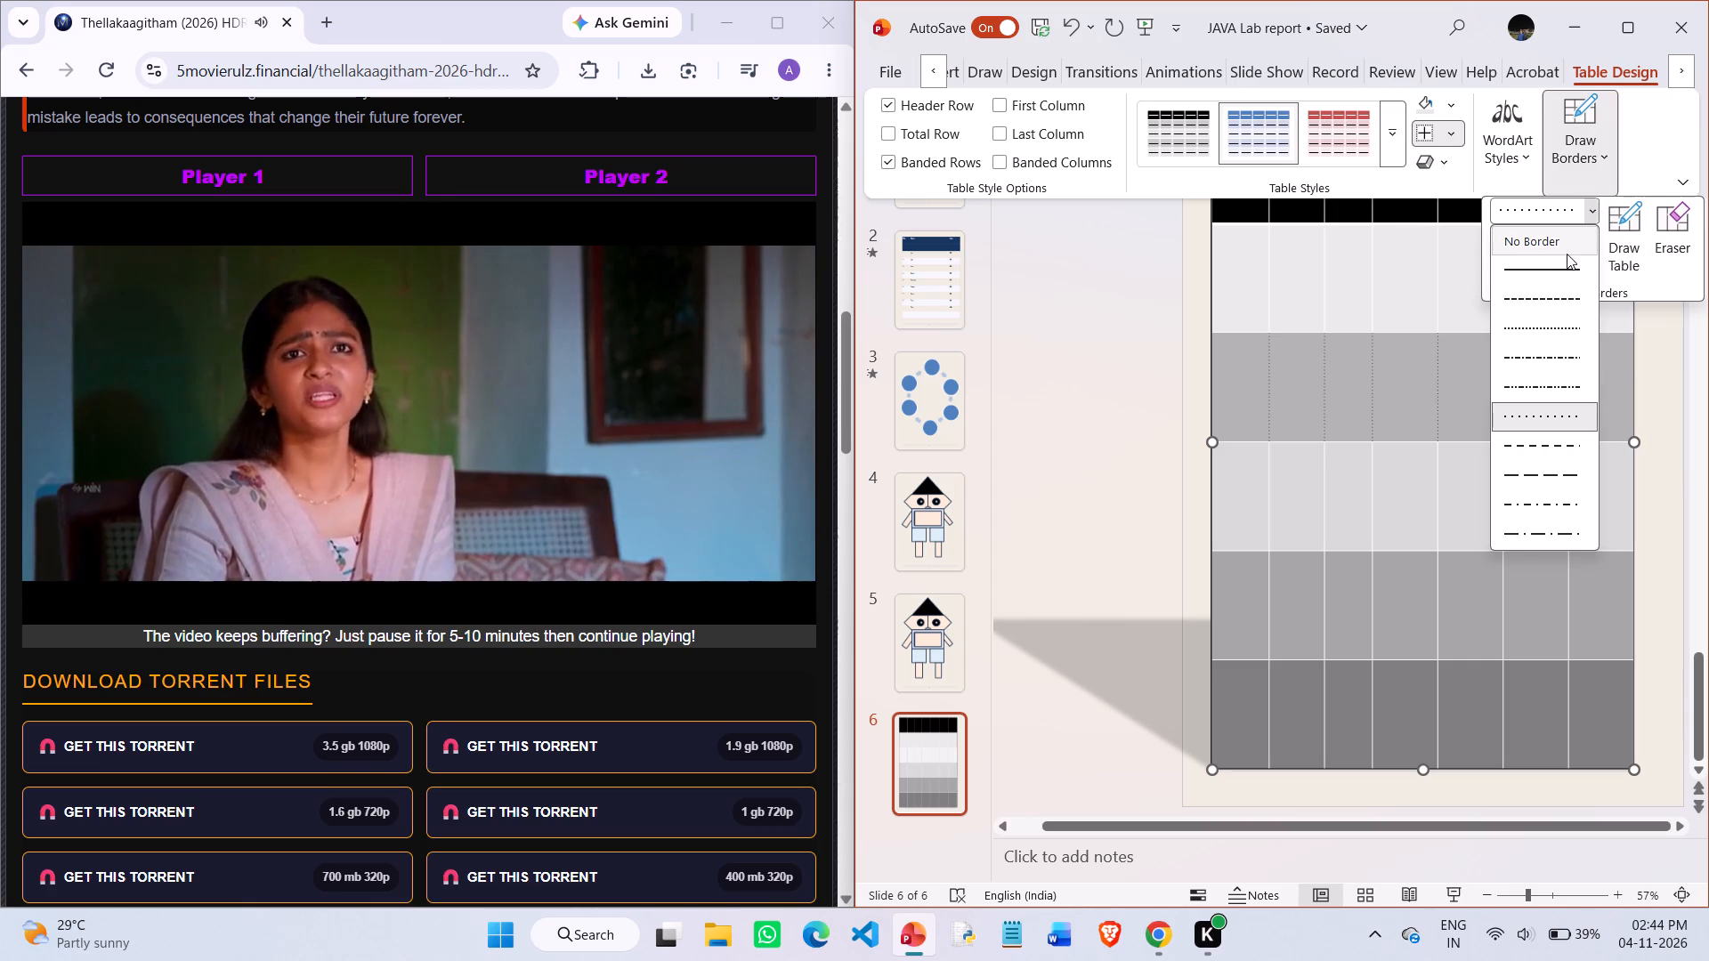
pyautogui.click(1553, 263)
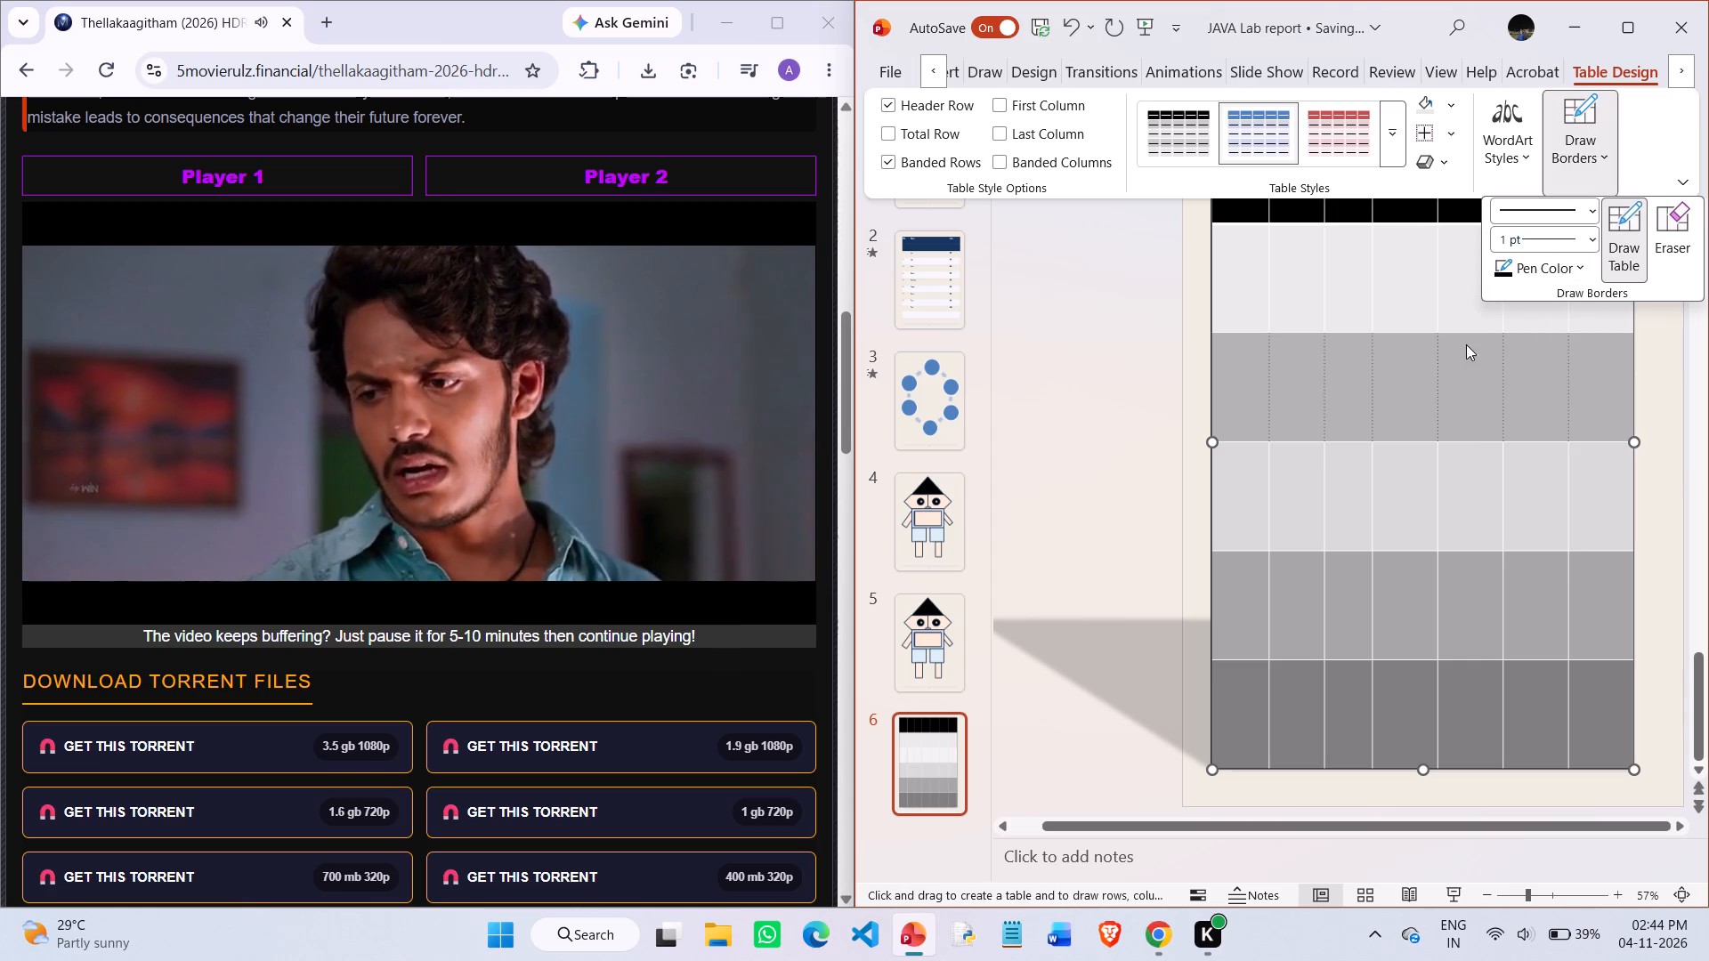
pyautogui.click(1452, 359)
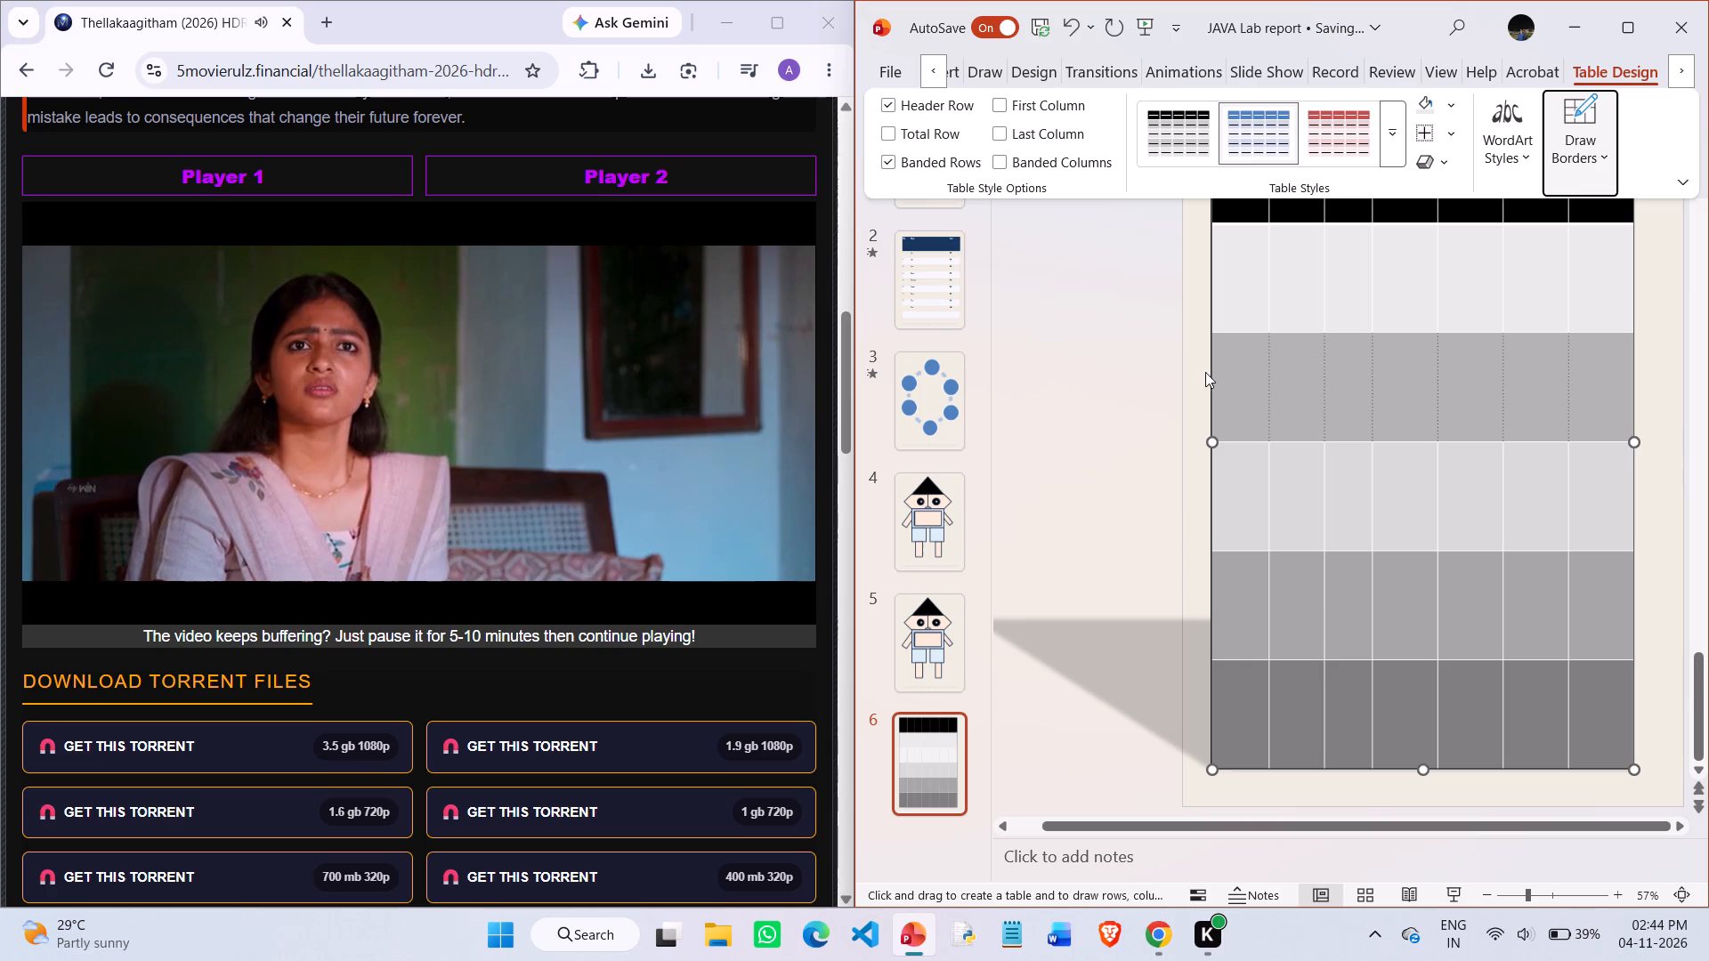
pyautogui.click(1182, 372)
pyautogui.click(1247, 395)
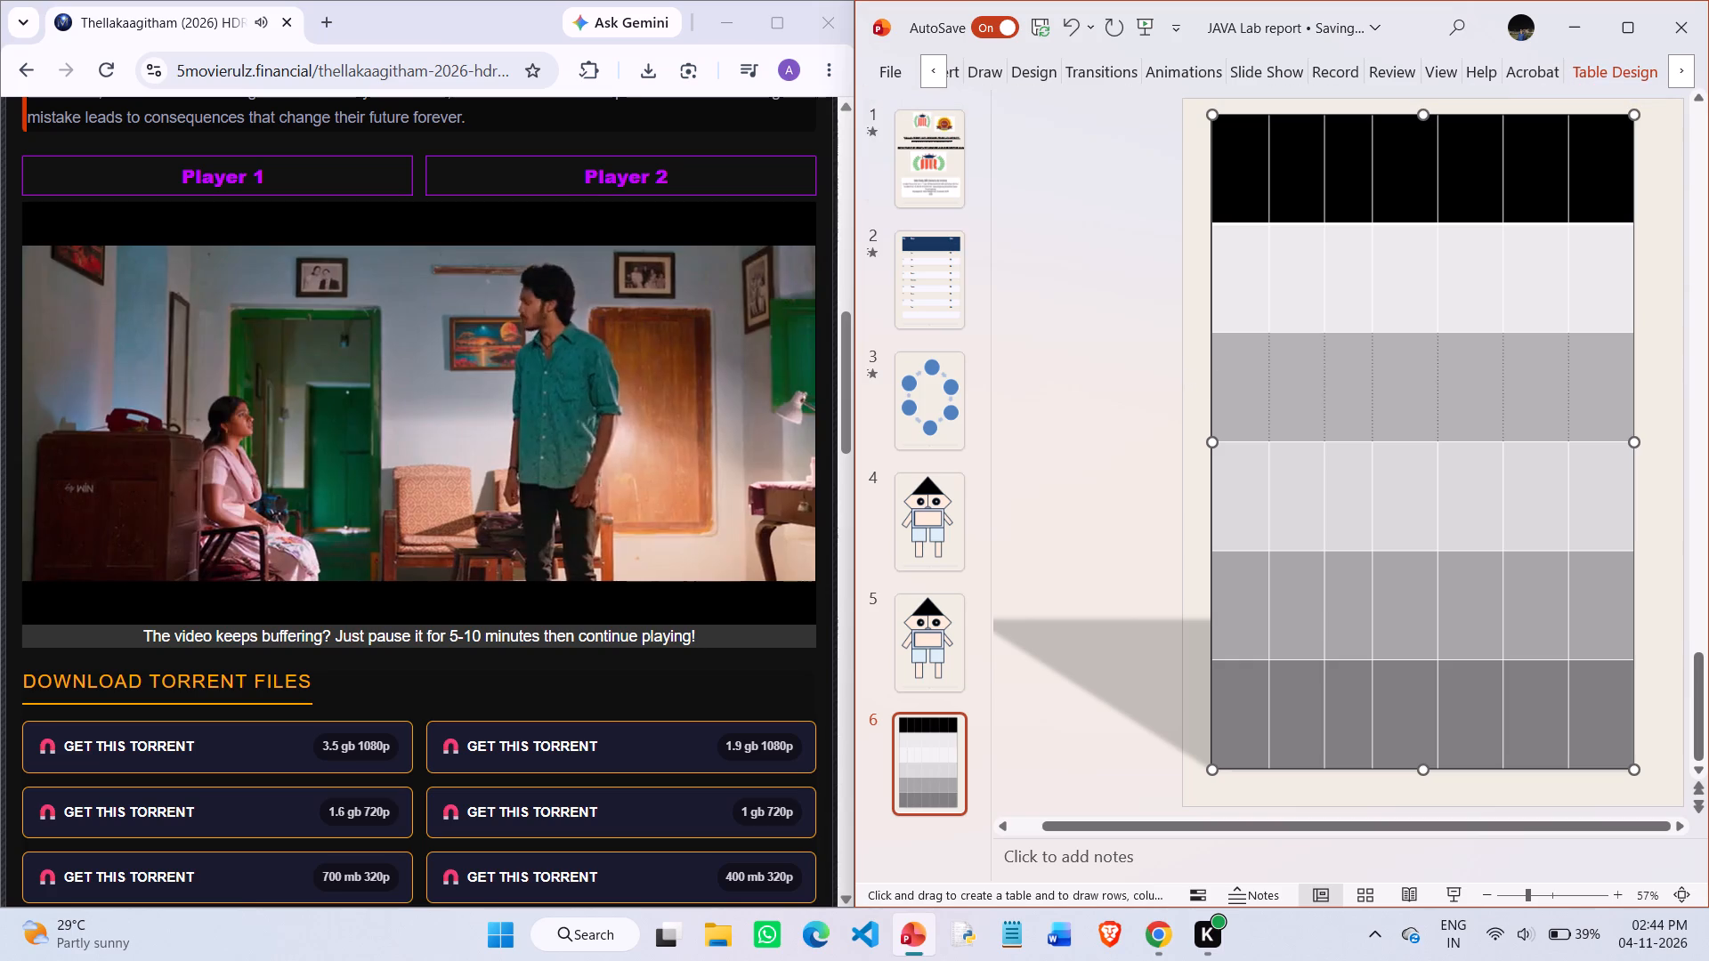
pyautogui.click(1268, 411)
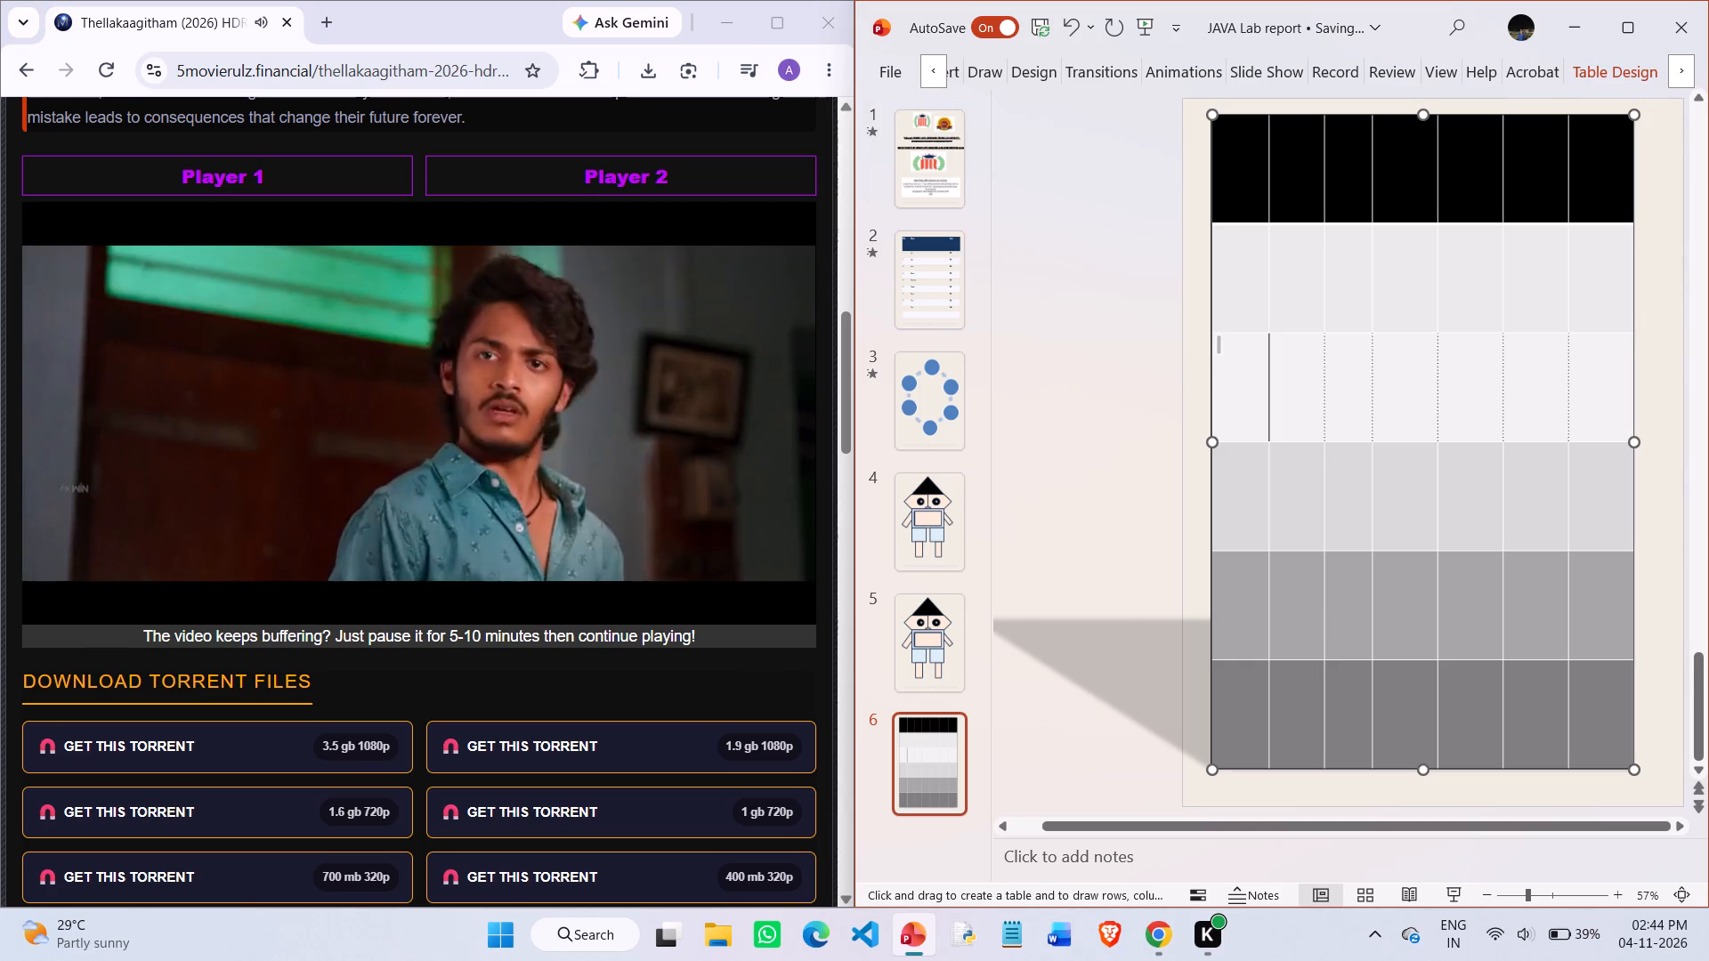
pyautogui.click(1320, 416)
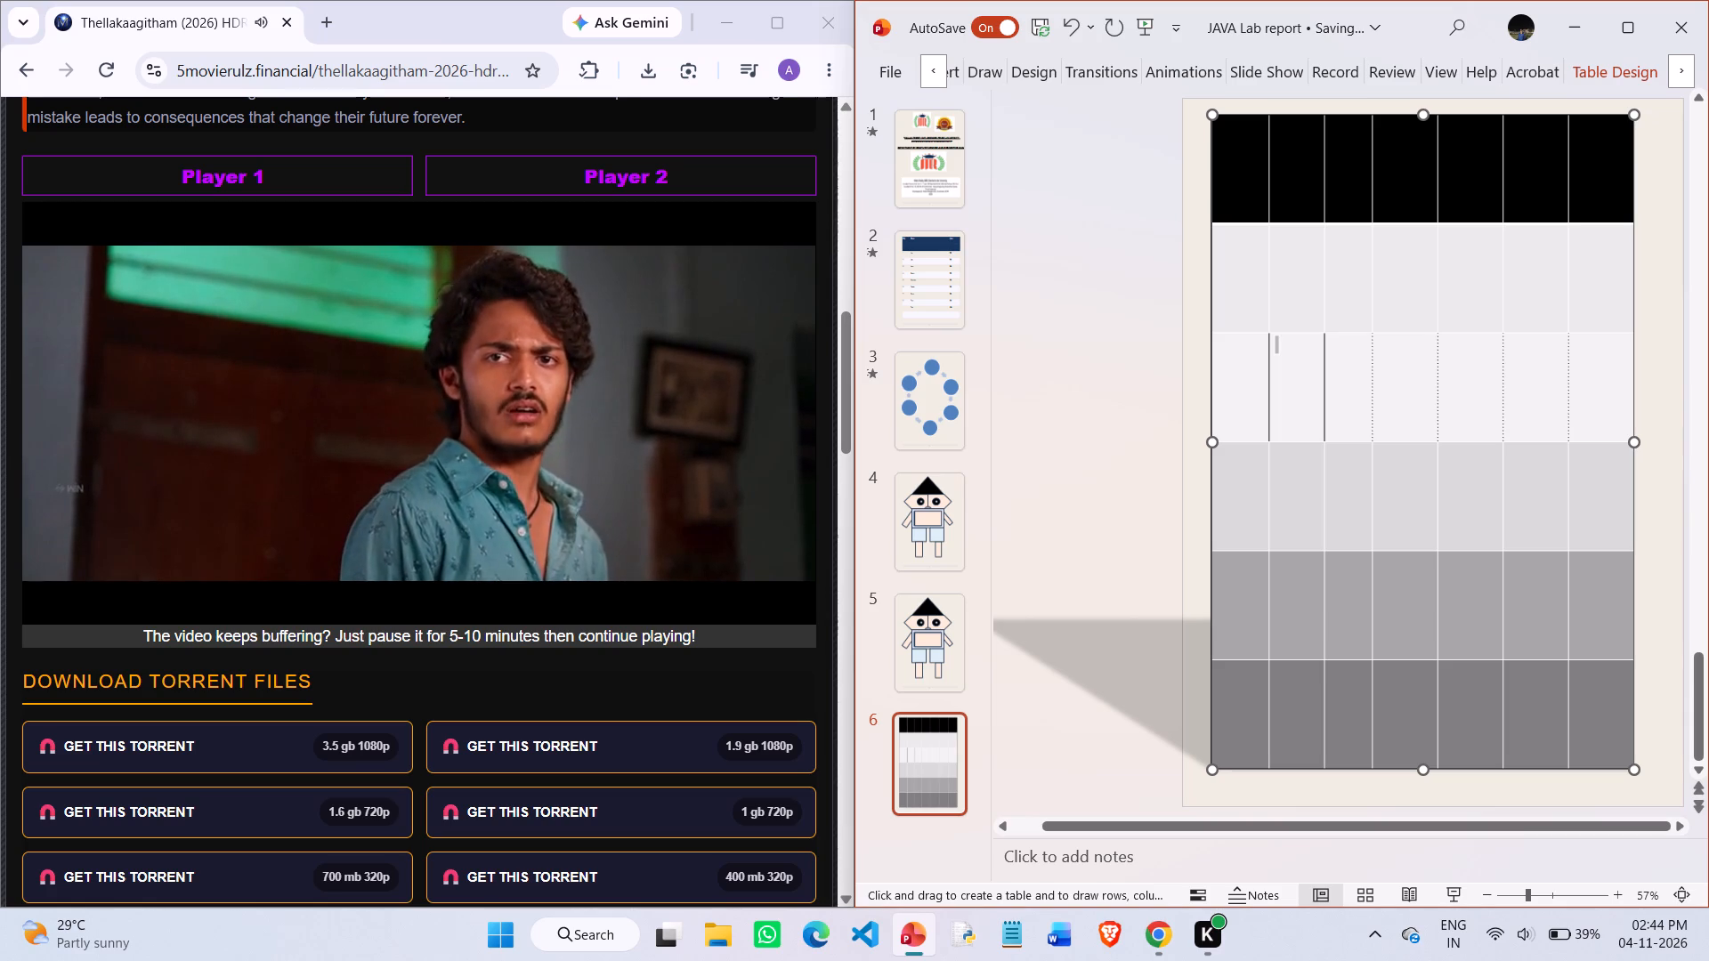
pyautogui.click(1373, 415)
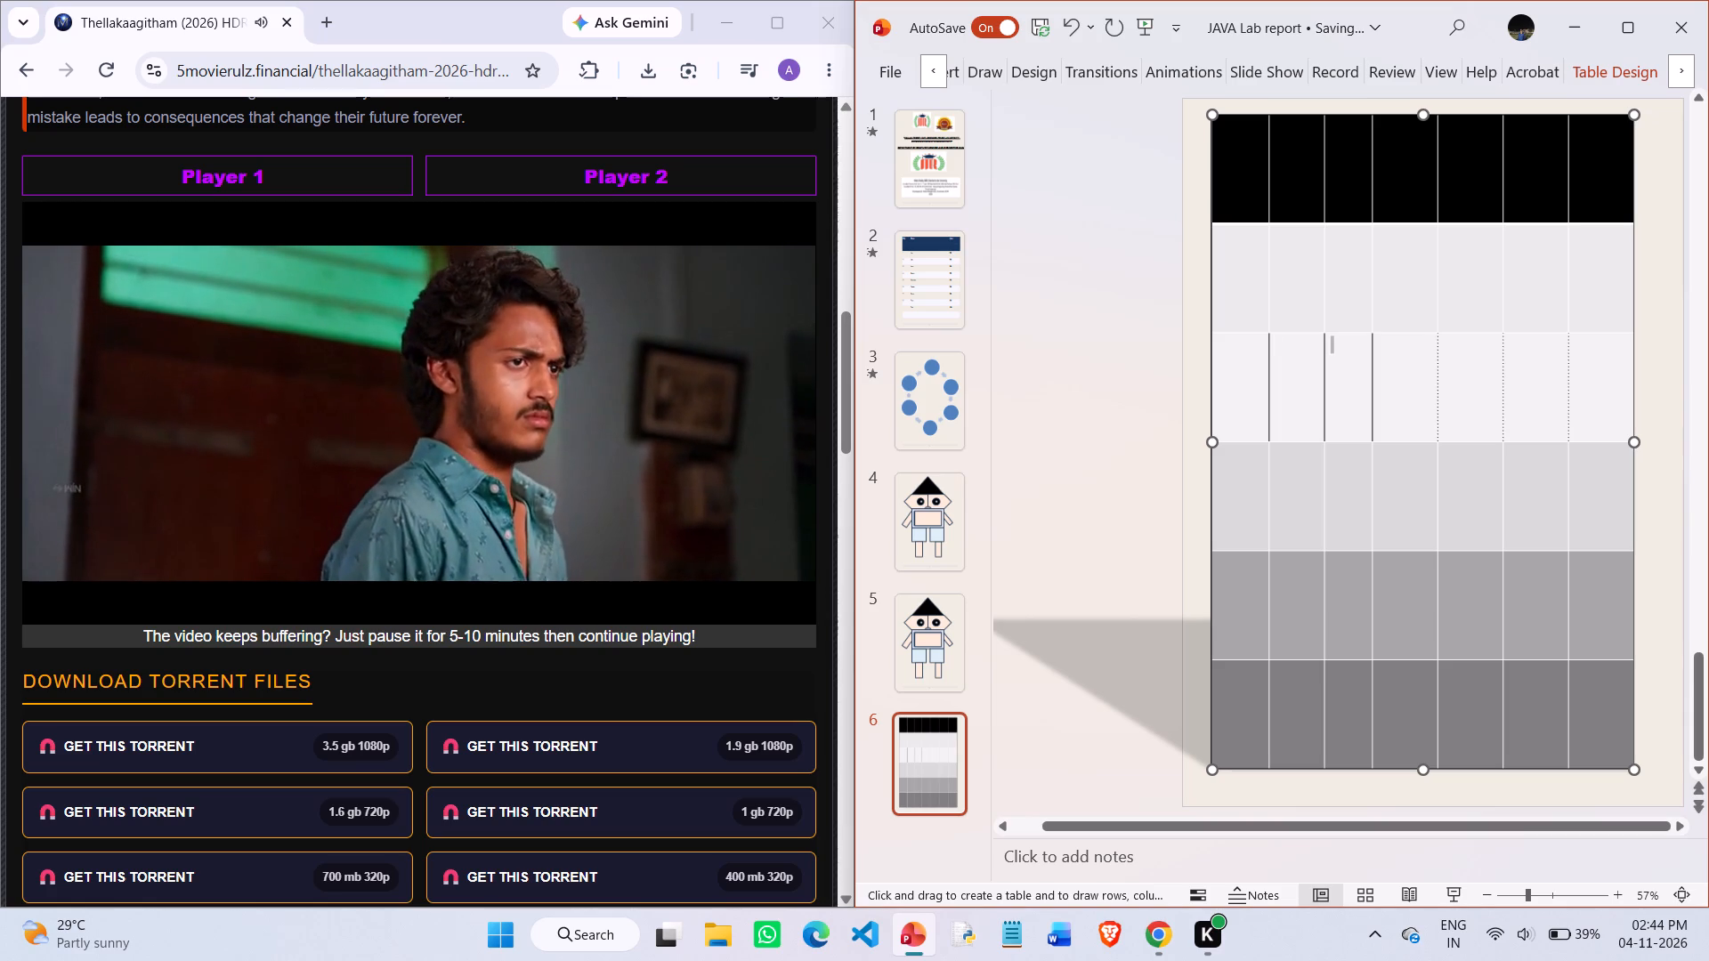
pyautogui.click(1444, 395)
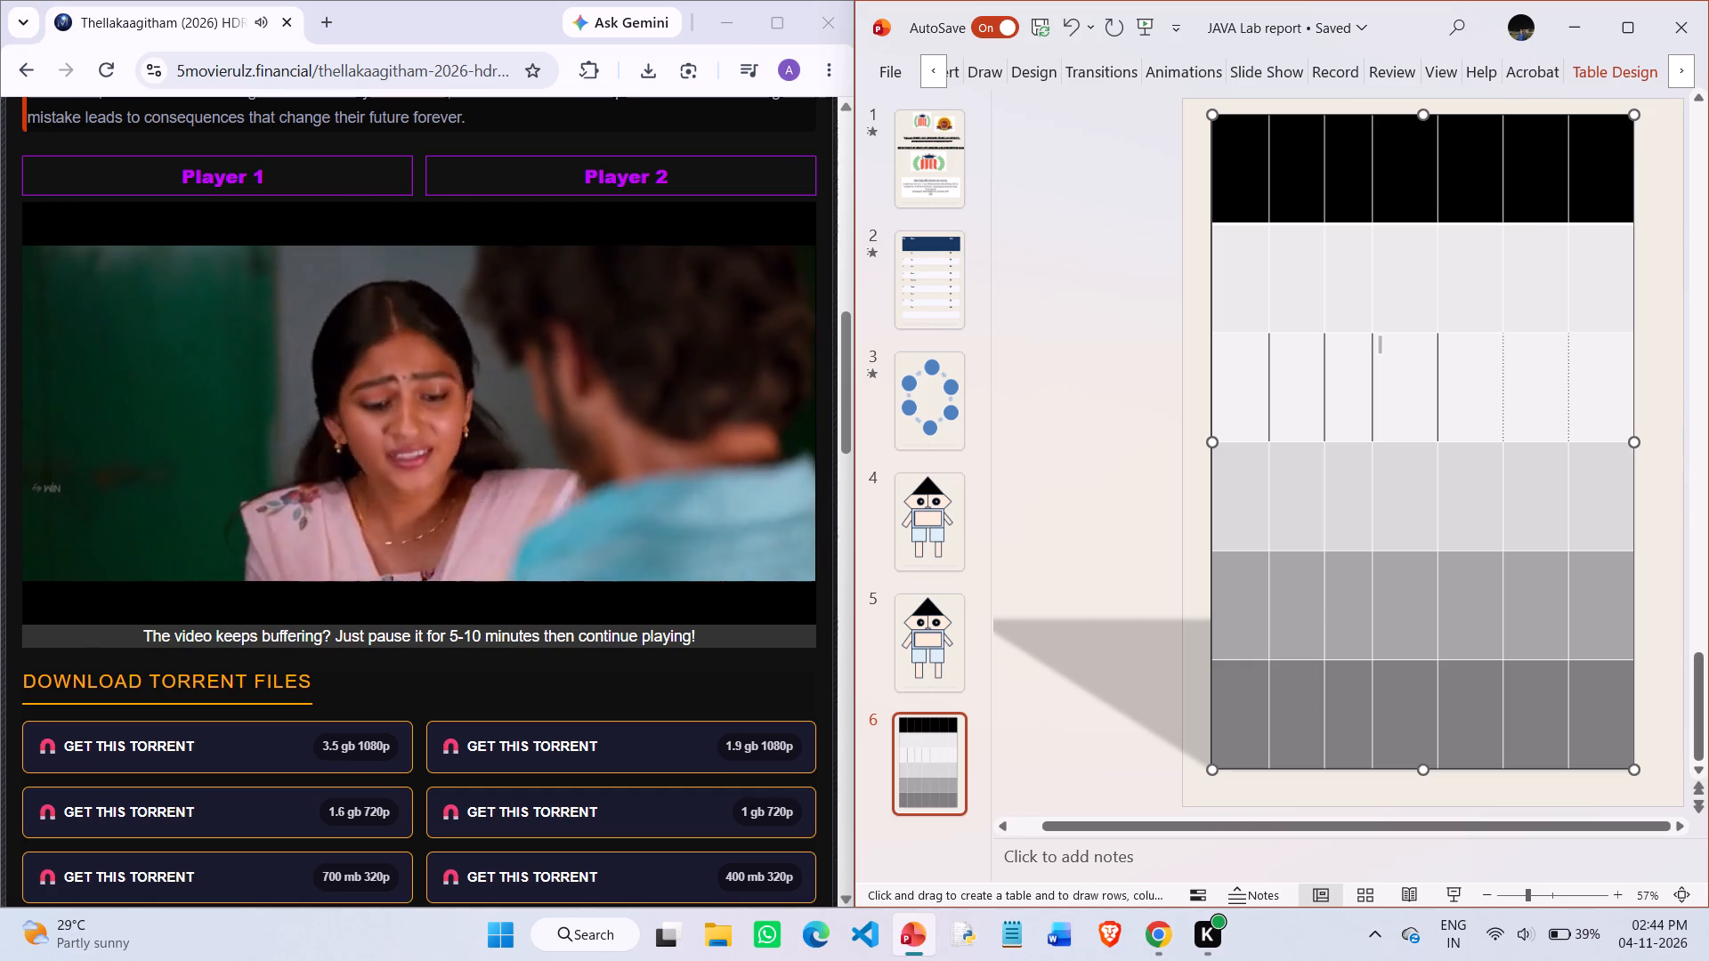
pyautogui.click(1502, 373)
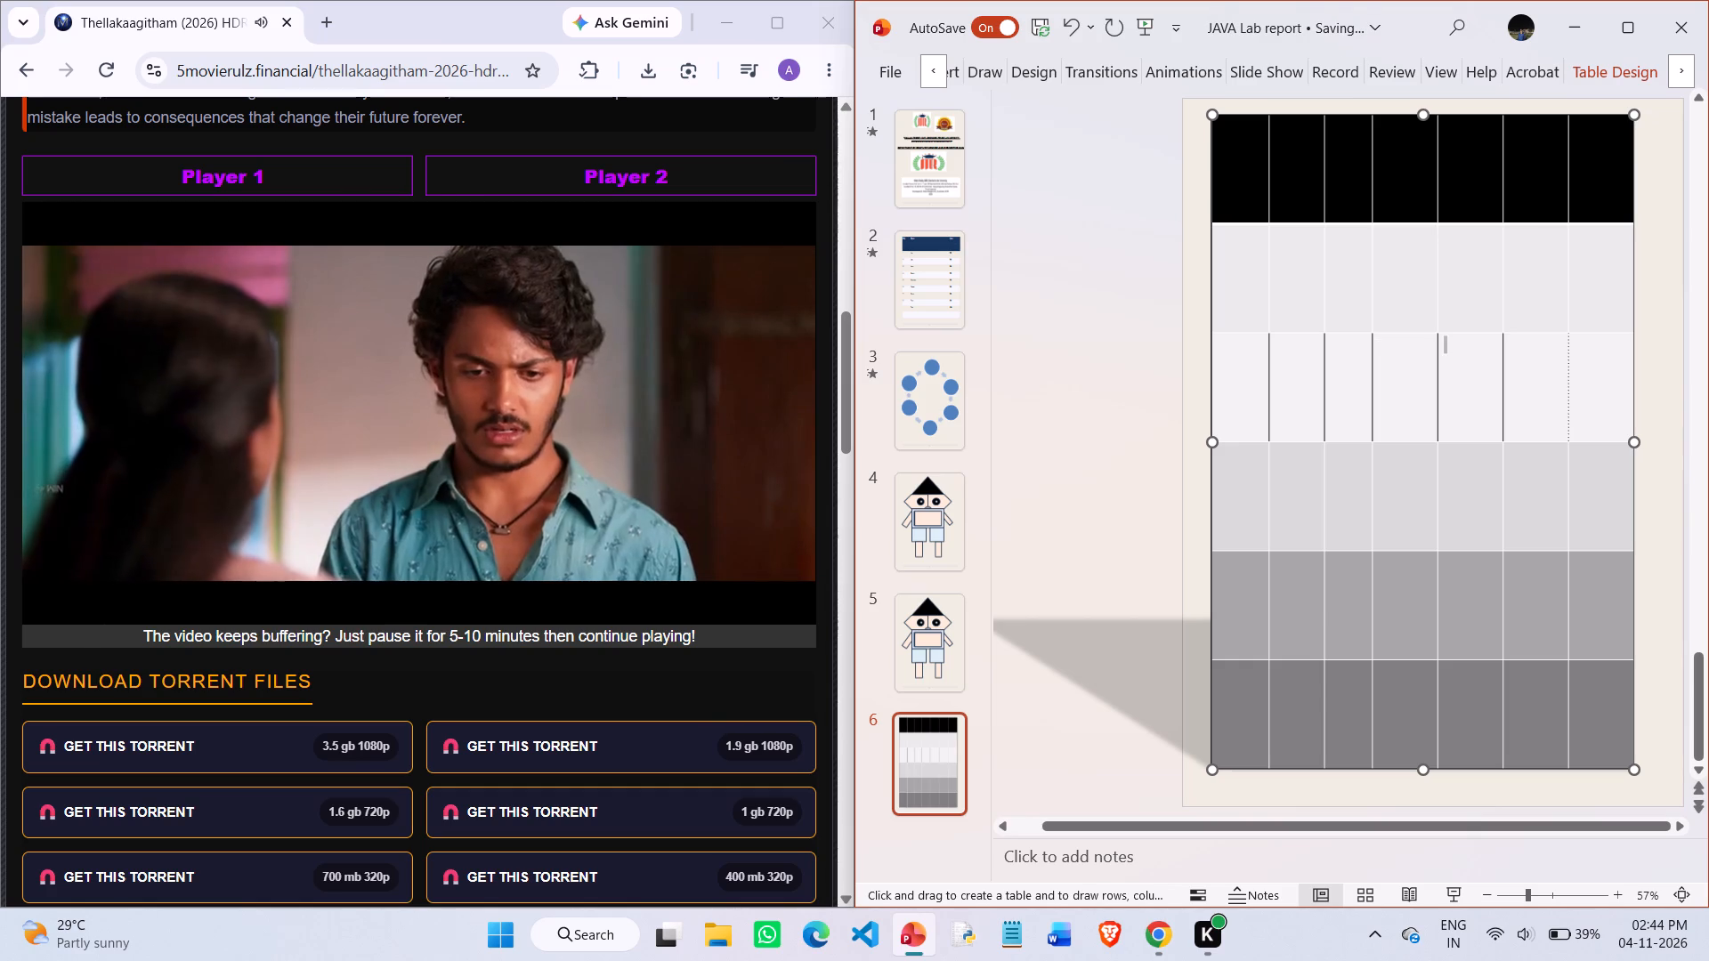
pyautogui.click(1568, 384)
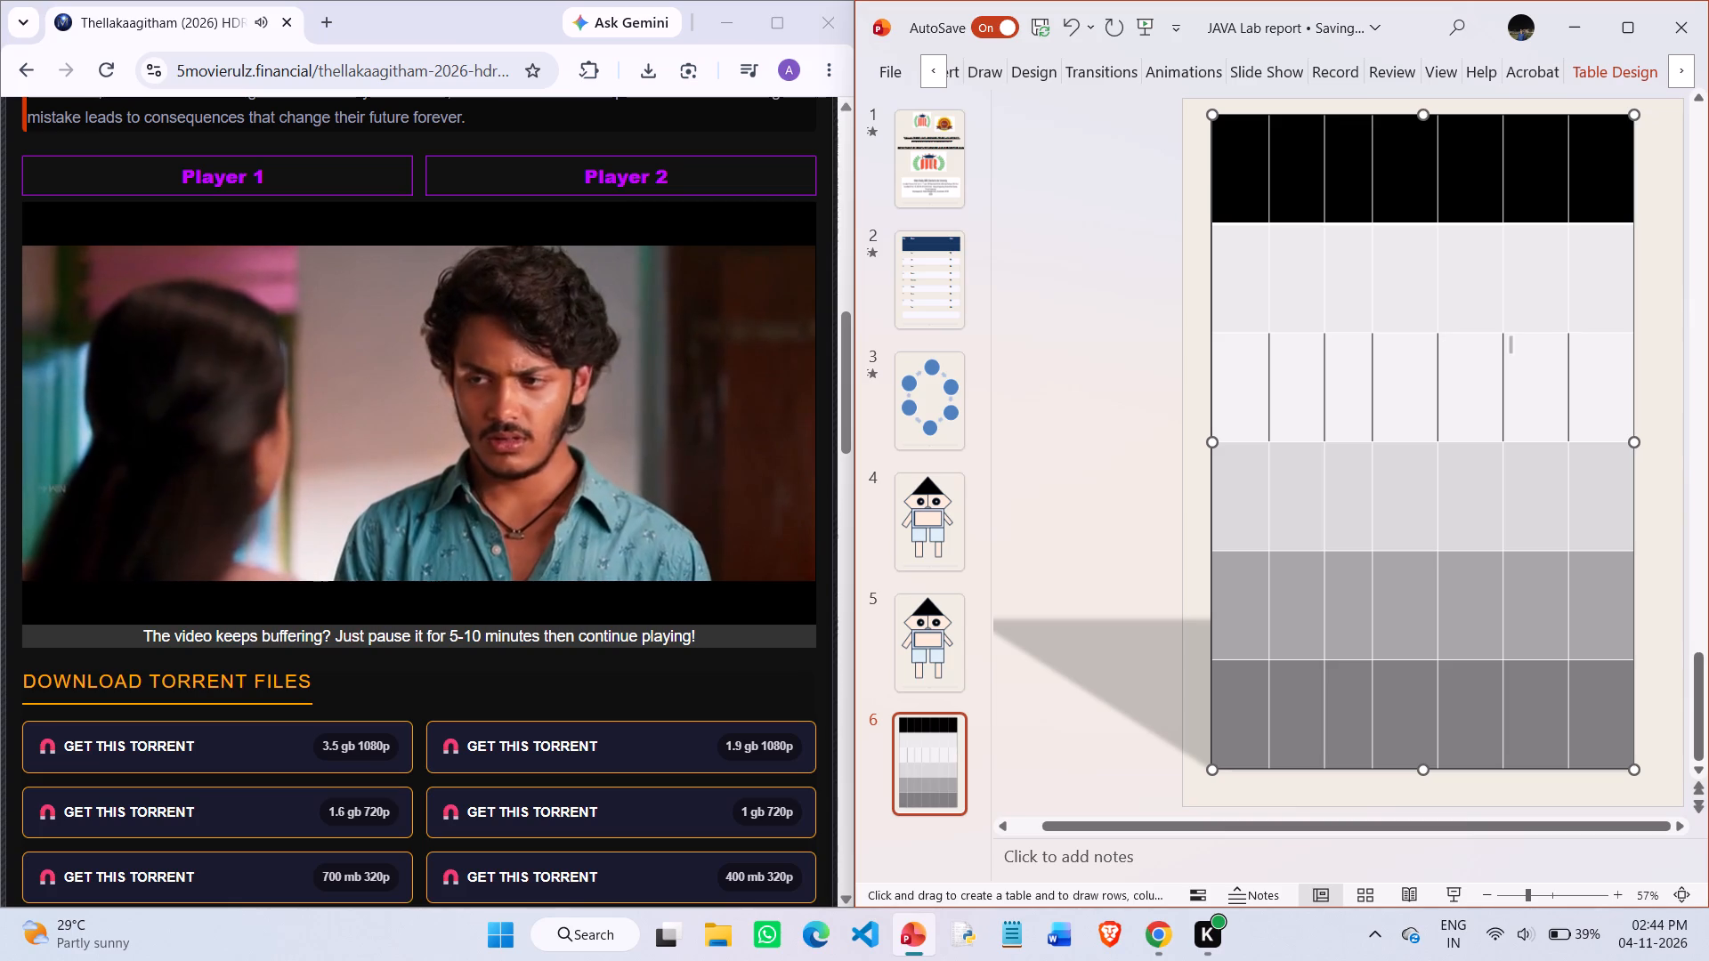
# Draw solid black borders over all inside vertical lines of the table's second row.
pyautogui.click(1569, 239)
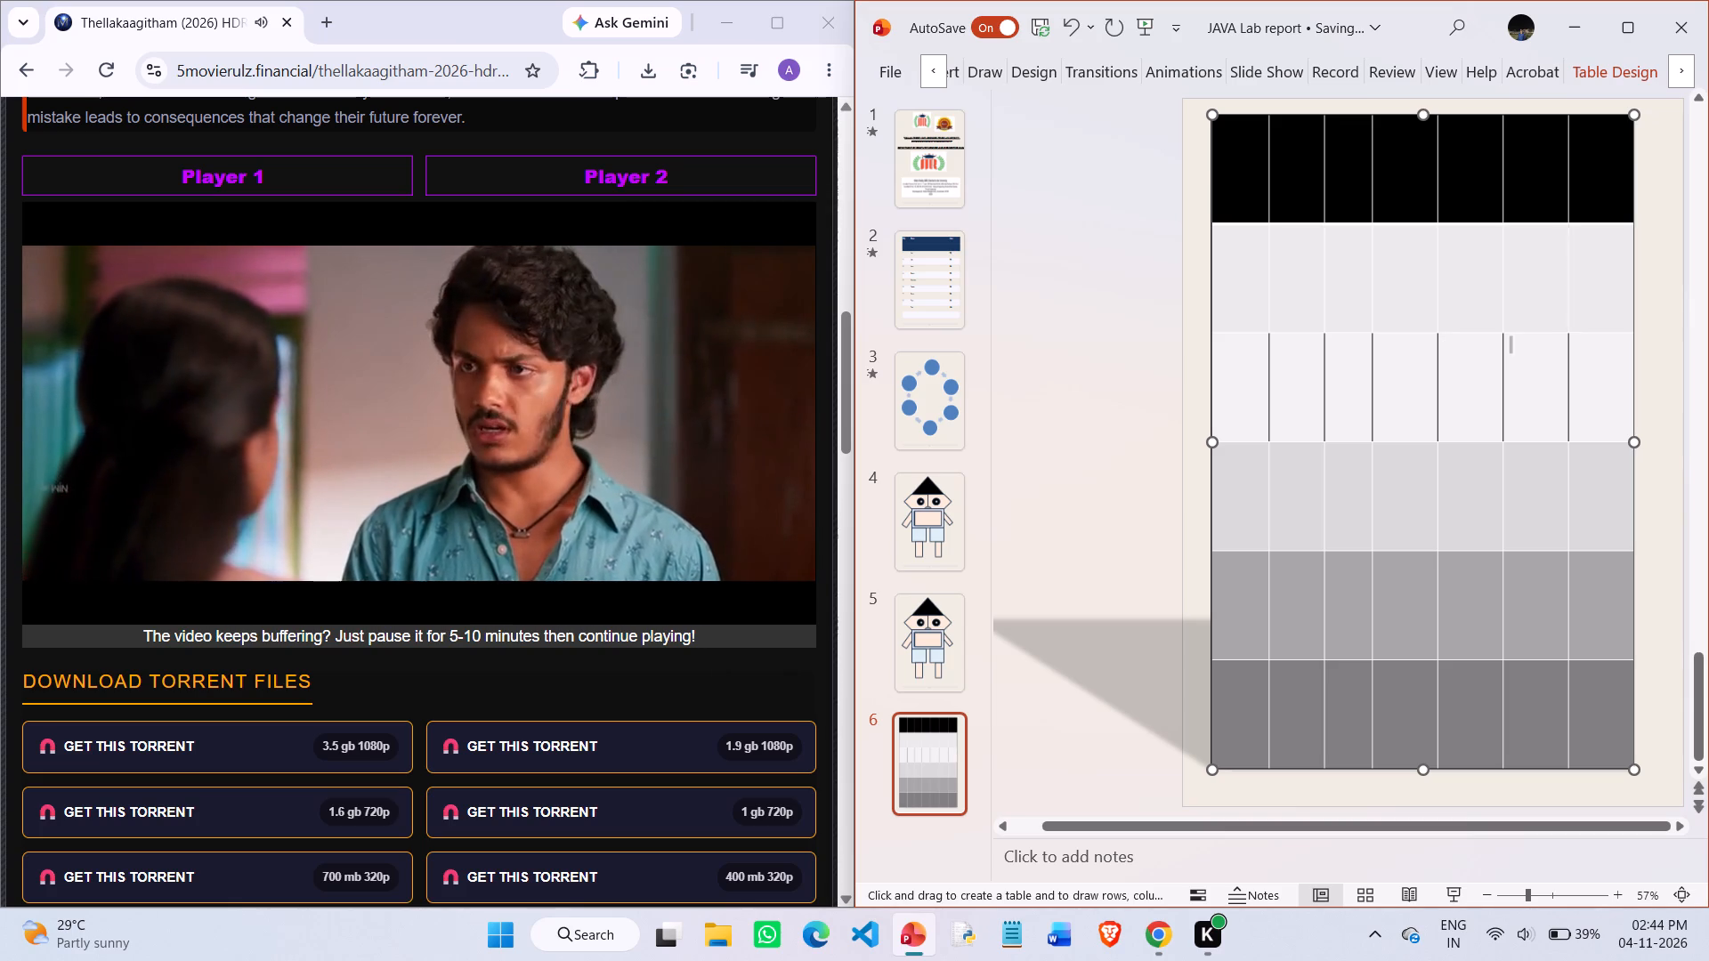
pyautogui.click(1502, 251)
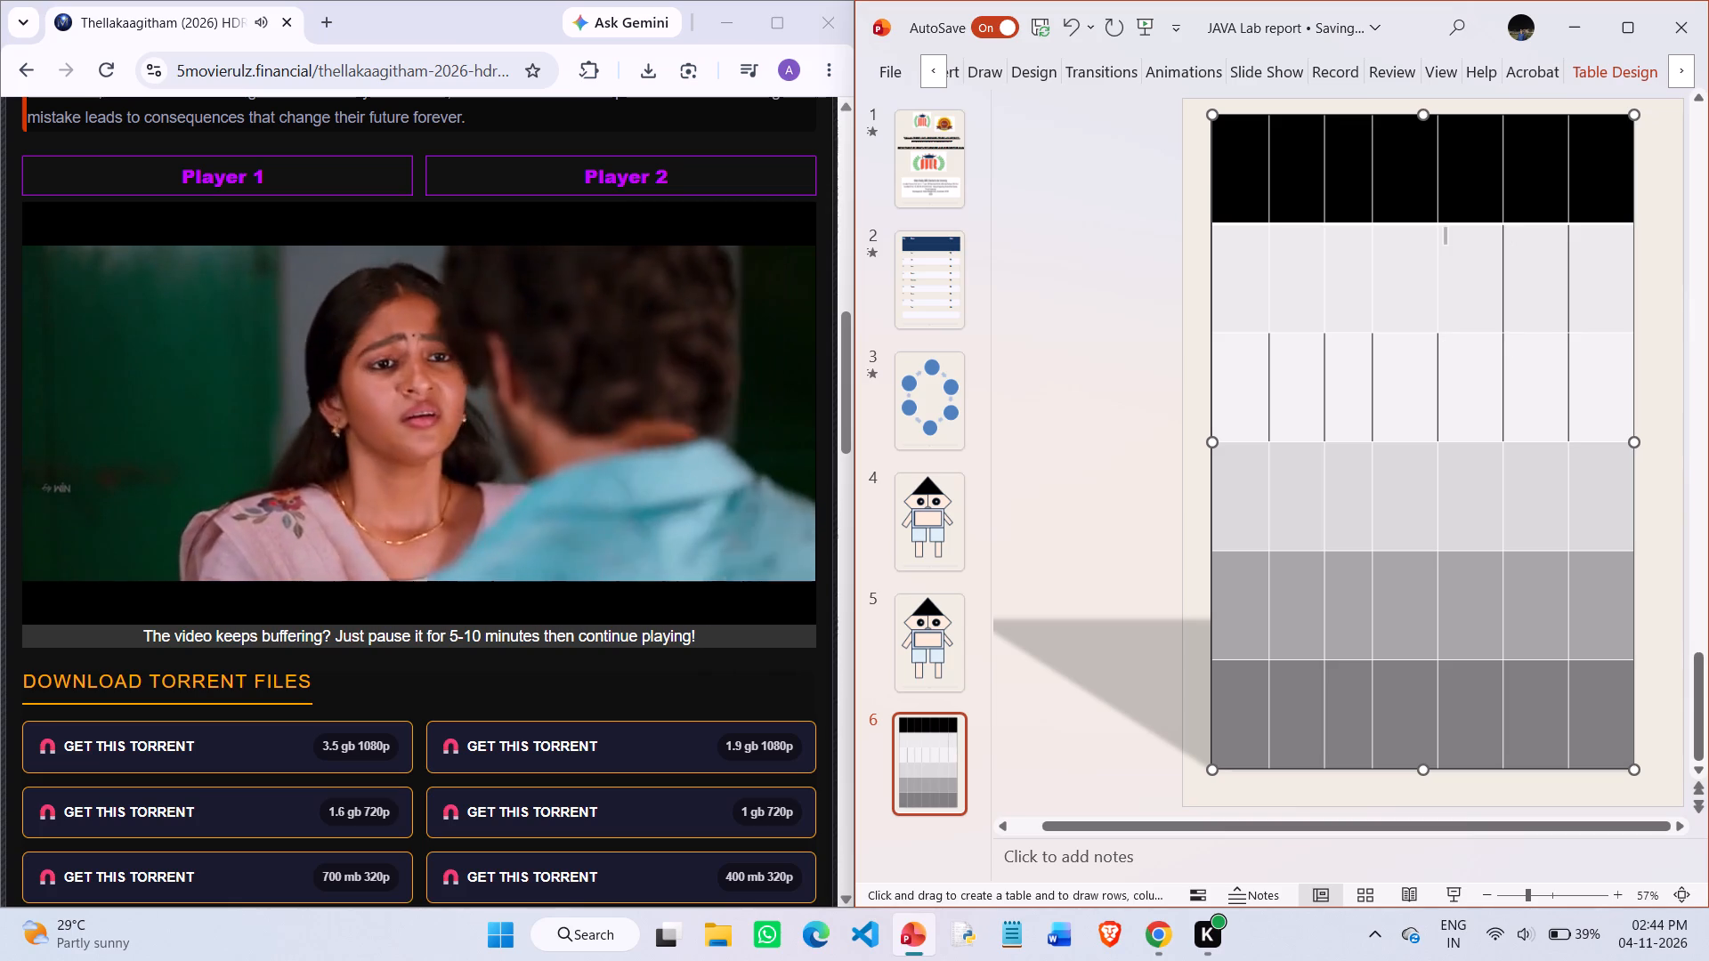
pyautogui.click(1438, 274)
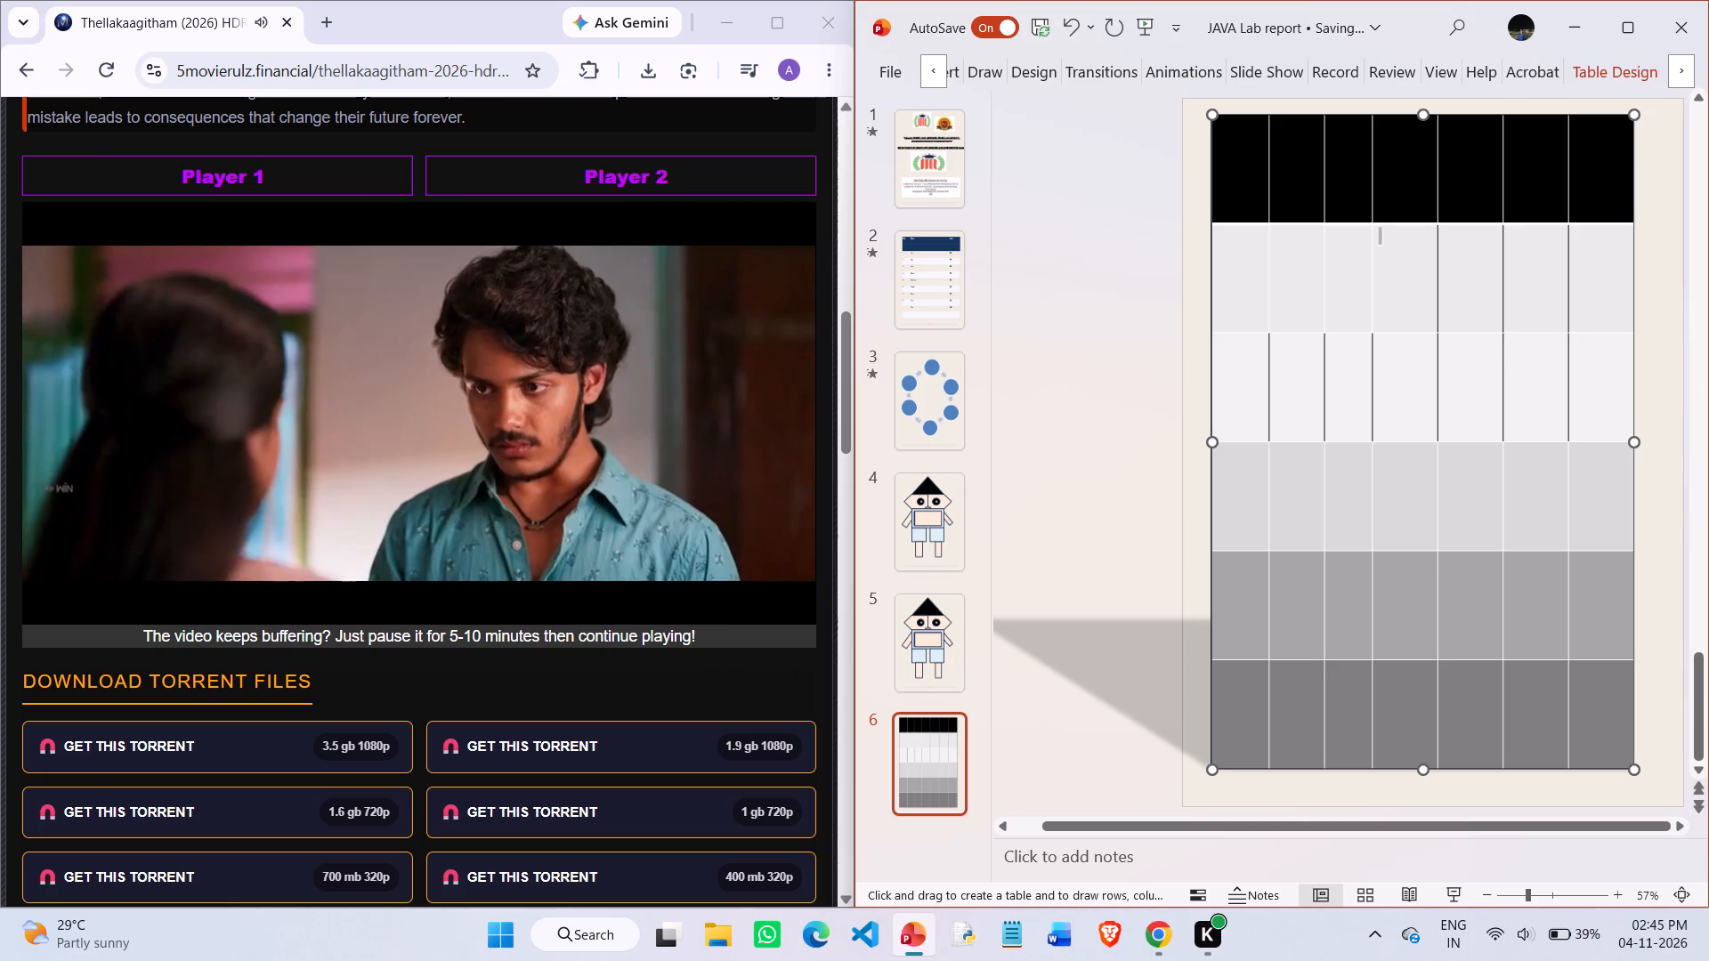
pyautogui.click(1377, 274)
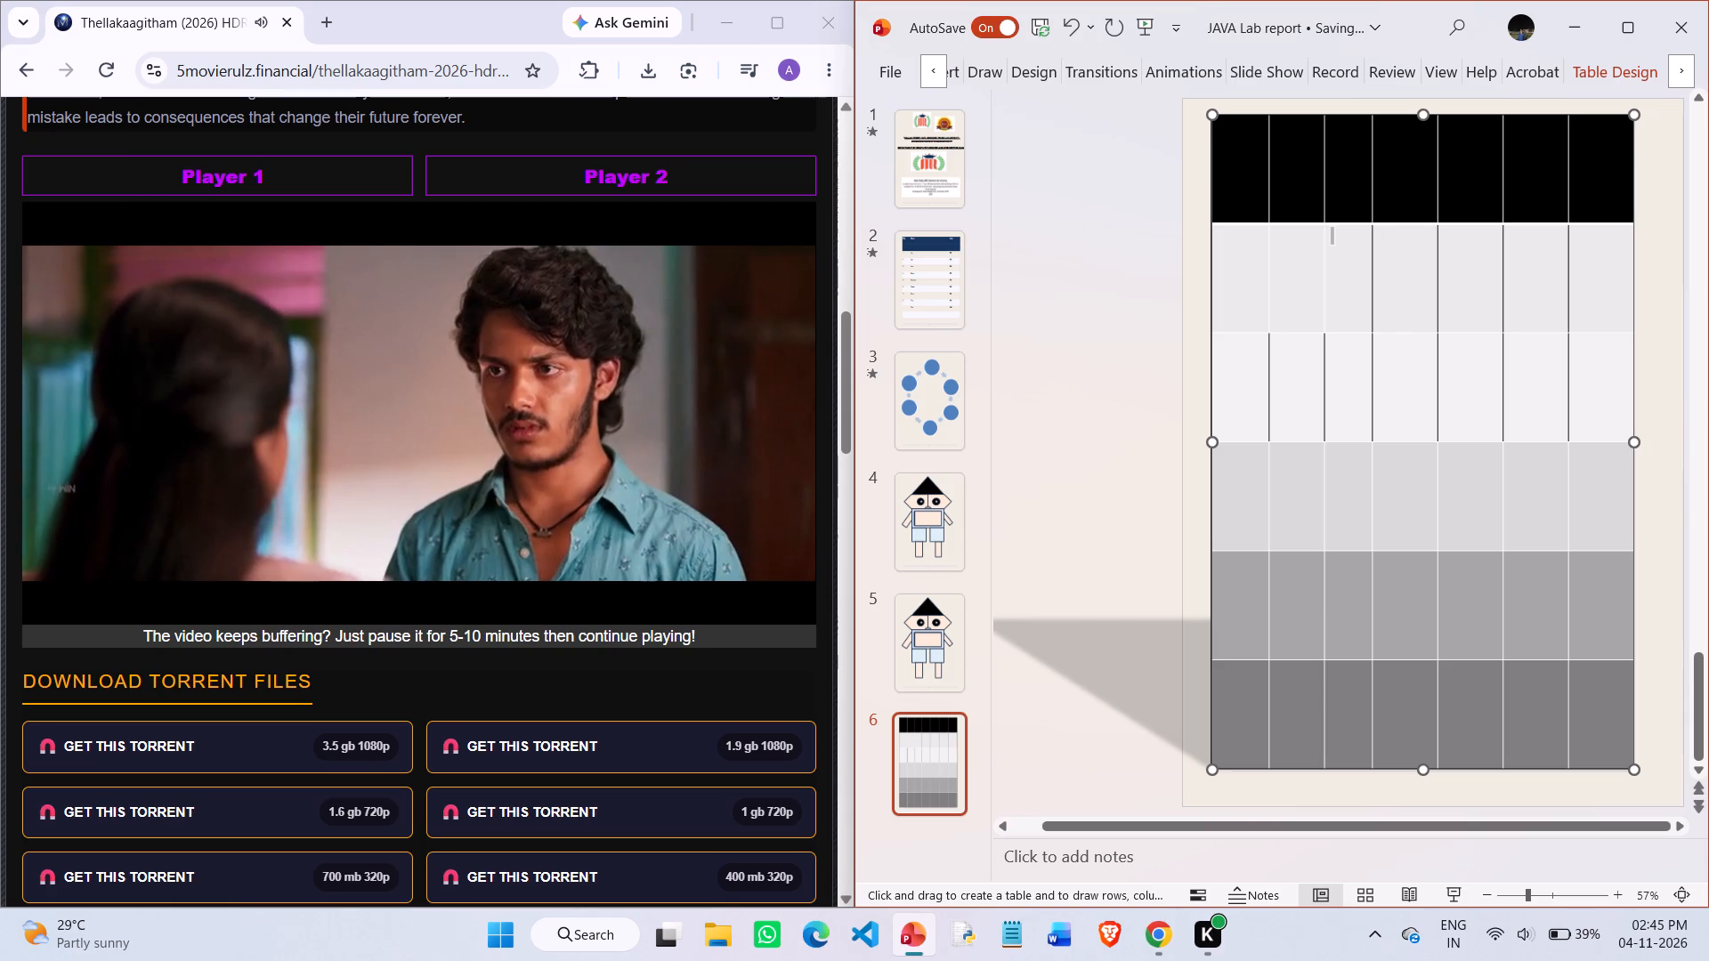
pyautogui.click(1326, 279)
pyautogui.click(1268, 279)
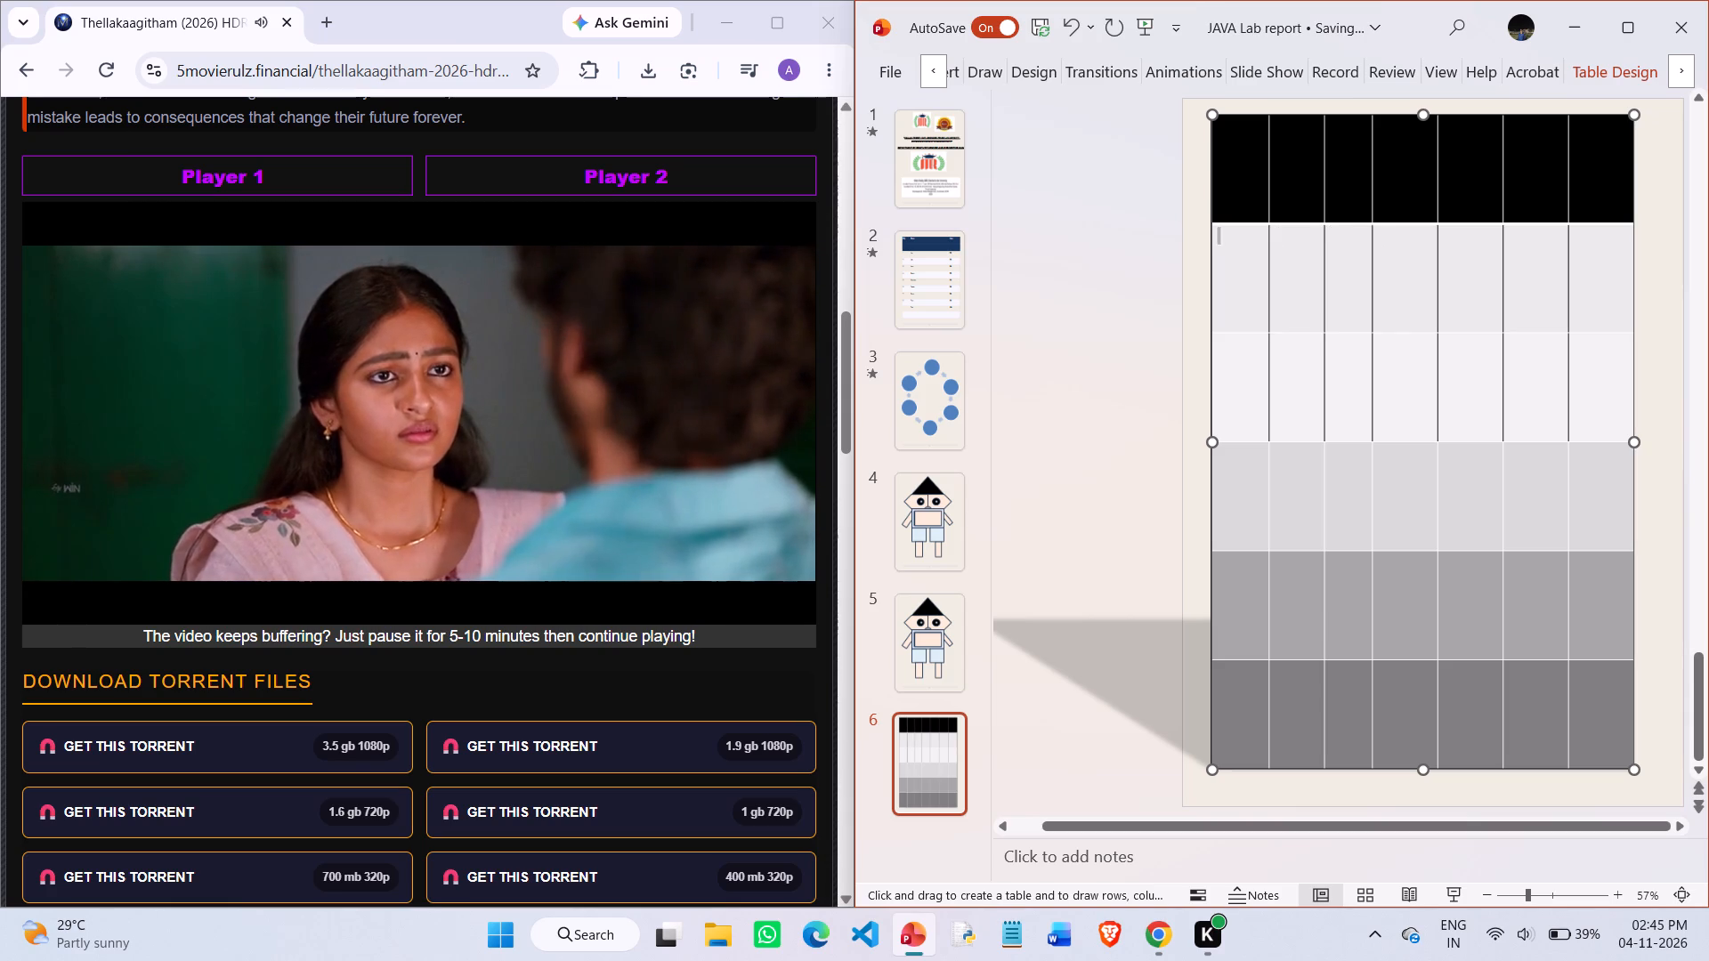
# Draw a solid black border along the full horizontal line between the table's second and third rows.
pyautogui.click(1243, 329)
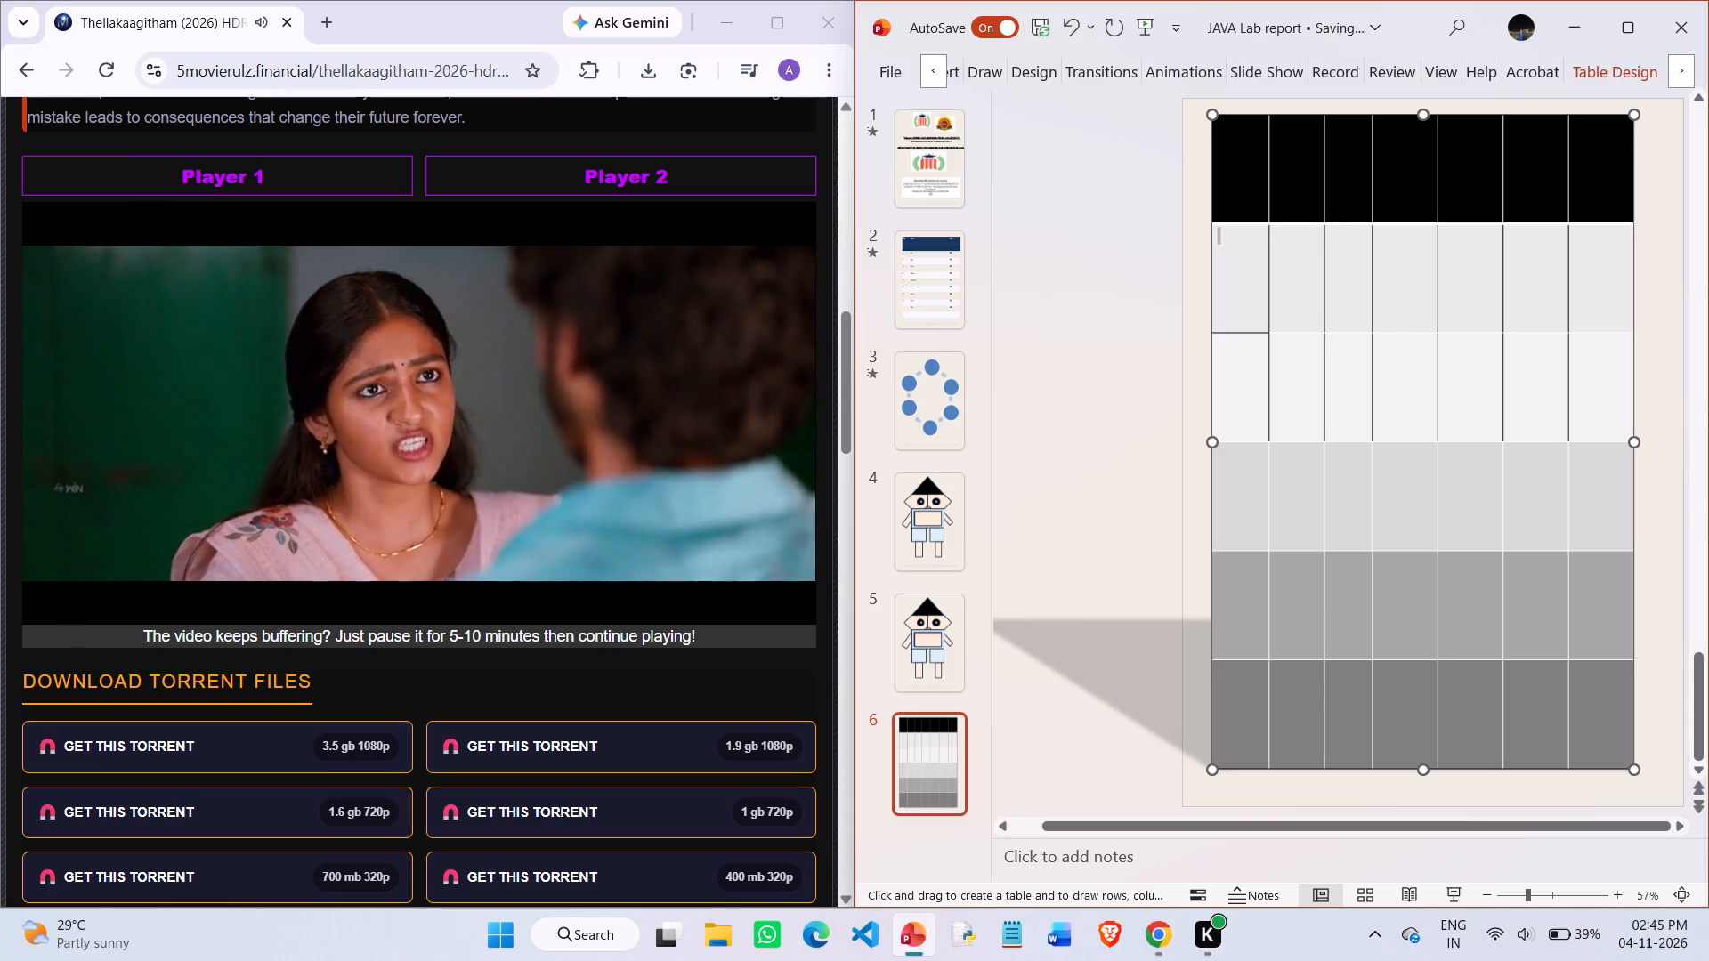
pyautogui.click(1307, 336)
pyautogui.click(1355, 330)
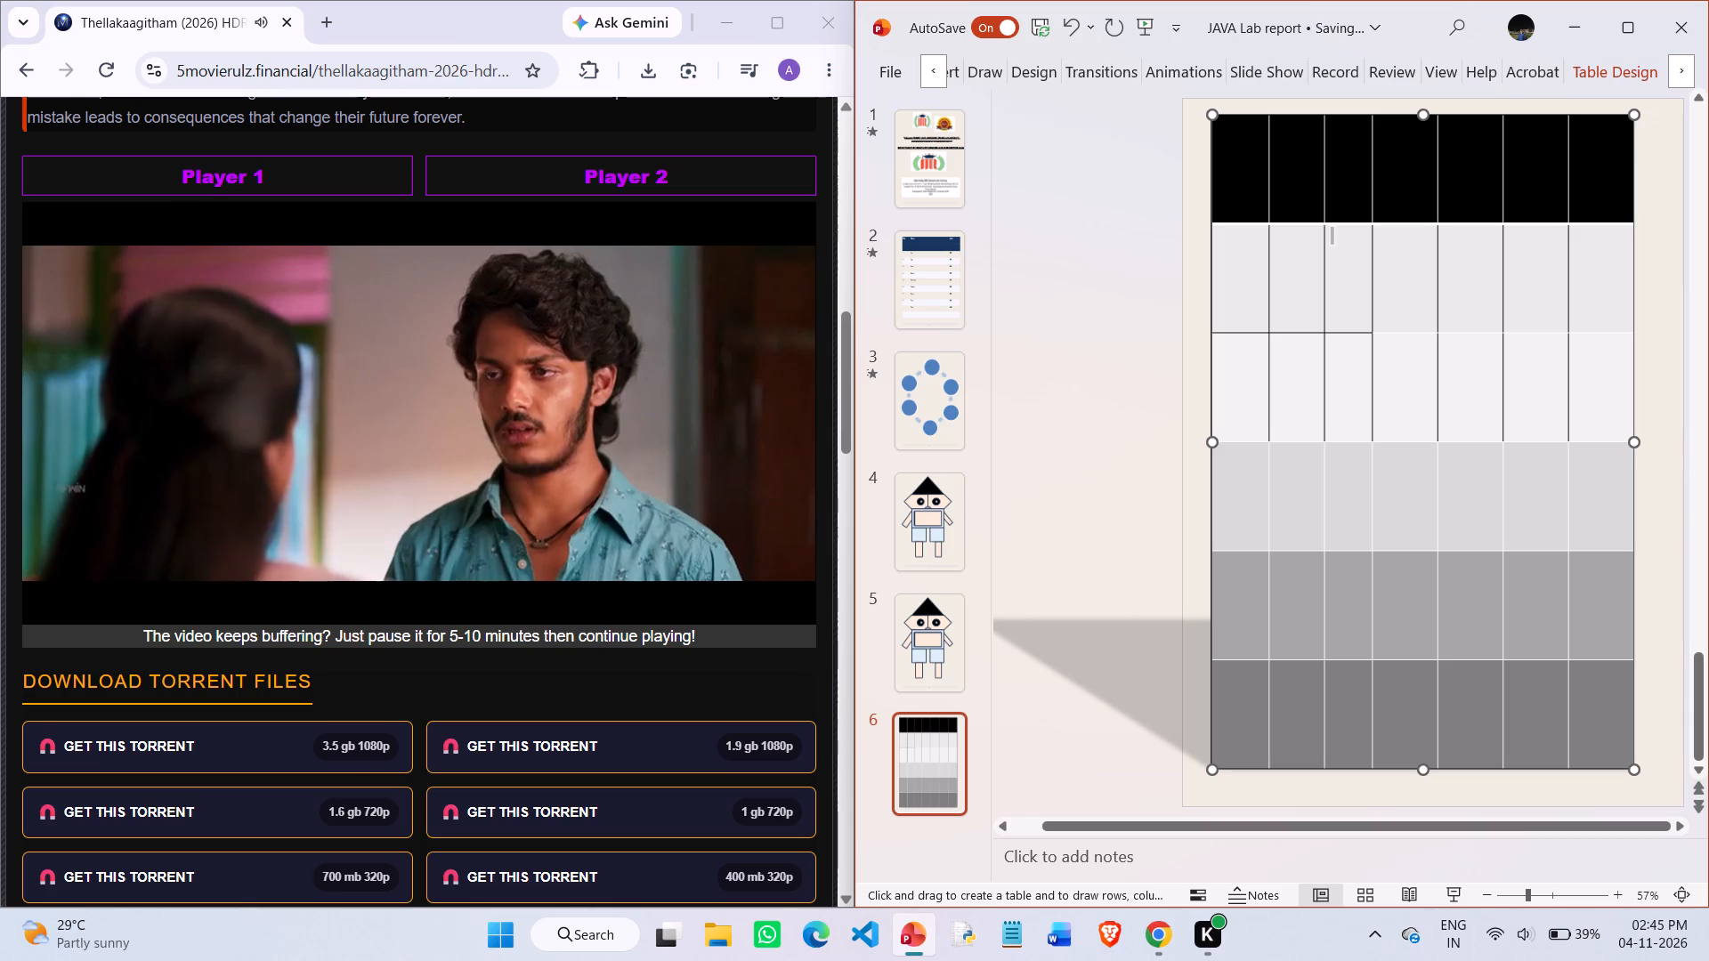
pyautogui.click(1404, 333)
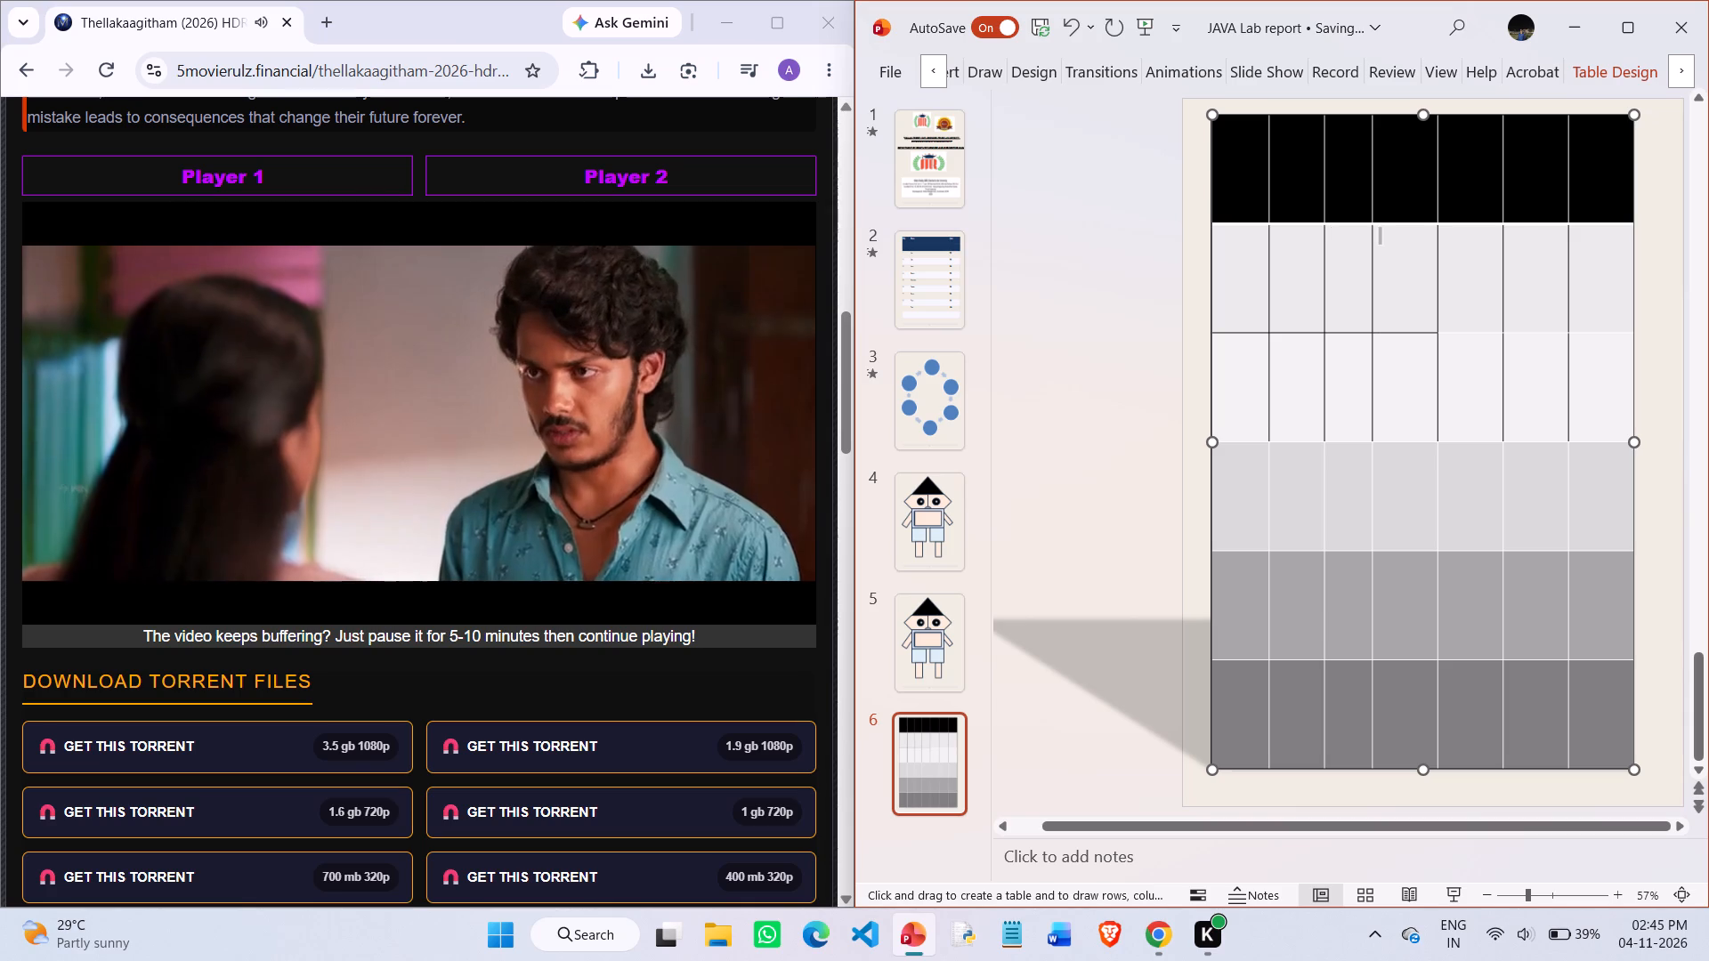
pyautogui.click(1460, 339)
pyautogui.click(1497, 330)
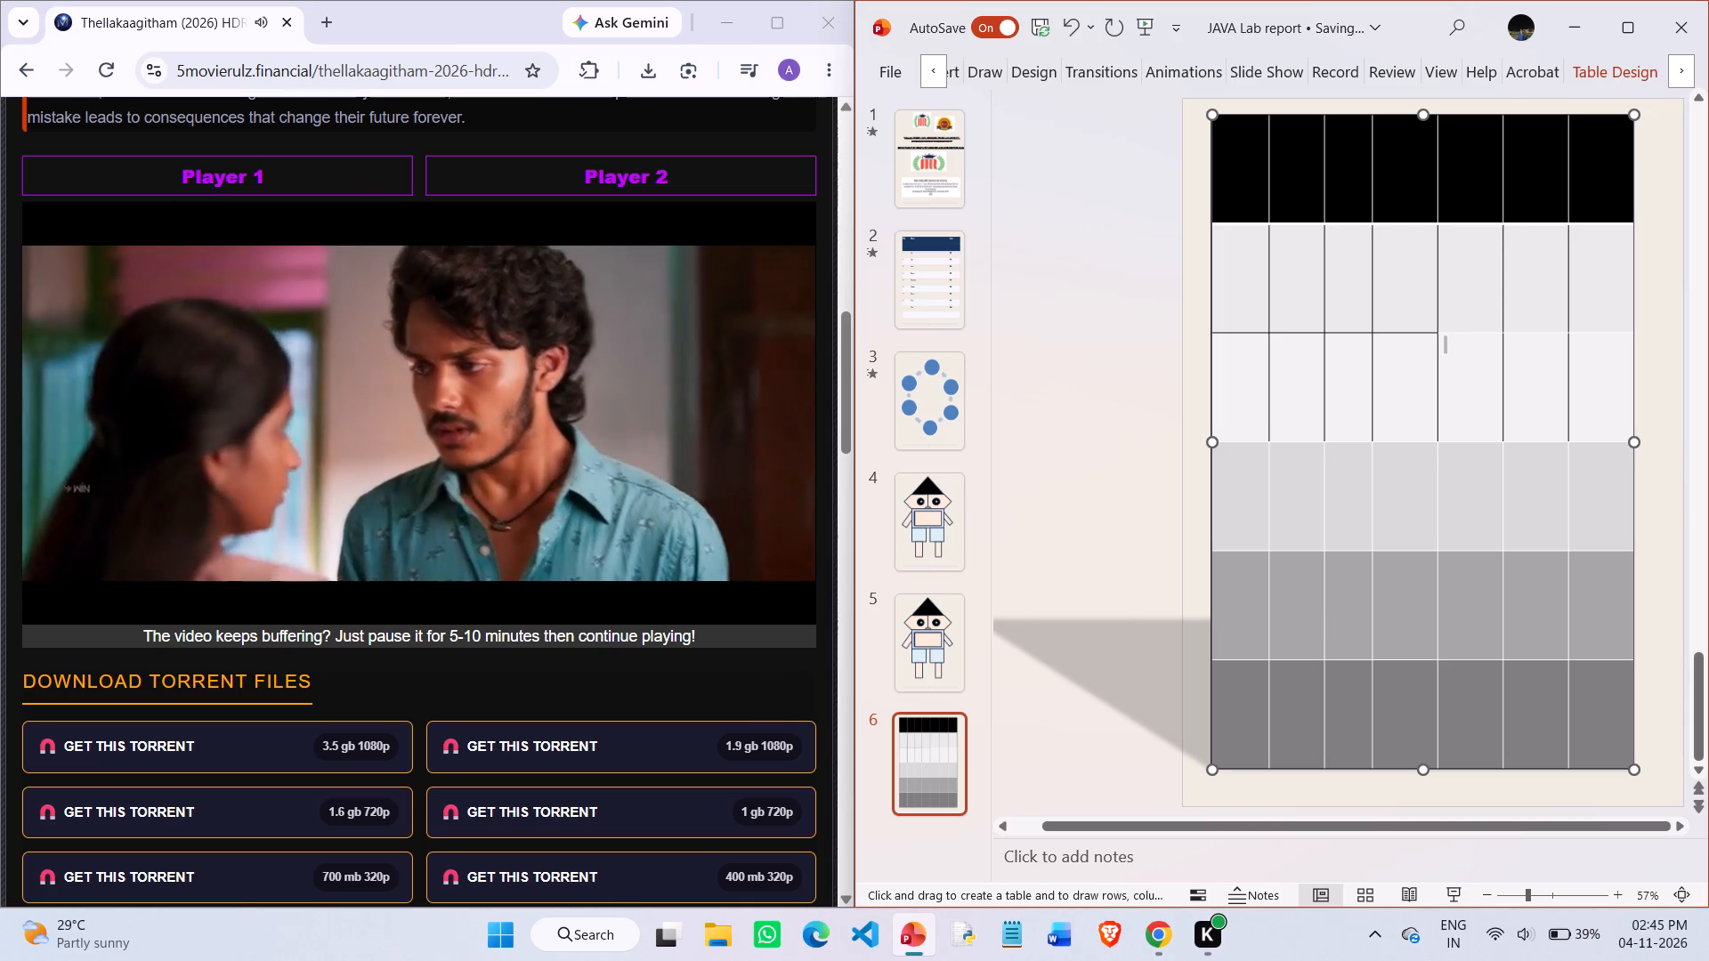
pyautogui.click(1499, 330)
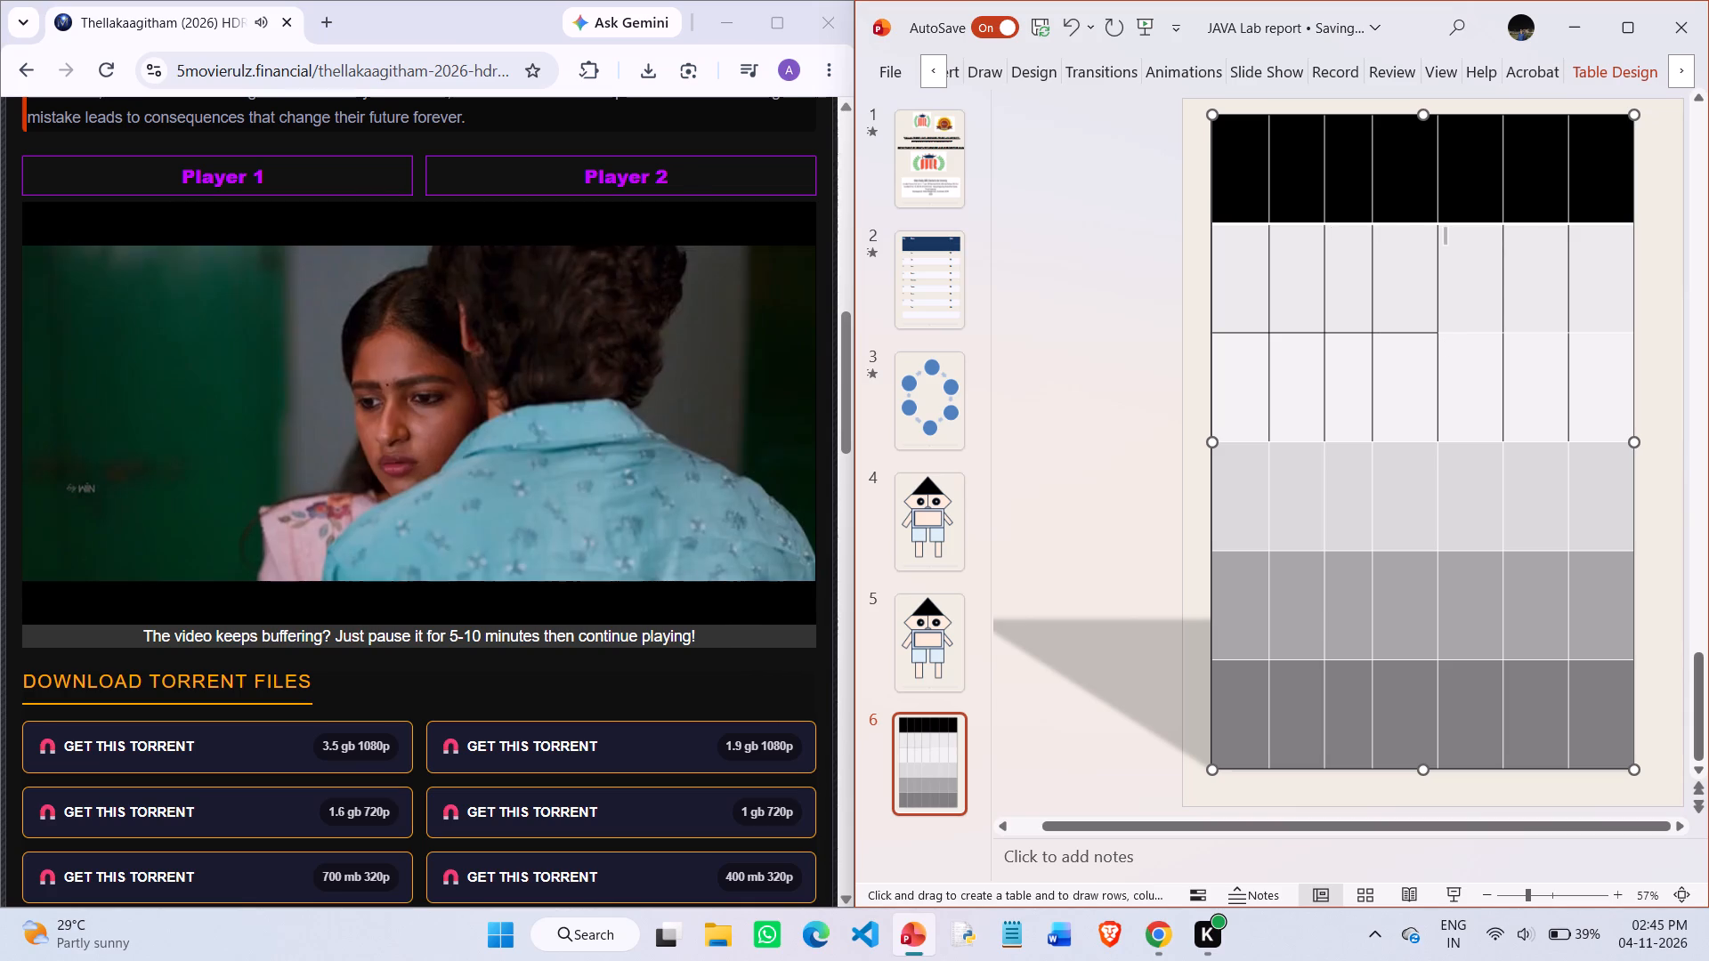
pyautogui.click(1499, 330)
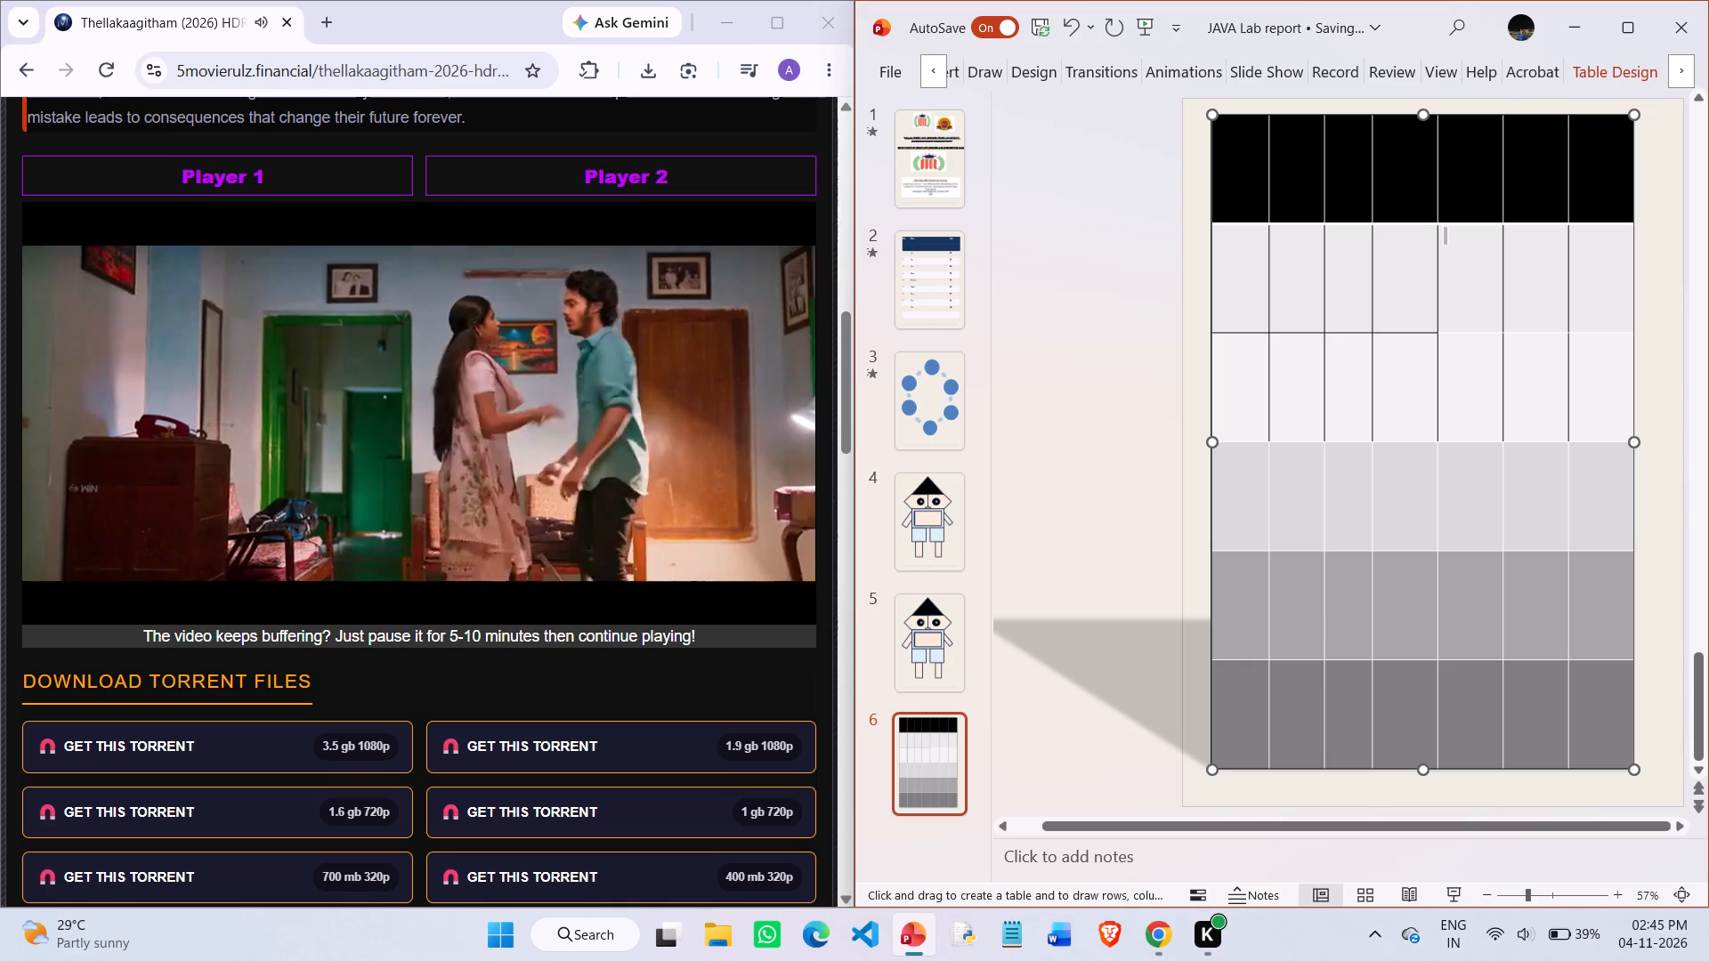
pyautogui.click(1498, 331)
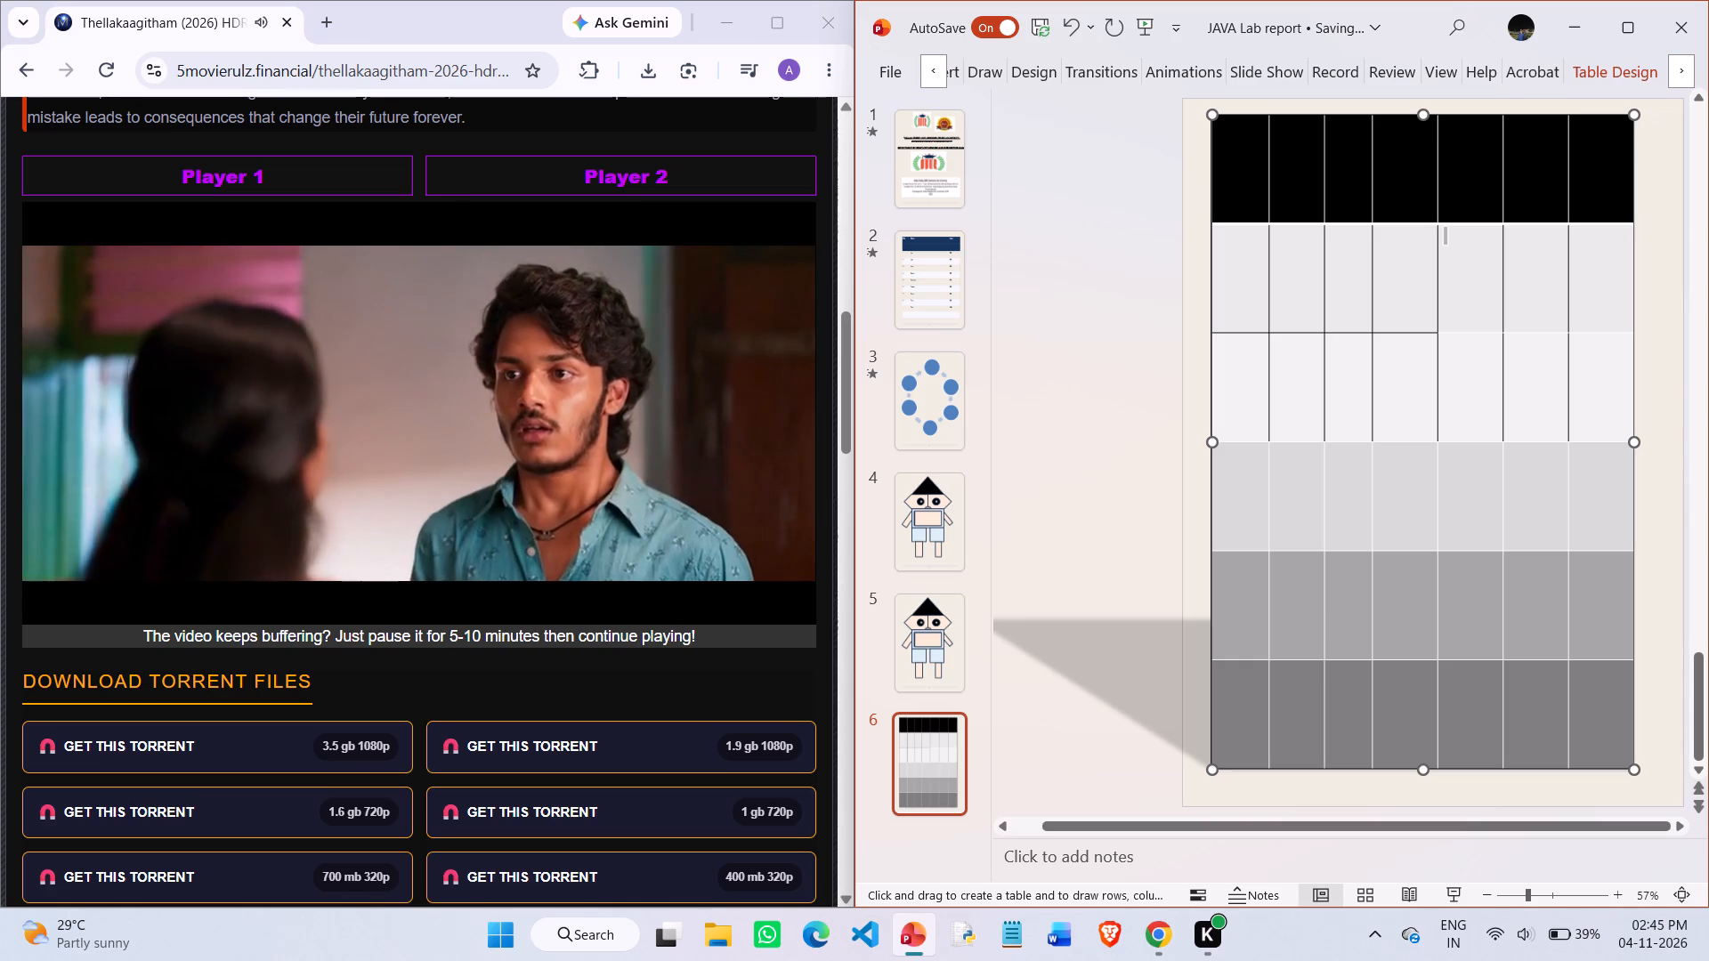
pyautogui.click(1493, 336)
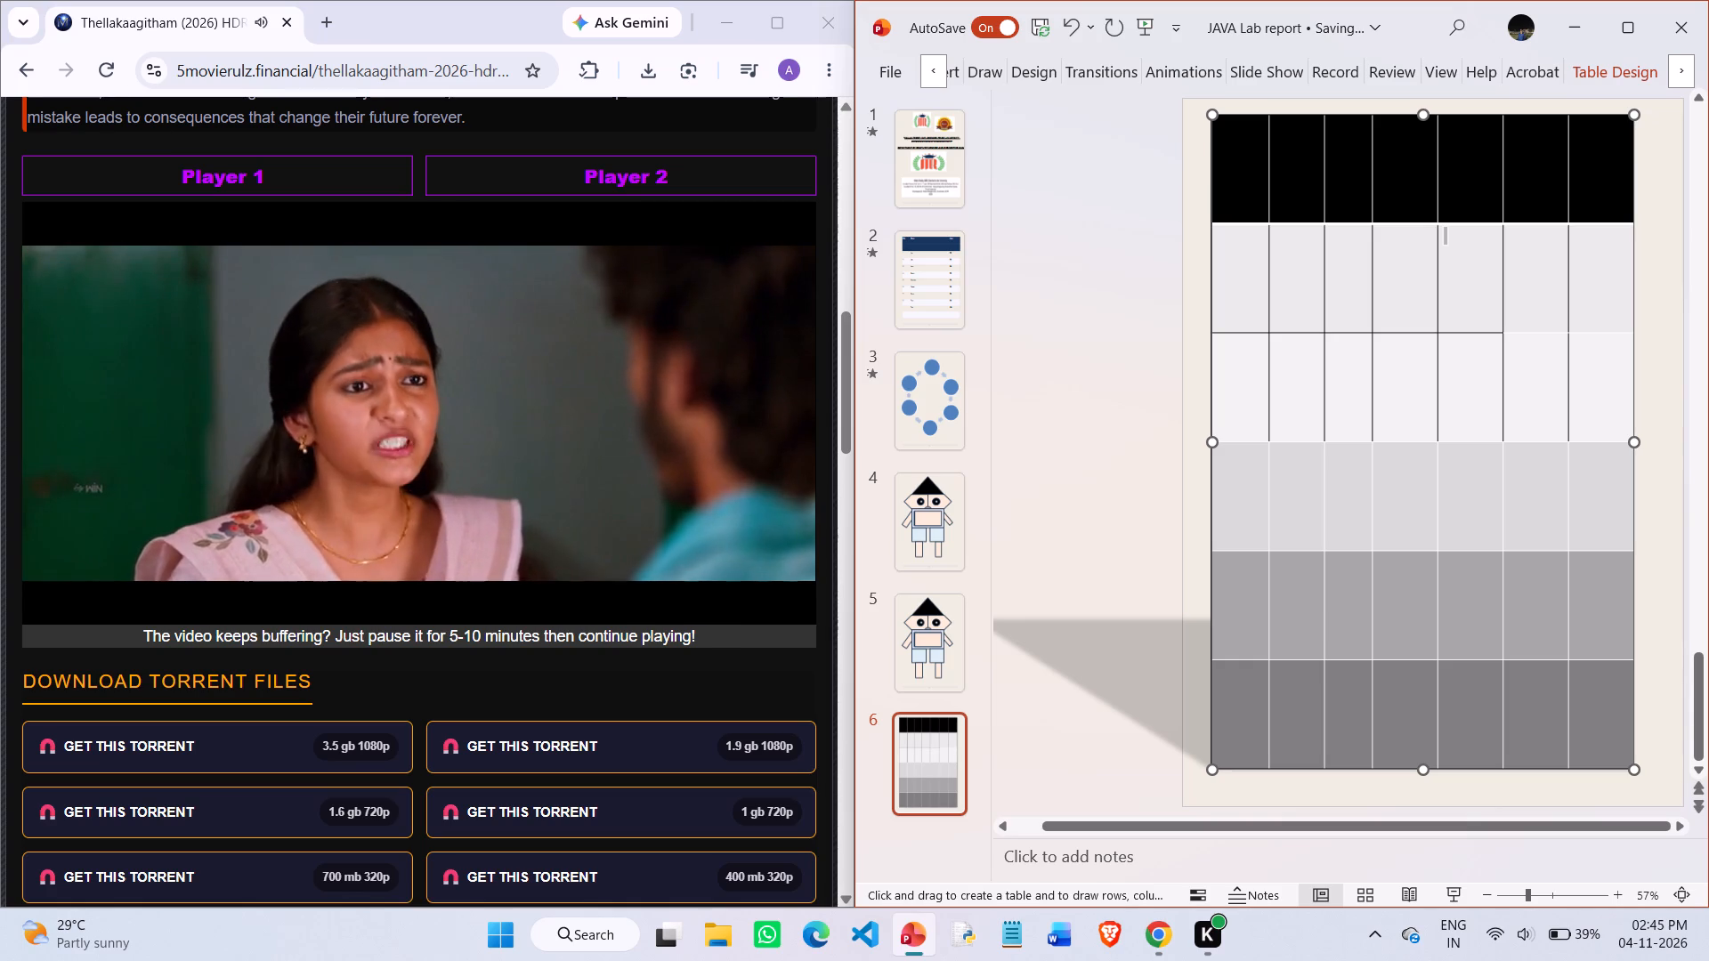
pyautogui.click(1520, 336)
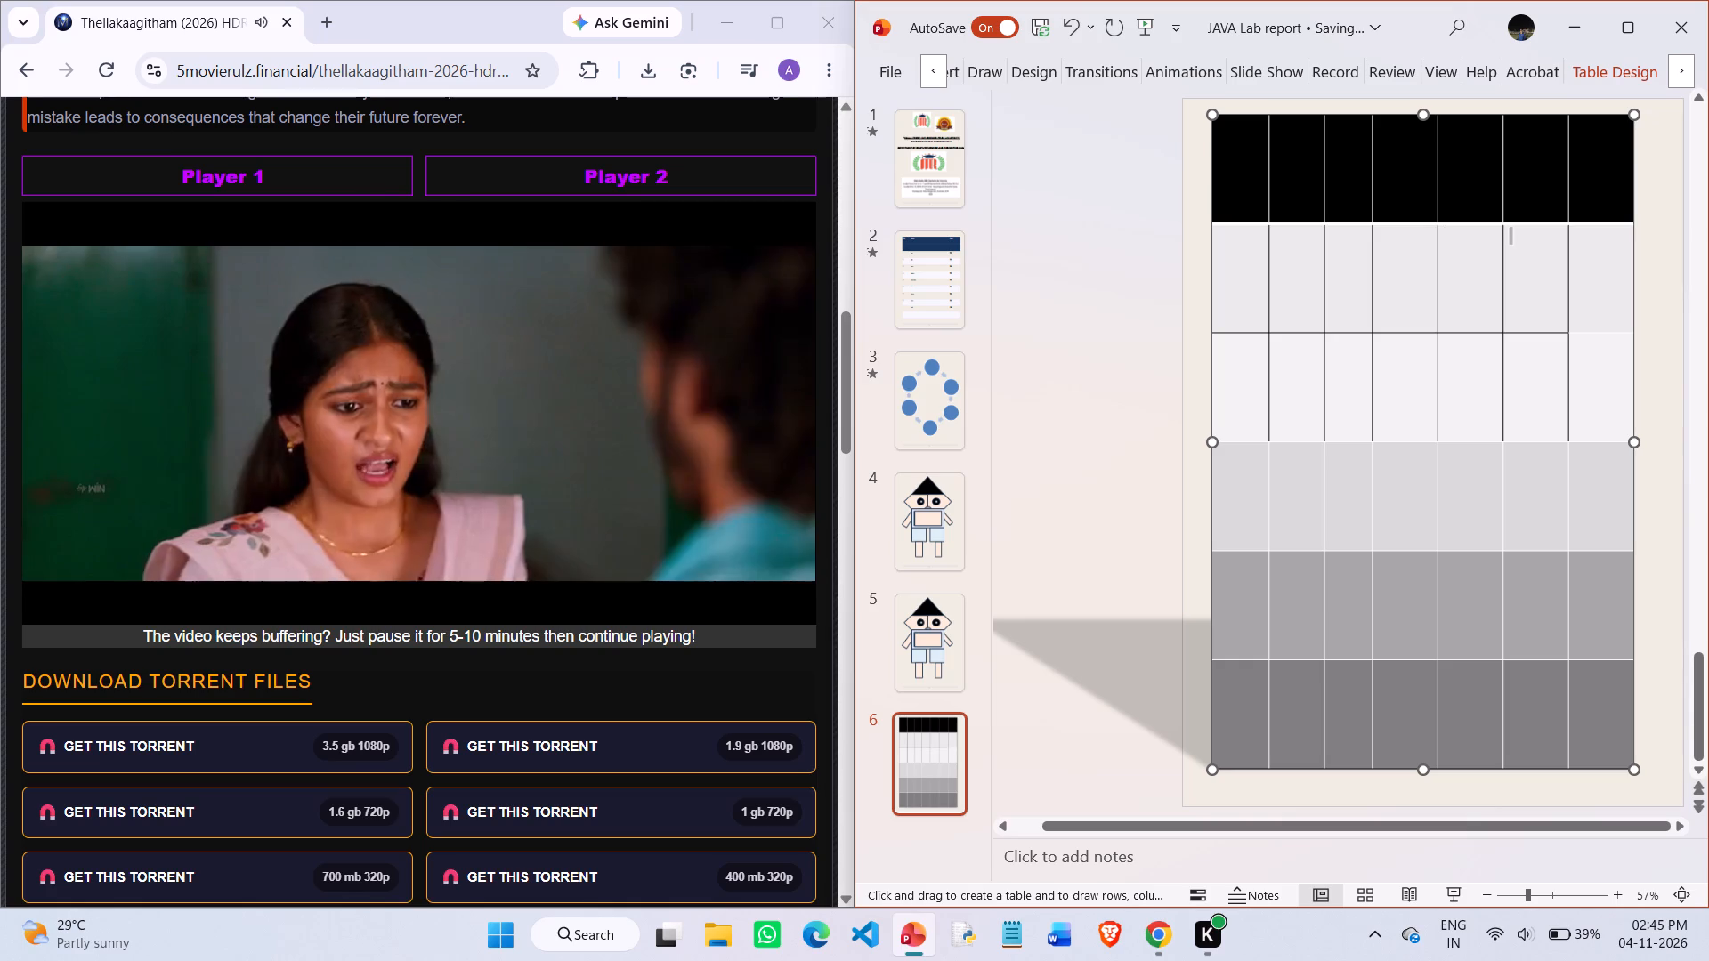
pyautogui.click(1592, 331)
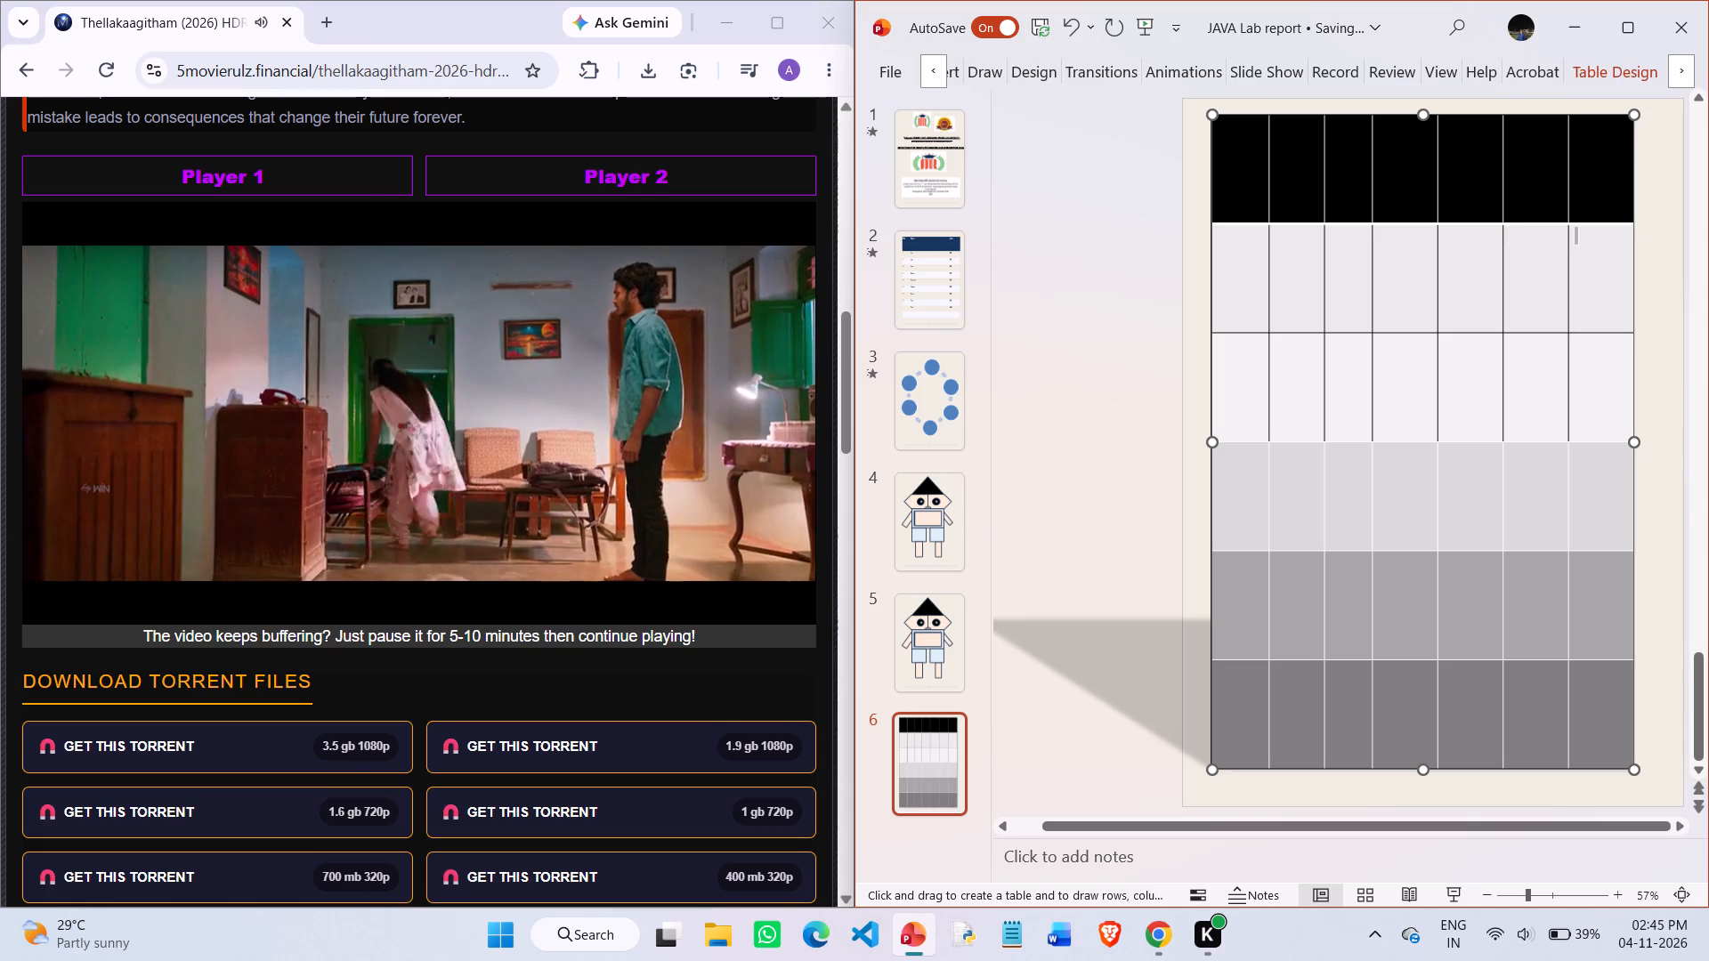
# Draw a solid black border along the full horizontal line between the table's third and fourth rows.
pyautogui.click(1254, 447)
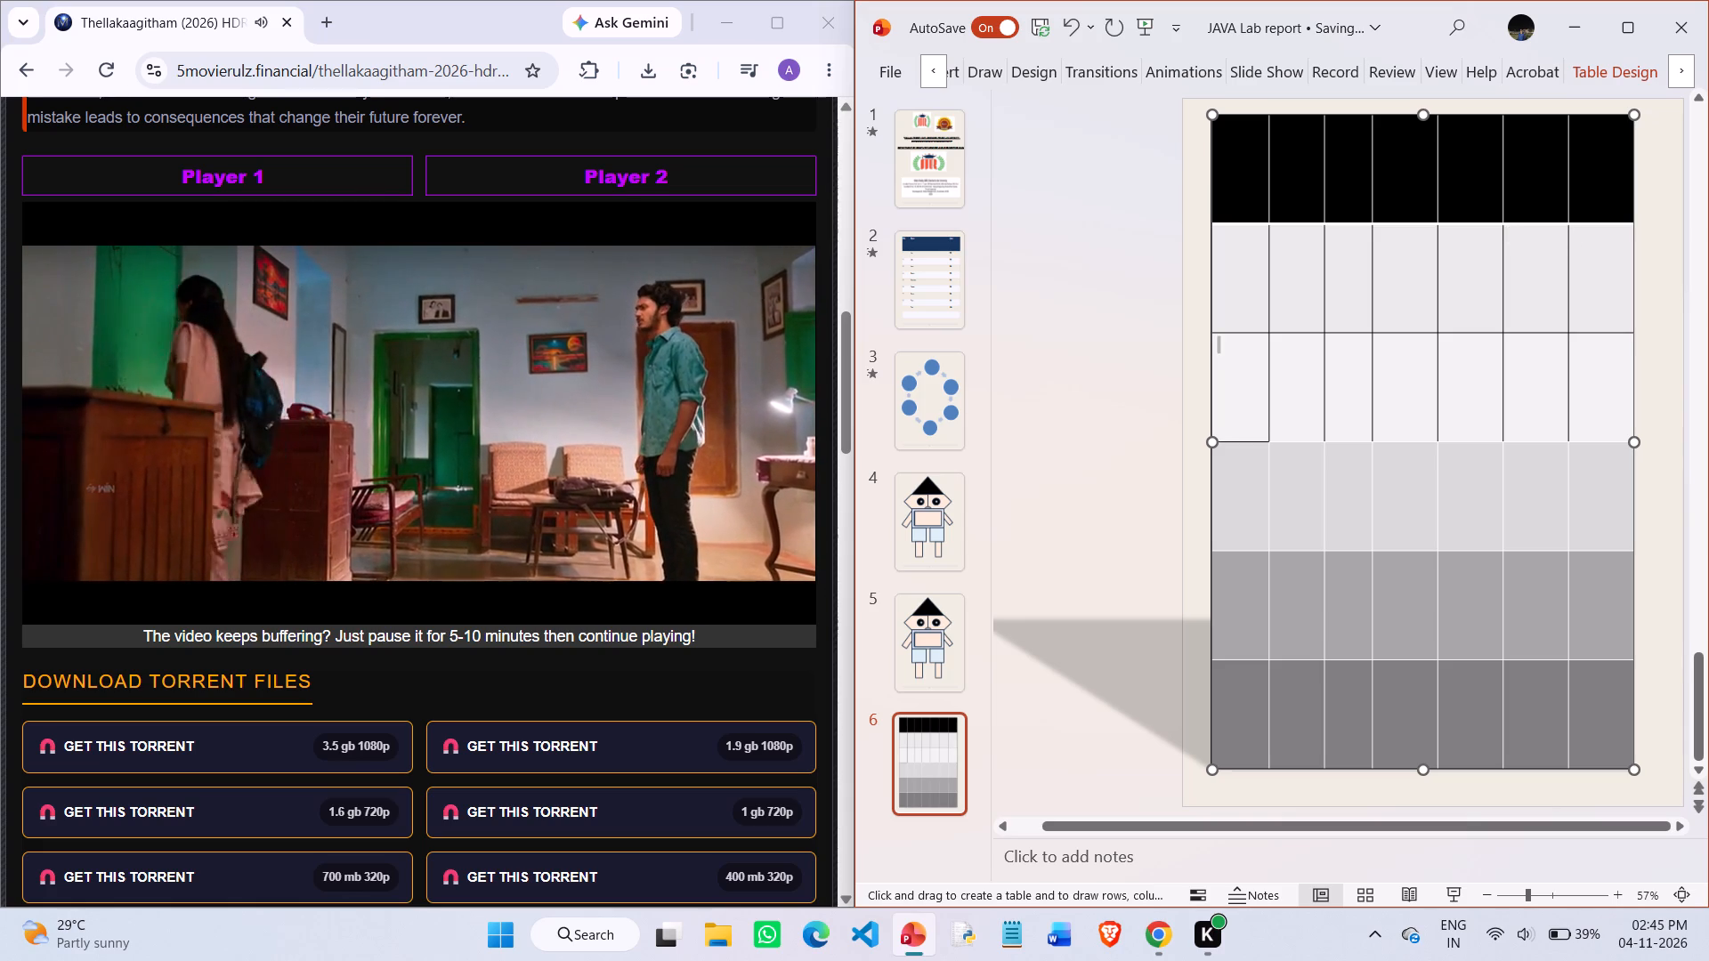
pyautogui.click(1300, 440)
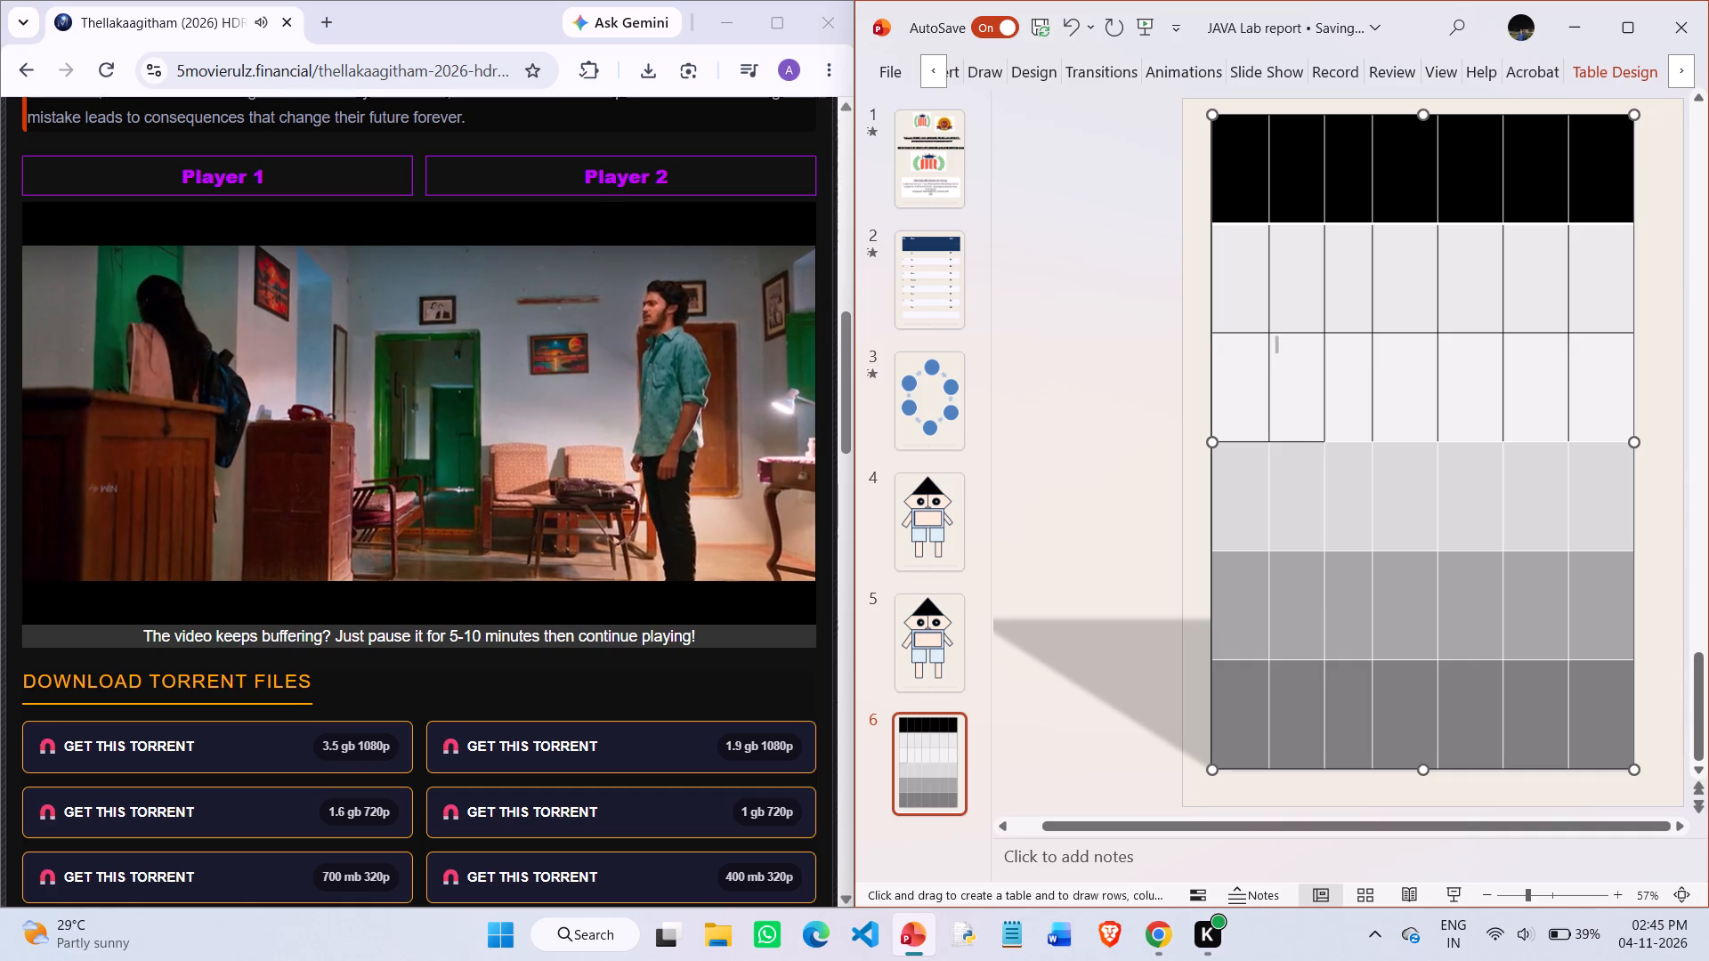
pyautogui.click(1339, 440)
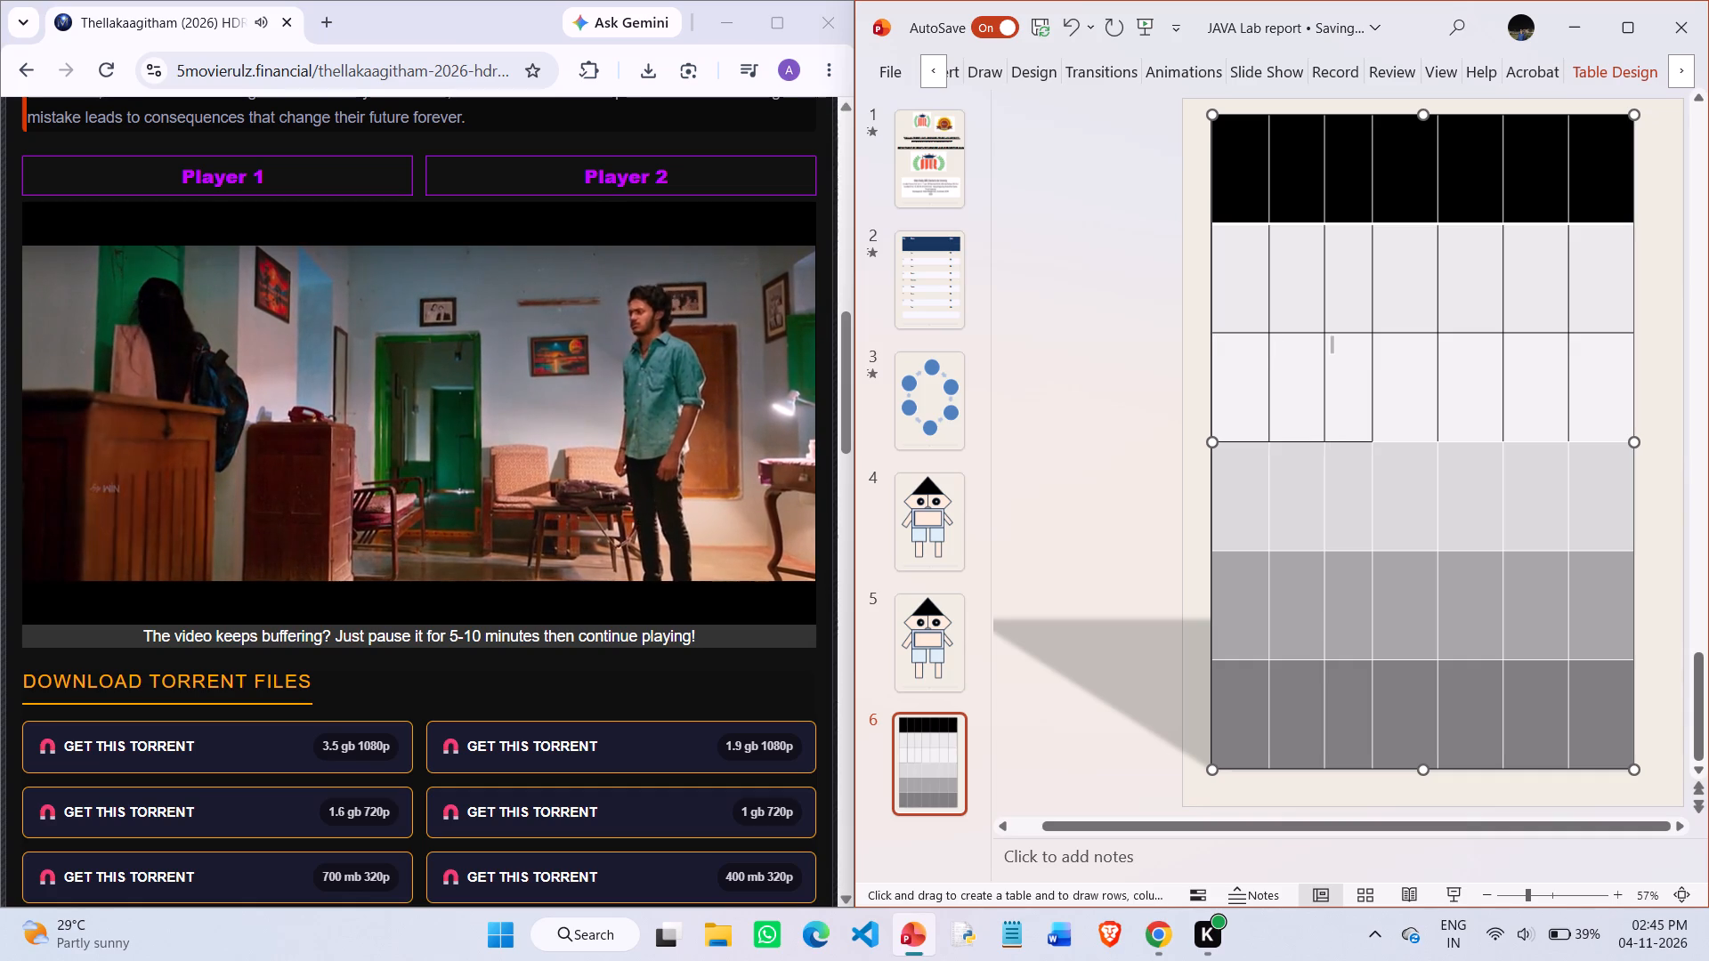
pyautogui.click(1389, 442)
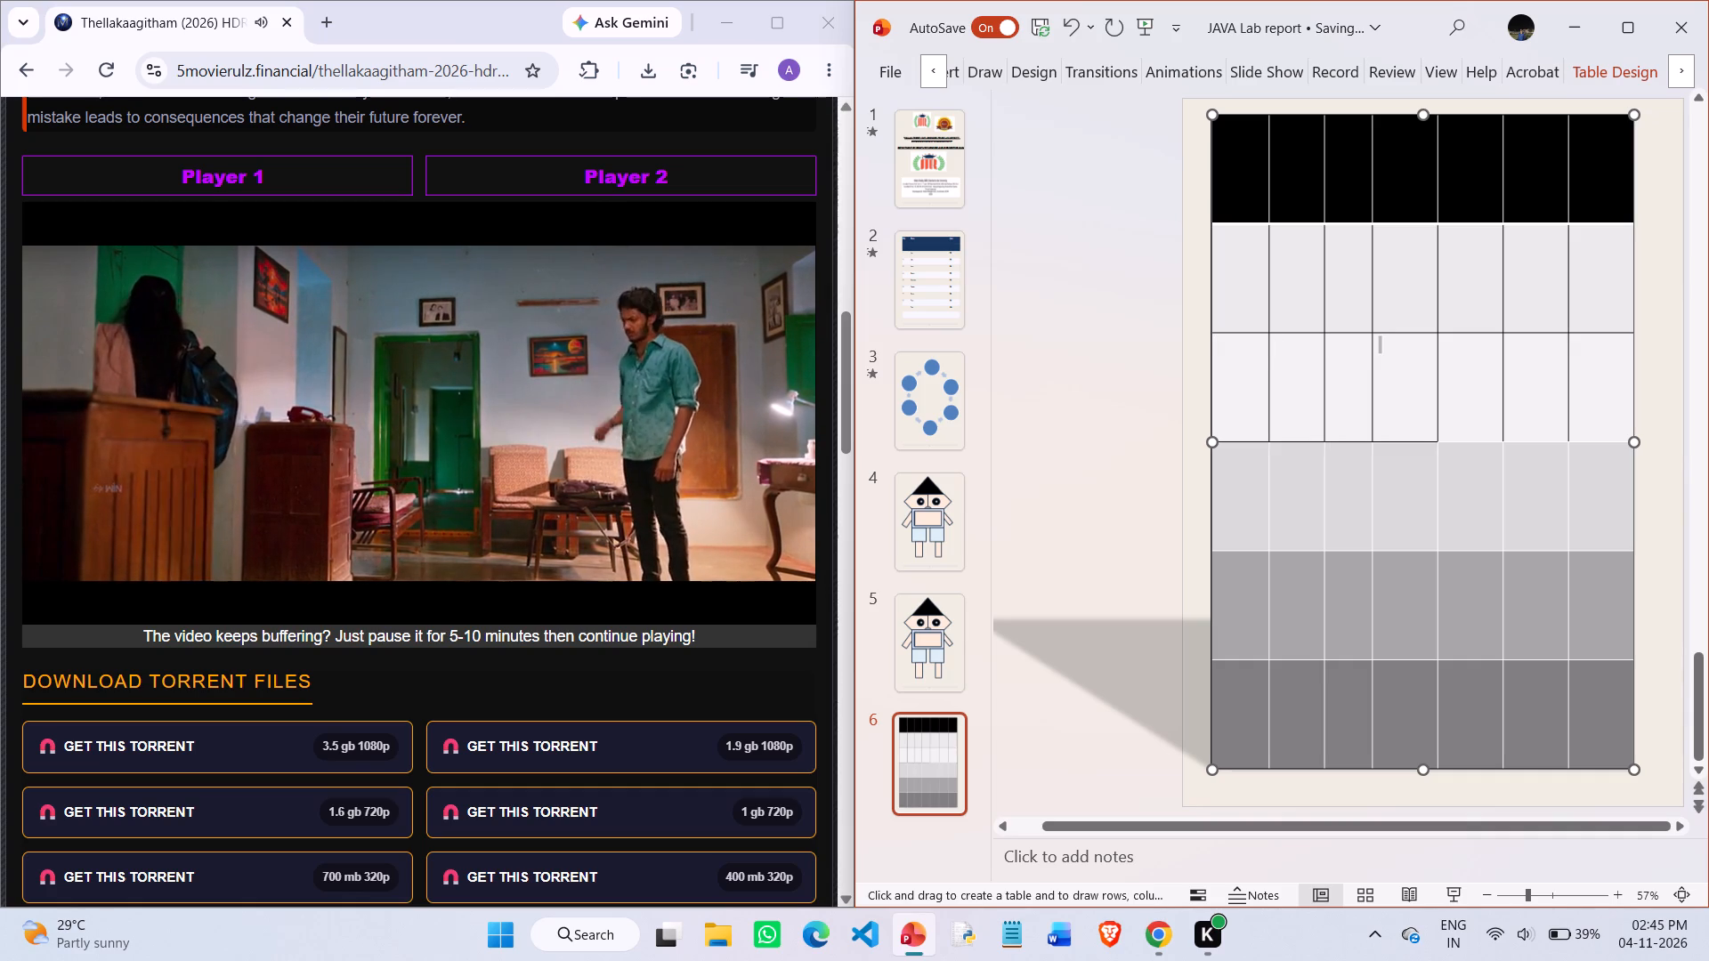
pyautogui.click(1471, 441)
pyautogui.click(1523, 441)
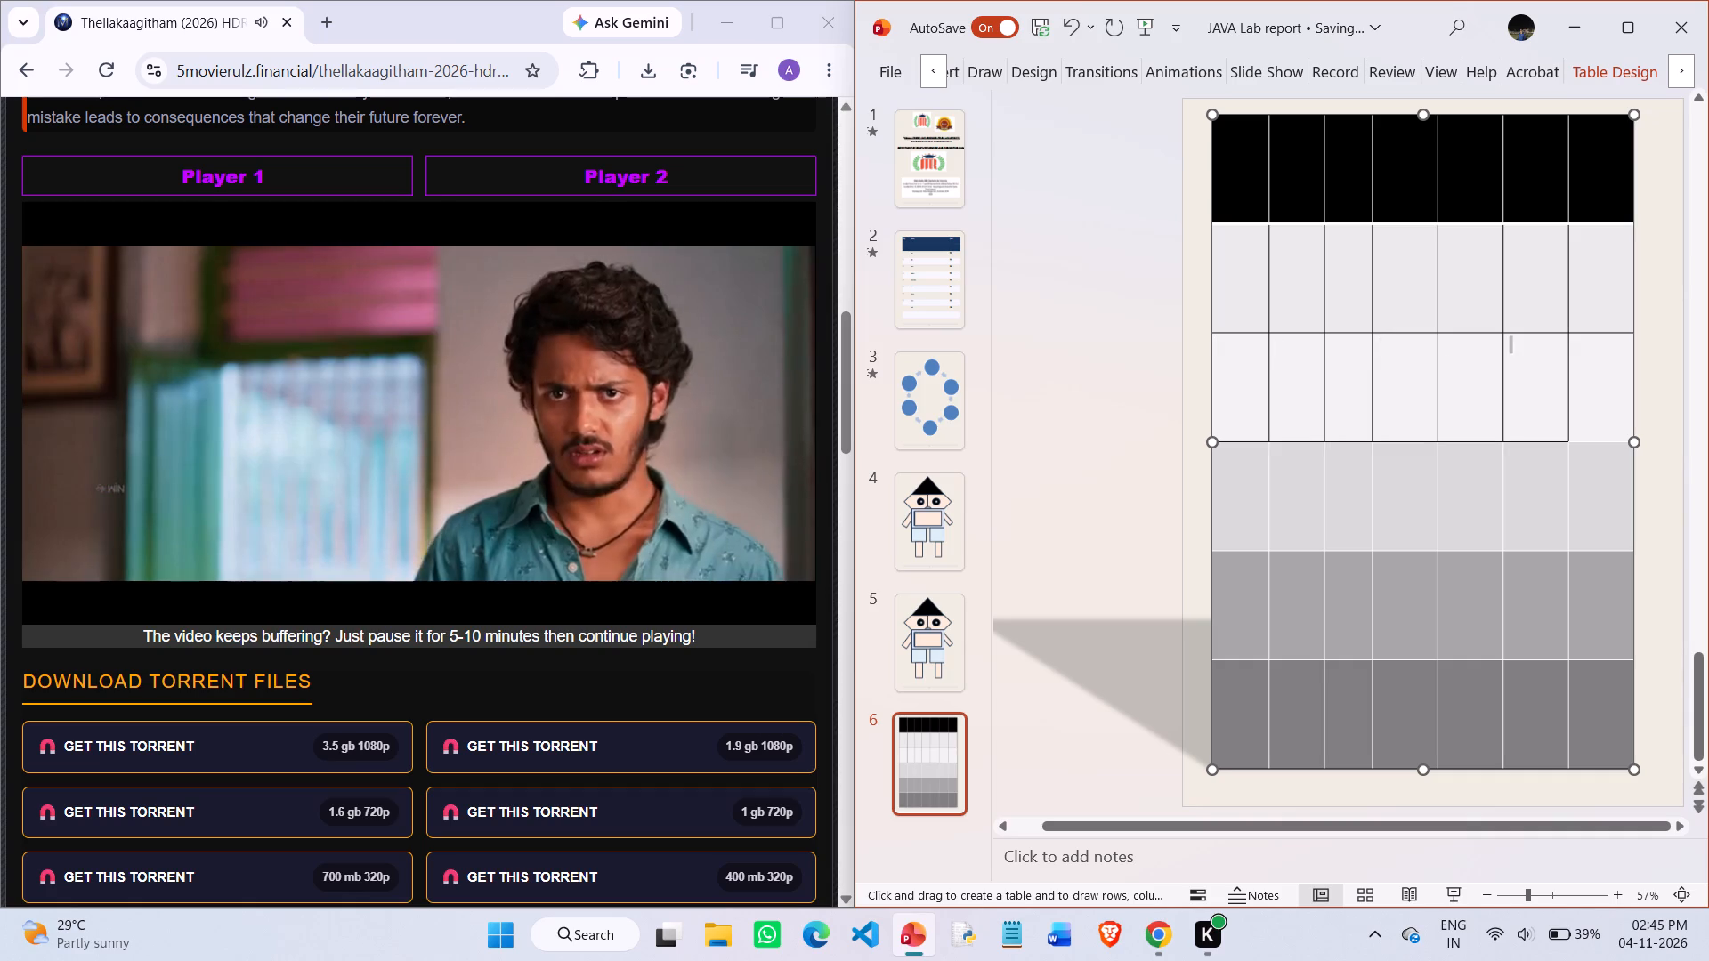
pyautogui.click(1602, 439)
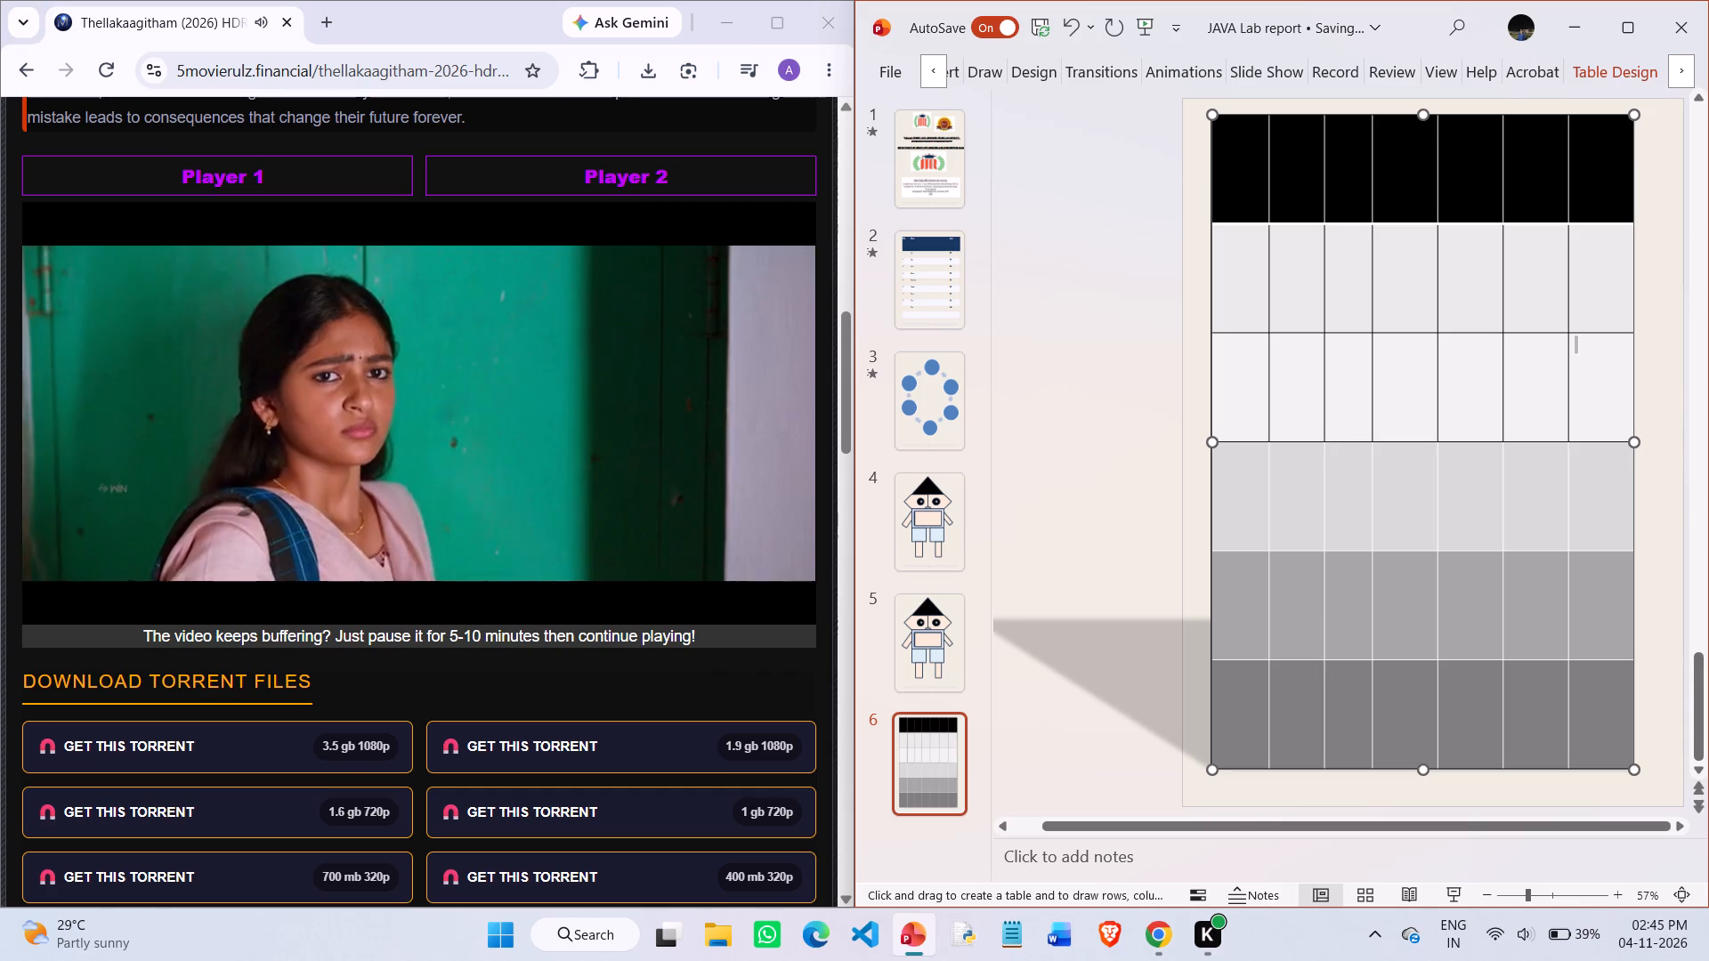
# Draw a solid black border along the full horizontal line between the table's fourth and fifth rows.
pyautogui.click(1253, 548)
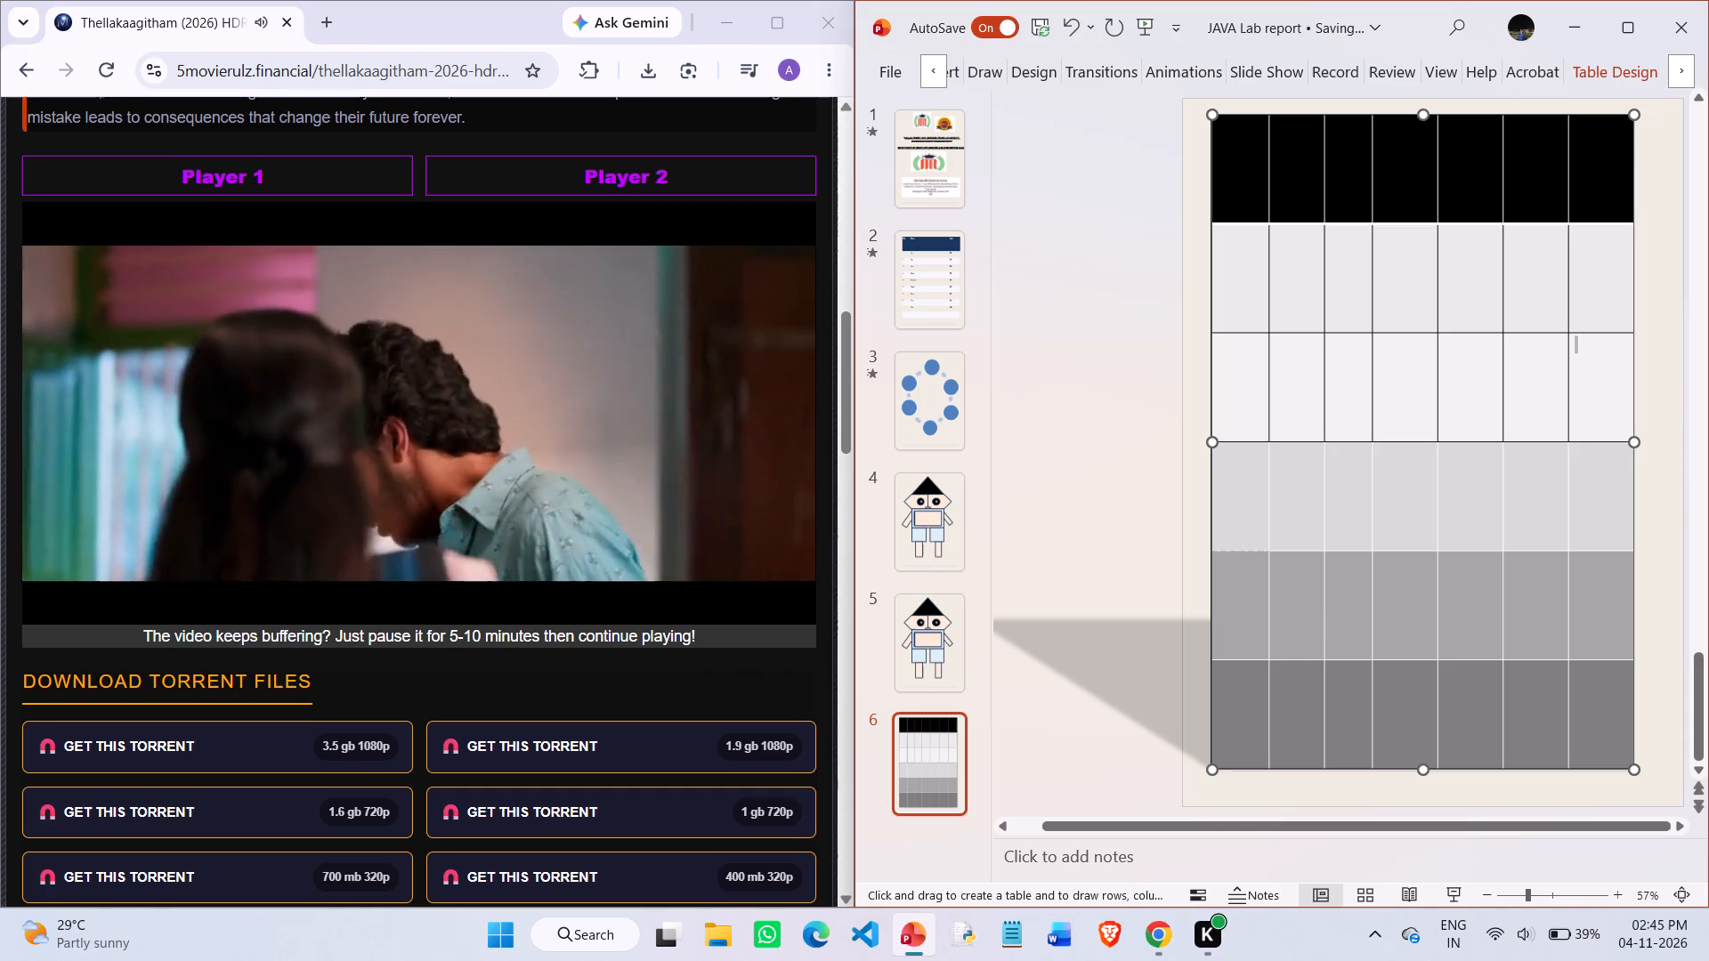
pyautogui.click(1295, 550)
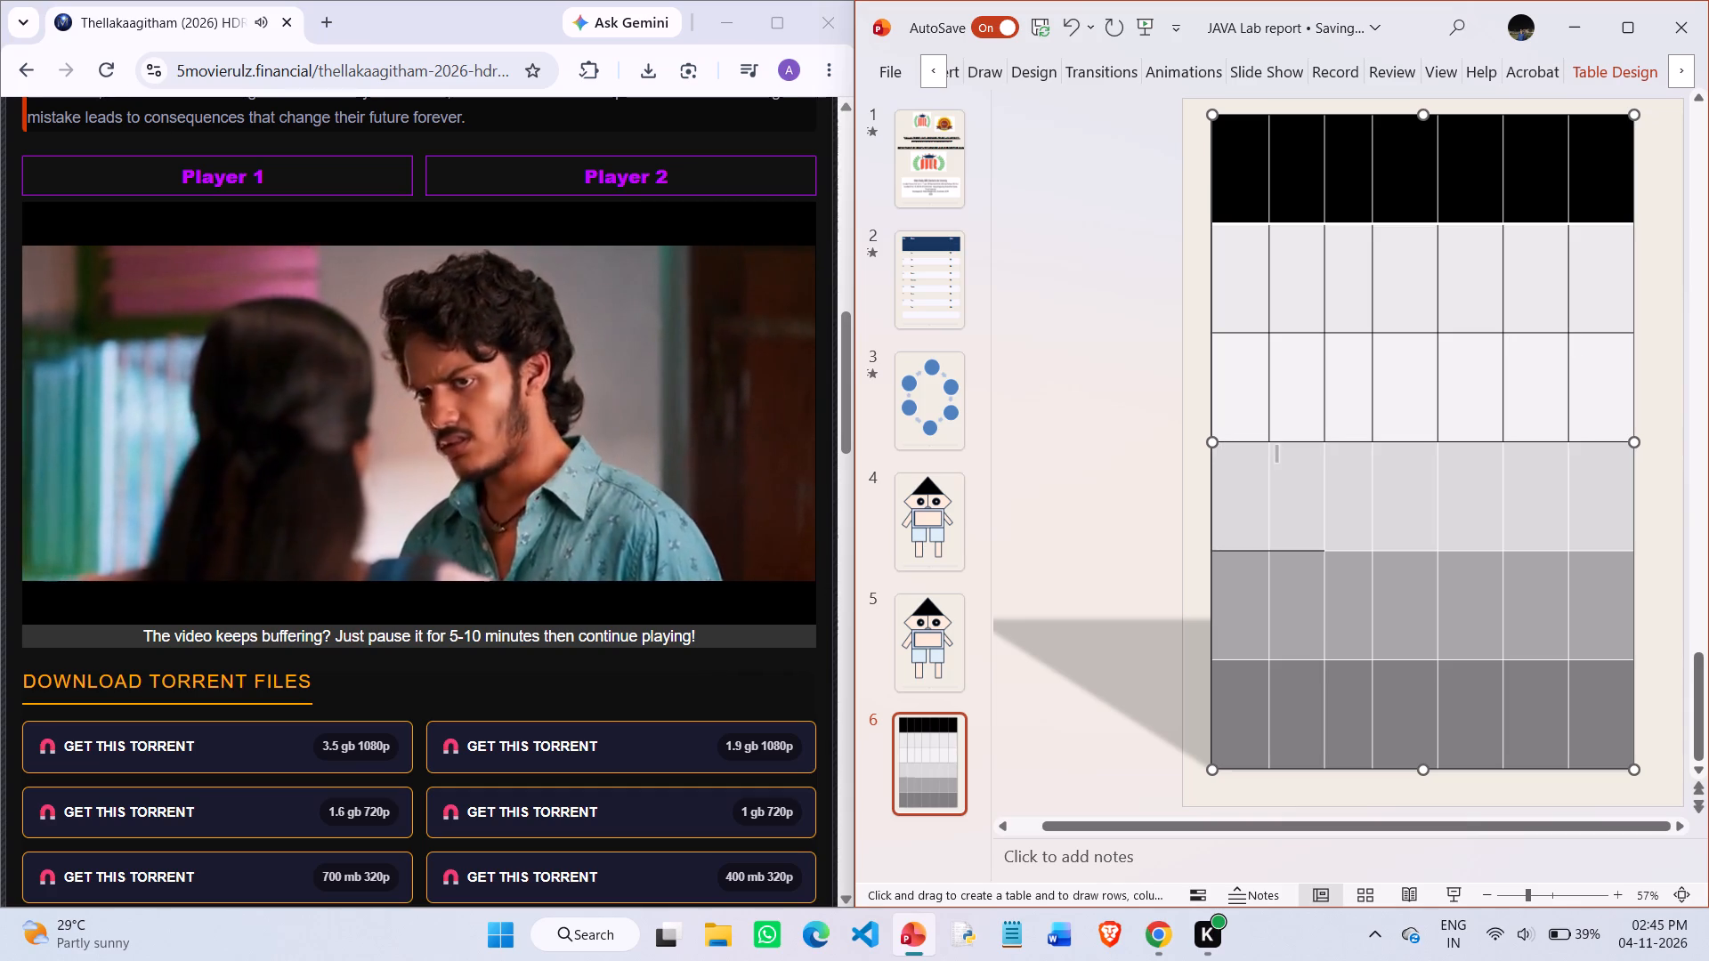
pyautogui.click(1338, 552)
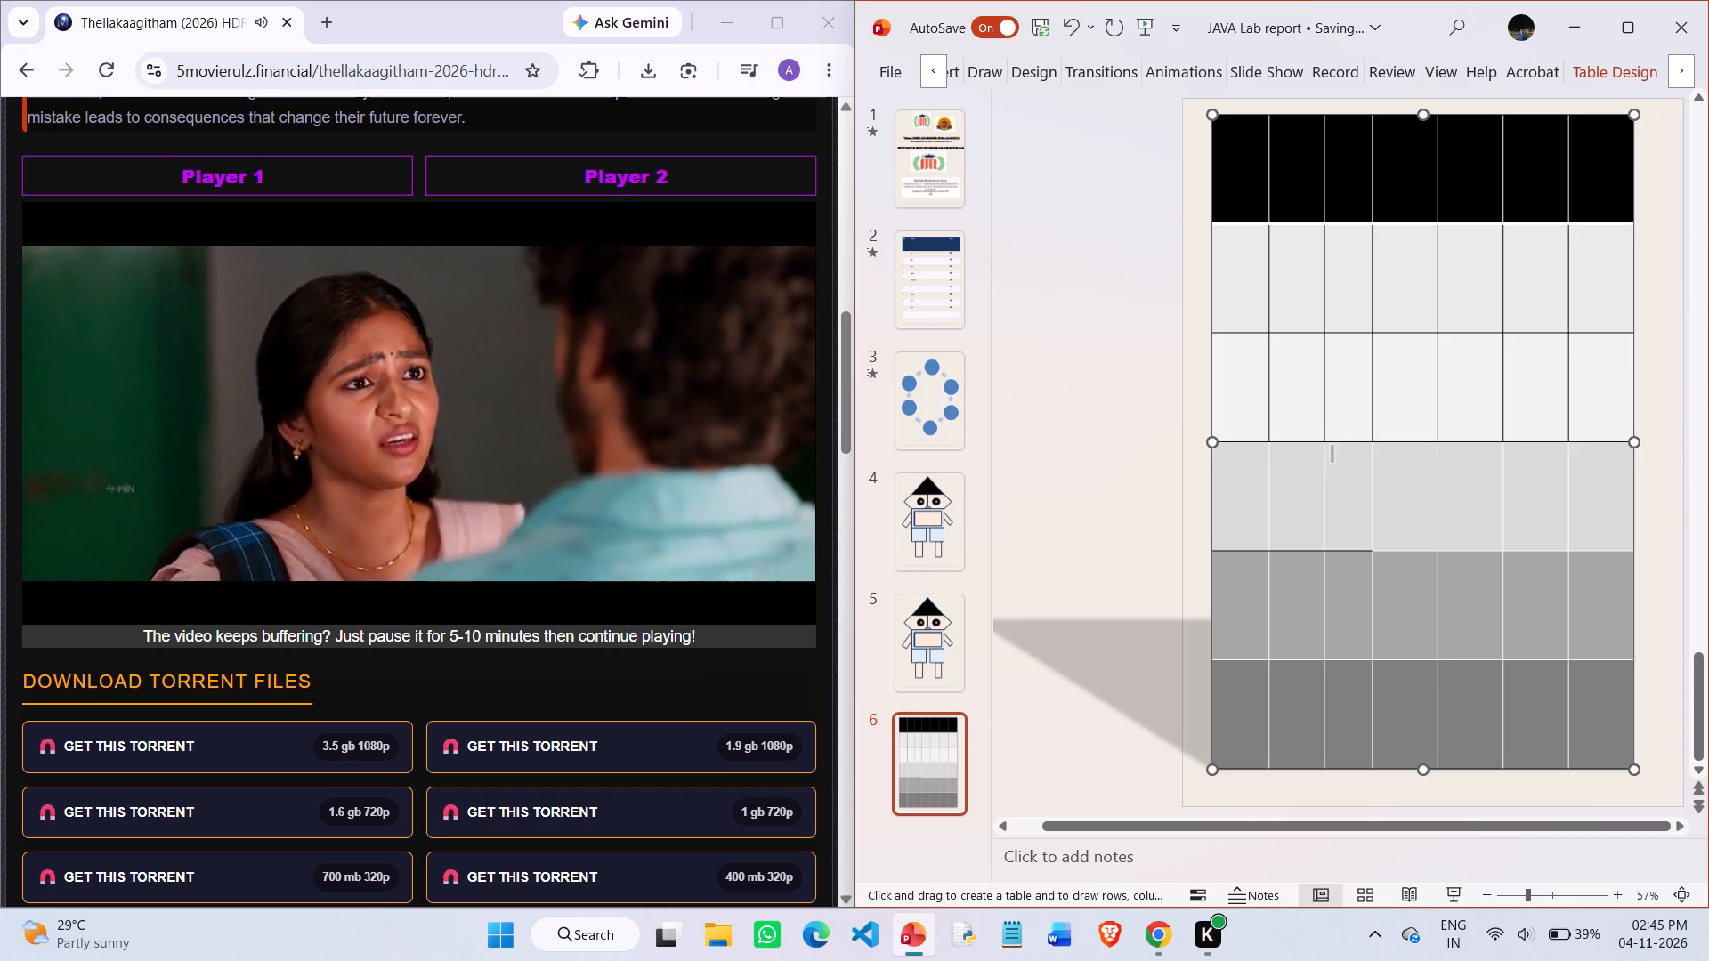
pyautogui.click(1392, 552)
pyautogui.click(1457, 552)
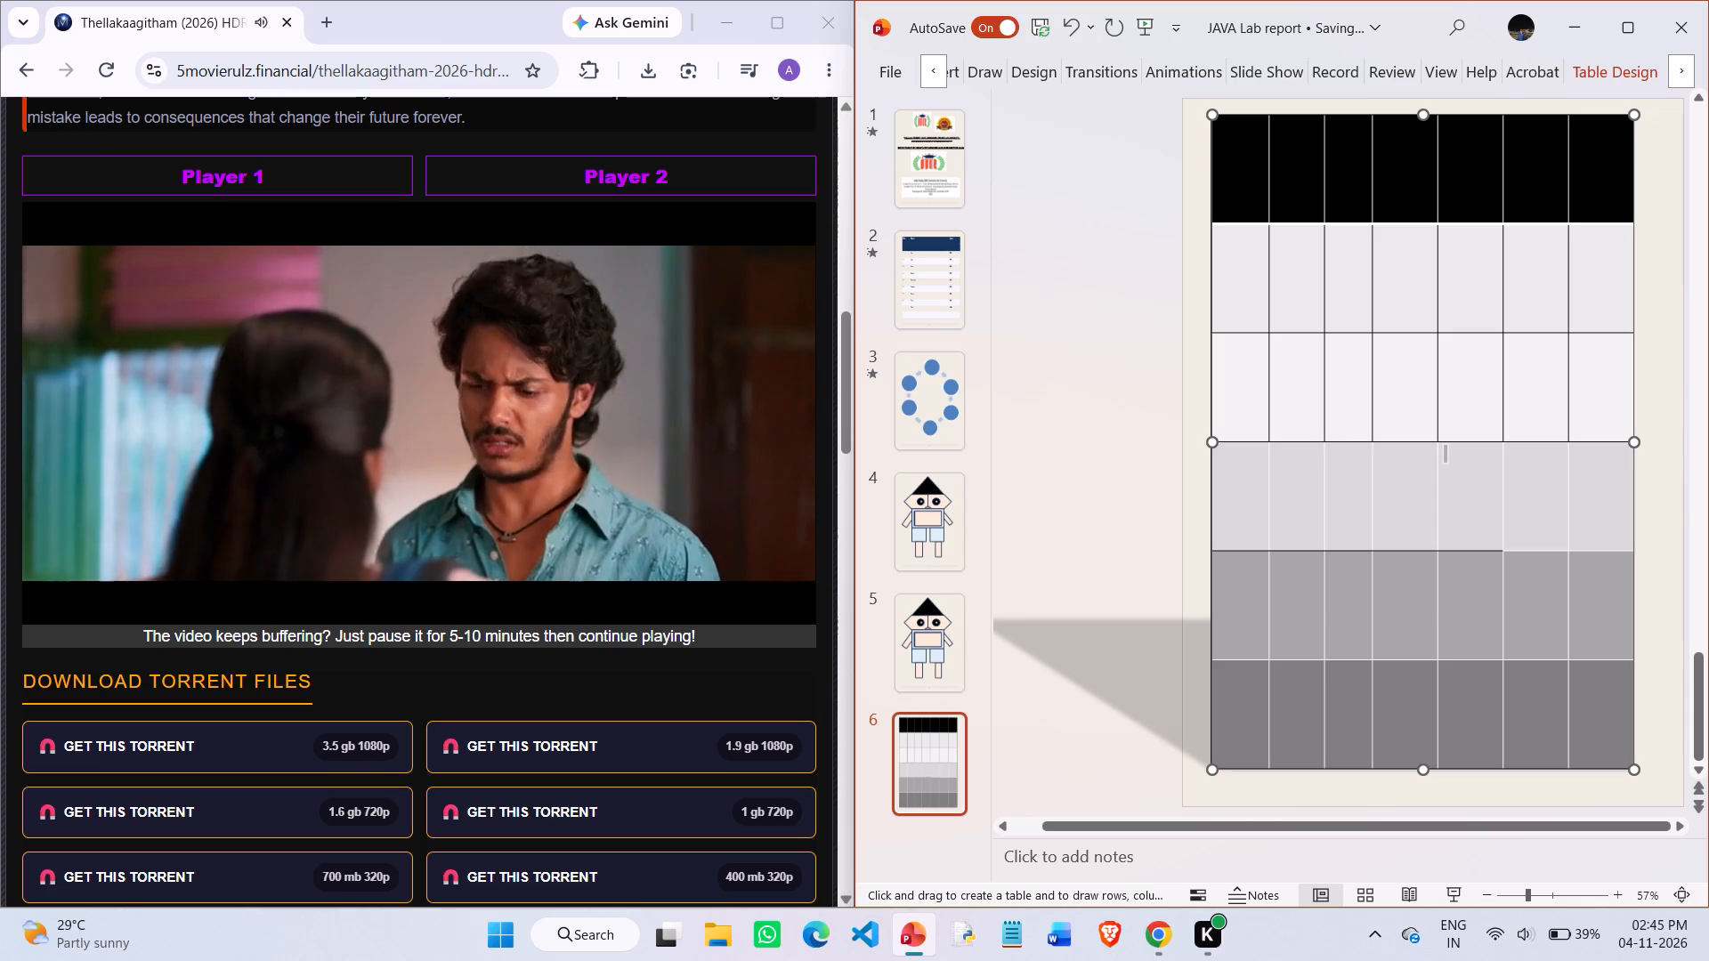
pyautogui.click(1543, 559)
pyautogui.click(1551, 553)
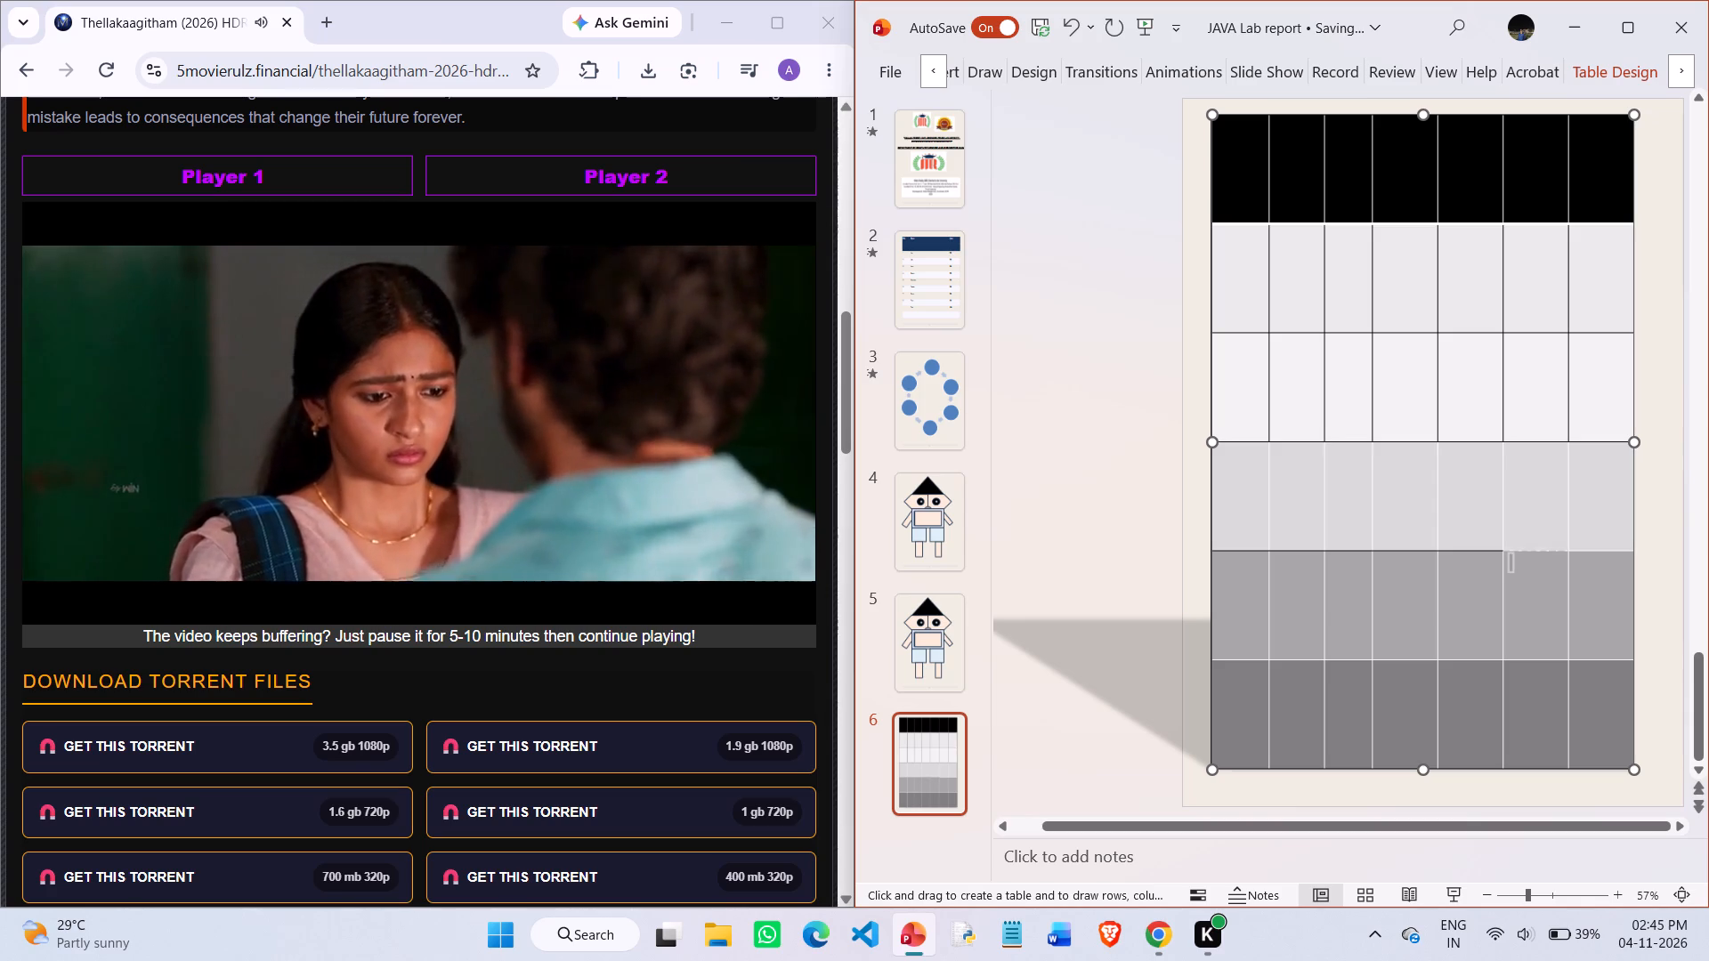
pyautogui.click(1596, 553)
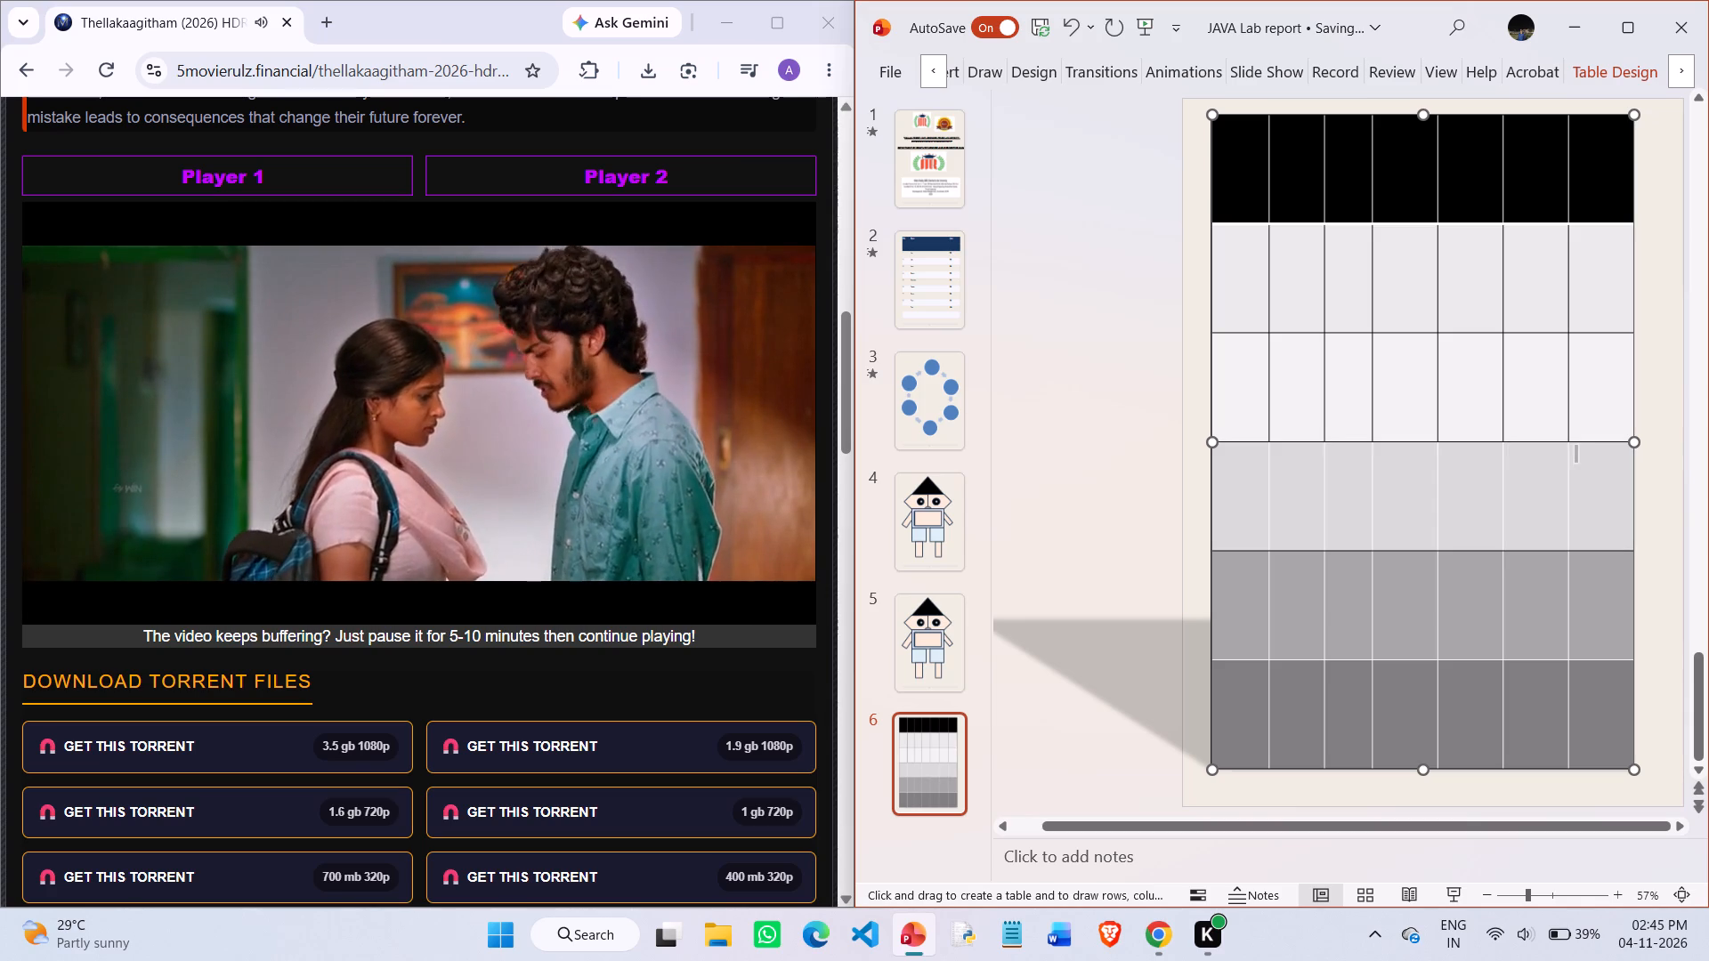
# Draw a solid black border along the full horizontal line between the table's fifth and sixth rows.
pyautogui.click(1241, 659)
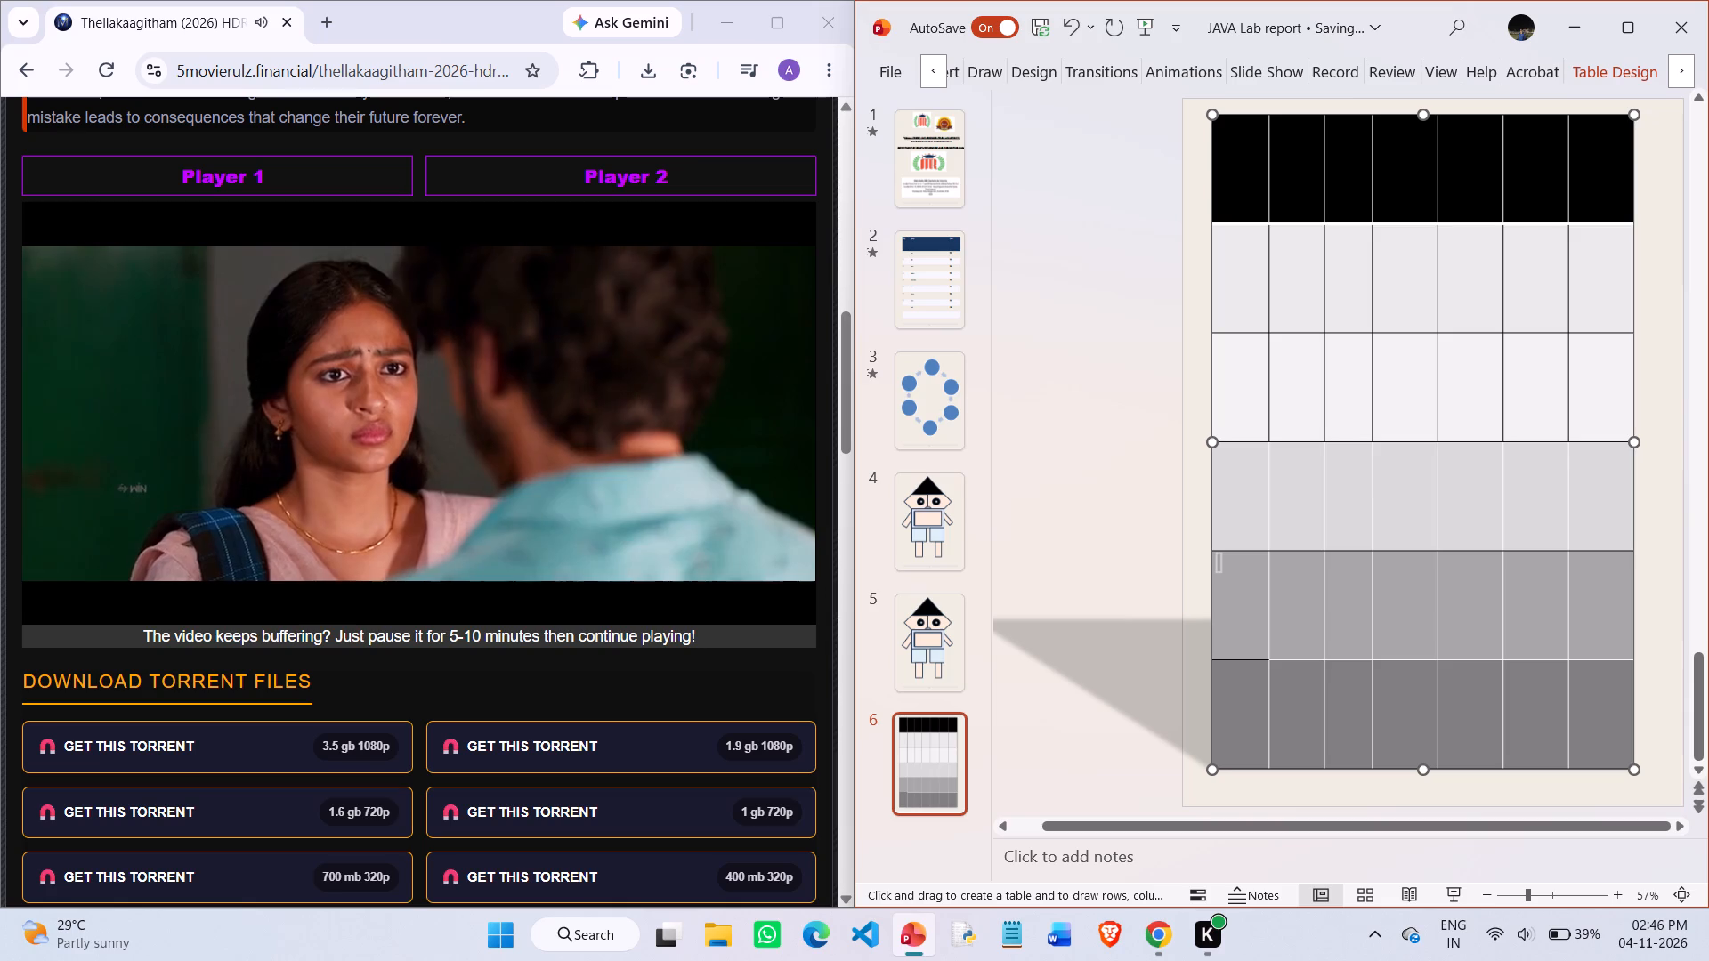
pyautogui.click(1277, 658)
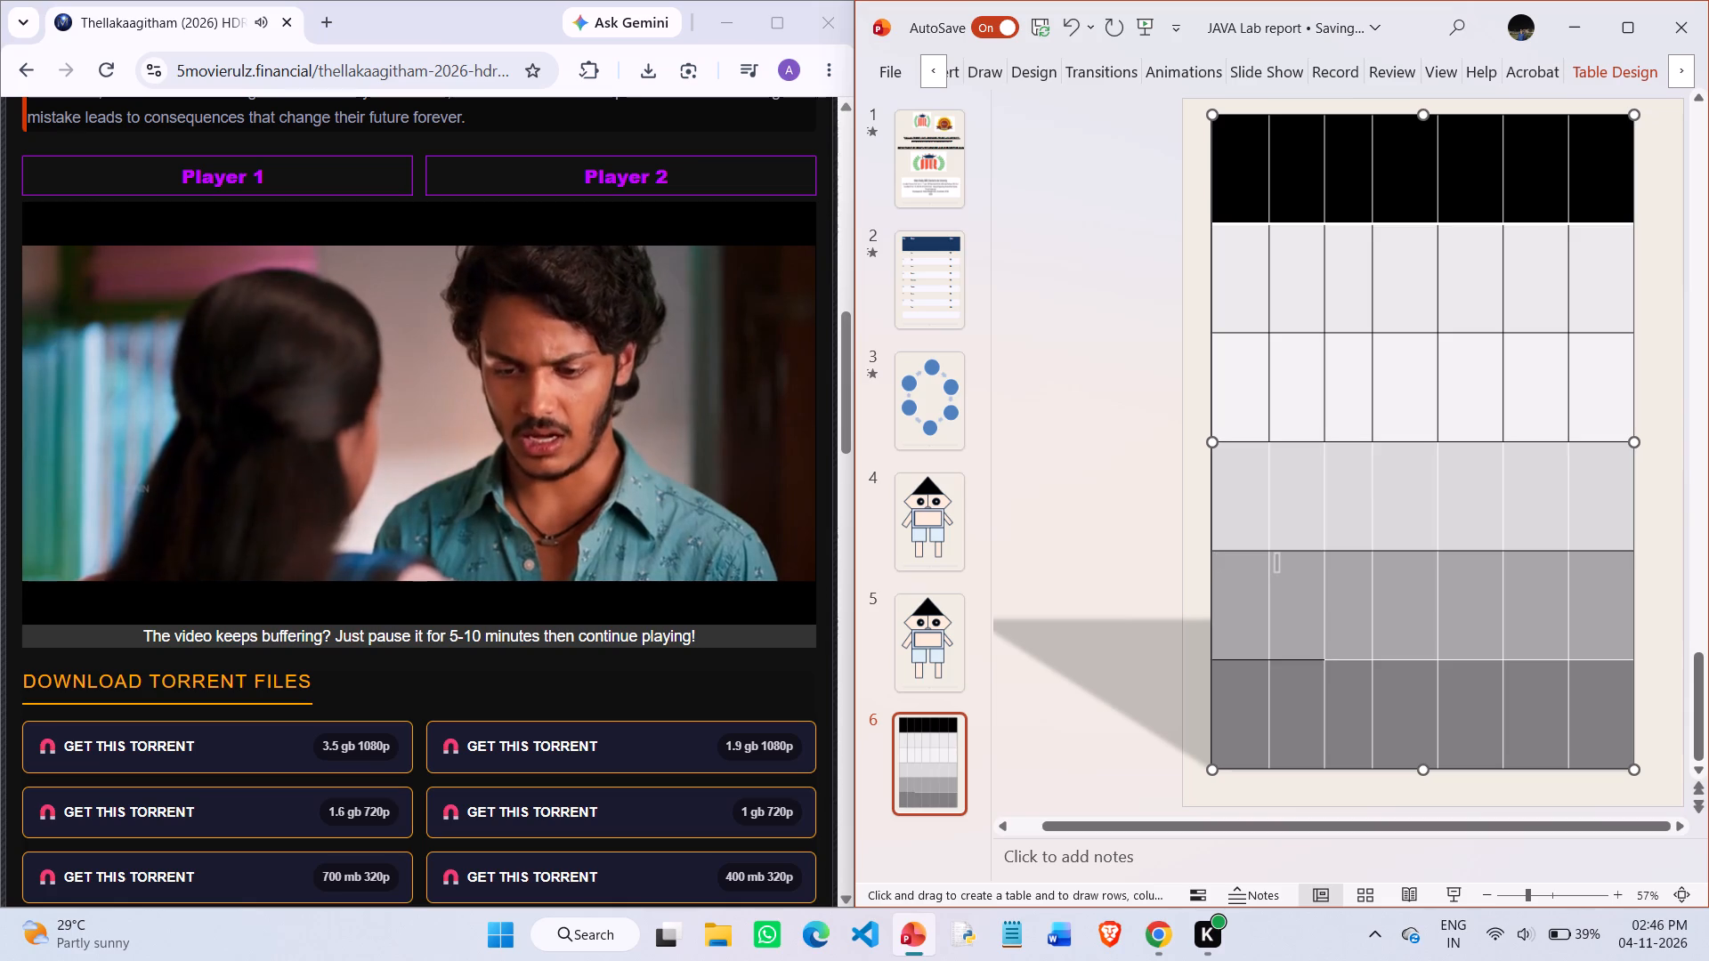
pyautogui.click(1334, 658)
pyautogui.click(1383, 658)
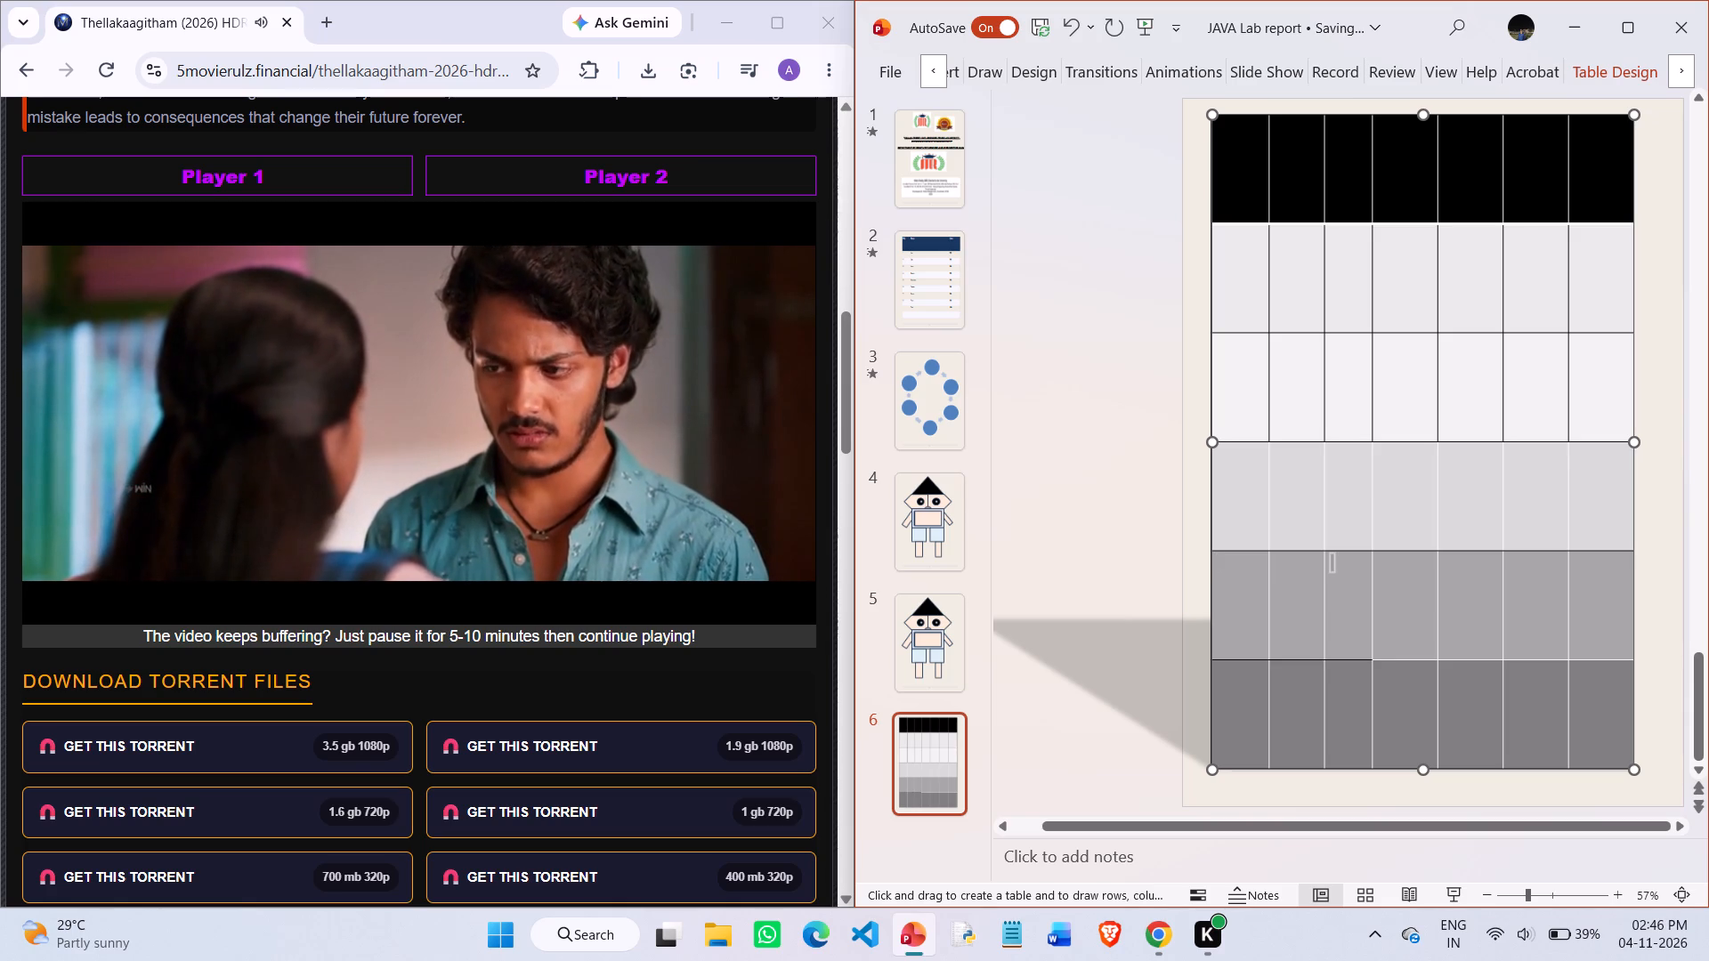
pyautogui.click(1458, 666)
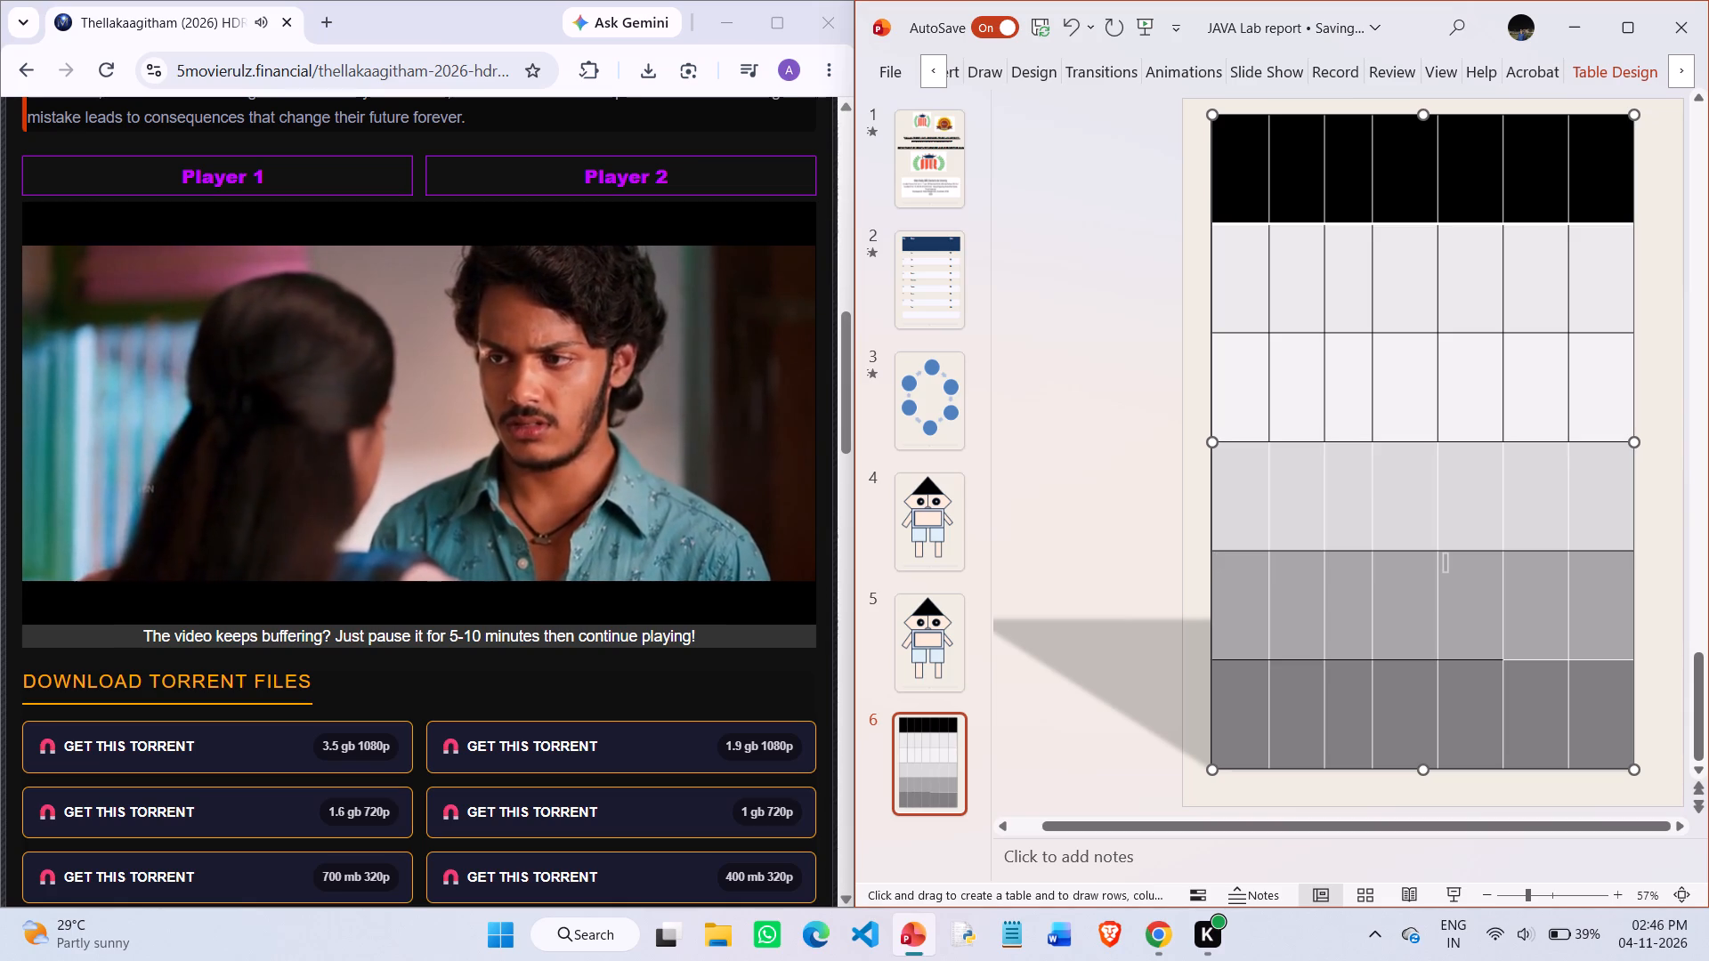
pyautogui.click(1515, 663)
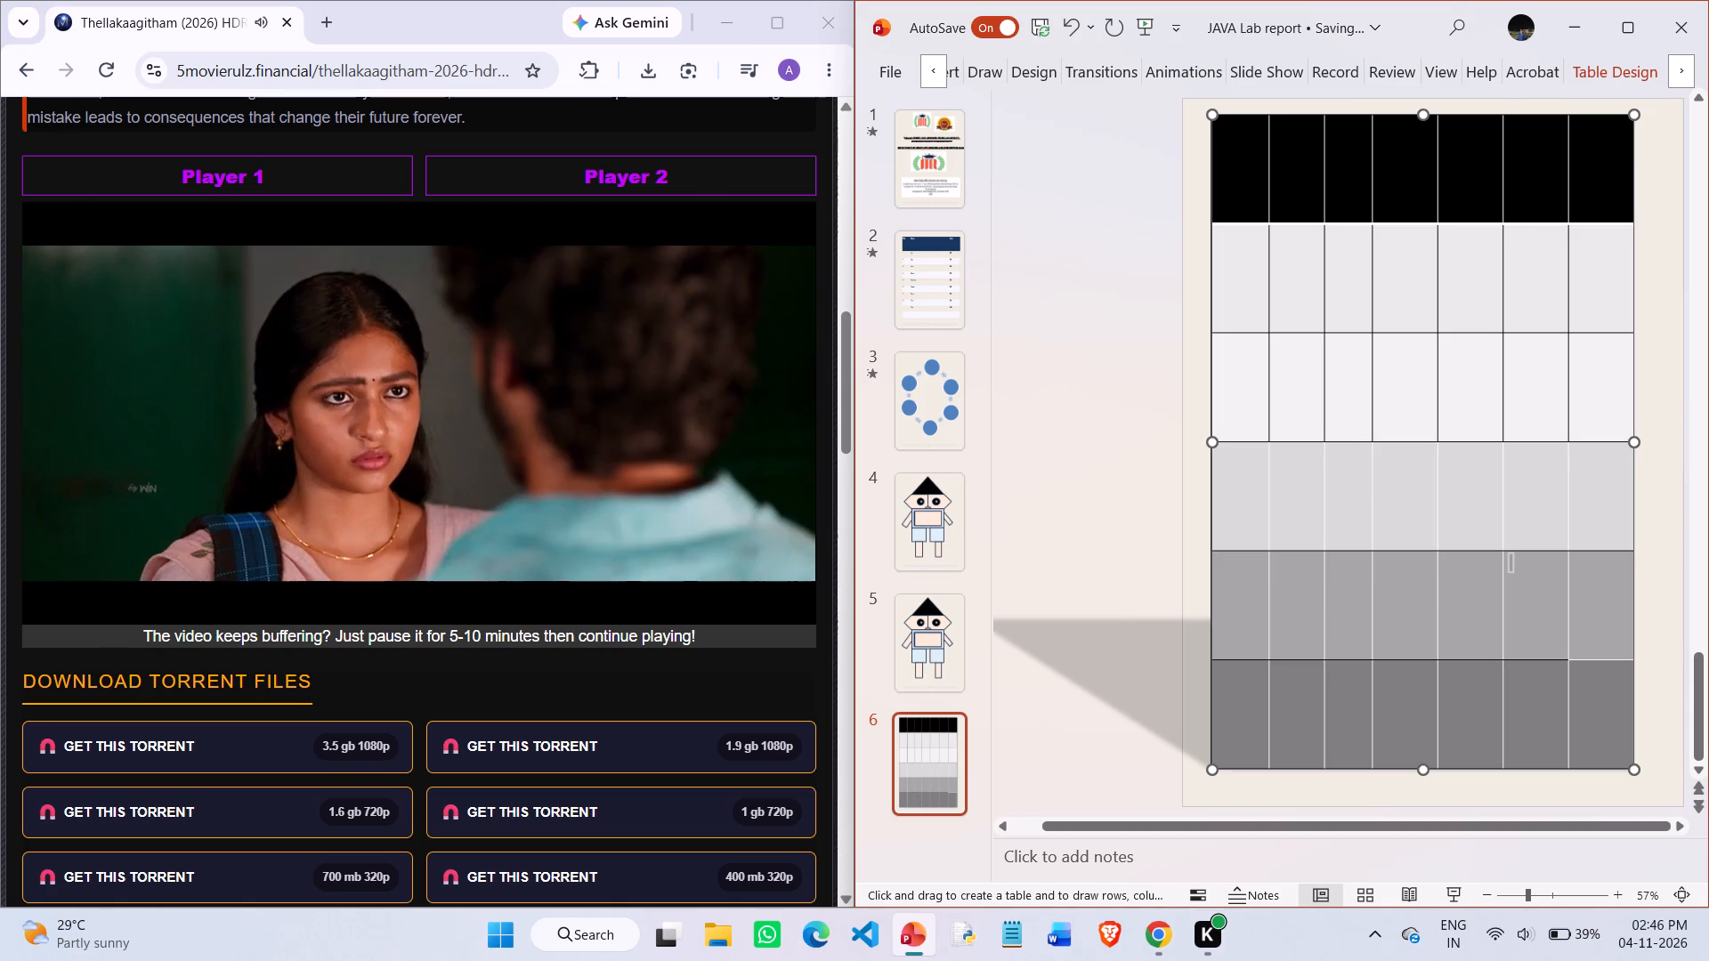
pyautogui.click(1601, 659)
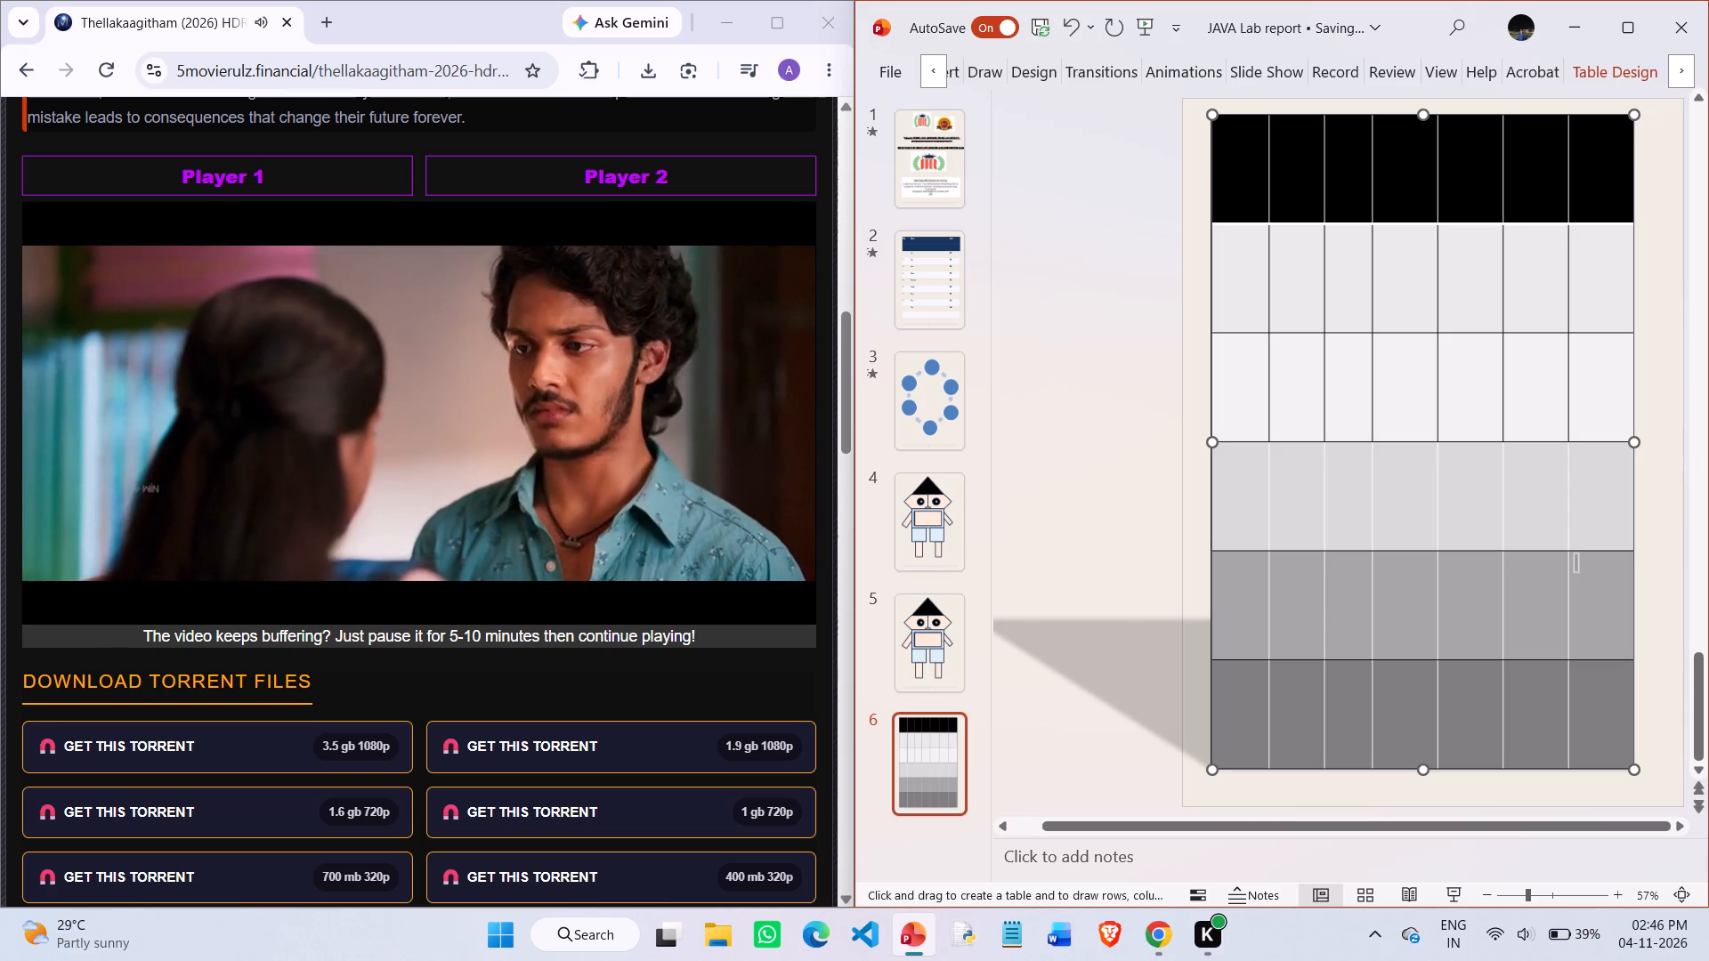
# Draw solid black borders over all inside vertical lines of the table's fourth row.
pyautogui.click(1272, 477)
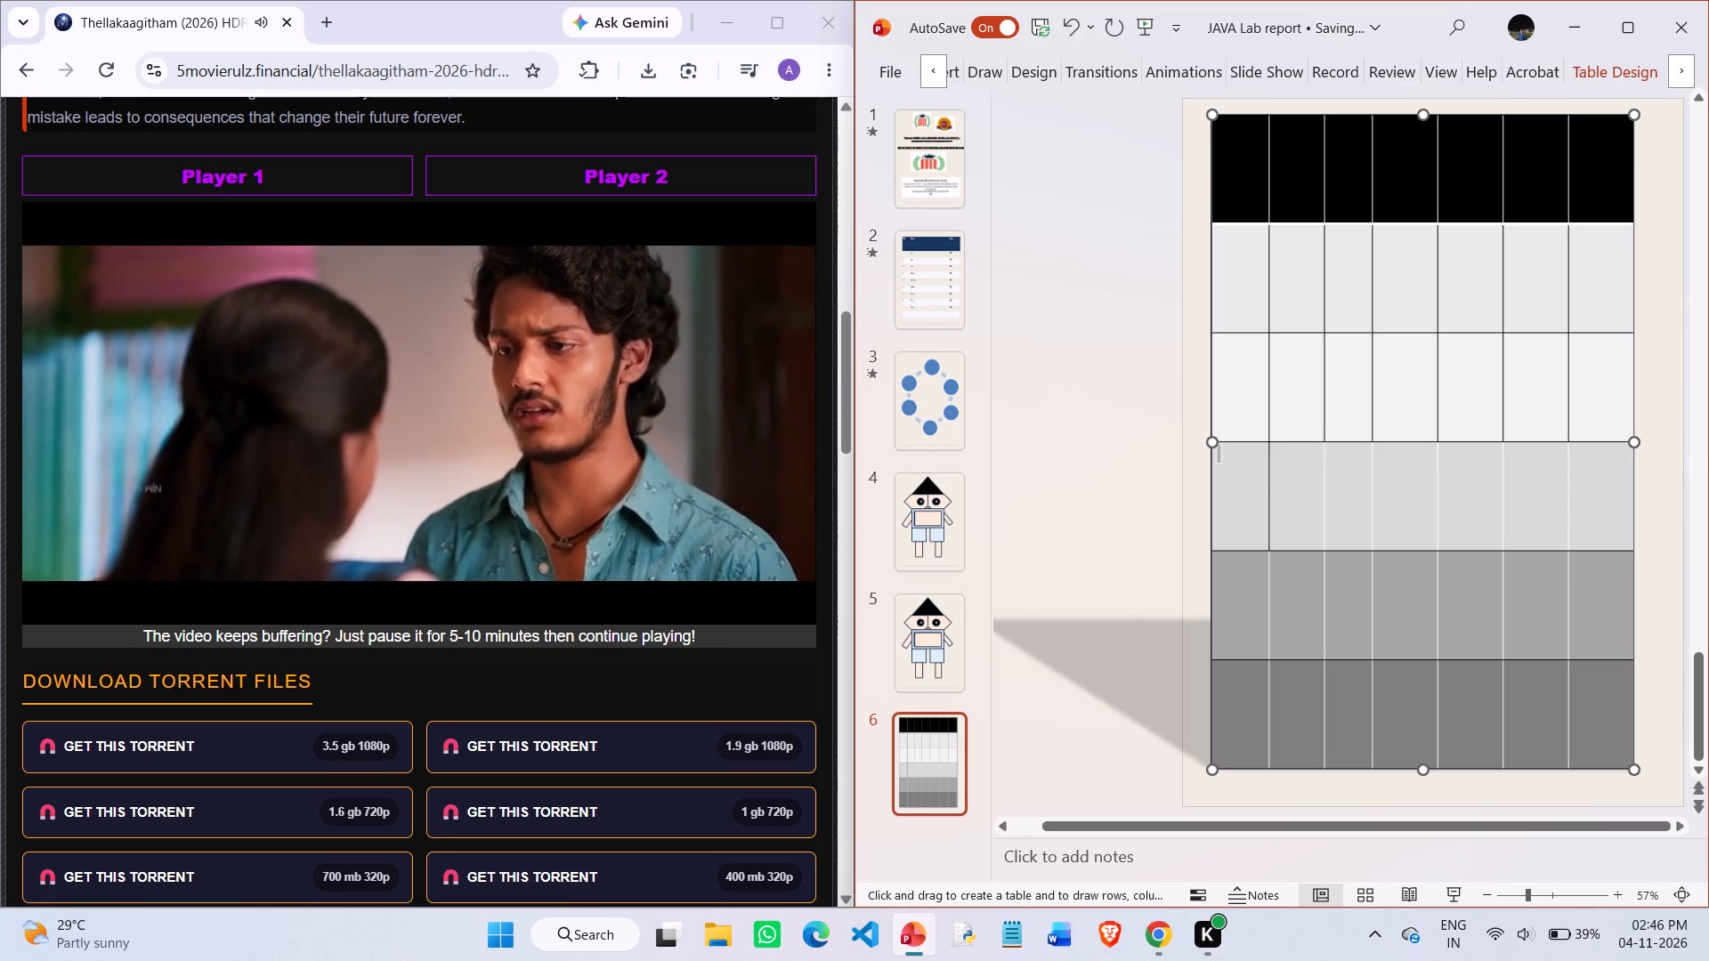
pyautogui.click(1322, 495)
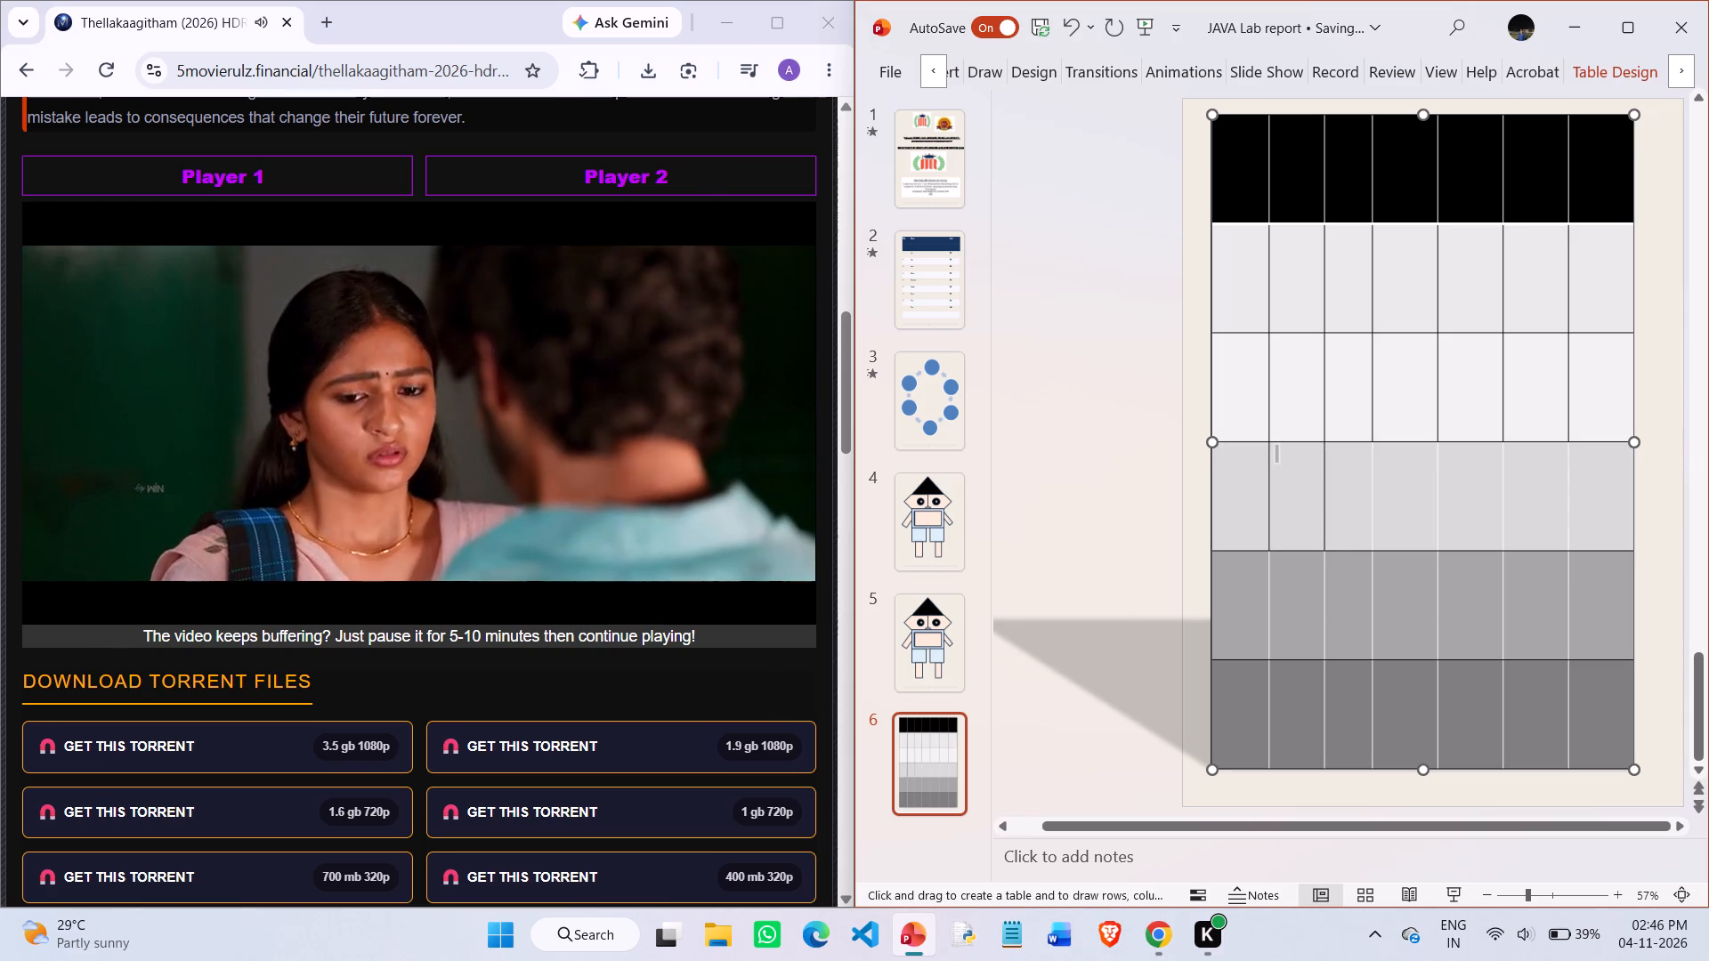
pyautogui.click(1374, 506)
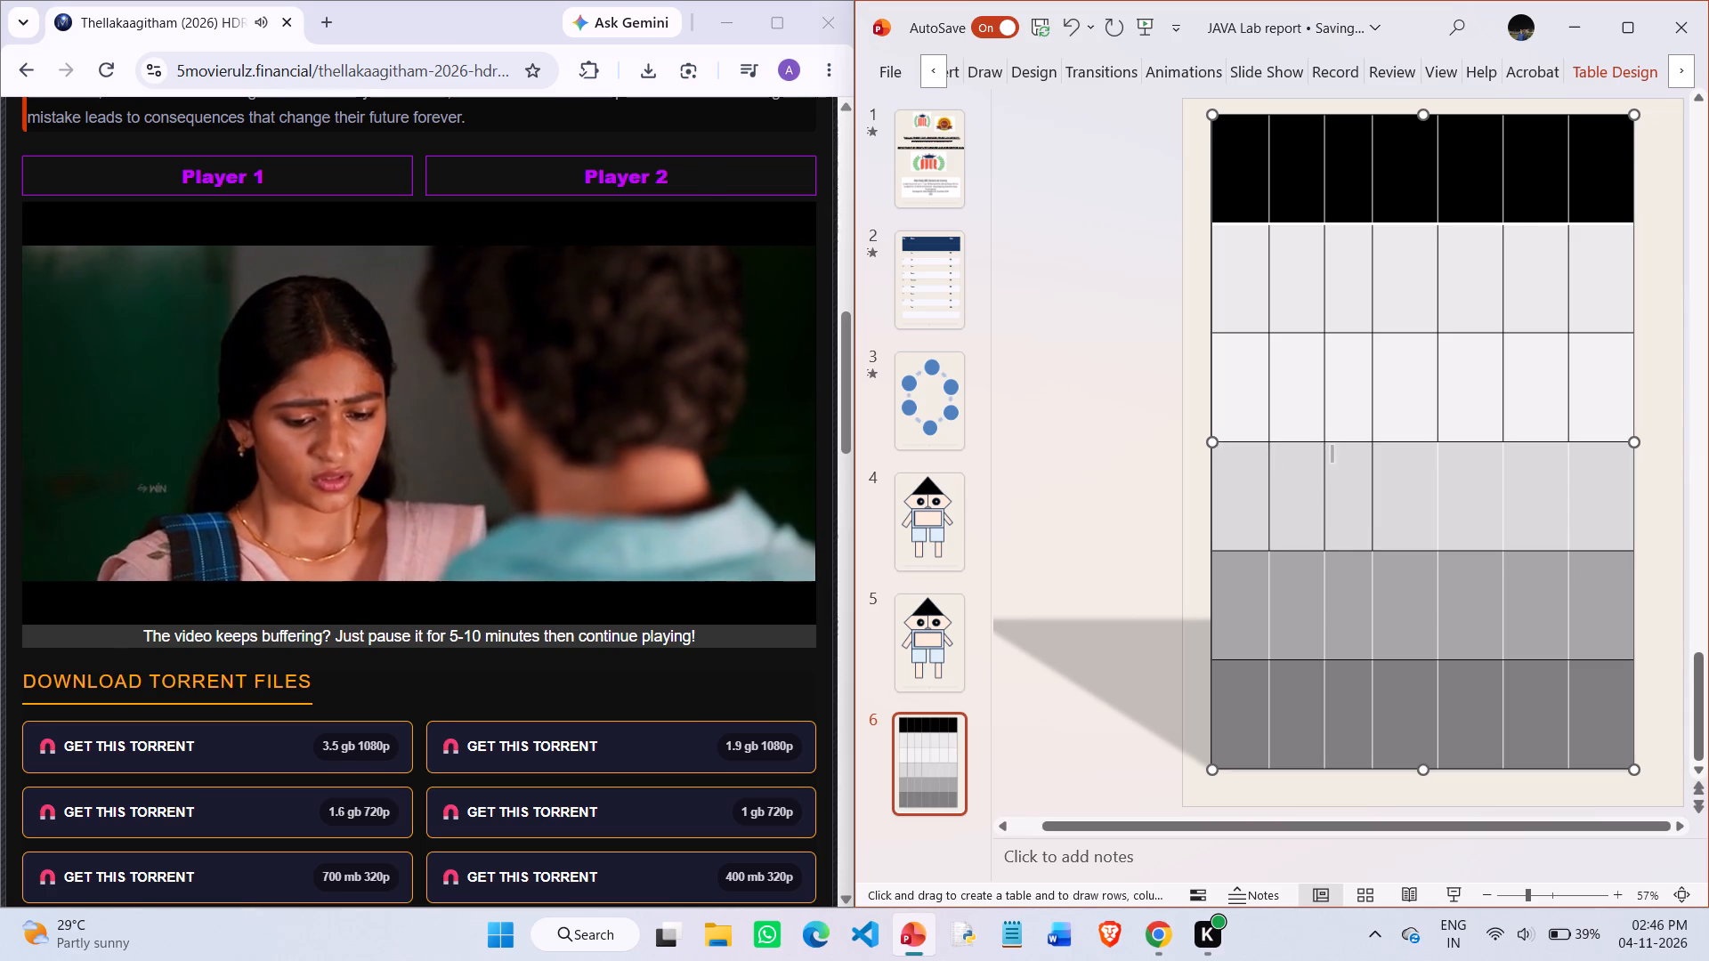
pyautogui.click(1438, 523)
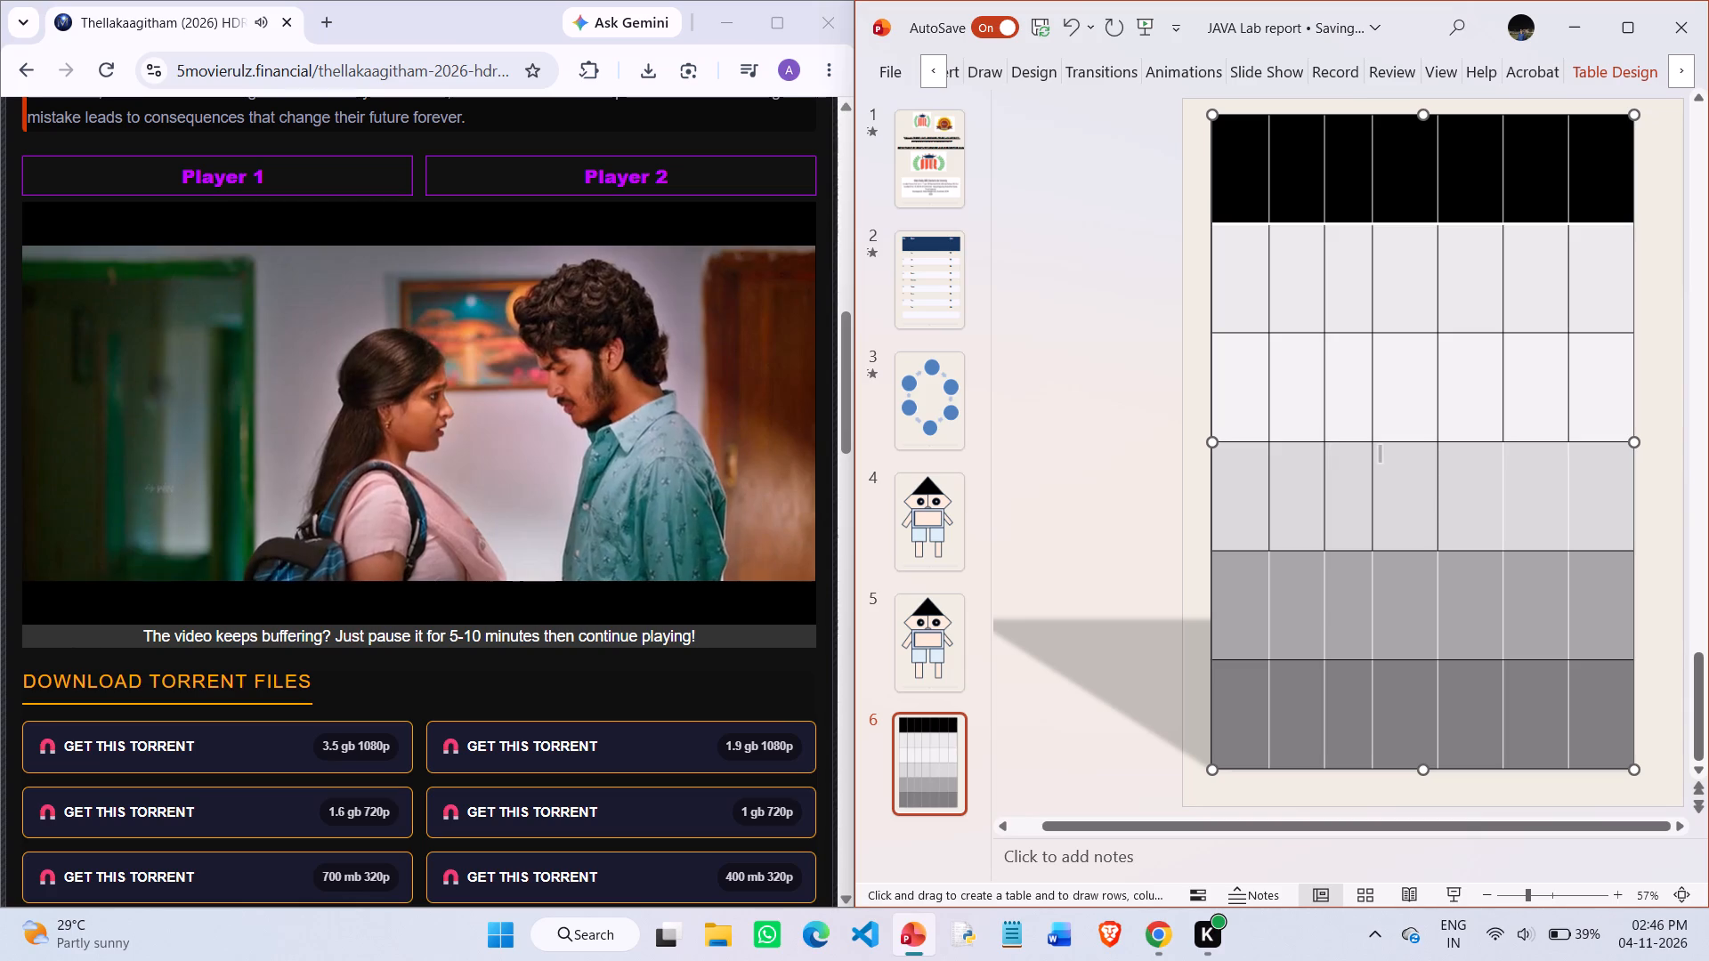
pyautogui.click(1504, 491)
pyautogui.click(1575, 505)
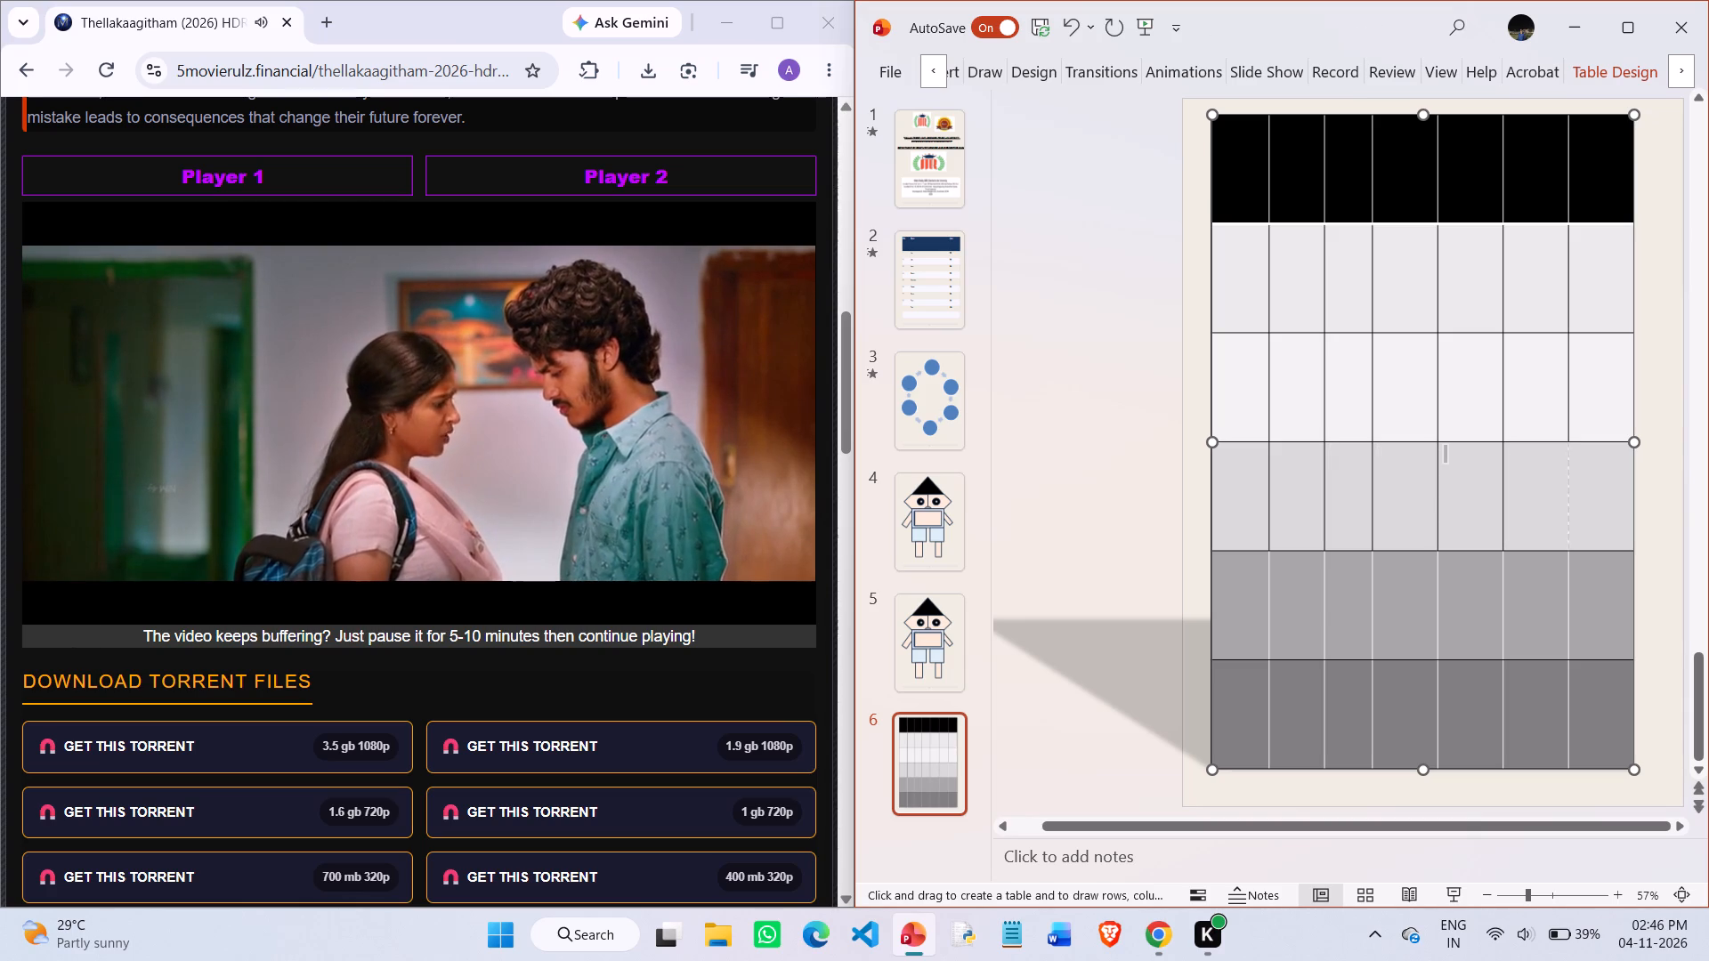
# Draw solid black borders over all inside vertical lines of the table's fifth row.
pyautogui.click(1574, 568)
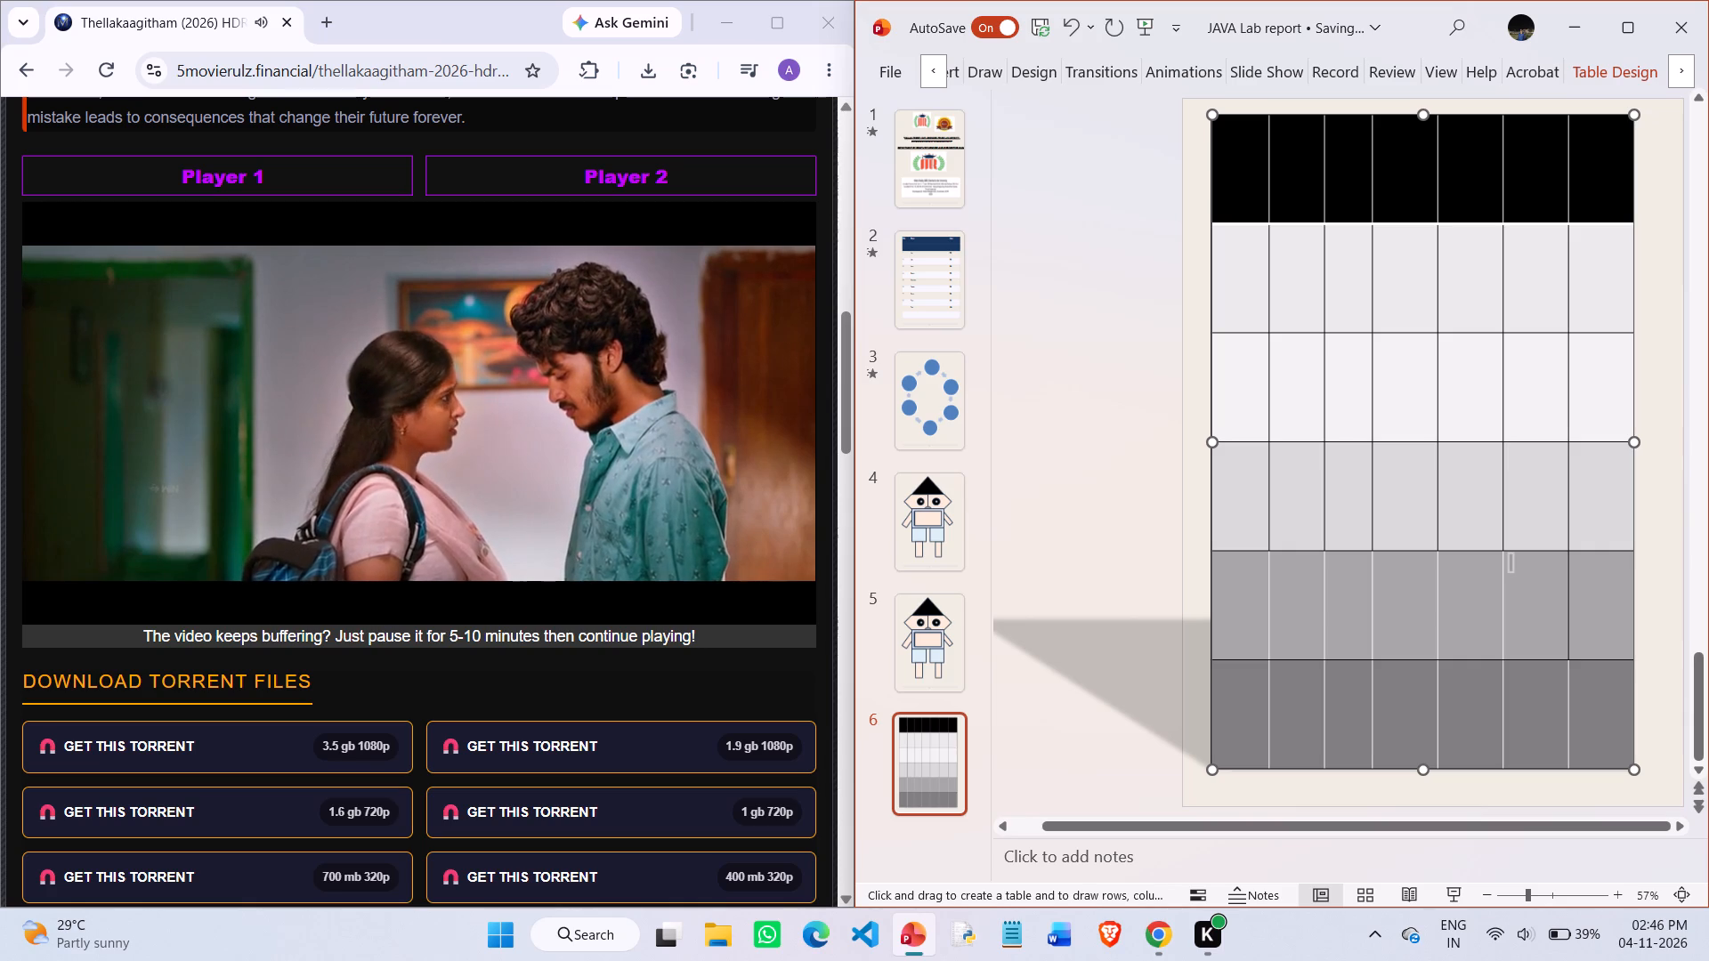
pyautogui.click(1505, 567)
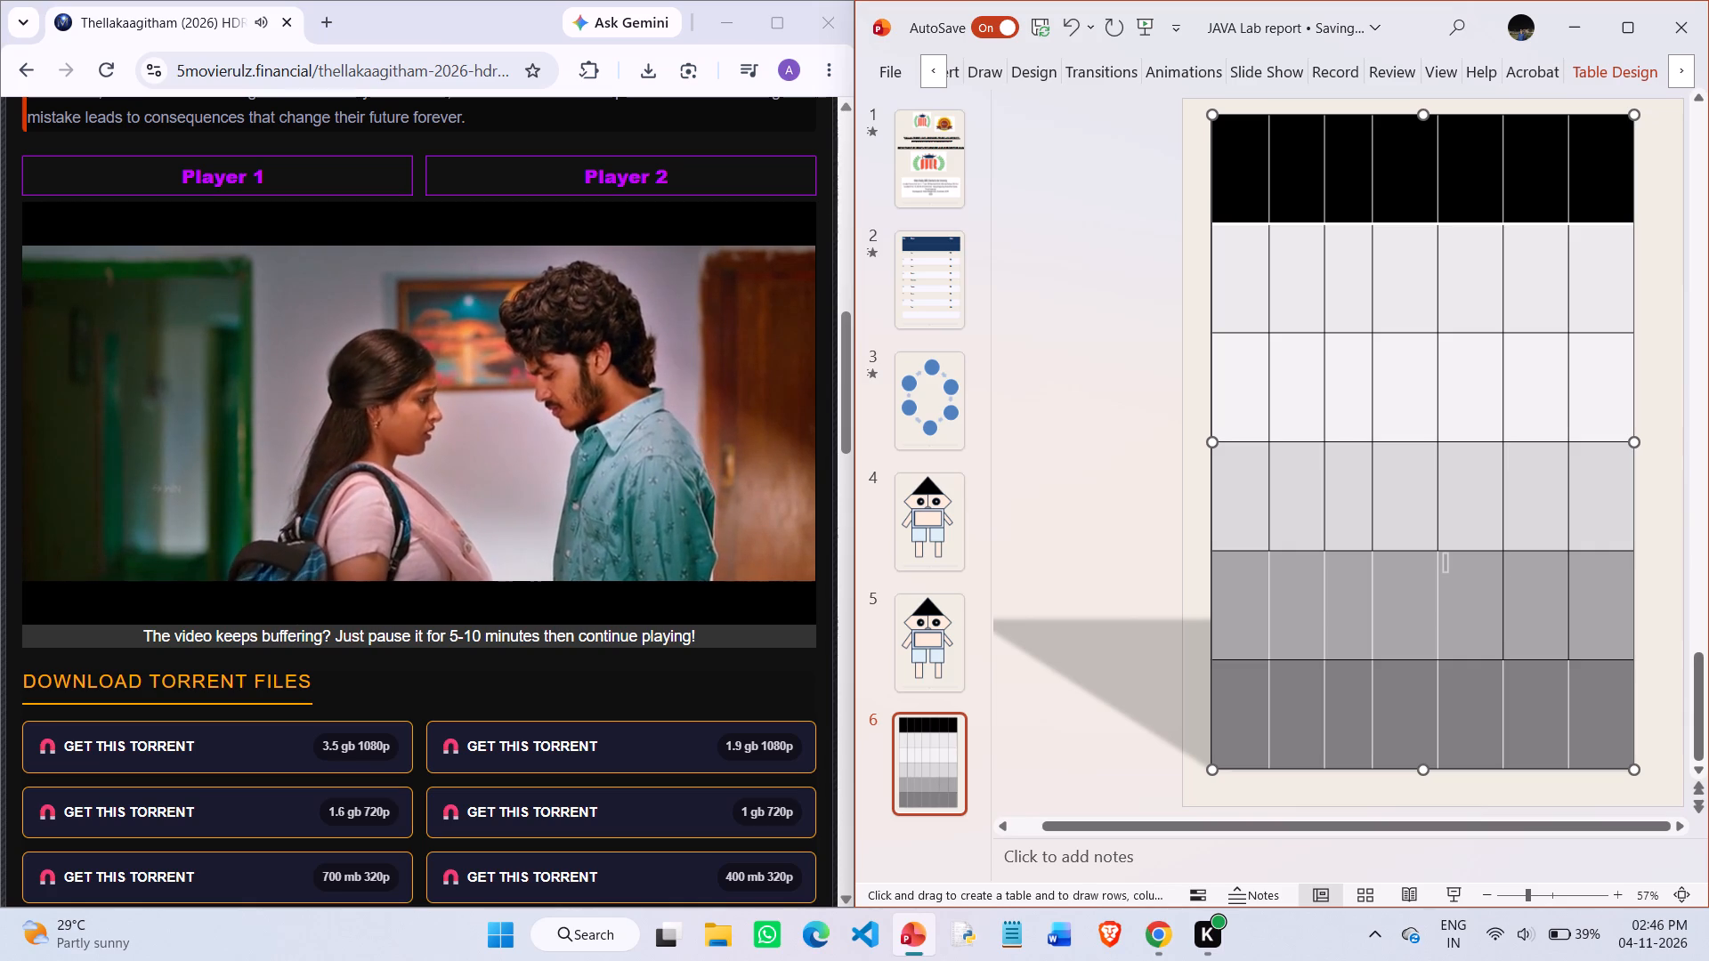
pyautogui.click(1439, 577)
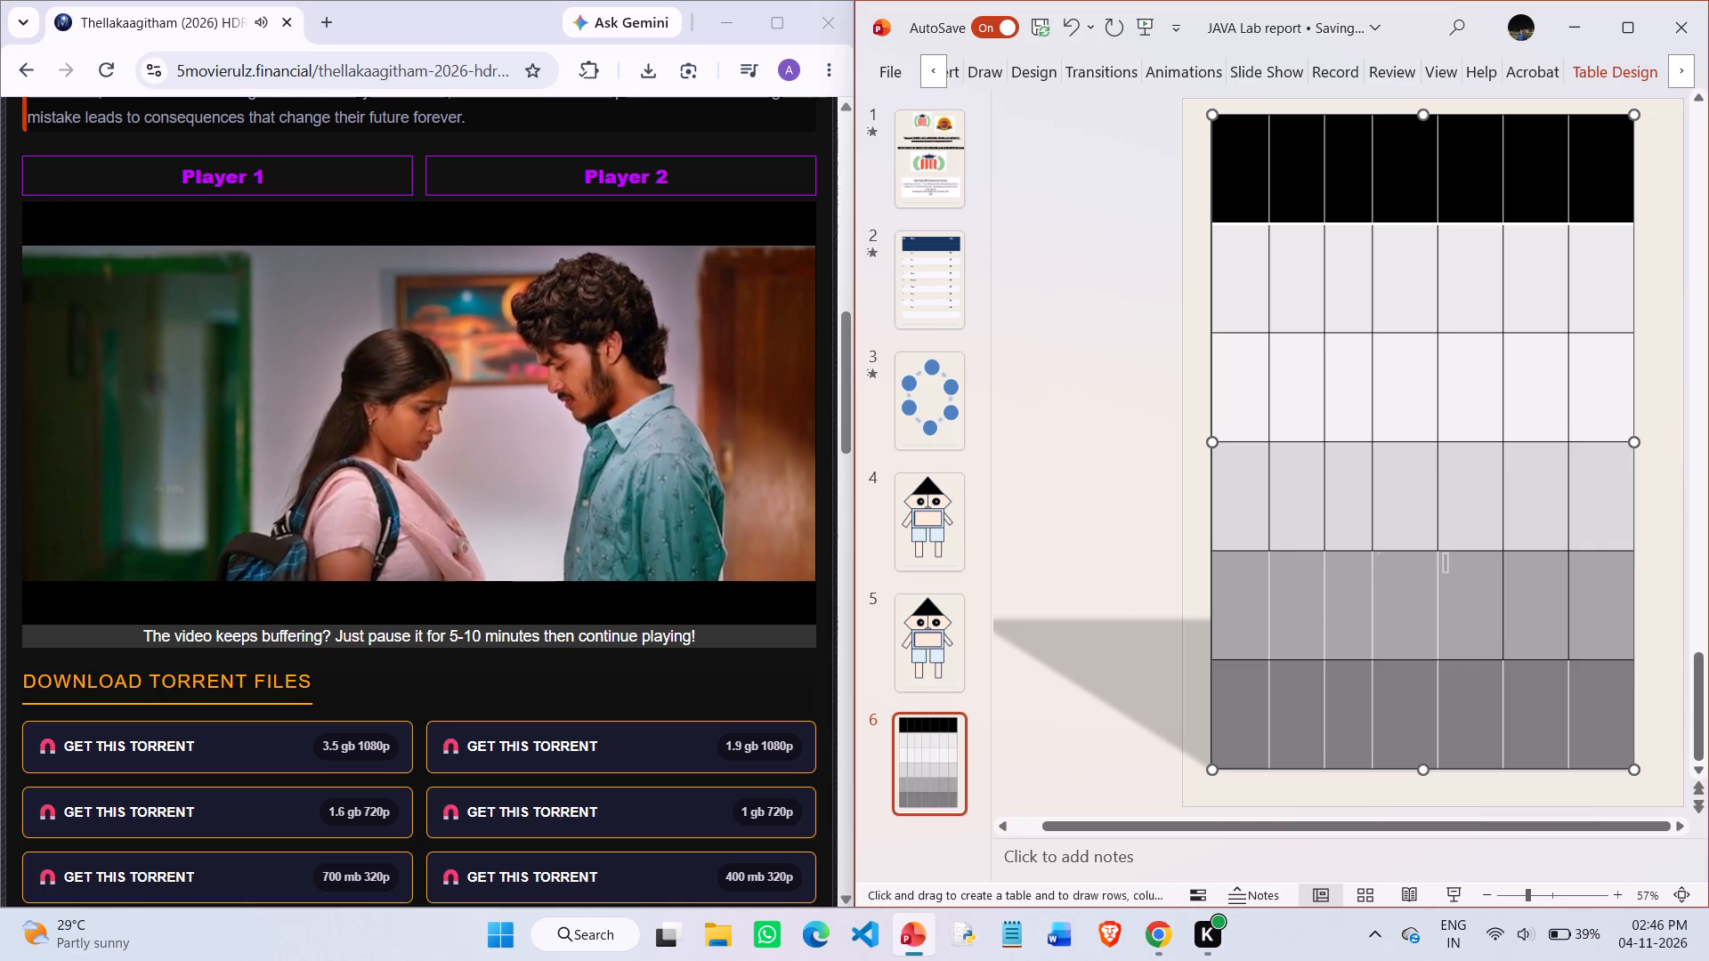
pyautogui.click(1370, 576)
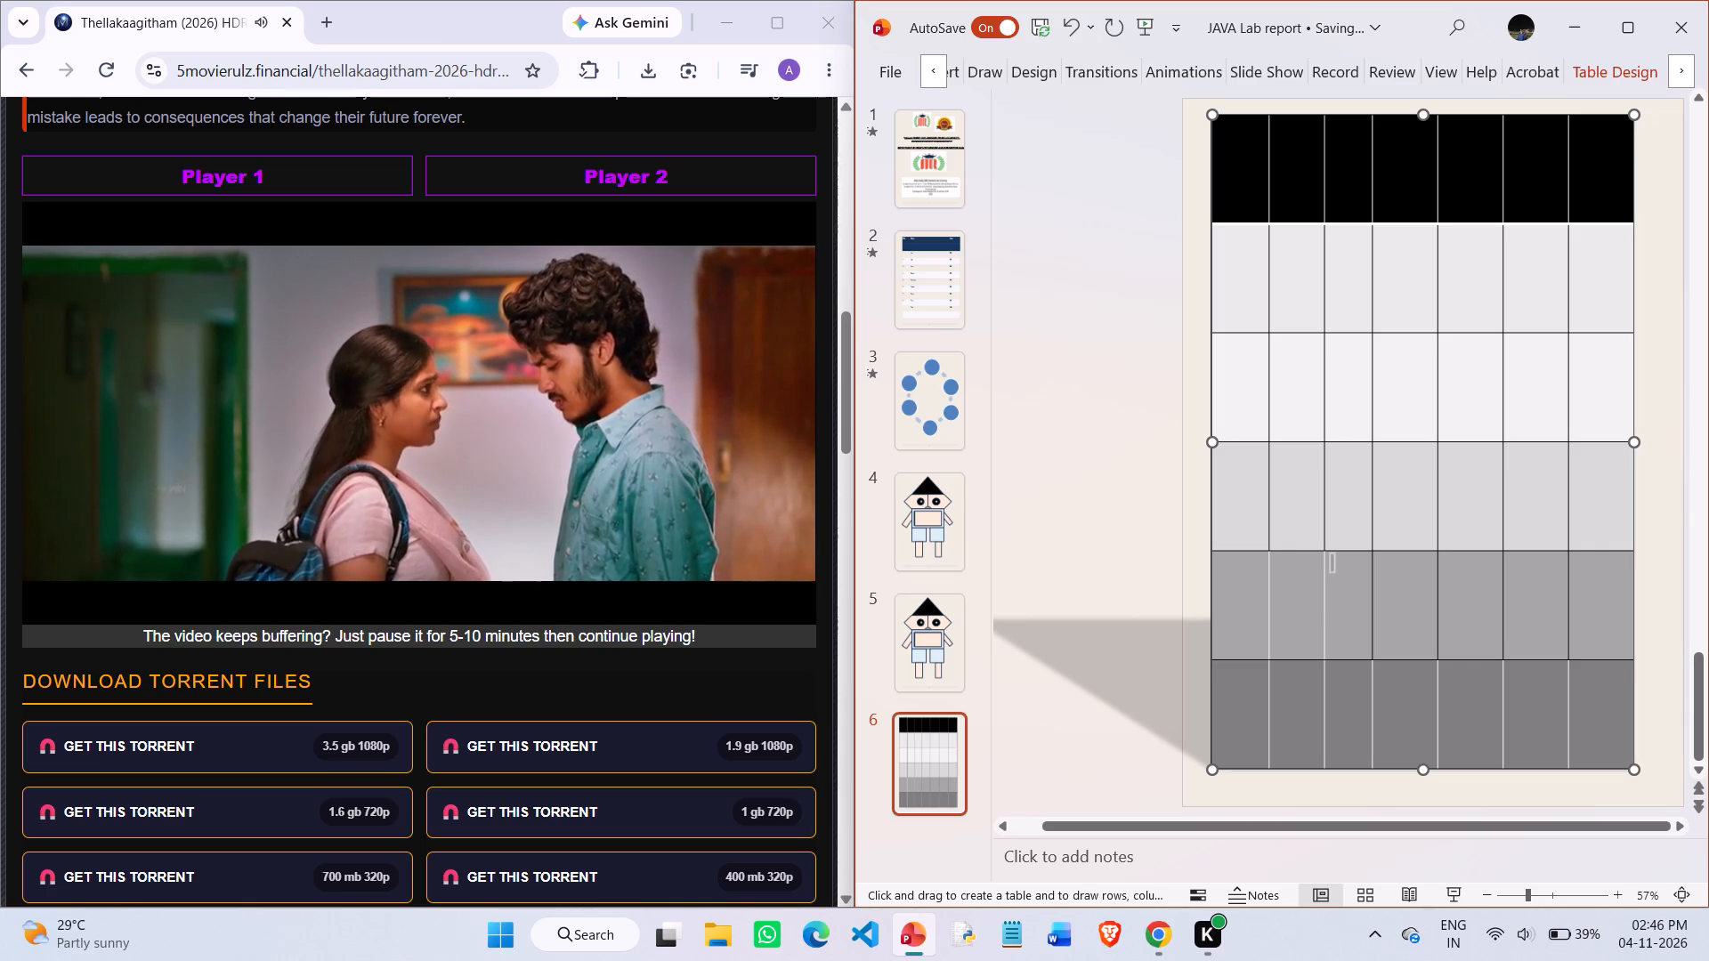
pyautogui.click(1323, 578)
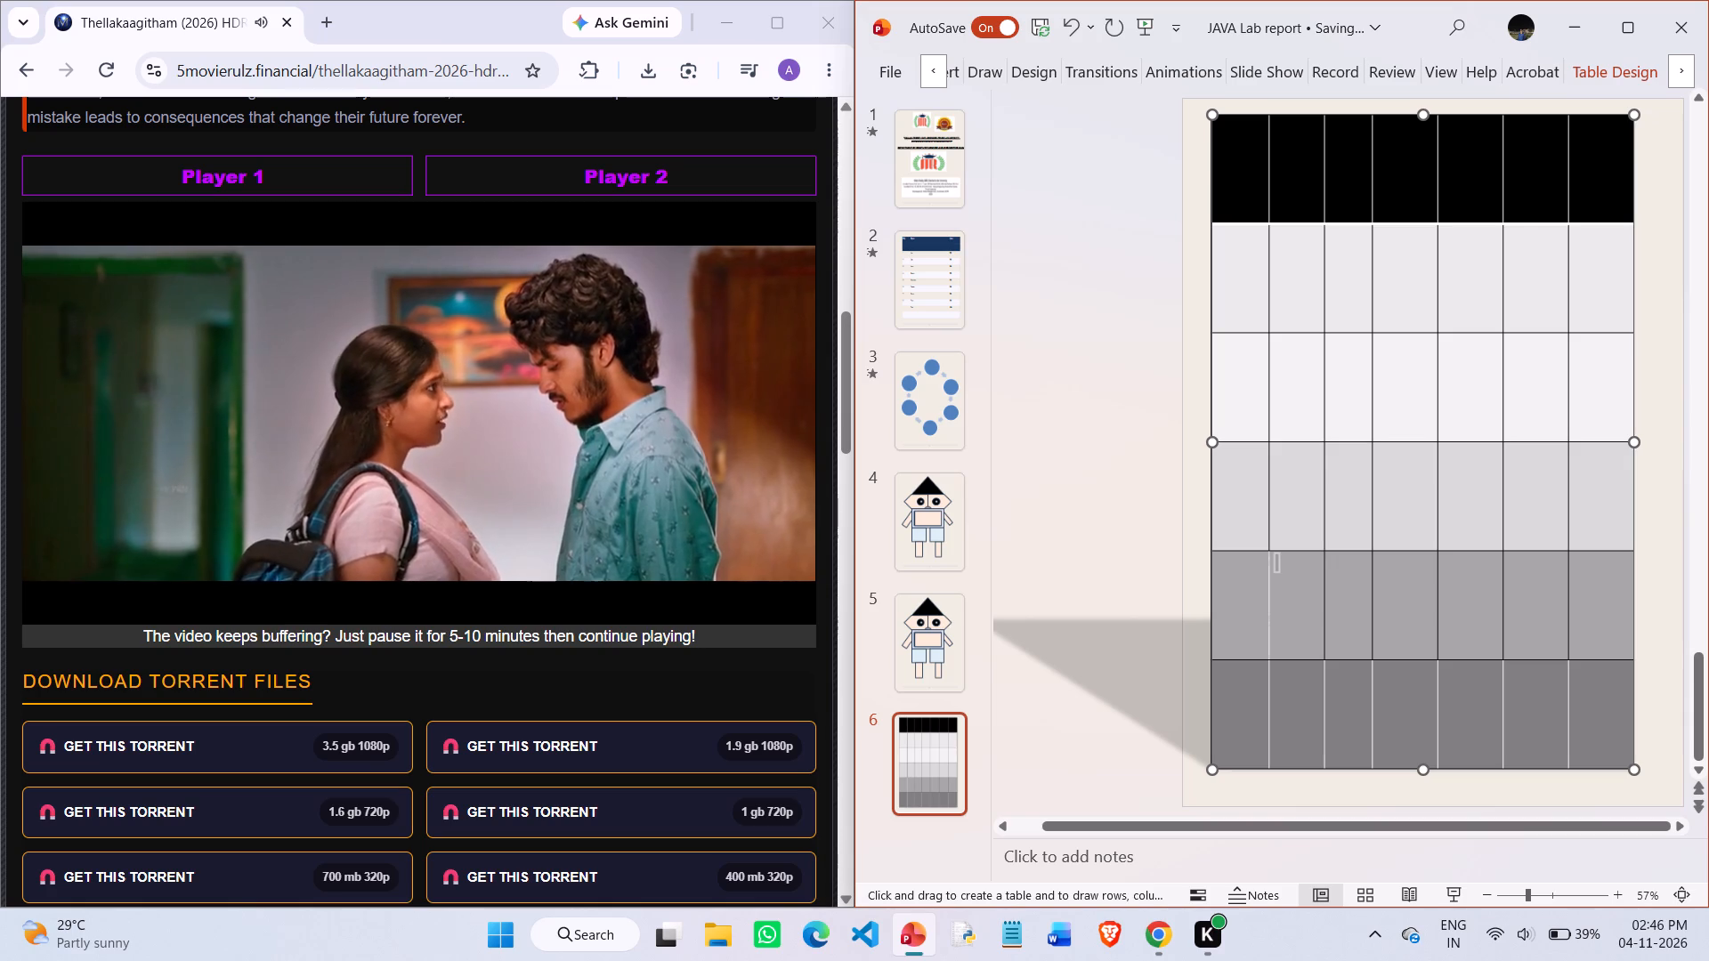
pyautogui.click(1268, 578)
# Draw solid black borders over all inside vertical lines of the table's sixth row.
pyautogui.click(1268, 675)
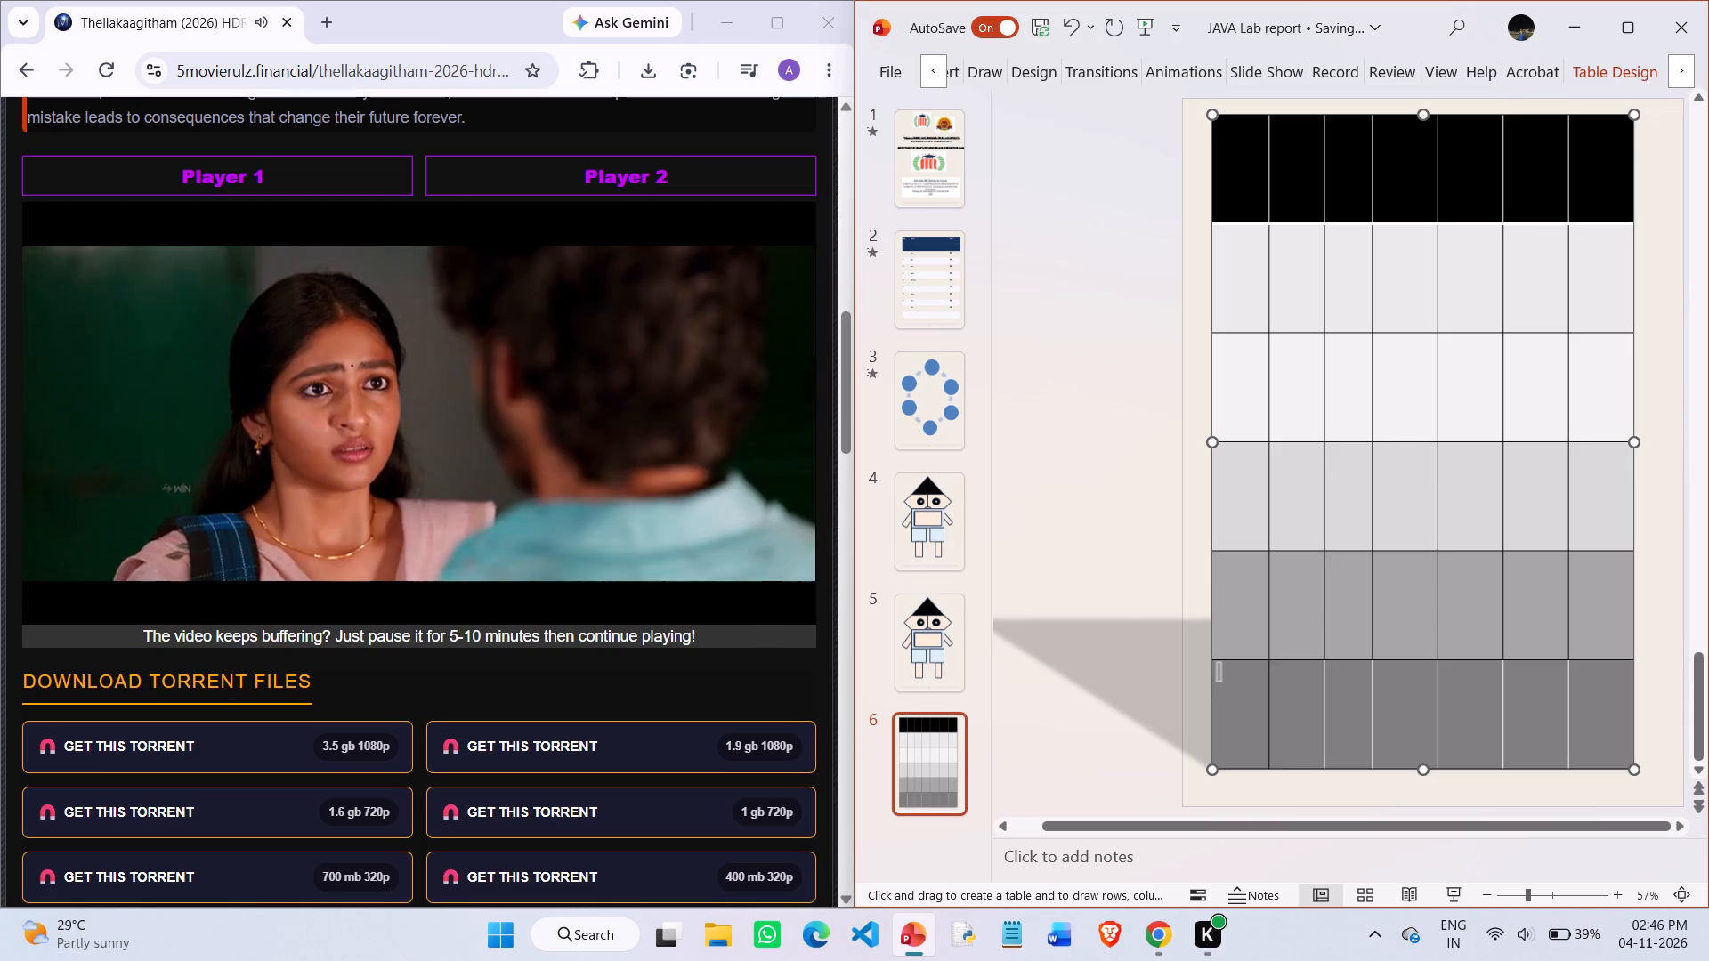
pyautogui.click(1322, 681)
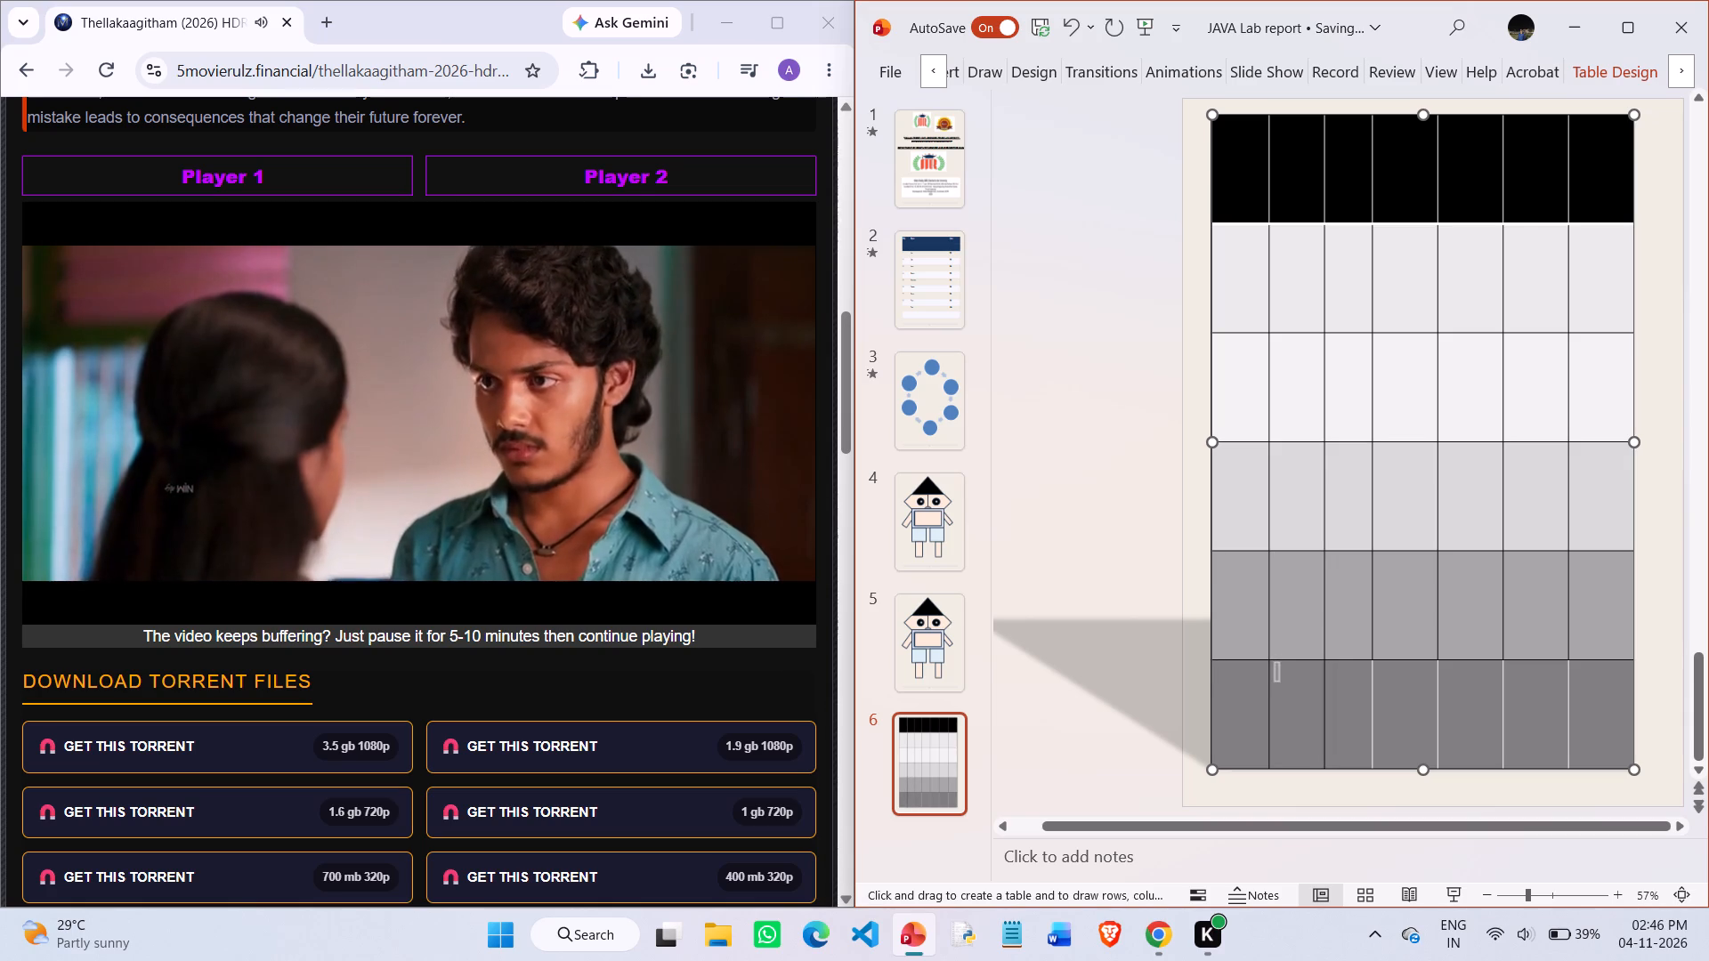
pyautogui.click(1370, 699)
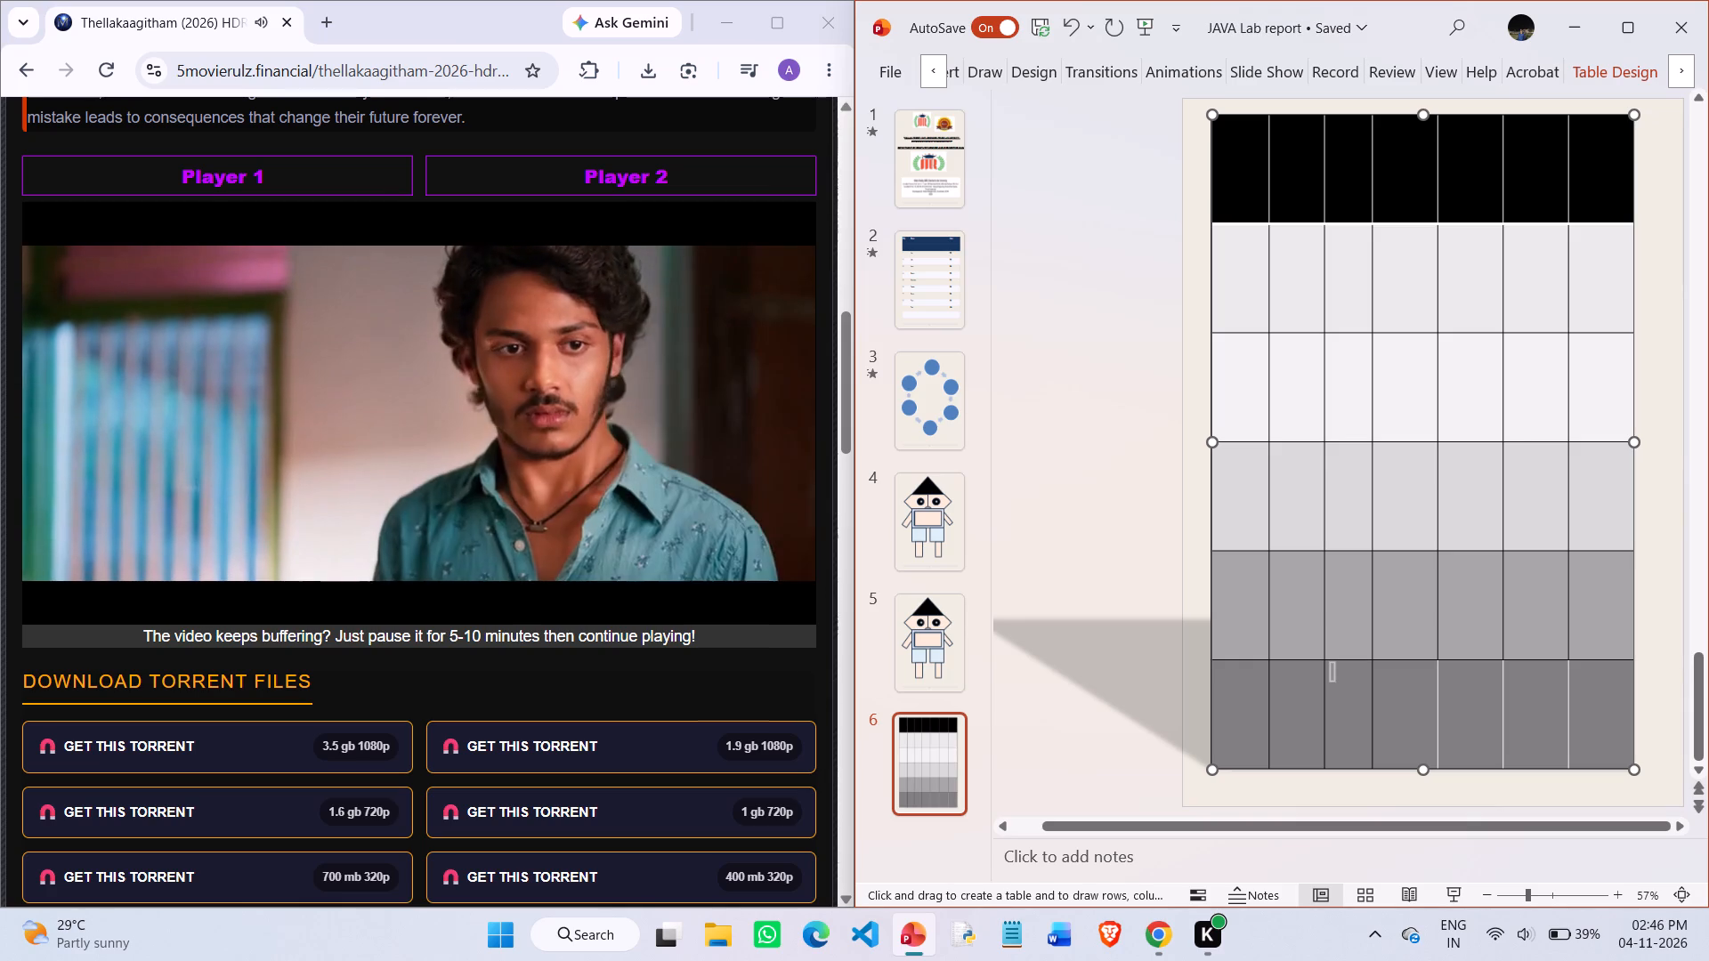
pyautogui.click(1437, 701)
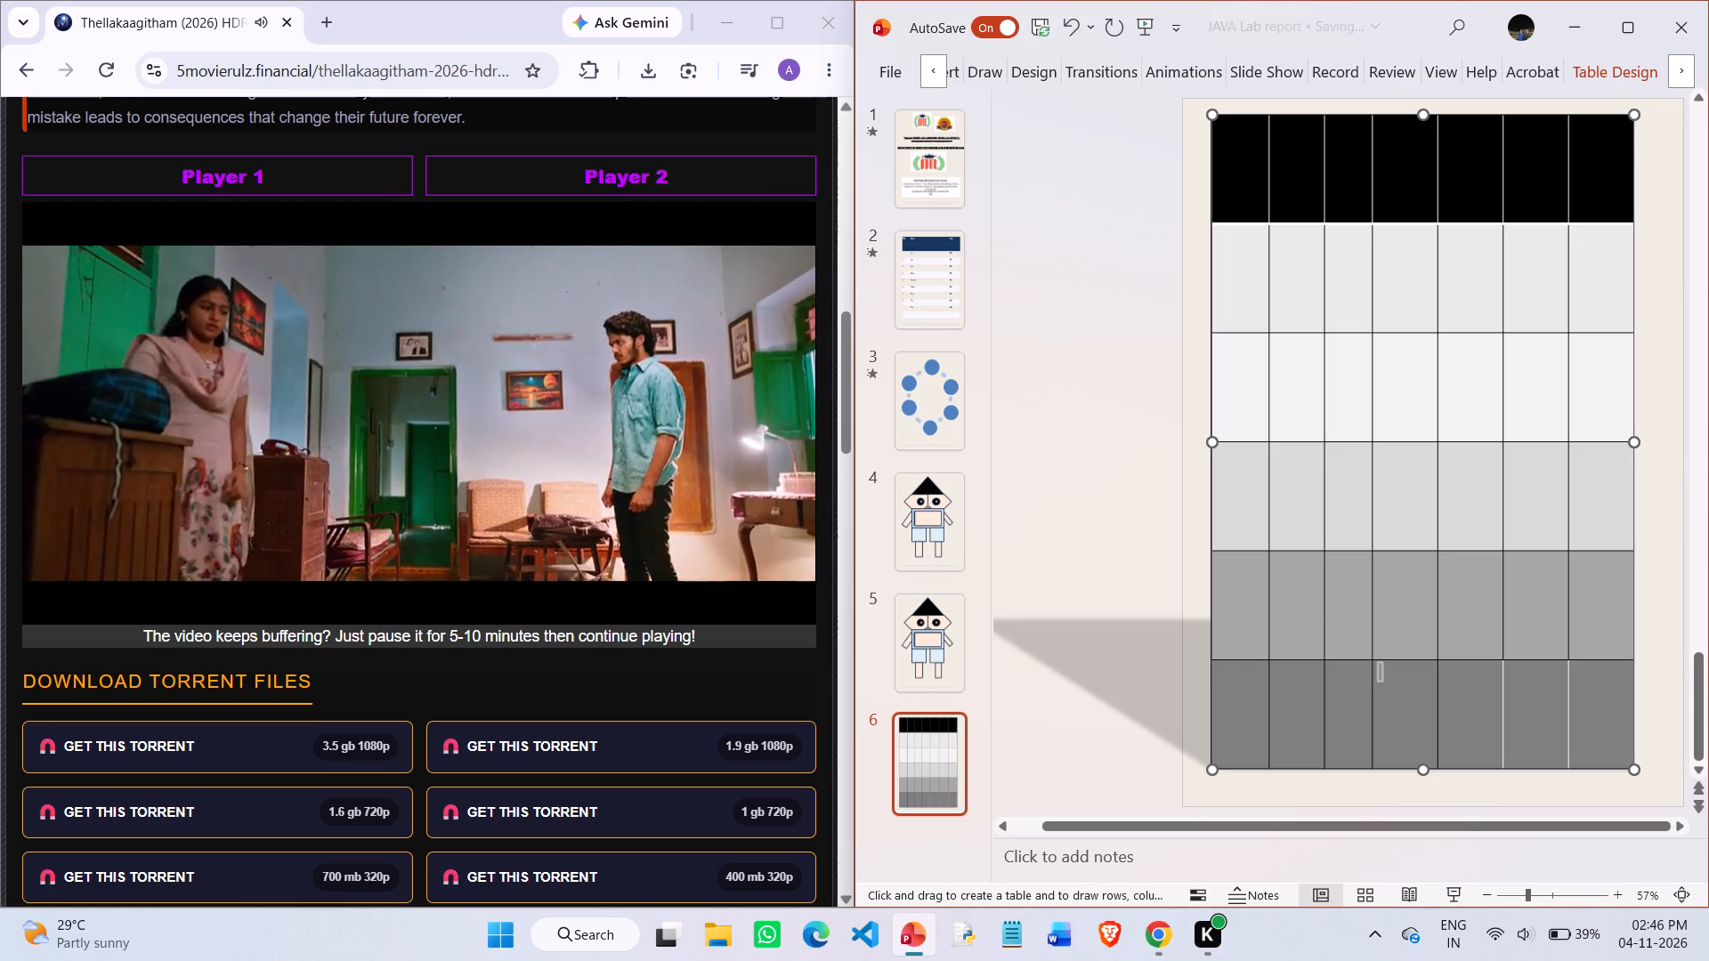
pyautogui.click(1503, 701)
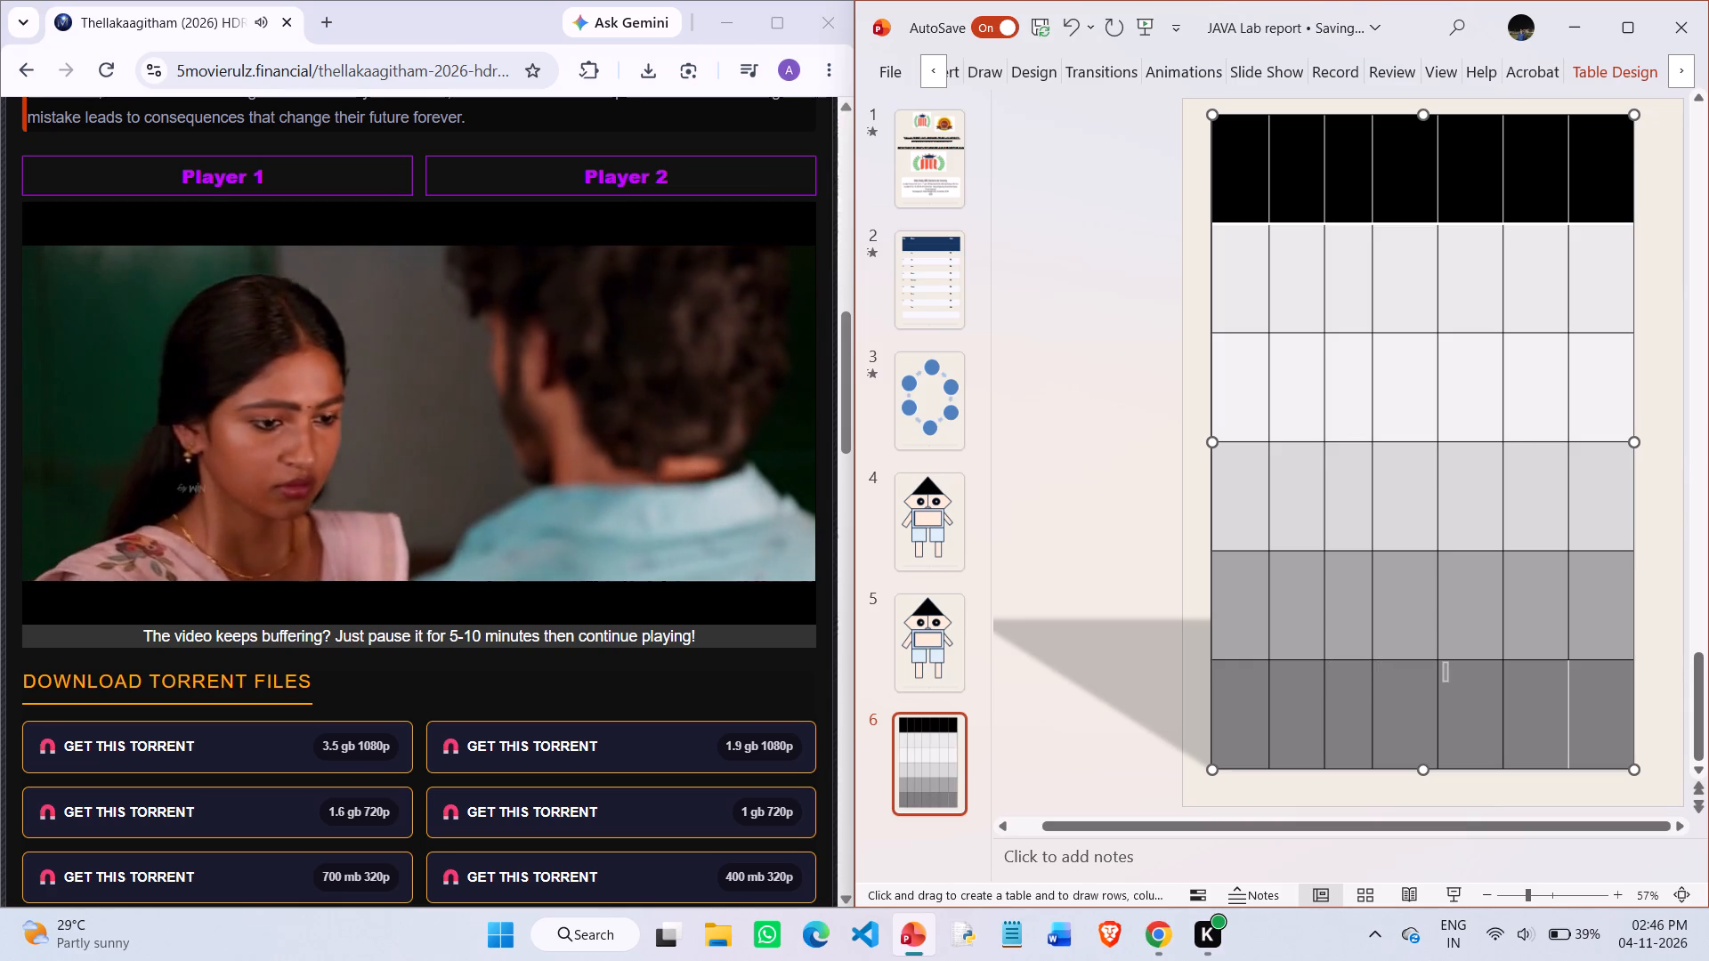
pyautogui.click(1566, 713)
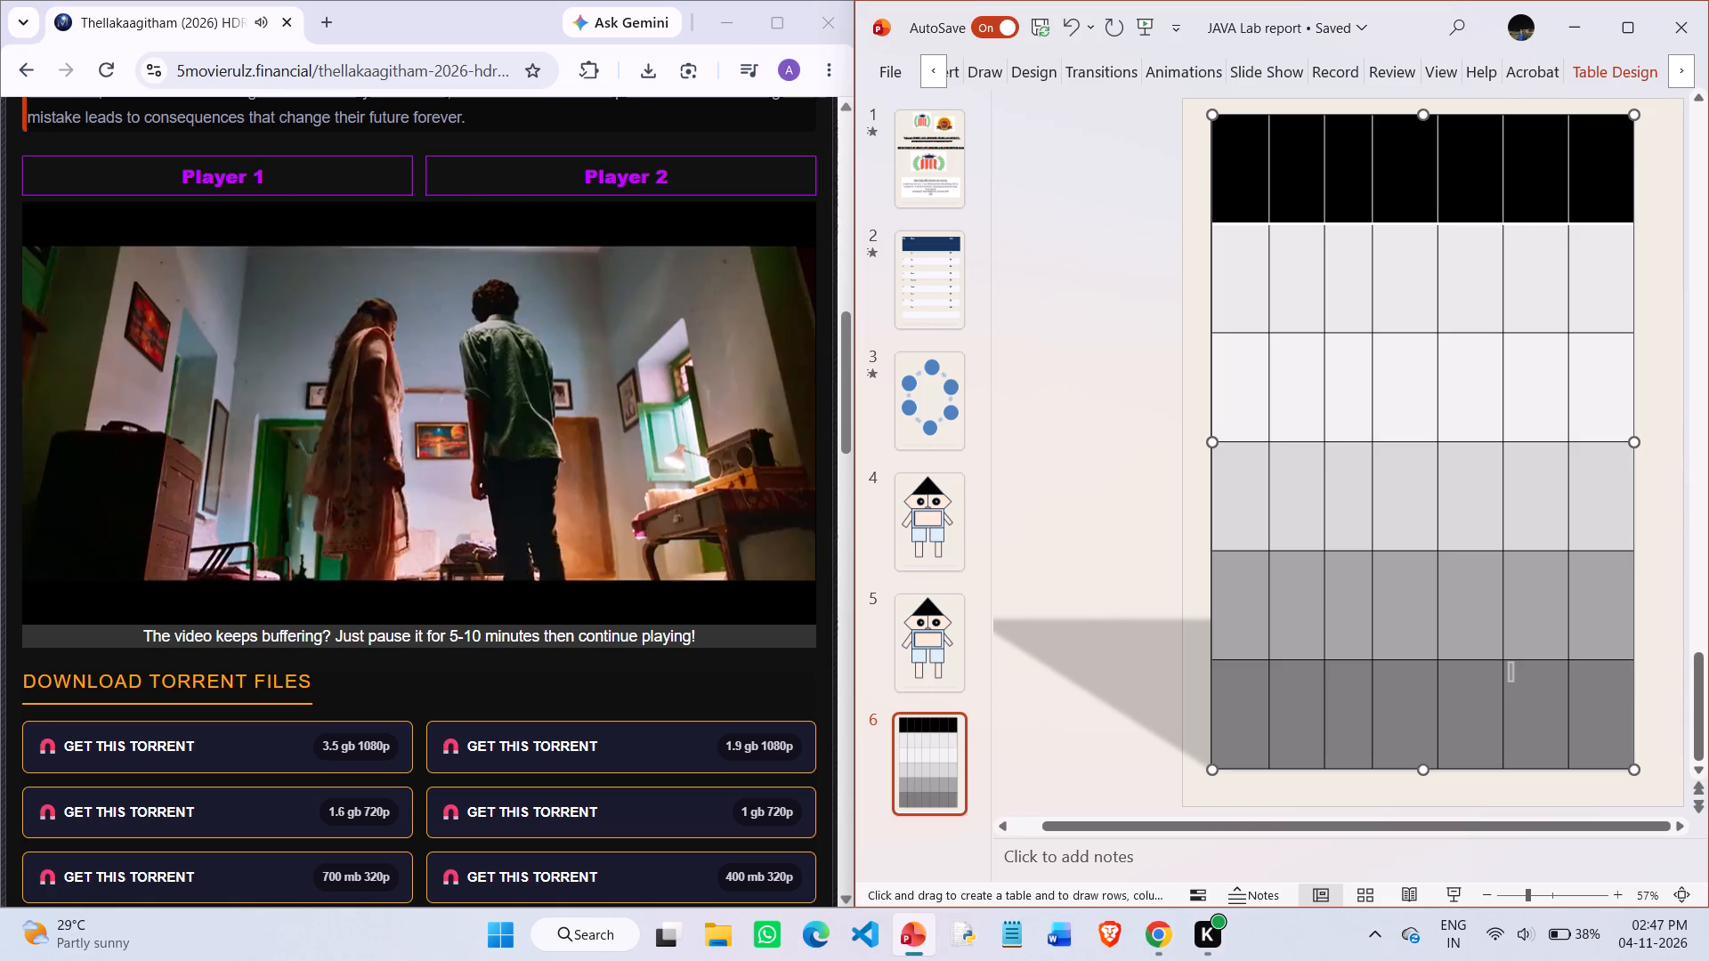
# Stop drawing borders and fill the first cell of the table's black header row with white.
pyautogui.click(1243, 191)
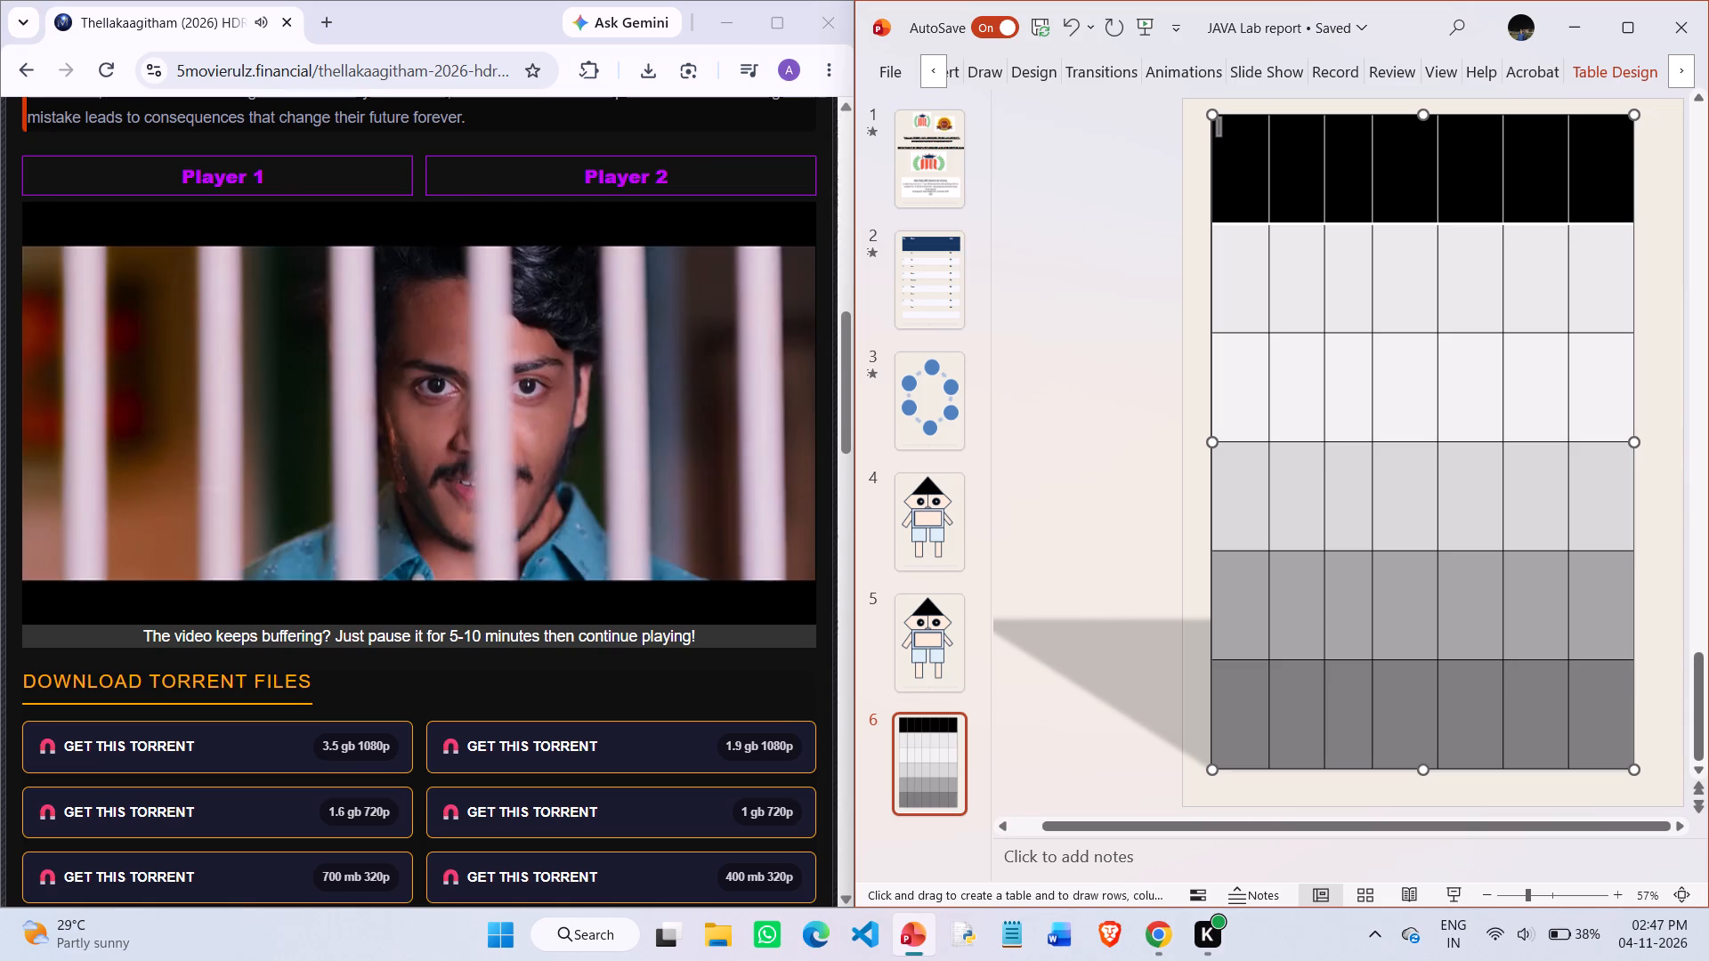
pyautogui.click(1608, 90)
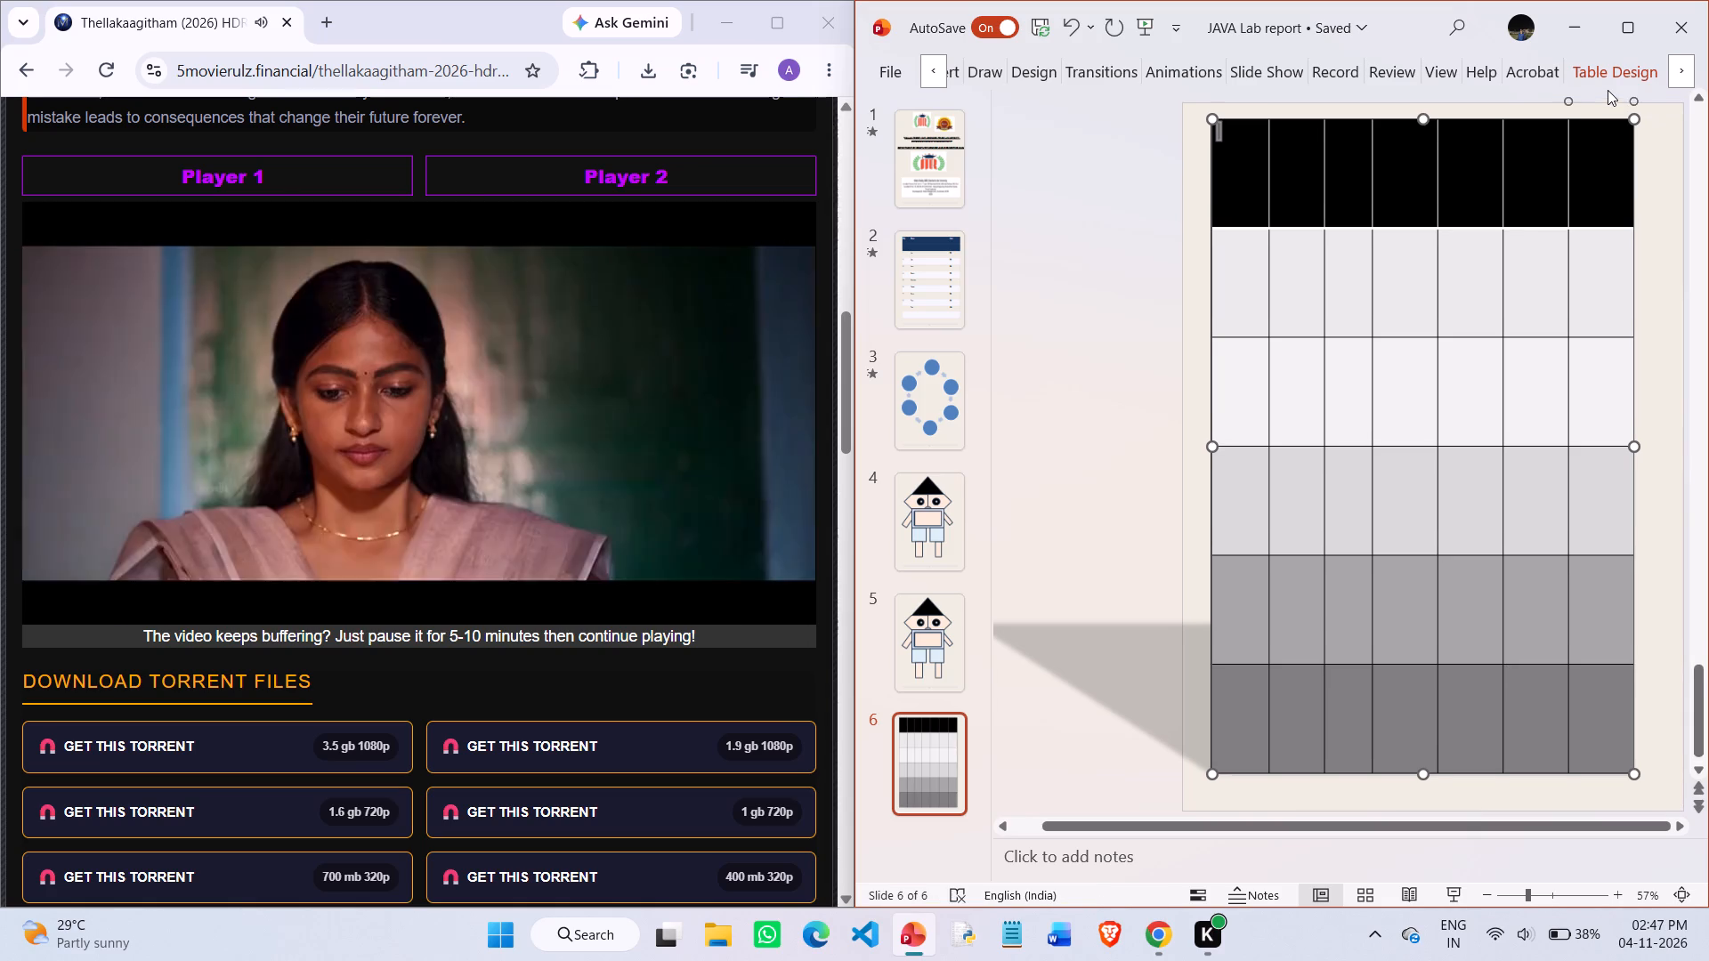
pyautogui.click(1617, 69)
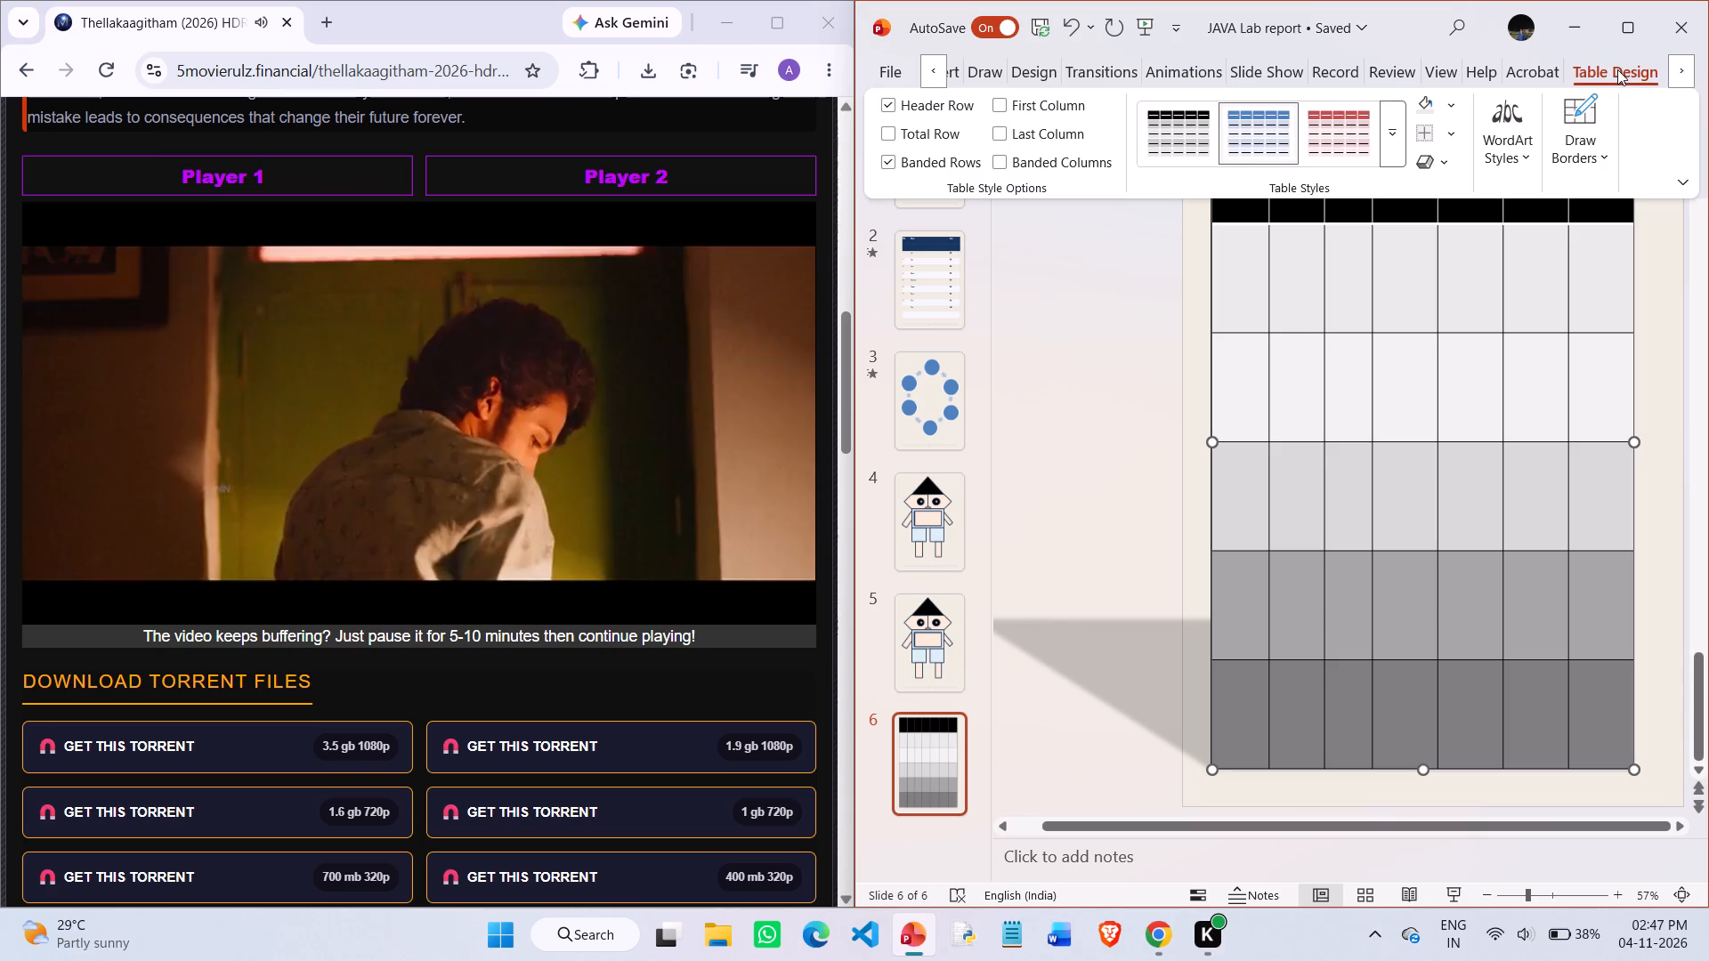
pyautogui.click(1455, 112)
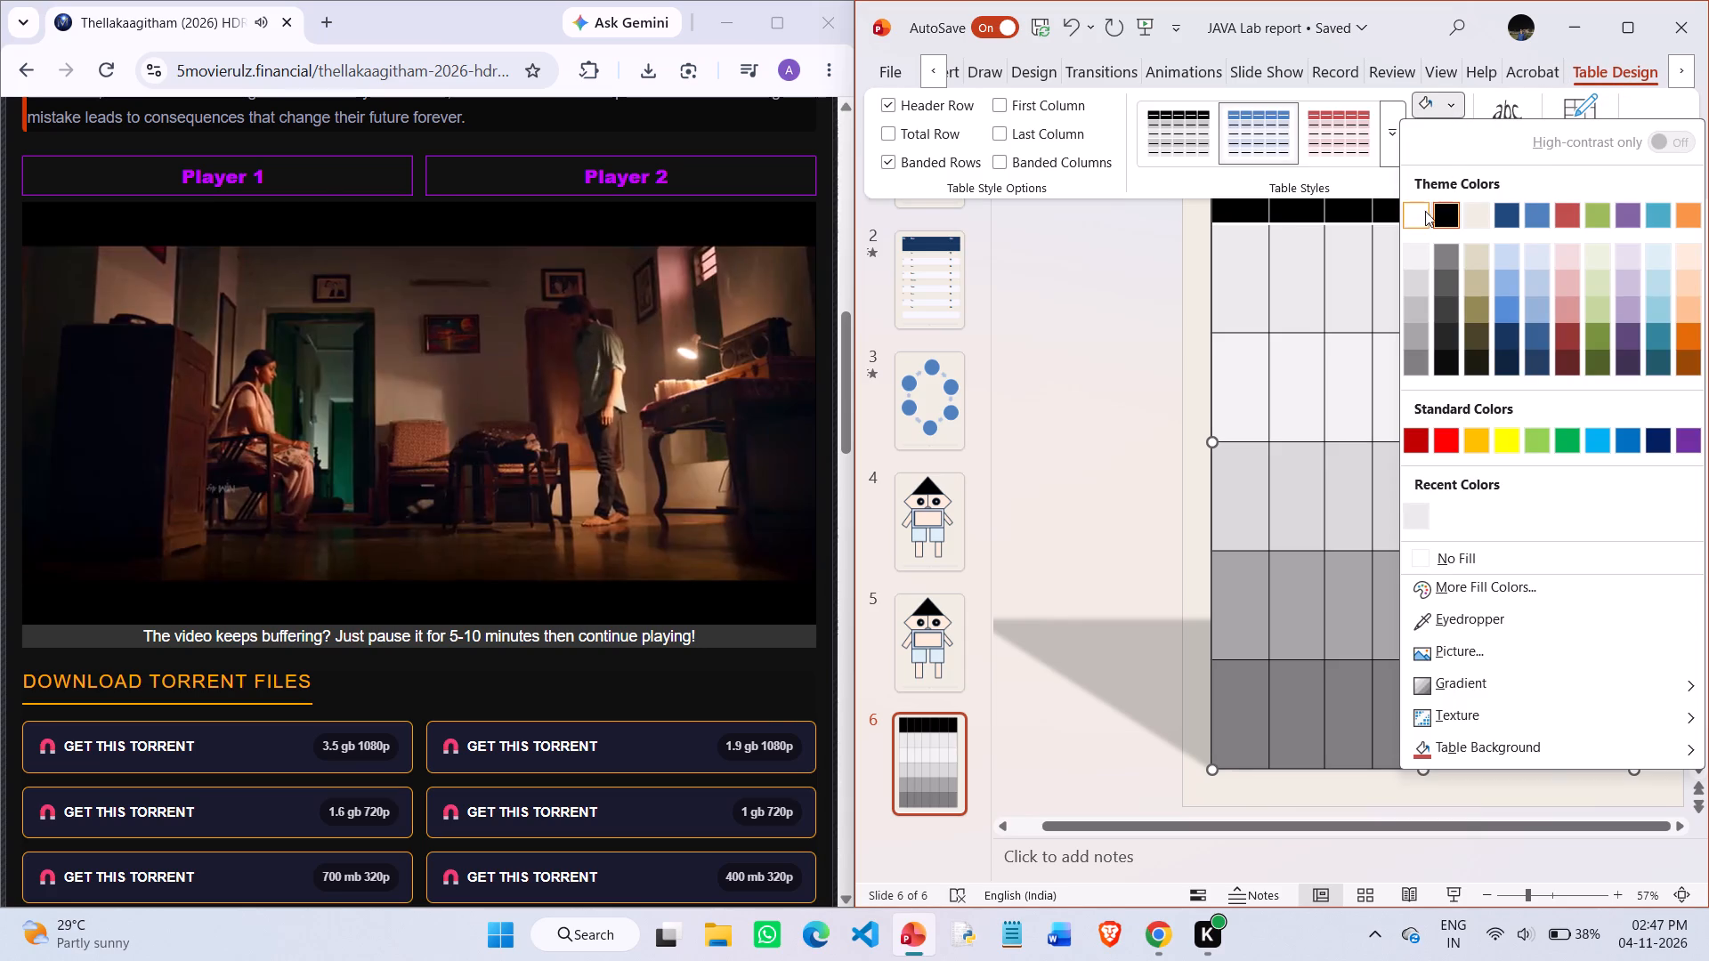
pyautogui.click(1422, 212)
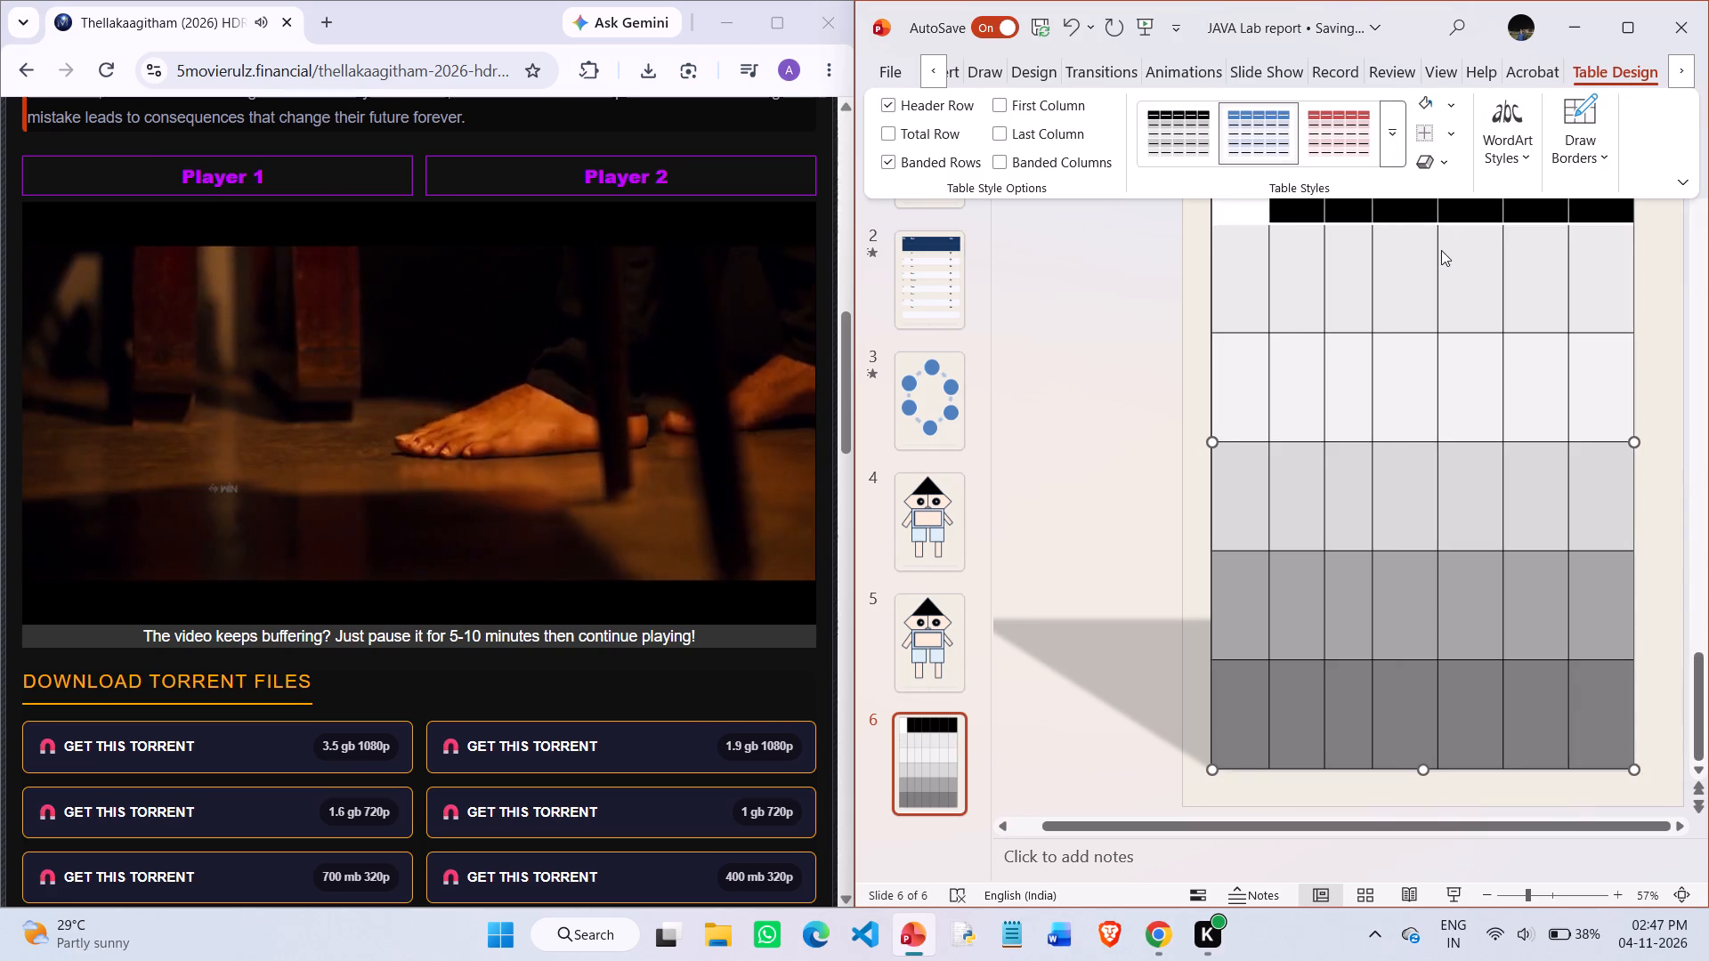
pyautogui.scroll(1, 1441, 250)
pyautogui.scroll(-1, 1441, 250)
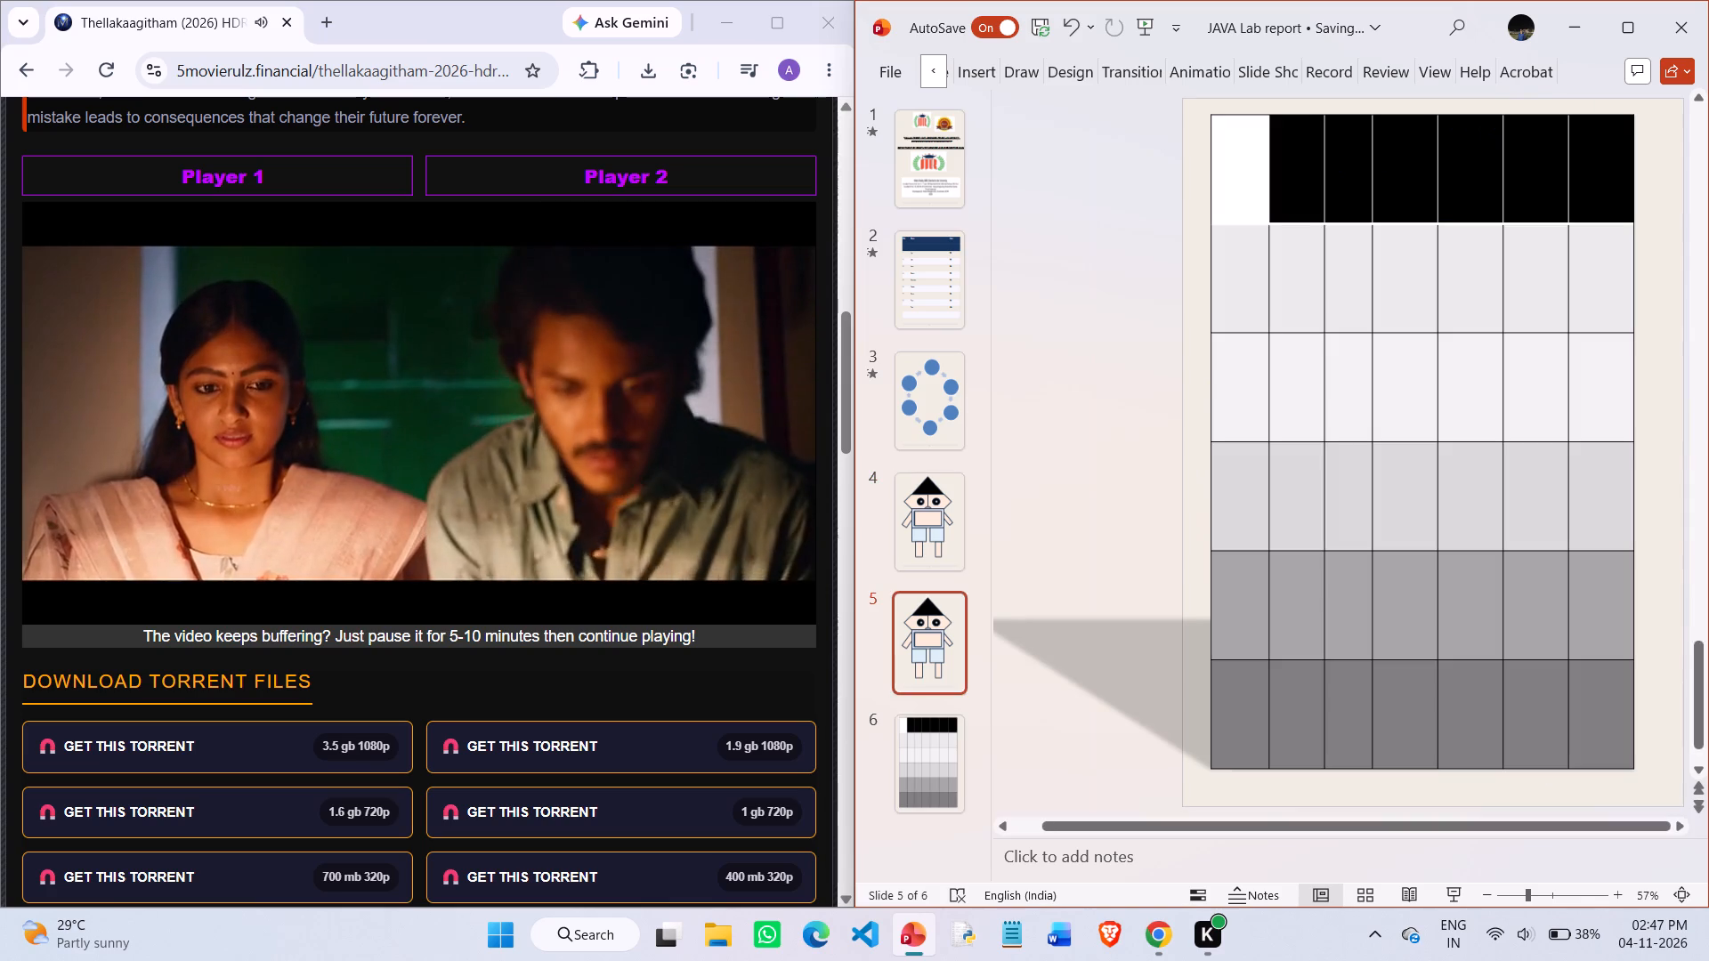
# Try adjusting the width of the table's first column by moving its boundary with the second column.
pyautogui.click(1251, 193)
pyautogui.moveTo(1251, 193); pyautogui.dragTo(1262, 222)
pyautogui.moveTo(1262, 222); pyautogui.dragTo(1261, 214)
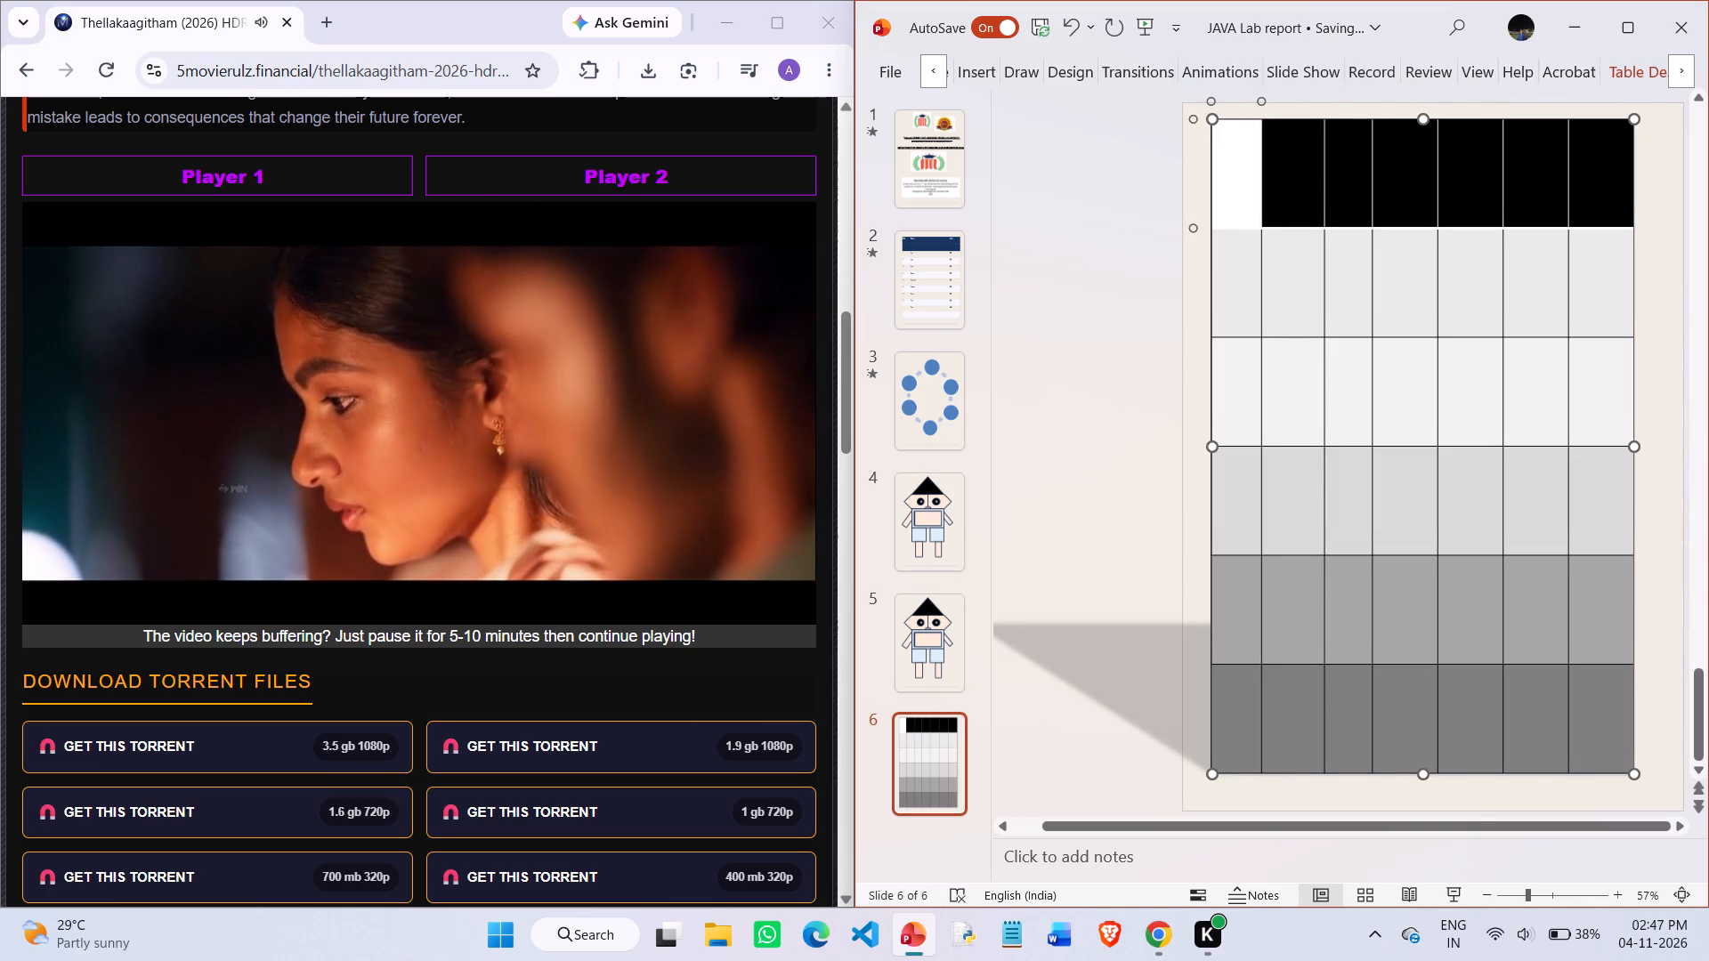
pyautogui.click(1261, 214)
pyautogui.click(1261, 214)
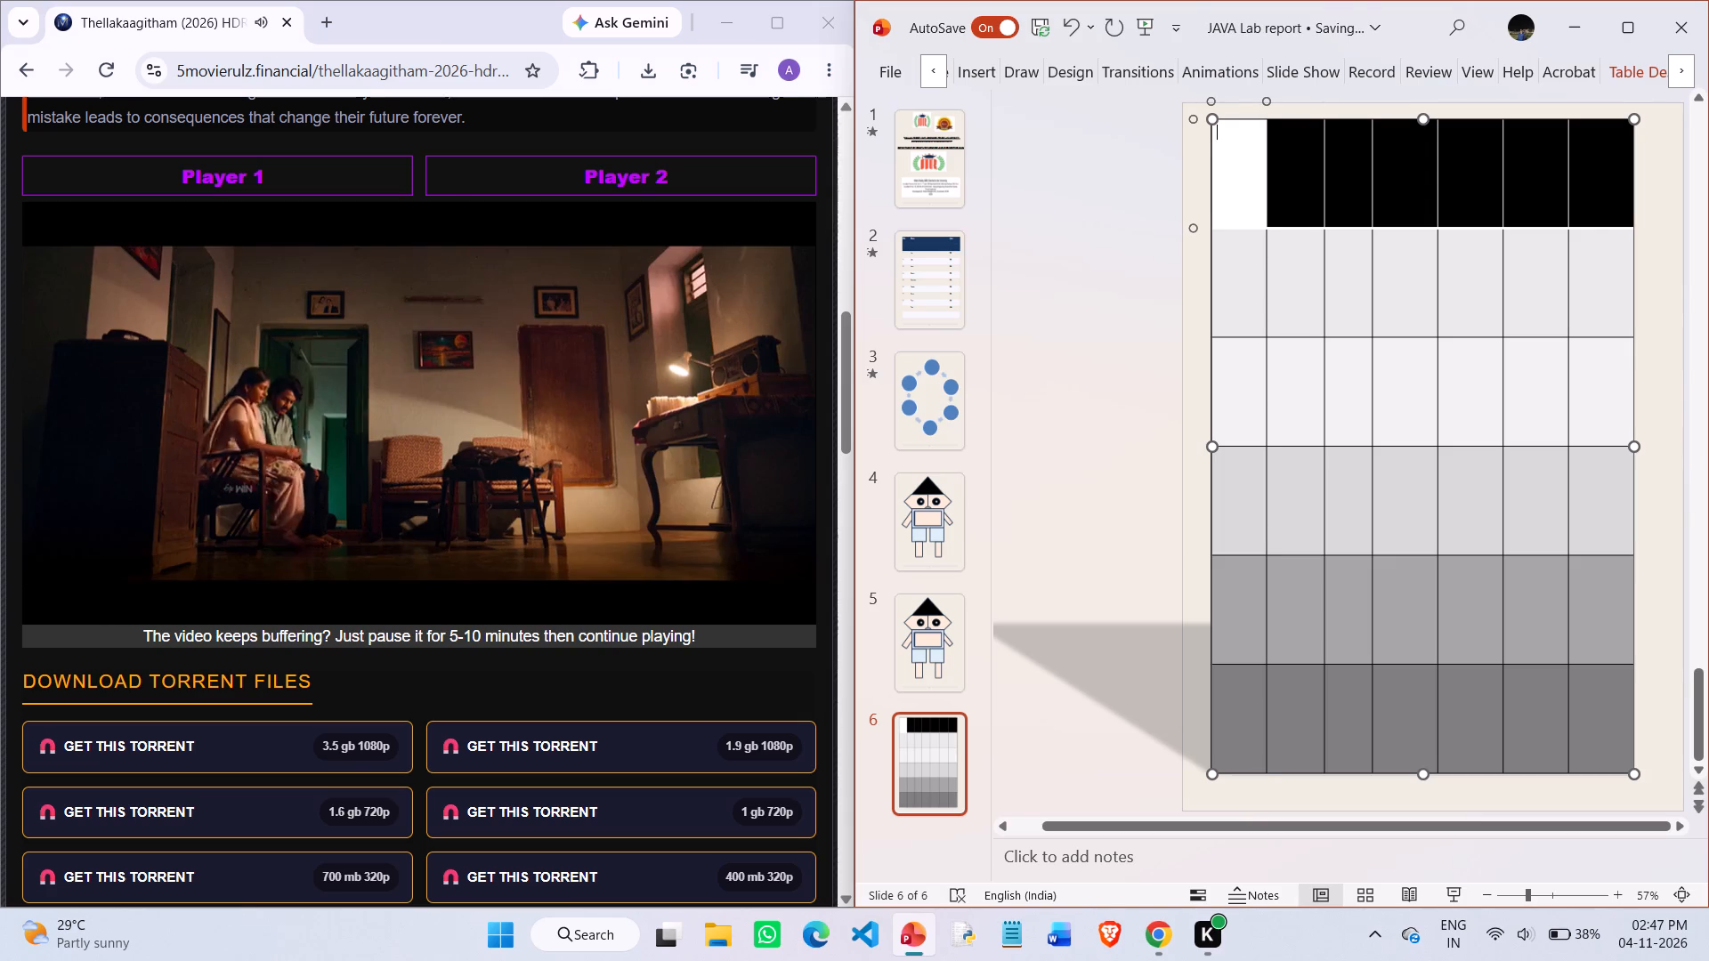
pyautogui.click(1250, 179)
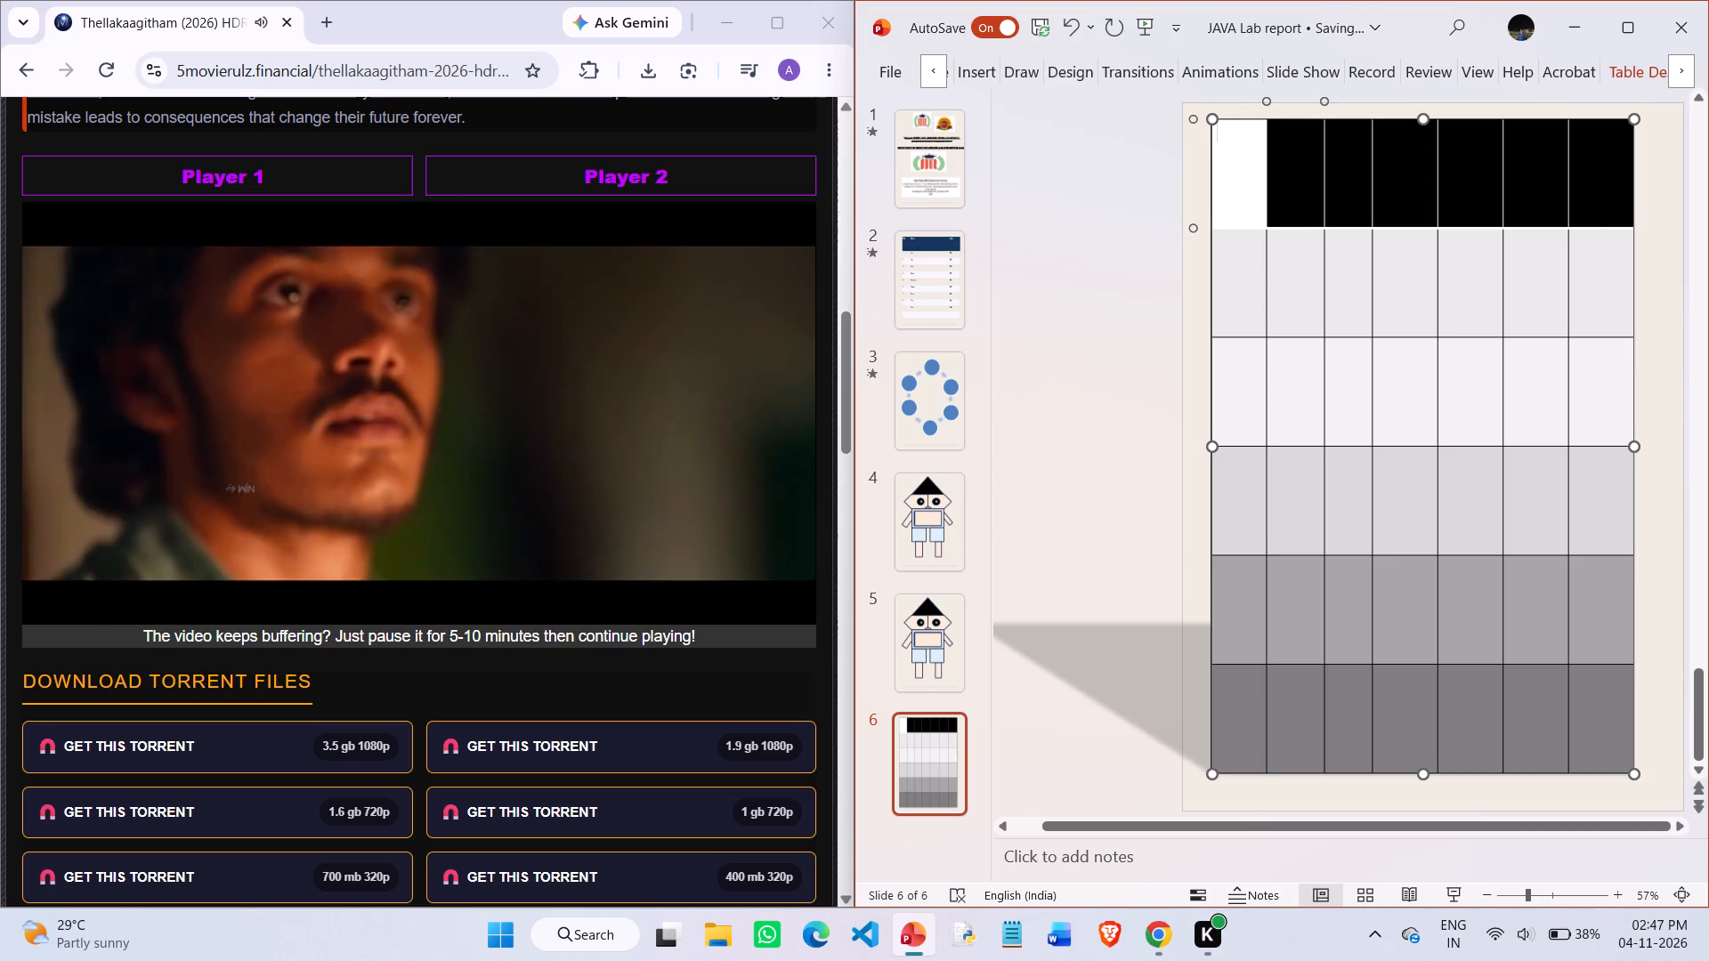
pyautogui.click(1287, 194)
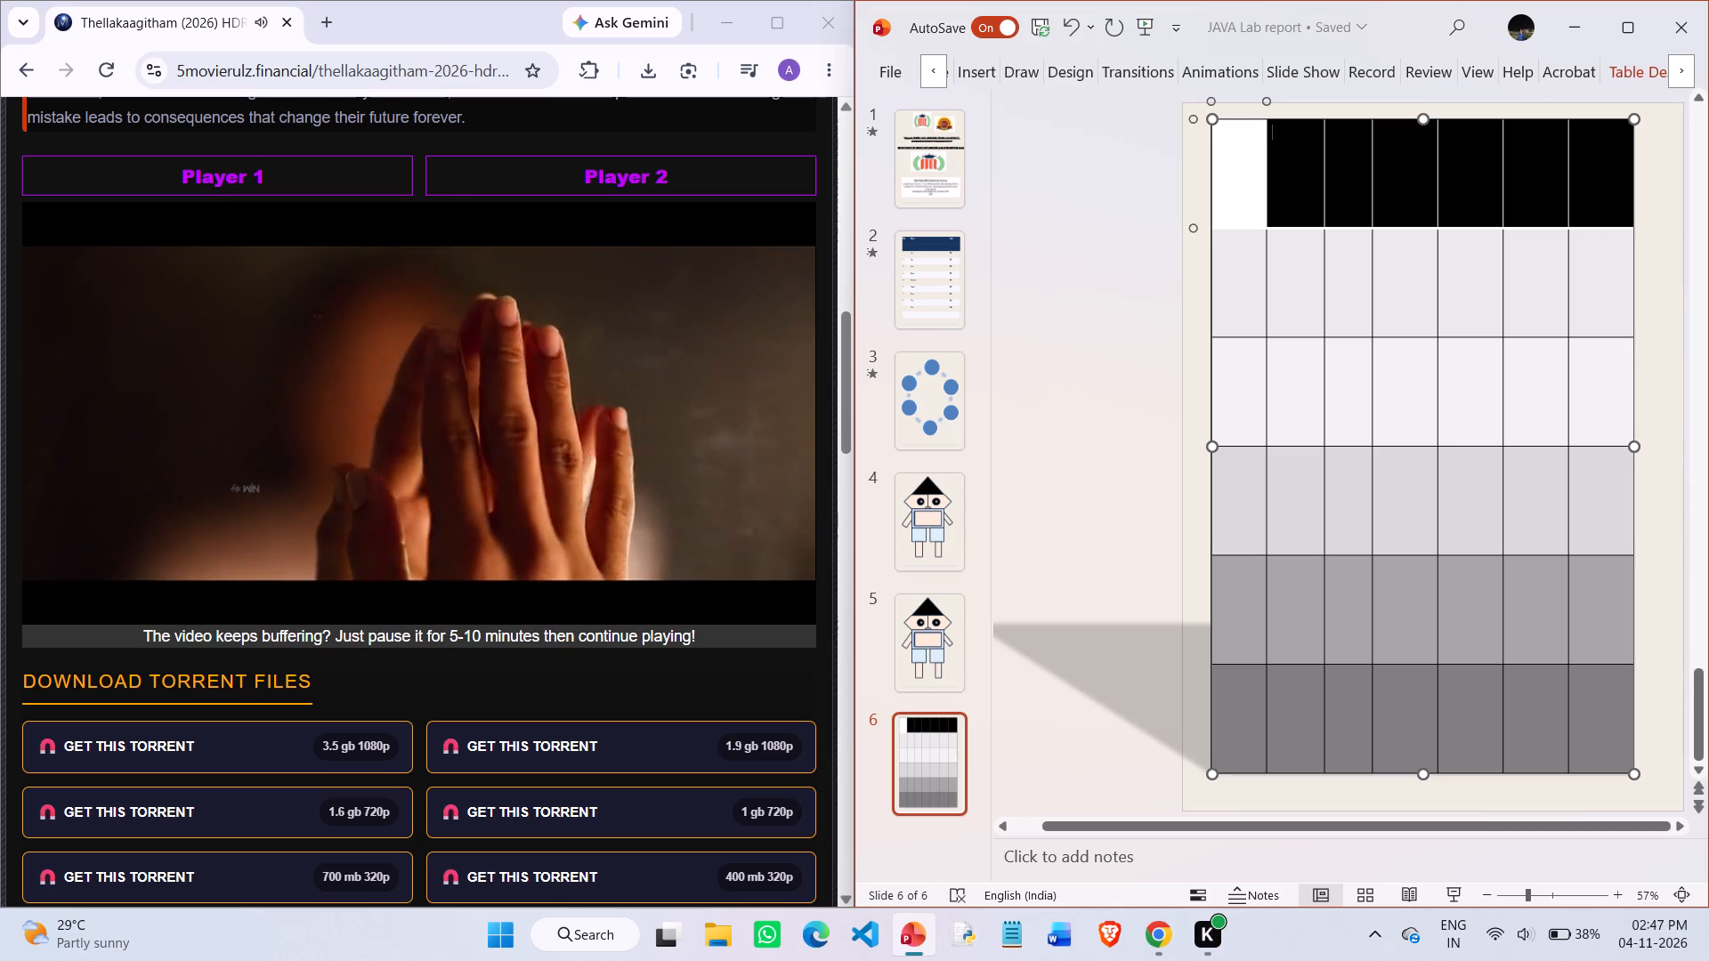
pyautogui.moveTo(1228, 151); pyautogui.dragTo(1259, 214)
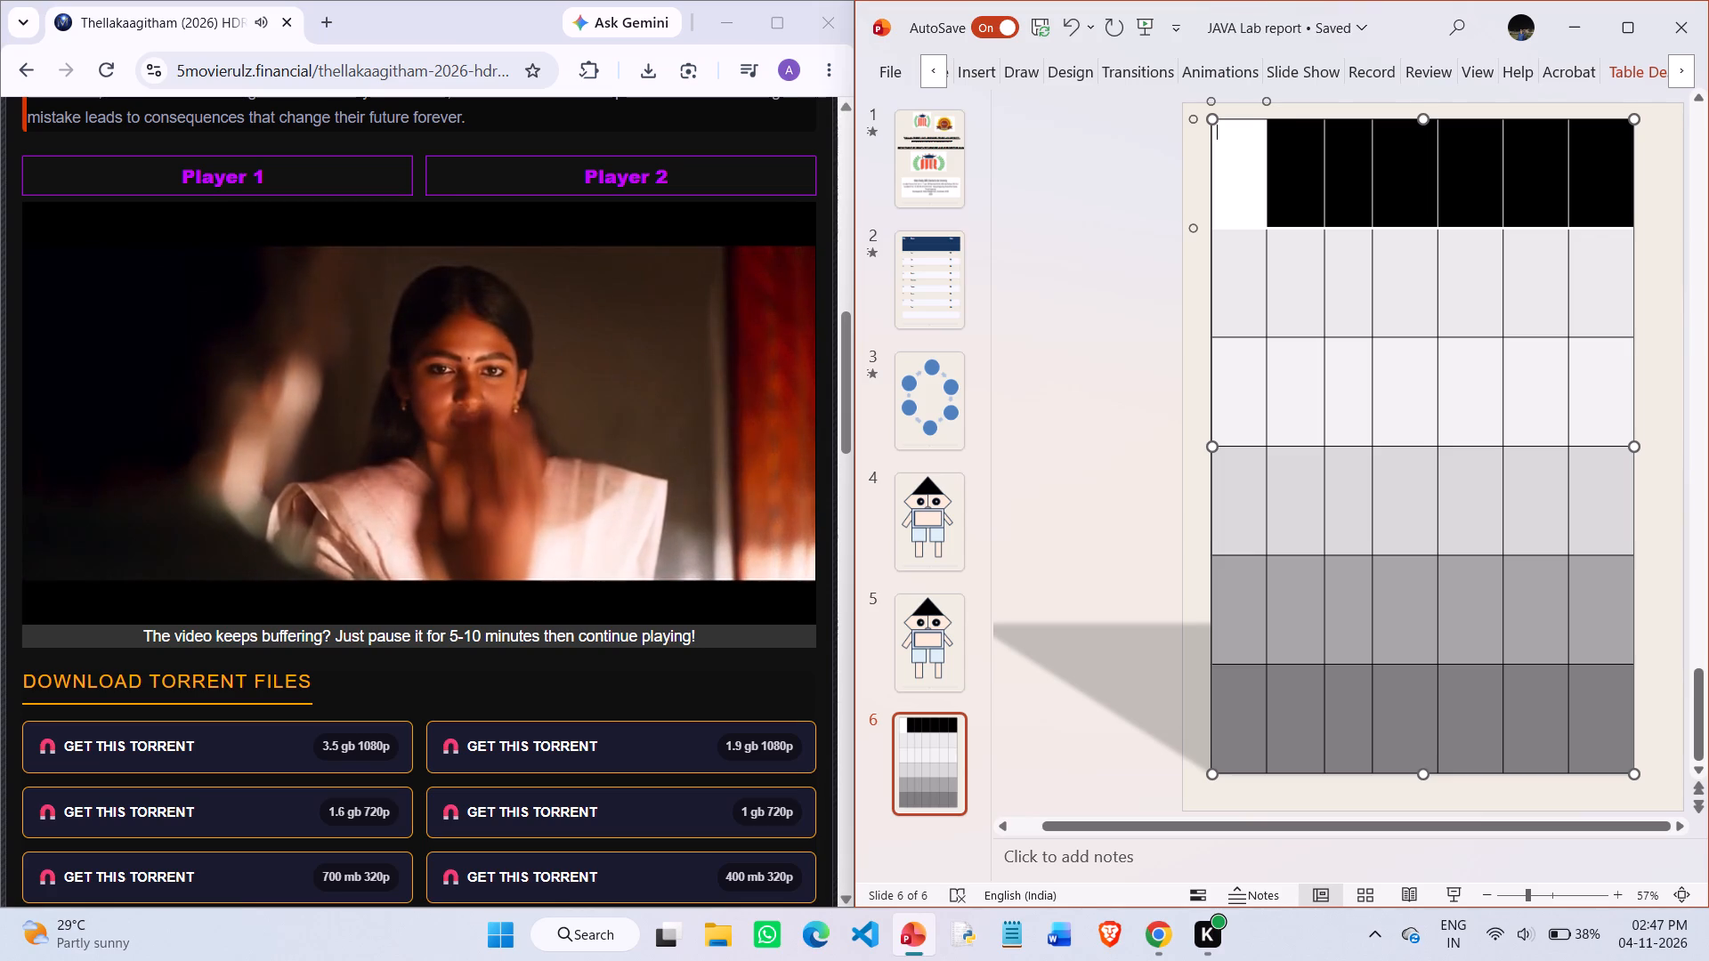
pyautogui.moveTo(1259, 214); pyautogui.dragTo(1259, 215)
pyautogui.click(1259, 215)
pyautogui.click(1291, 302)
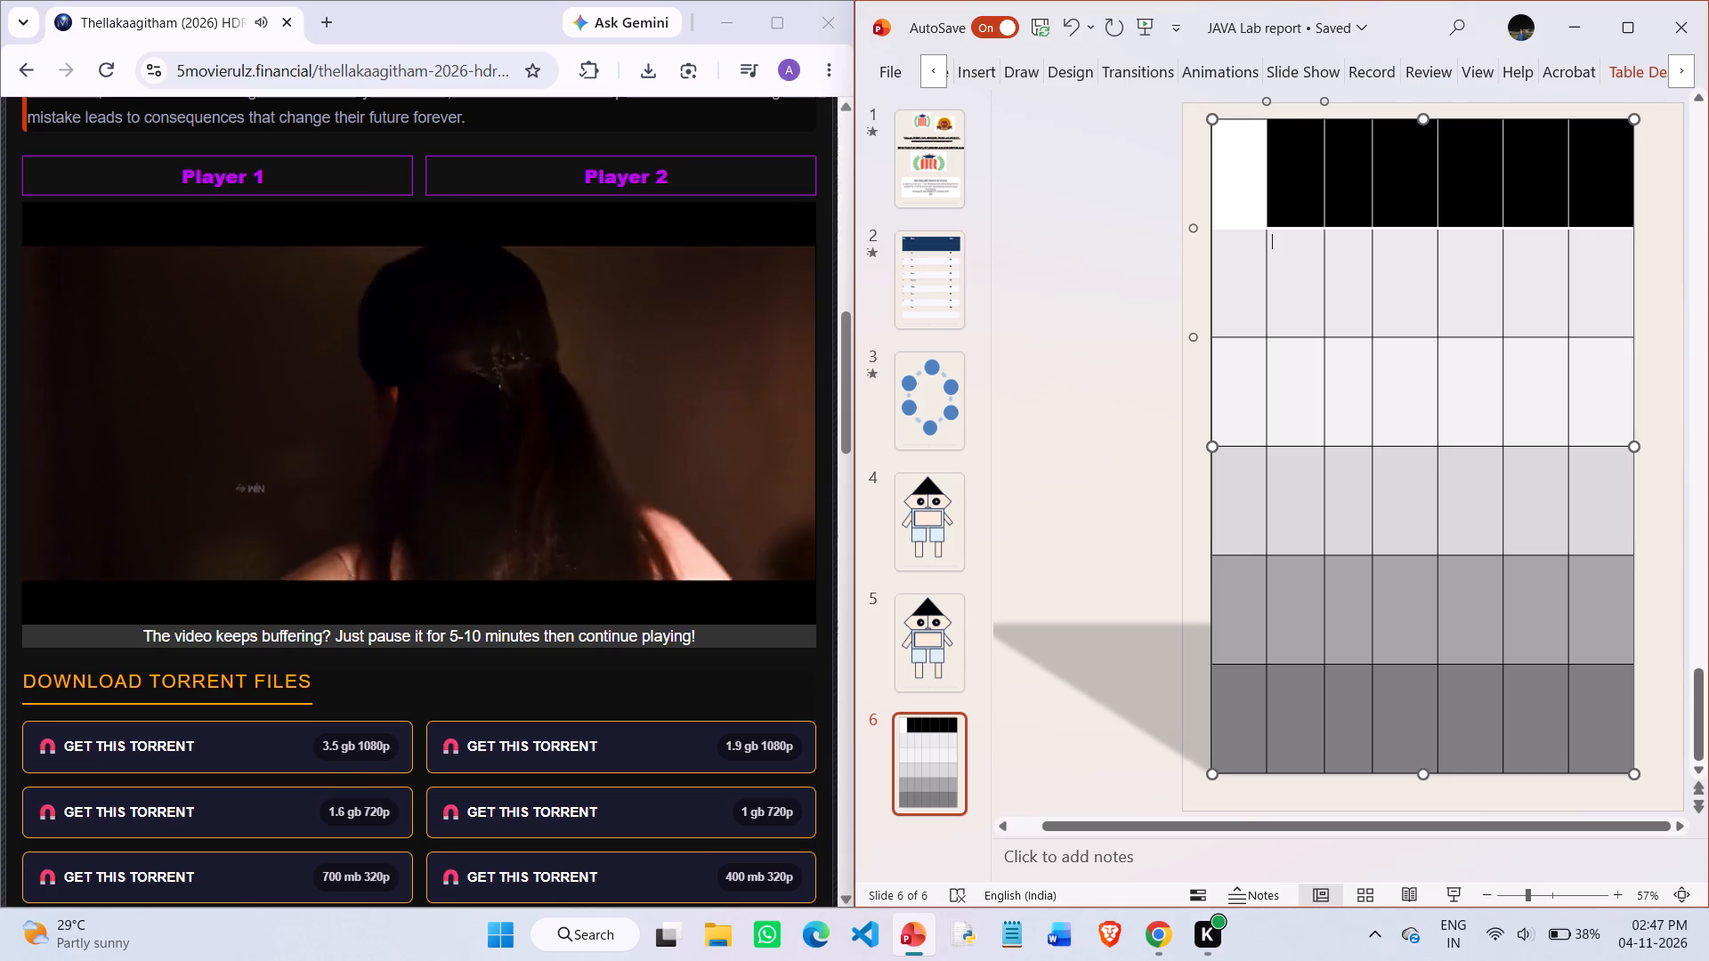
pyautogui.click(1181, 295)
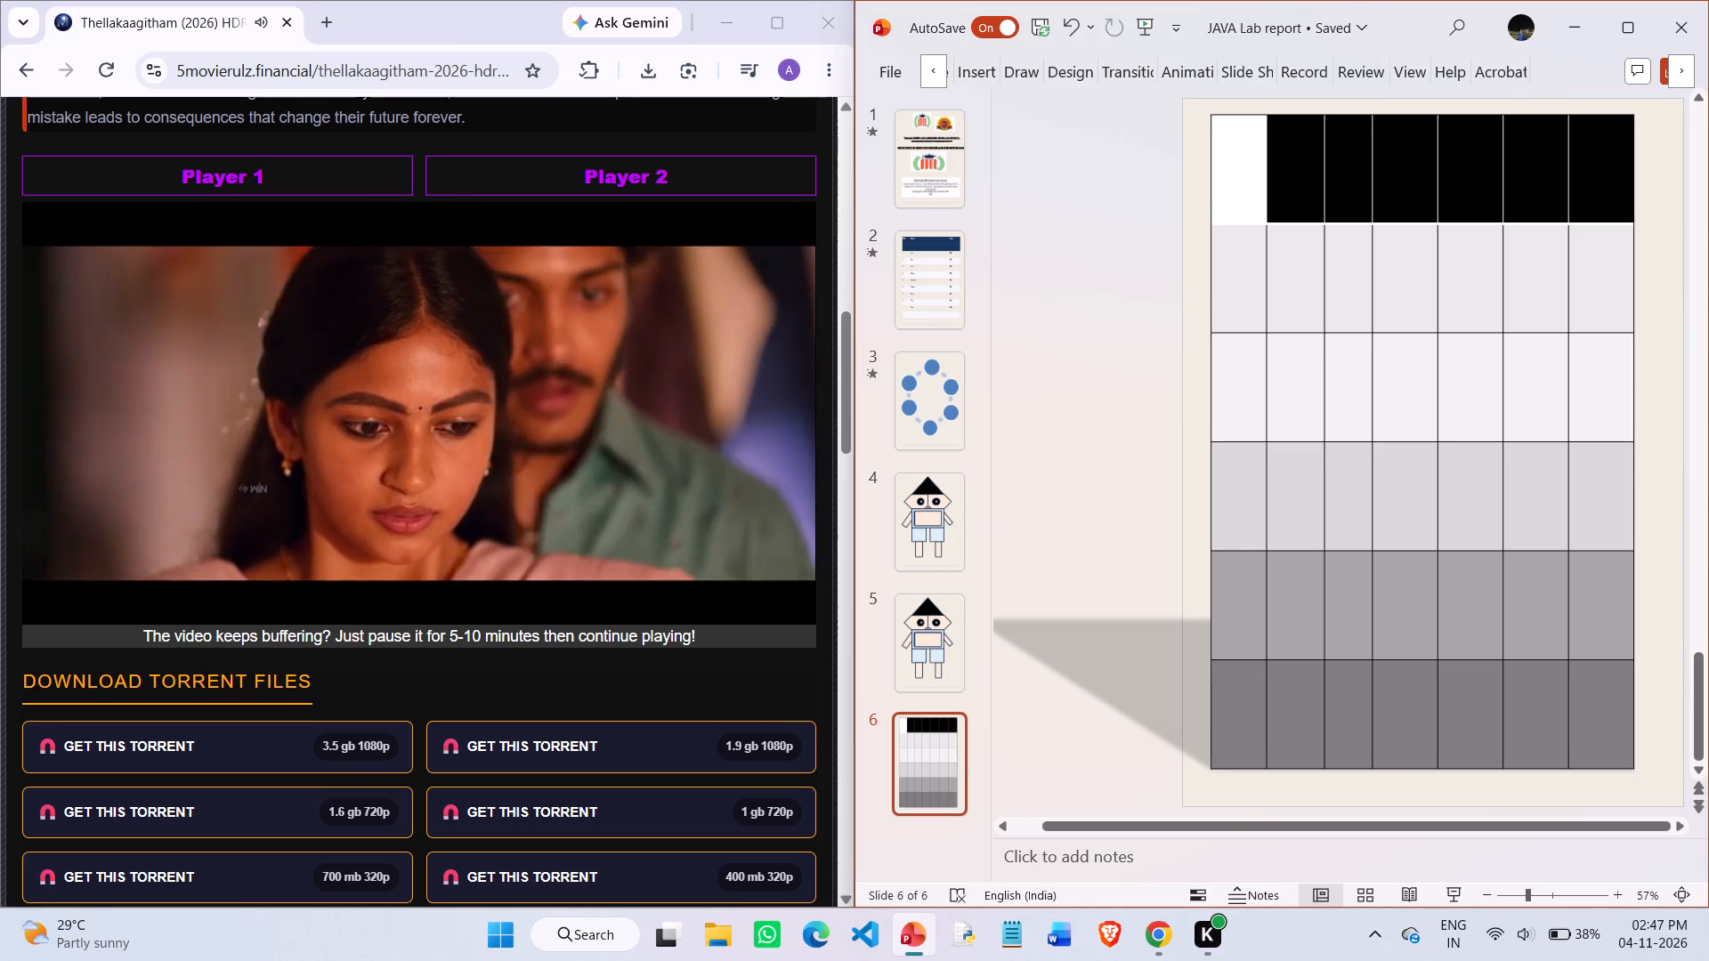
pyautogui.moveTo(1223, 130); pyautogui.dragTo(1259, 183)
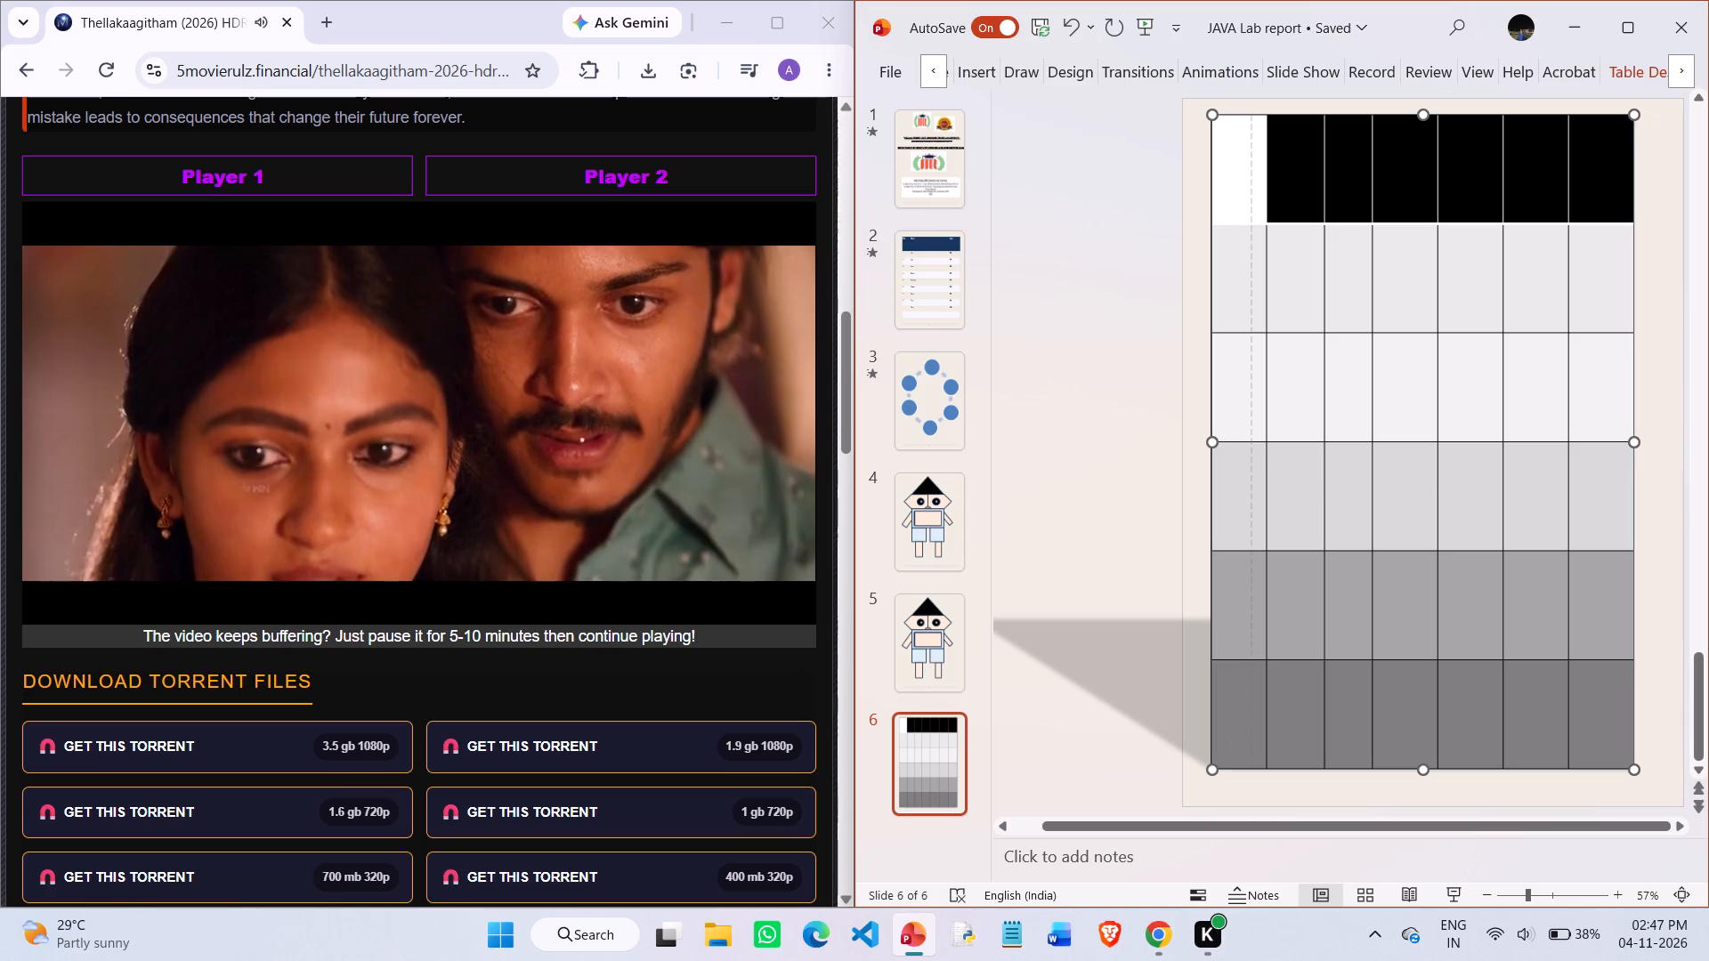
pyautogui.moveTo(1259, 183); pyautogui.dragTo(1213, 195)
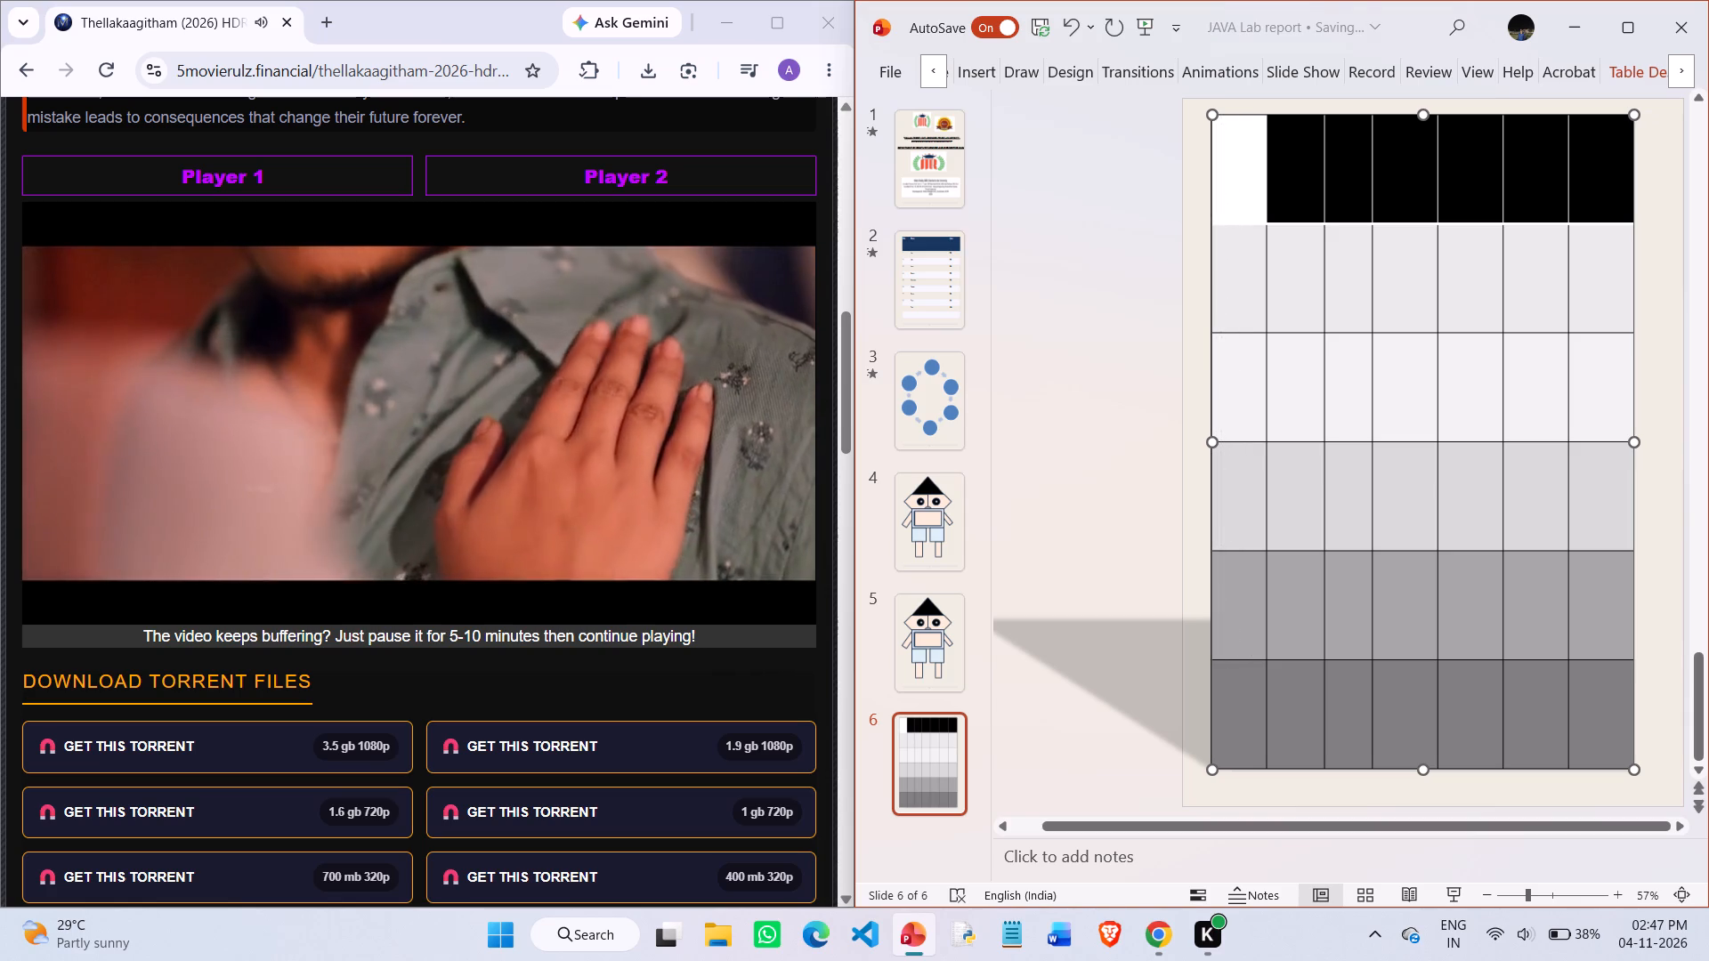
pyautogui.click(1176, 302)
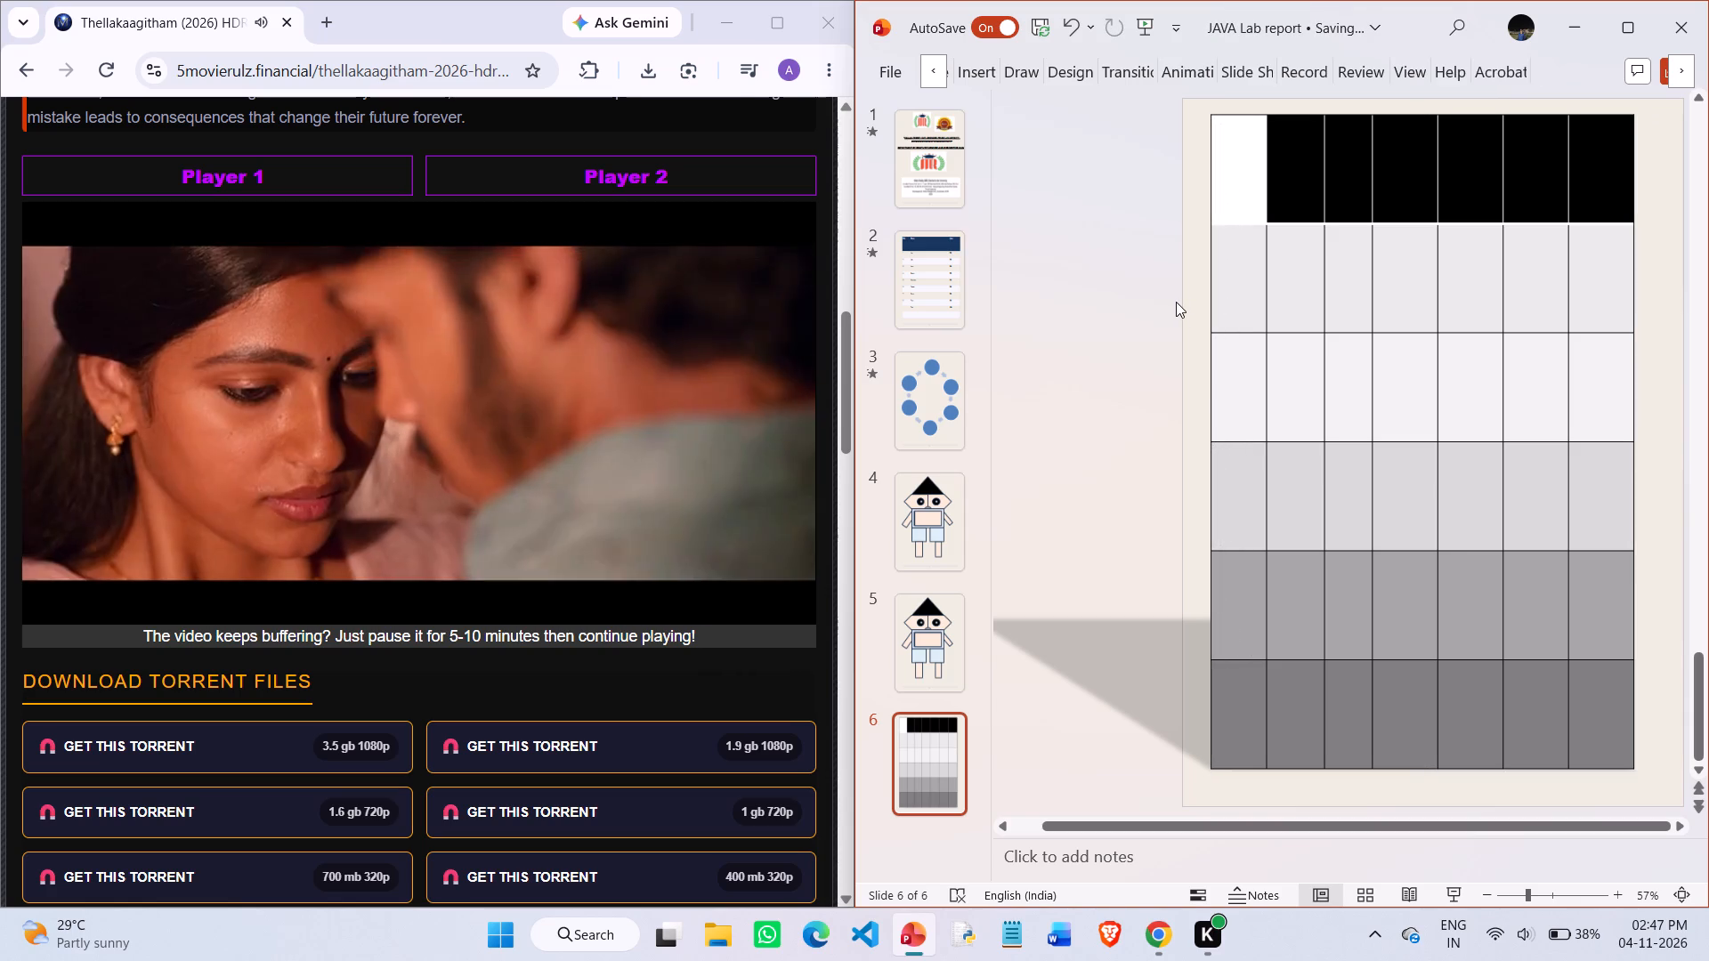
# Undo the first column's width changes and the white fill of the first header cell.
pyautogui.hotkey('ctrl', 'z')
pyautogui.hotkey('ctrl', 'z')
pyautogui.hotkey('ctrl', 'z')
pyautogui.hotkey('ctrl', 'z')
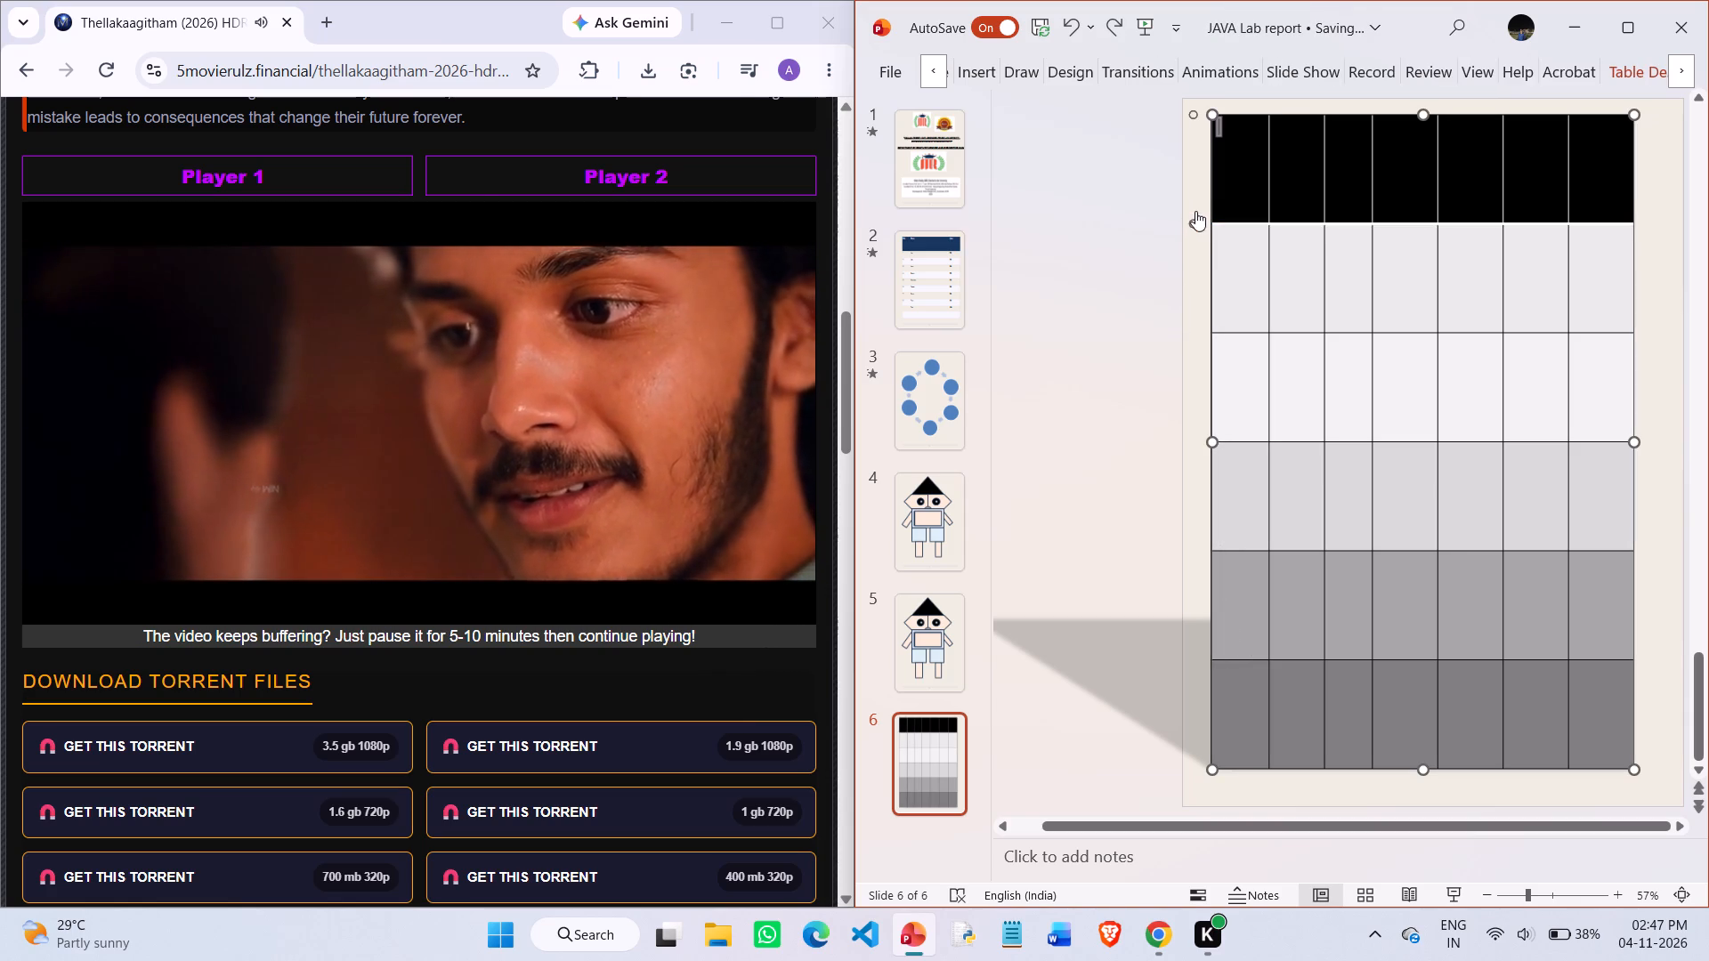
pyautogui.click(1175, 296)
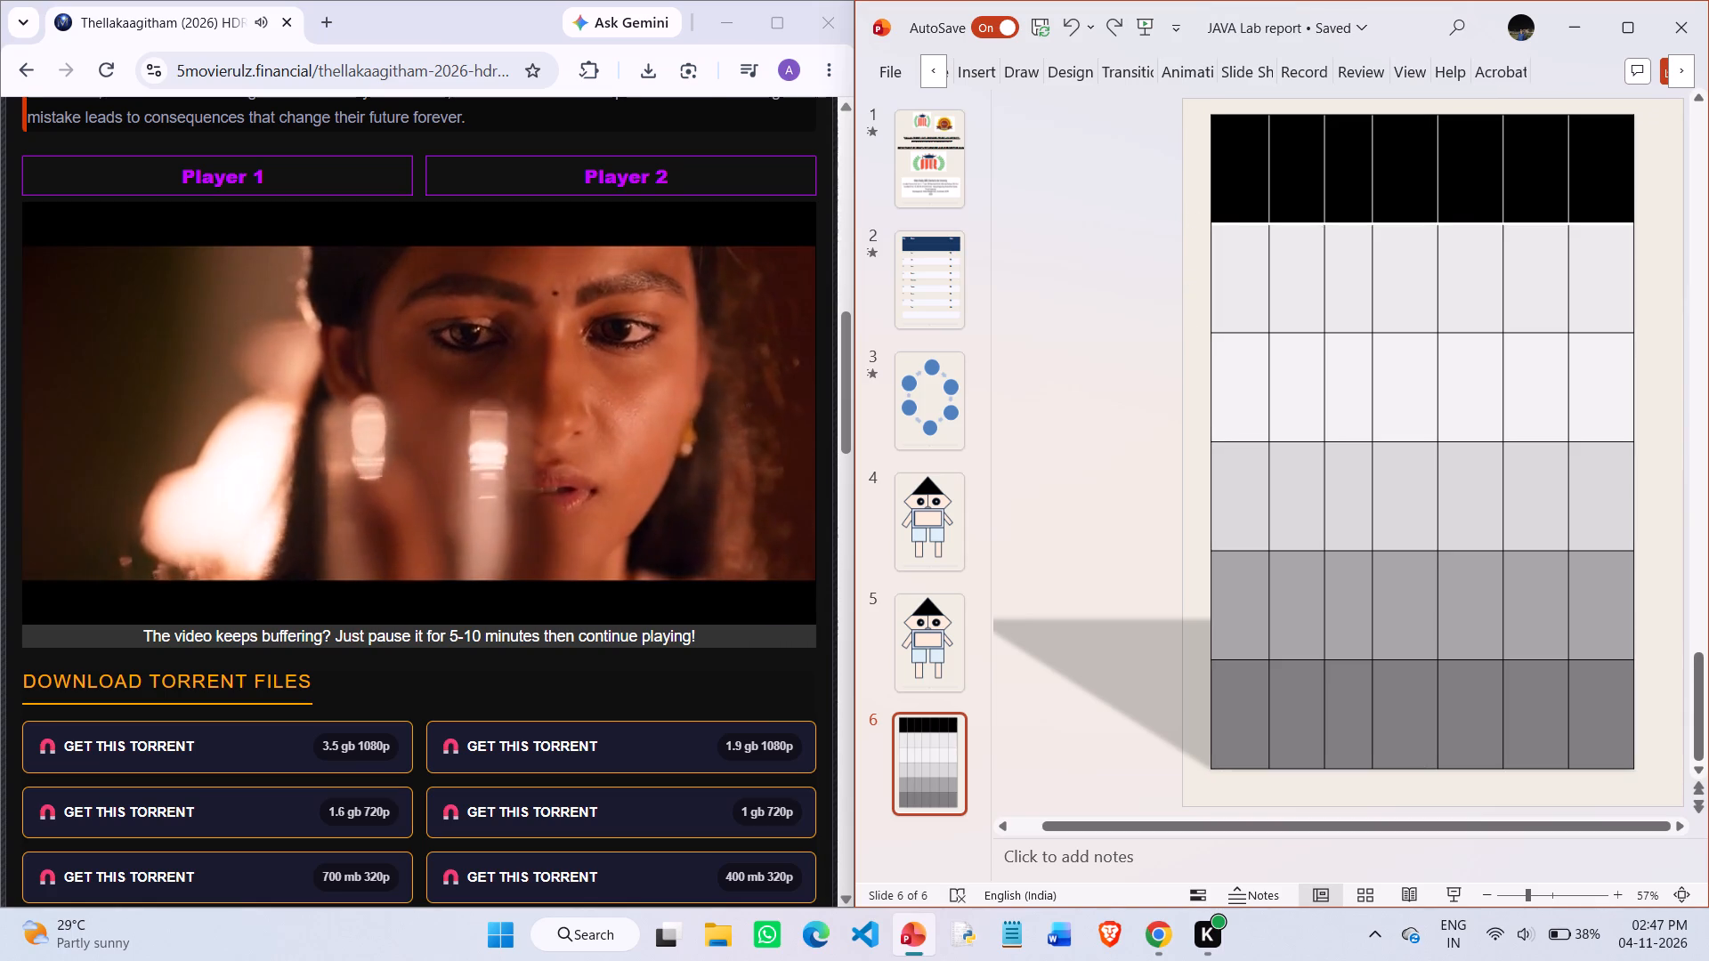
# Set the table's border pen colour to white, starting from the fifth cell of the black header row.
pyautogui.click(1439, 176)
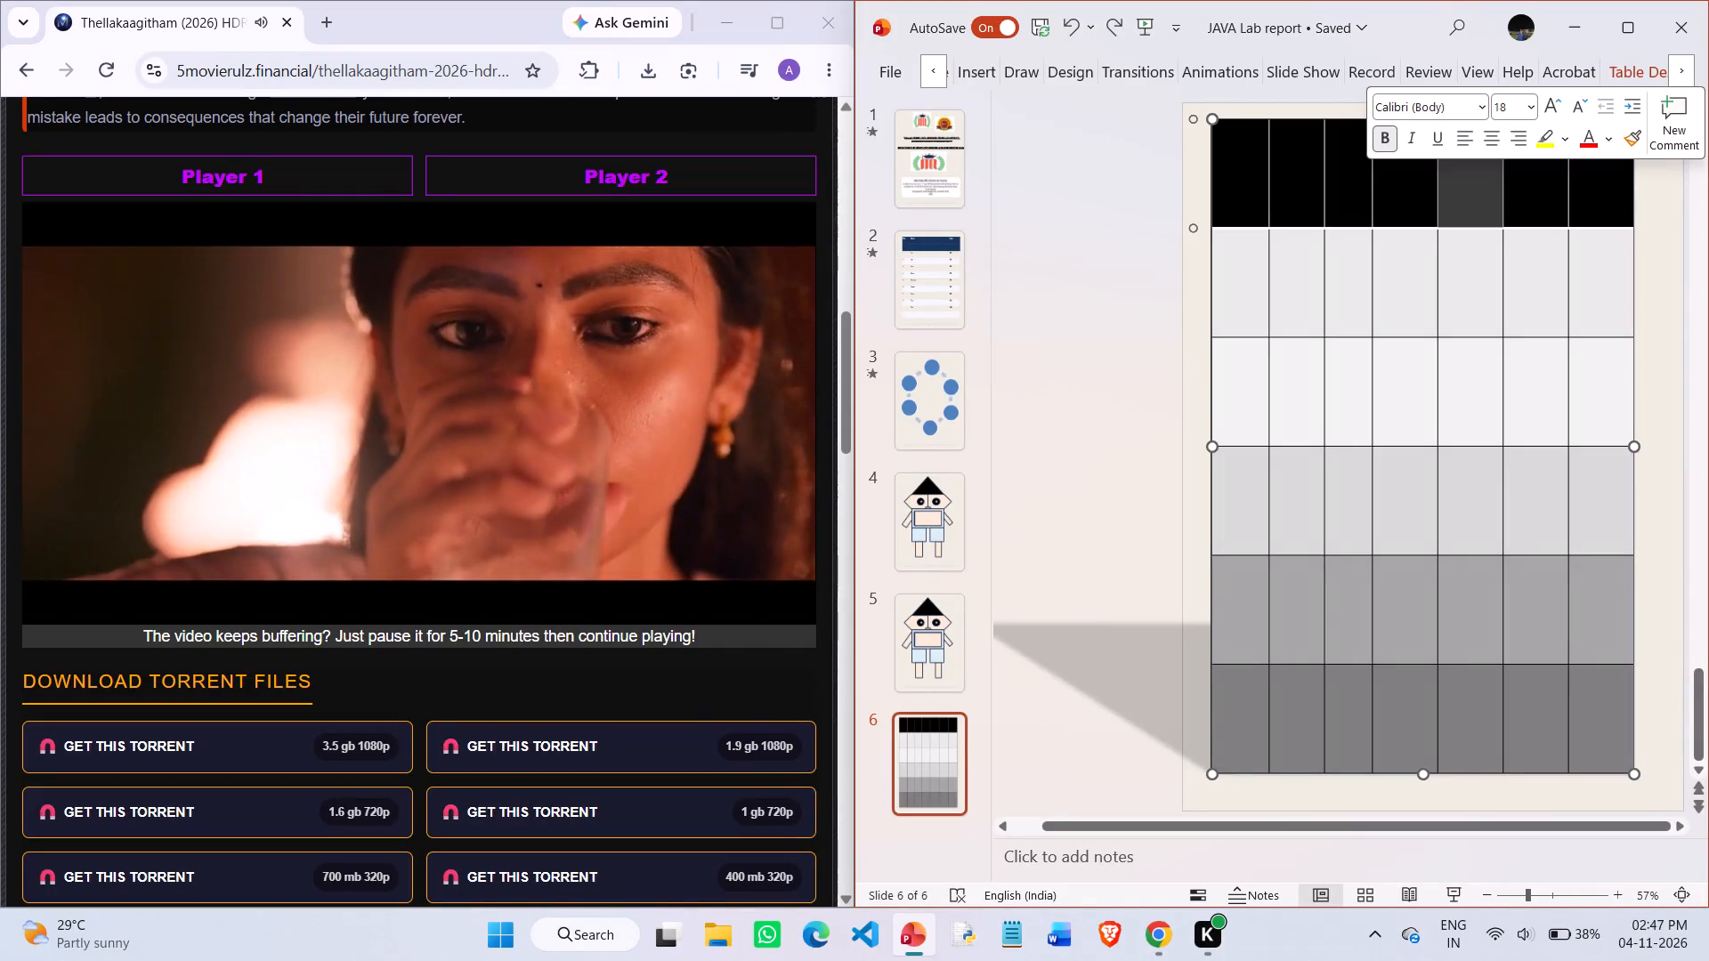
pyautogui.click(1439, 176)
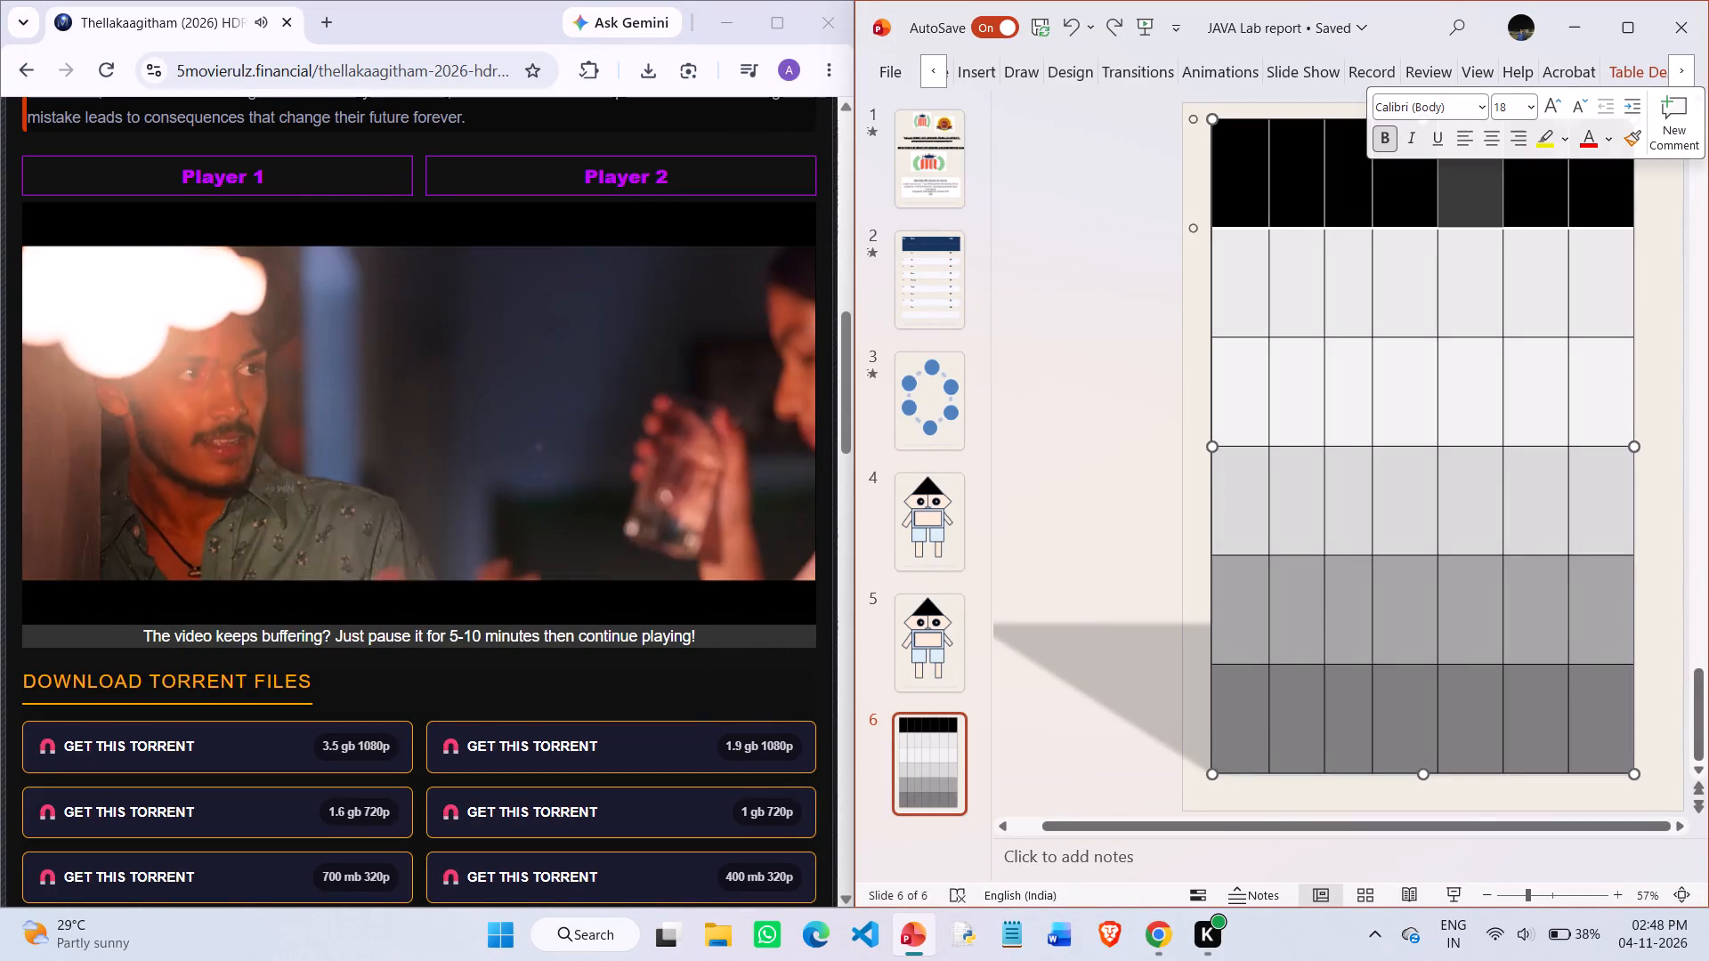
pyautogui.click(1436, 186)
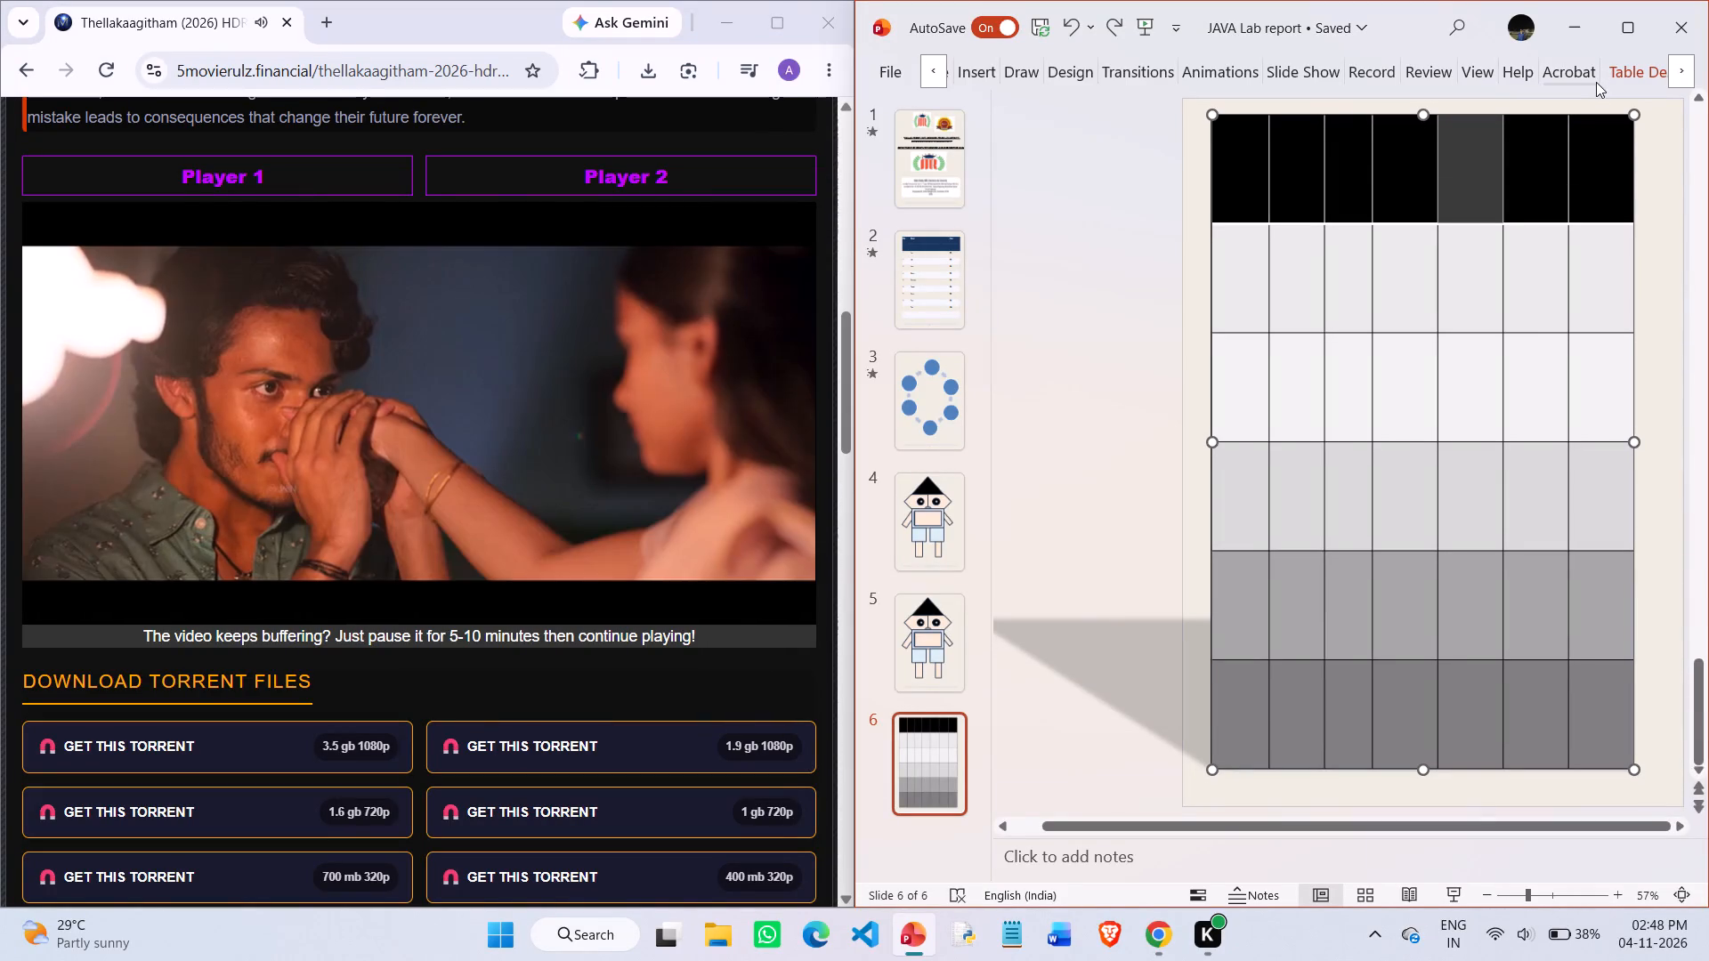
pyautogui.click(1632, 66)
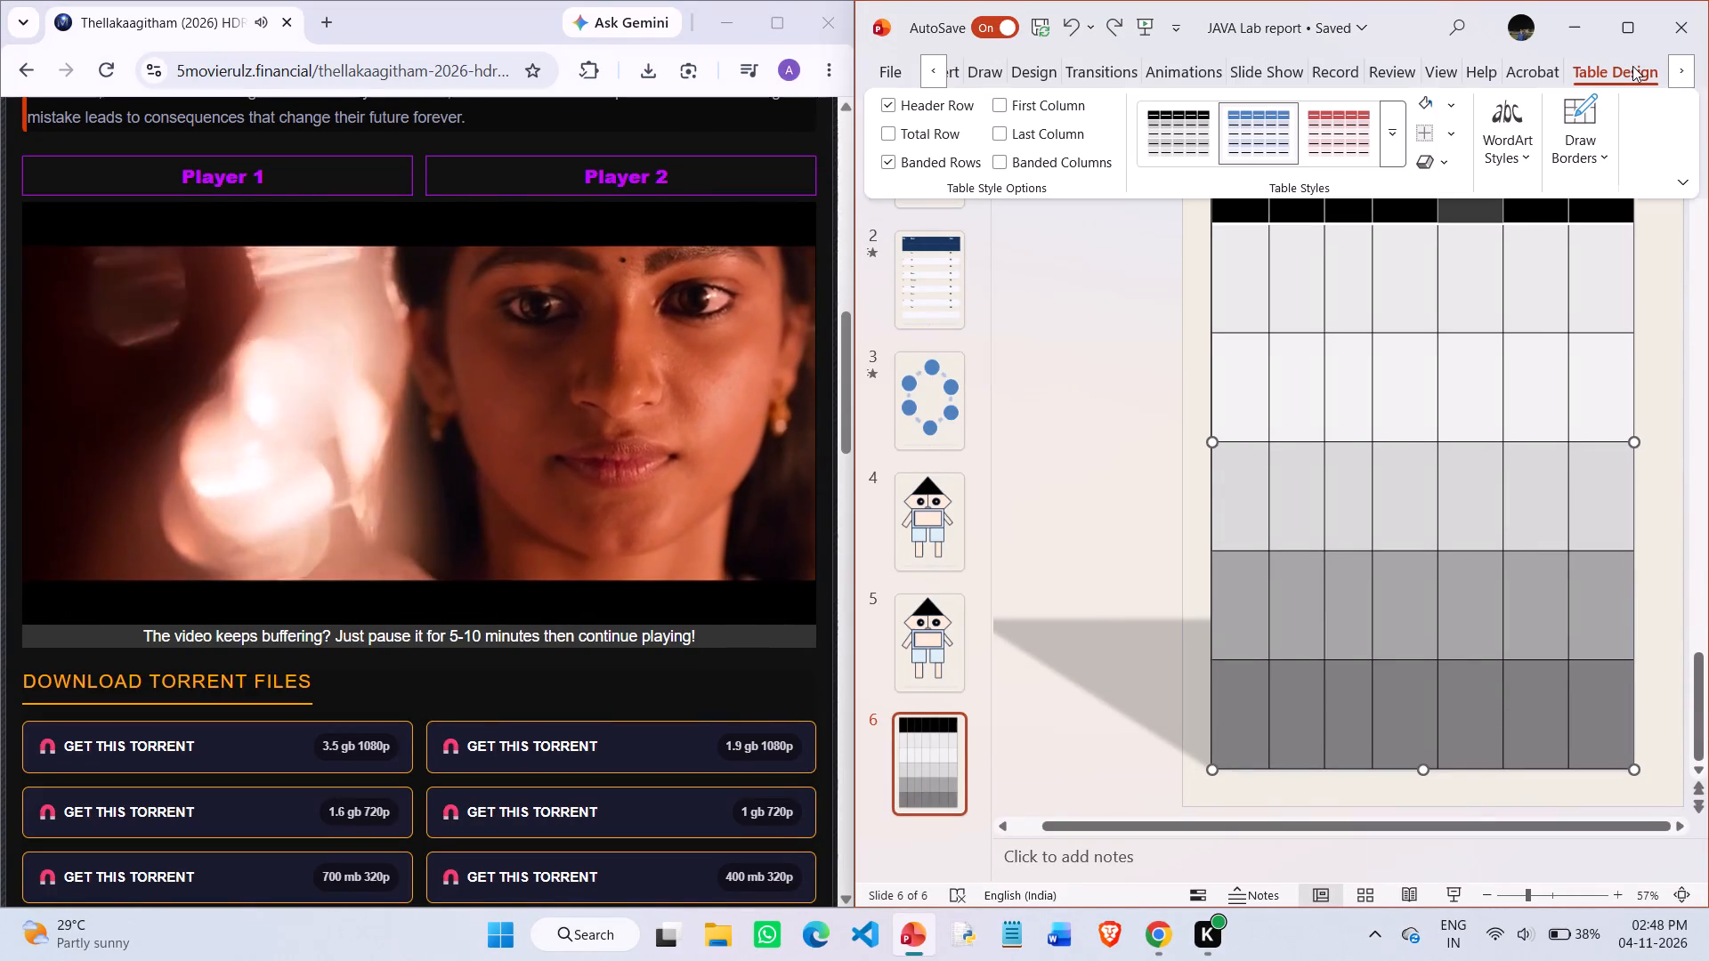
pyautogui.click(1601, 163)
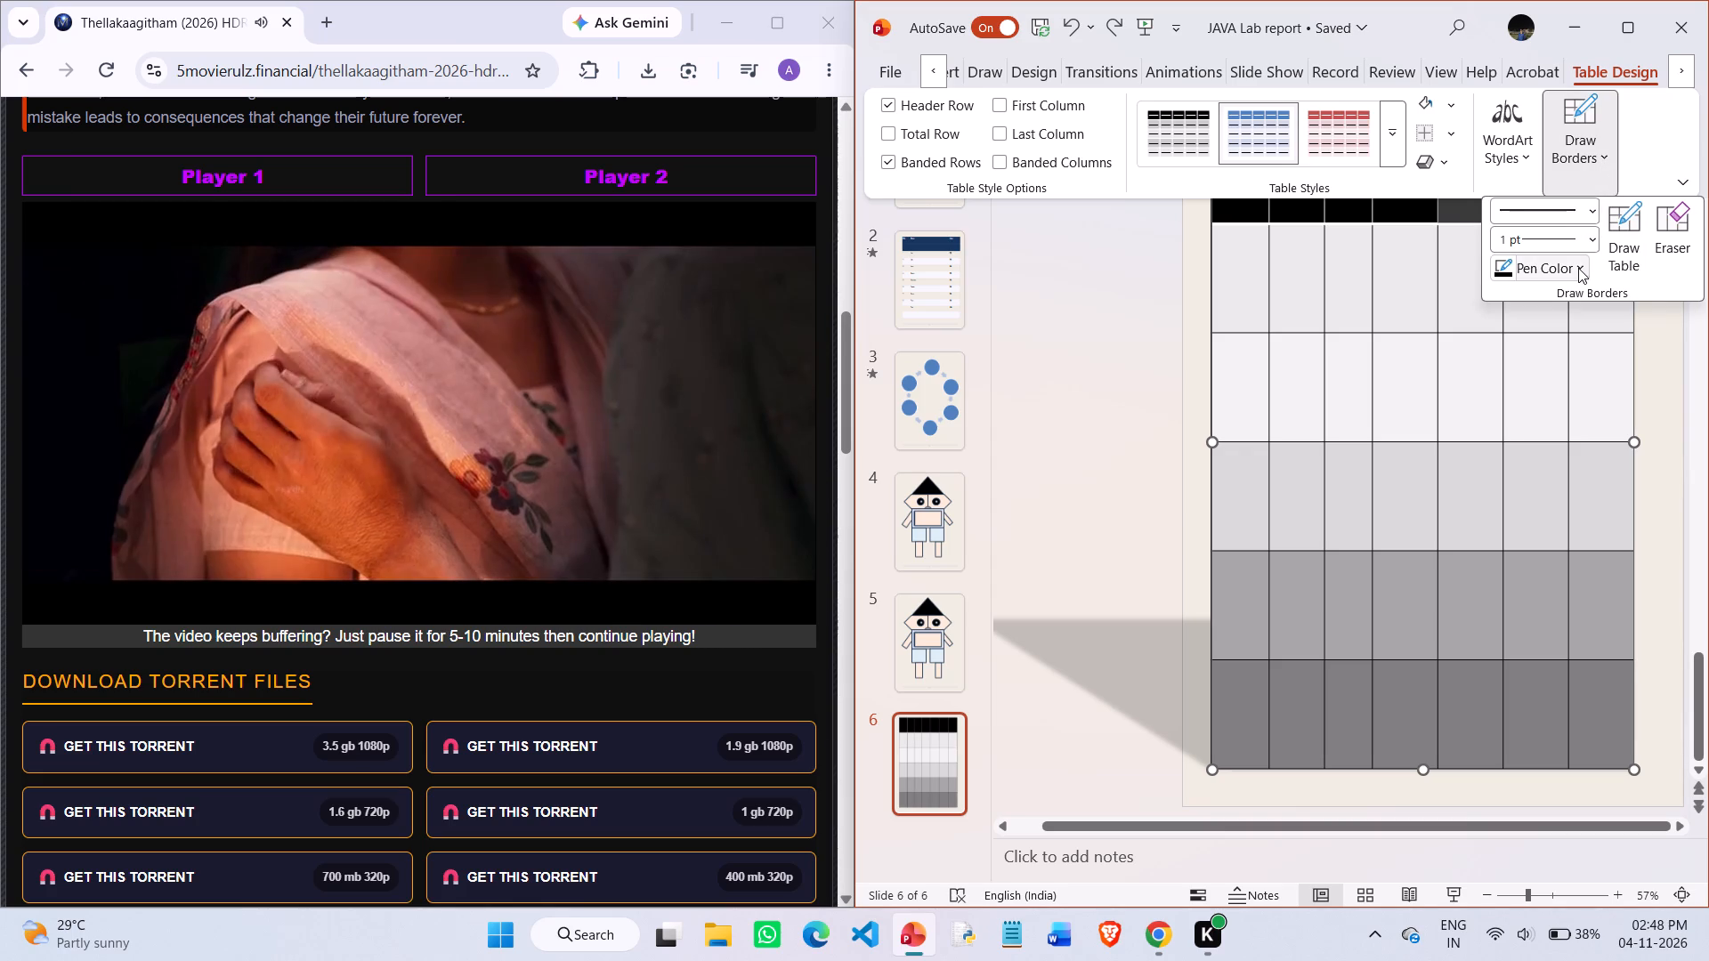
pyautogui.click(1578, 271)
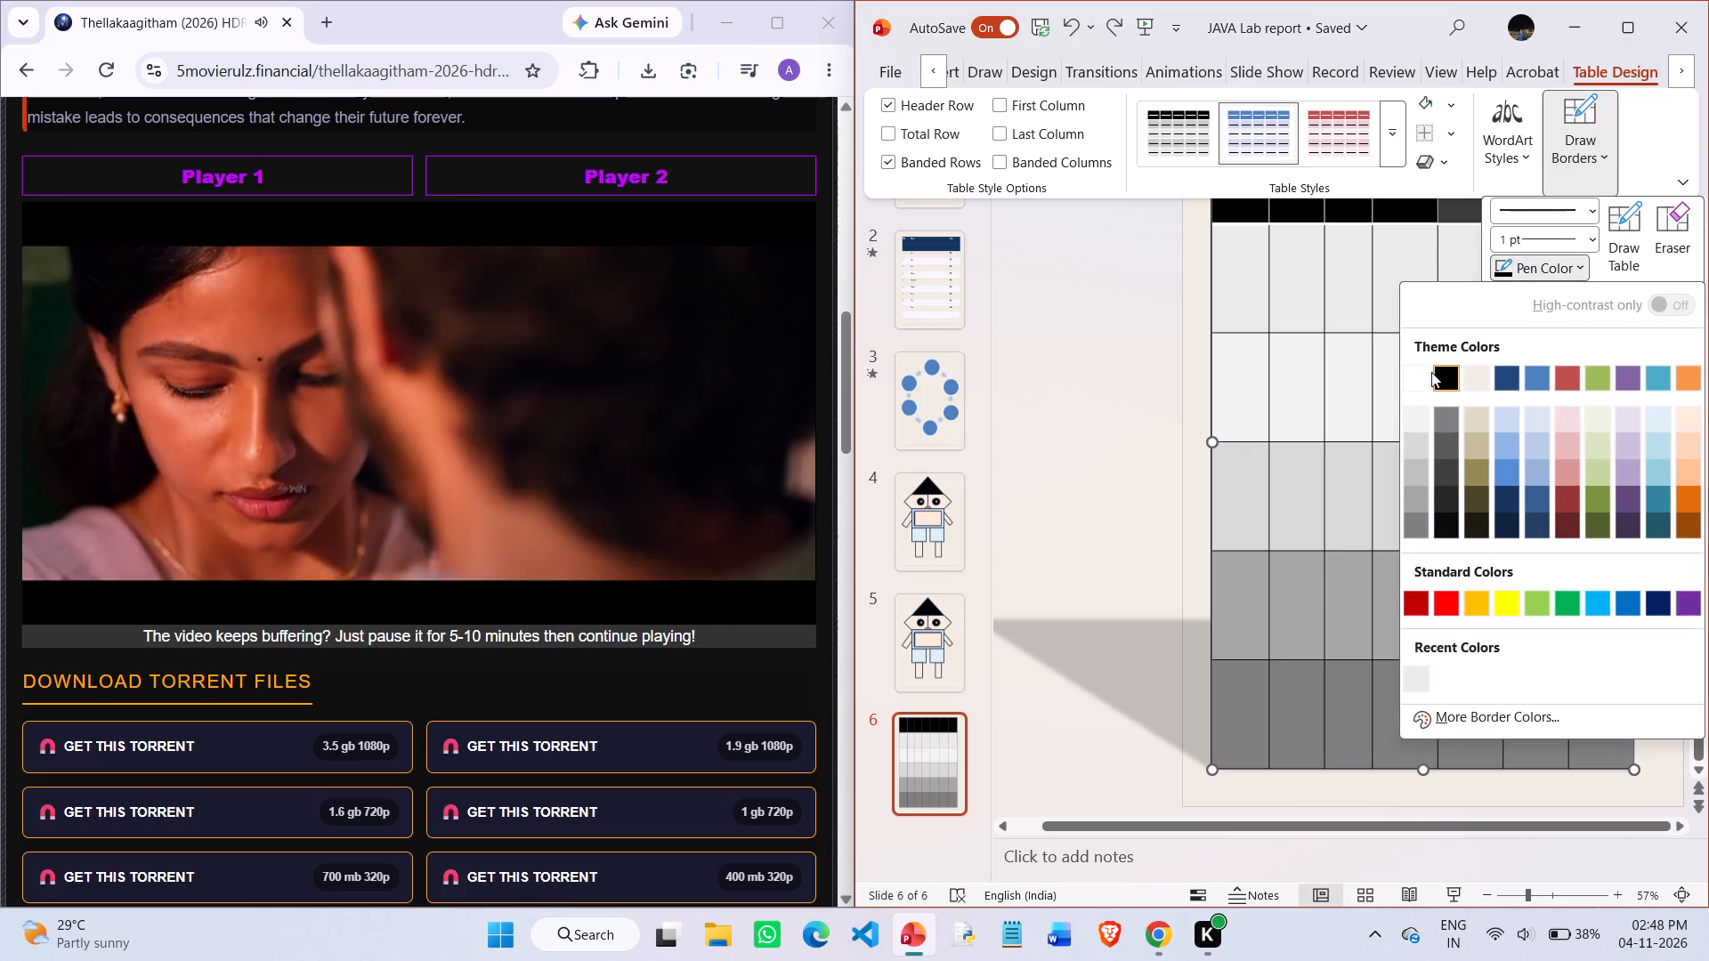
pyautogui.click(1422, 374)
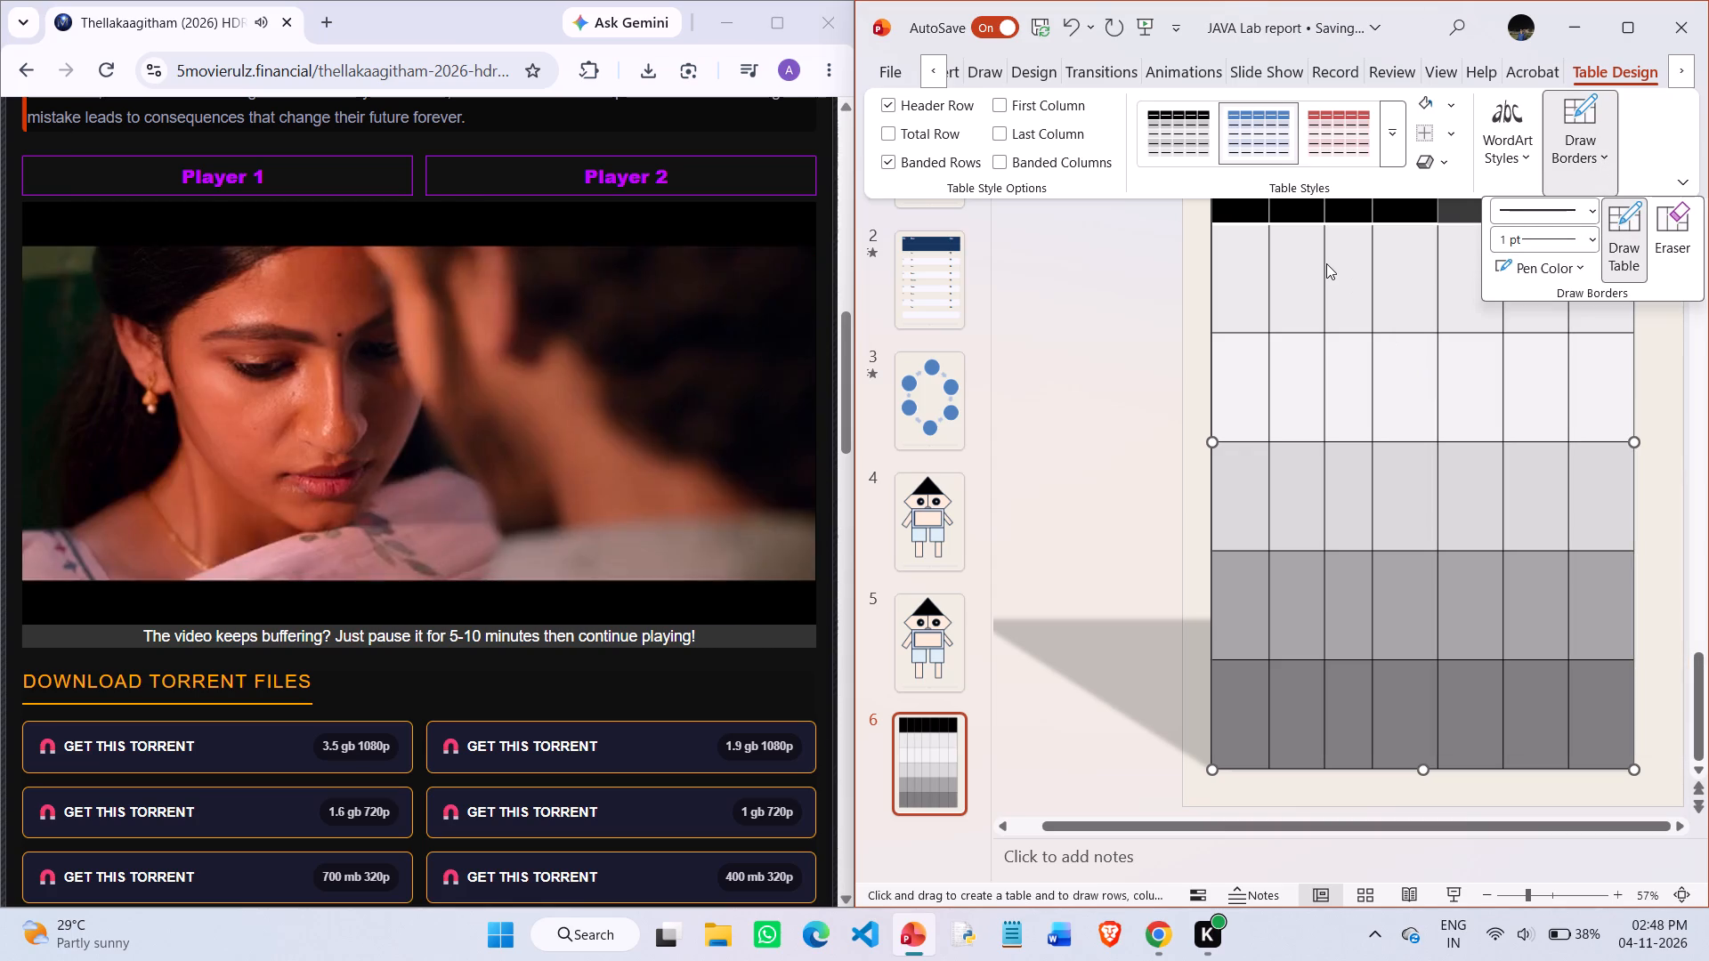
pyautogui.scroll(1, 1326, 263)
pyautogui.scroll(-1, 1326, 263)
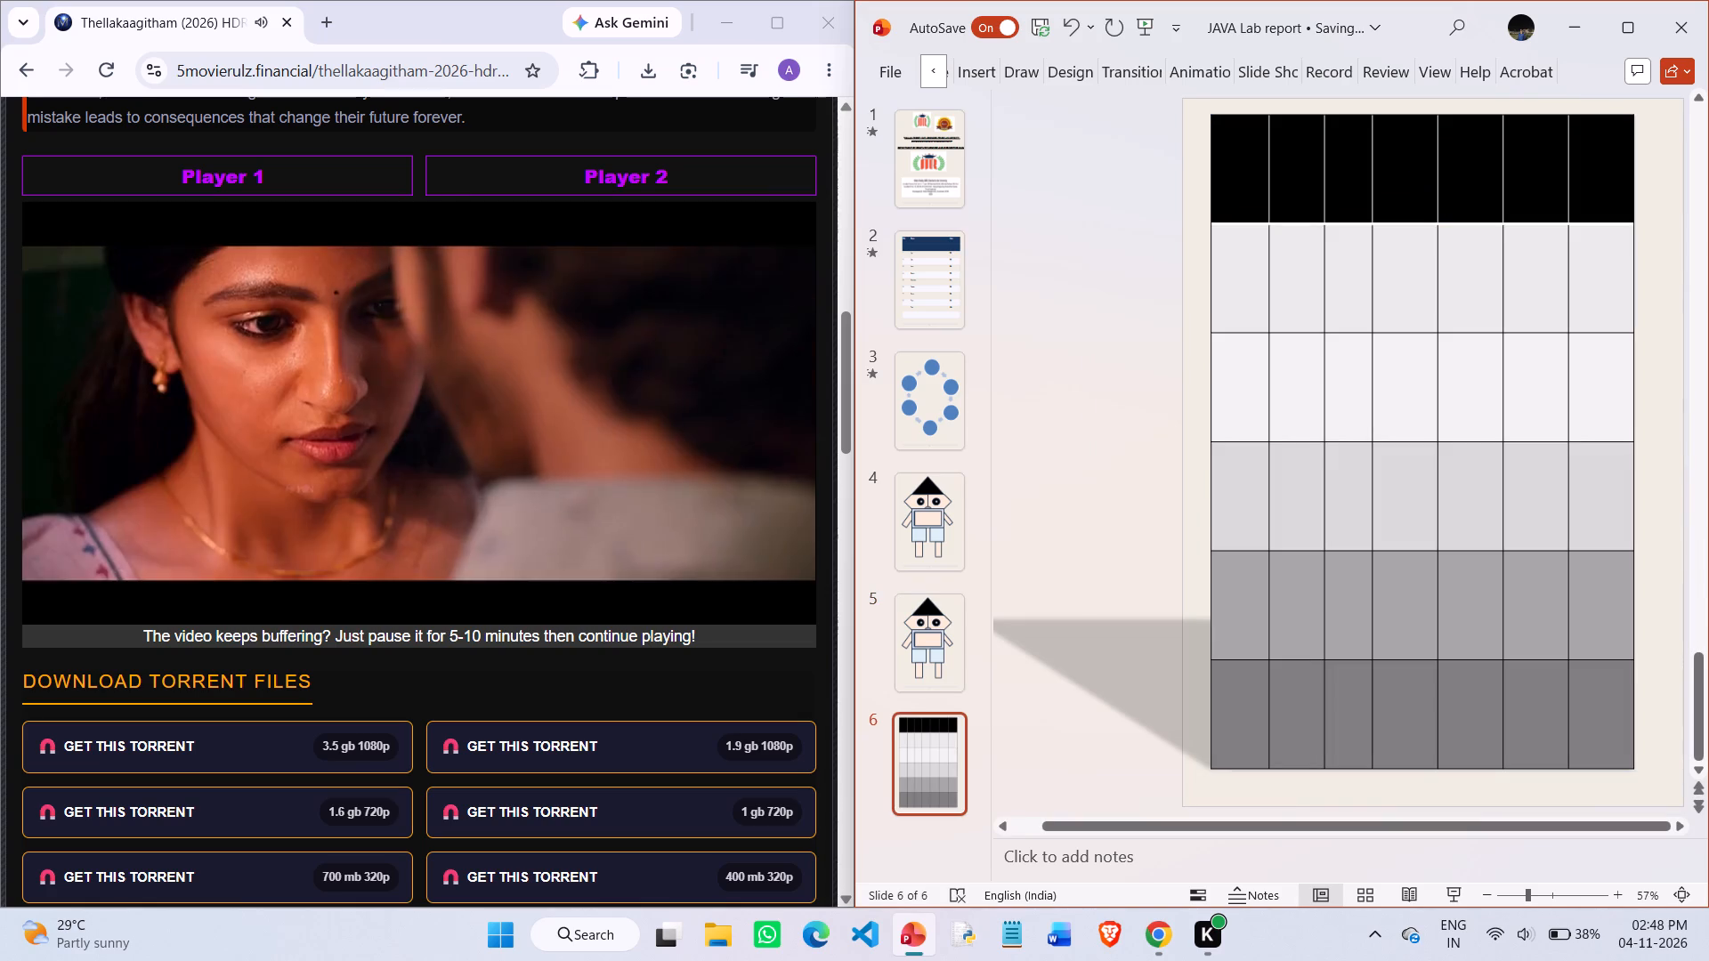
pyautogui.click(1274, 202)
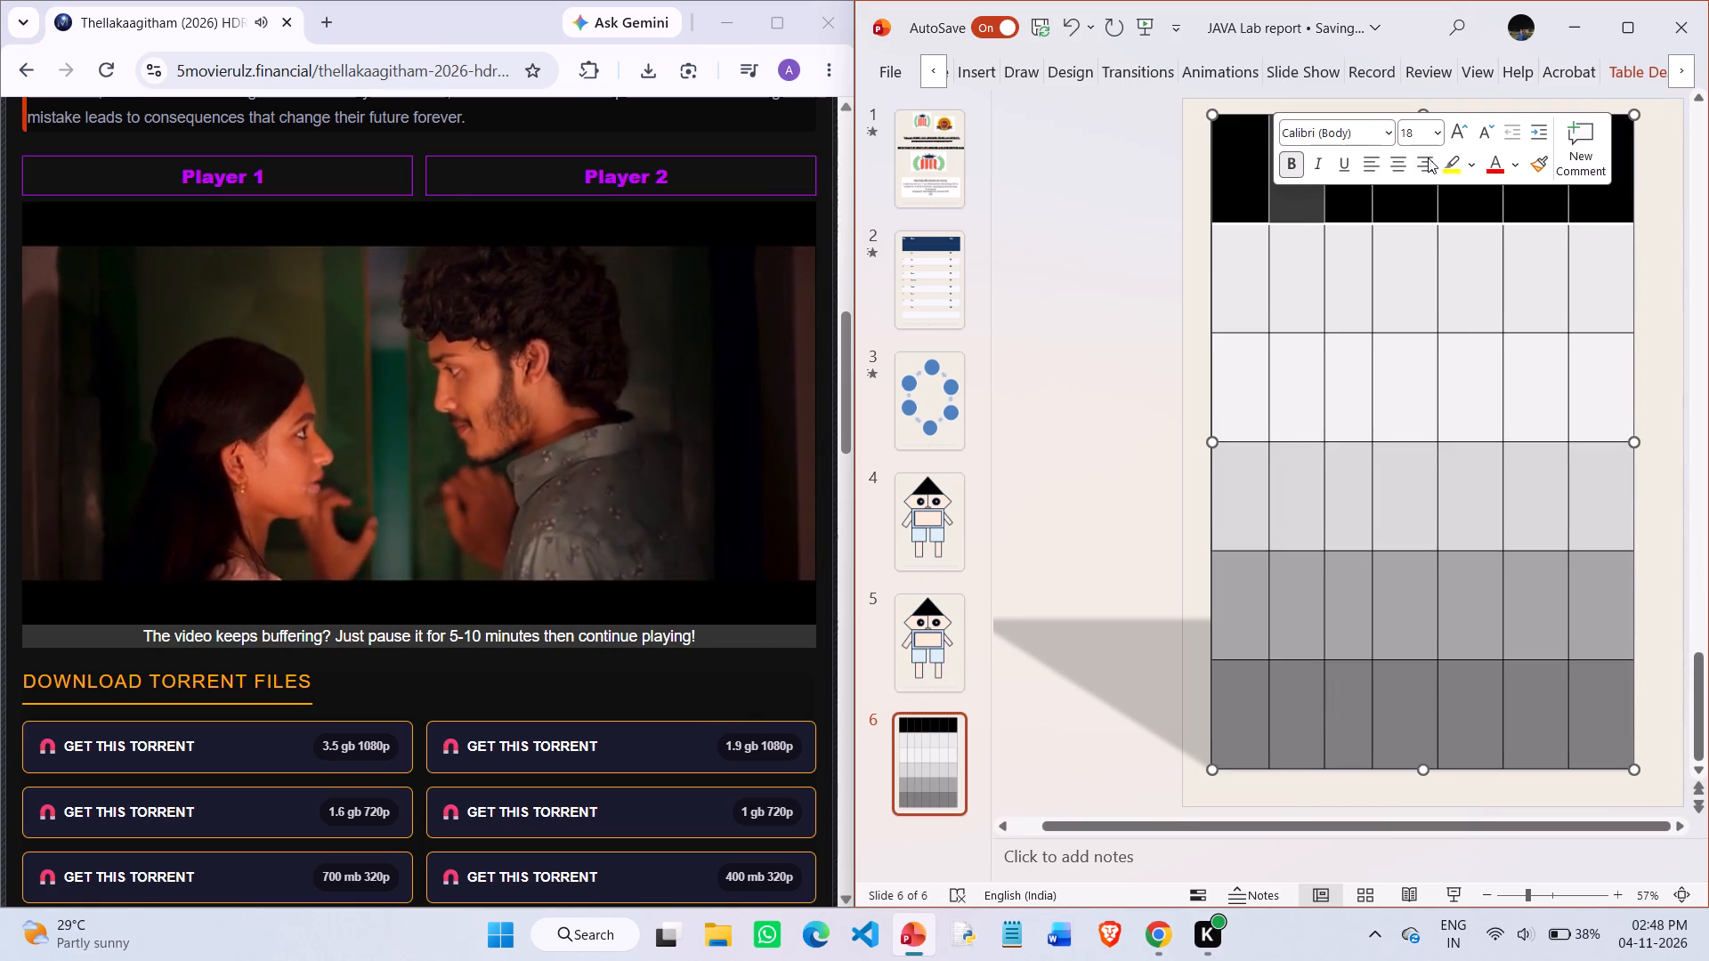
pyautogui.click(1194, 186)
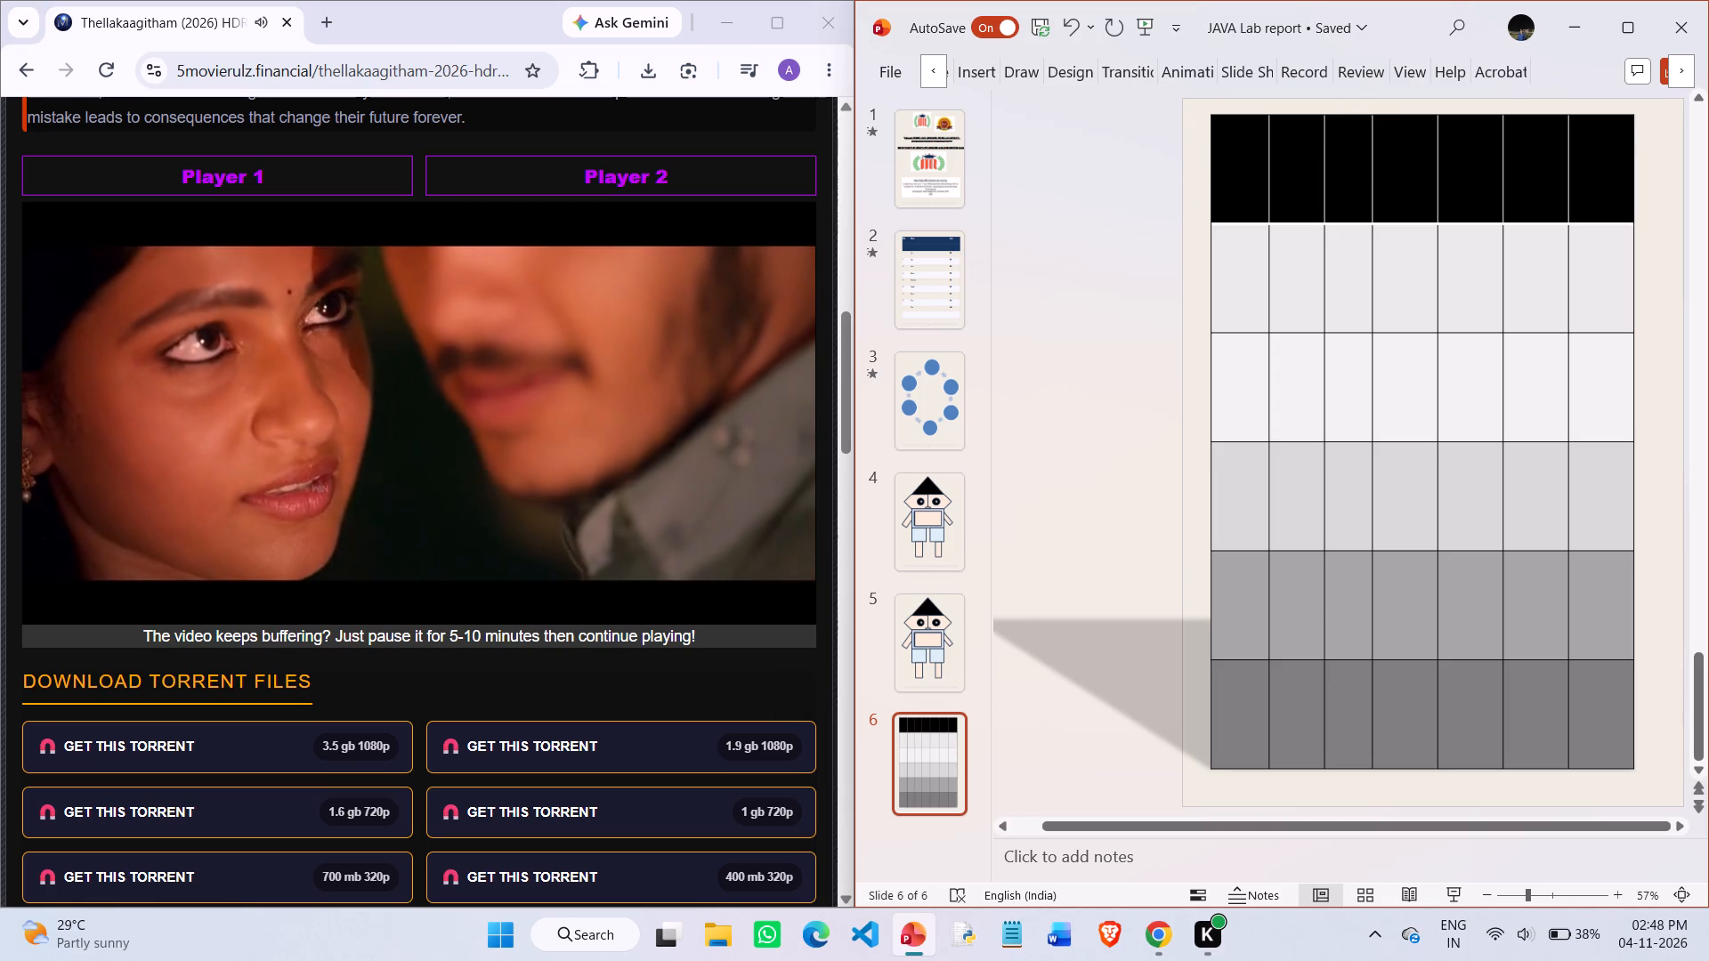
# Draw white 1 pt borders over the header row's vertical lines between the first and second and the second and third cells.
pyautogui.click(1264, 170)
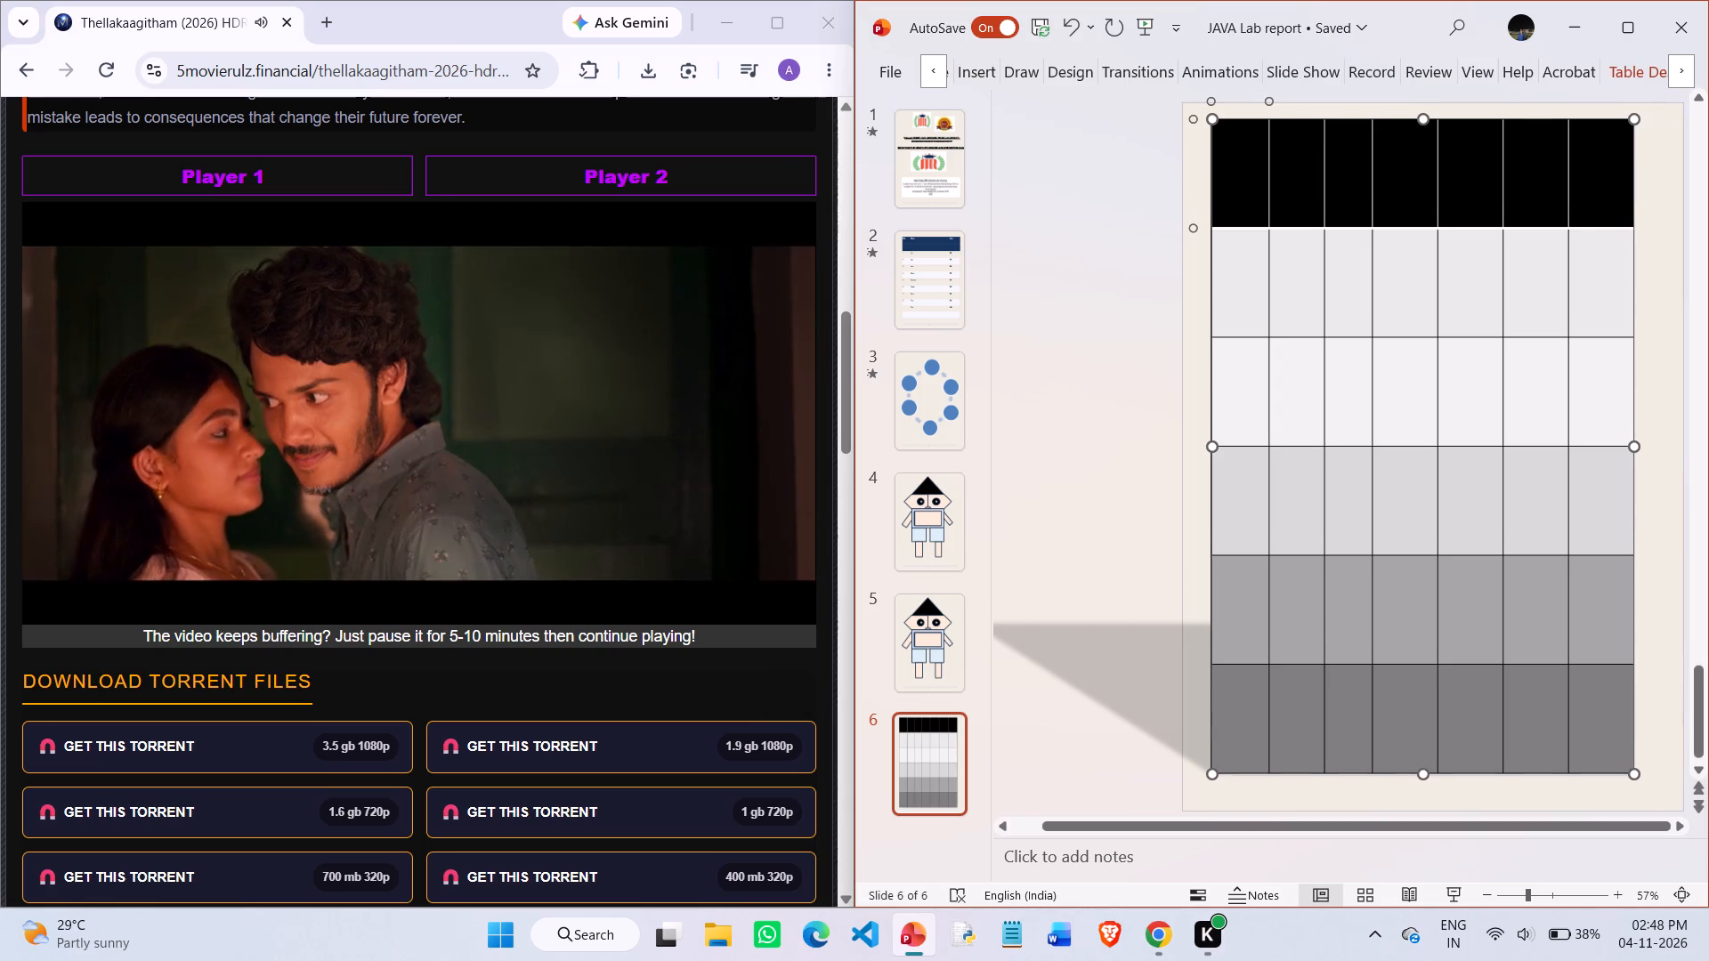
pyautogui.click(1615, 73)
pyautogui.click(1604, 160)
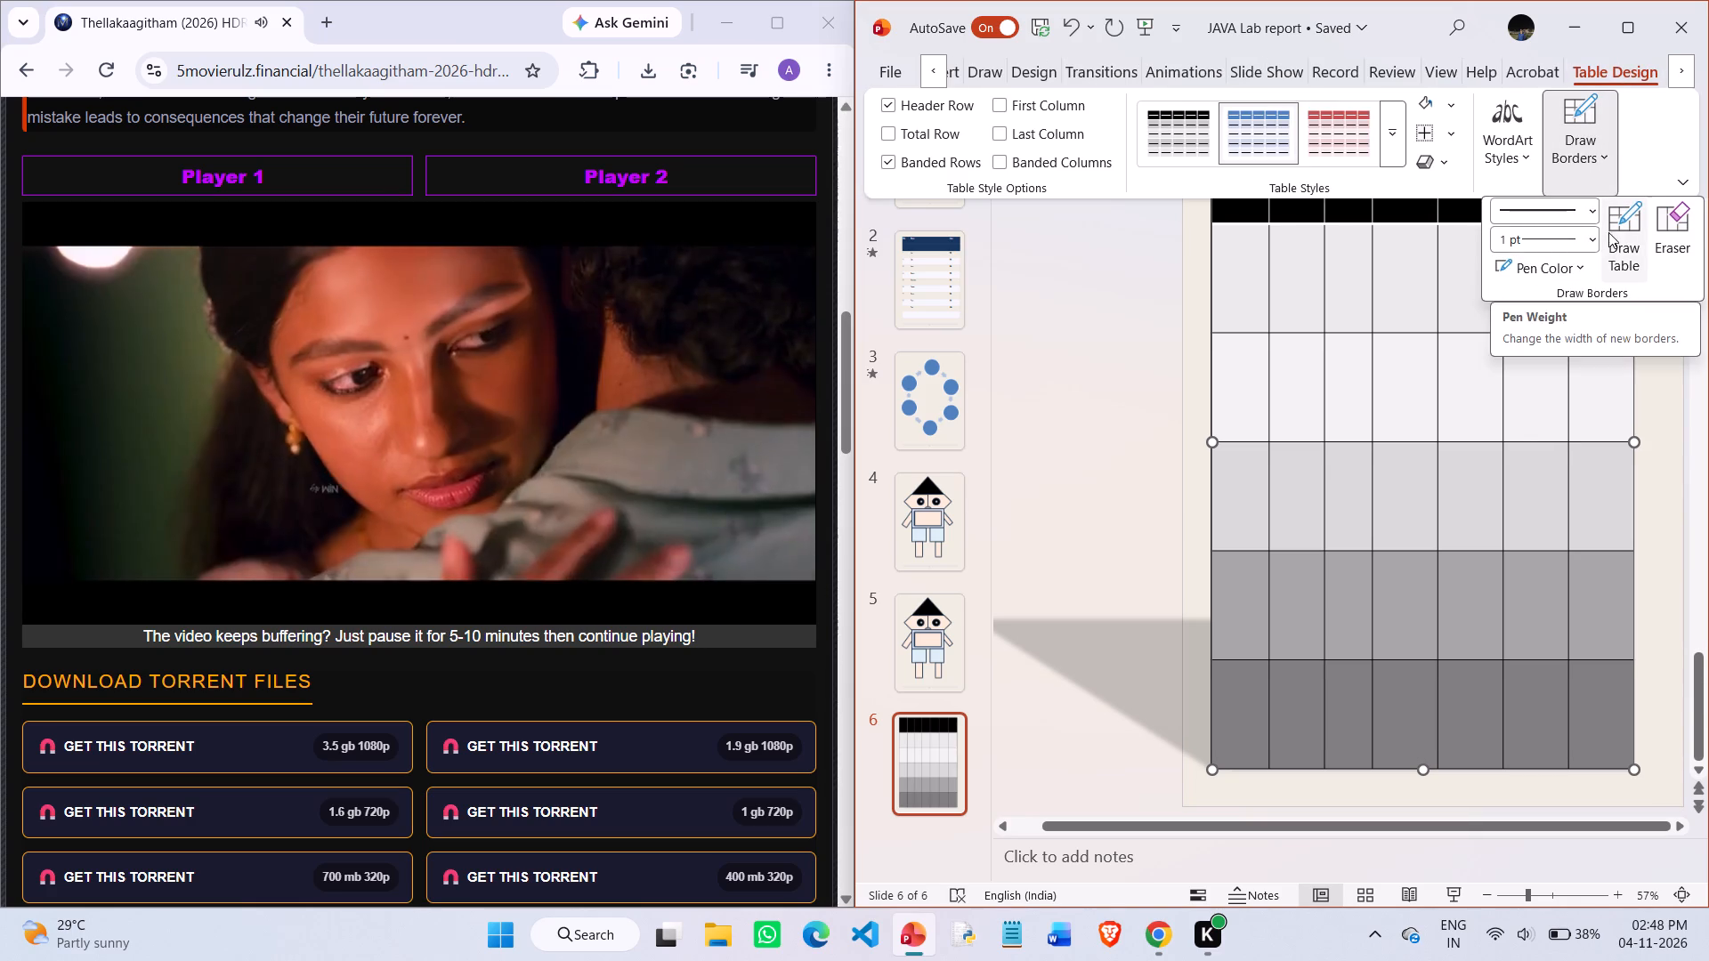
pyautogui.click(1616, 232)
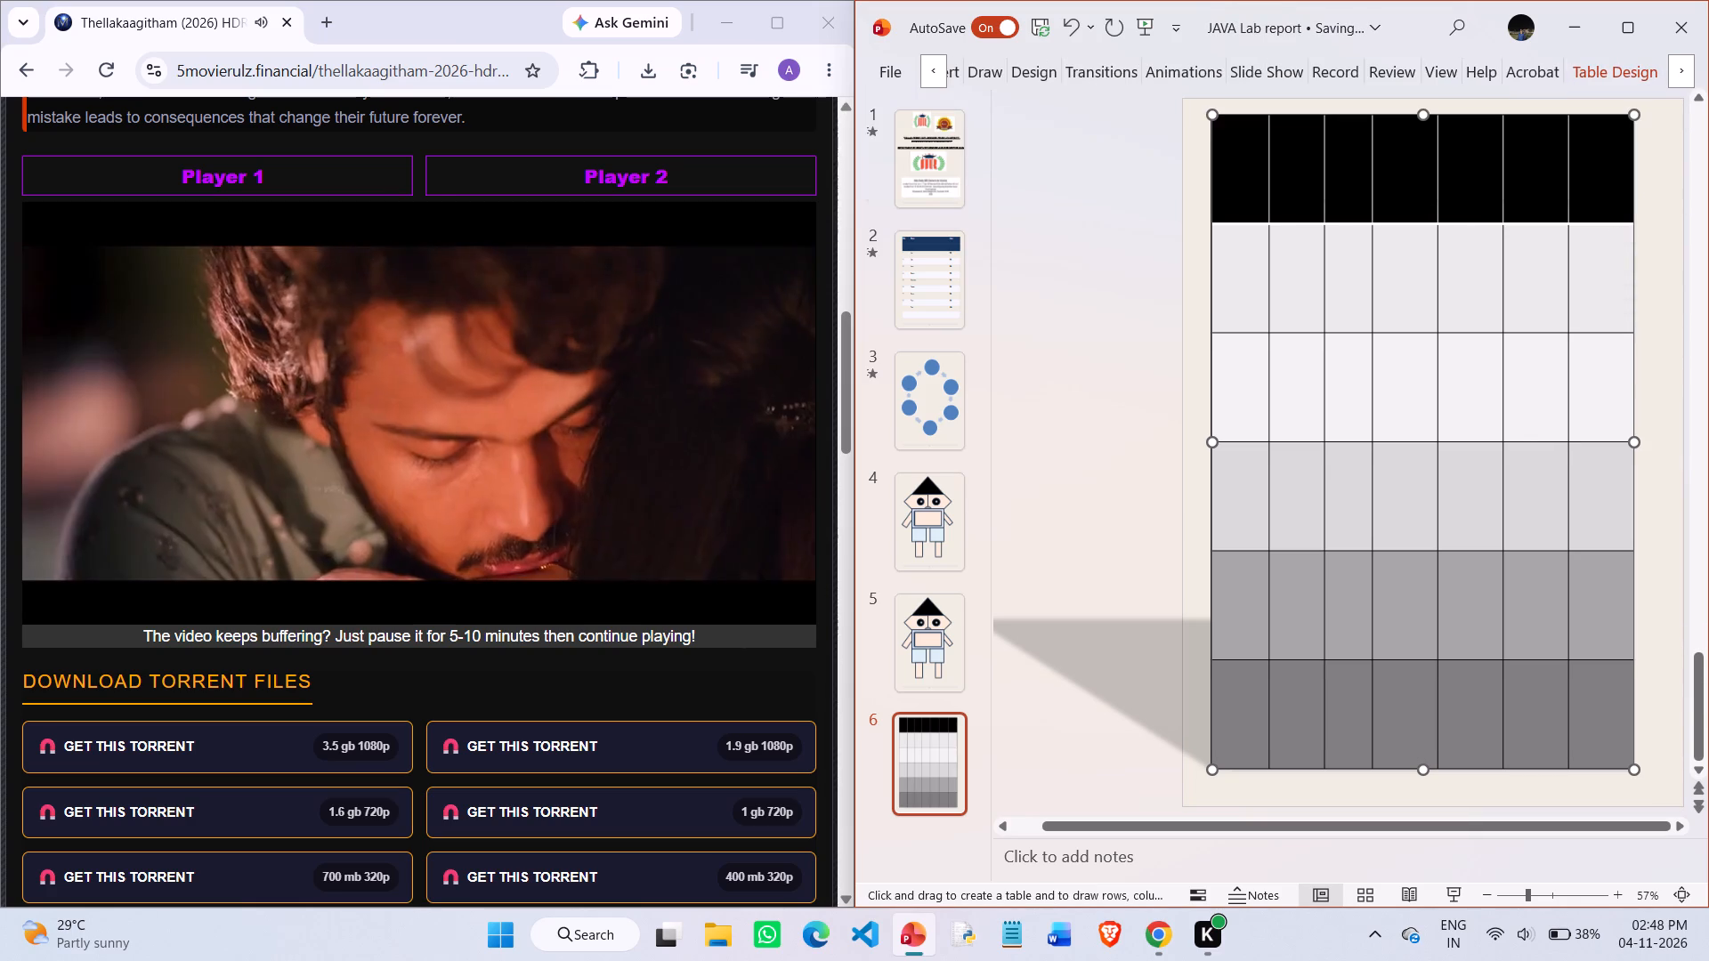
pyautogui.click(1271, 155)
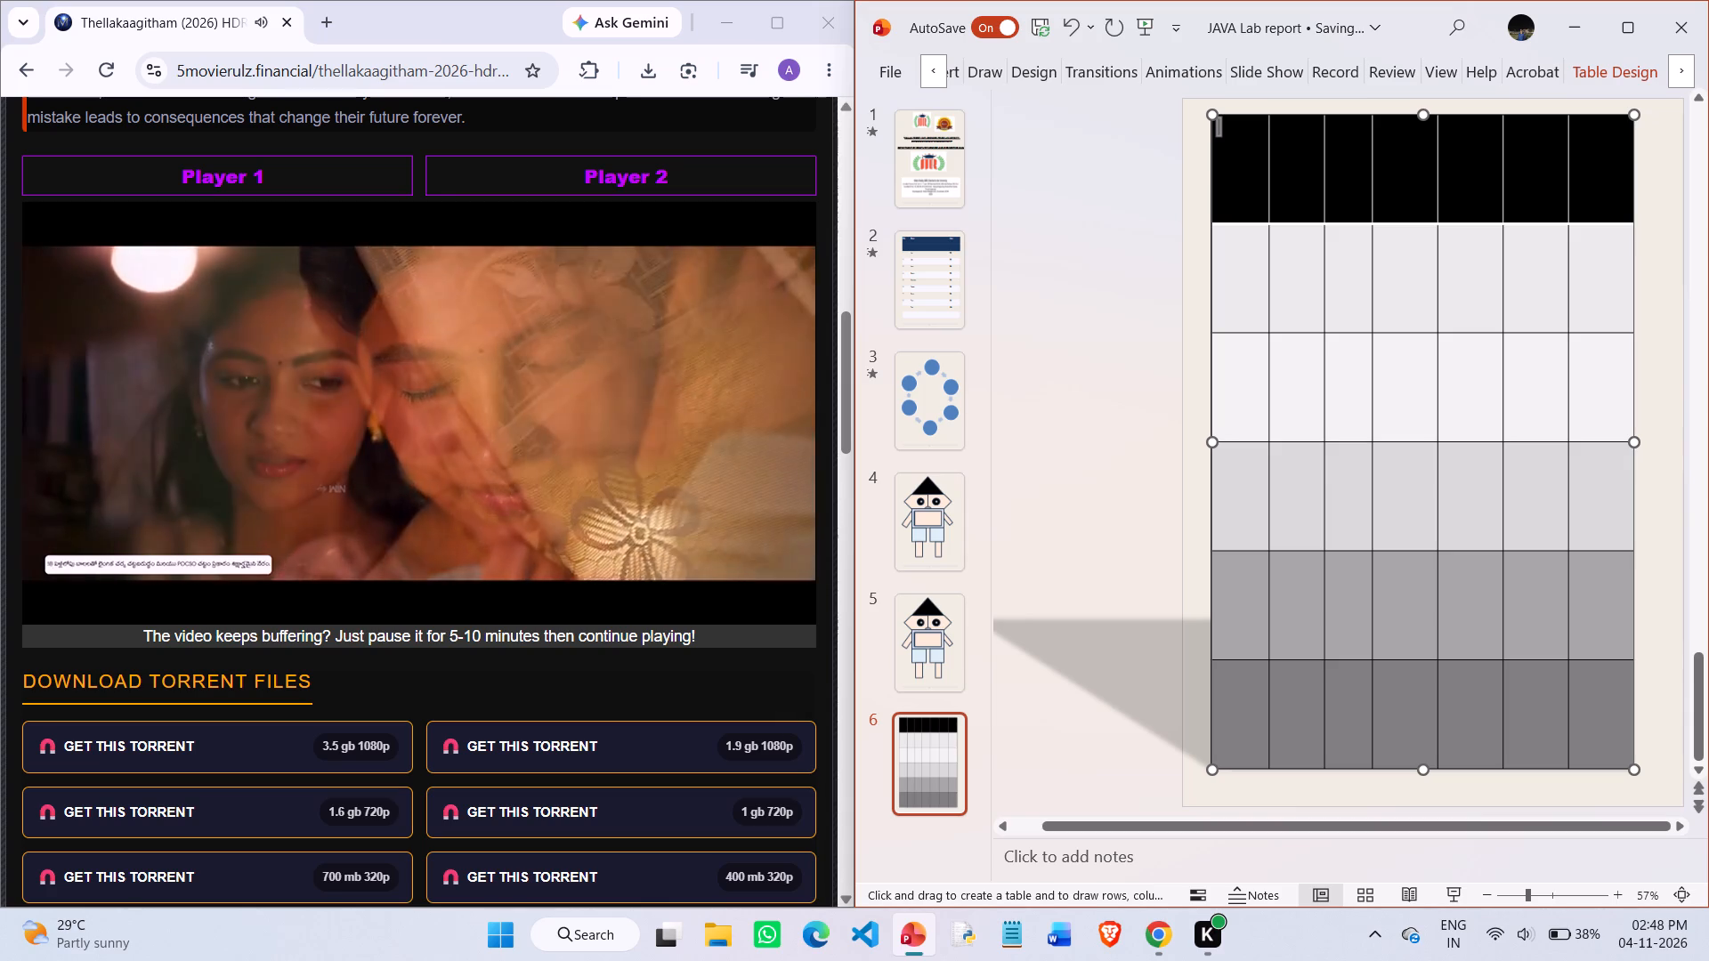
pyautogui.click(1270, 187)
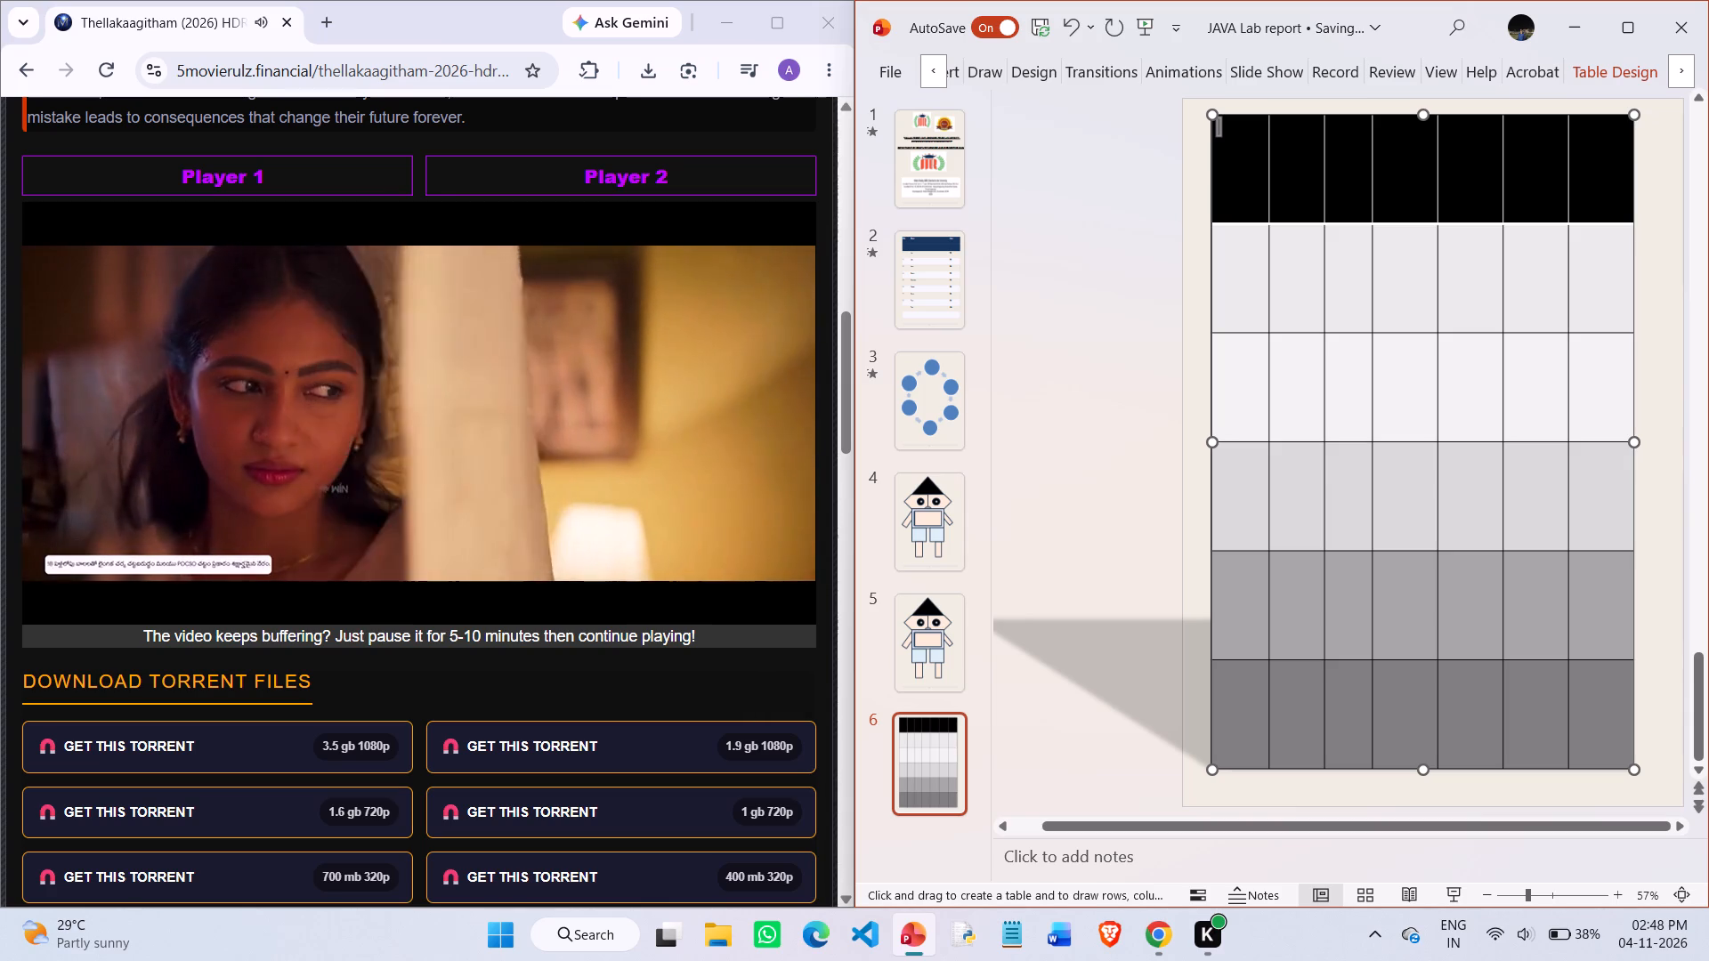
pyautogui.click(1325, 199)
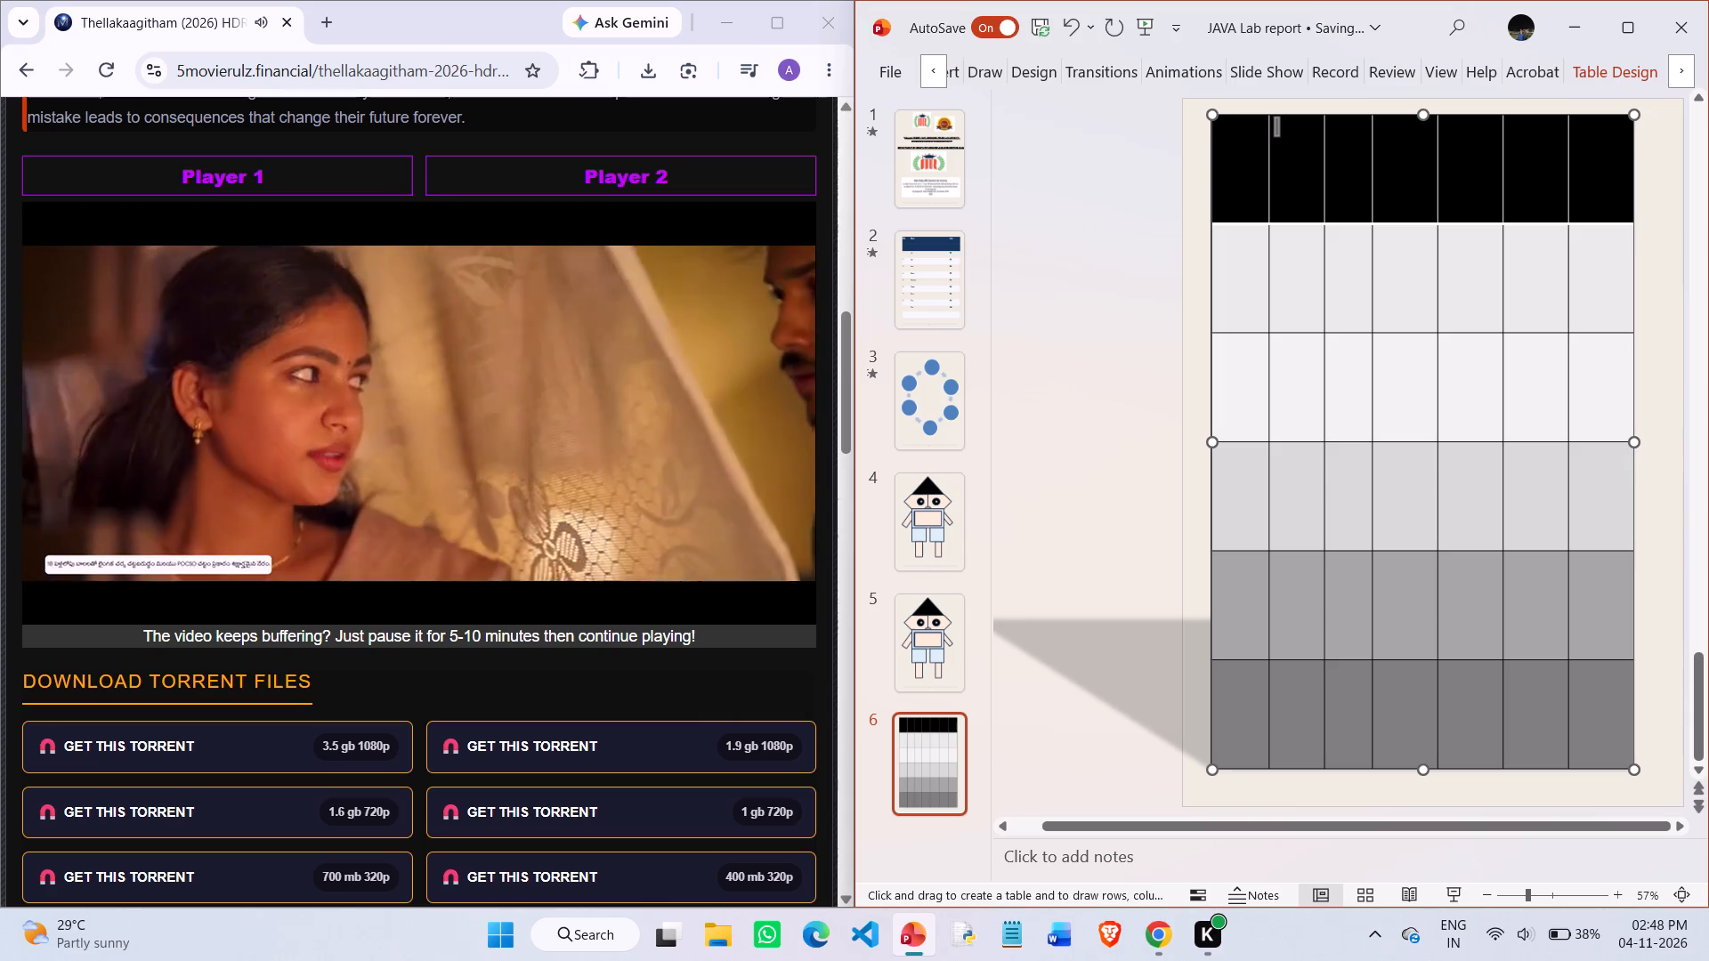
pyautogui.click(1323, 214)
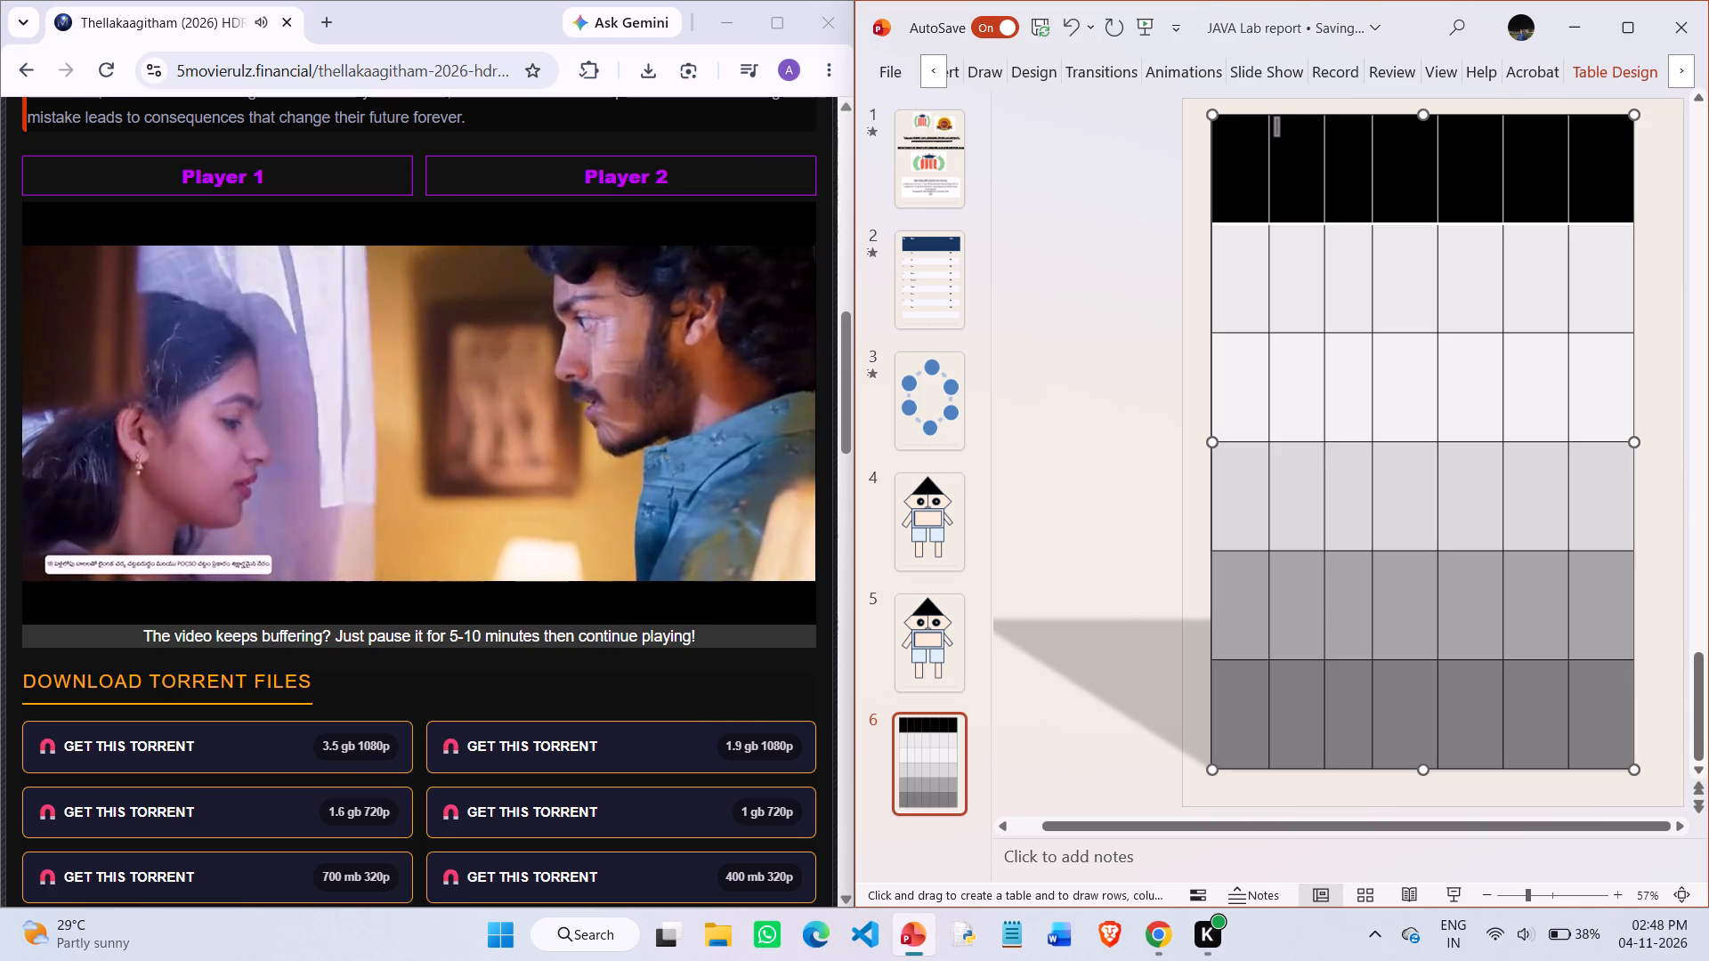
pyautogui.click(1324, 216)
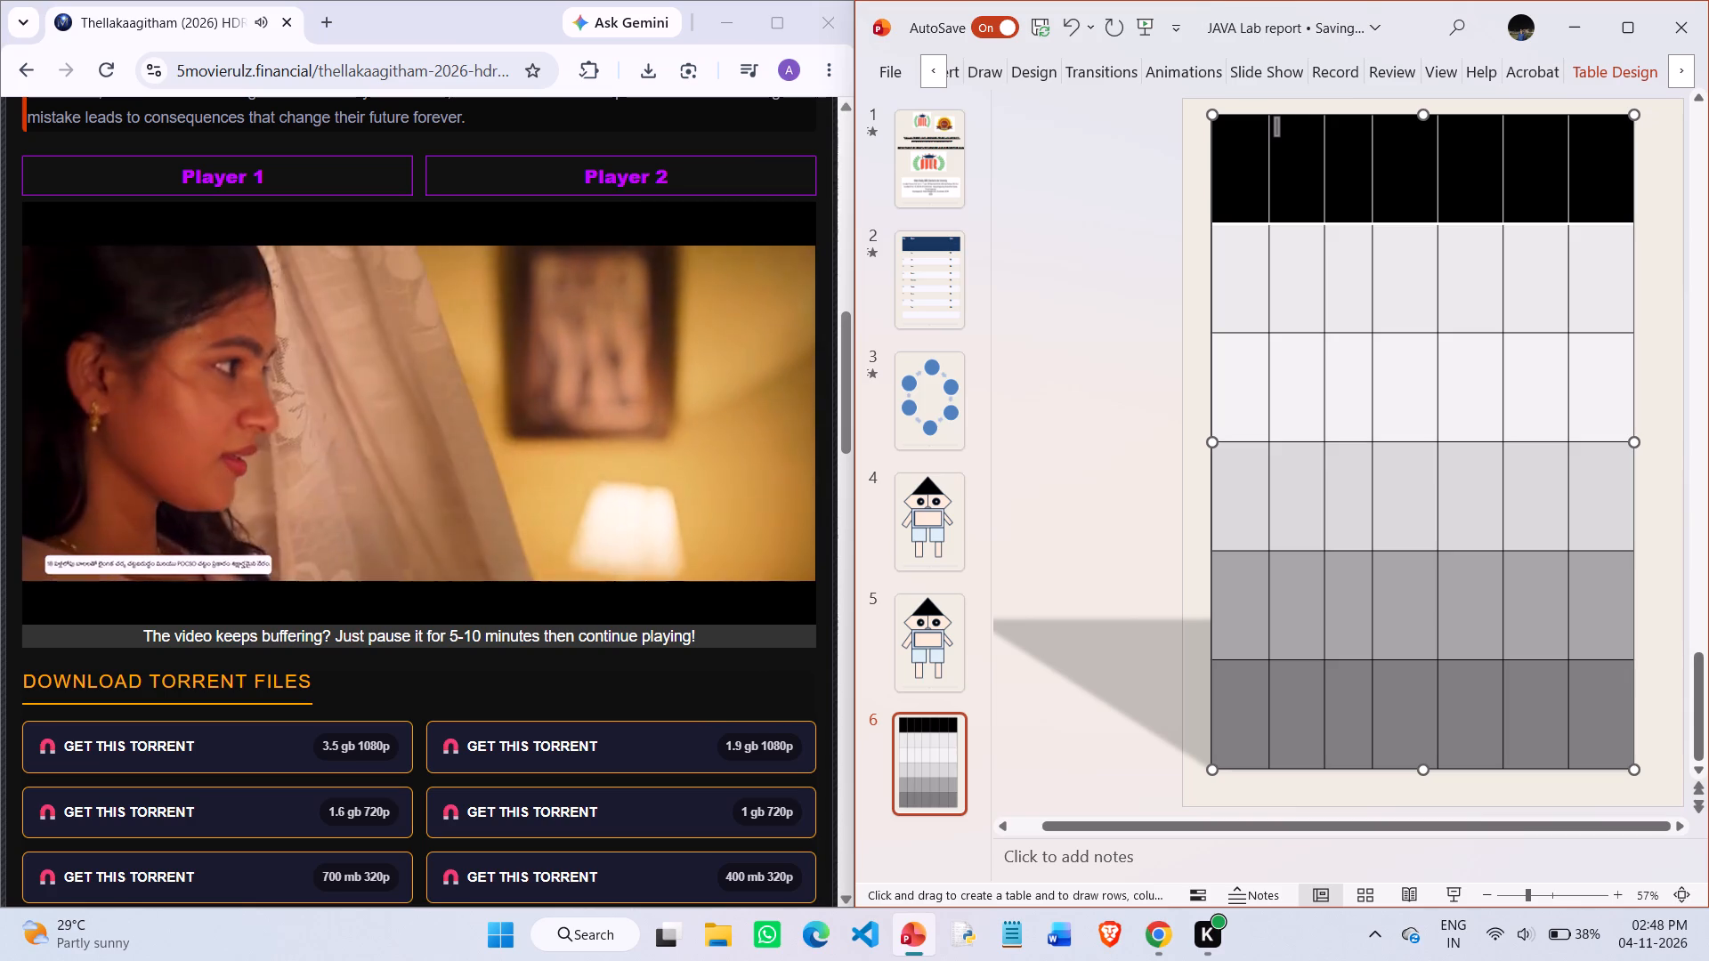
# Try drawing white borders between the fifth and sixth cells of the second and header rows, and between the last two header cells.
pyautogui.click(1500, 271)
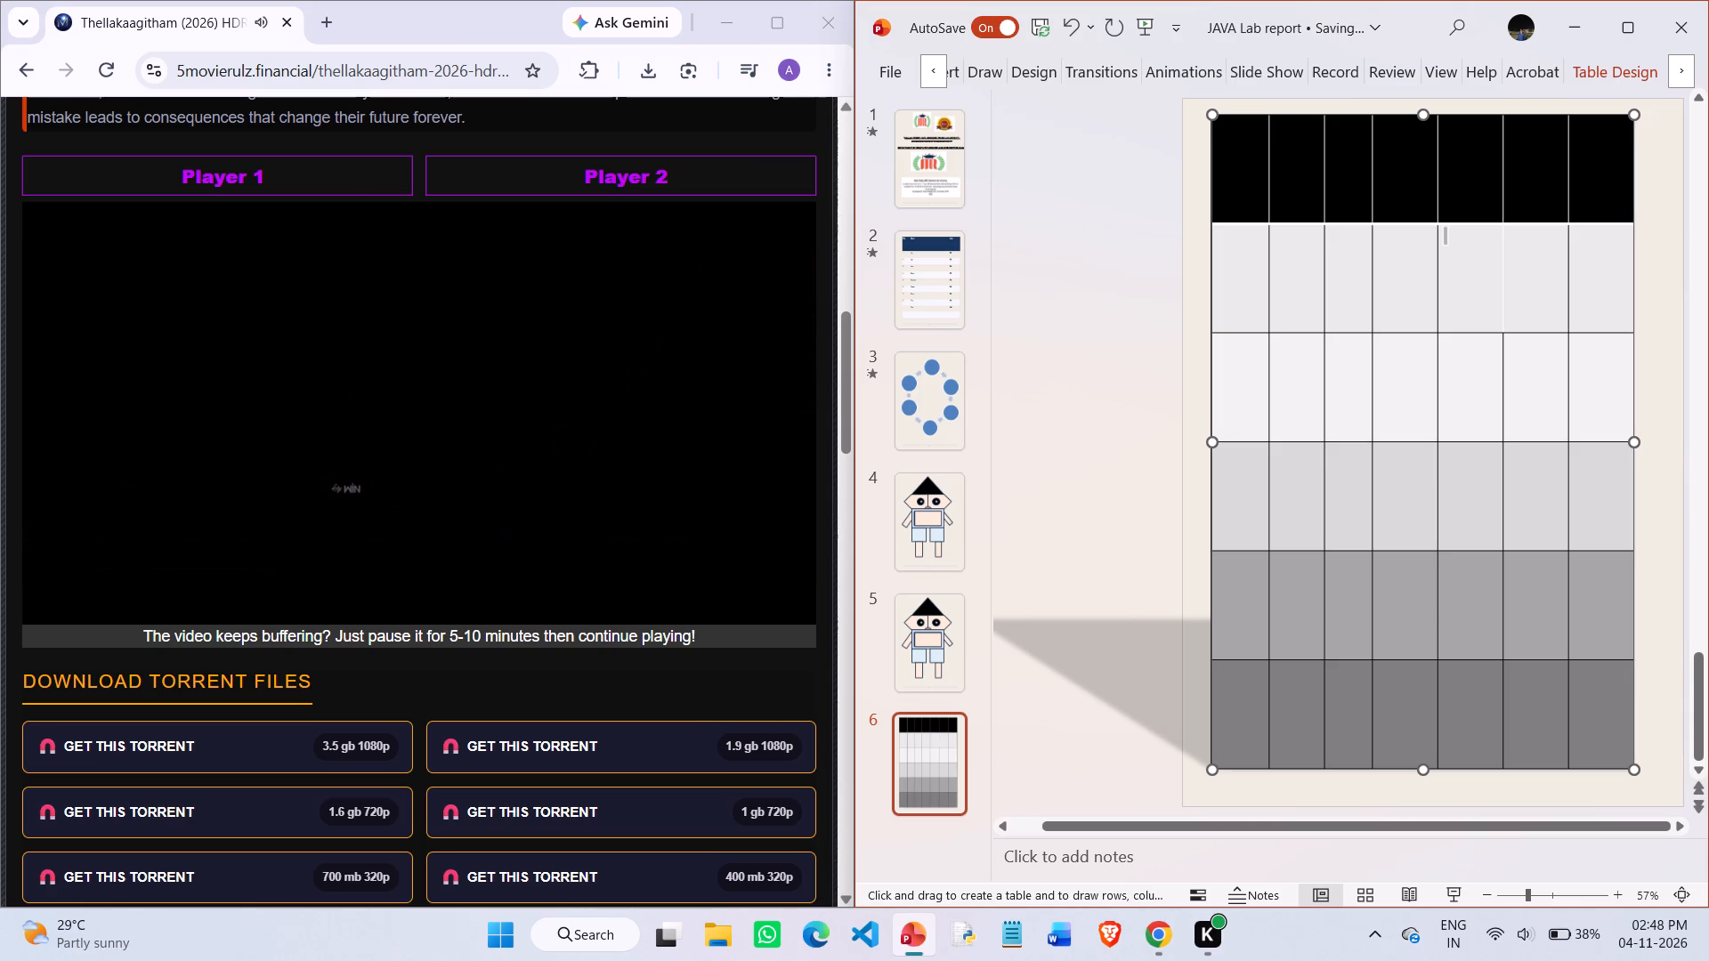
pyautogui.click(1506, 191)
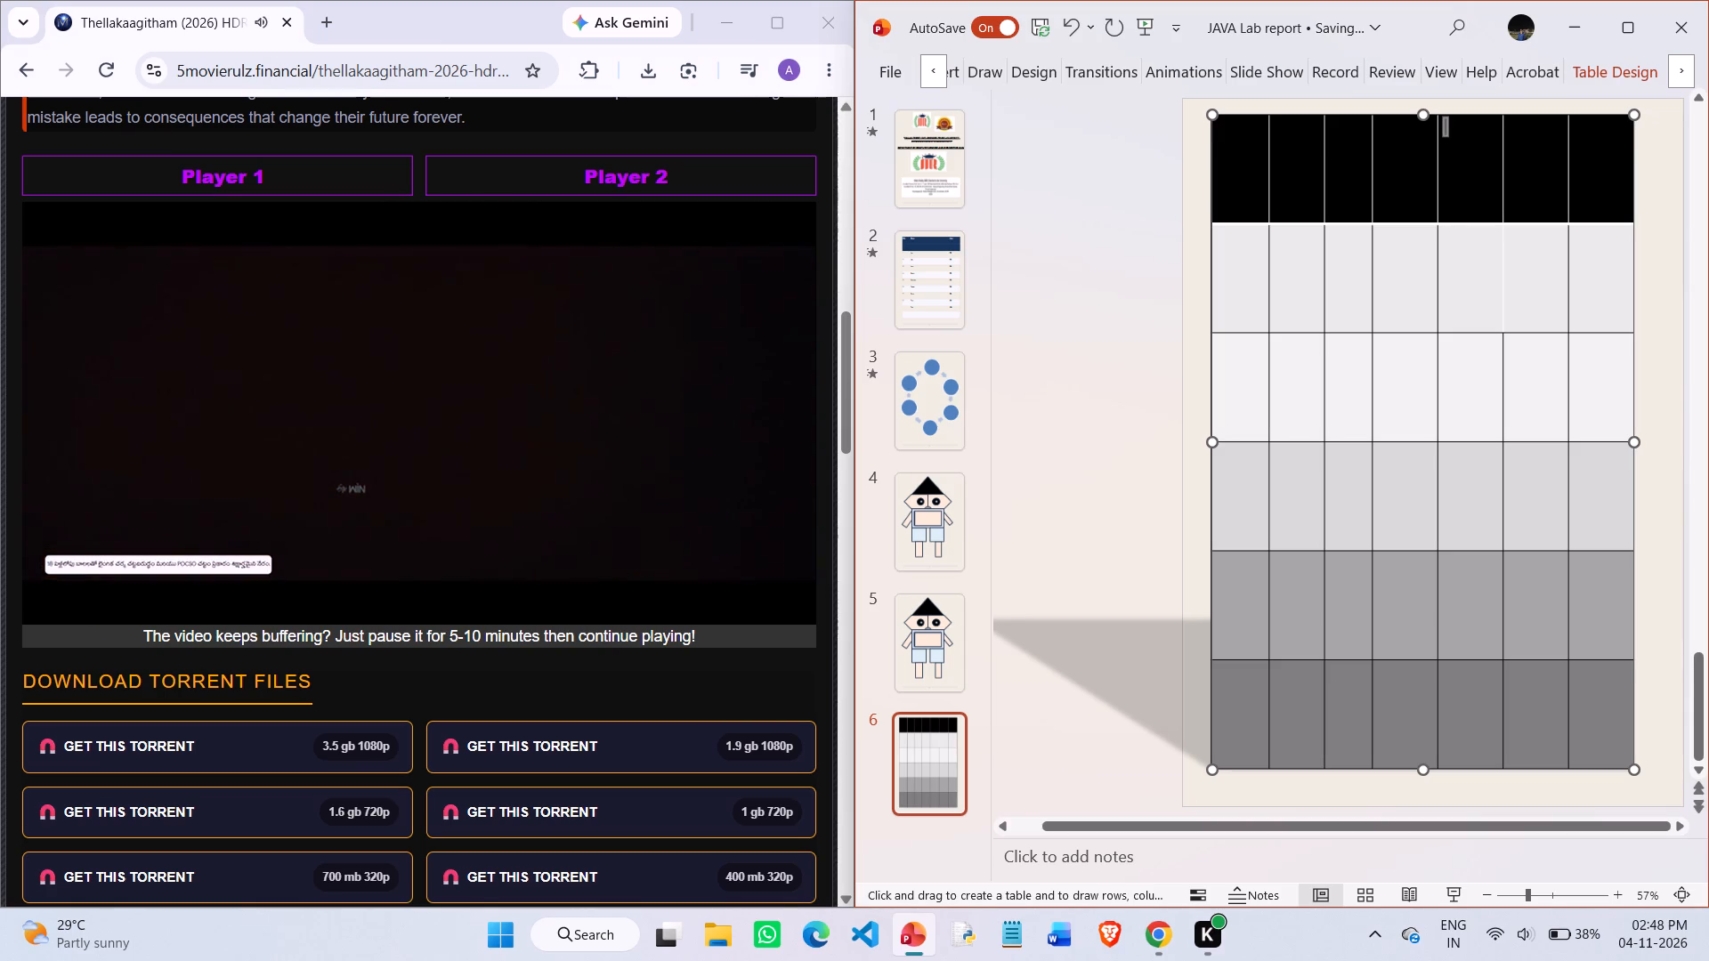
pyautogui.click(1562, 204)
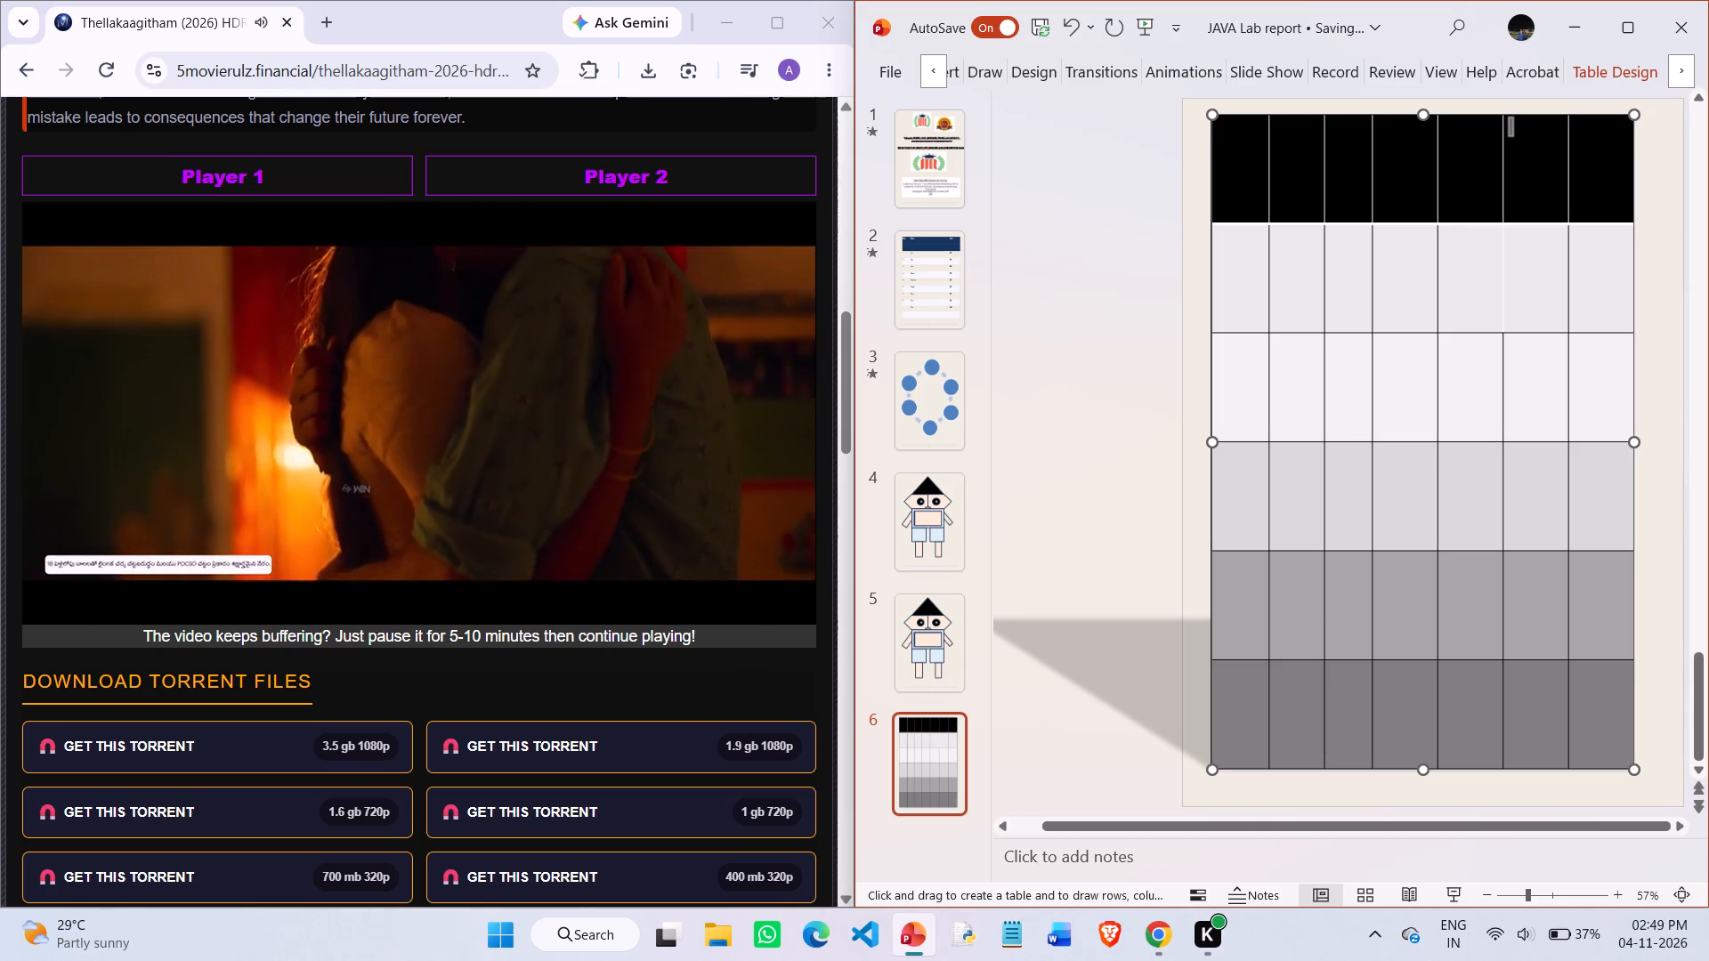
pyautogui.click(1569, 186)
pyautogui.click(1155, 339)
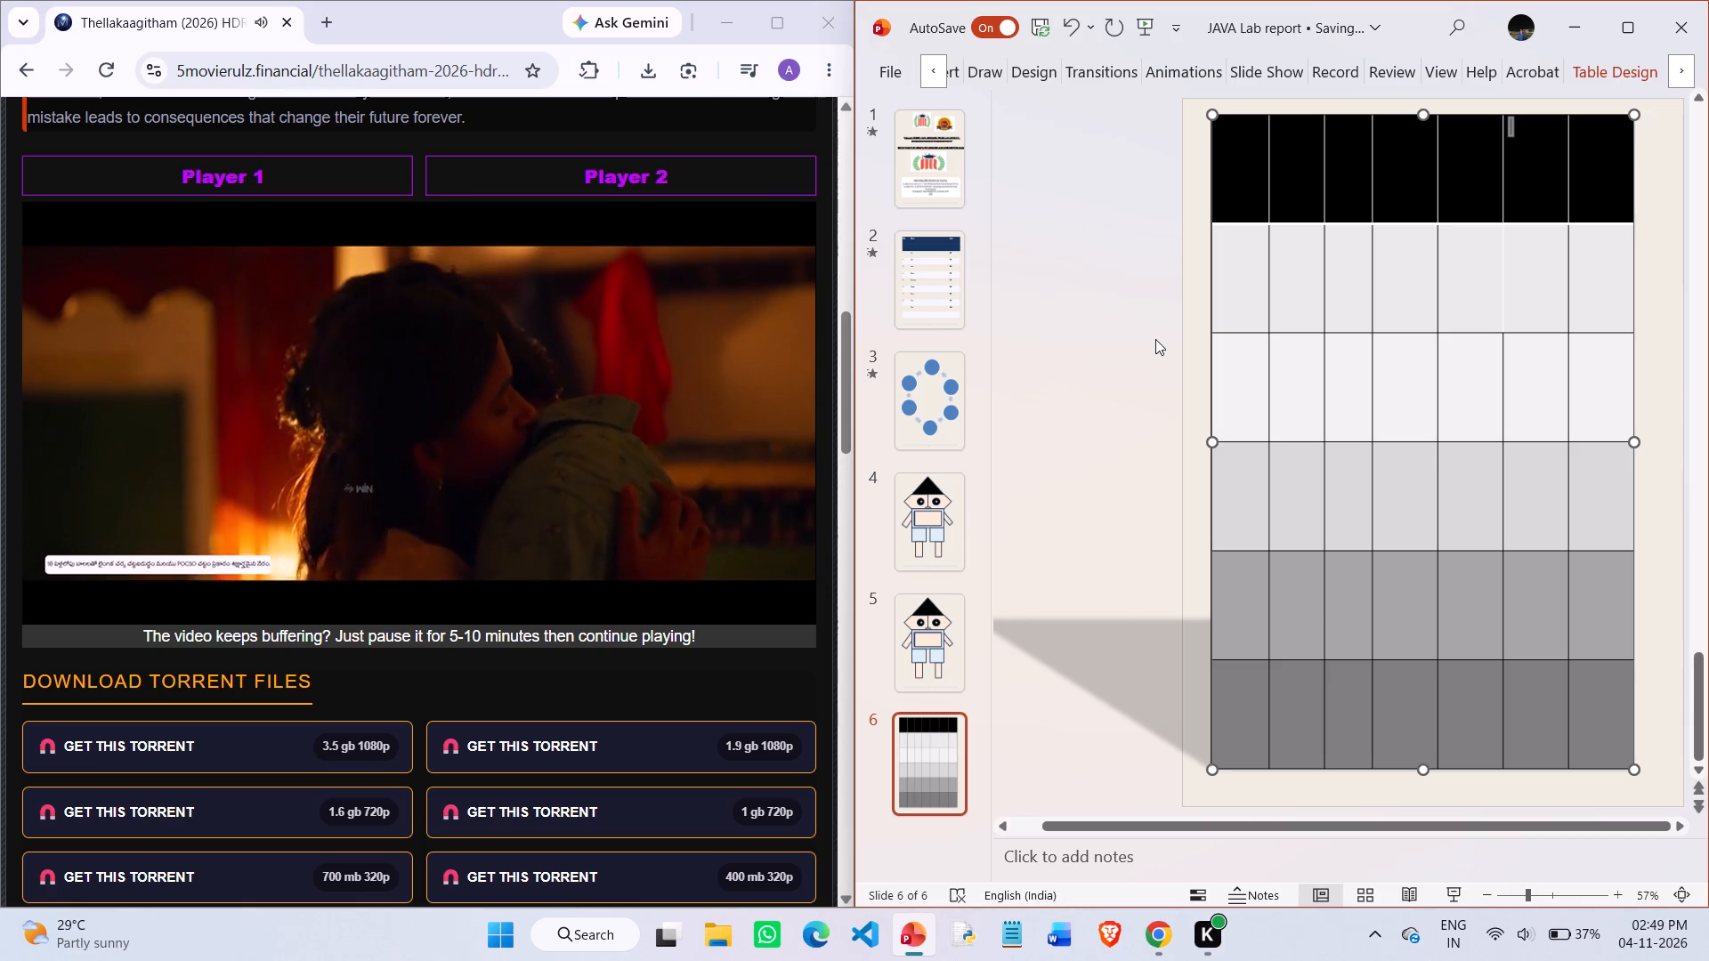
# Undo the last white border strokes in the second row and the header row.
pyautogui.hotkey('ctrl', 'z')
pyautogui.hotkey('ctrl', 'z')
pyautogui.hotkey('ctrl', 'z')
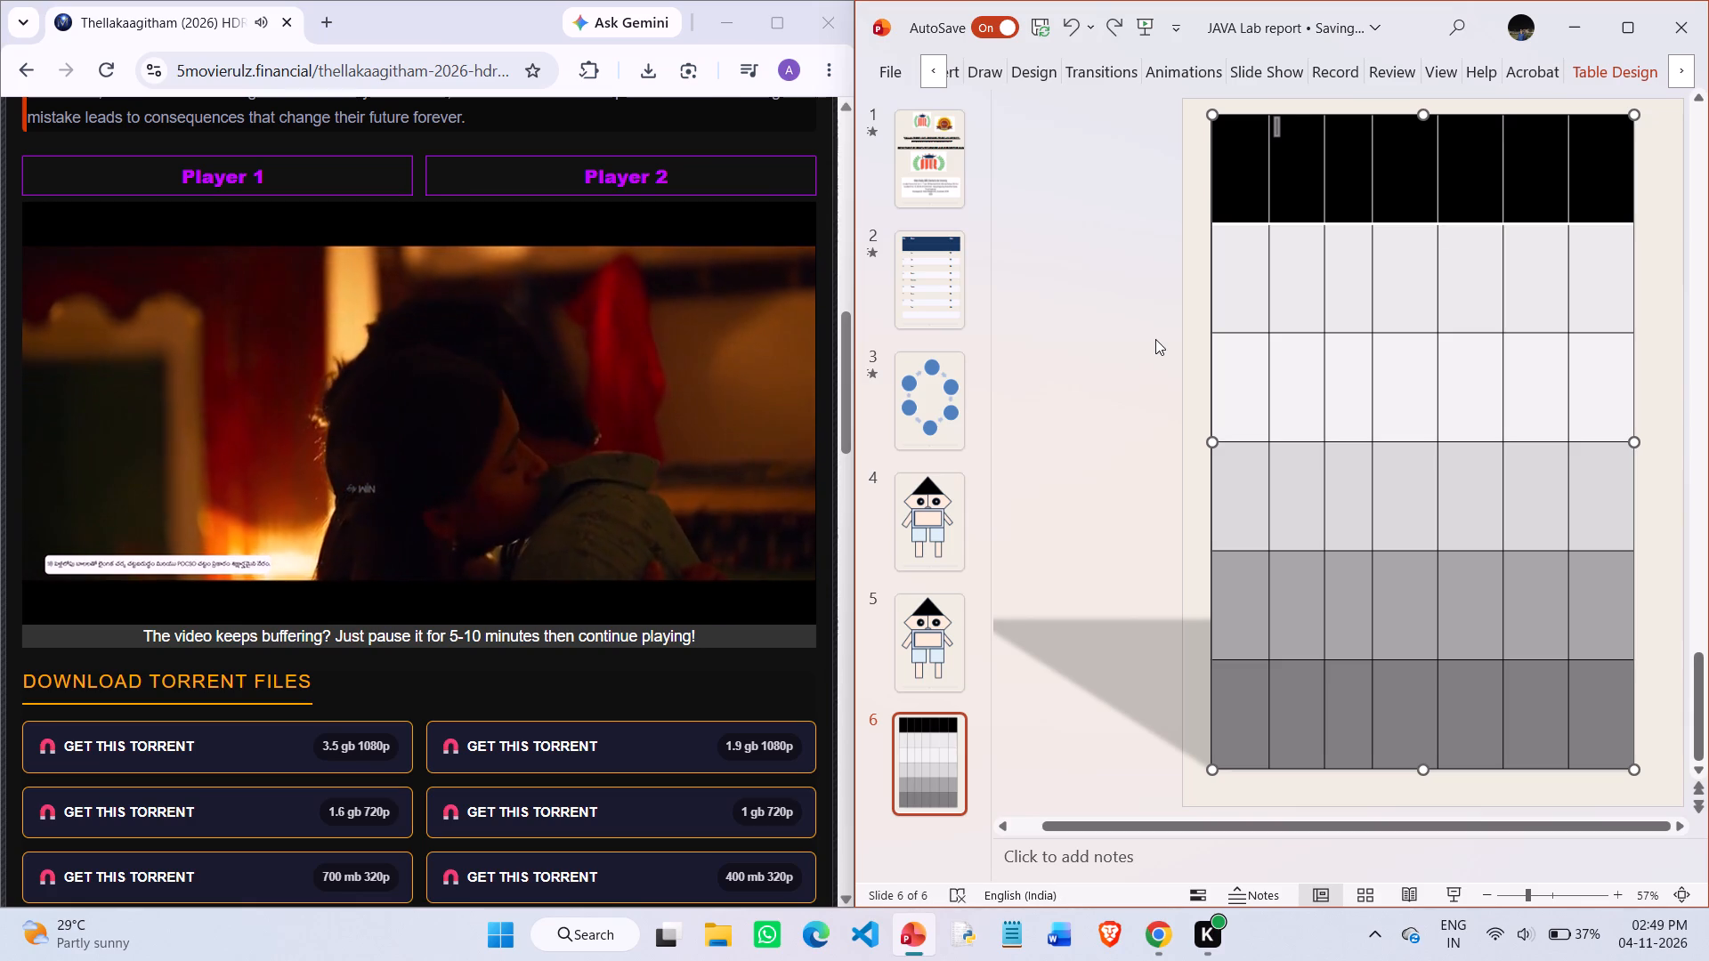
# Save the presentation and deselect the table.
pyautogui.hotkey('ctrl', 's')
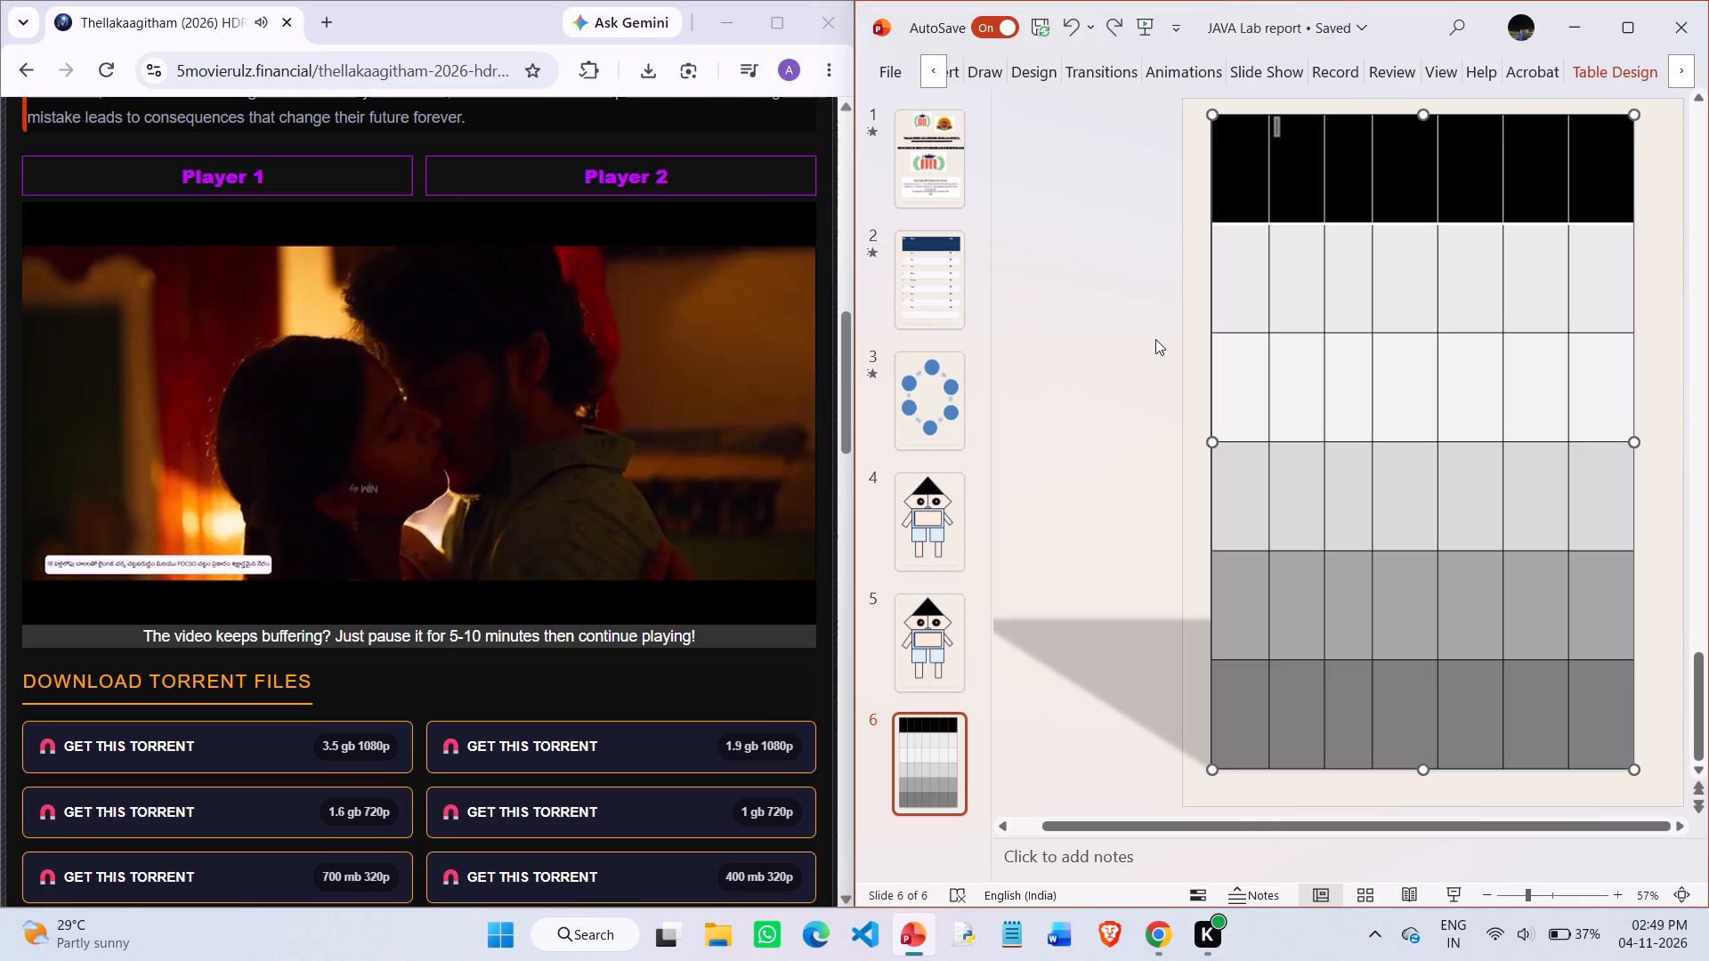
pyautogui.click(1139, 248)
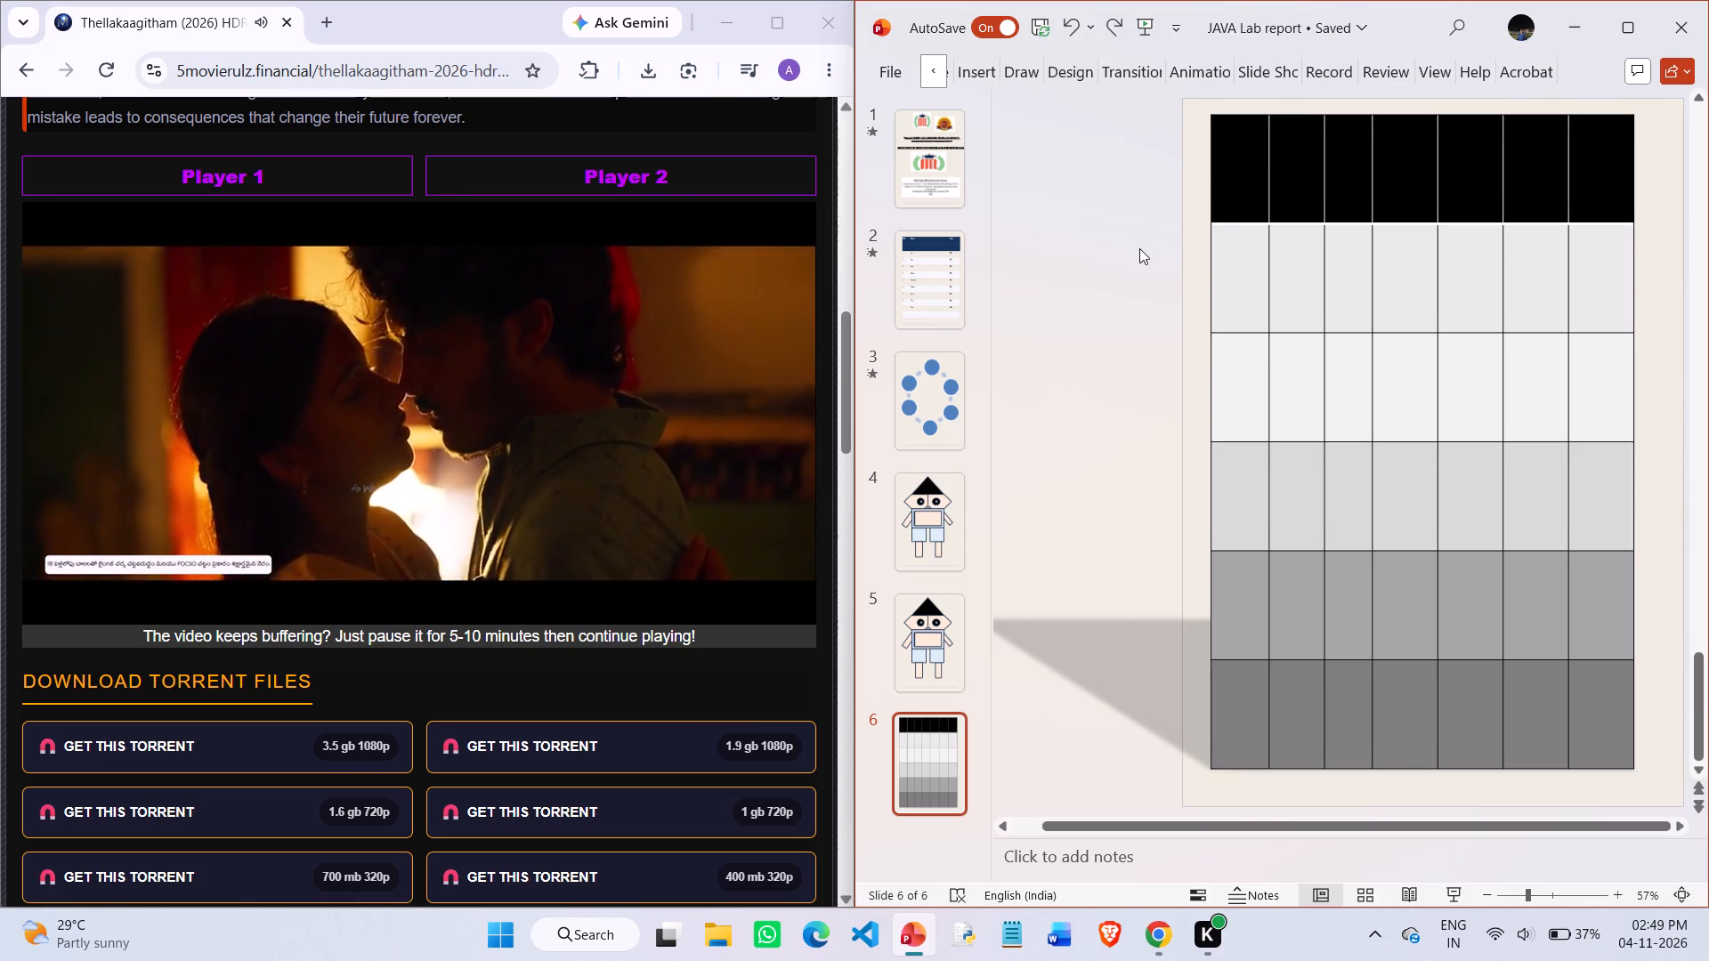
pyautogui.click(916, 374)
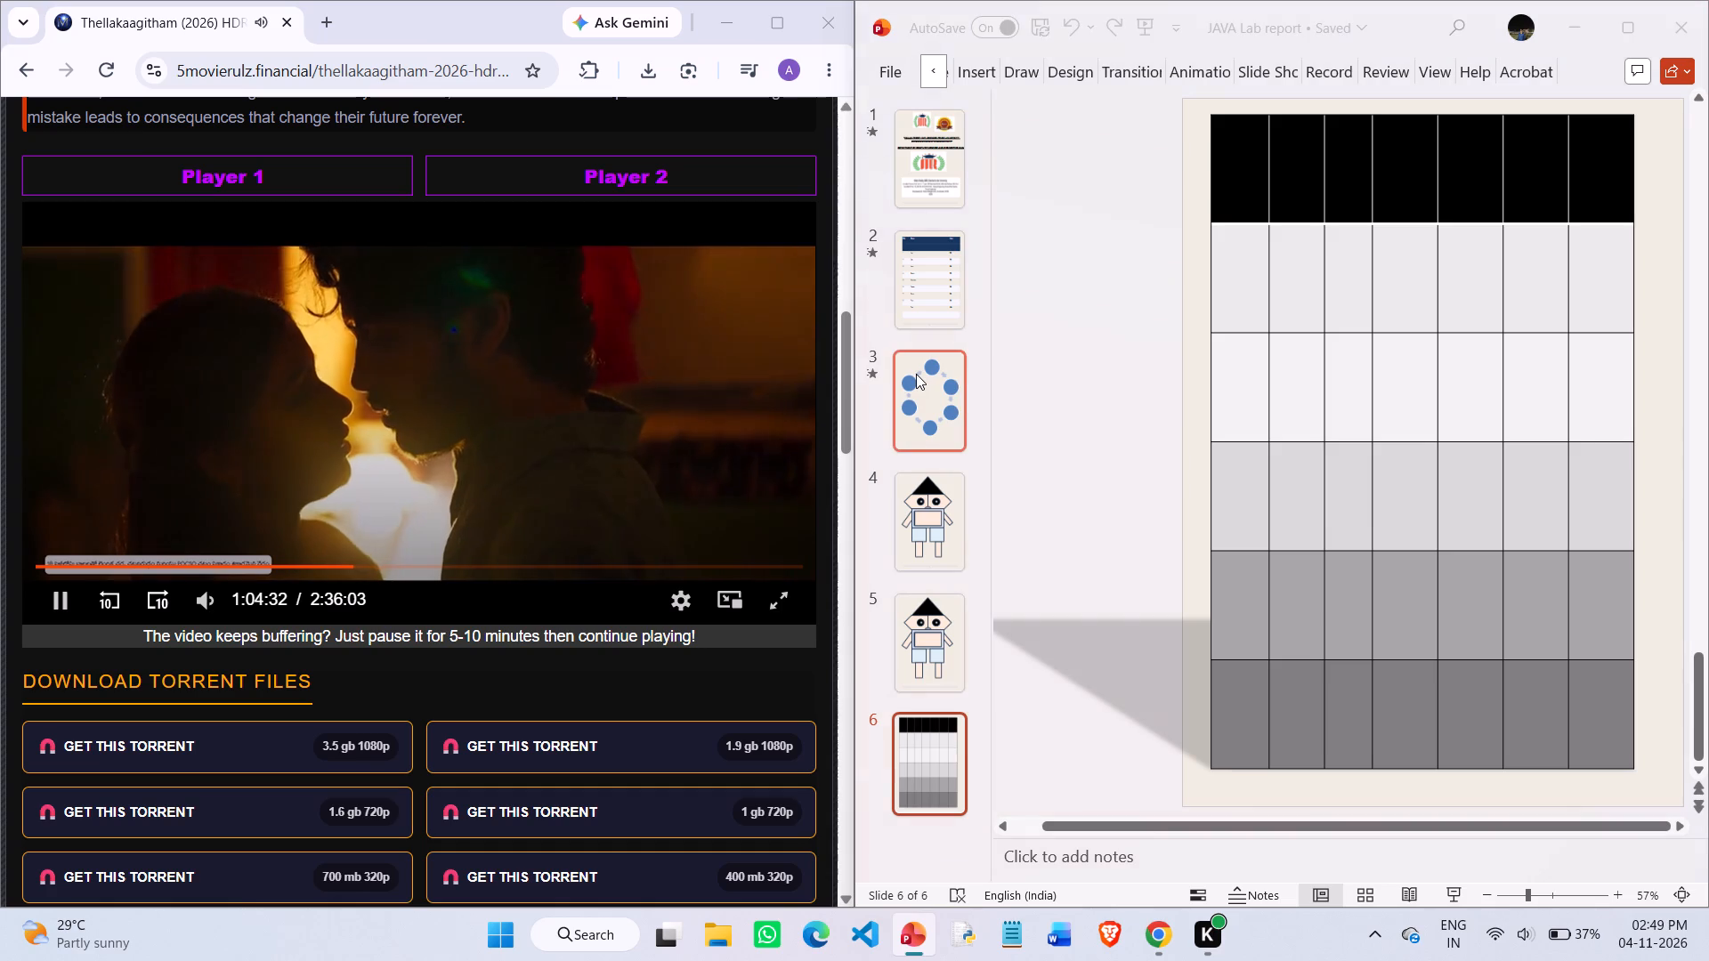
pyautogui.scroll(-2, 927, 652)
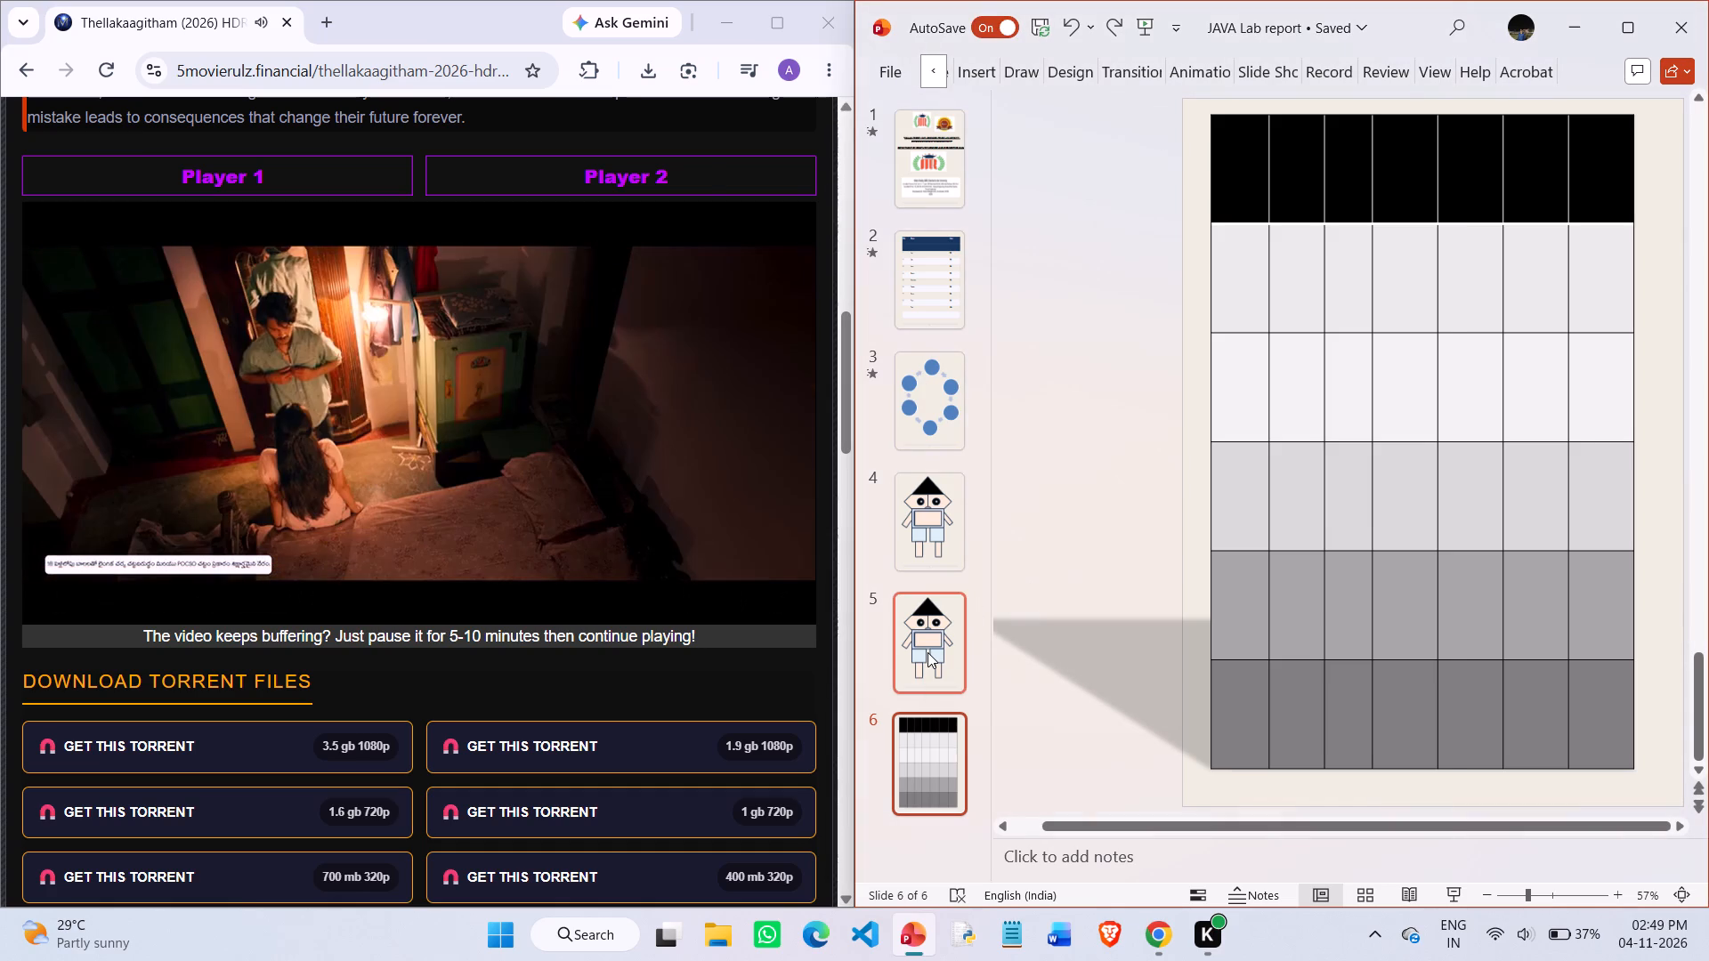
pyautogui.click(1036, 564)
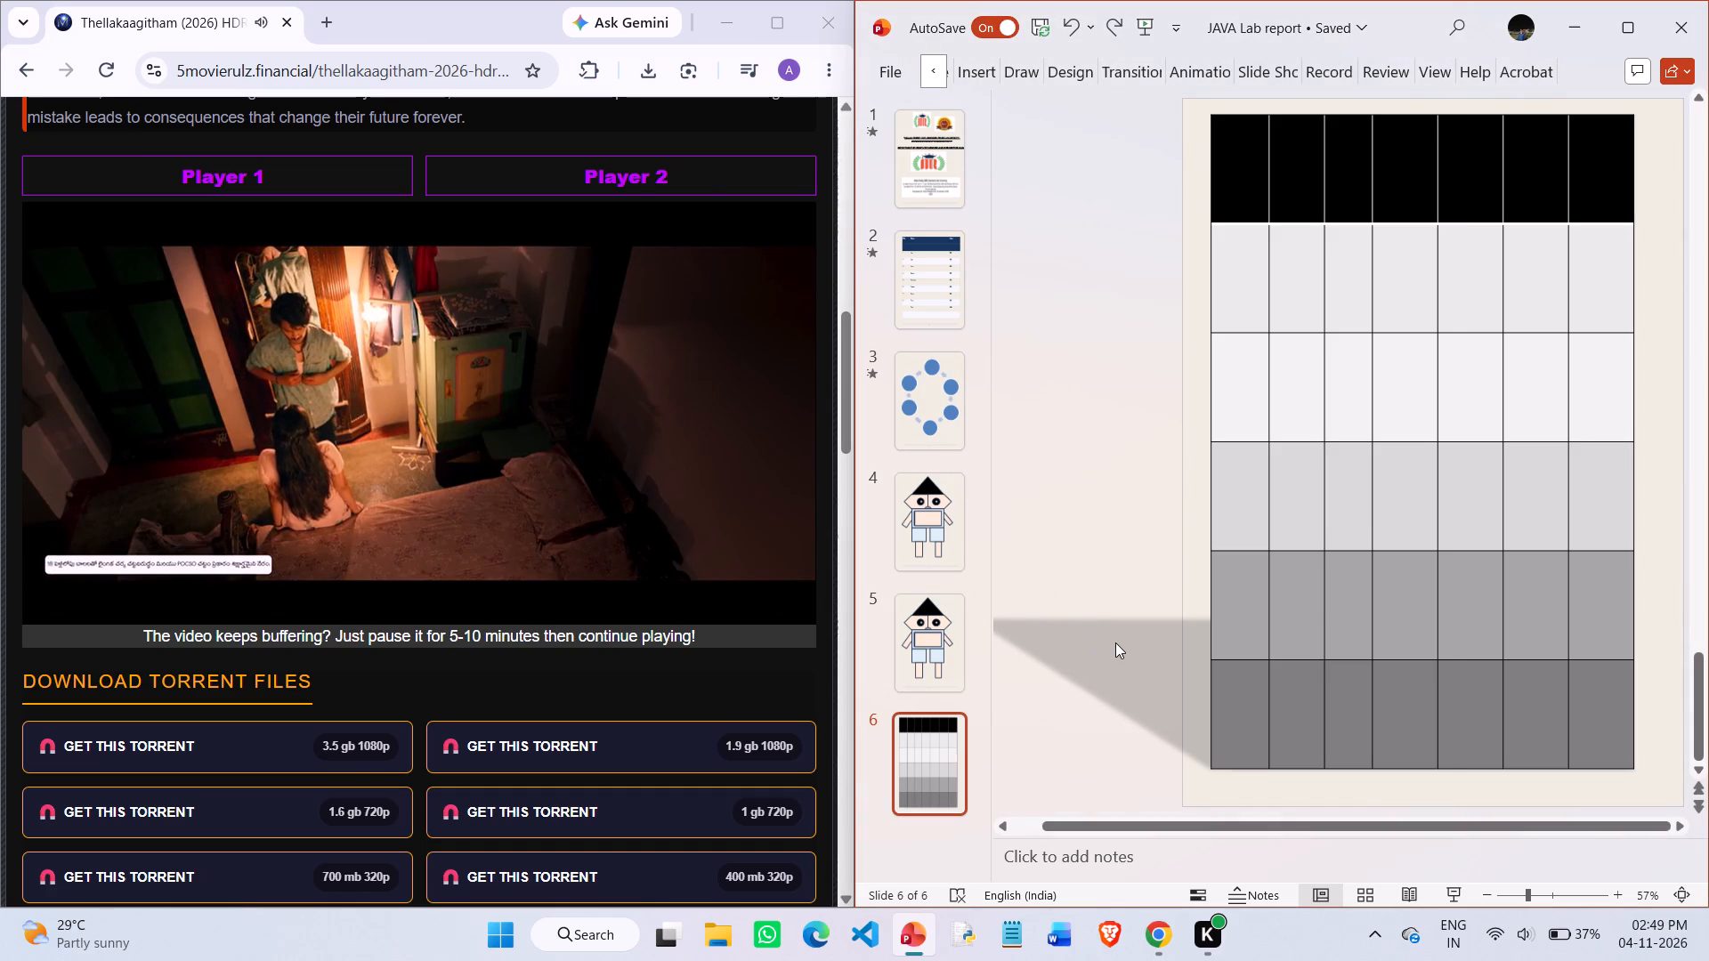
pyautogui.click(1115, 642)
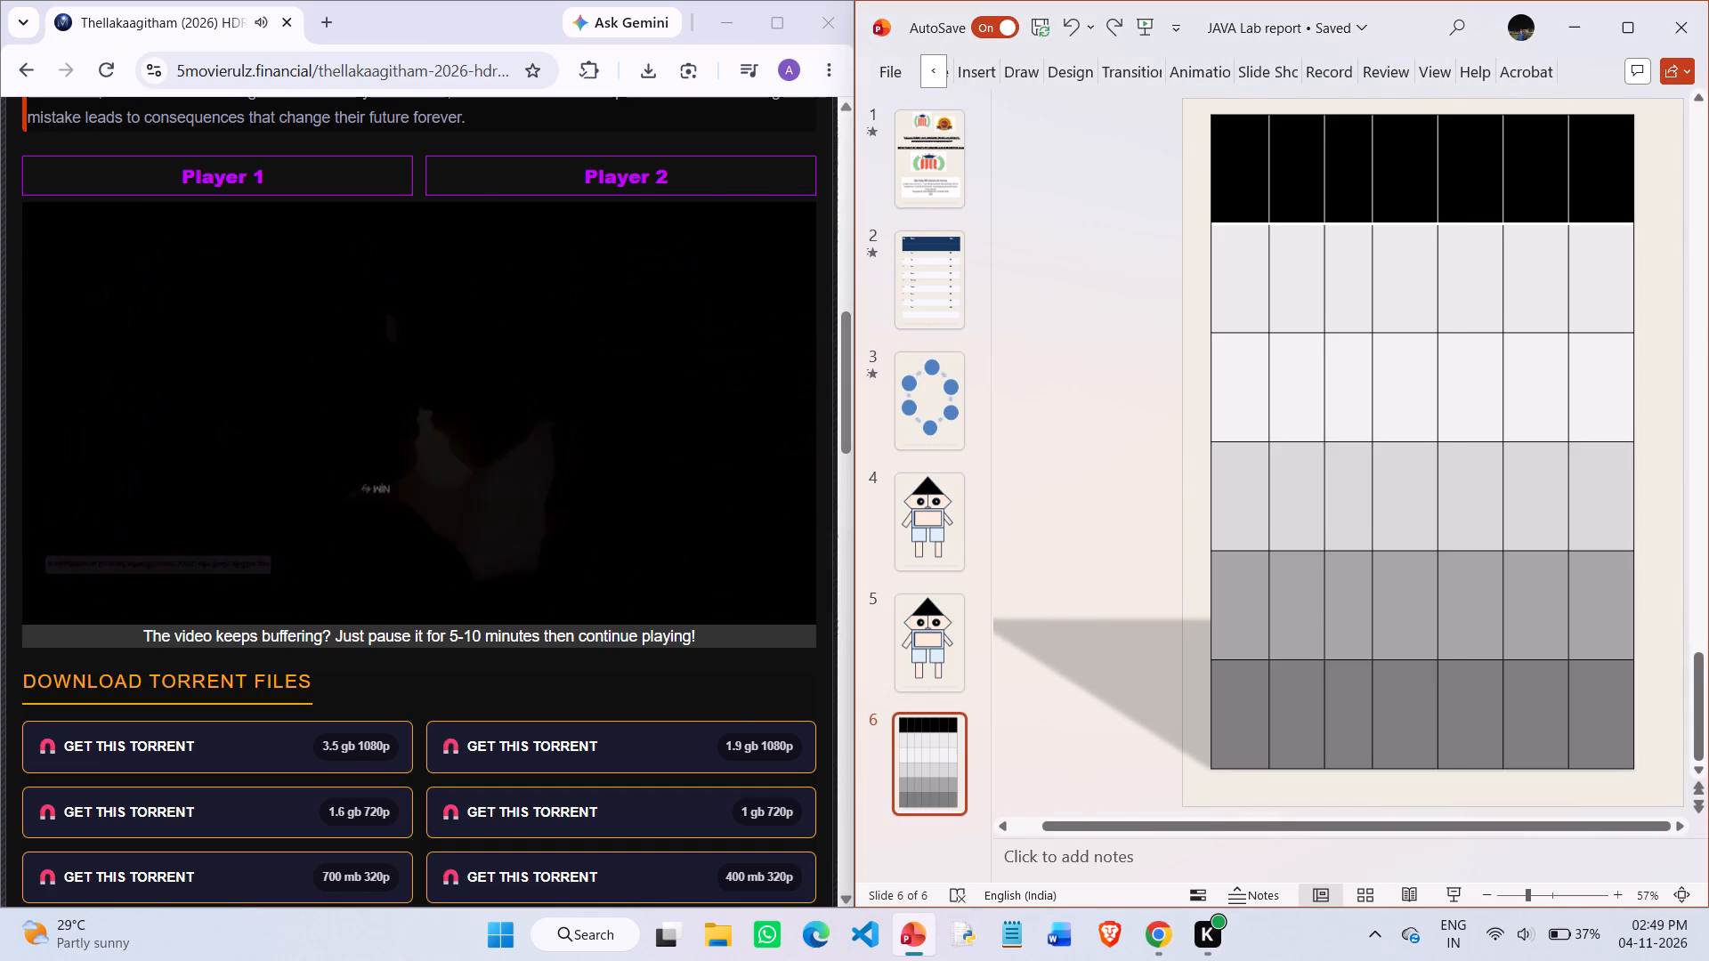
# Widen the table's third column slightly by moving its boundary with the fourth column.
pyautogui.click(1394, 443)
pyautogui.moveTo(1367, 424); pyautogui.dragTo(1386, 424)
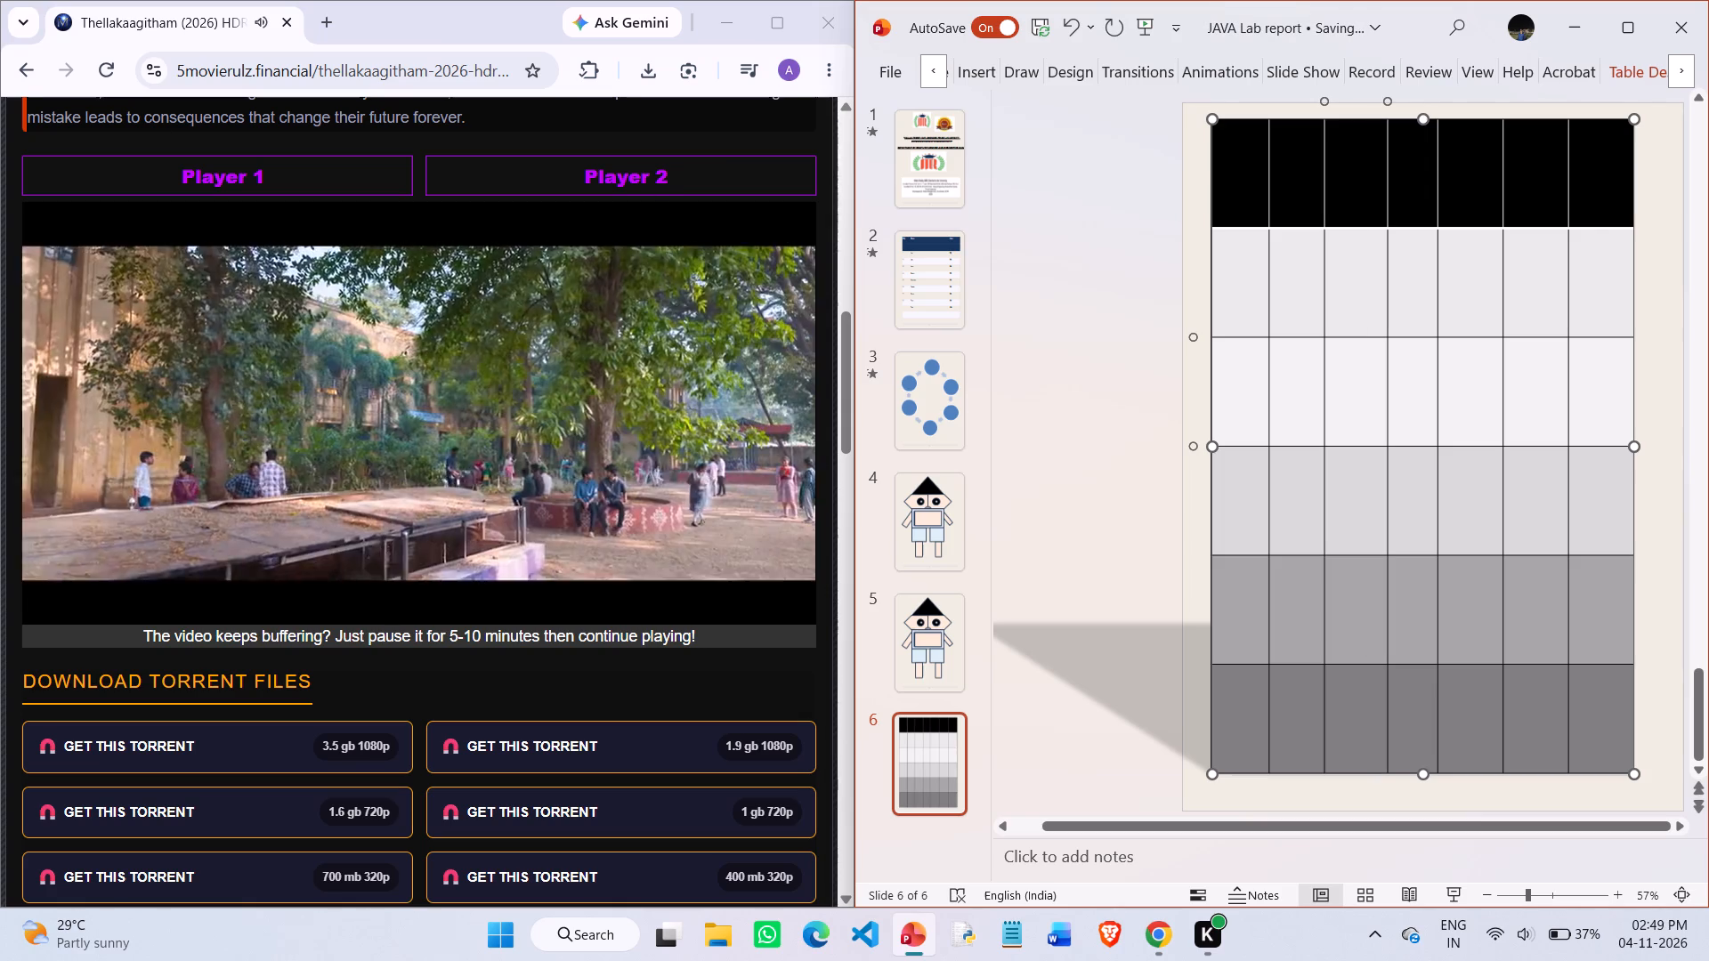
pyautogui.click(1386, 424)
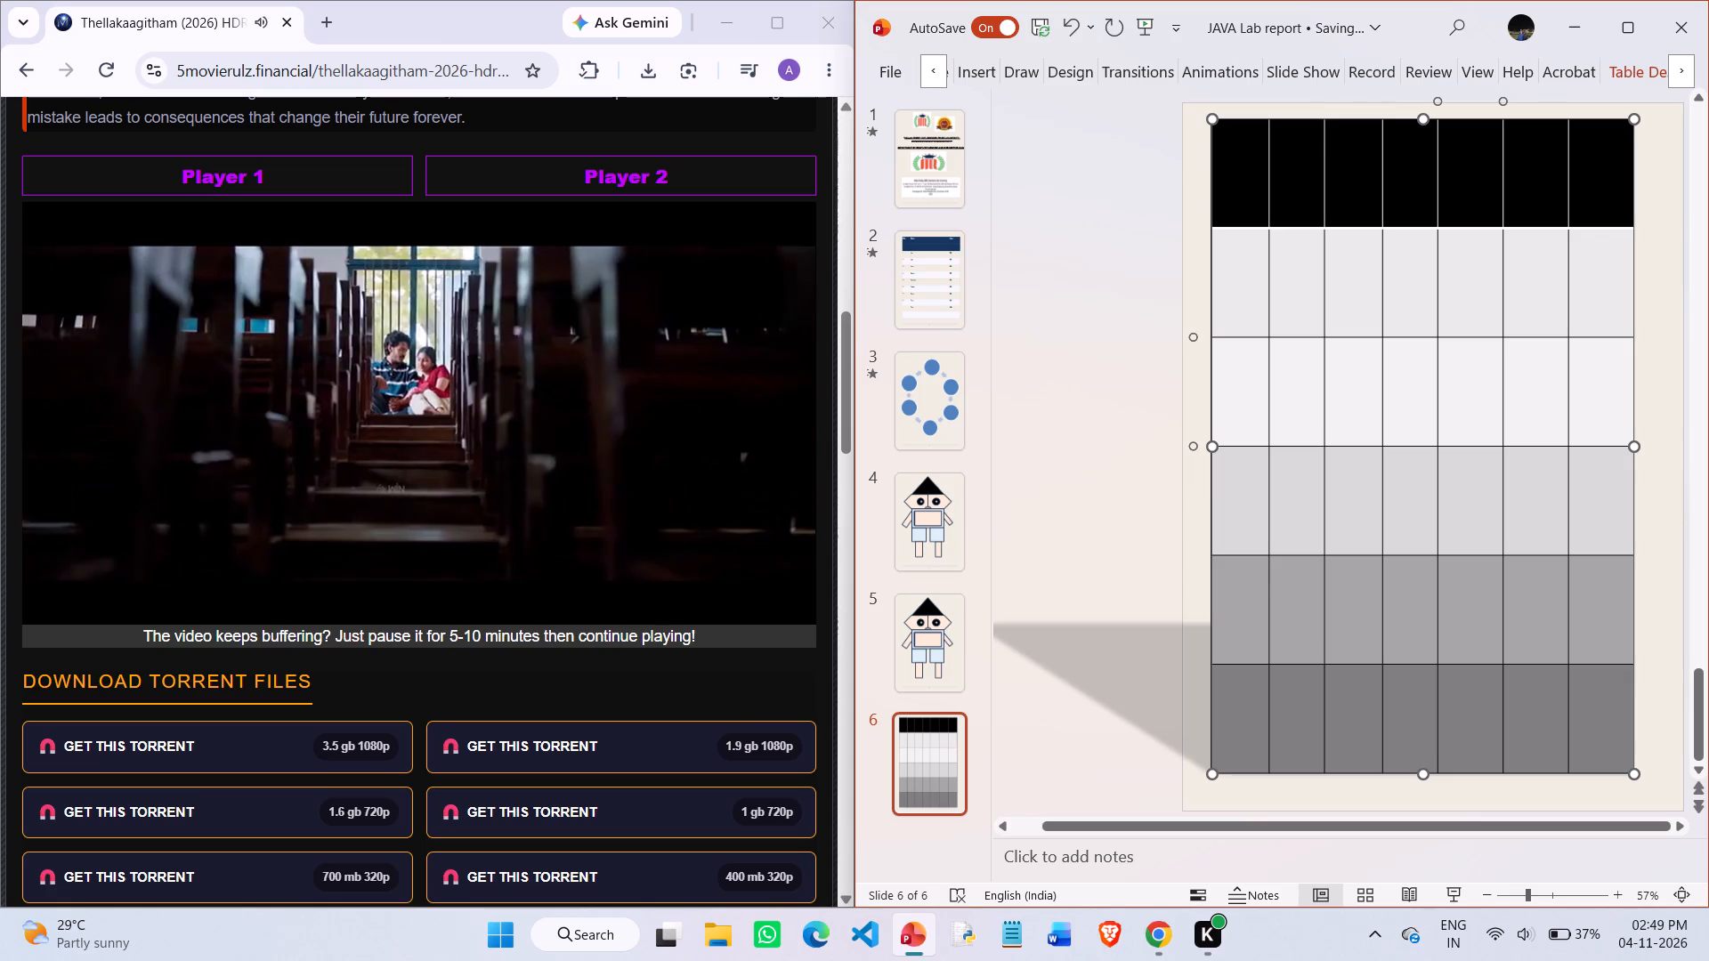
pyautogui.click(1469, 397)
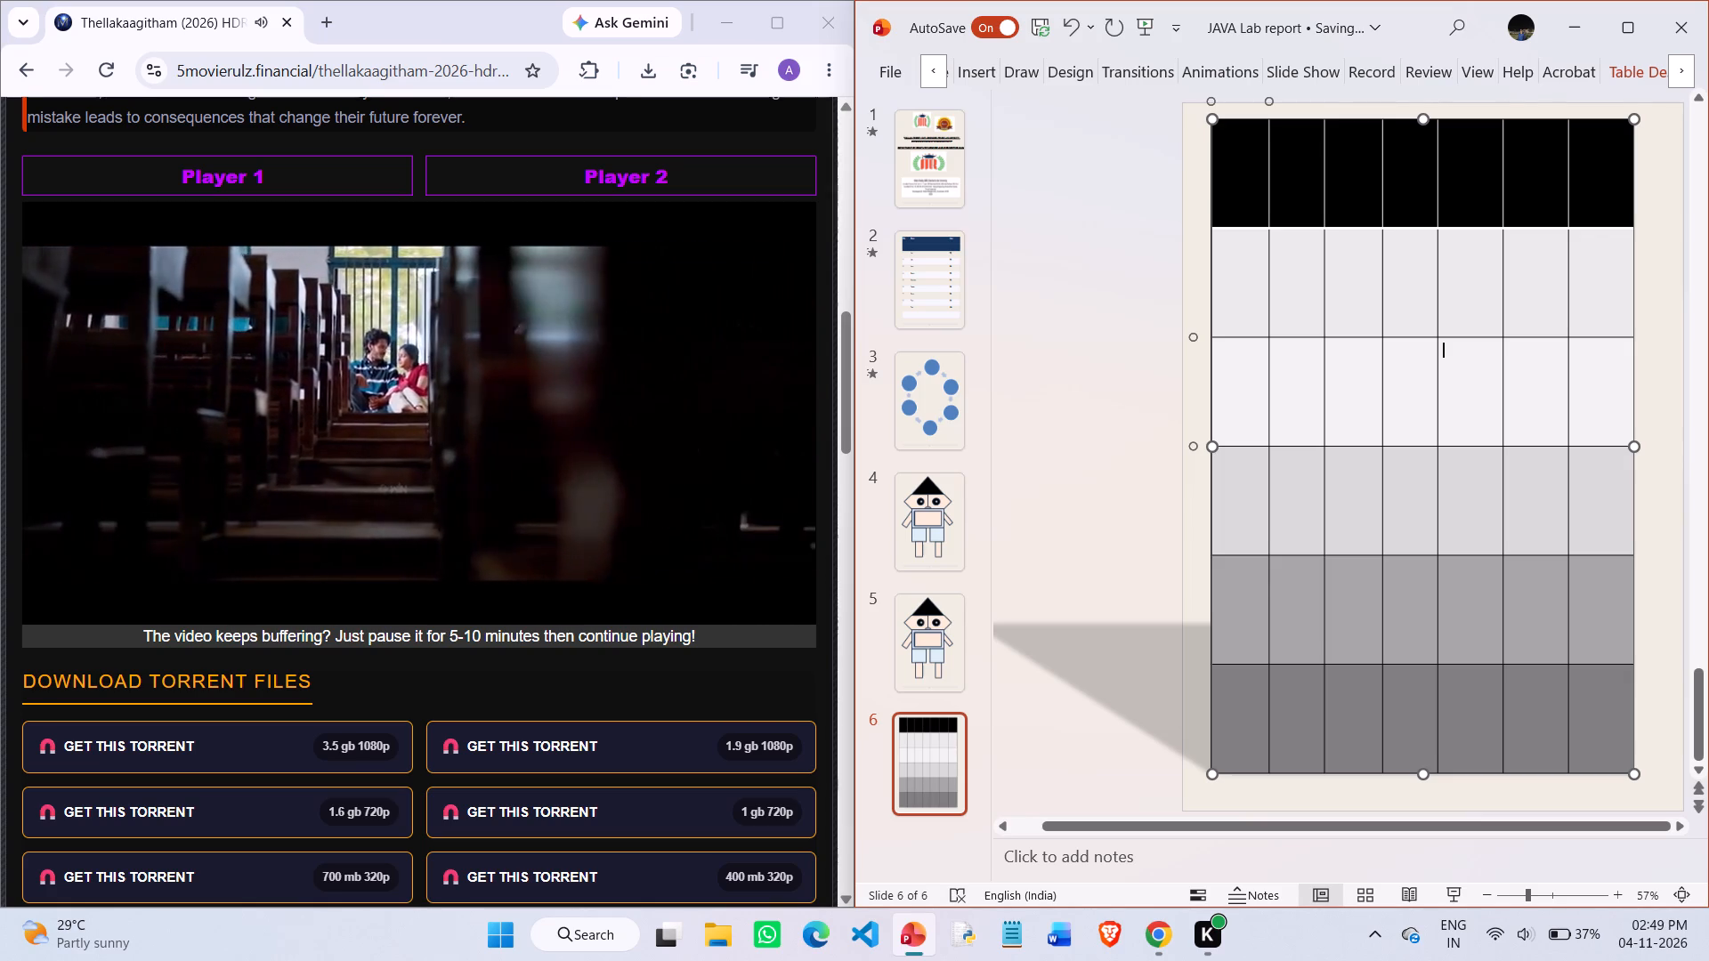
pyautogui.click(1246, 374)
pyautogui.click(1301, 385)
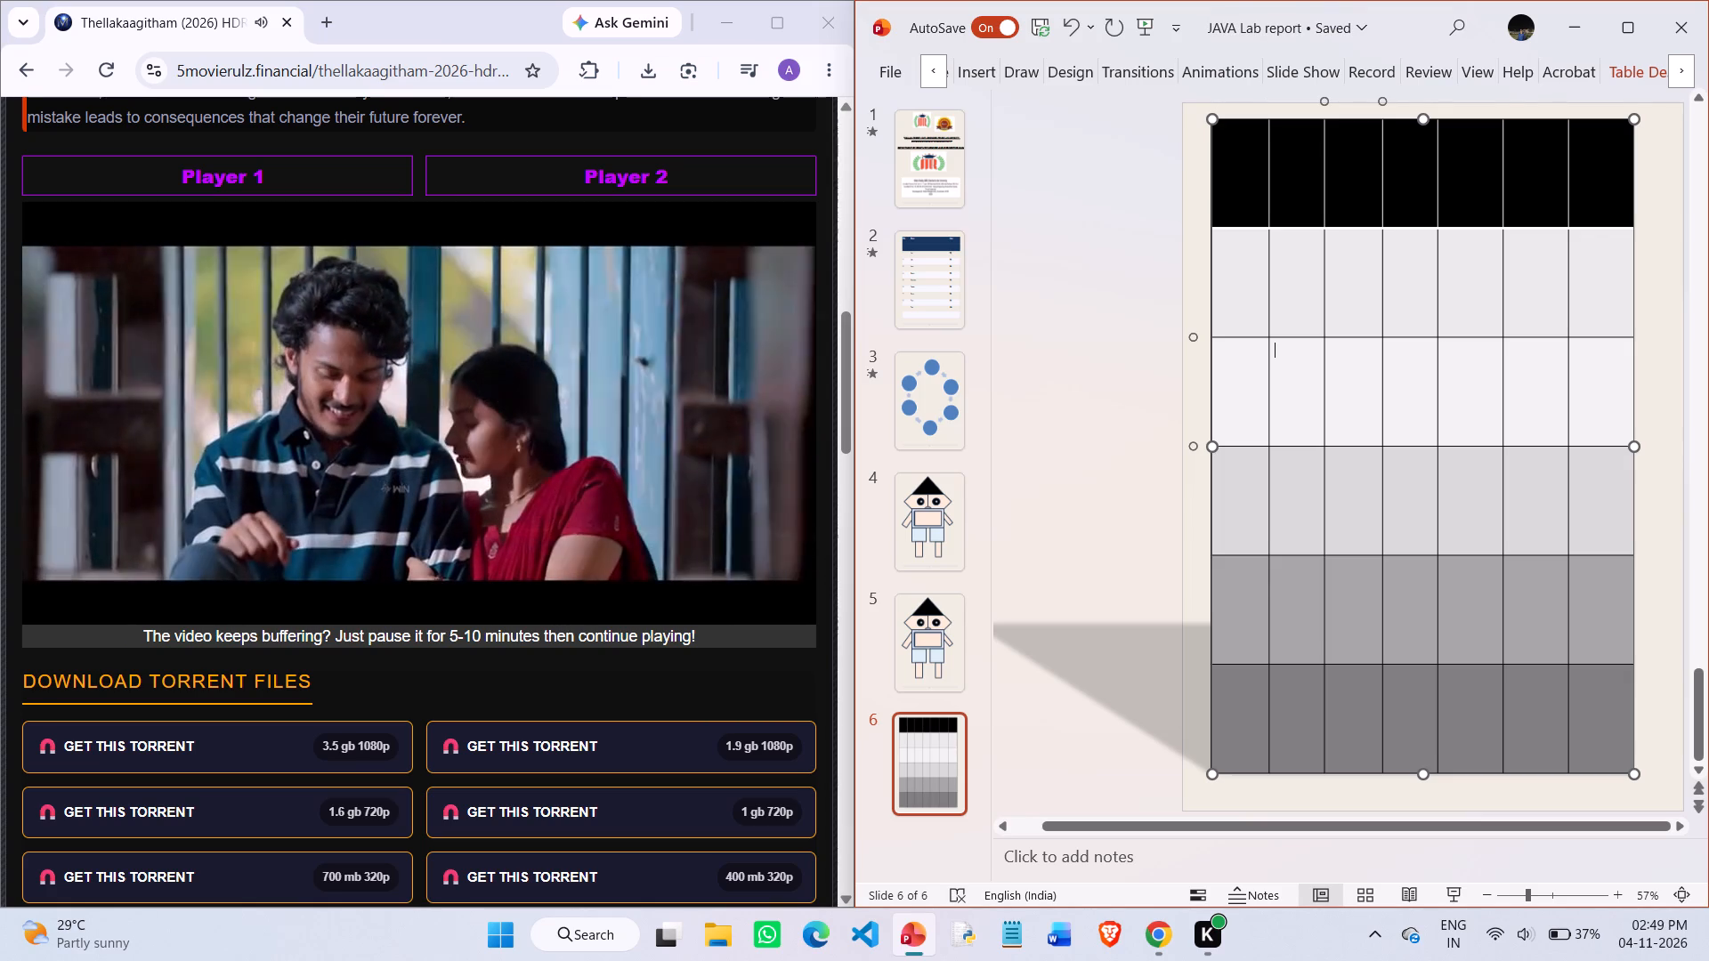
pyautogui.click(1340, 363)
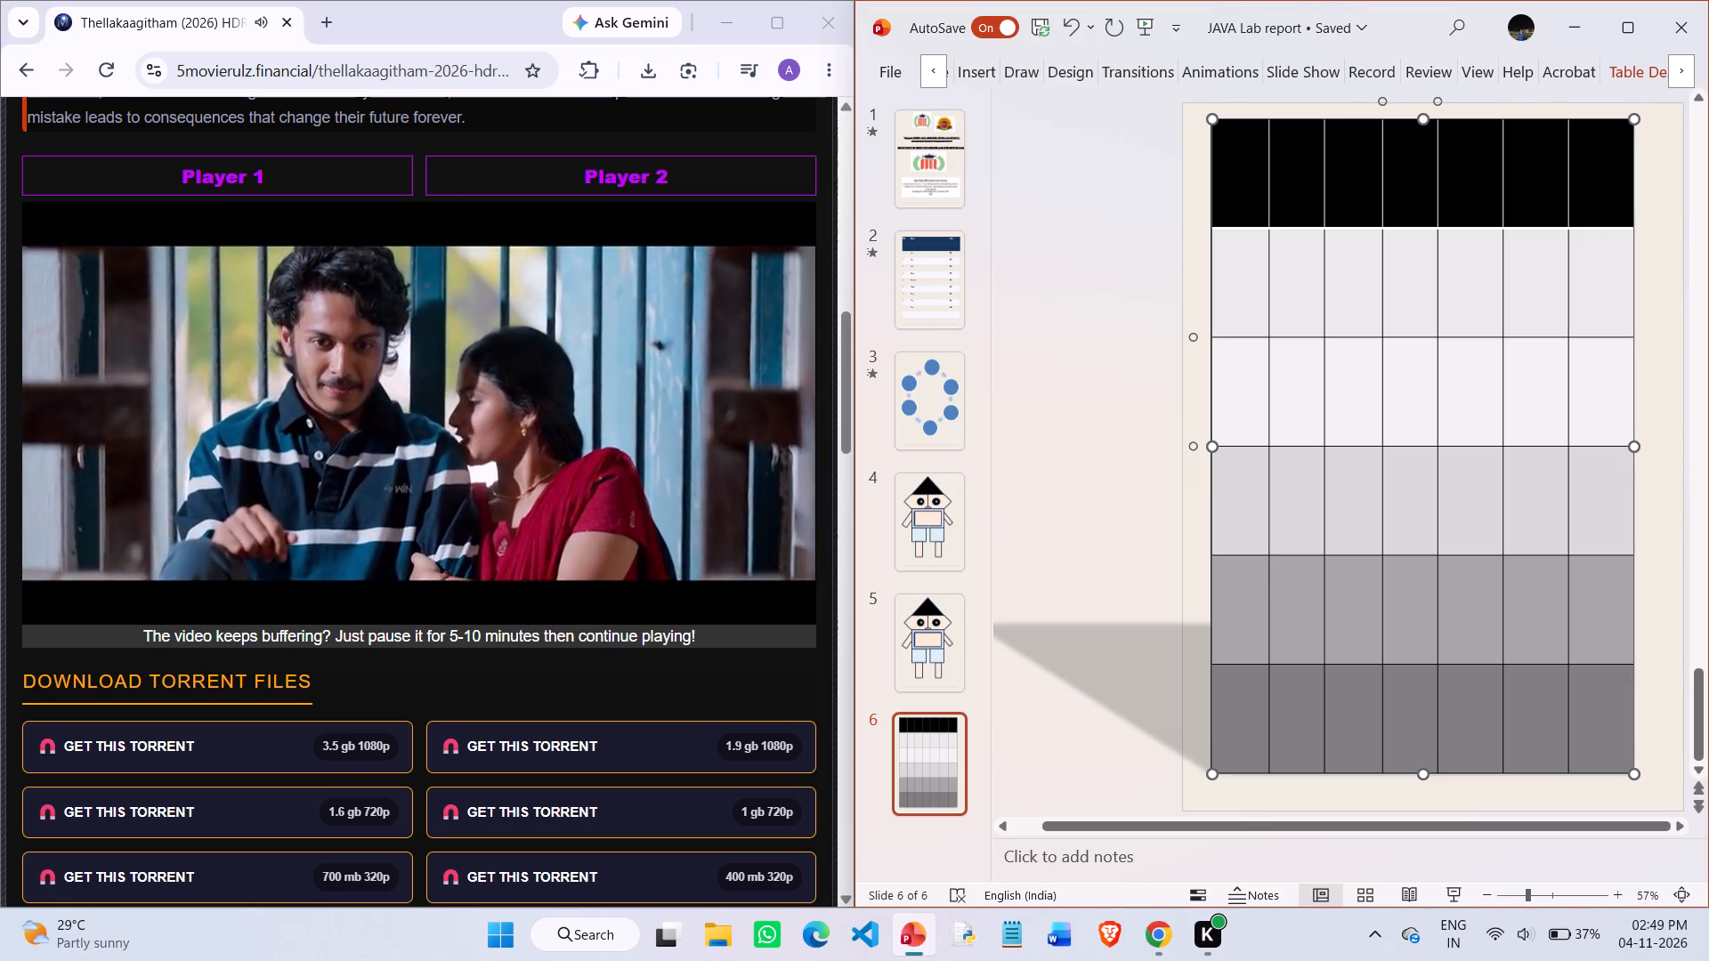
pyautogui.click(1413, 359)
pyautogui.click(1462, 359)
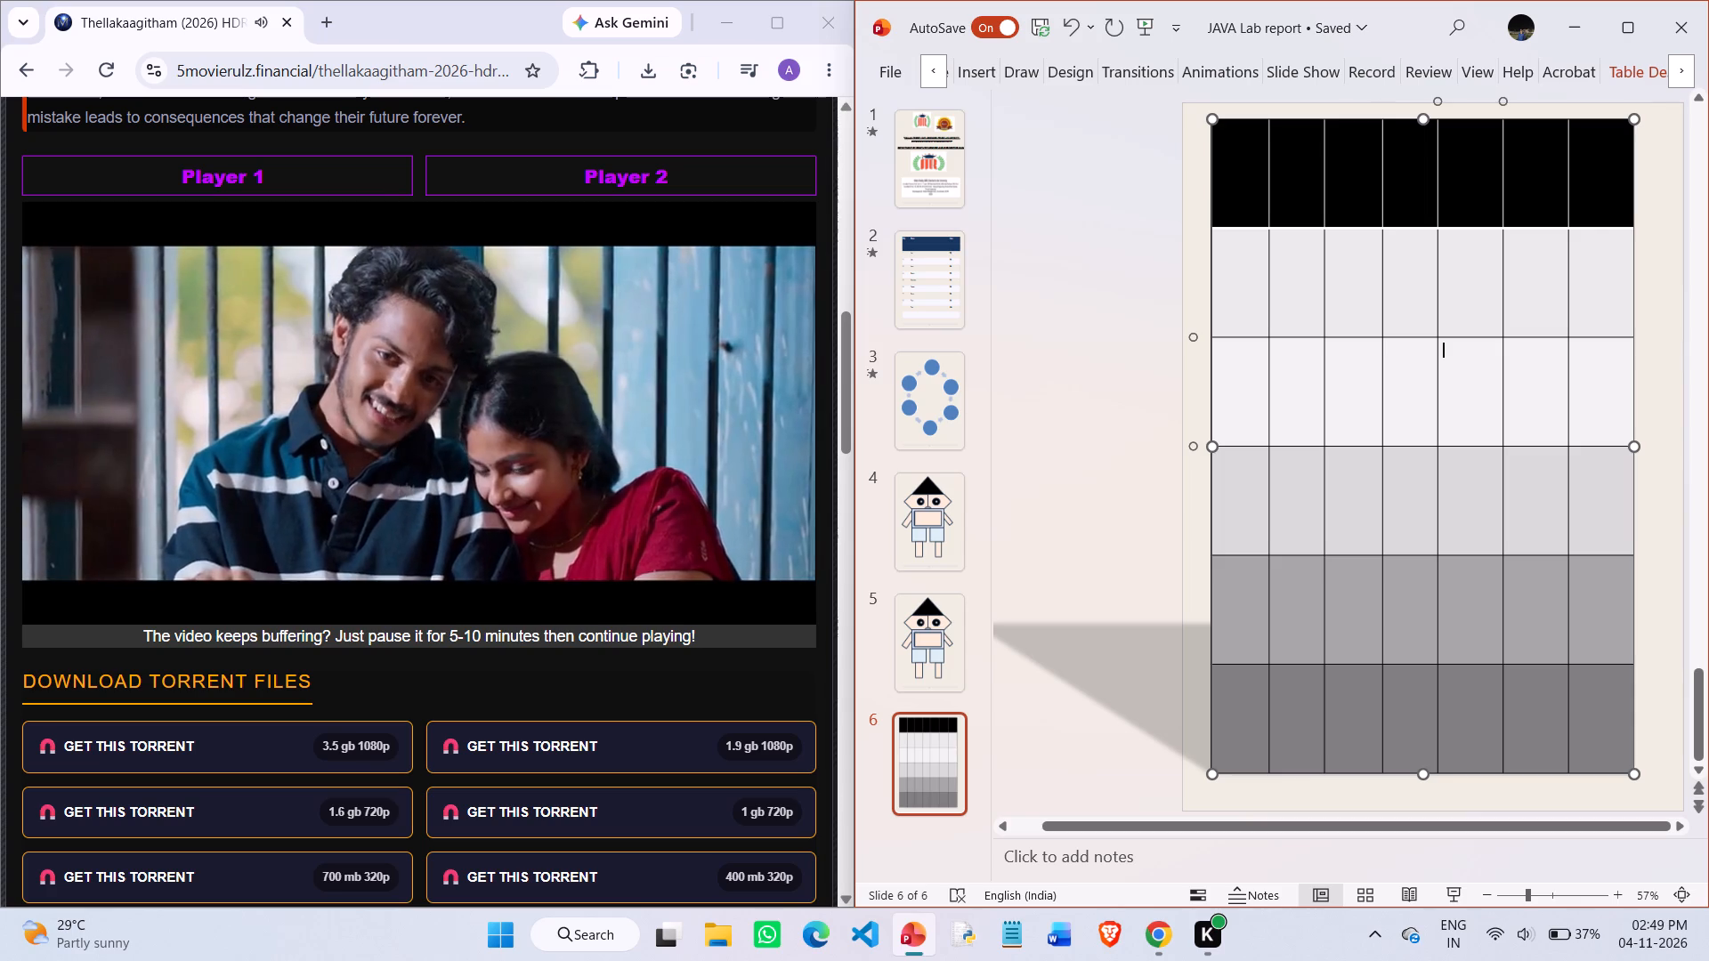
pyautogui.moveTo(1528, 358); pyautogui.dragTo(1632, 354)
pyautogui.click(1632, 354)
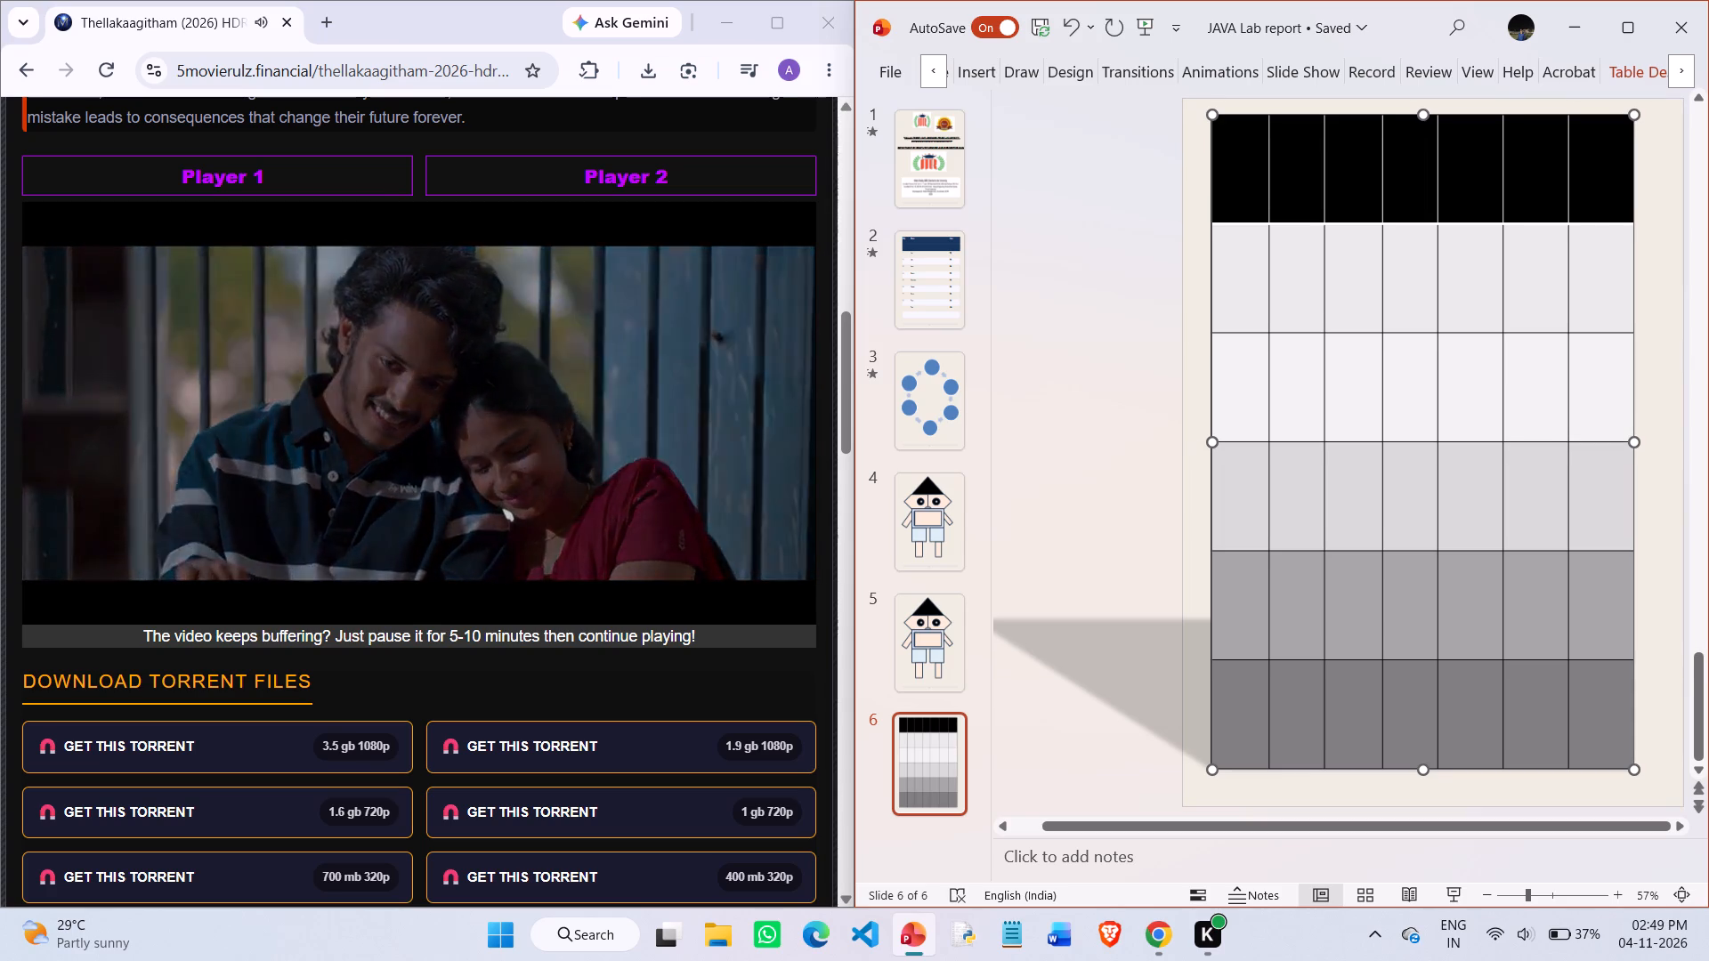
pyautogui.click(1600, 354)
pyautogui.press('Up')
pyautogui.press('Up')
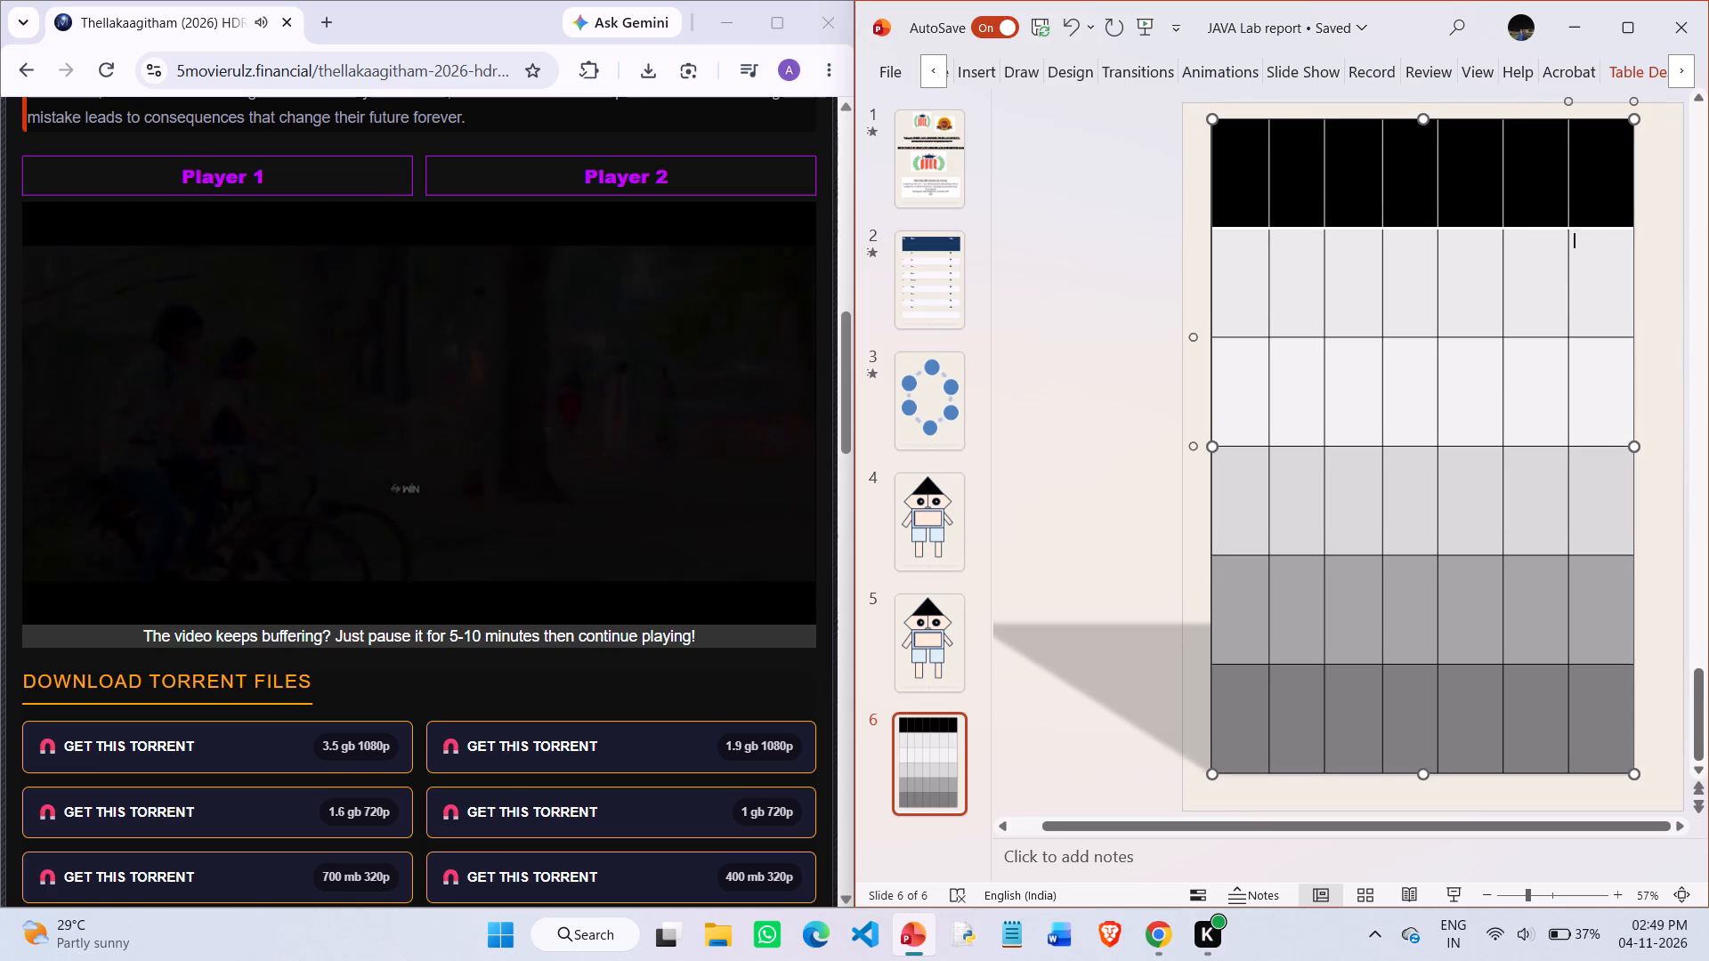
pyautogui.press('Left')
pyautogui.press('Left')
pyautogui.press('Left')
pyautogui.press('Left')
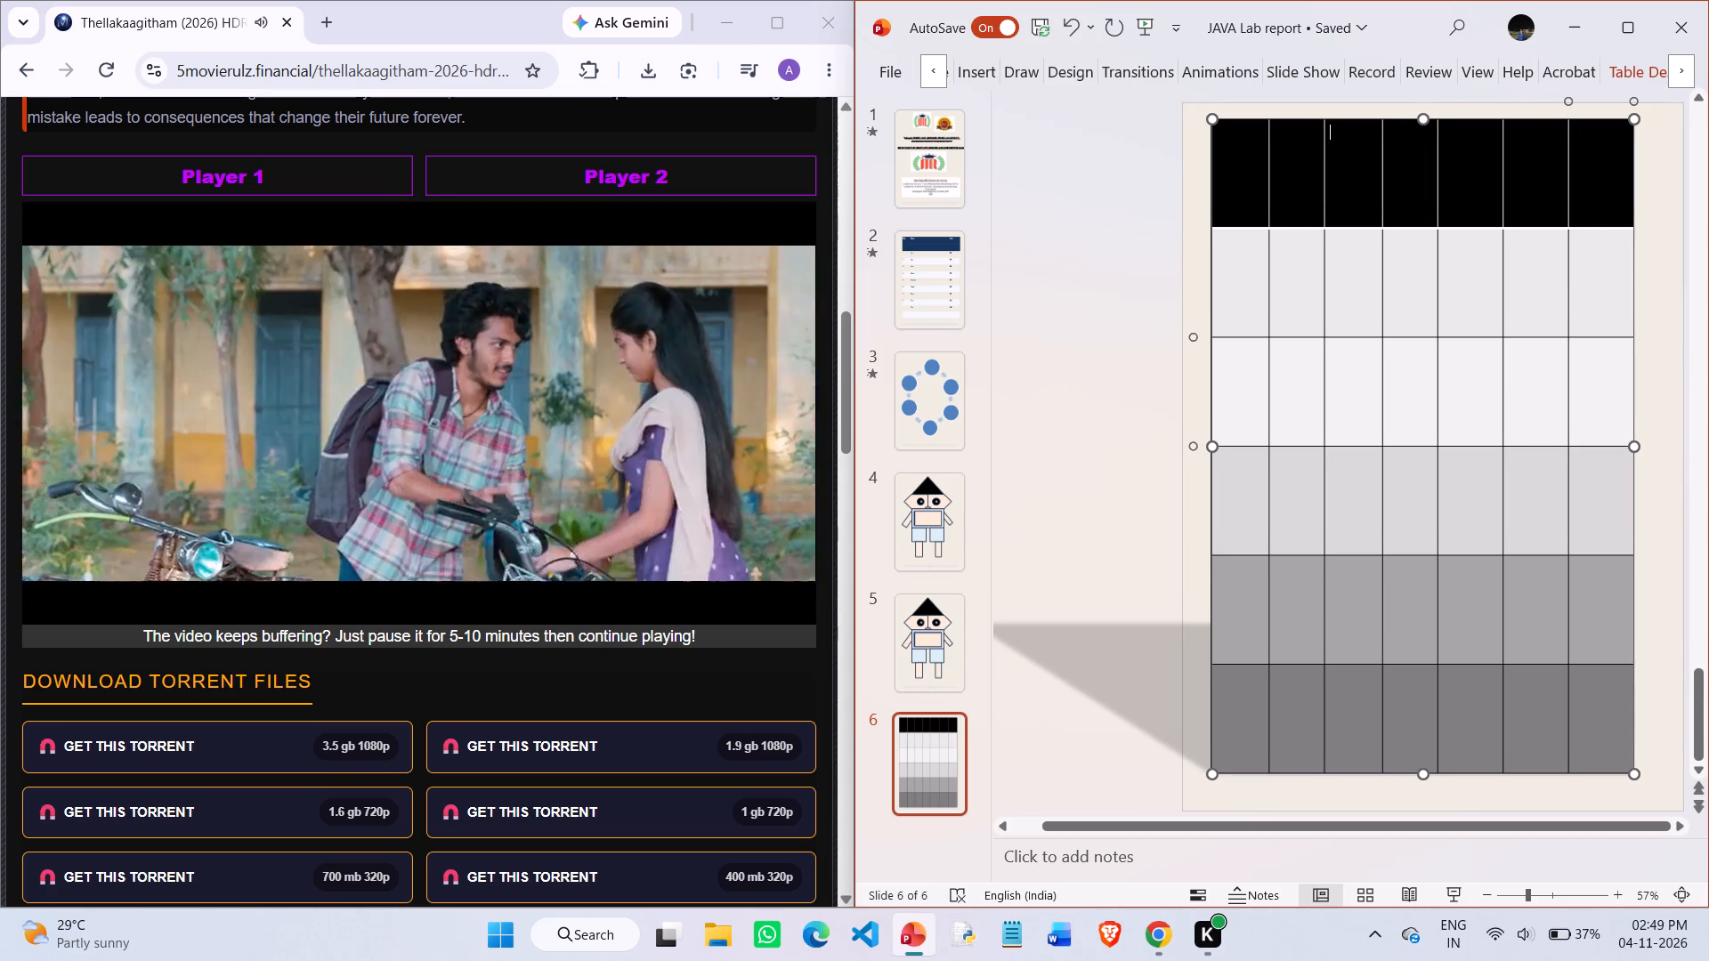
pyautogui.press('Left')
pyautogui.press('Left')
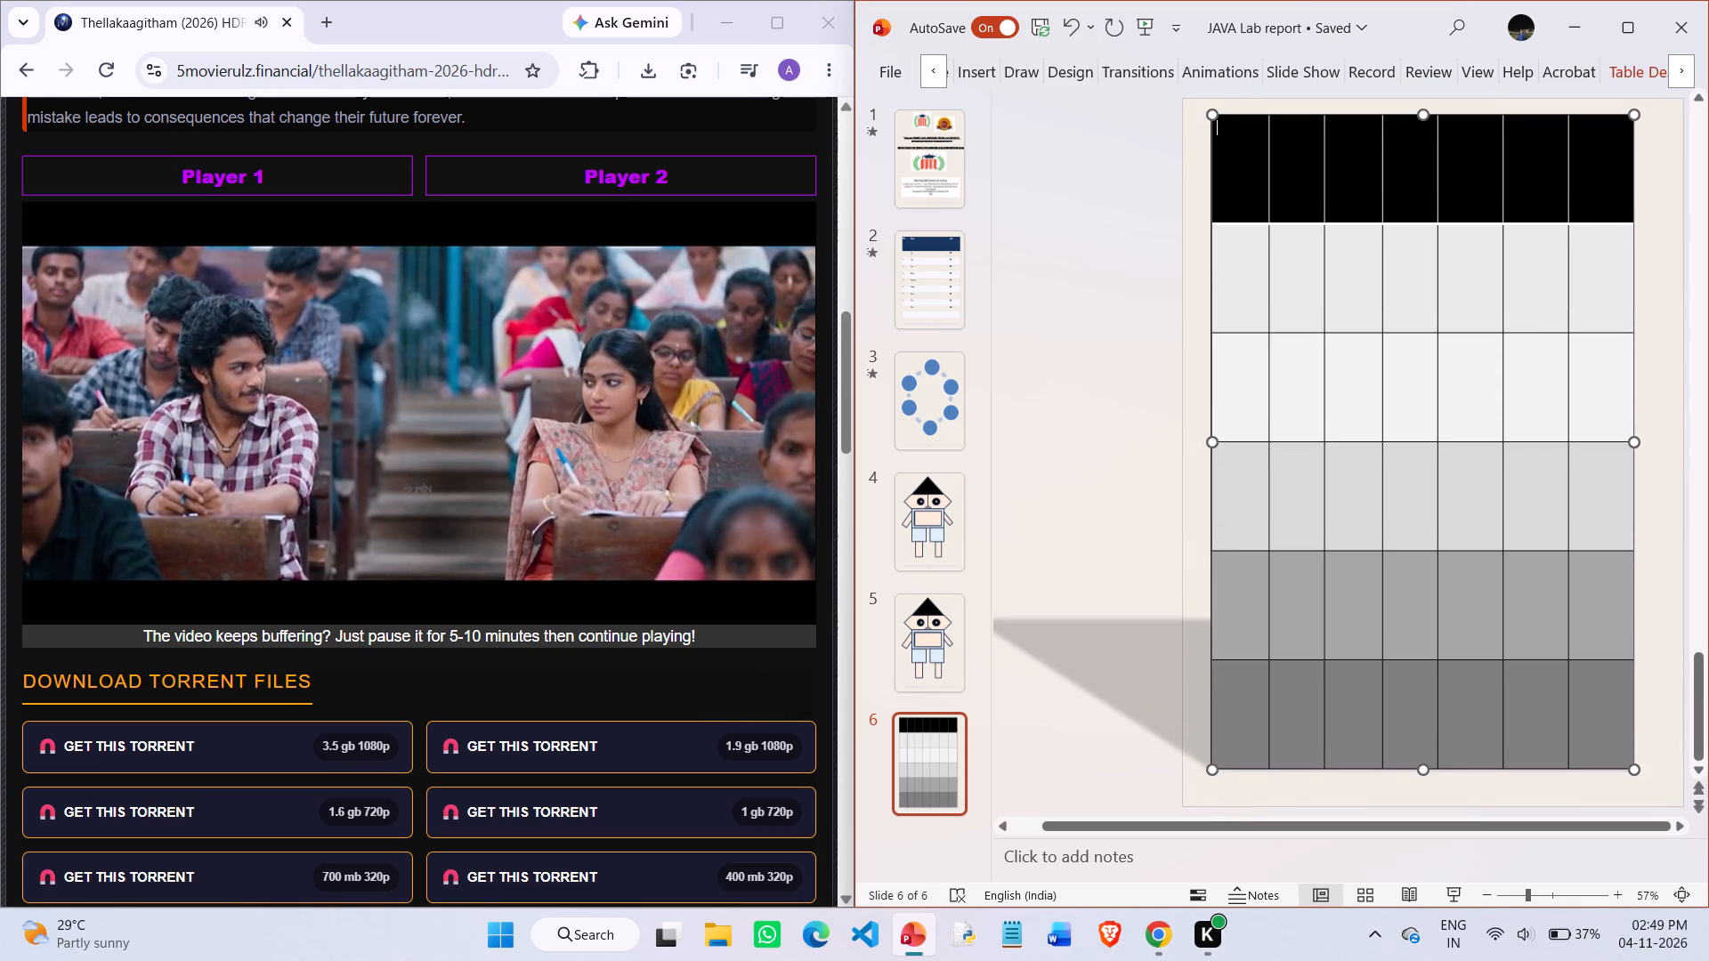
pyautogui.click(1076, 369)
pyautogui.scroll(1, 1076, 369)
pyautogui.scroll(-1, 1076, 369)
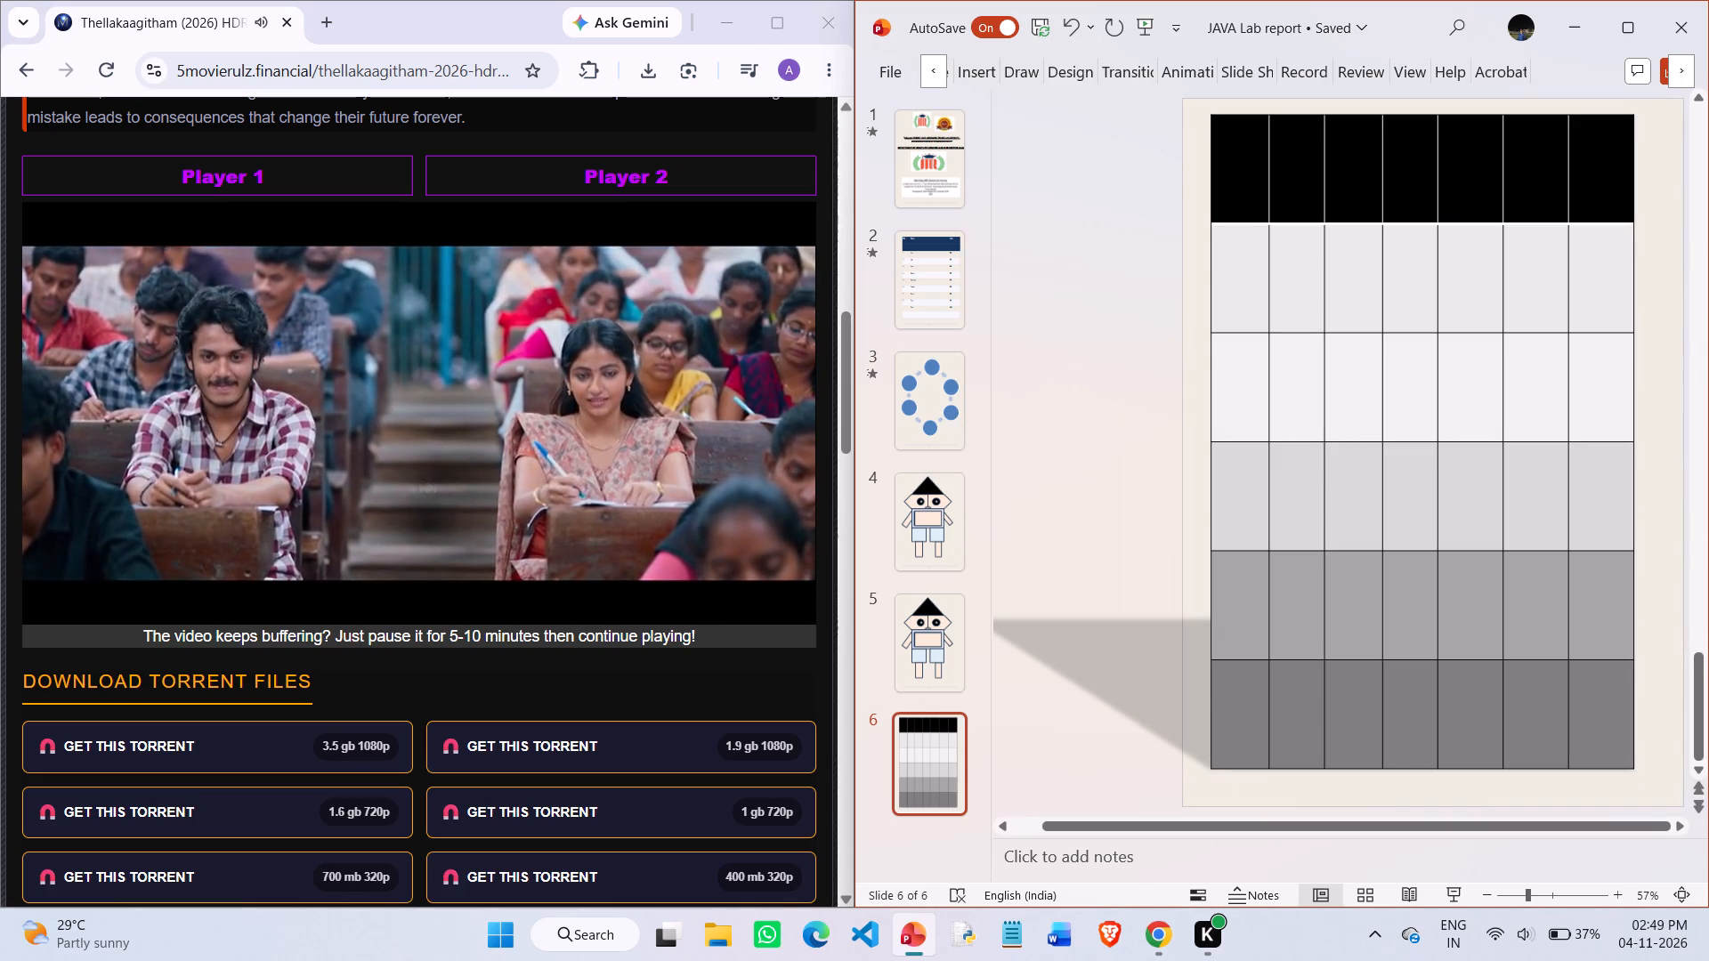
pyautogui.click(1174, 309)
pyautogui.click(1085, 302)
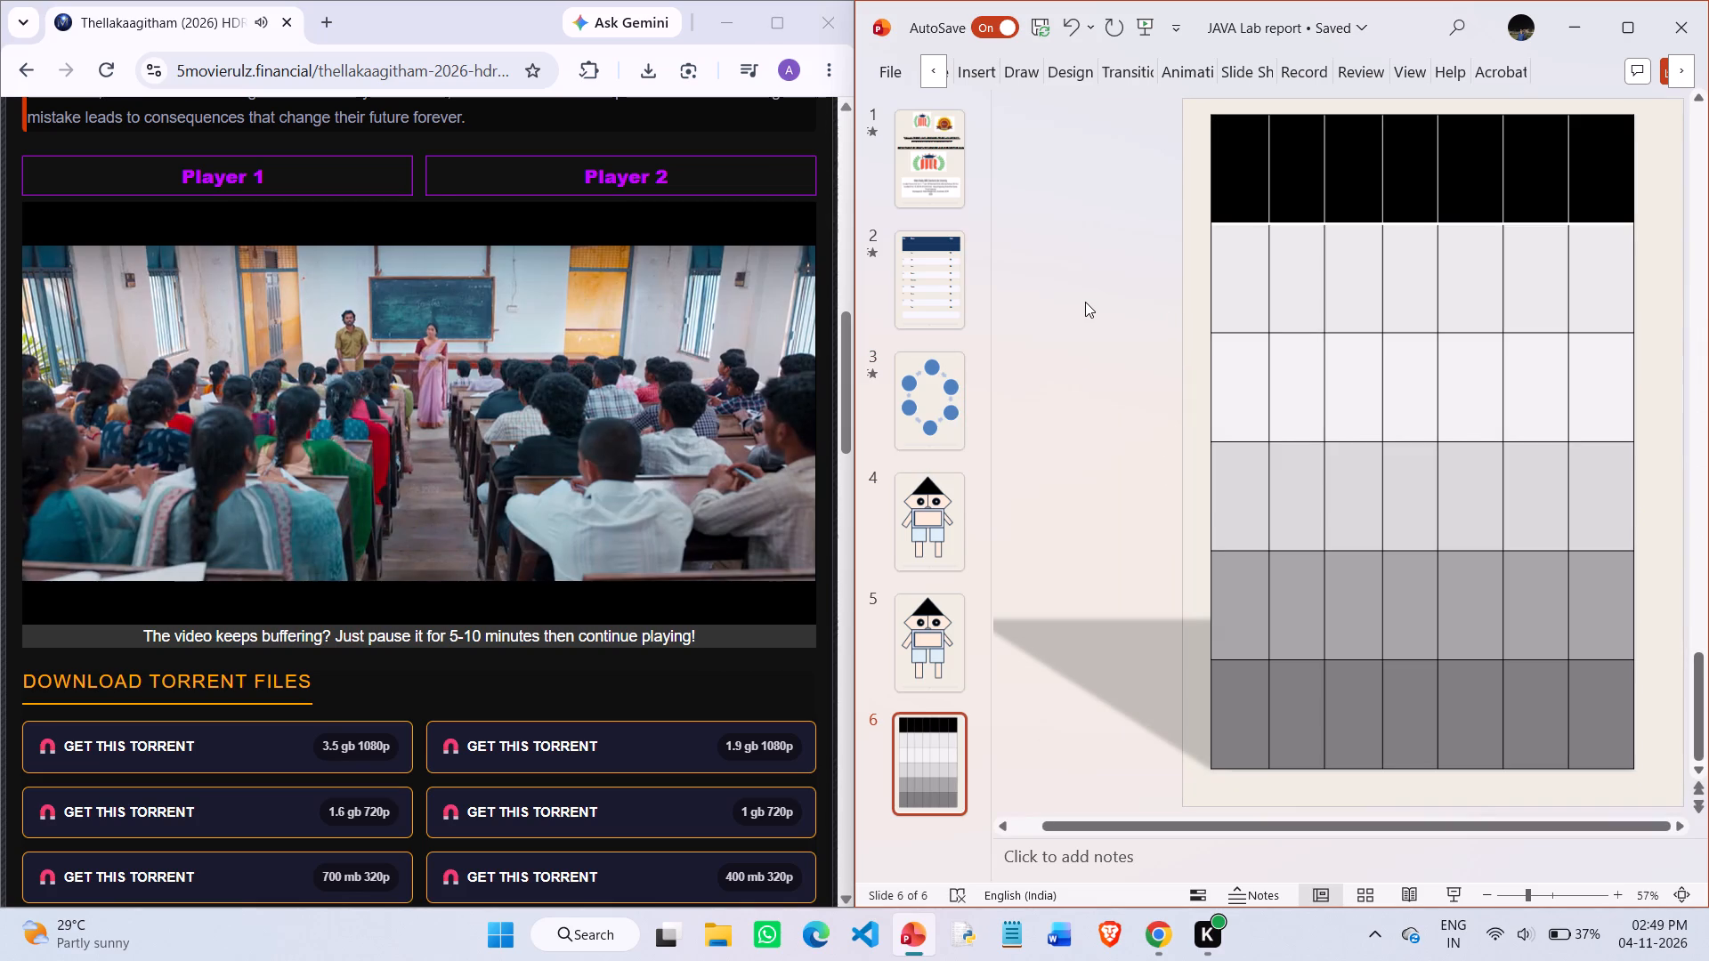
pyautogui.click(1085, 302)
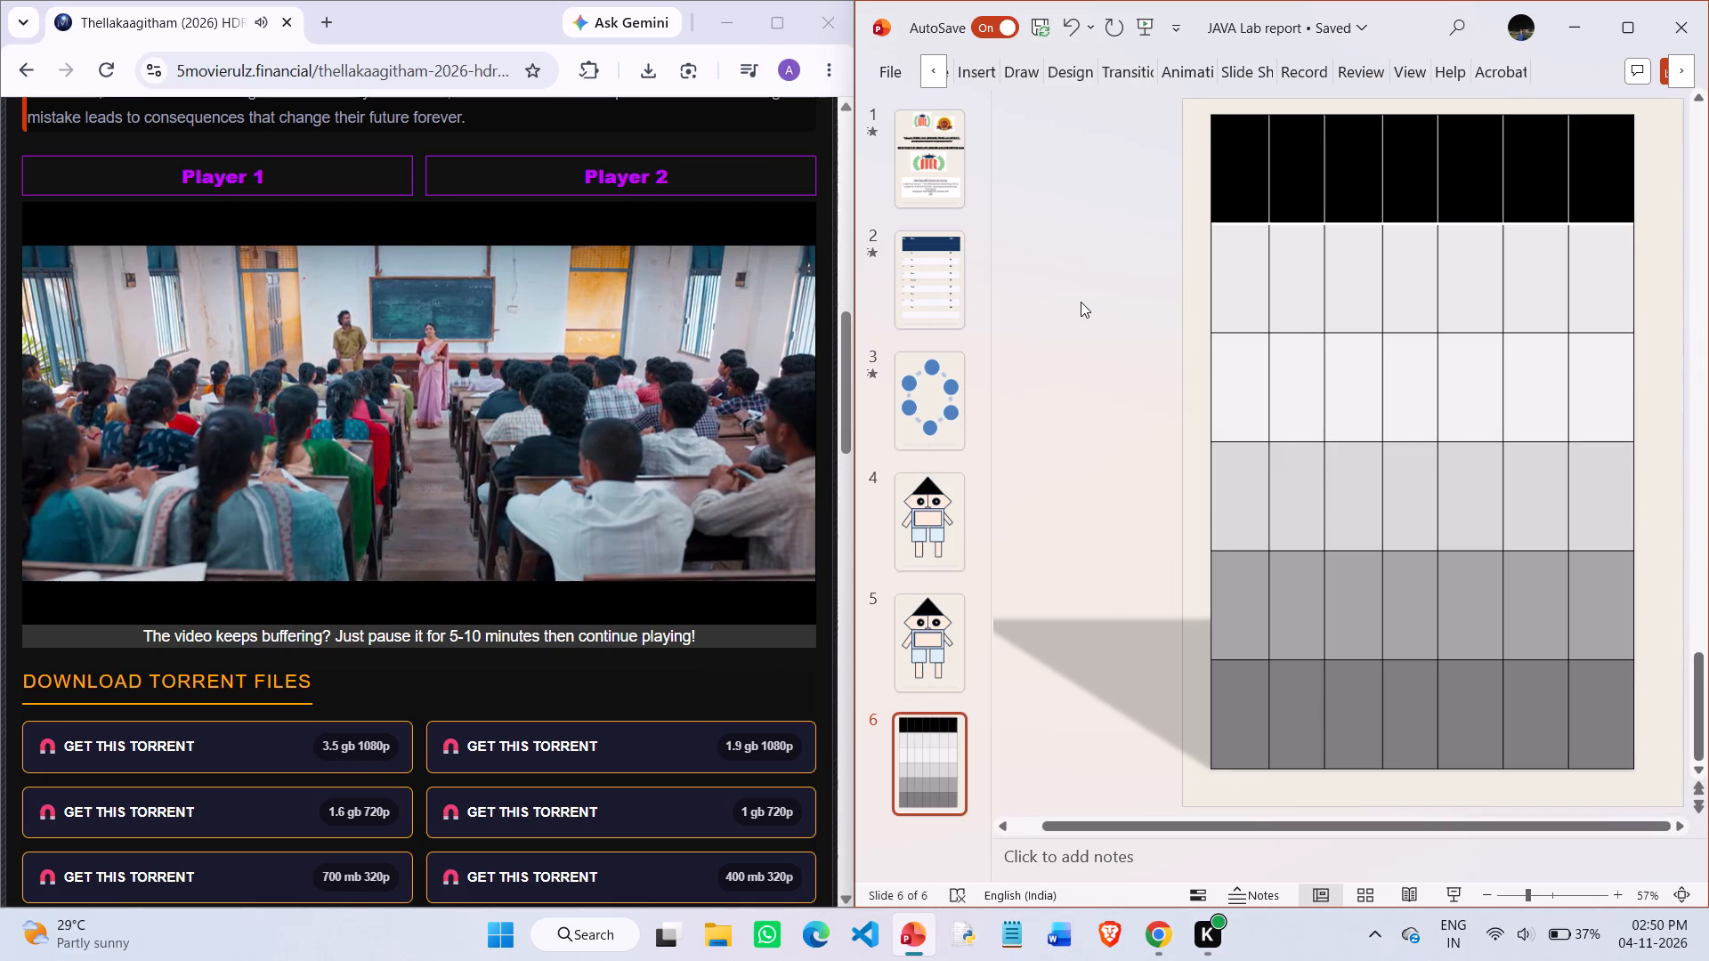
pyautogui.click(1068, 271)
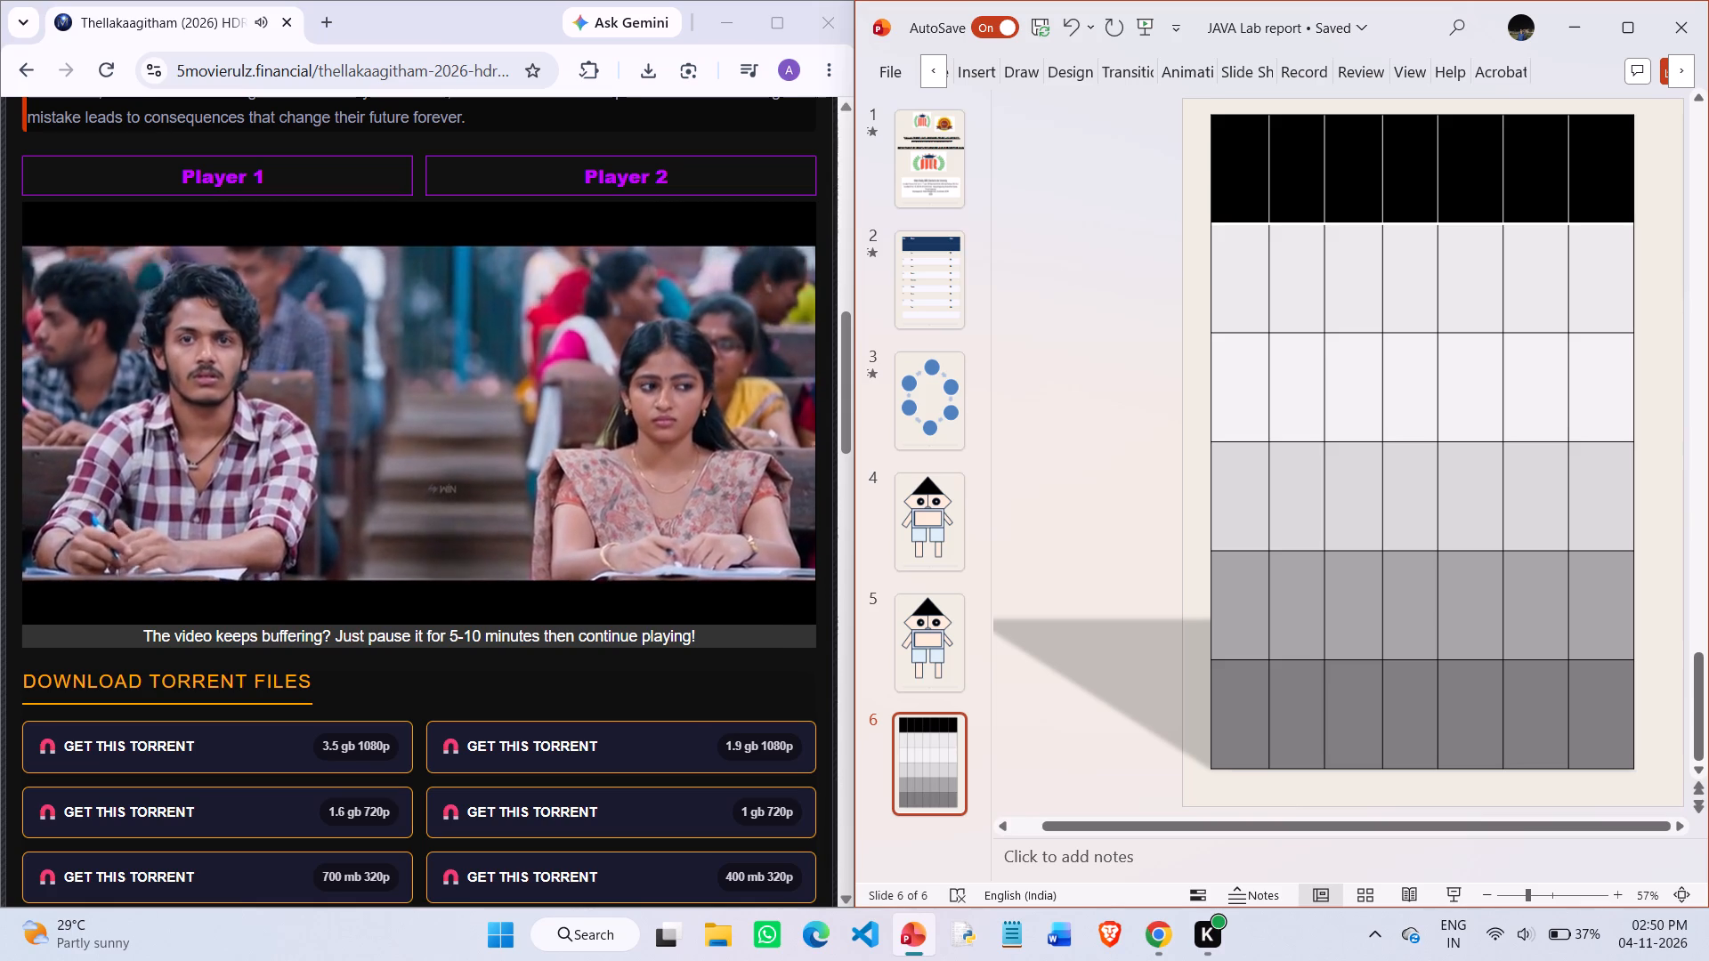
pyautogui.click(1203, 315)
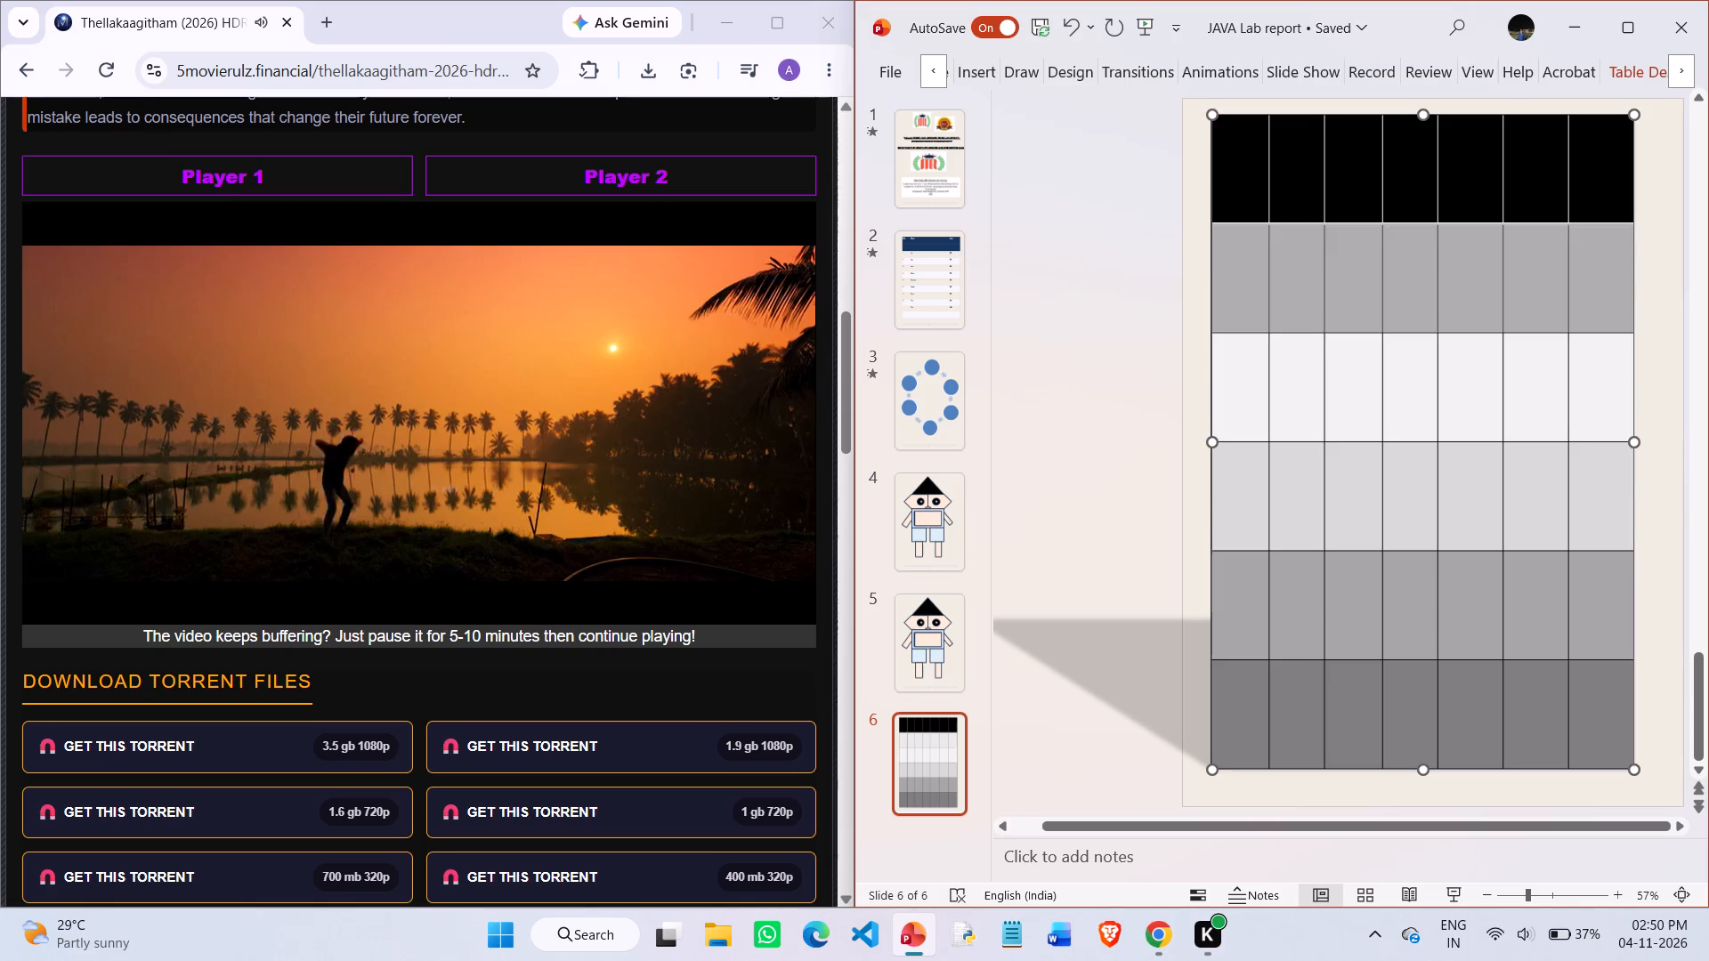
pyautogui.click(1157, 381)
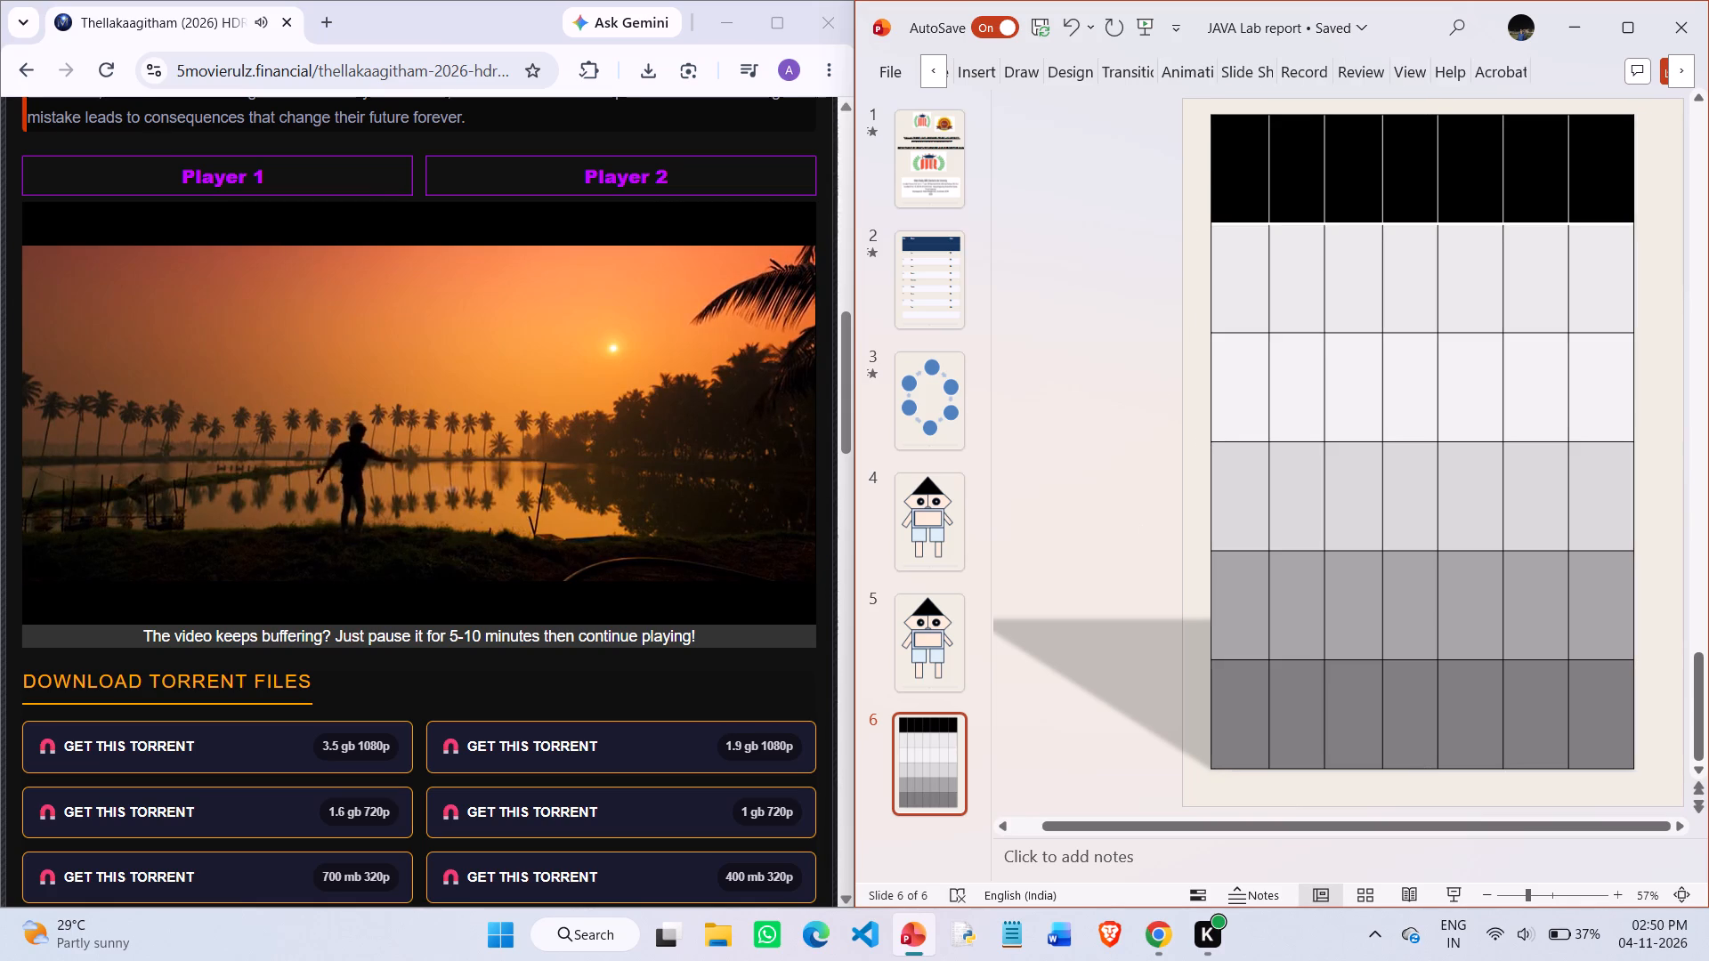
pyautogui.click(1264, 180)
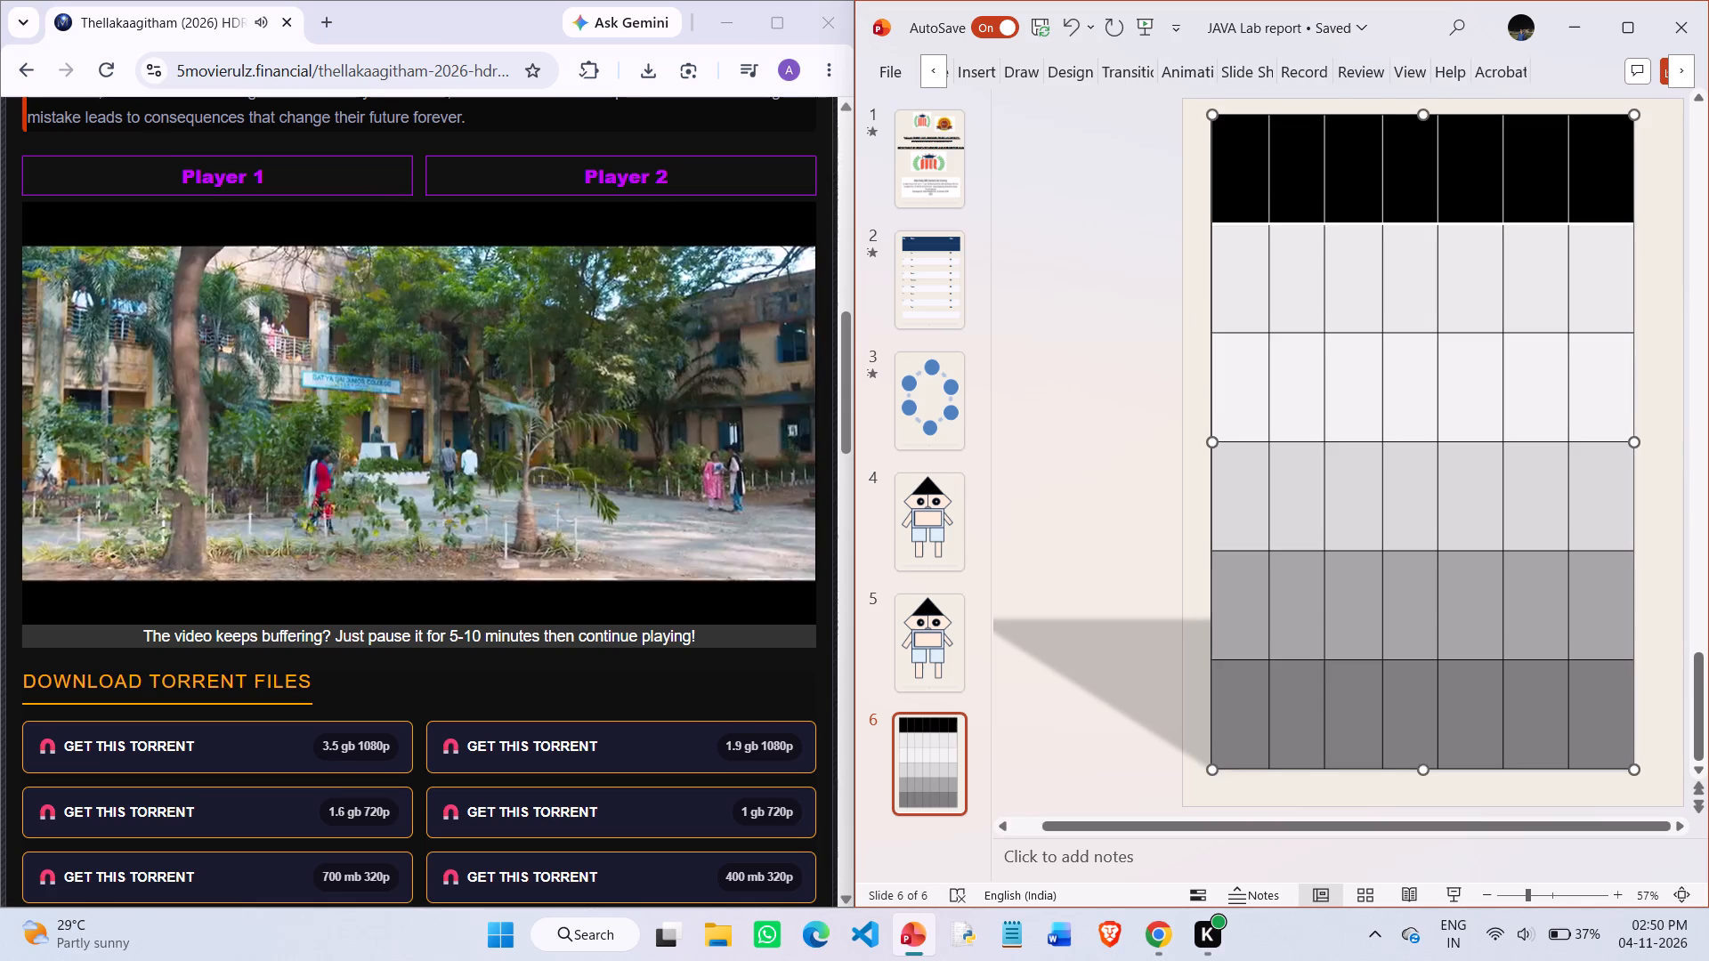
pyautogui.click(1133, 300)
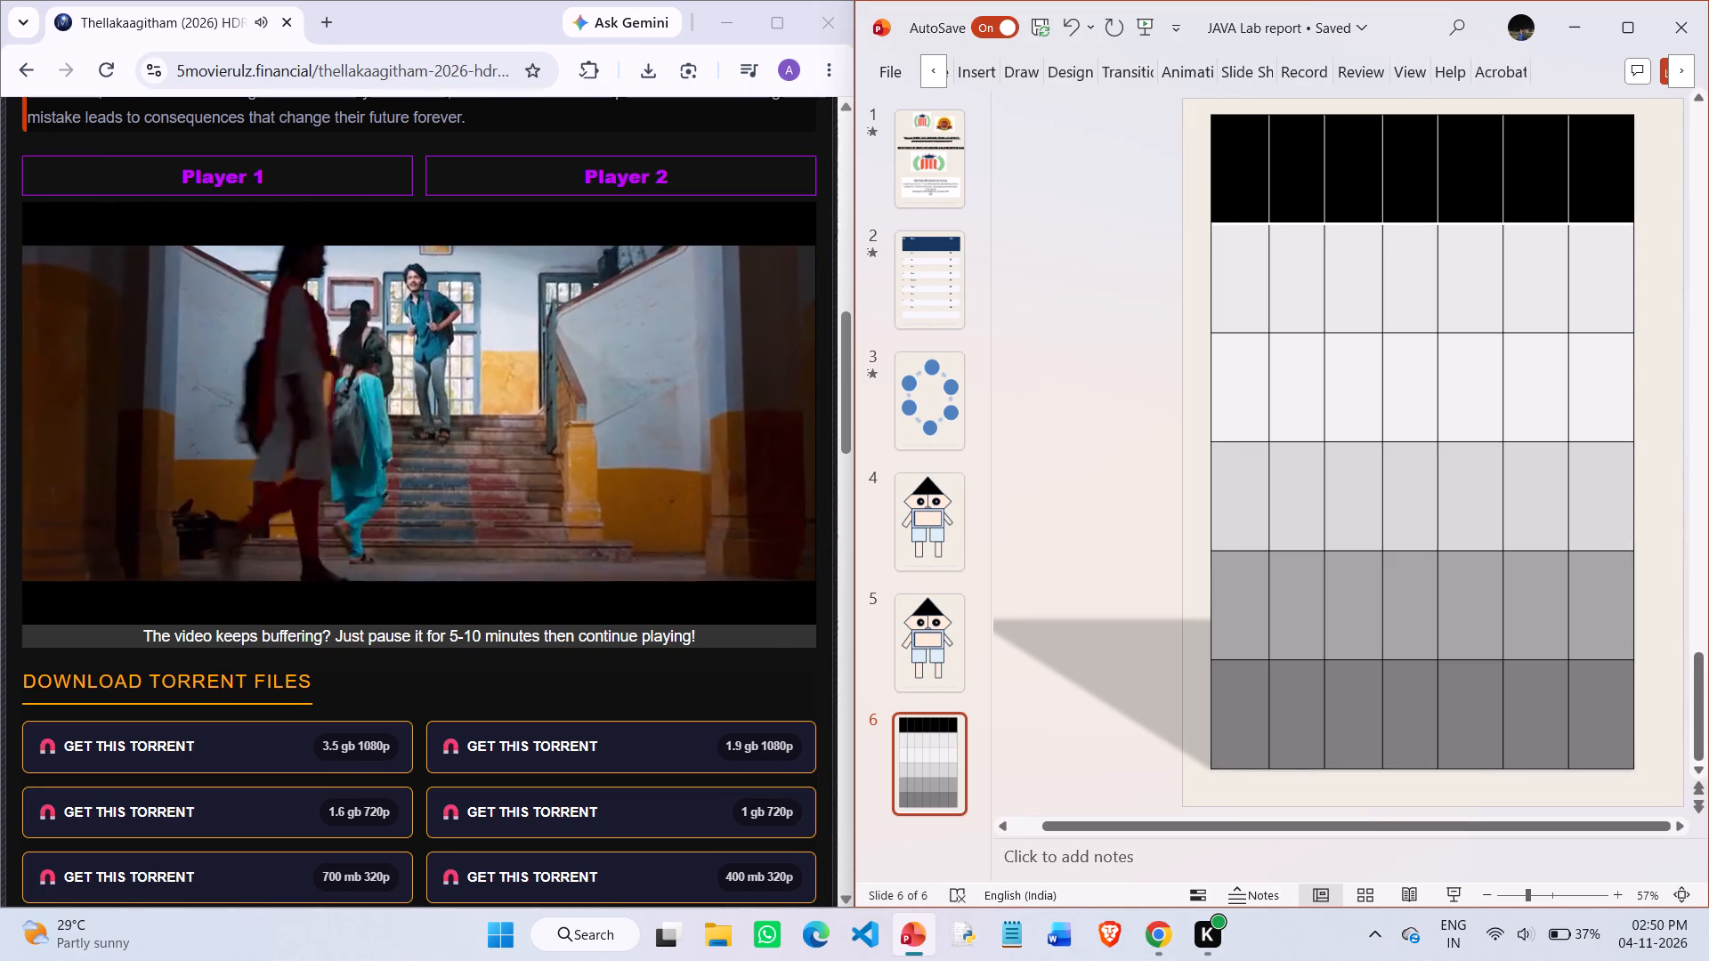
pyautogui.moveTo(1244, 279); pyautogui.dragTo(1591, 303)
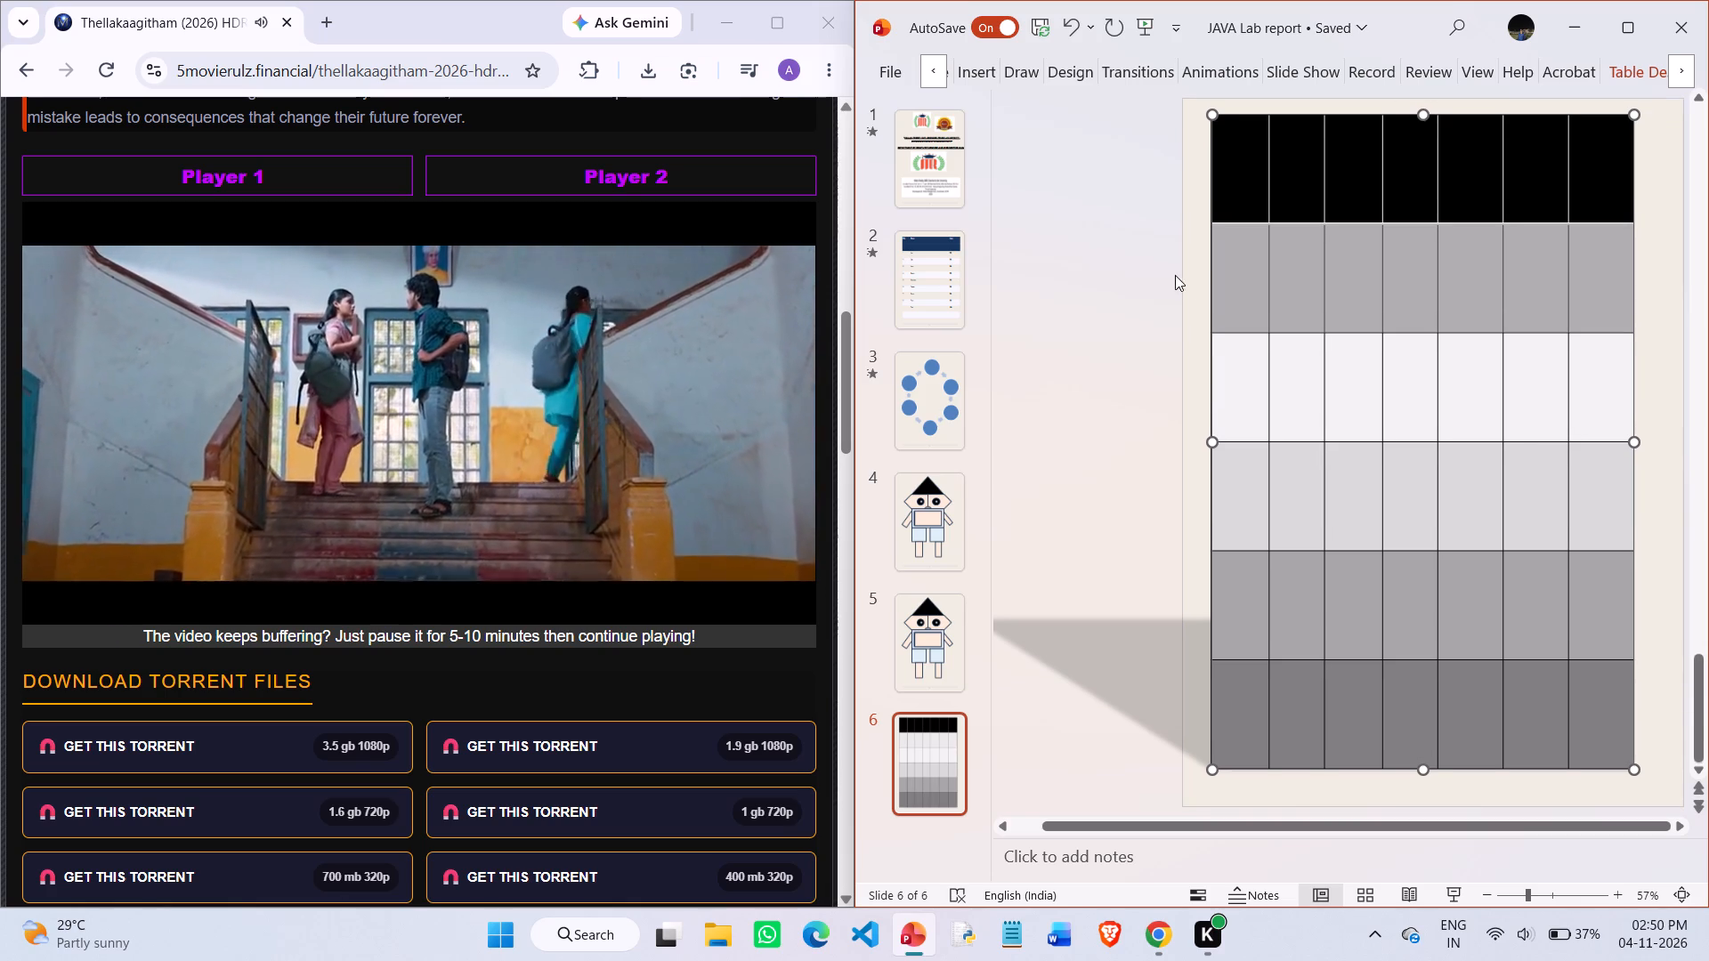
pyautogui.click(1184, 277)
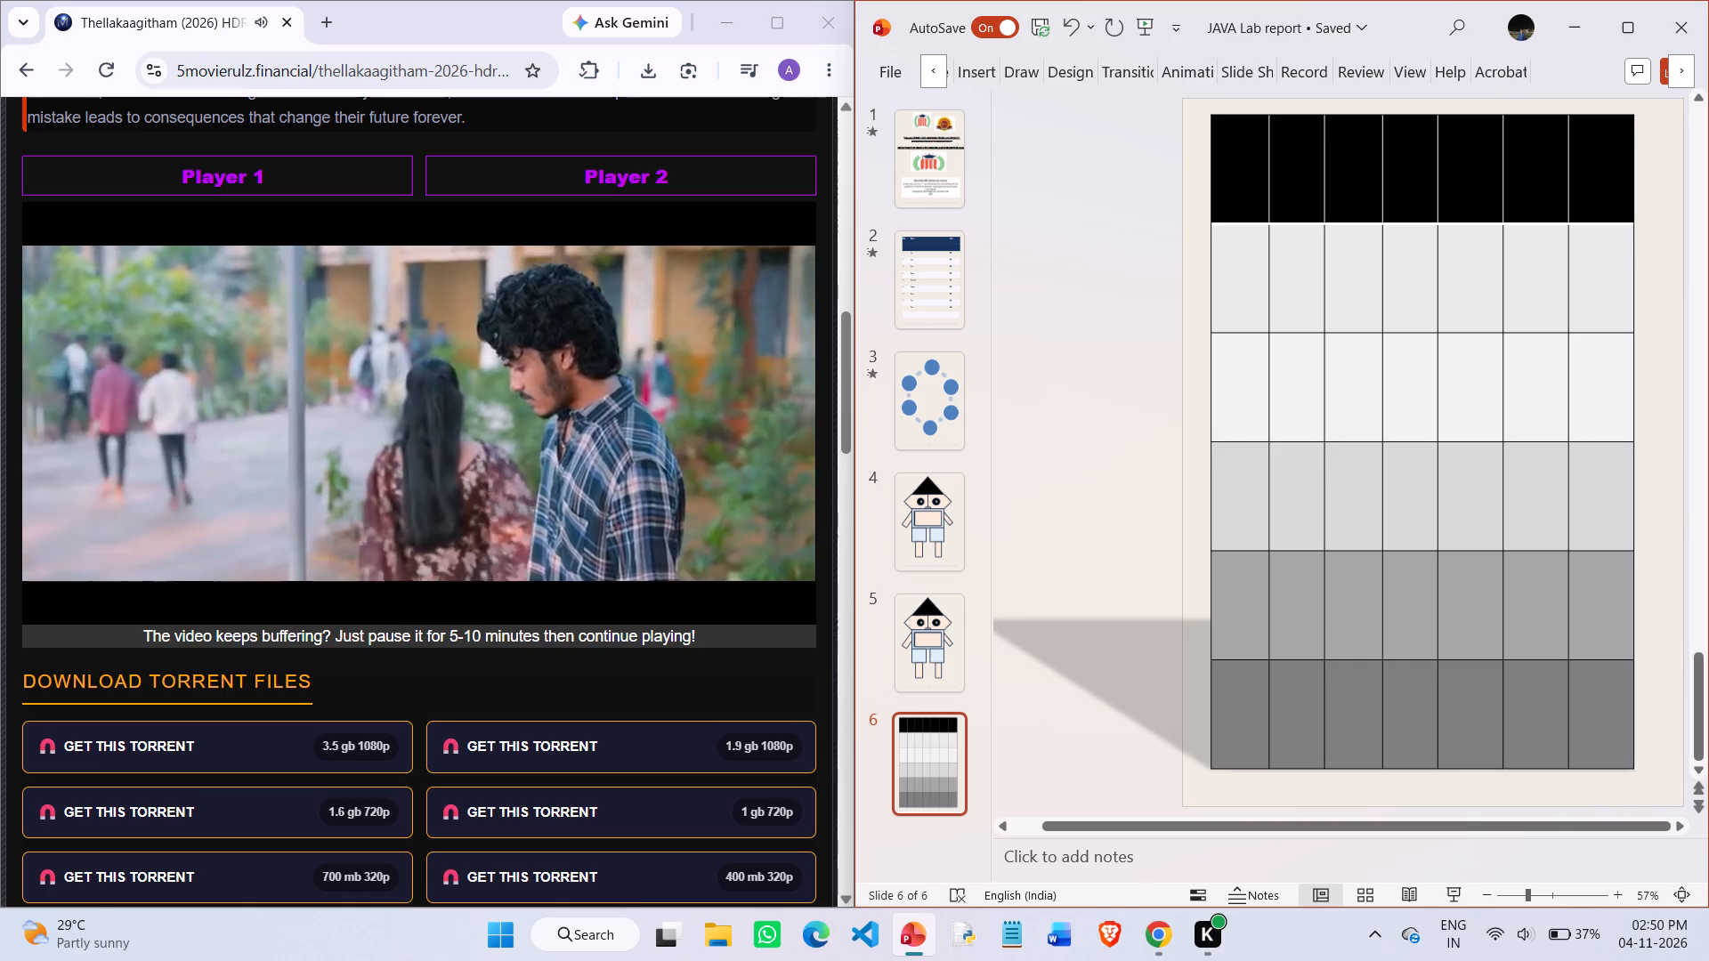
# Autofit the table's second column on slide 6 so it shrinks to a narrow strip.
pyautogui.doubleClick(1332, 459)
pyautogui.click(1332, 459)
pyautogui.moveTo(1332, 459); pyautogui.dragTo(1418, 481)
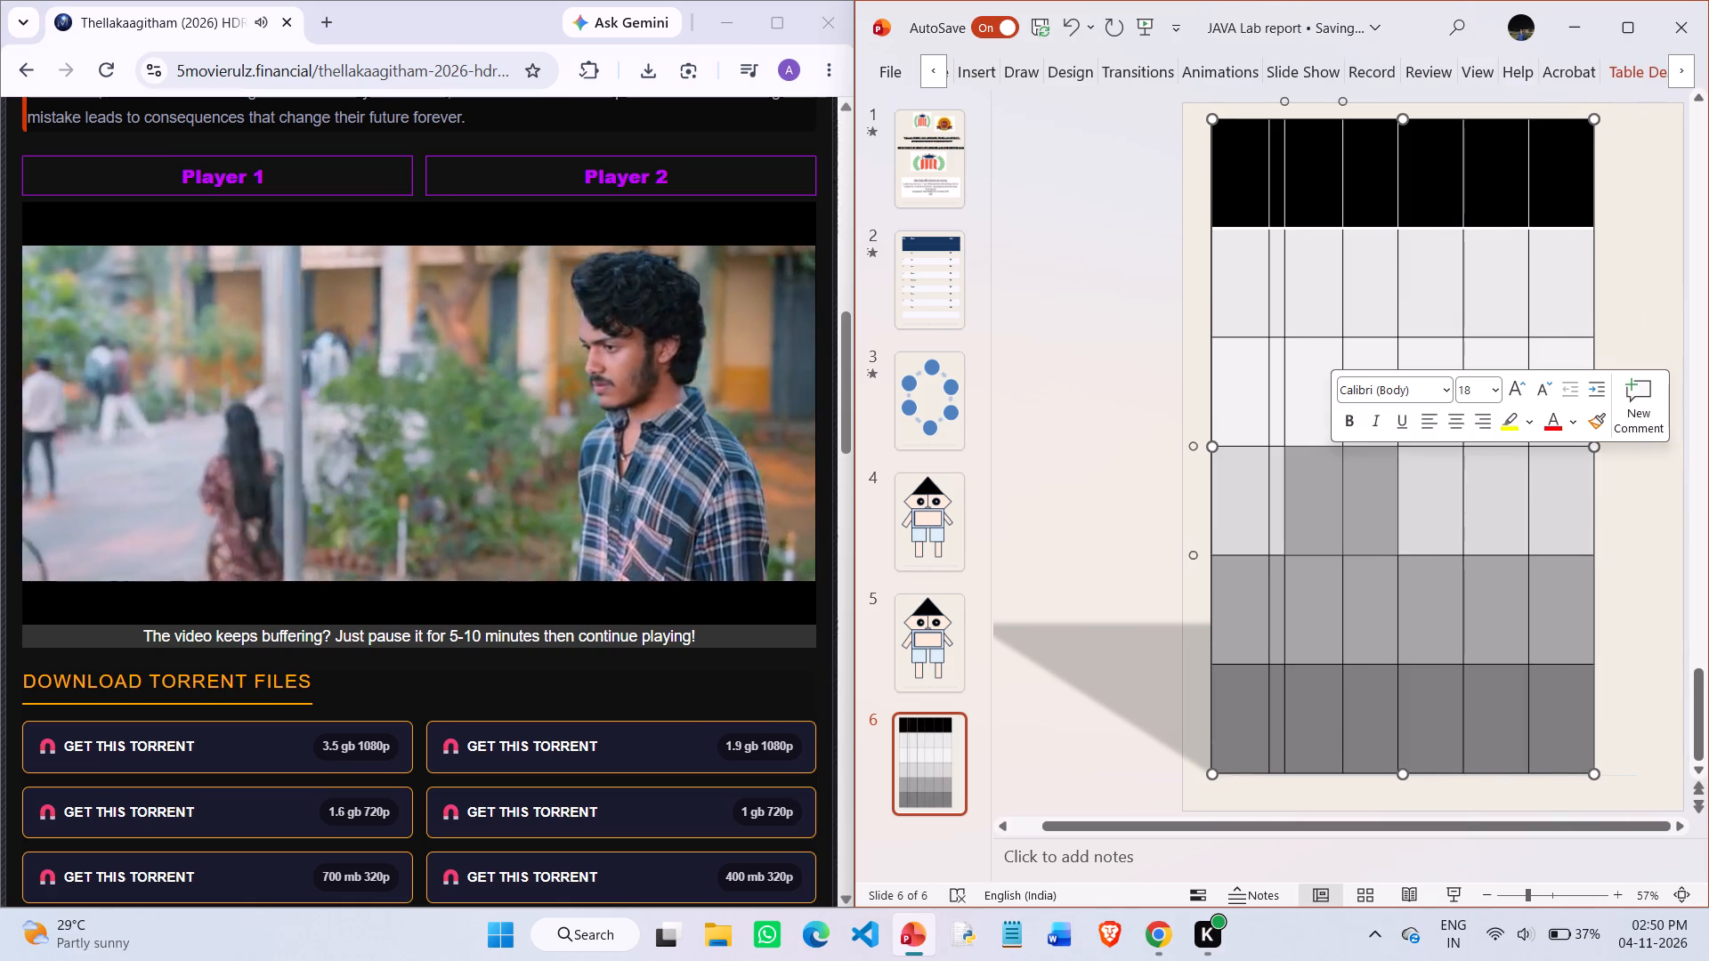
pyautogui.moveTo(1418, 481); pyautogui.dragTo(1443, 485)
pyautogui.click(1443, 485)
pyautogui.moveTo(1443, 485); pyautogui.dragTo(1367, 331)
pyautogui.click(1367, 331)
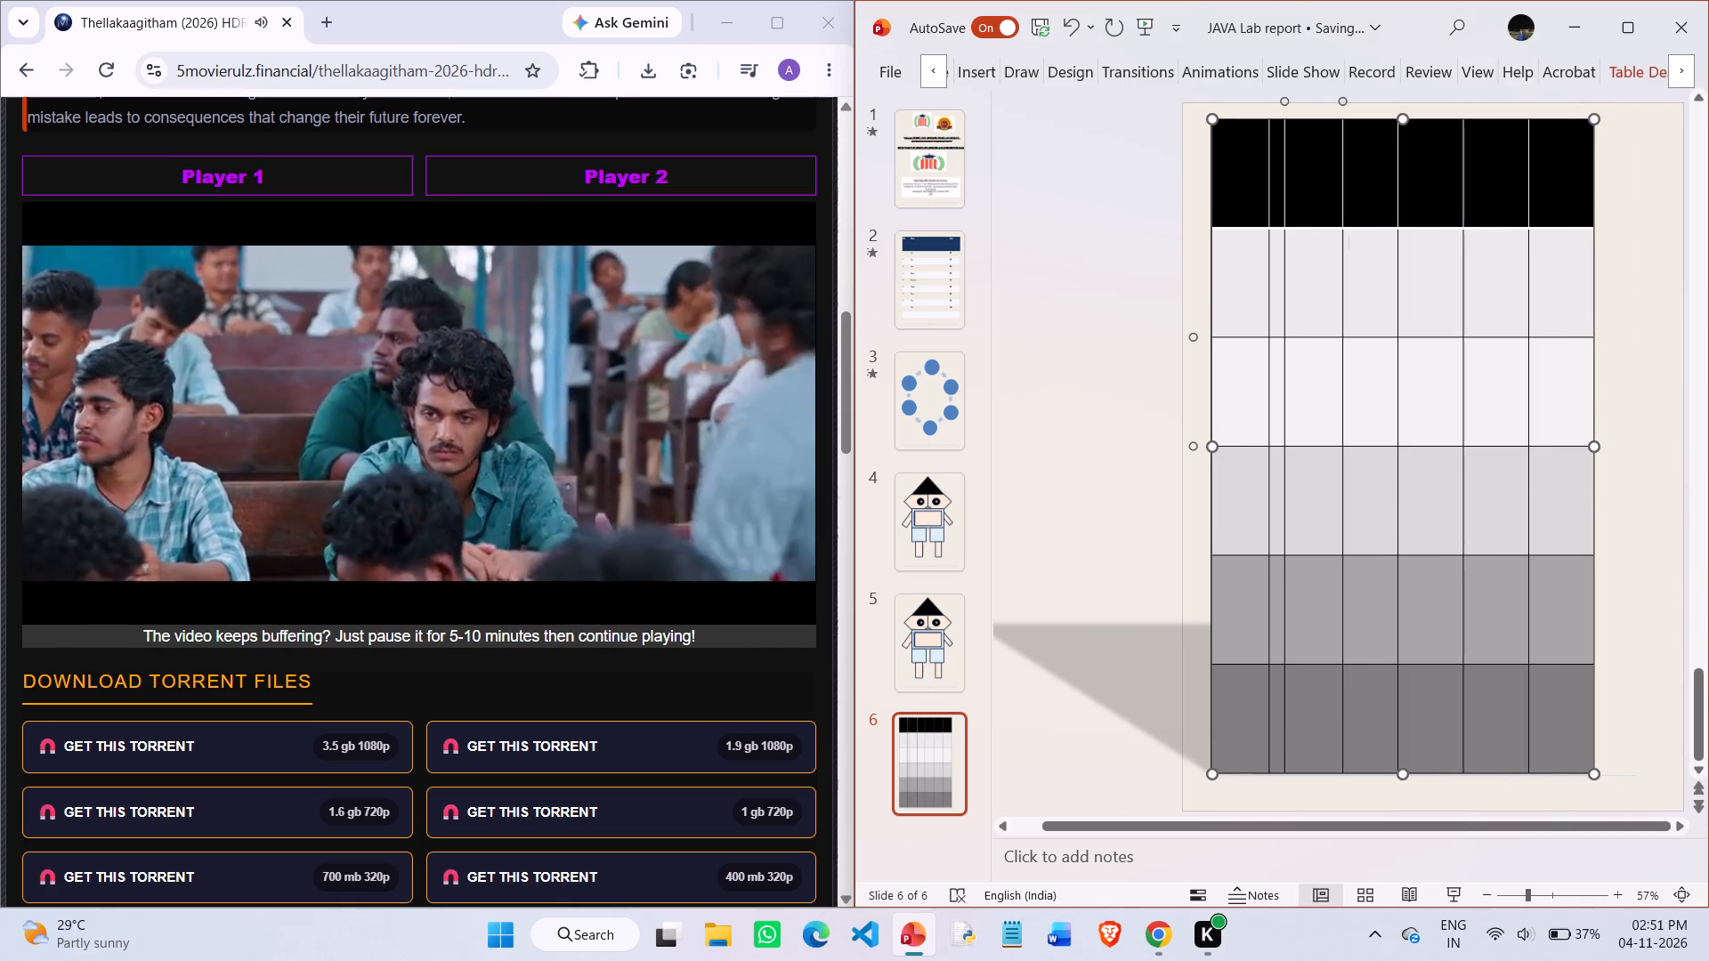
# Fine-tune the boundary between the table's second and third columns, keeping the second column very narrow, and deselect the table.
pyautogui.click(1287, 380)
pyautogui.click(1283, 386)
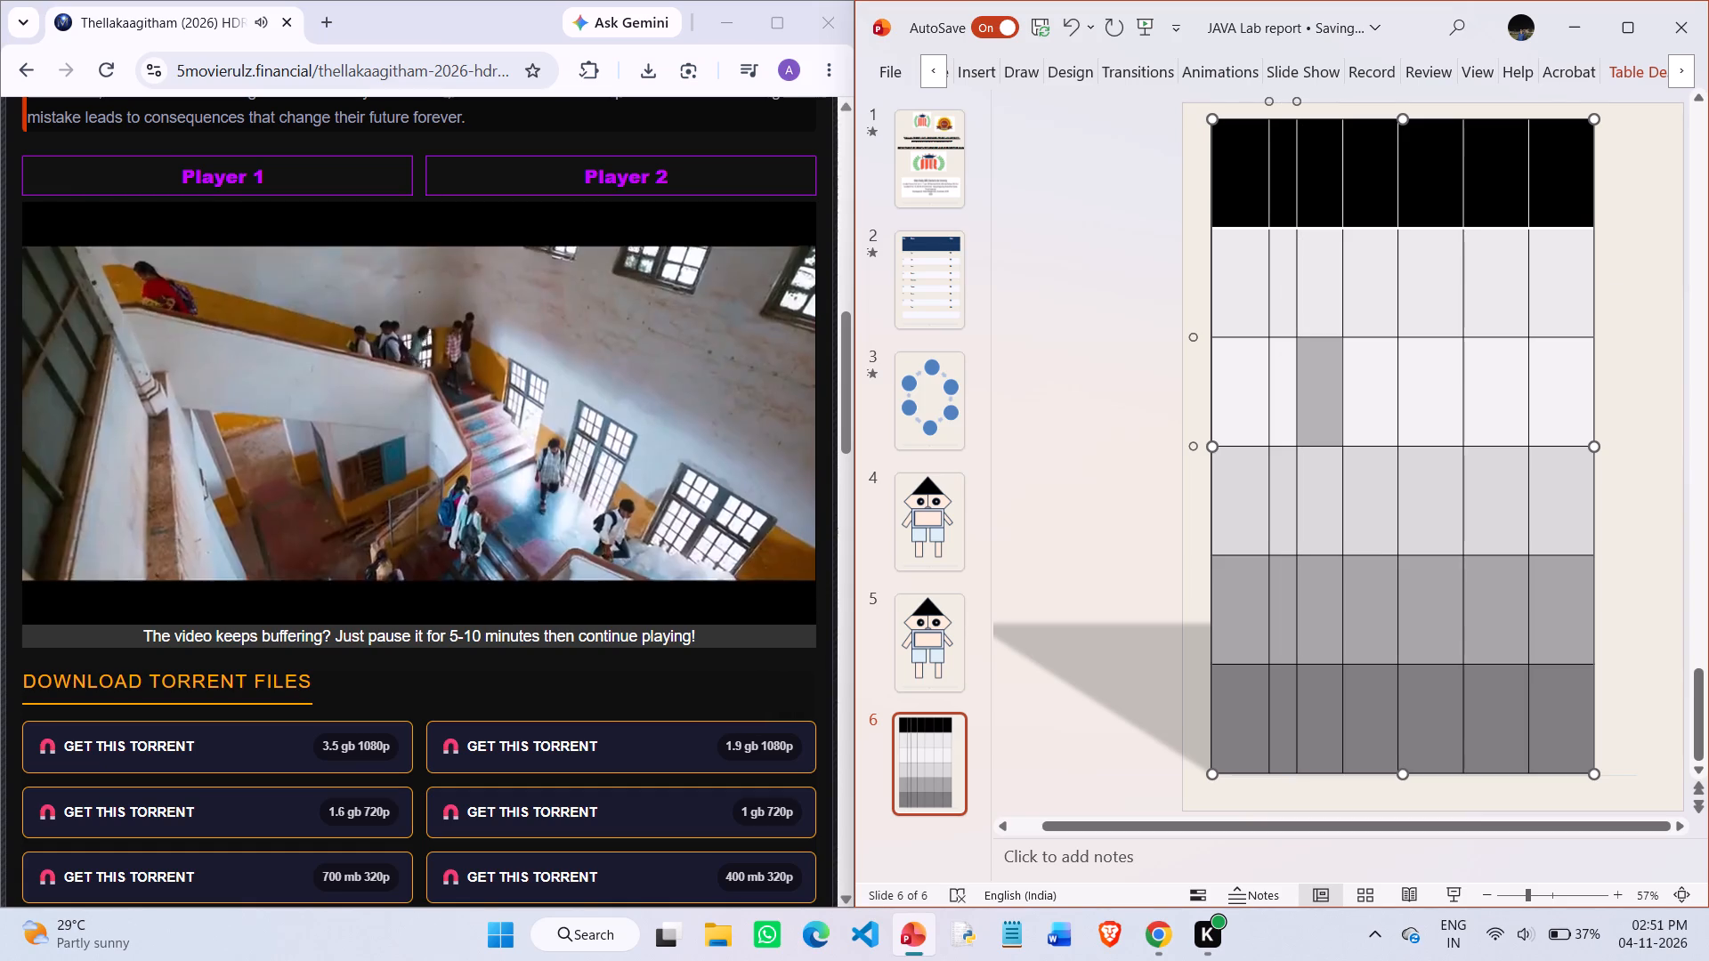
pyautogui.moveTo(1295, 384); pyautogui.dragTo(1284, 369)
pyautogui.click(1635, 485)
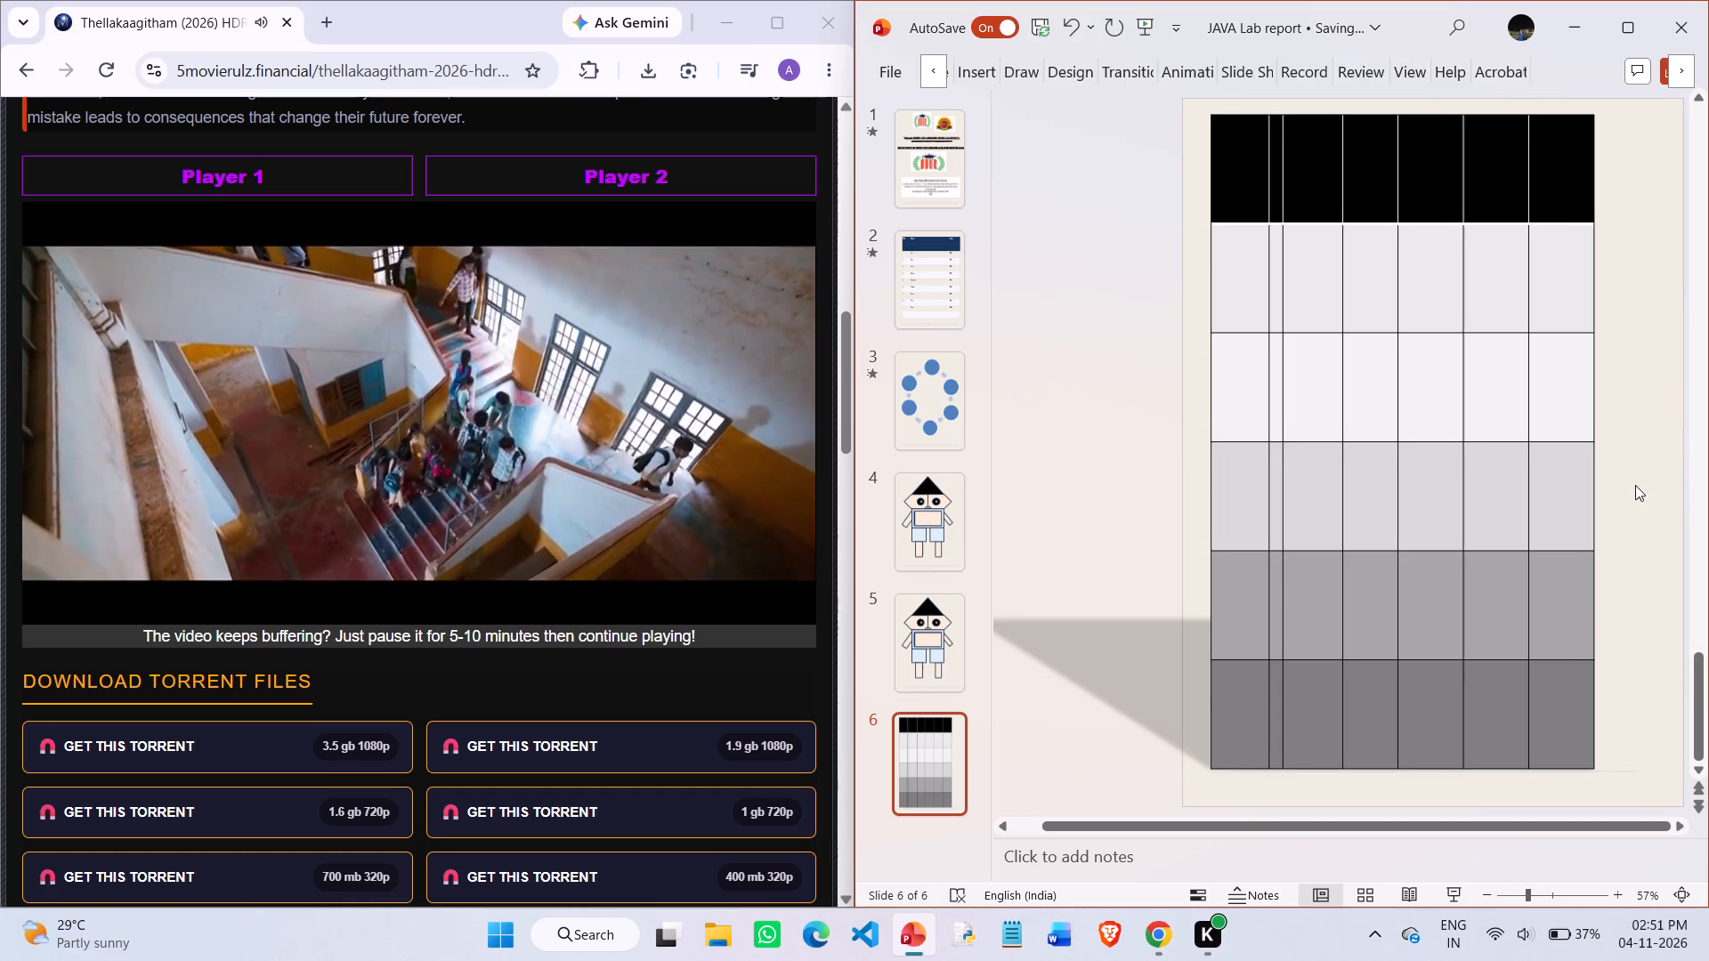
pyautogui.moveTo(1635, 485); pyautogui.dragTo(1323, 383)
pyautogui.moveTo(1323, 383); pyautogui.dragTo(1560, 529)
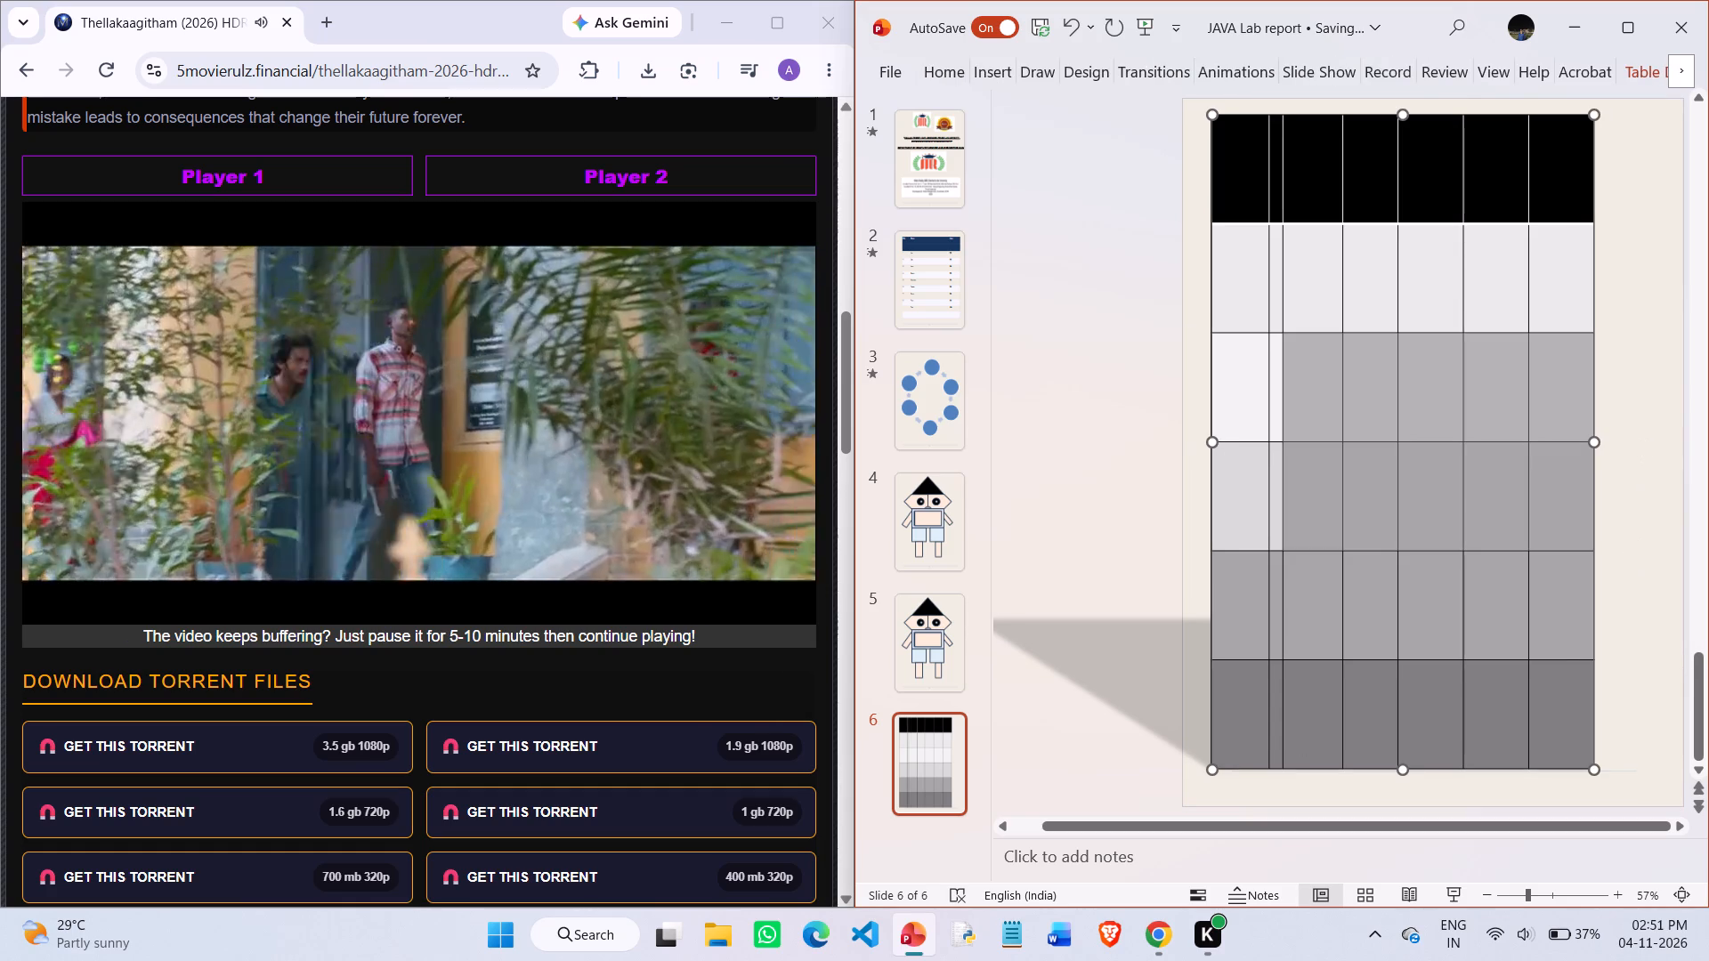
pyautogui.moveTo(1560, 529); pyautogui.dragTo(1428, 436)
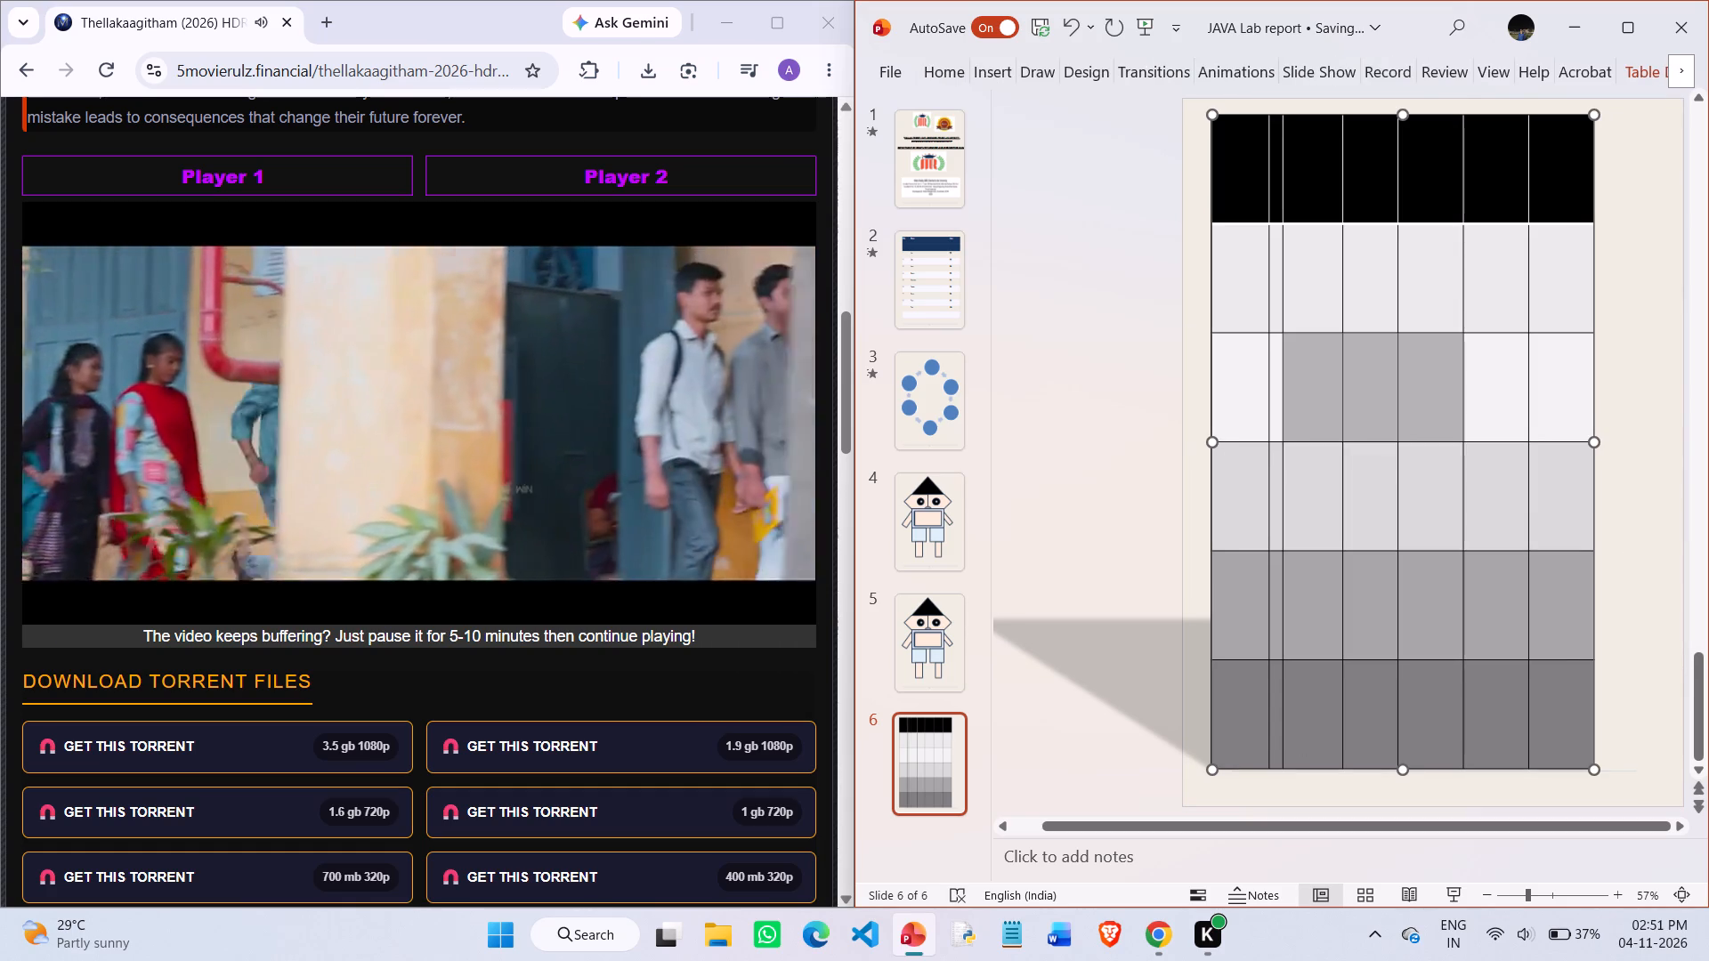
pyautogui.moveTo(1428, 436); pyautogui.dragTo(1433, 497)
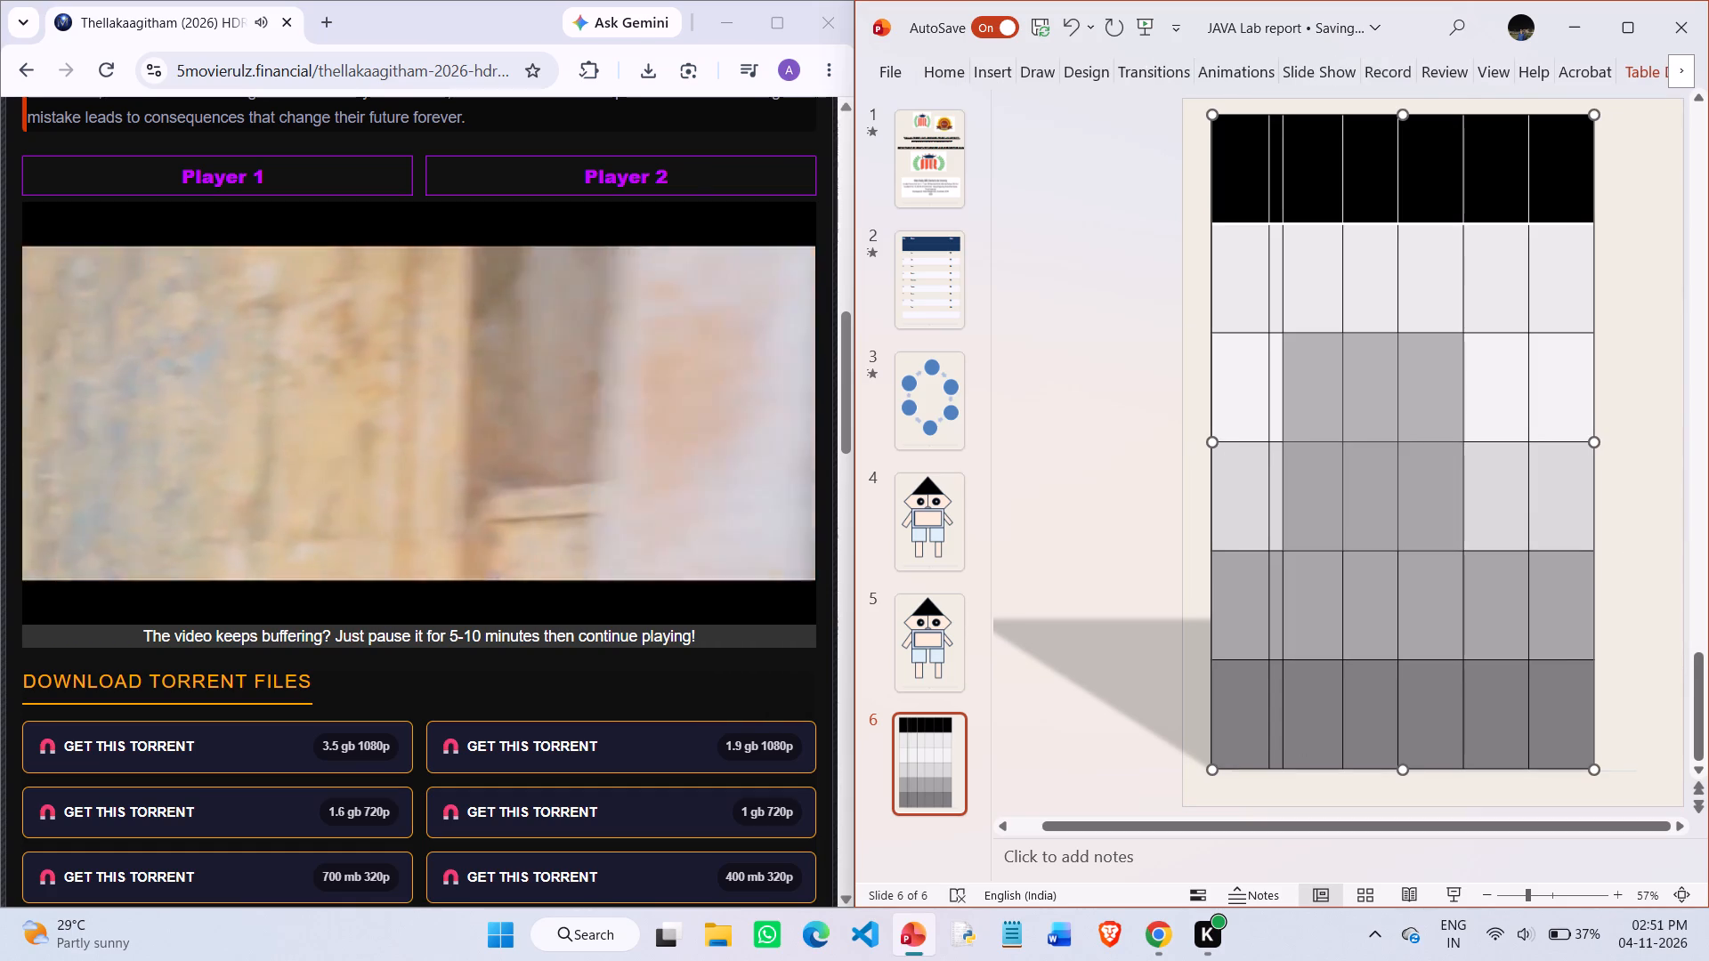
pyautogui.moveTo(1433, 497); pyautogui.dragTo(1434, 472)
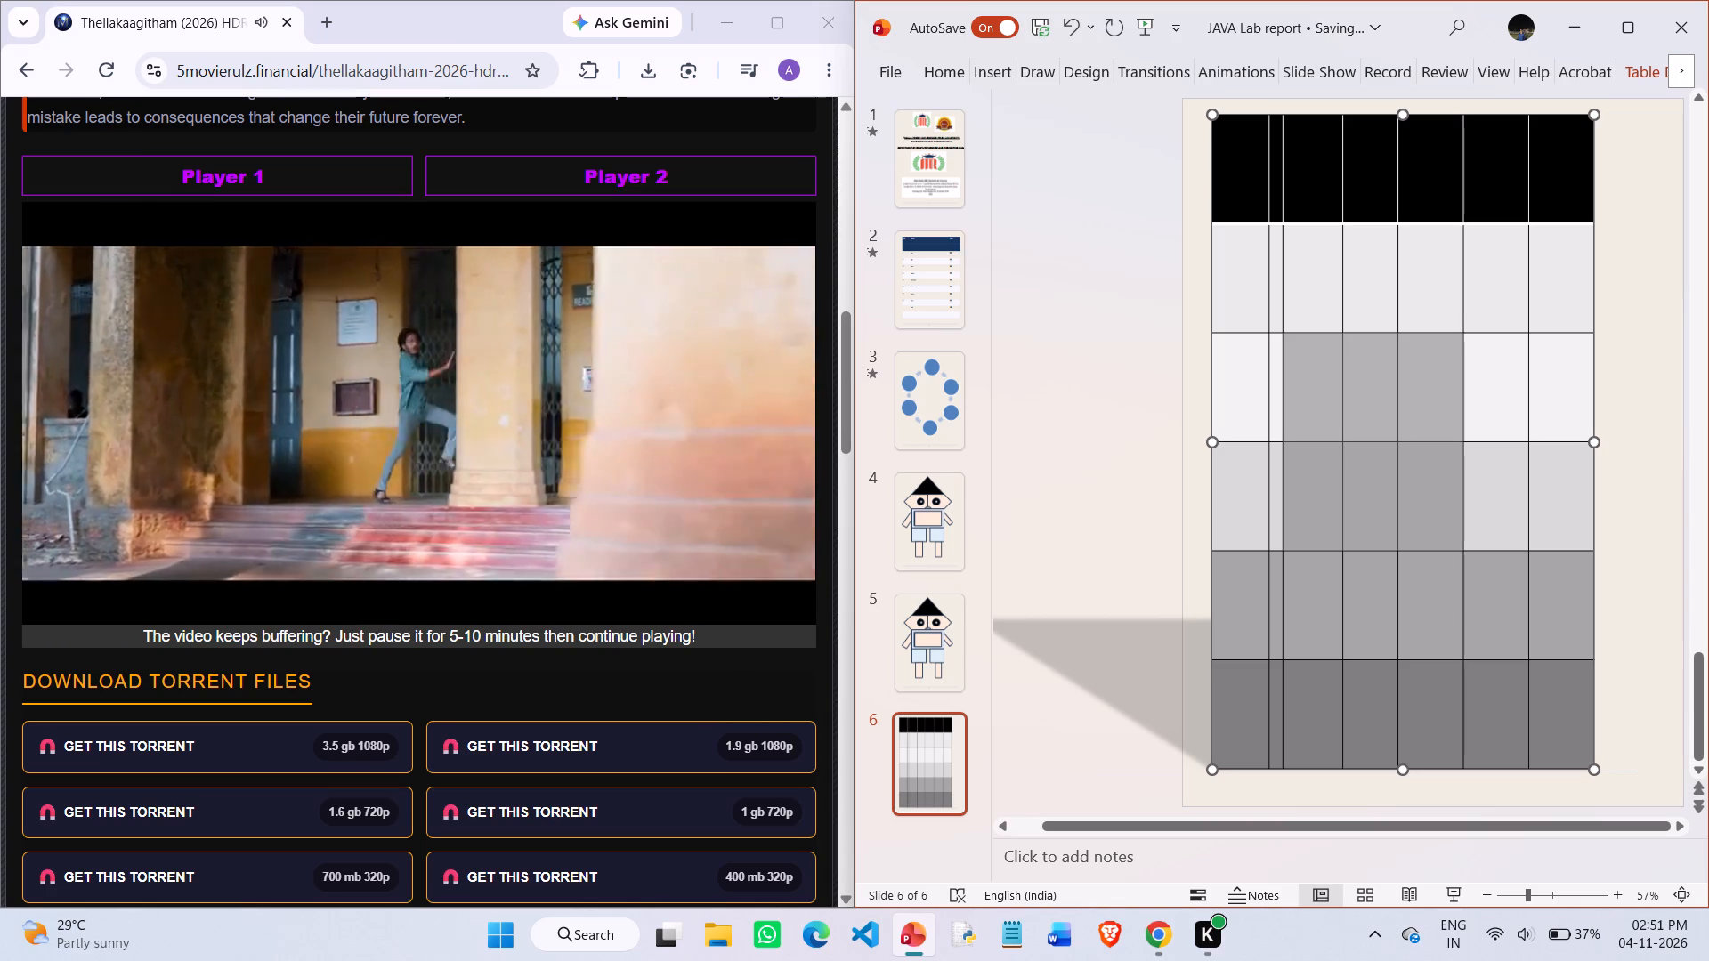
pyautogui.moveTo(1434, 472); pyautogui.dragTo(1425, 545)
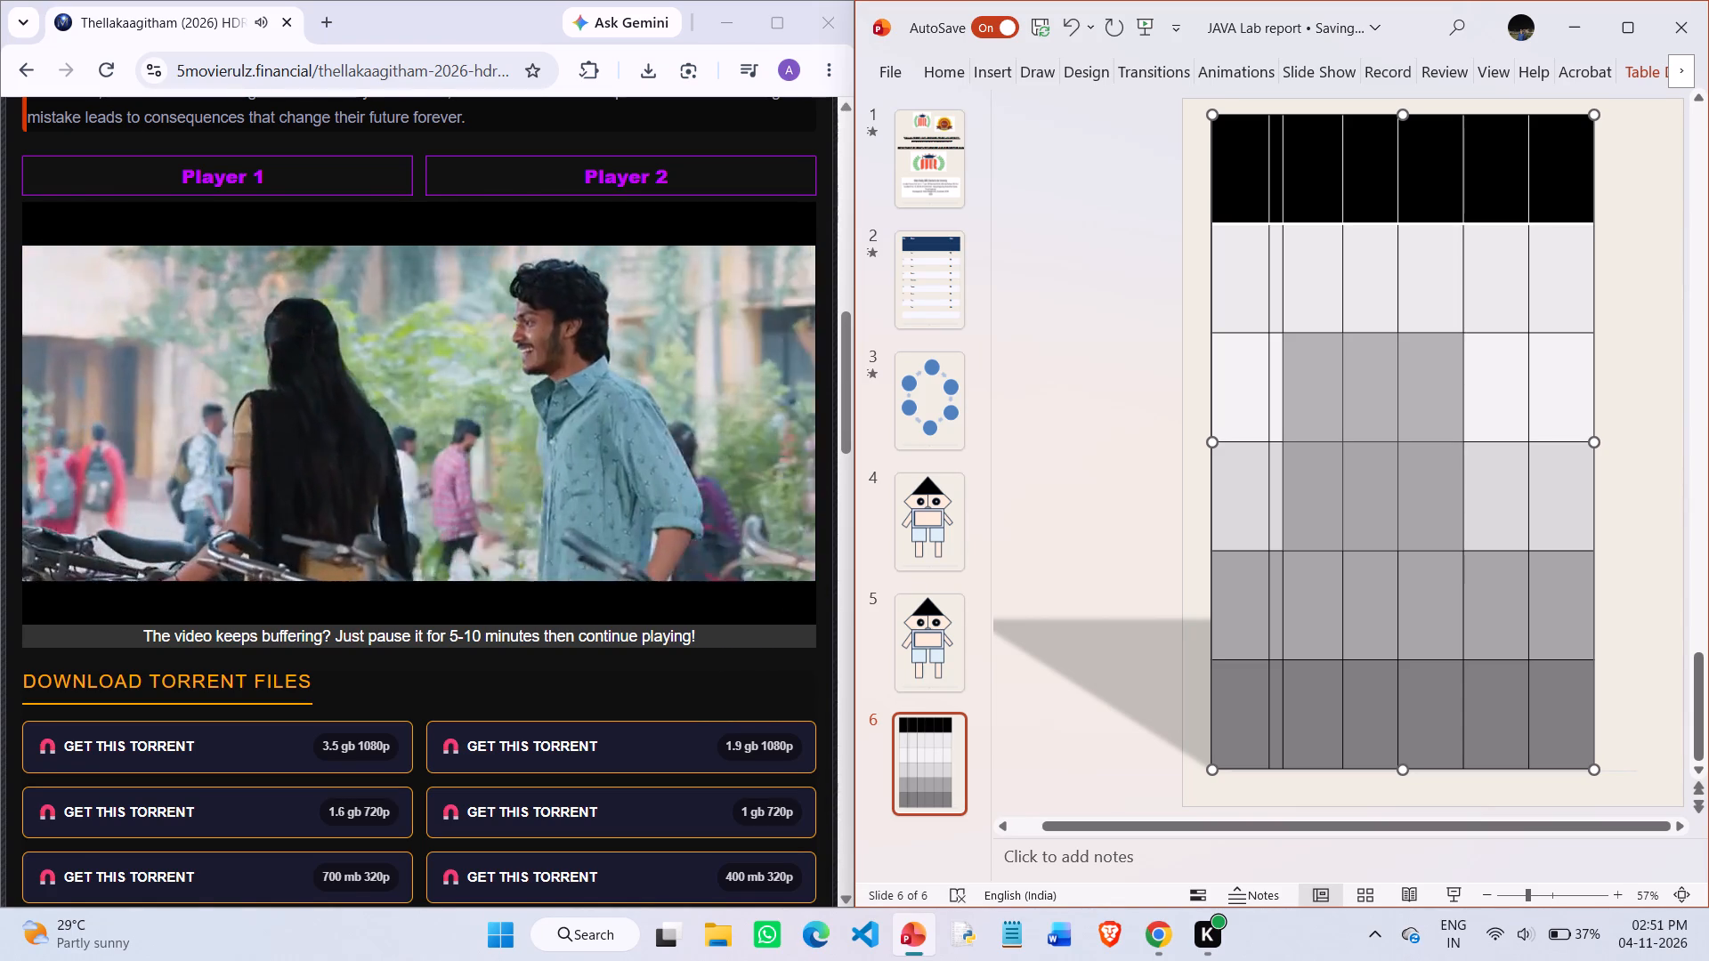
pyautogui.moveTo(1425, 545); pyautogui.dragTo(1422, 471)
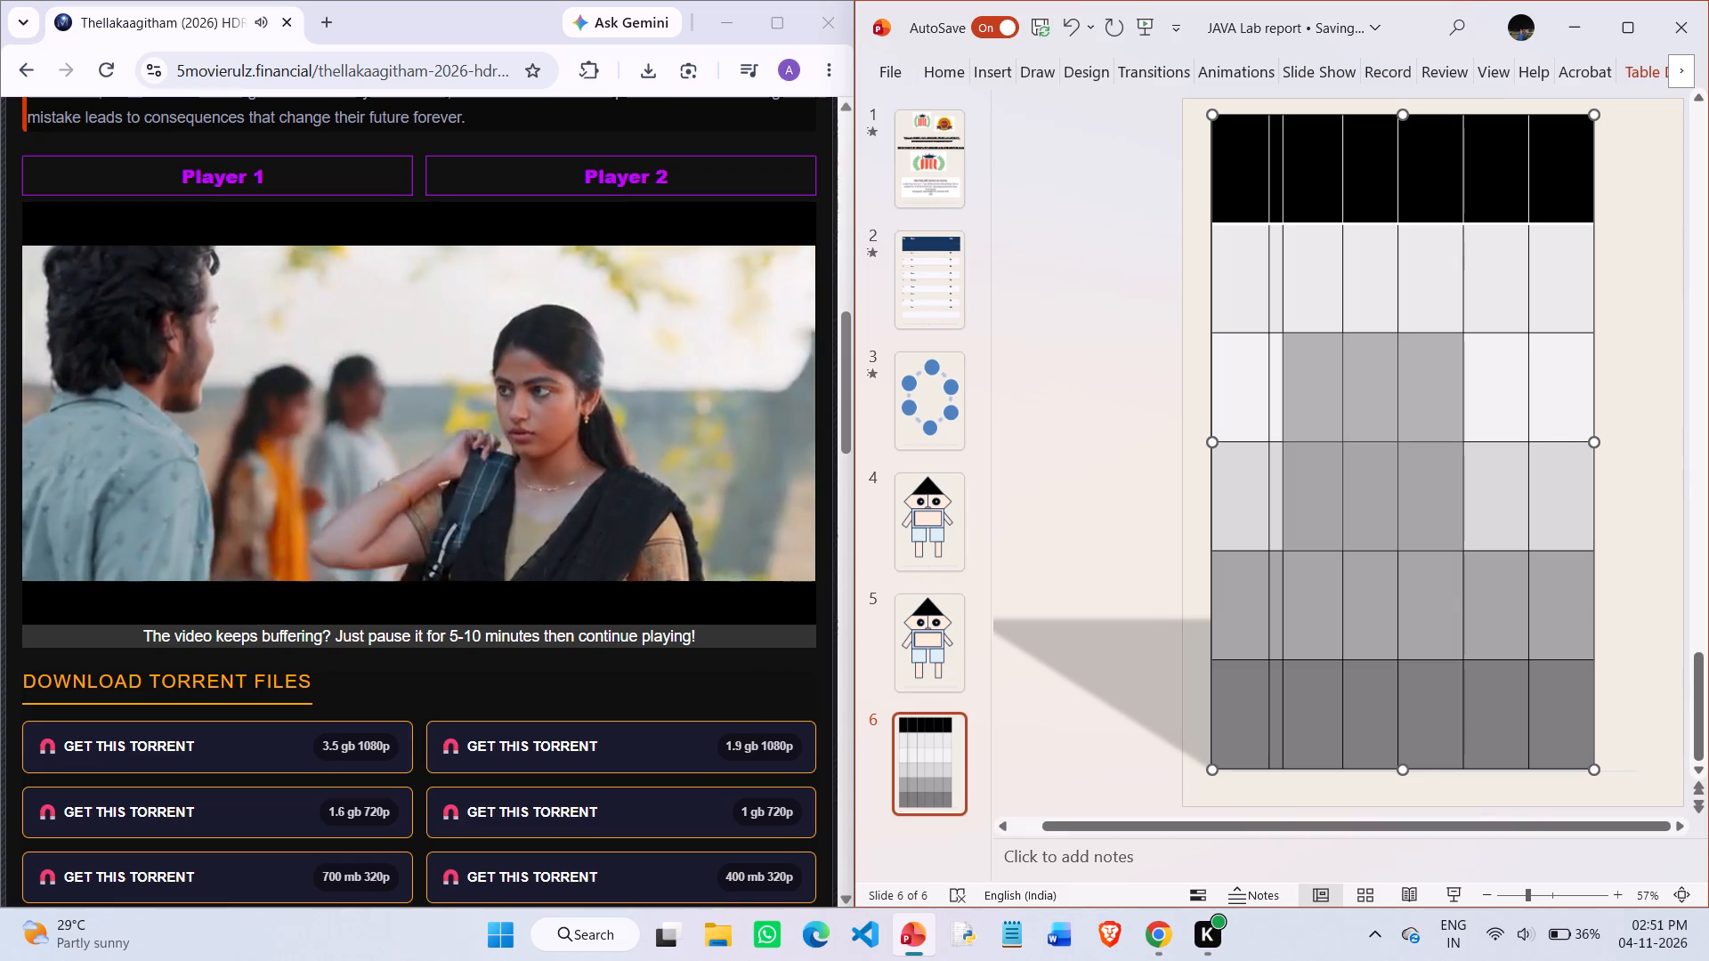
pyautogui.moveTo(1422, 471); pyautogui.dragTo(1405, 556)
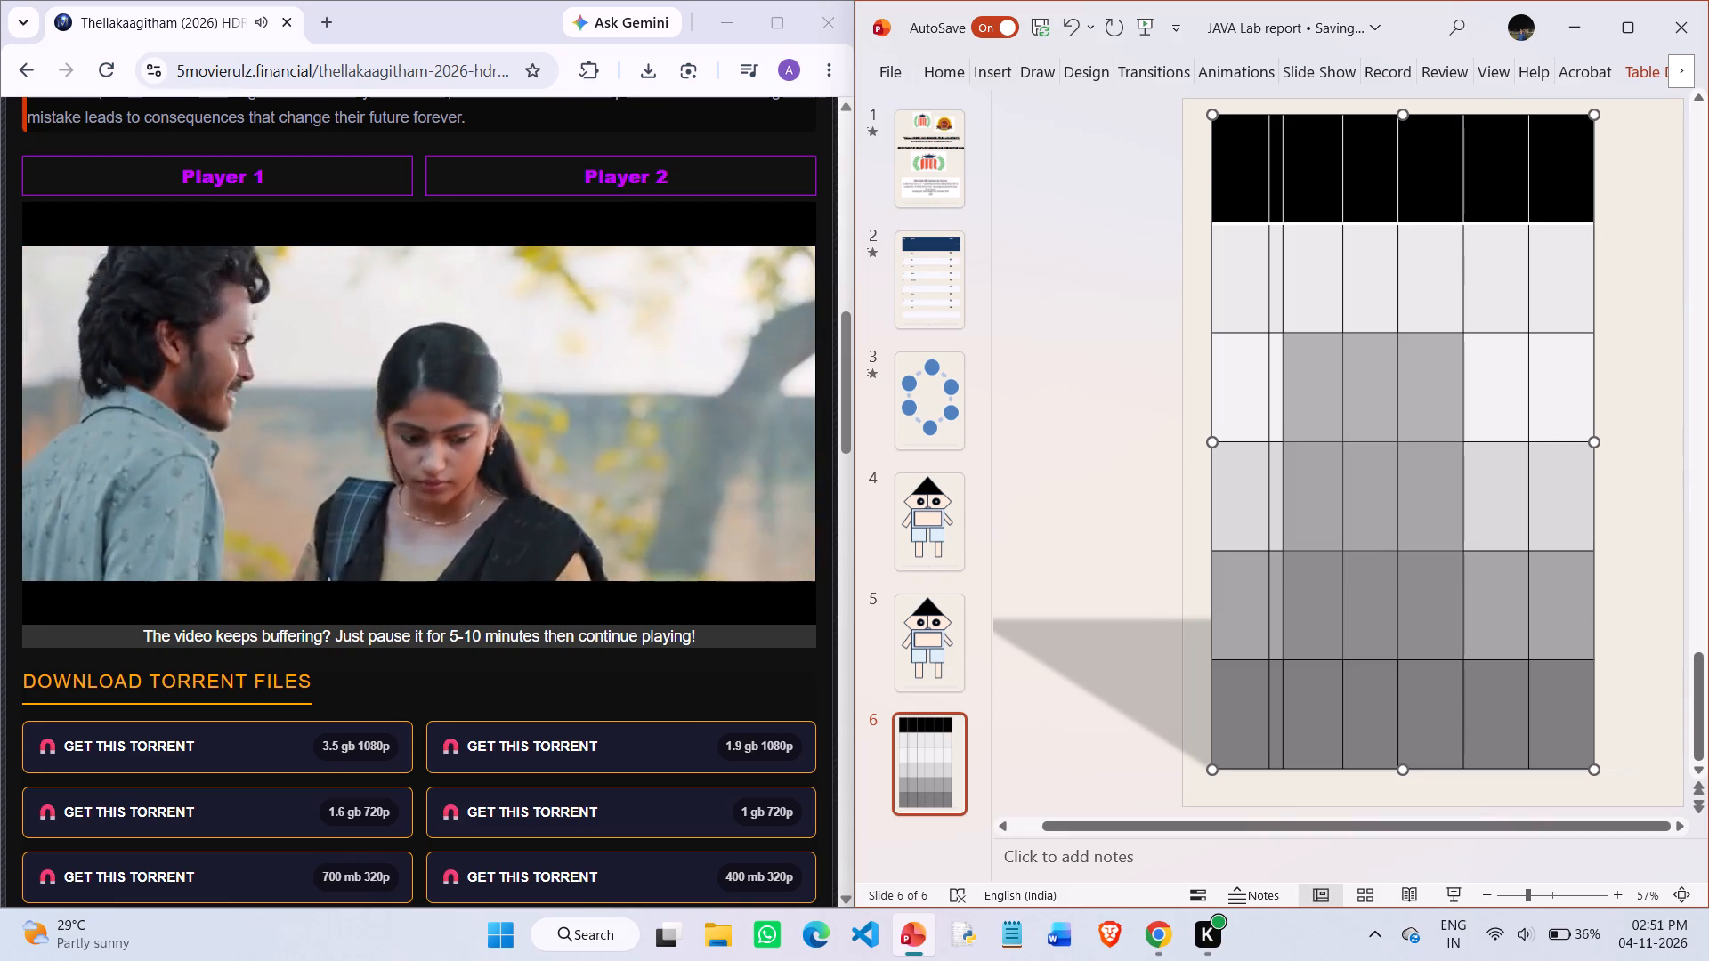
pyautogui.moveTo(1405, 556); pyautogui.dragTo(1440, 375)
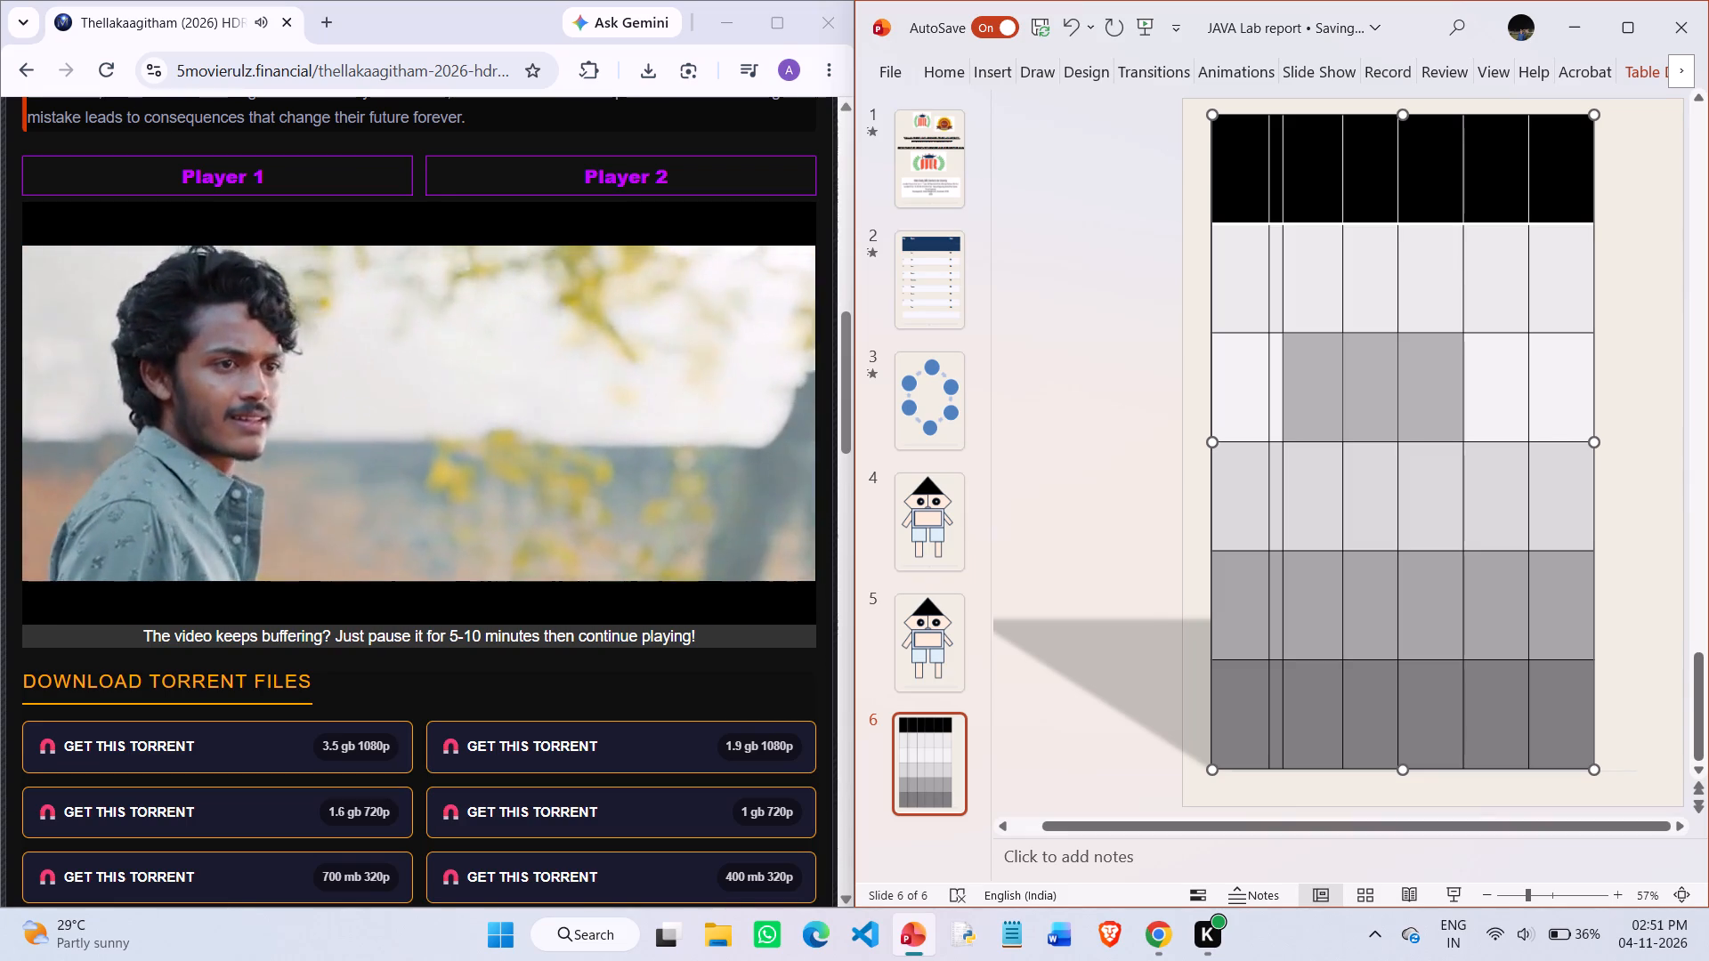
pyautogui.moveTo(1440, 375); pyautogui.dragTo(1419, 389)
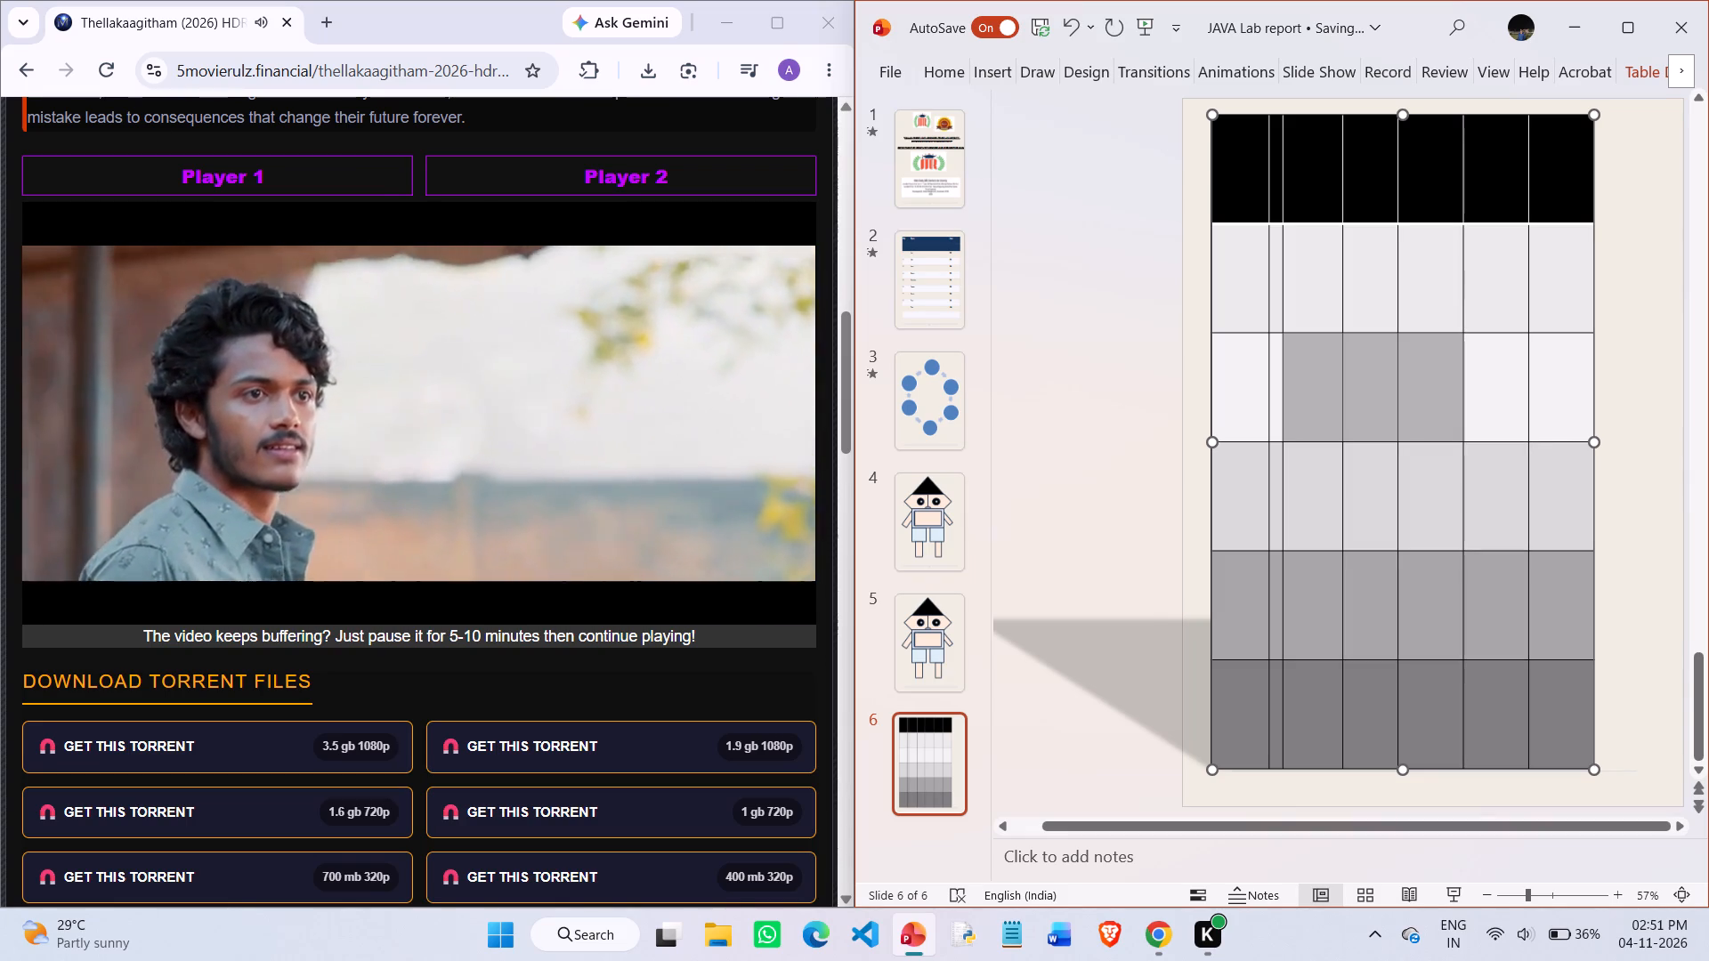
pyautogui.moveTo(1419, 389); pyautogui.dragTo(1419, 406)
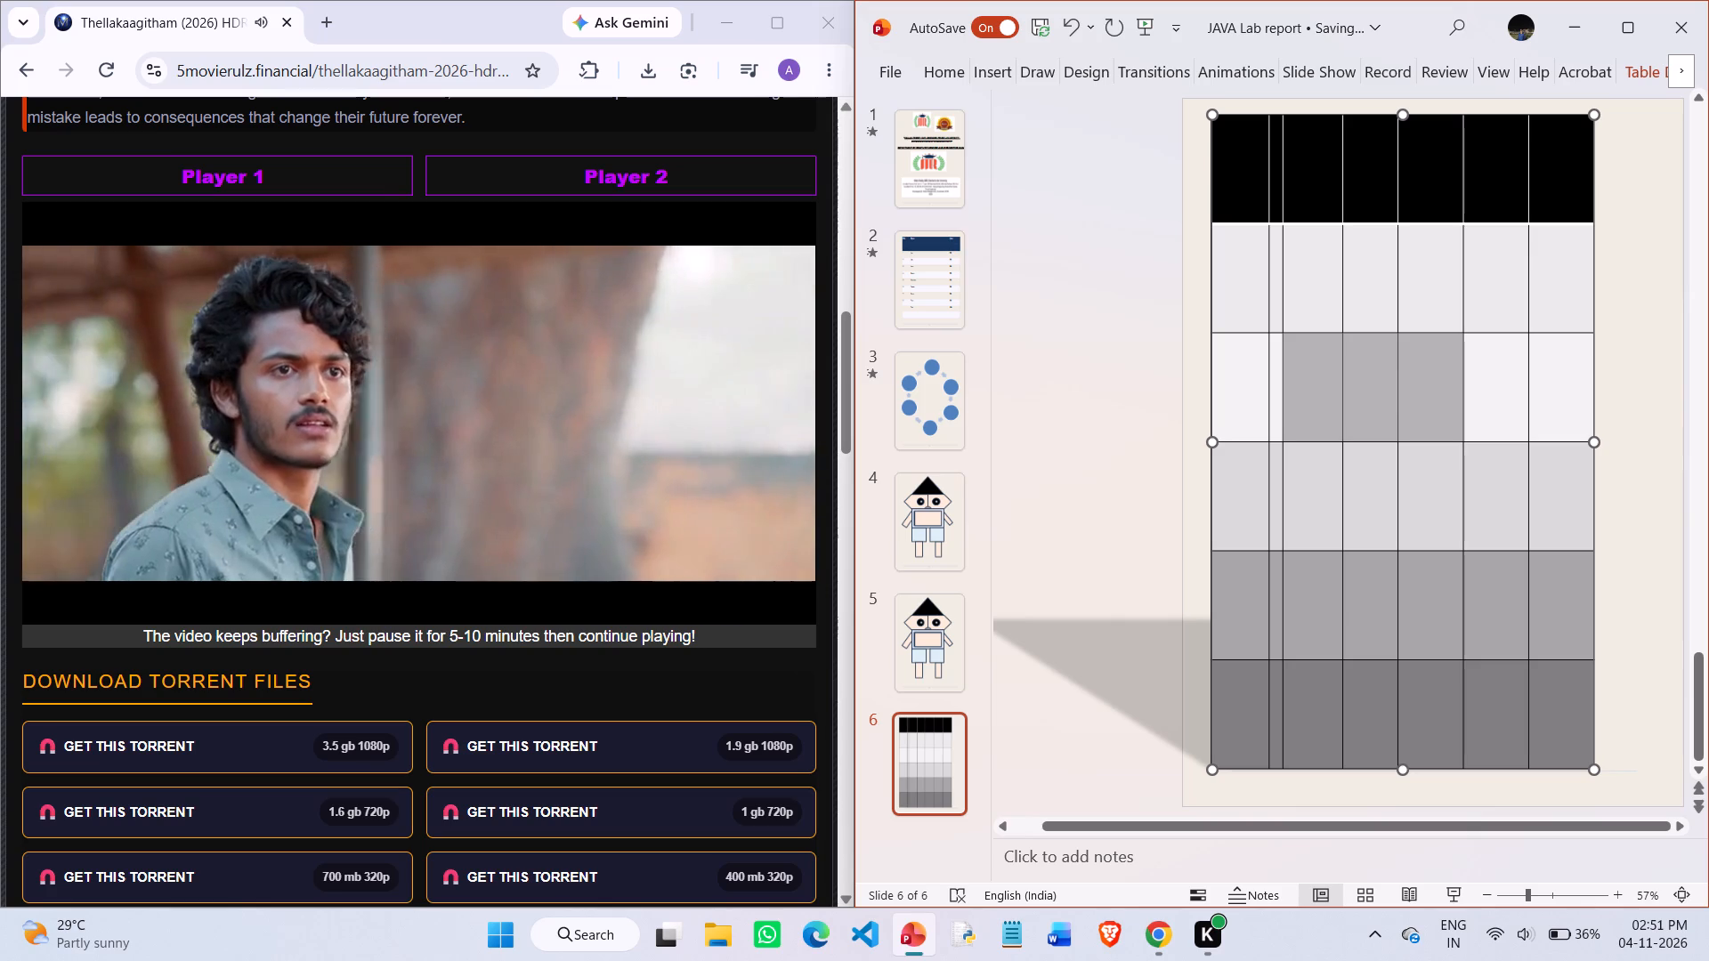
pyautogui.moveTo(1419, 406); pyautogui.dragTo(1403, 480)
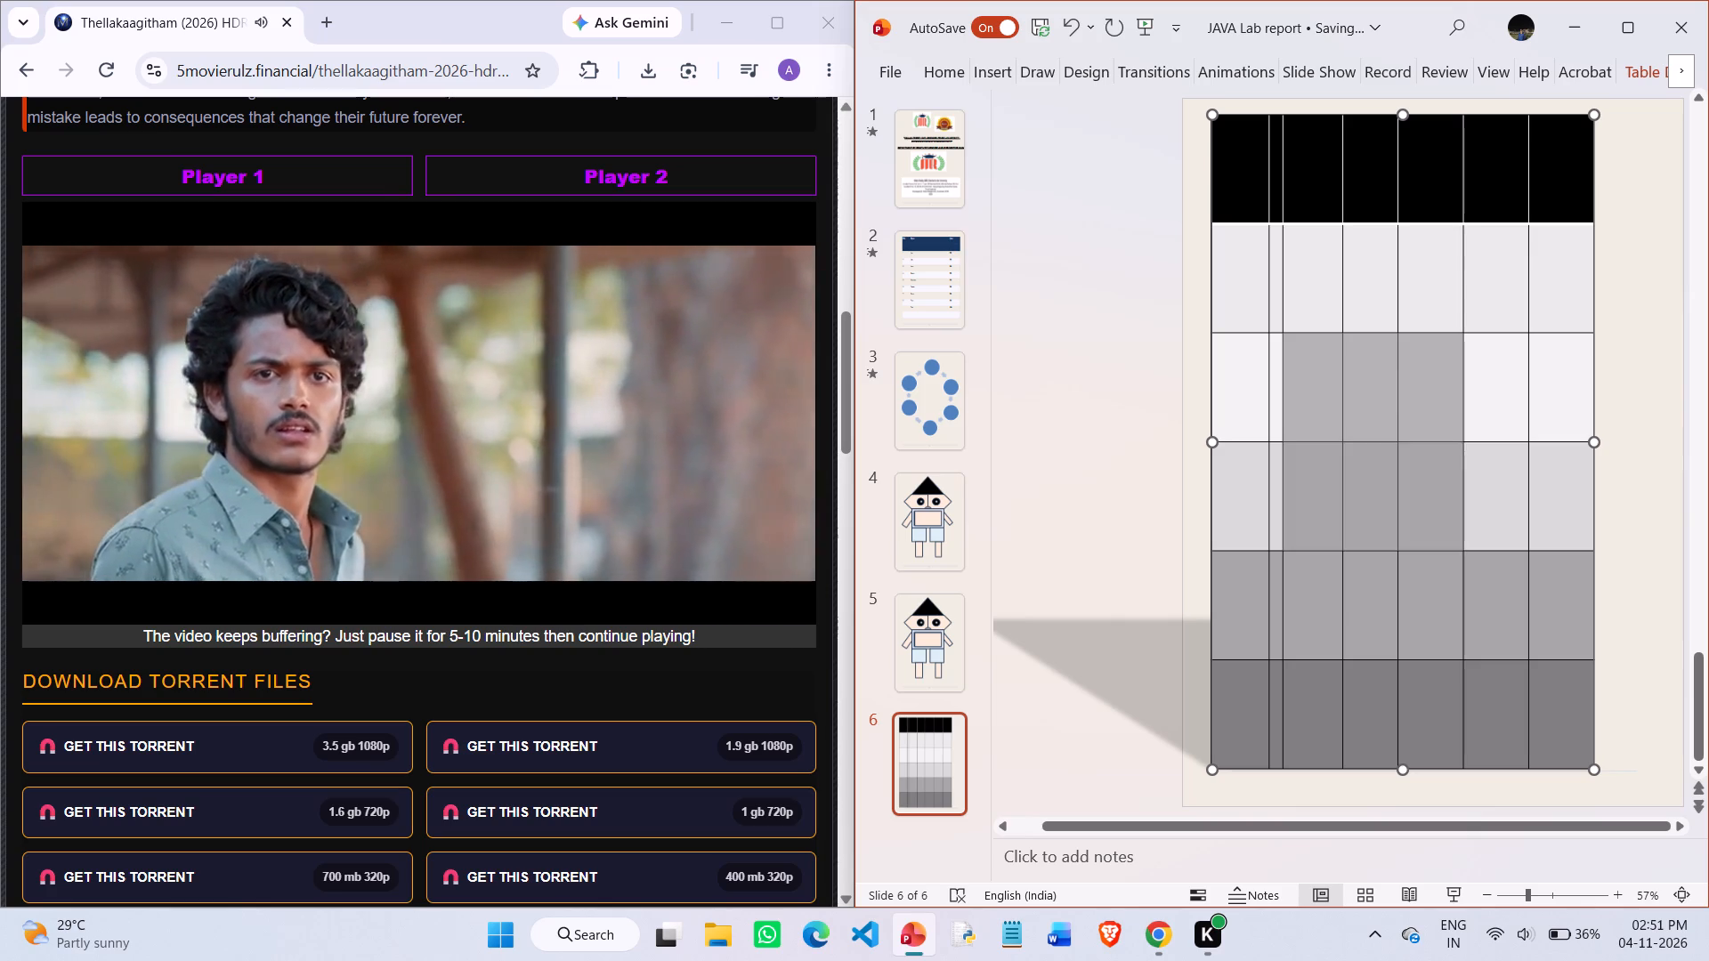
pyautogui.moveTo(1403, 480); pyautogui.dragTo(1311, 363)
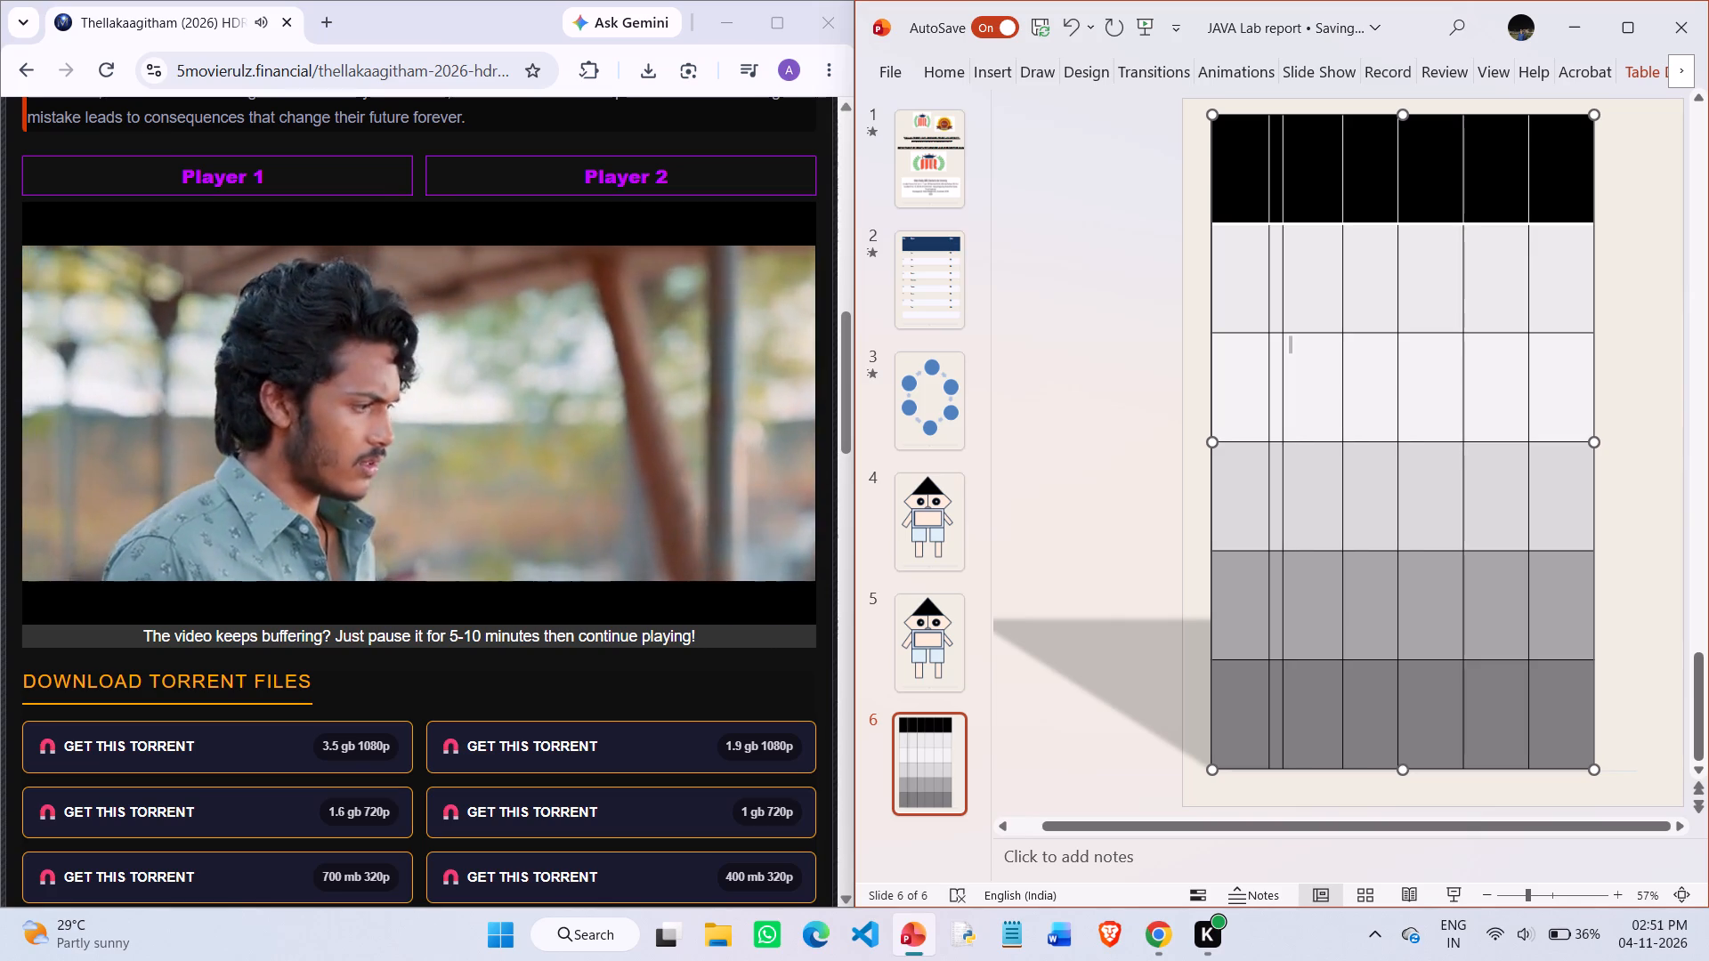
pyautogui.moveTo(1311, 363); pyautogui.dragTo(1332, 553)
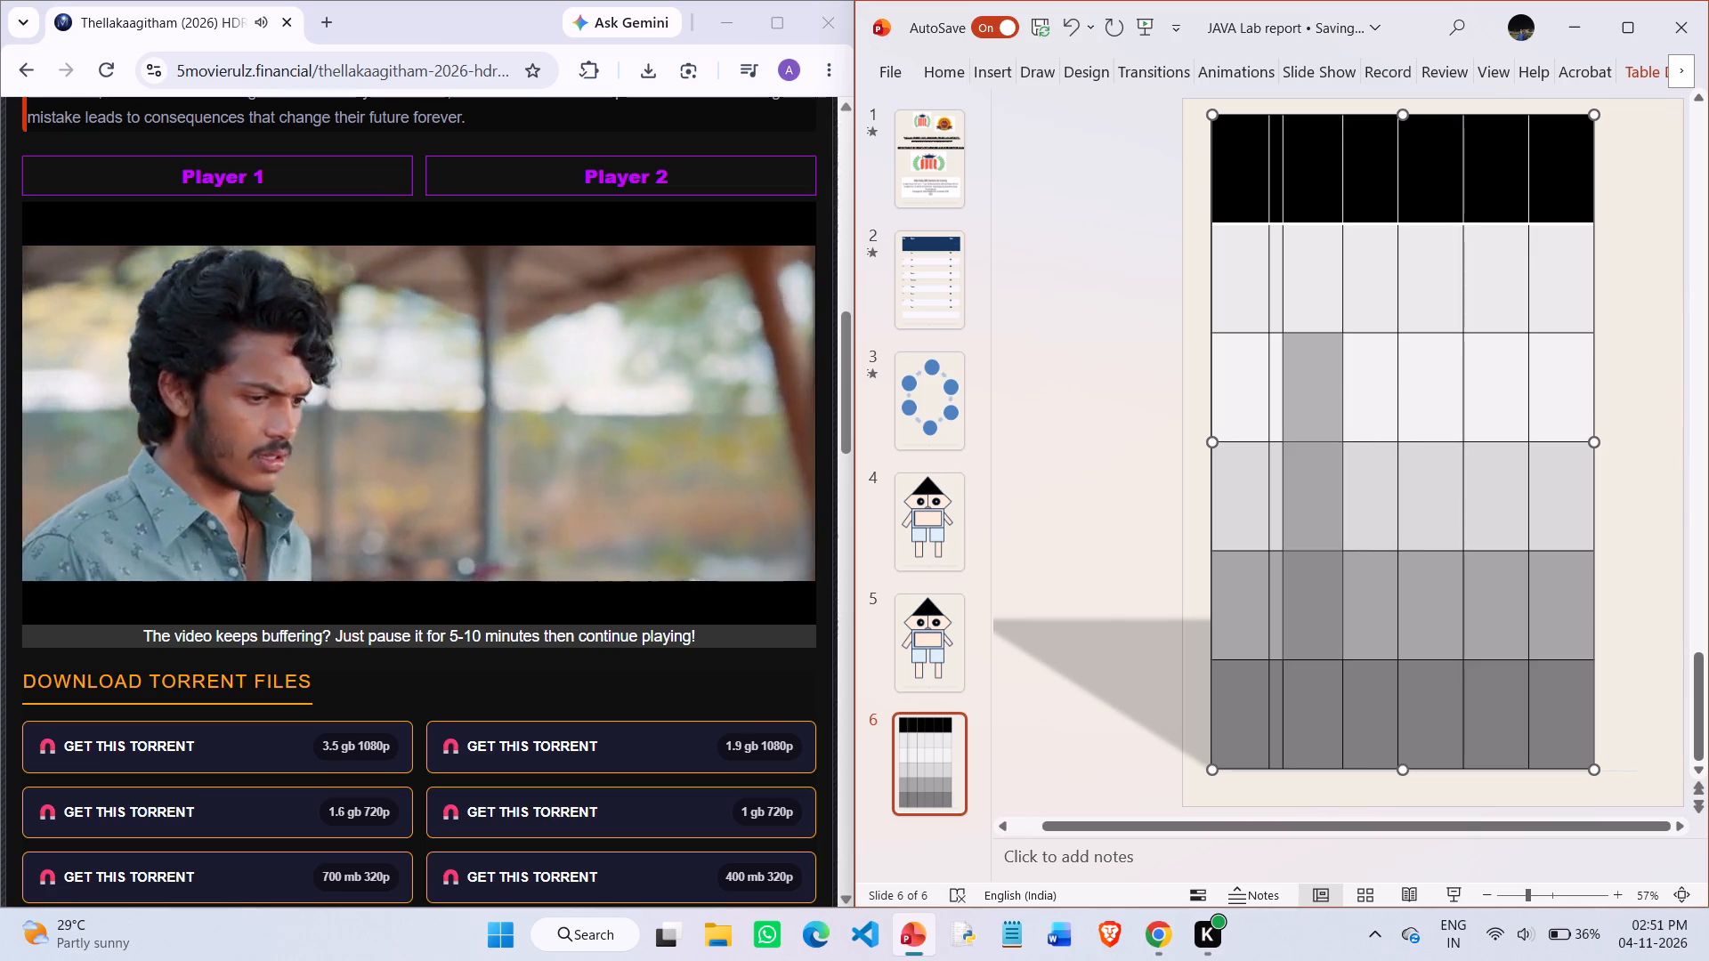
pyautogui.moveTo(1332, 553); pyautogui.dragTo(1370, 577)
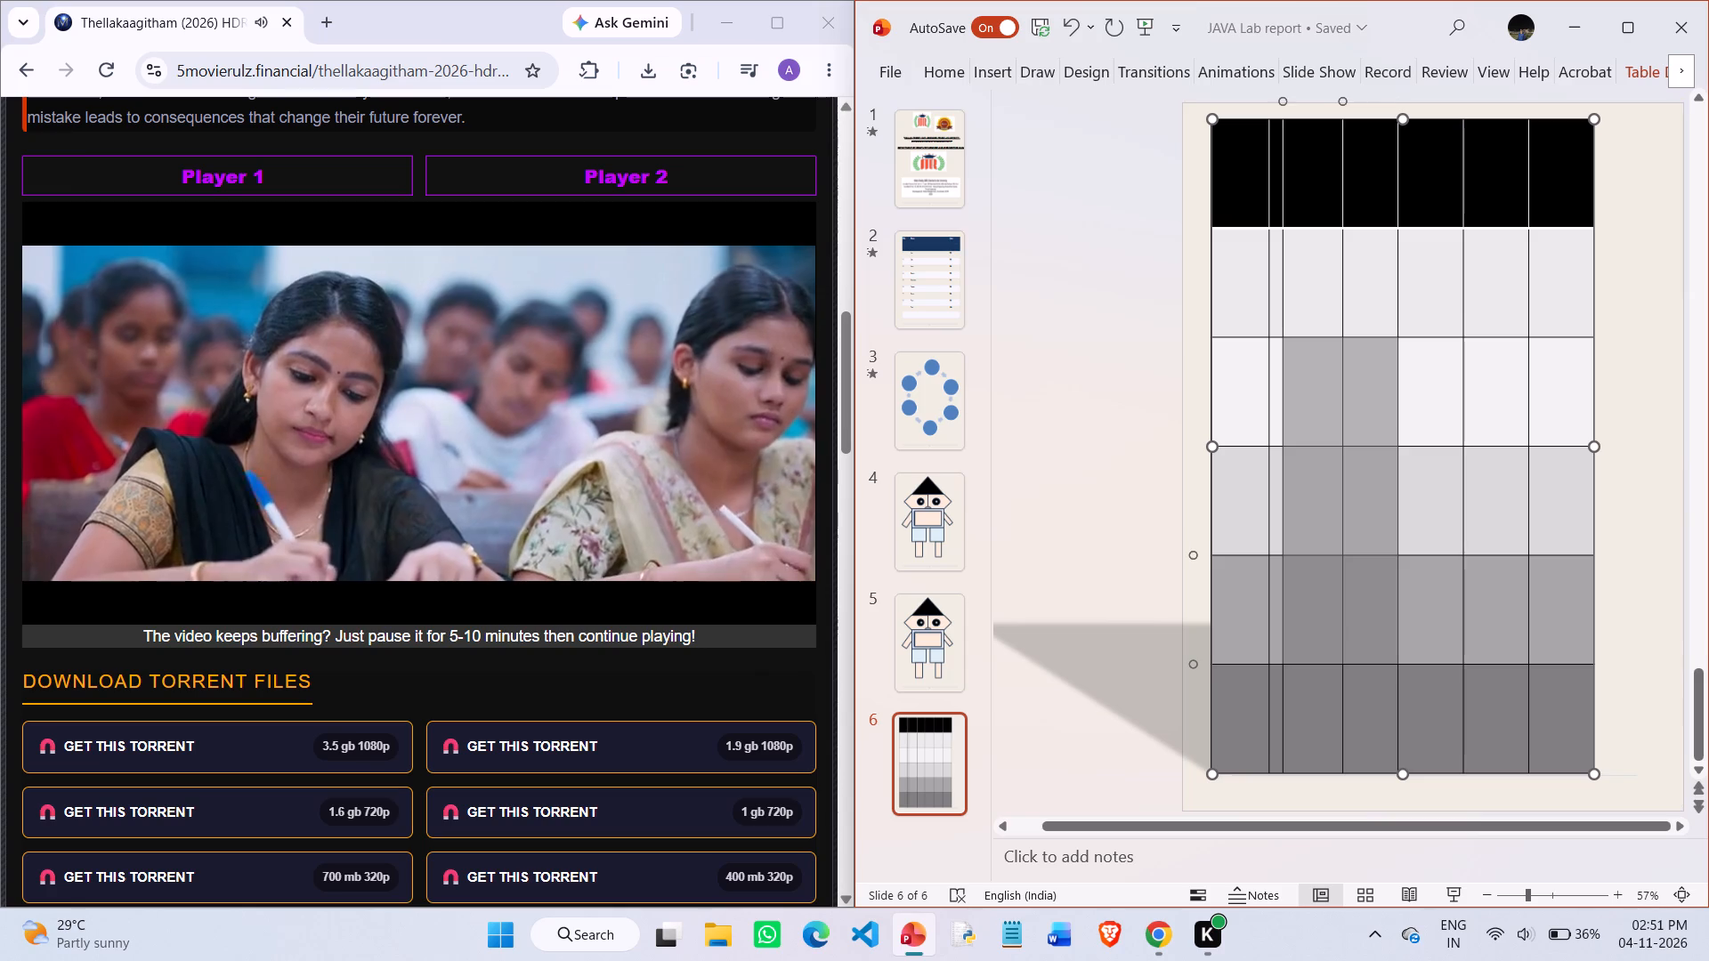
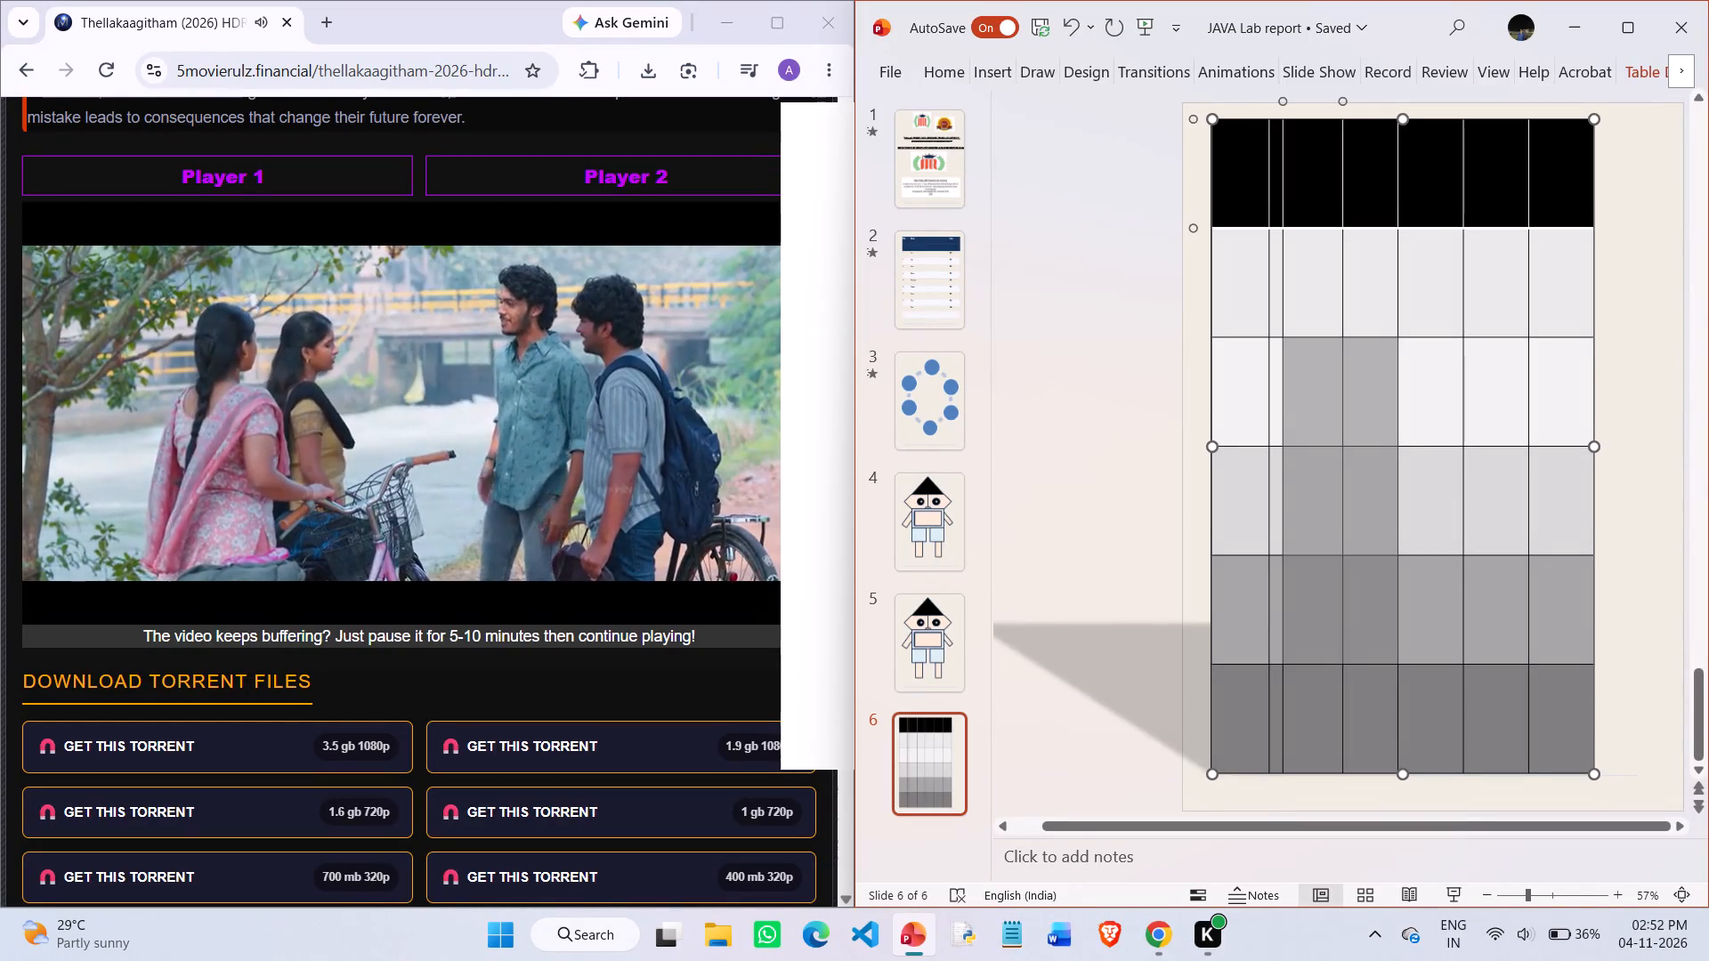
# Widen the table's narrow second column by moving its boundary into the third column.
pyautogui.moveTo(1279, 184); pyautogui.dragTo(1282, 184)
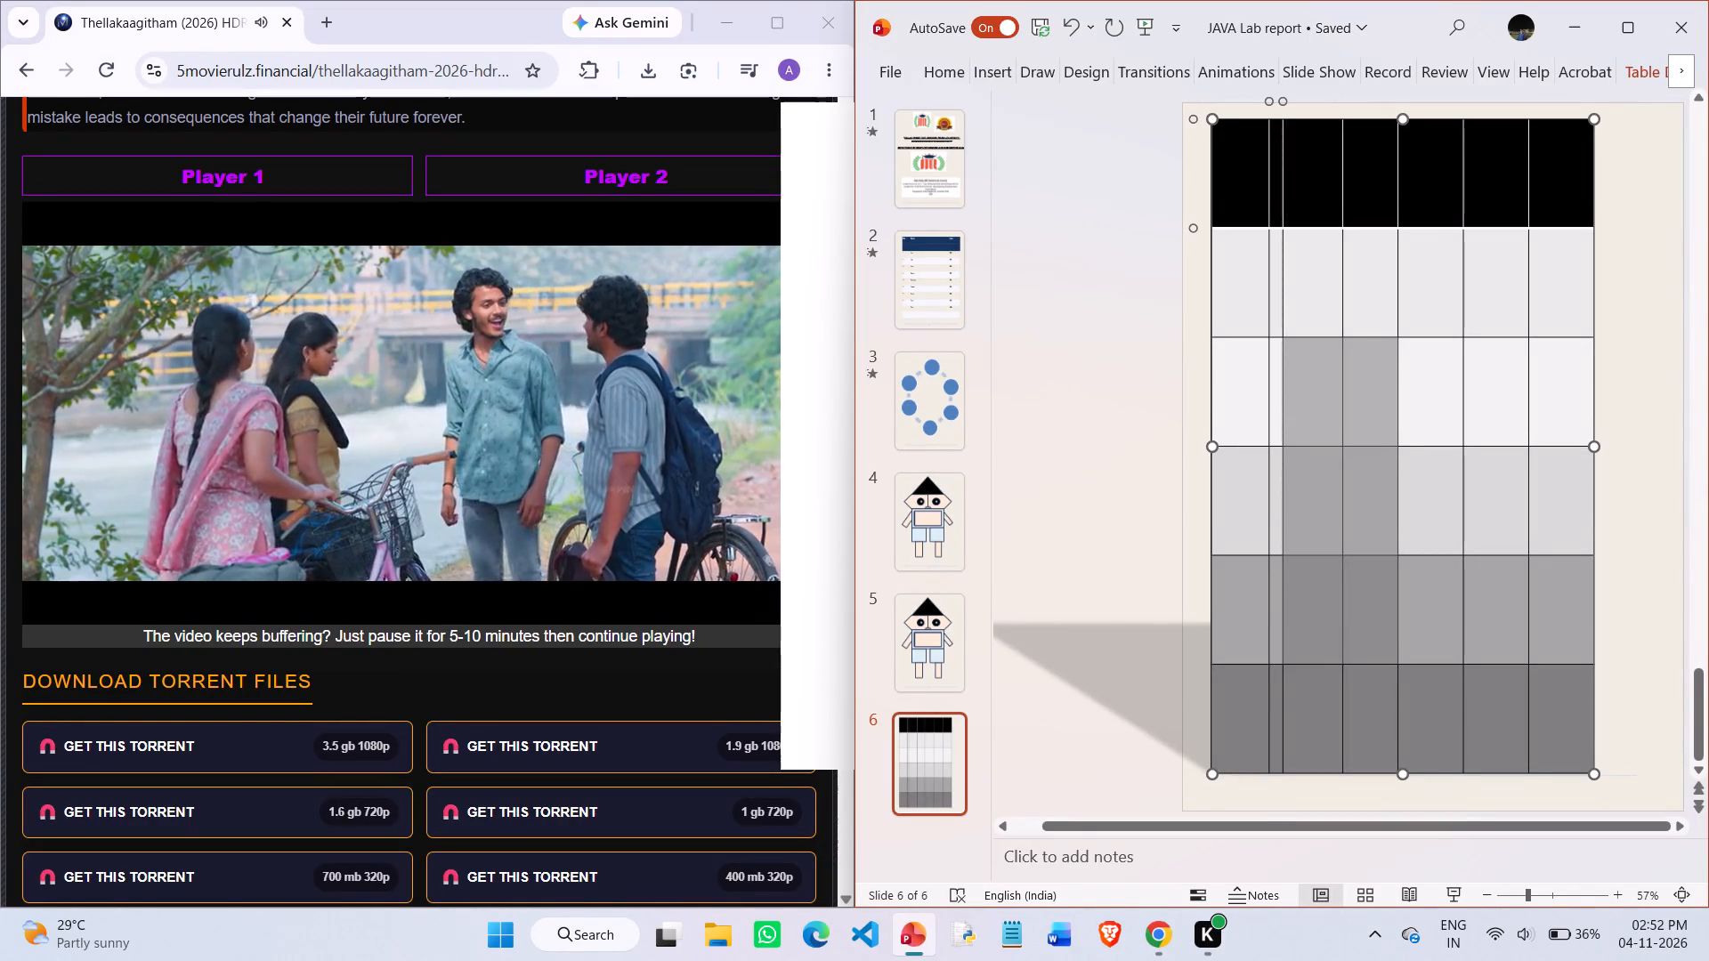
pyautogui.moveTo(1282, 184); pyautogui.dragTo(1302, 184)
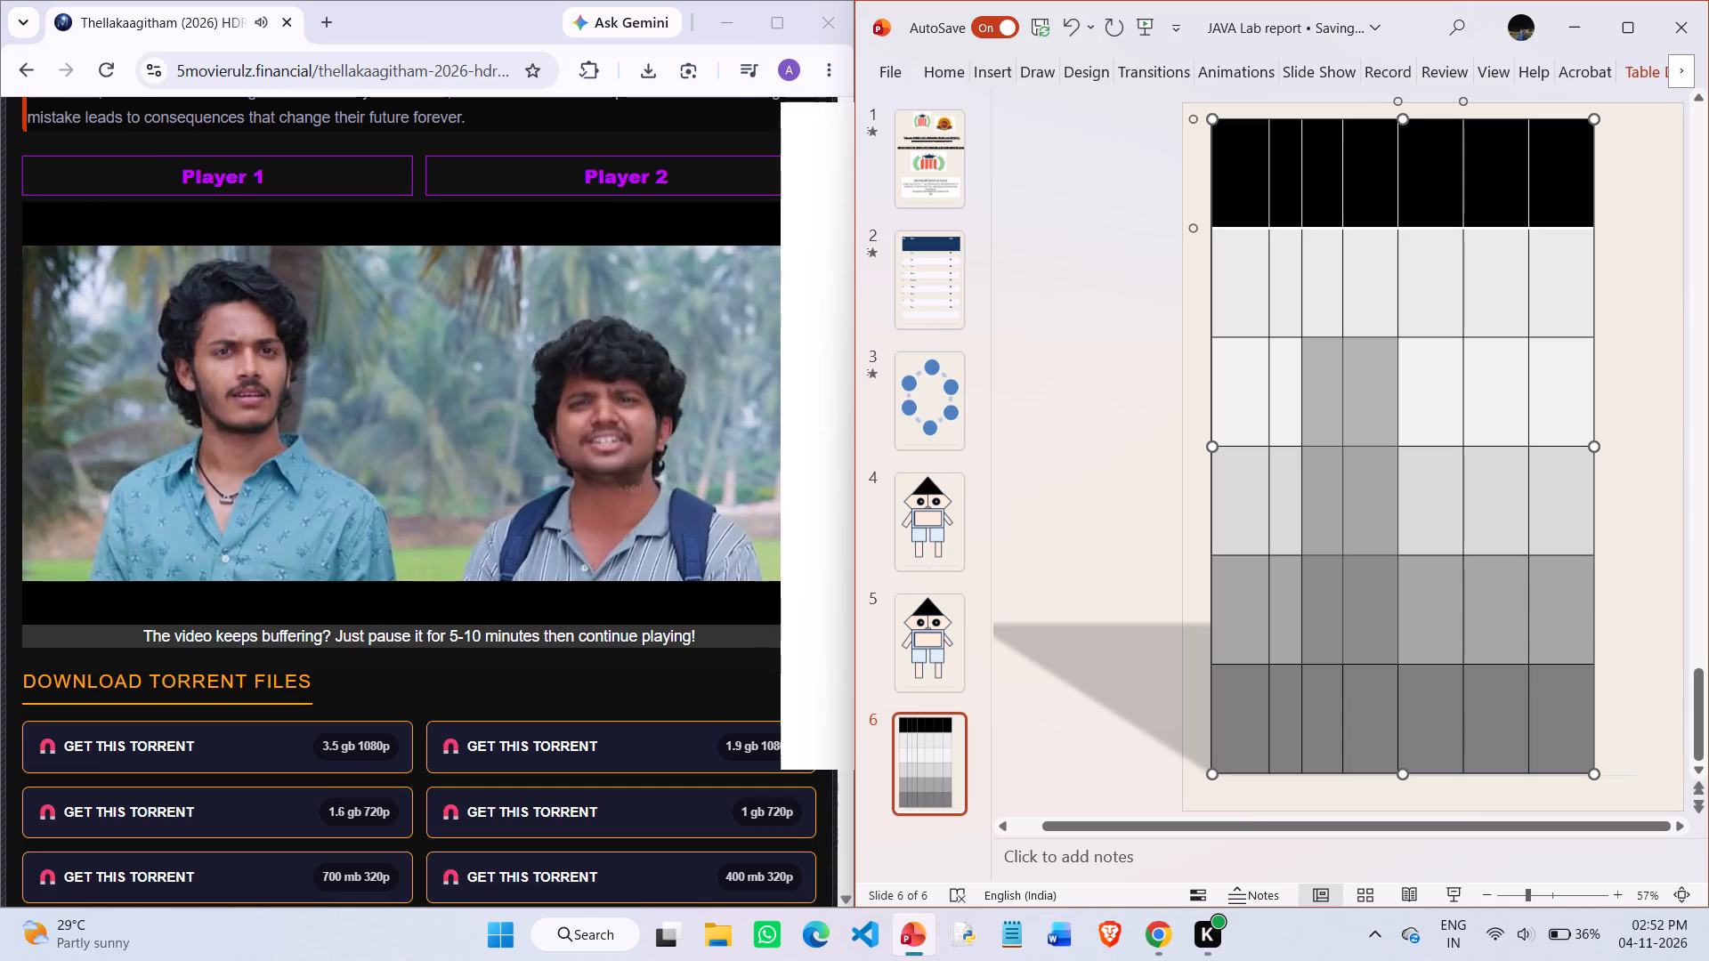
# Autofit the table's fourth column so it shrinks to a narrow strip, and deselect the table.
pyautogui.click(1398, 165)
pyautogui.click(1390, 165)
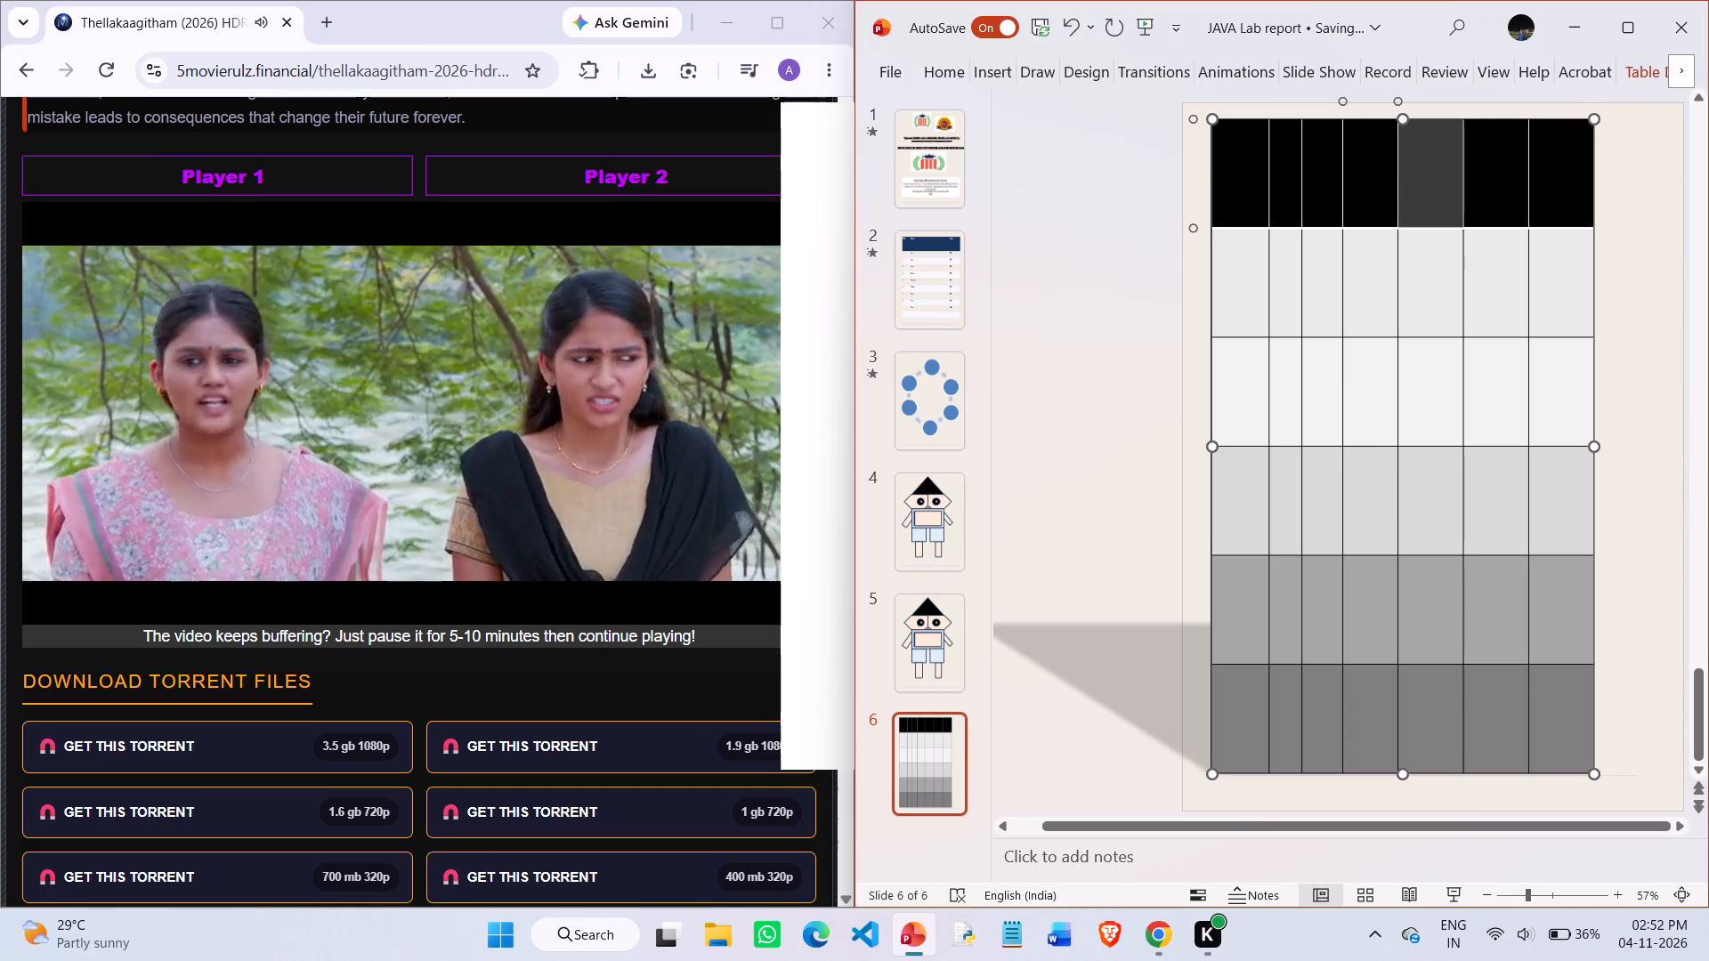
pyautogui.click(1399, 165)
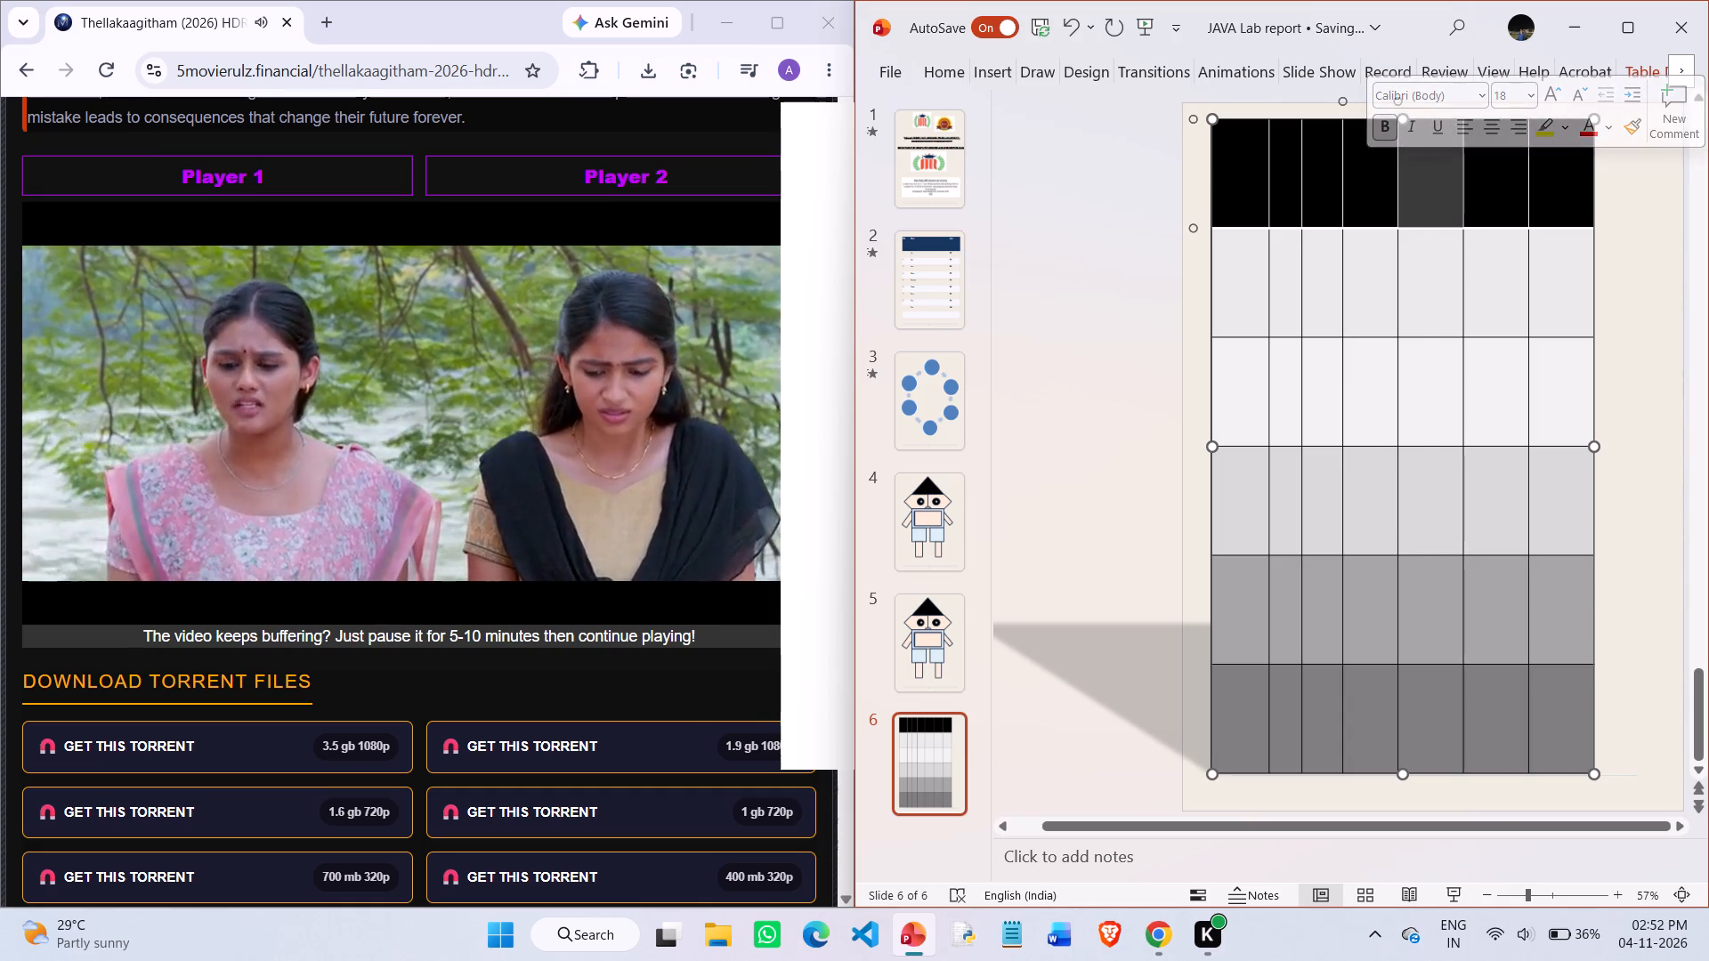
pyautogui.doubleClick(1396, 198)
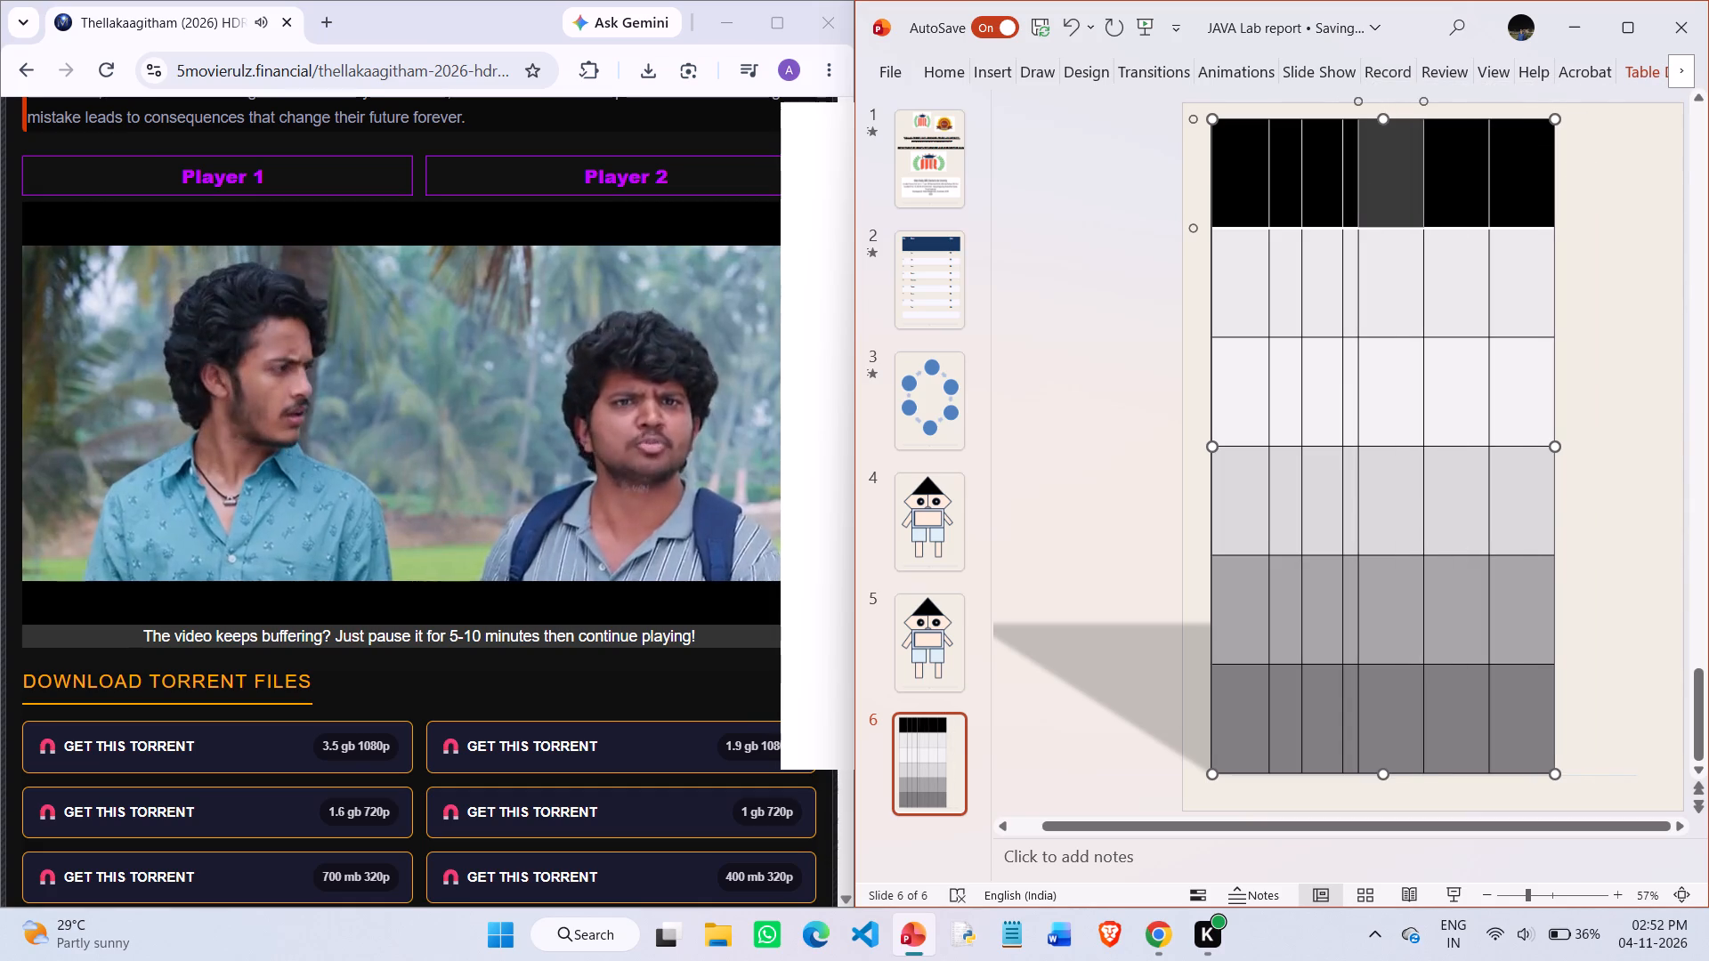
pyautogui.click(1114, 156)
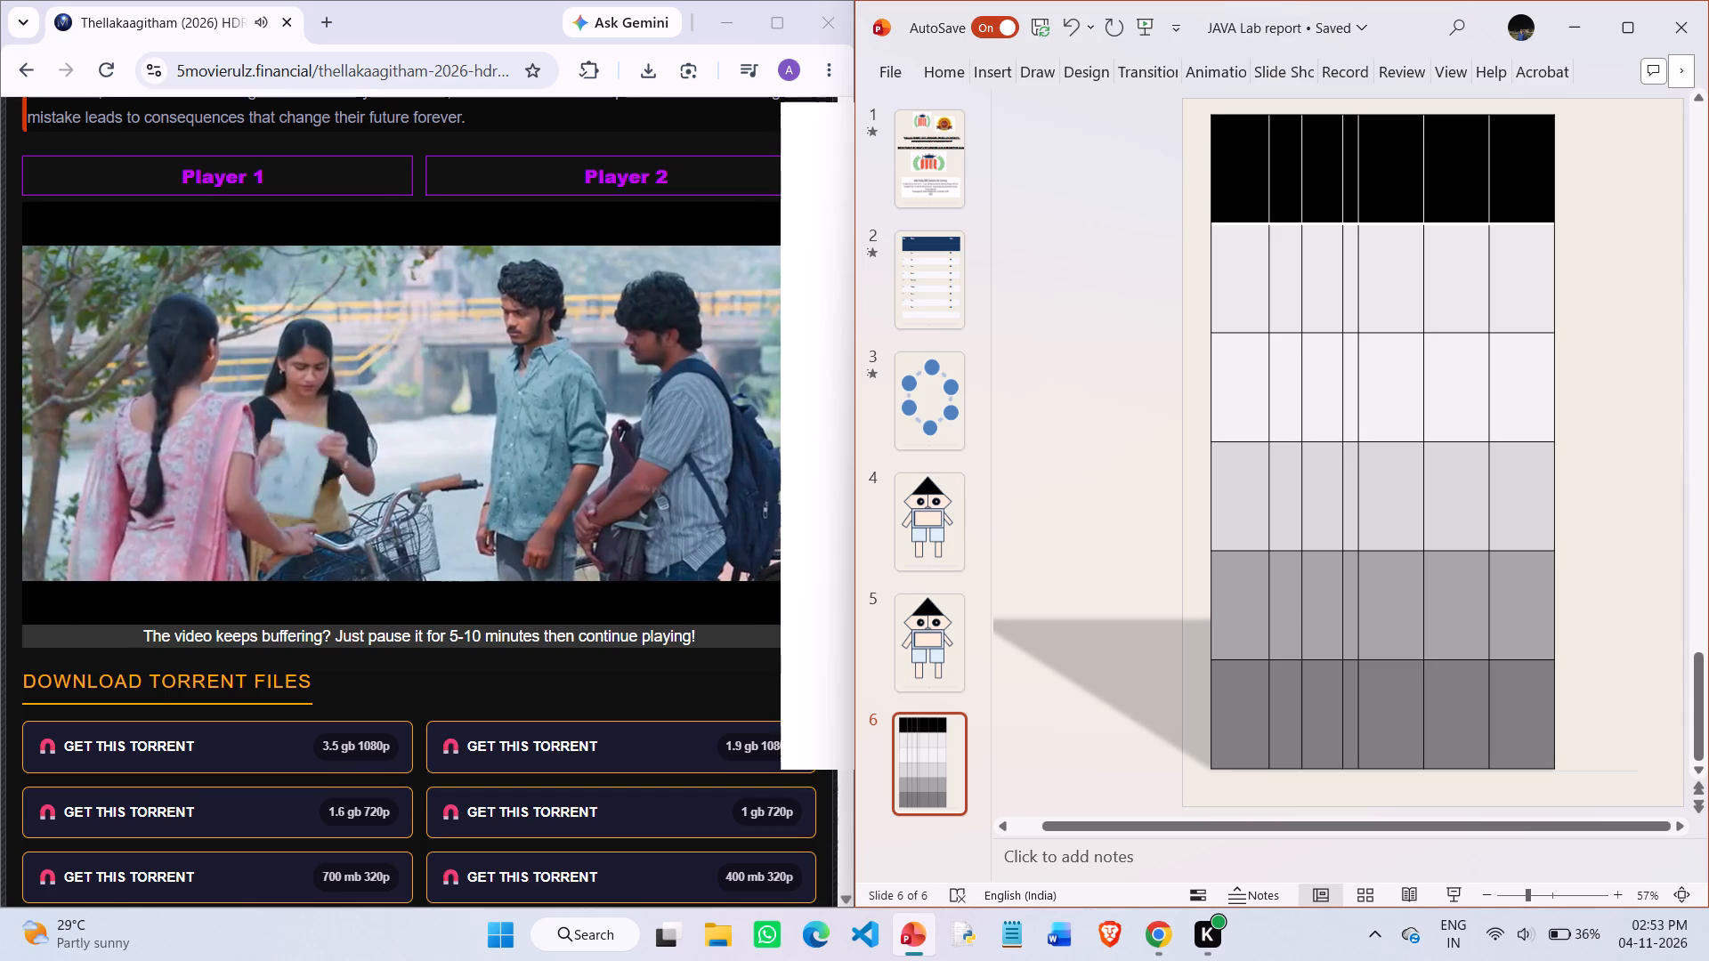
# Widen the narrow fourth column by moving its boundary with the fifth column, matching the third column's width.
pyautogui.moveTo(1357, 157); pyautogui.dragTo(1365, 157)
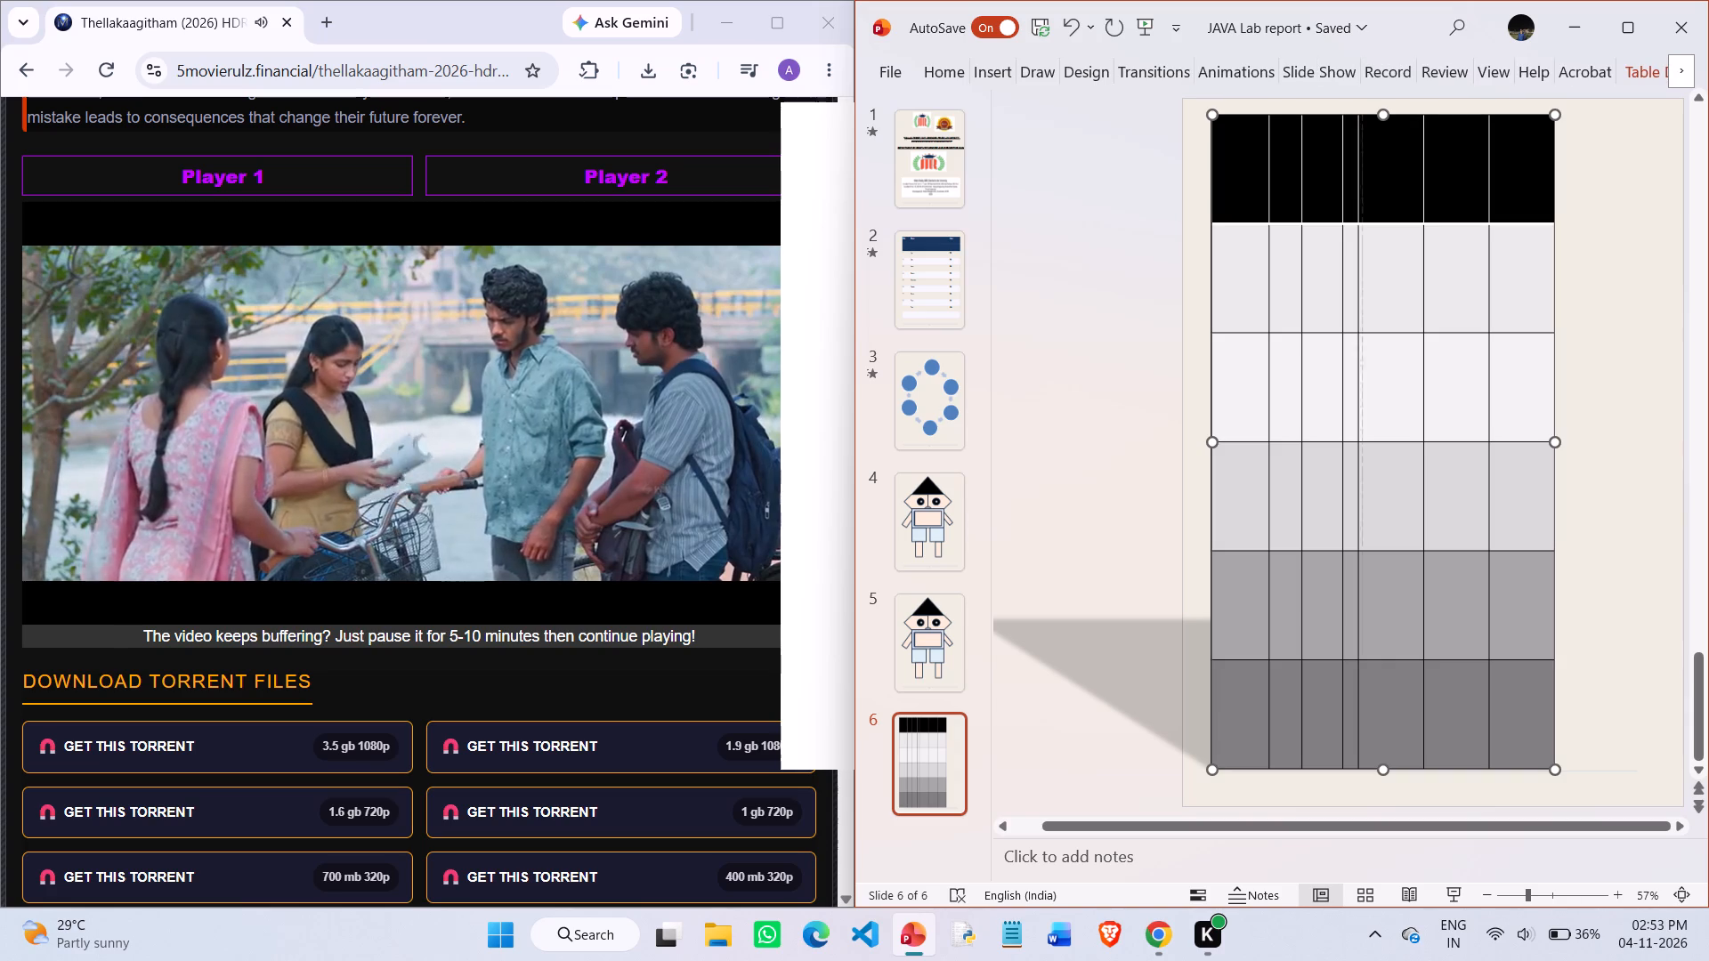
pyautogui.moveTo(1365, 157); pyautogui.dragTo(1383, 158)
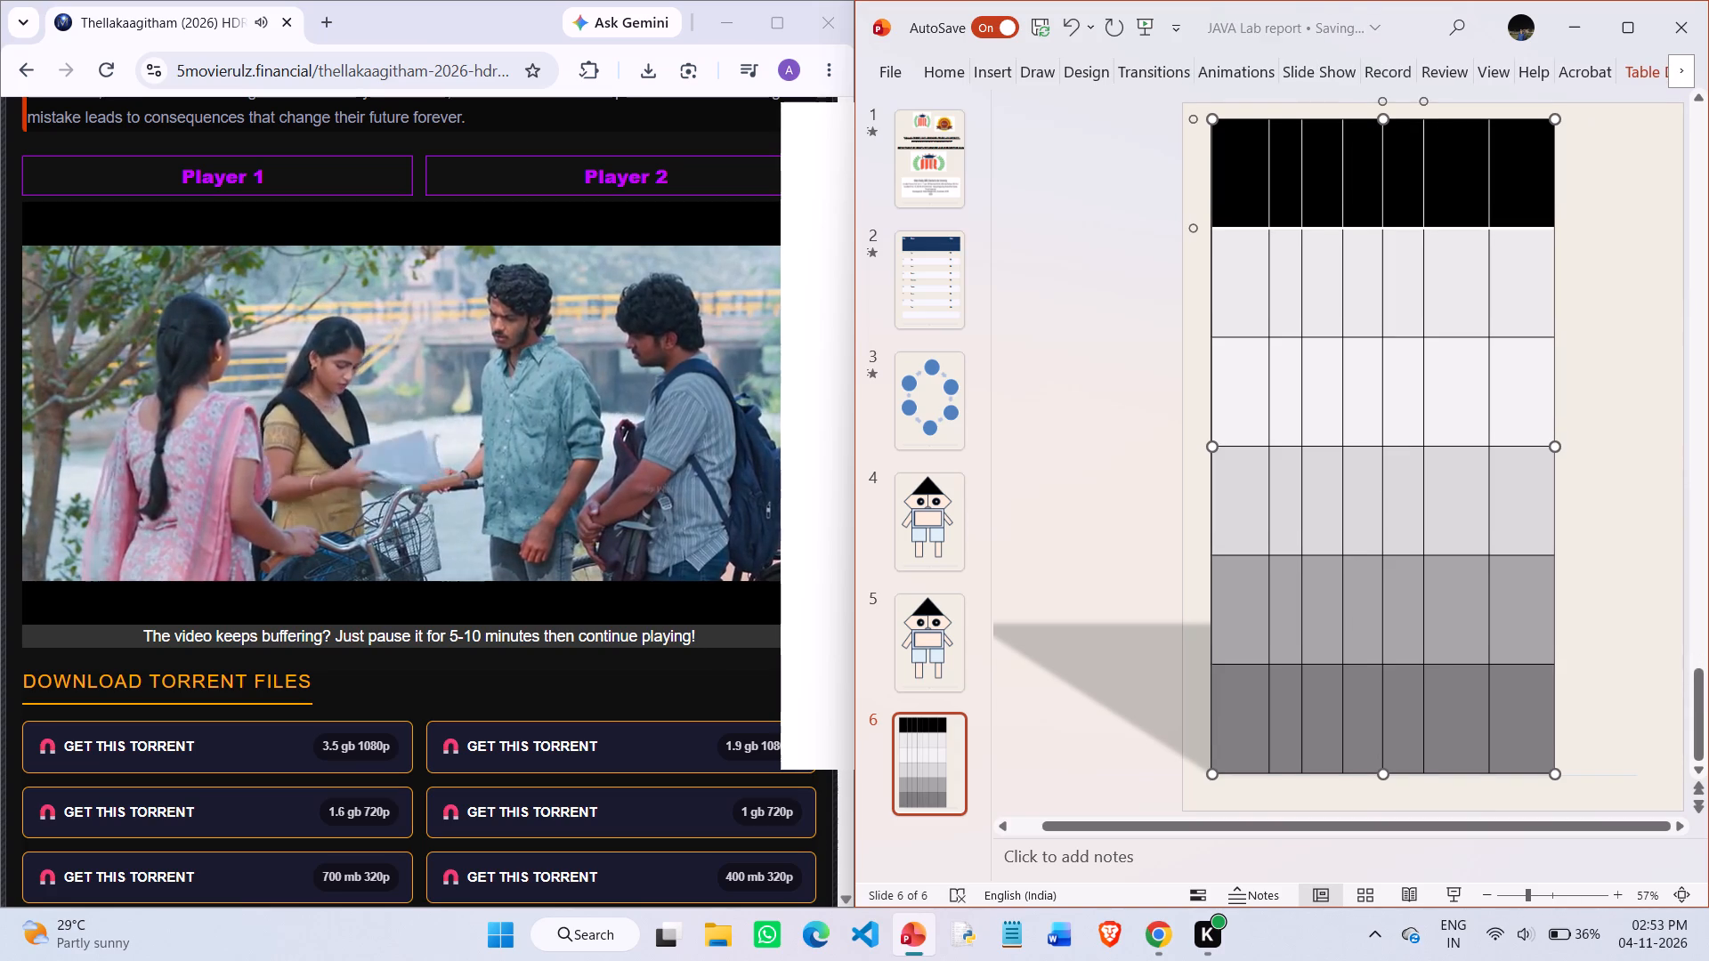
# Autofit the table's second column so it shrinks to a narrow strip.
pyautogui.click(1302, 256)
pyautogui.click(1299, 258)
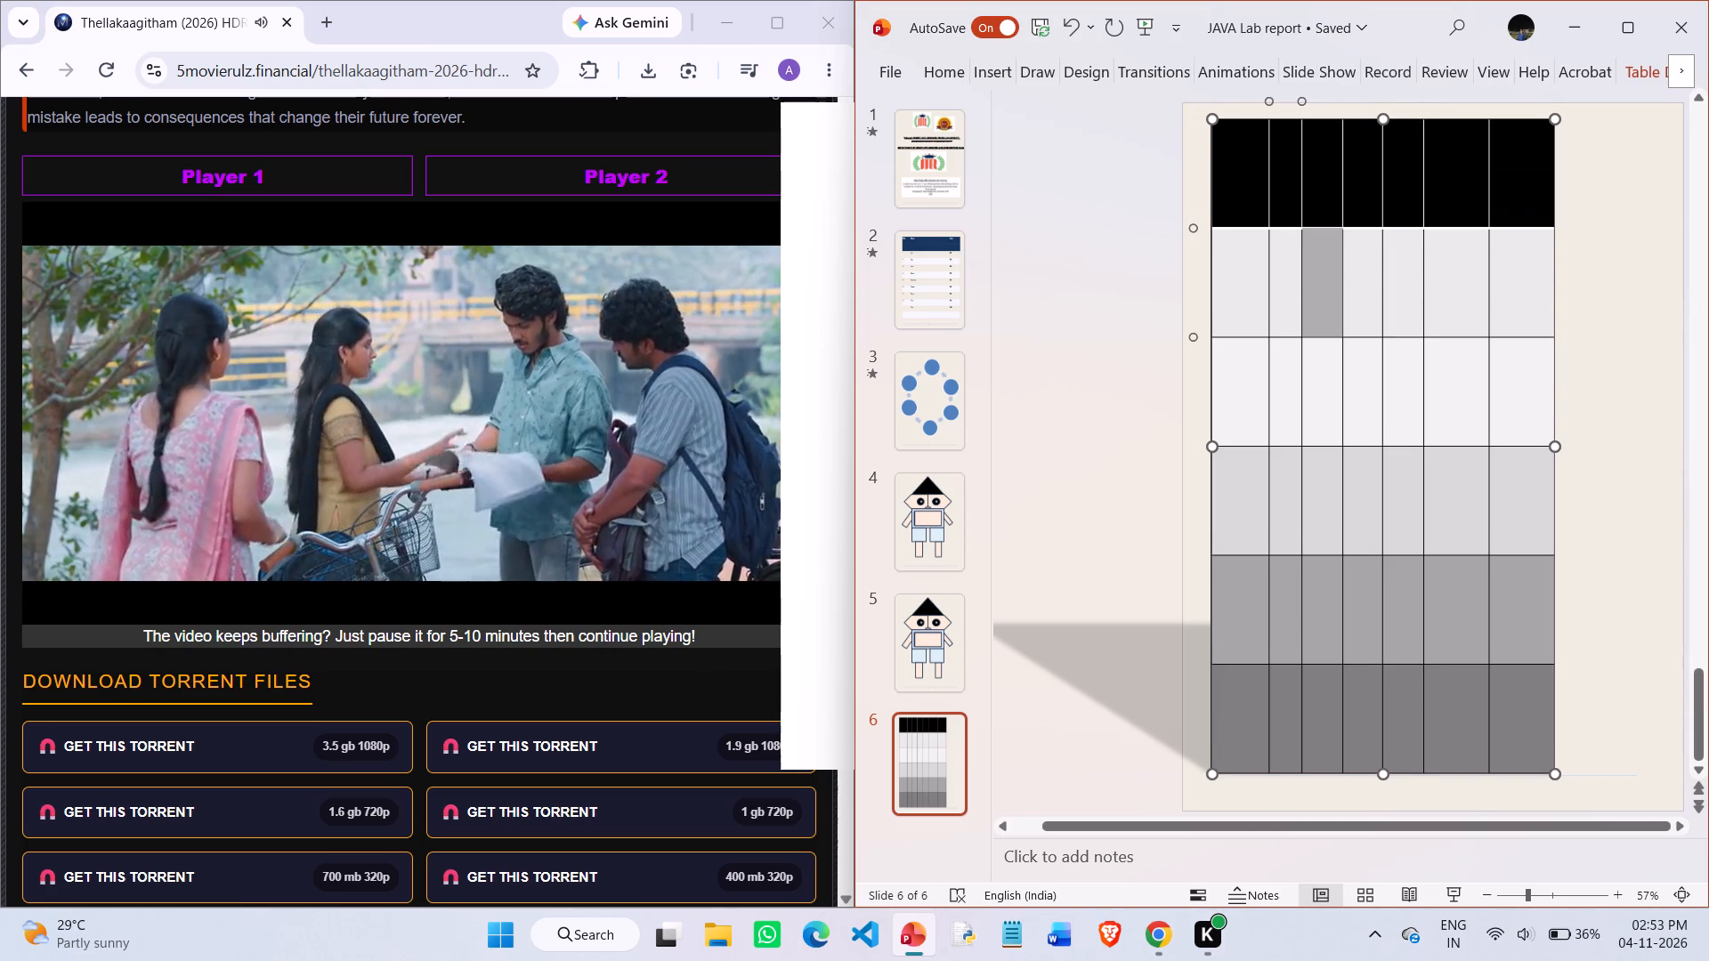
pyautogui.doubleClick(1299, 258)
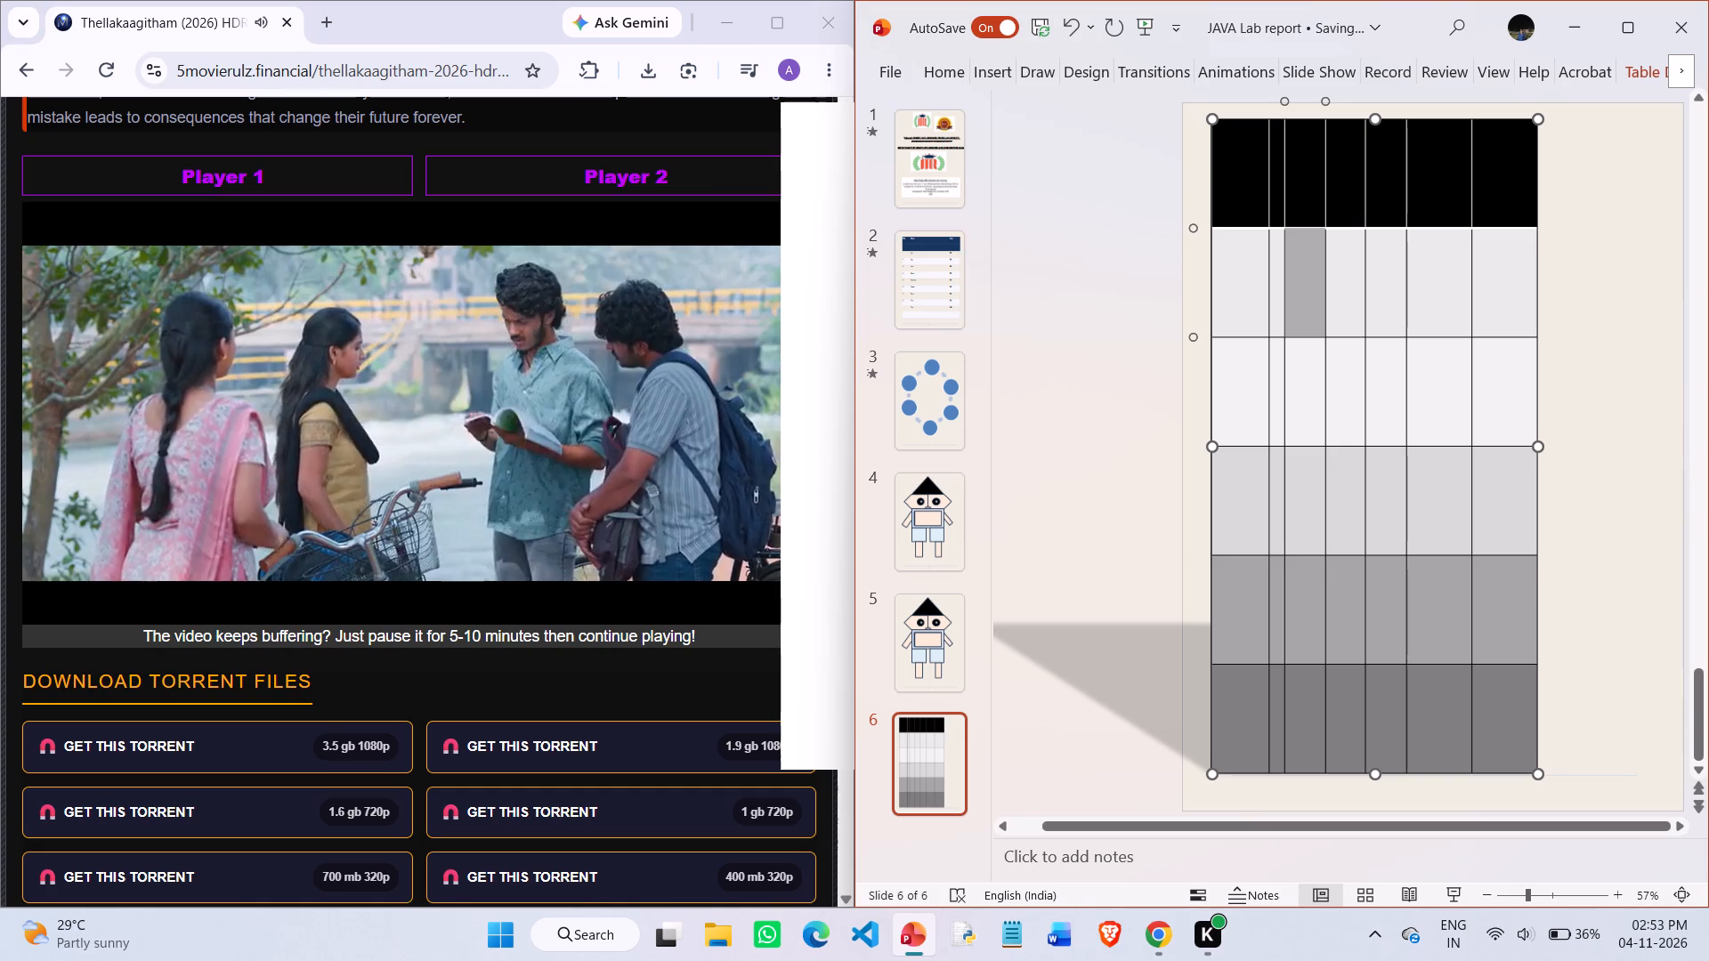
pyautogui.click(1272, 270)
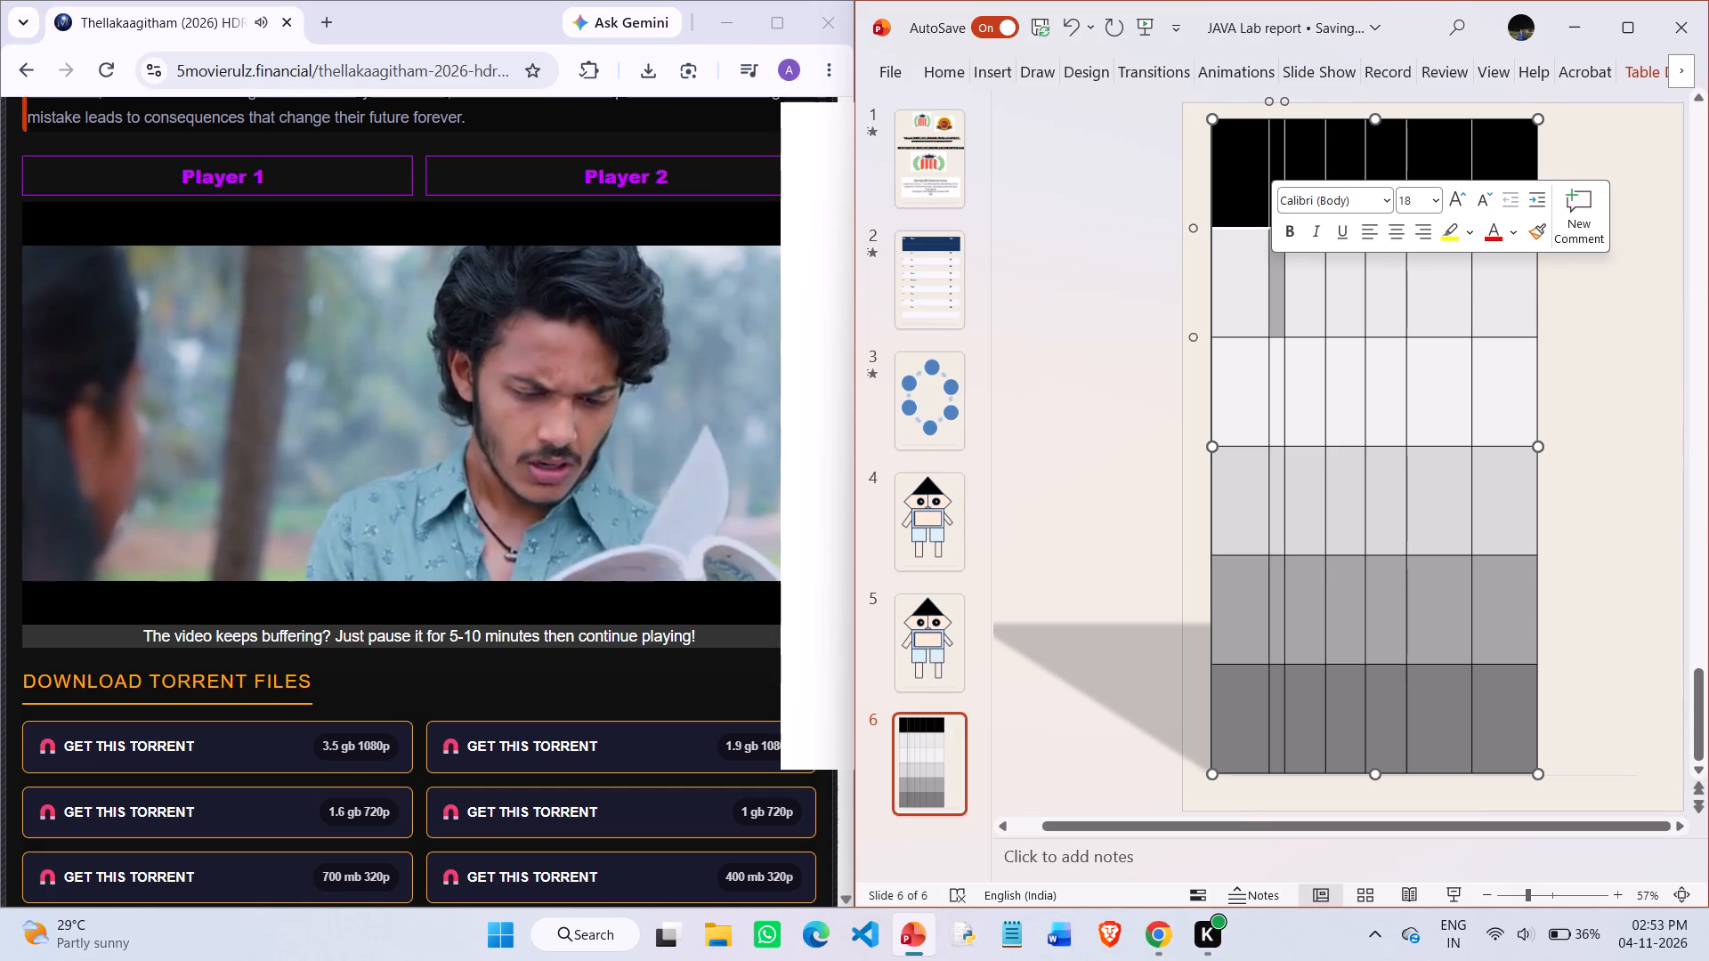
pyautogui.click(1255, 270)
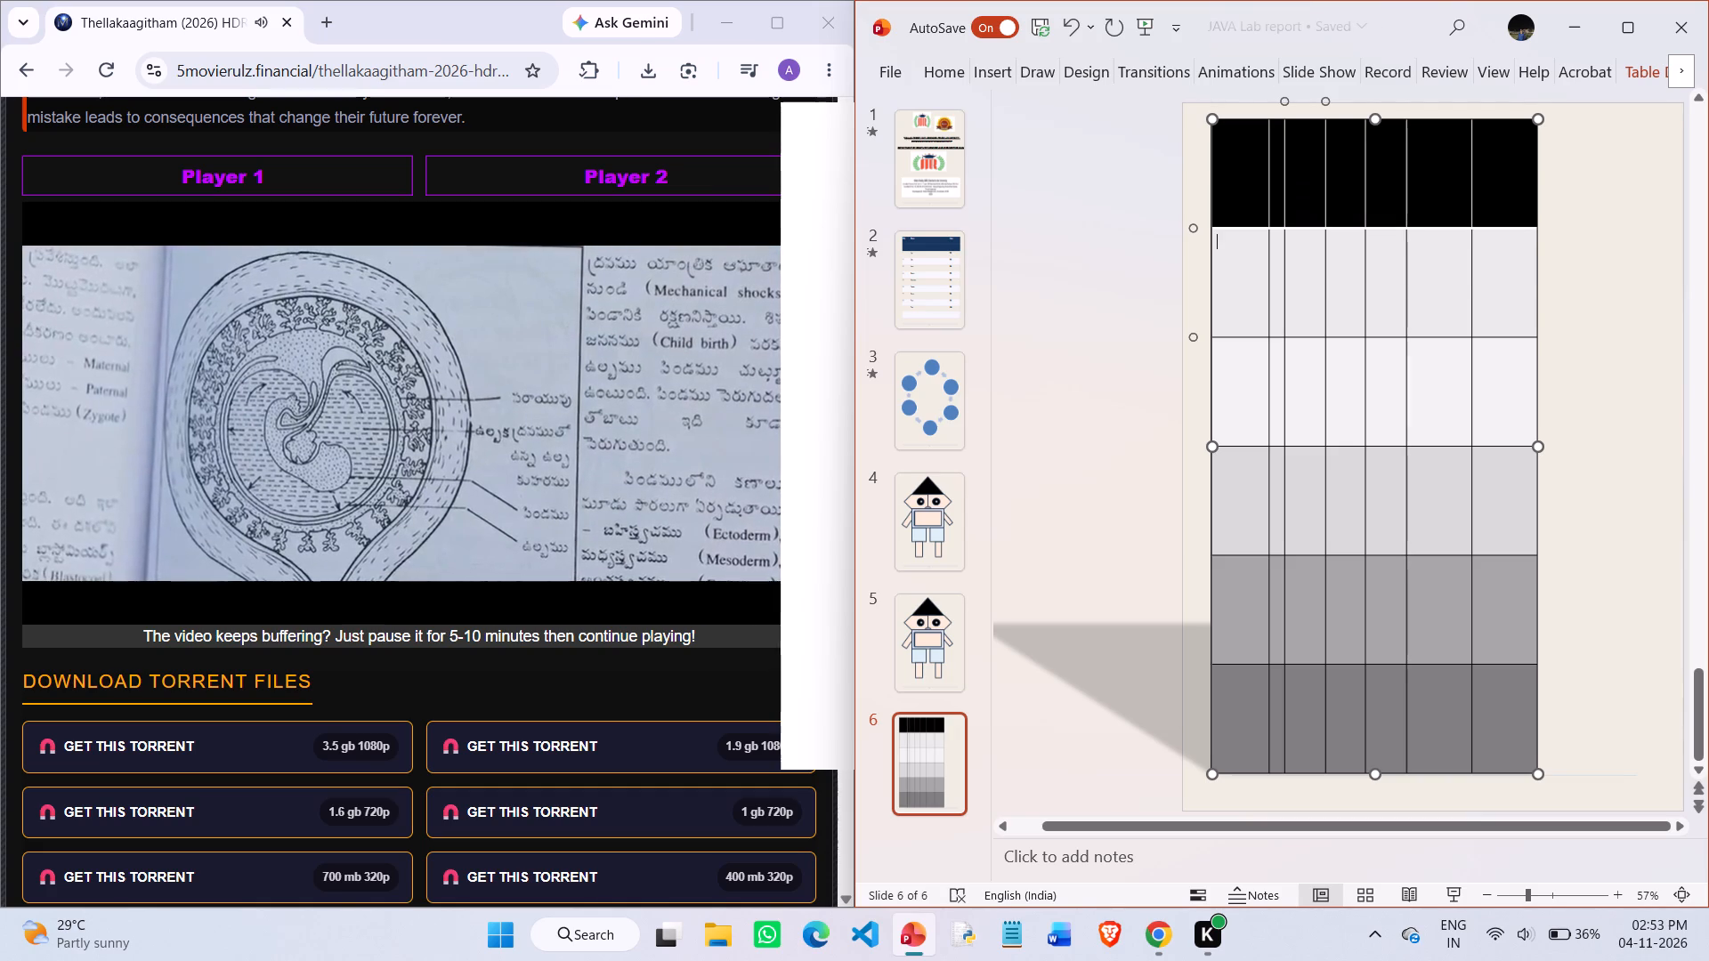
# Widen the second column into the third, and shift the third column's far boundary into the fourth column.
pyautogui.moveTo(1283, 286); pyautogui.dragTo(1308, 286)
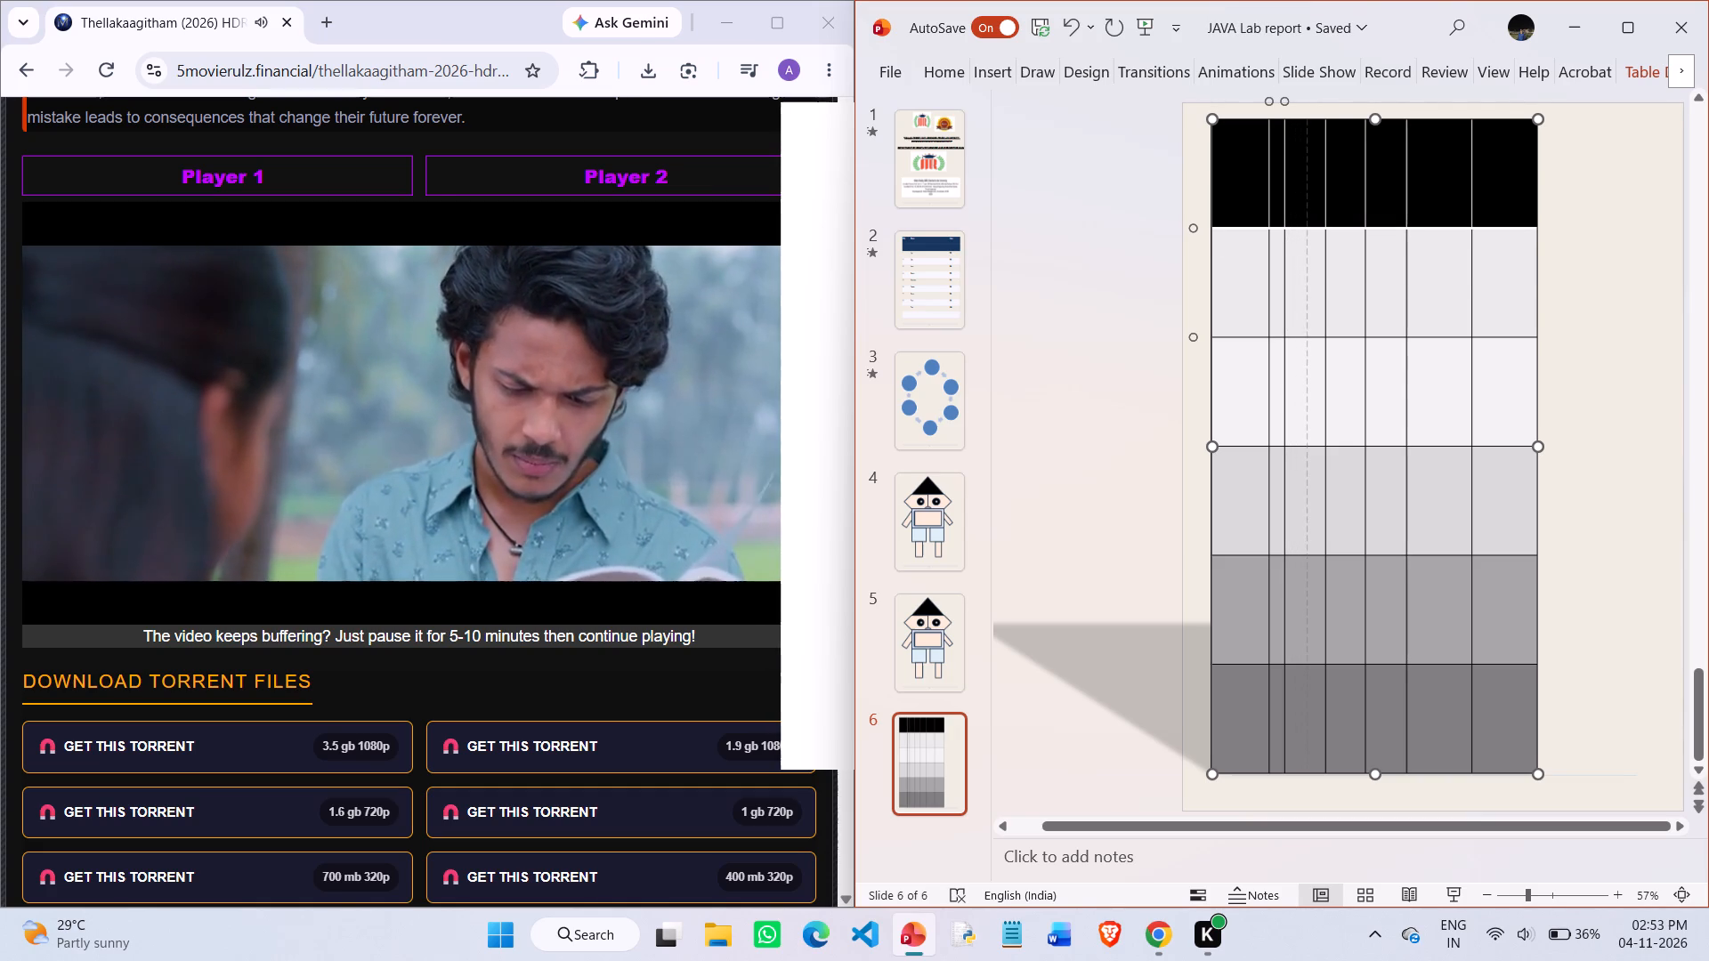
pyautogui.moveTo(1308, 286); pyautogui.dragTo(1309, 286)
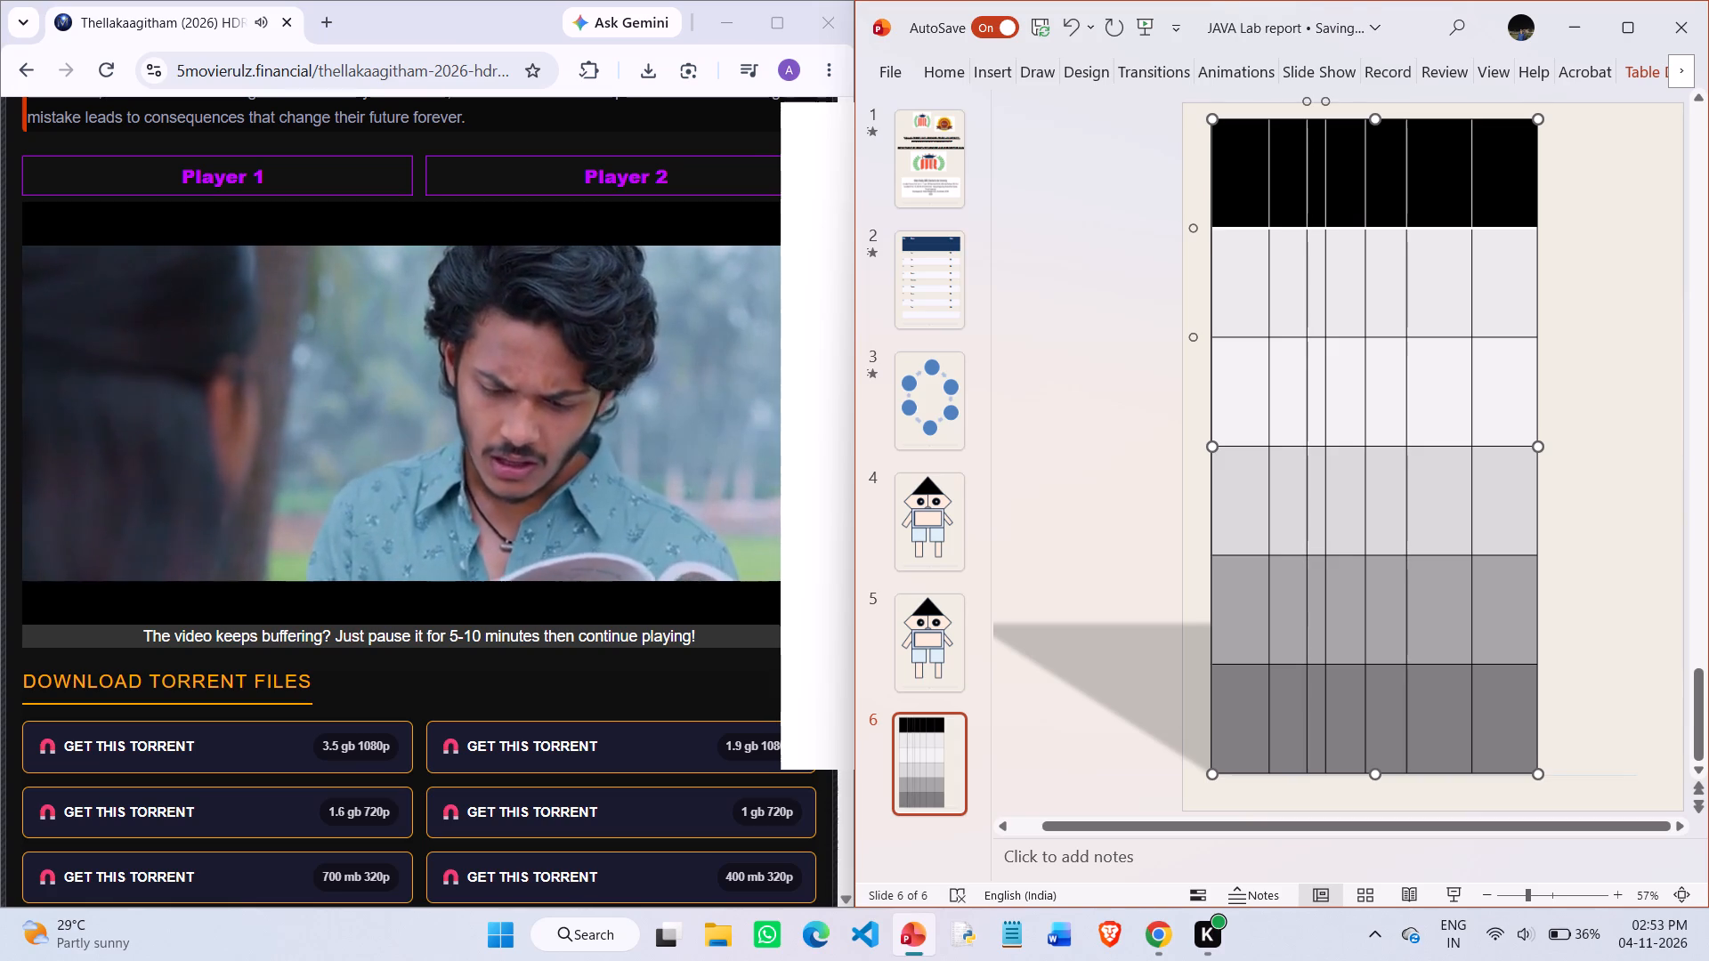
pyautogui.moveTo(1325, 300); pyautogui.dragTo(1341, 300)
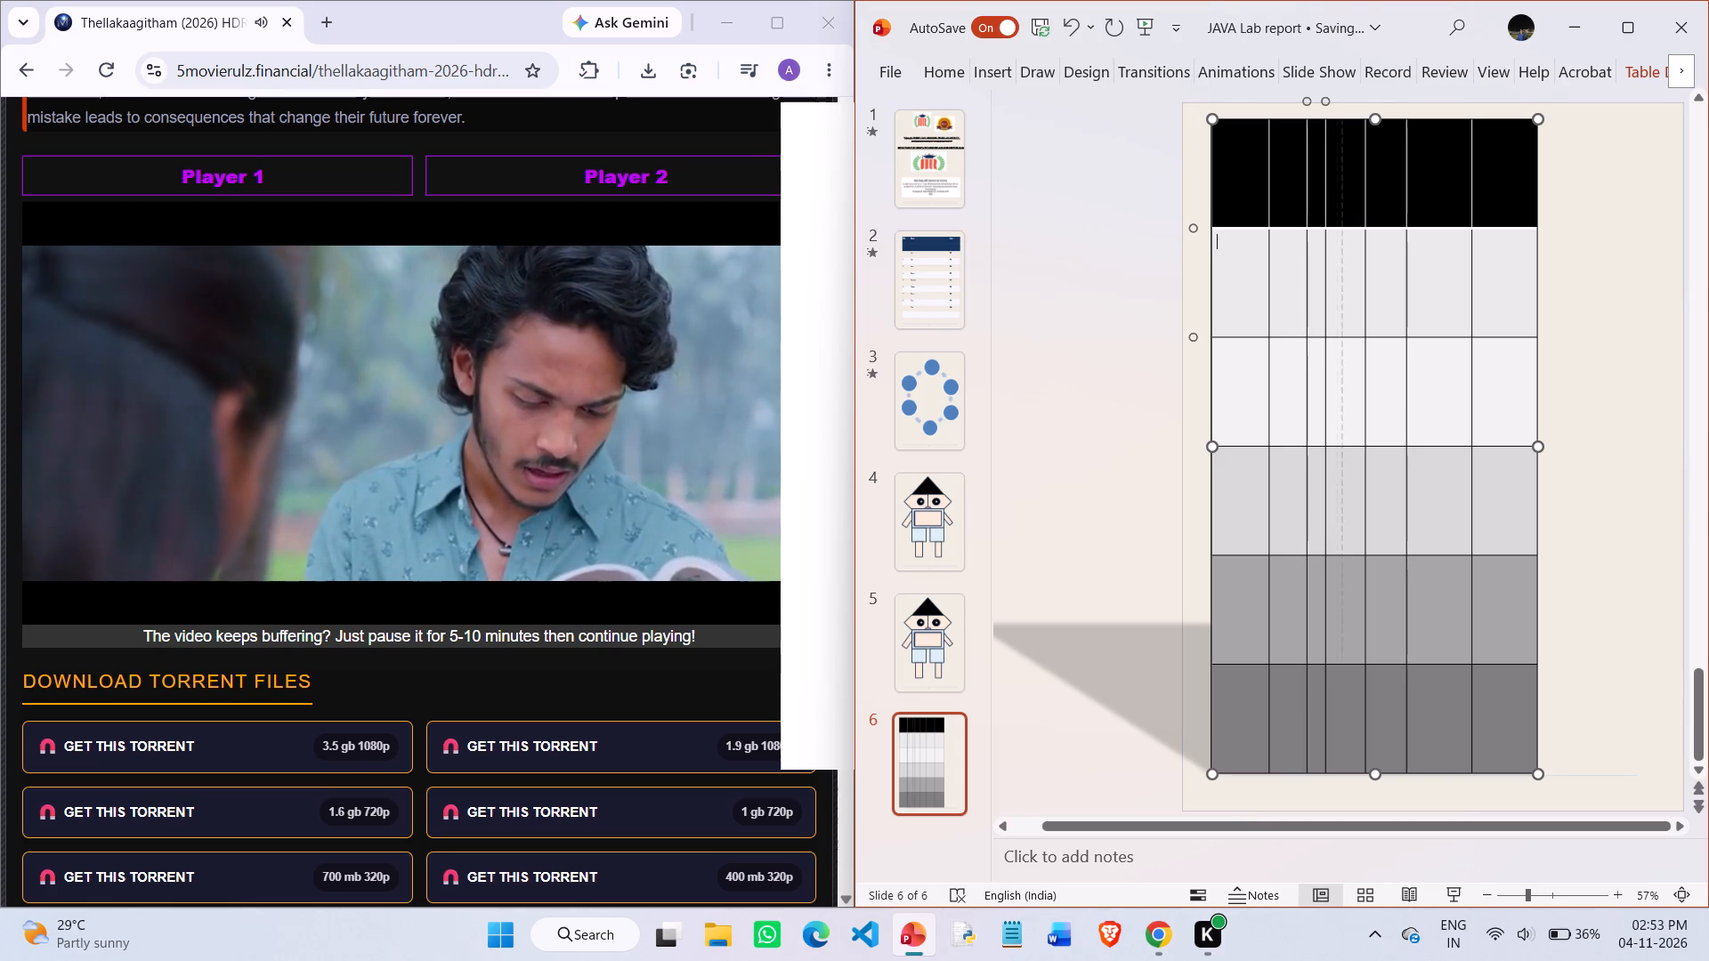
pyautogui.moveTo(1341, 300); pyautogui.dragTo(1348, 300)
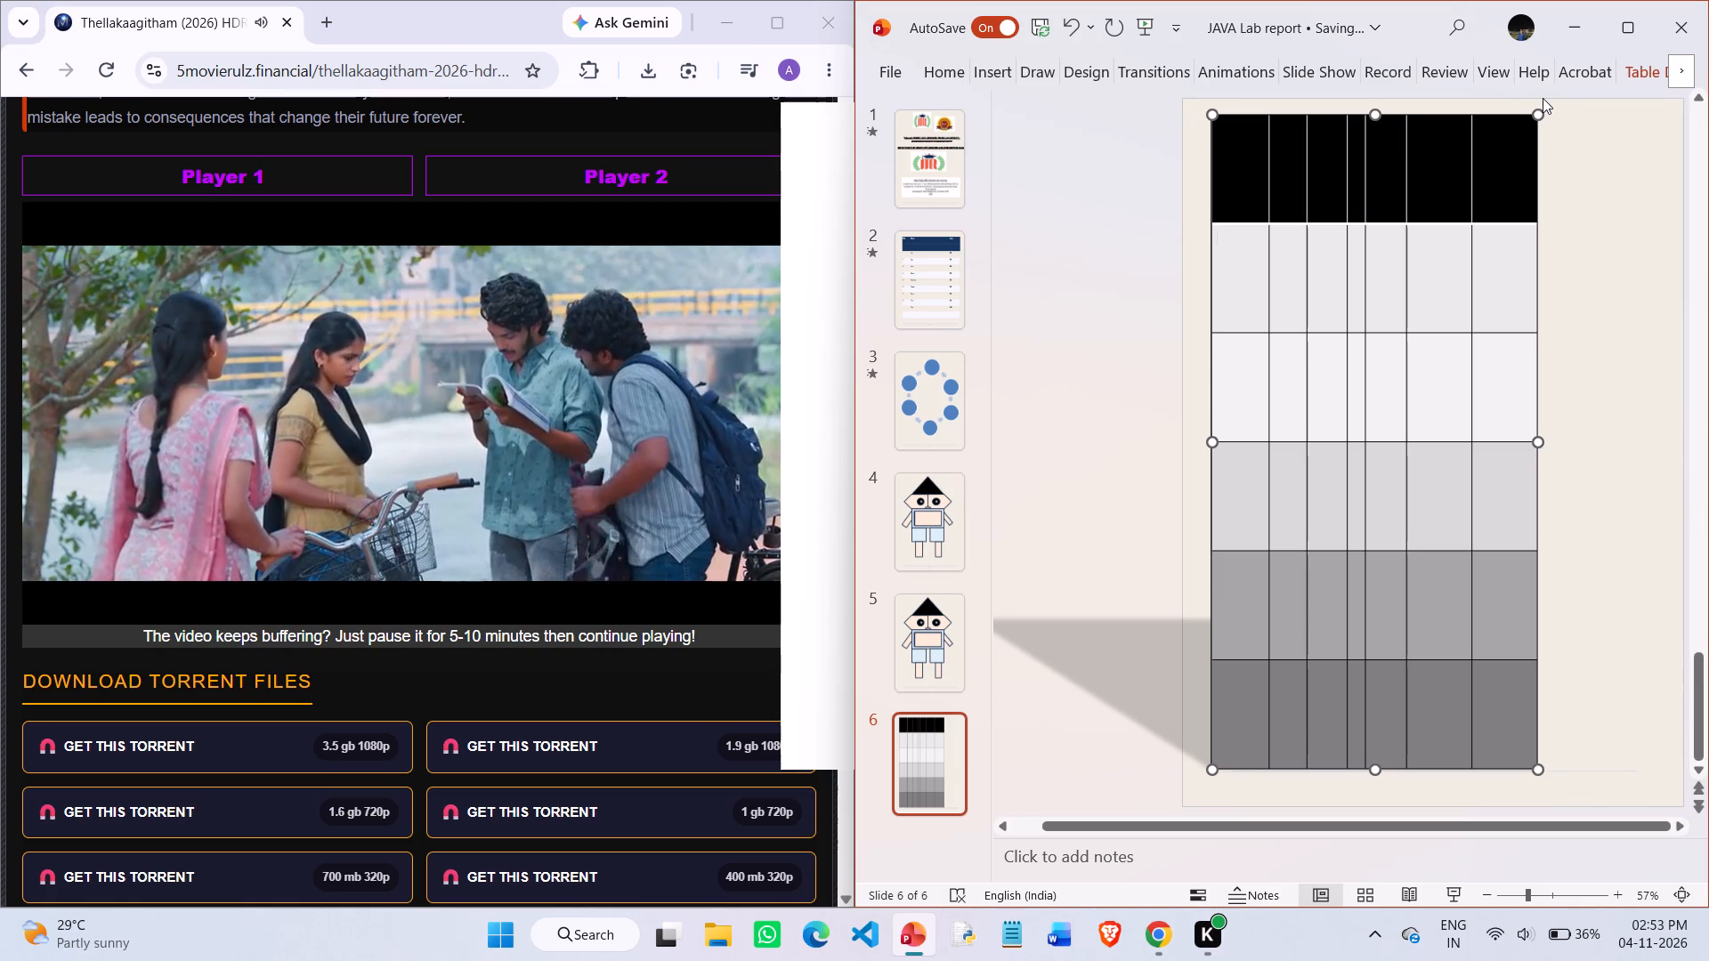
# Enlarge the whole table from its top-right corner until it reaches just past the slide's right edge.
pyautogui.moveTo(1537, 117); pyautogui.dragTo(1622, 106)
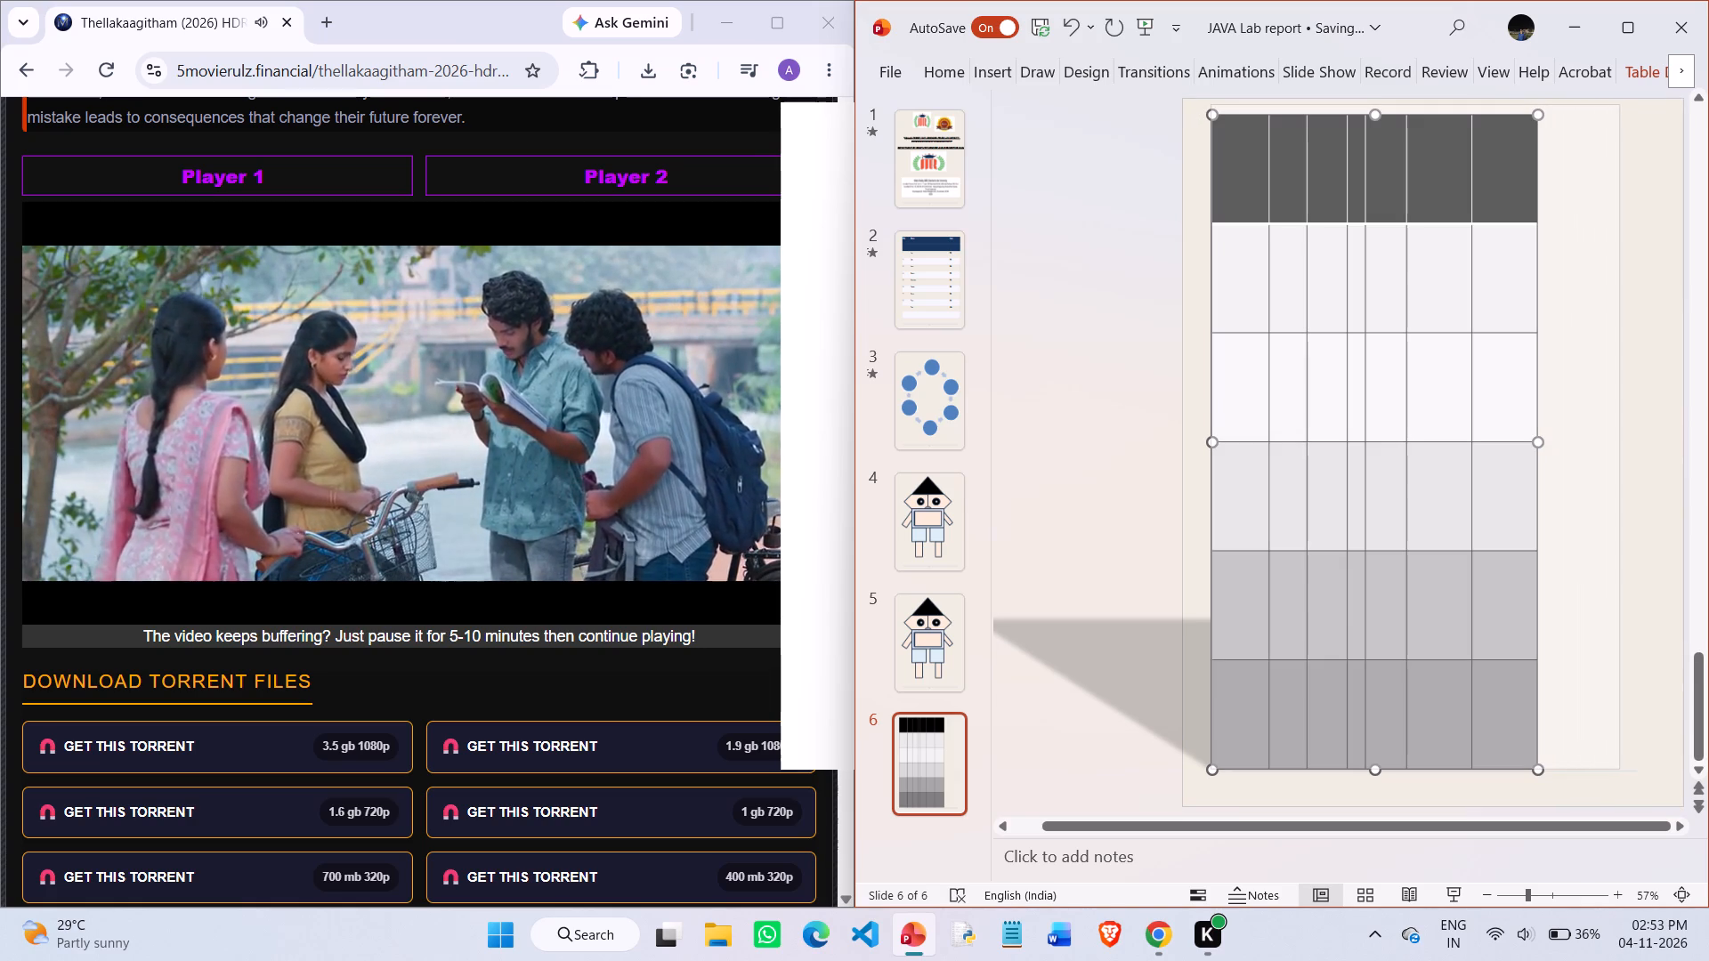
pyautogui.moveTo(1622, 106); pyautogui.dragTo(1708, 106)
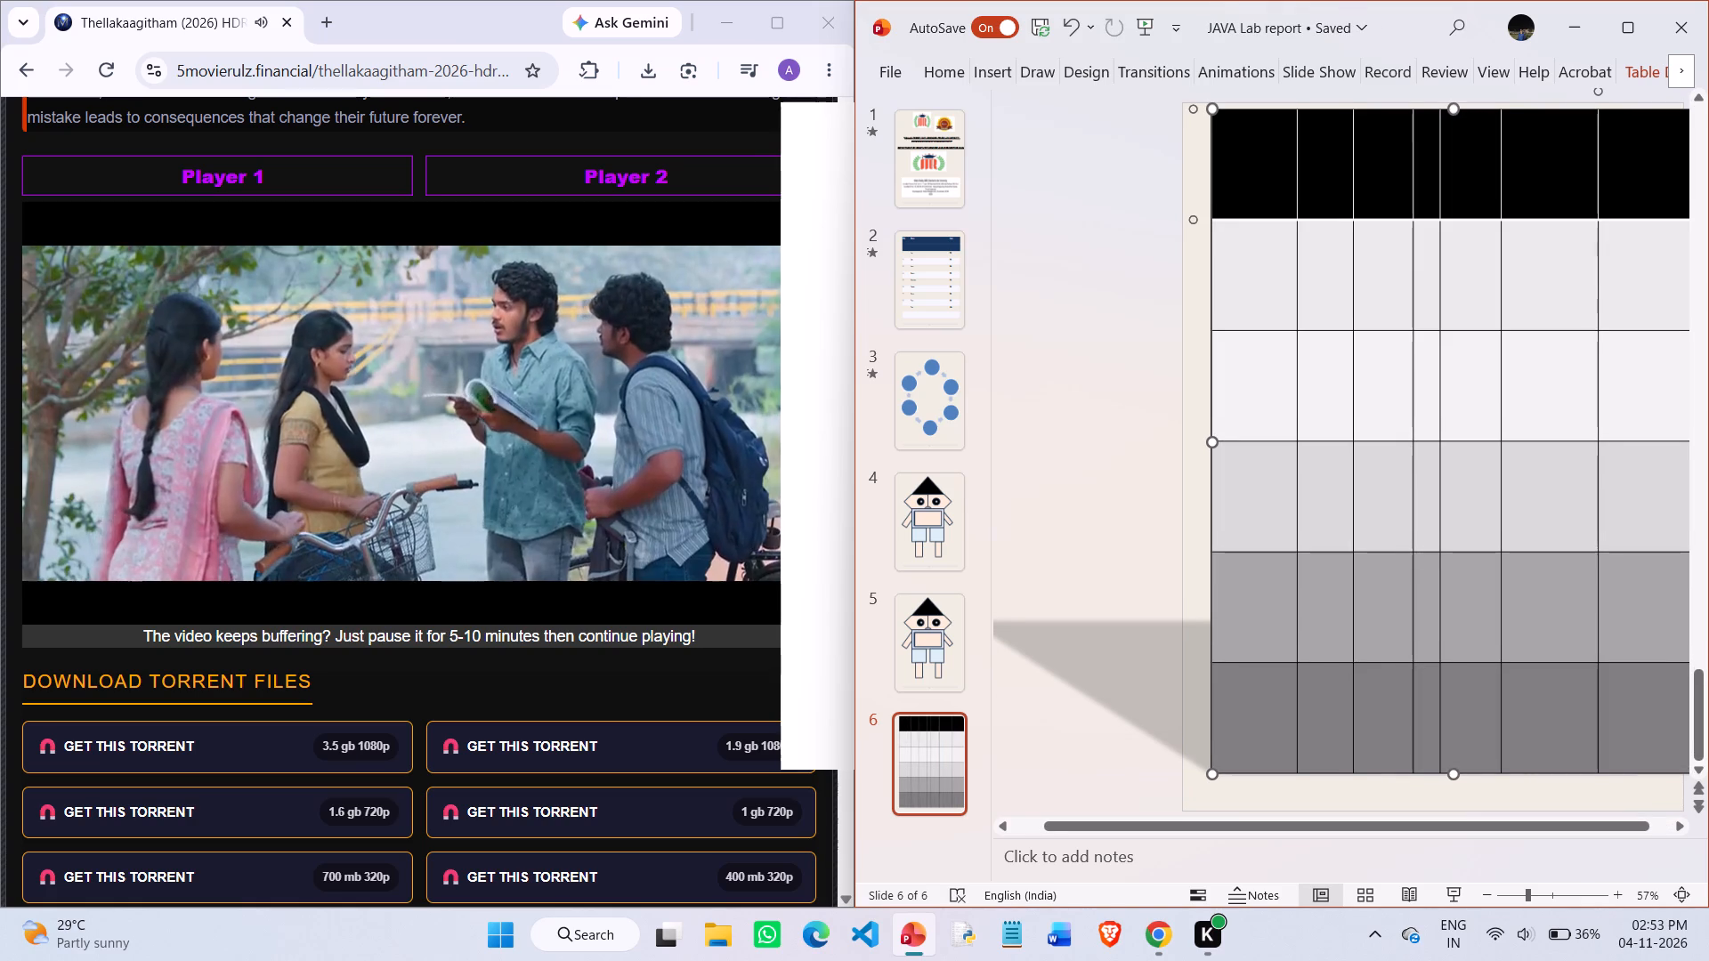
# Widen the sixth column slightly by moving its boundary with the seventh column.
pyautogui.moveTo(1594, 201); pyautogui.dragTo(1607, 201)
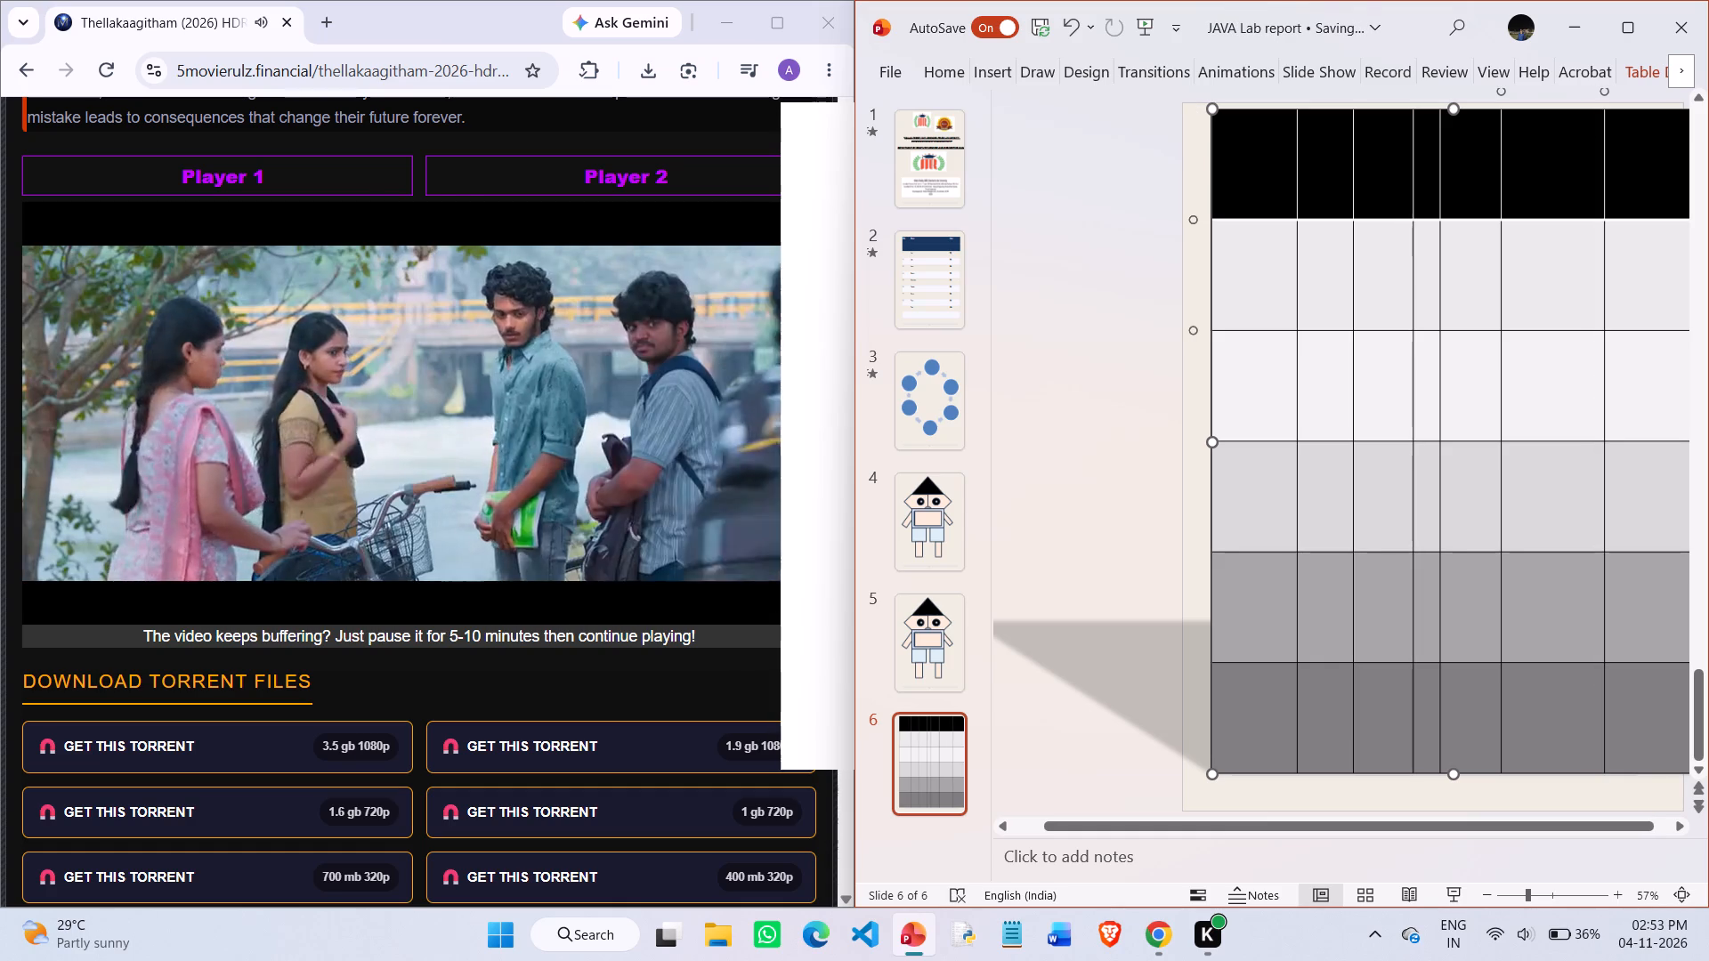
# Autofit the table's fifth column so it shrinks to a narrow strip and the table fits within the slide.
pyautogui.click(1502, 268)
pyautogui.click(1489, 286)
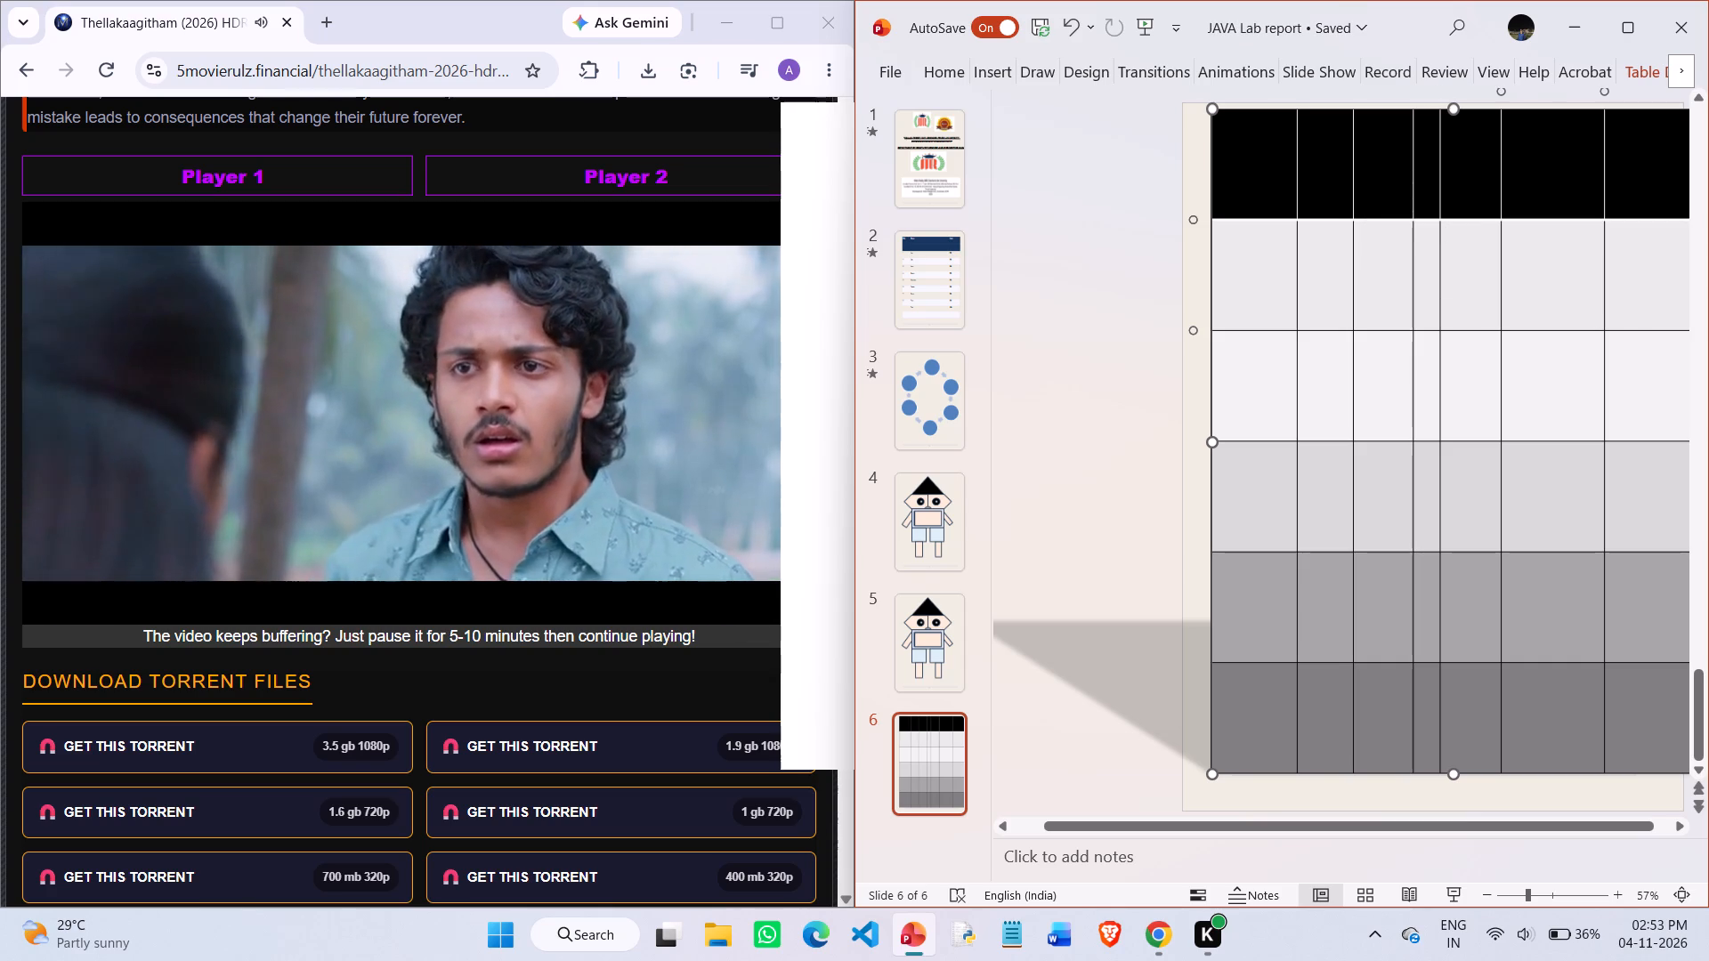
pyautogui.click(1502, 301)
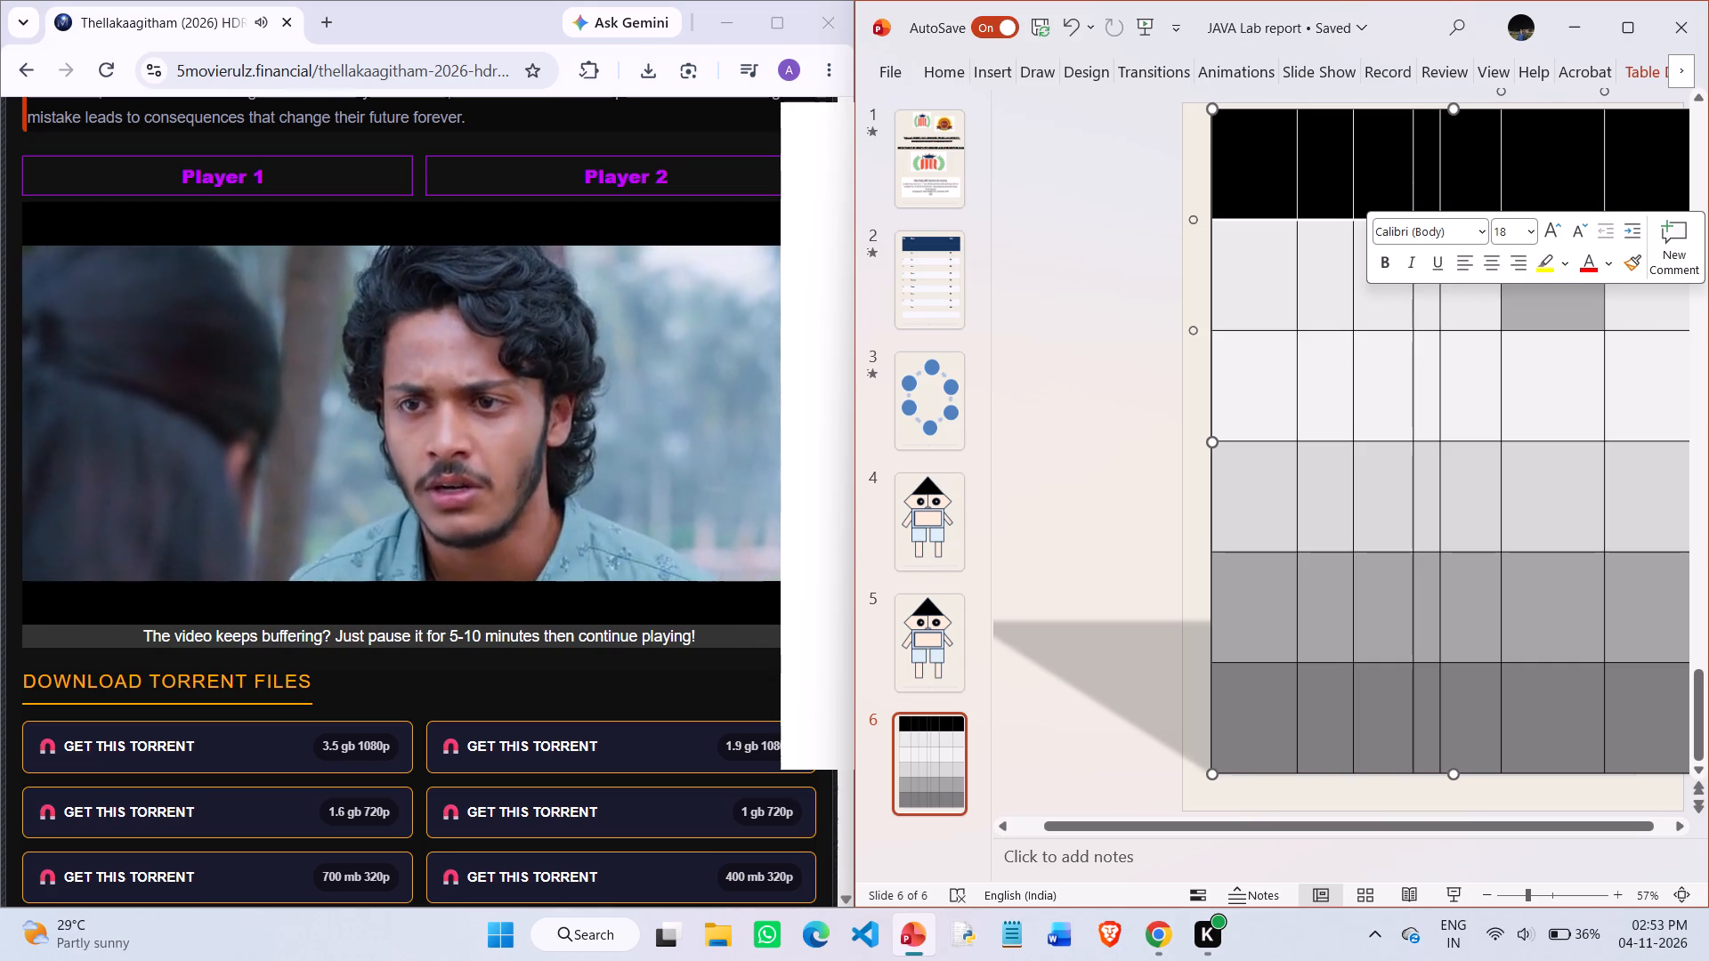
pyautogui.click(1499, 301)
pyautogui.click(1499, 301)
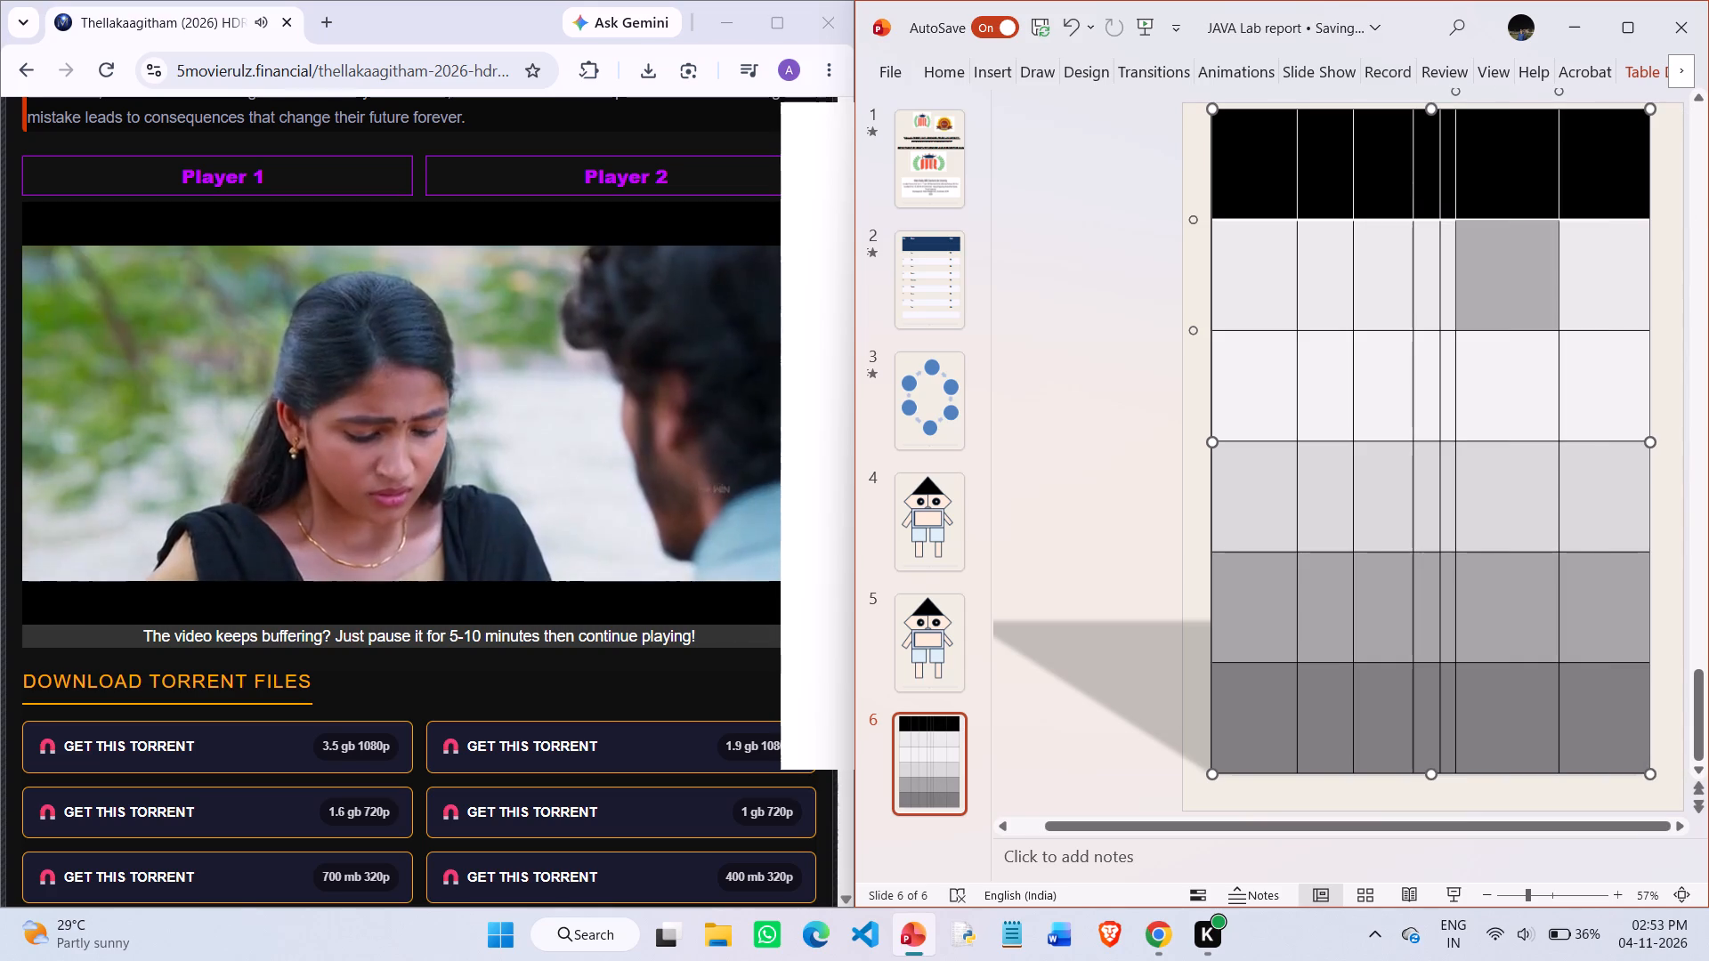
# Widen the narrow fifth column by moving its boundary into the sixth column.
pyautogui.keyDown('ctrl'); pyautogui.scroll(-1, 1258, 218); pyautogui.keyUp('ctrl')
pyautogui.click(1381, 367)
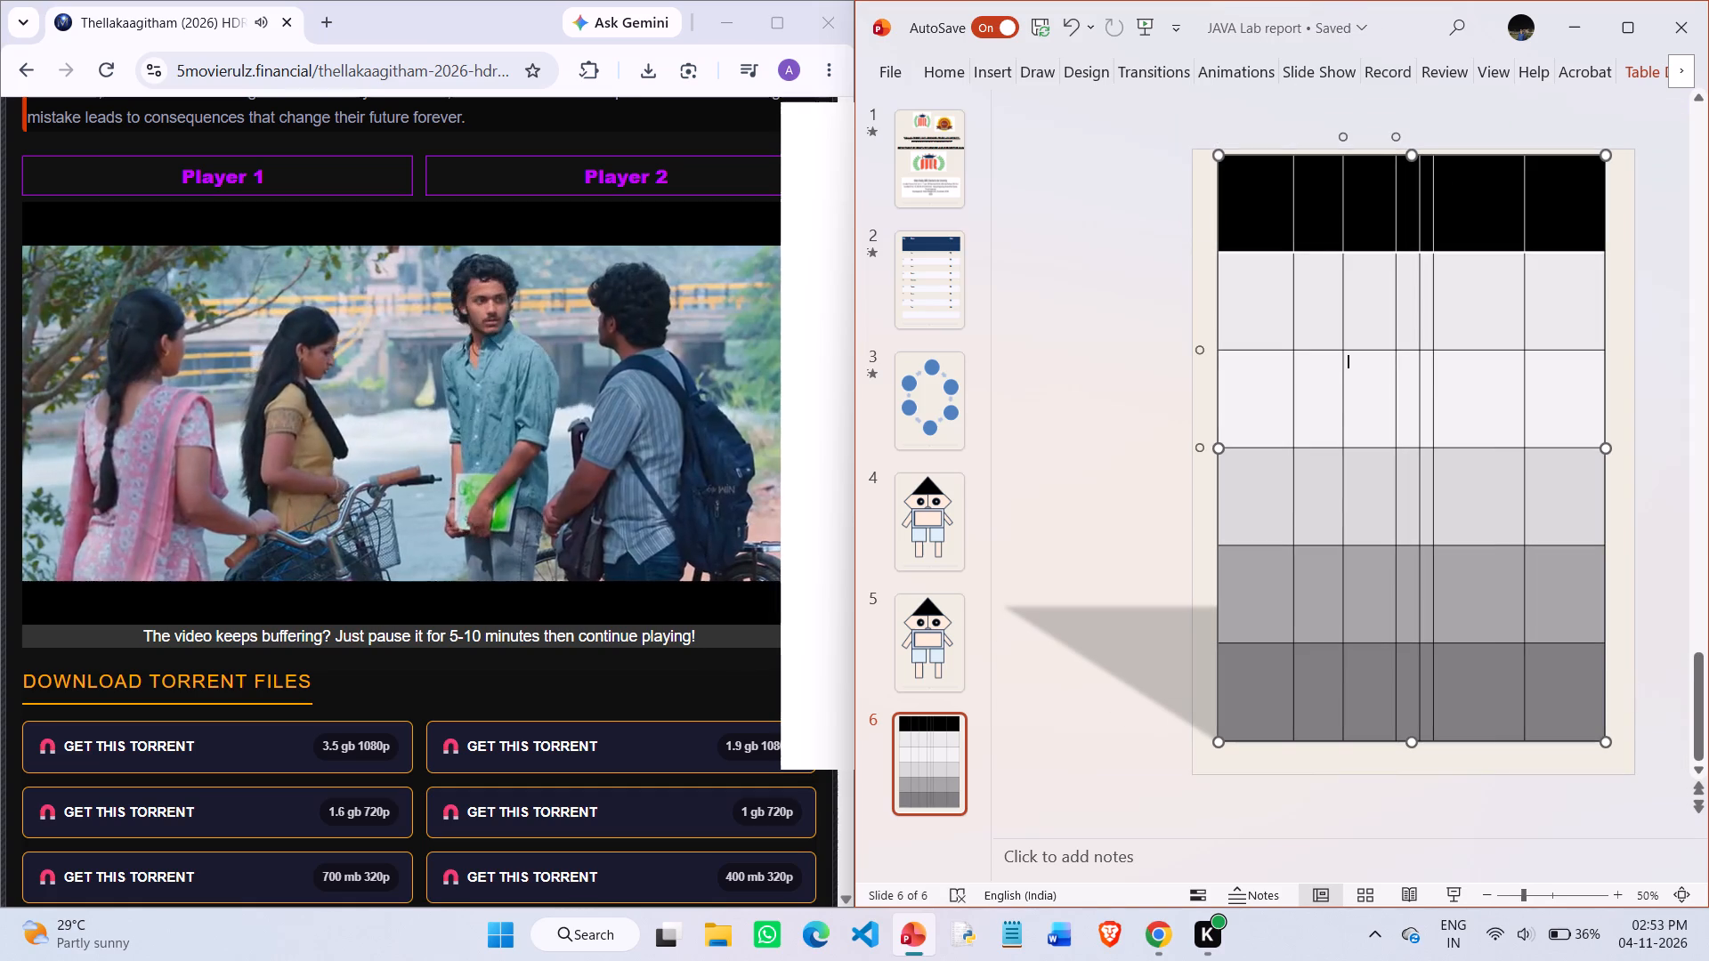
pyautogui.moveTo(1432, 321); pyautogui.dragTo(1453, 321)
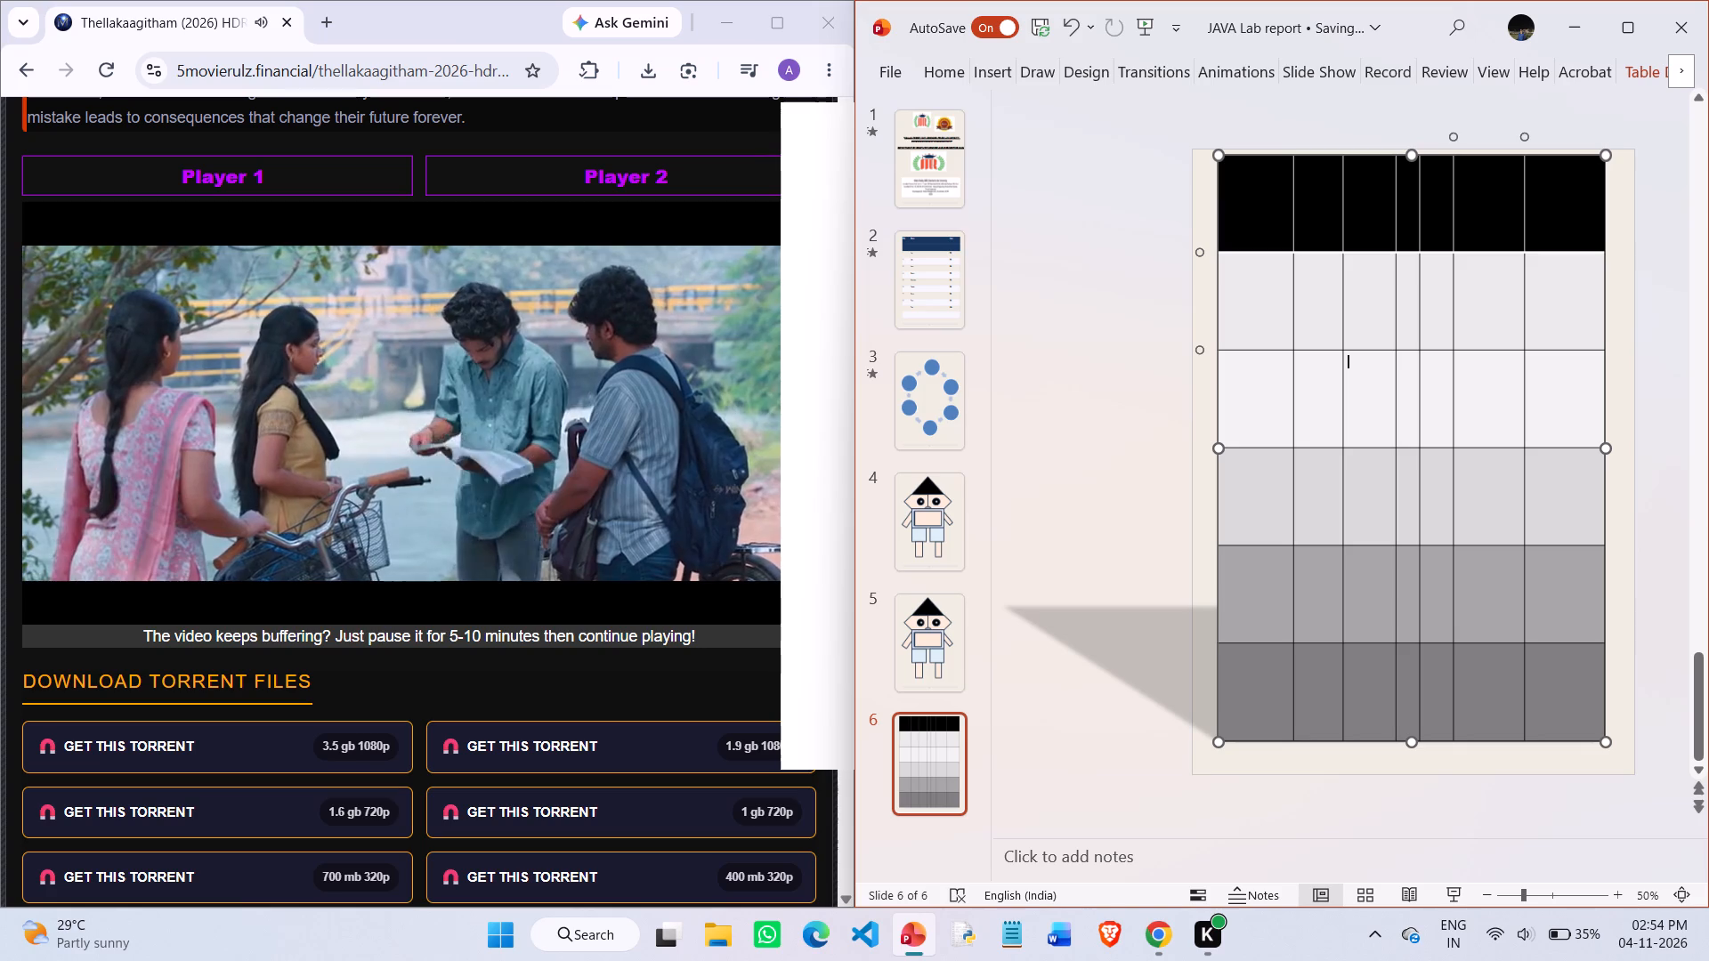
# Shift both boundaries of the sixth column slightly toward the table's right edge, widening the fifth and narrowing the seventh.
pyautogui.click(1527, 323)
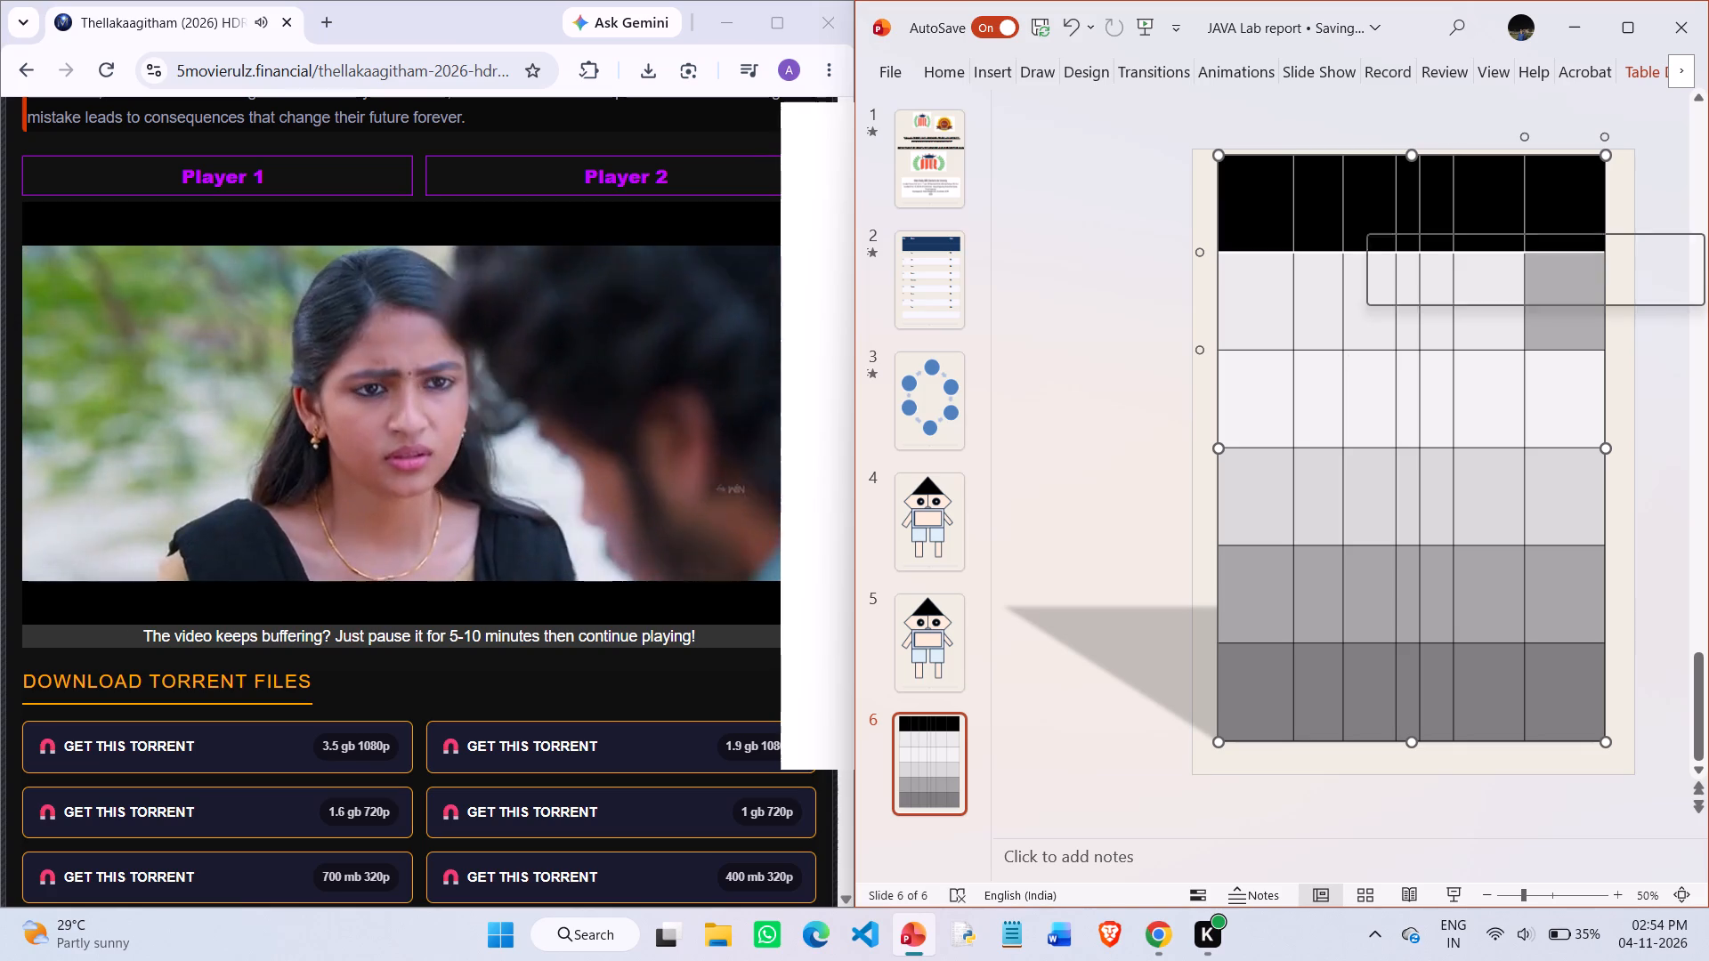
pyautogui.click(1527, 323)
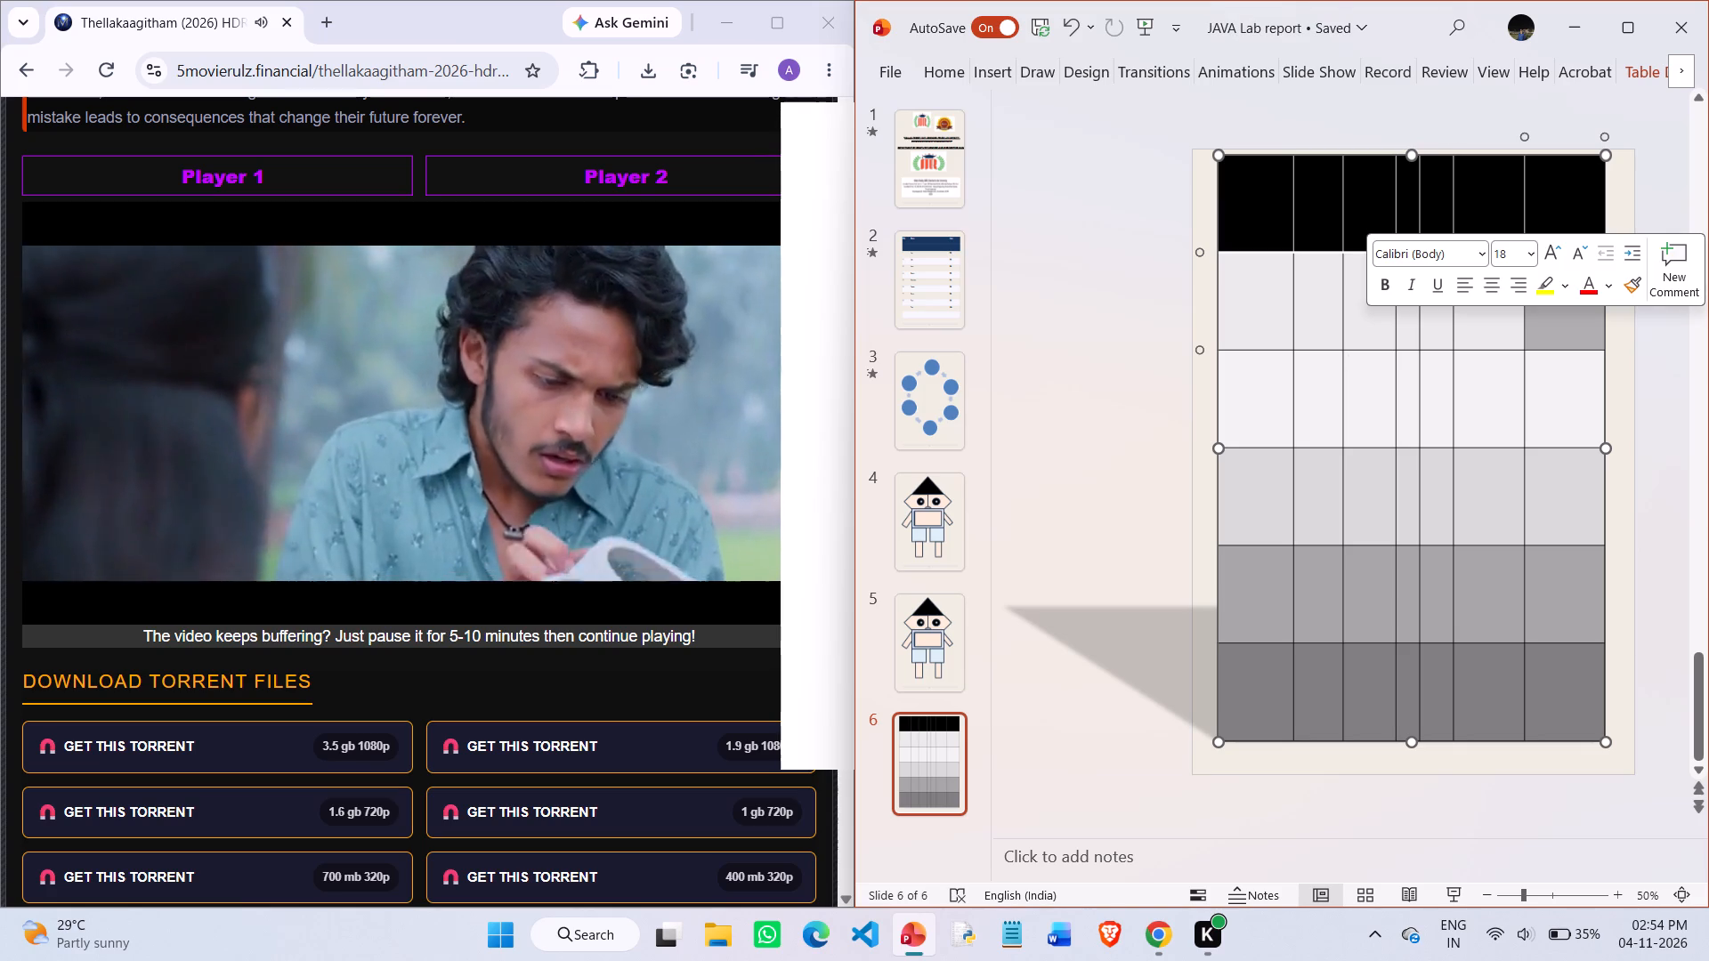
pyautogui.click(1630, 186)
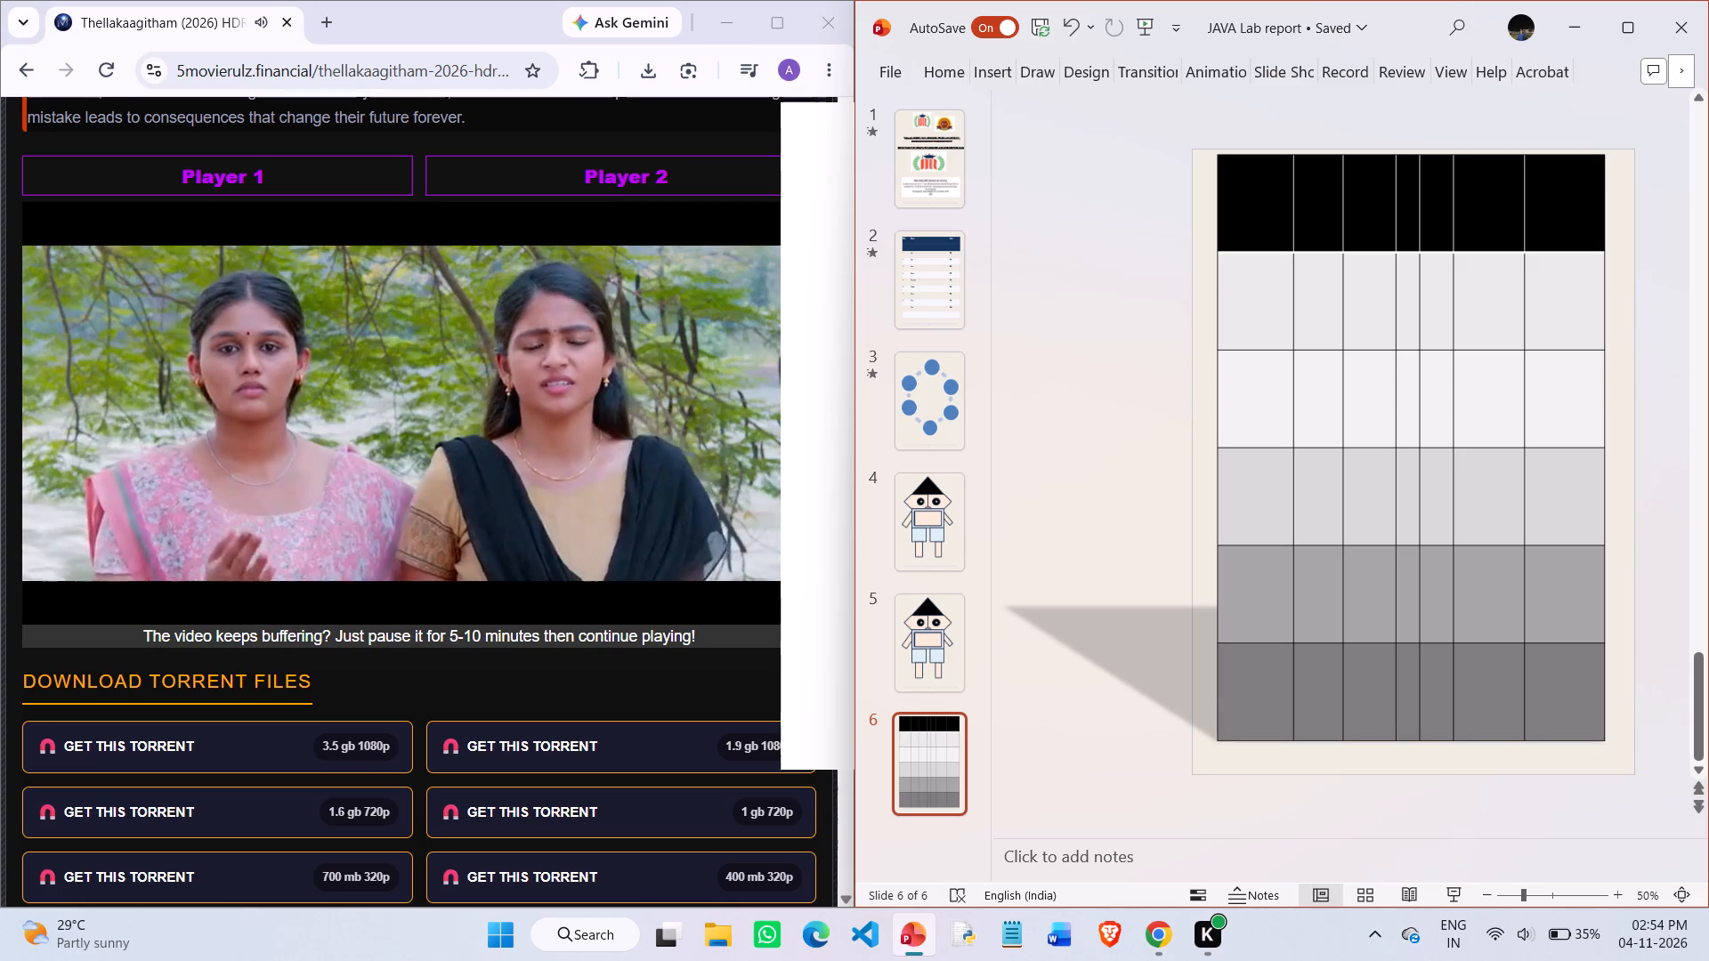
pyautogui.moveTo(1523, 271); pyautogui.dragTo(1535, 271)
pyautogui.moveTo(1451, 291); pyautogui.dragTo(1462, 291)
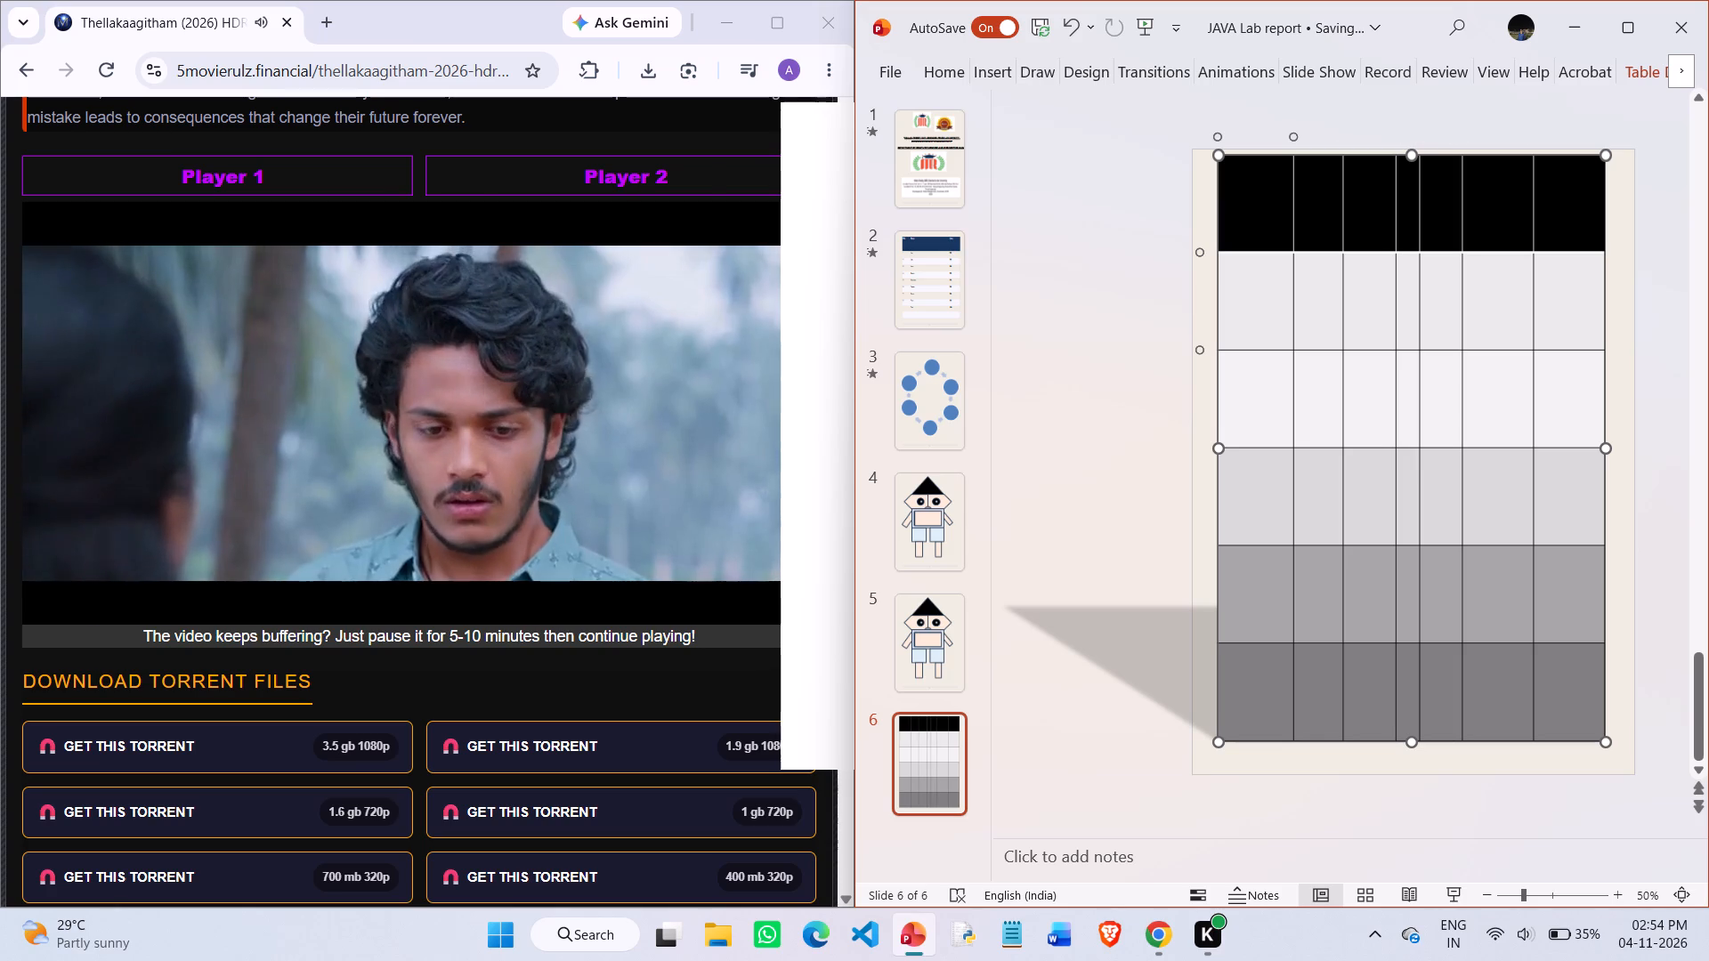
# Shift the boundaries after the first, second and third columns toward the table's left edge, making these columns nearly equal.
pyautogui.moveTo(1289, 304); pyautogui.dragTo(1280, 304)
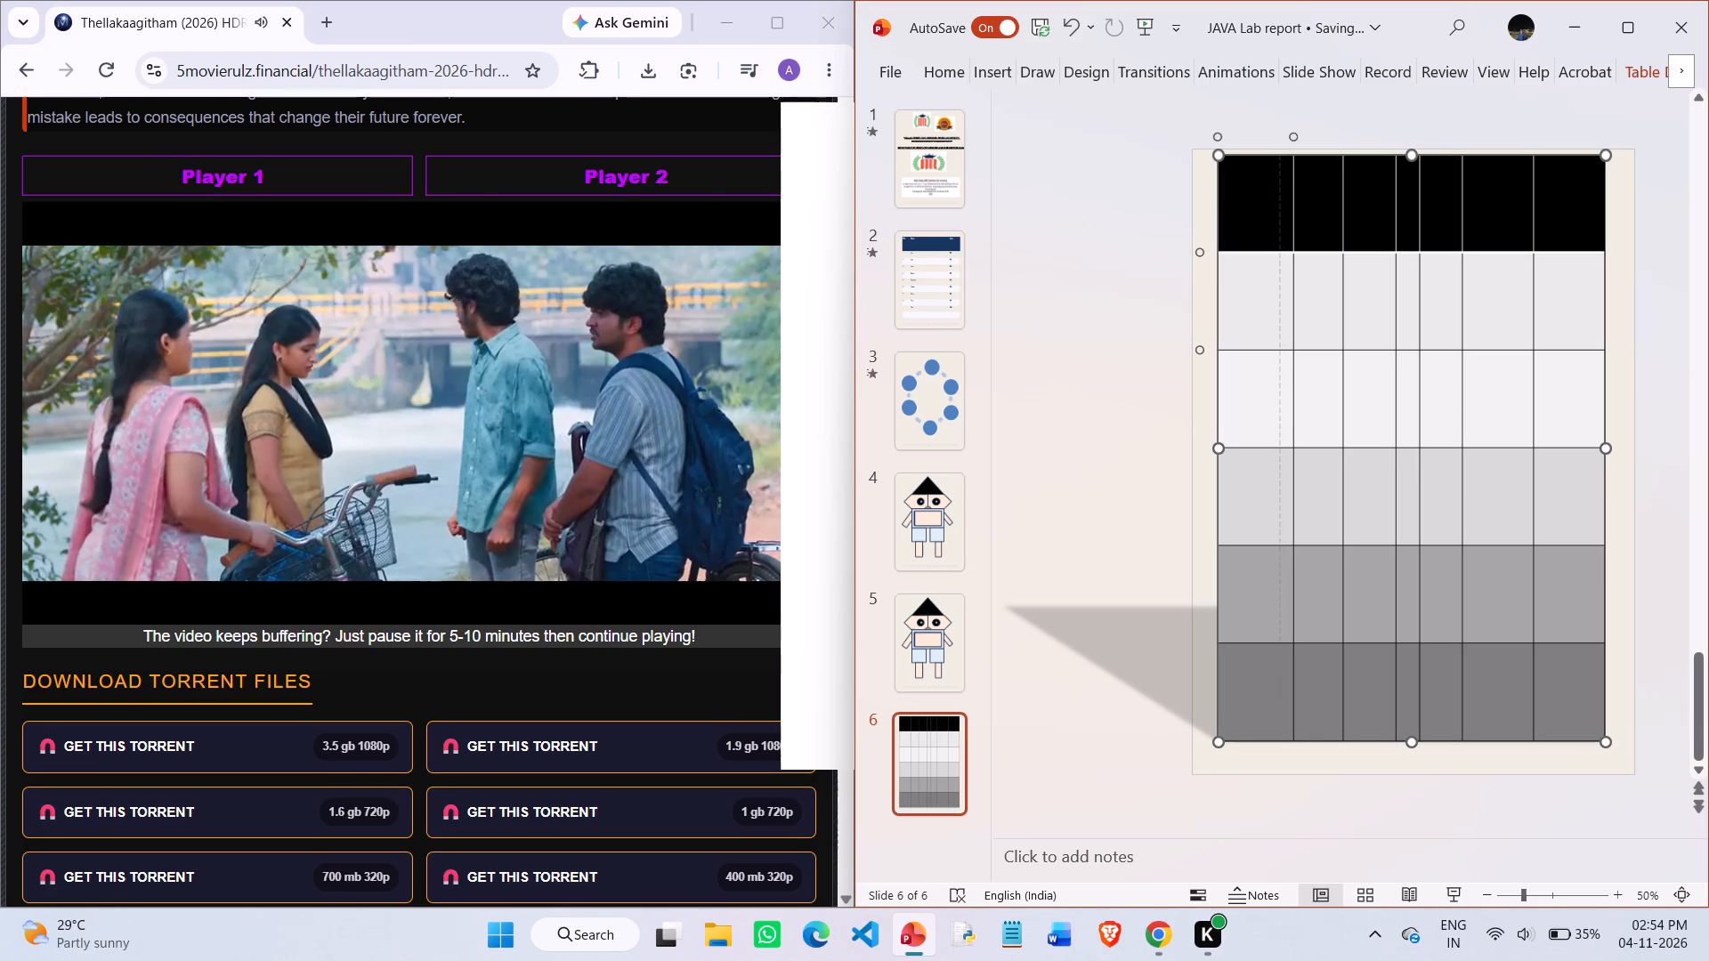
pyautogui.moveTo(1280, 304); pyautogui.dragTo(1277, 304)
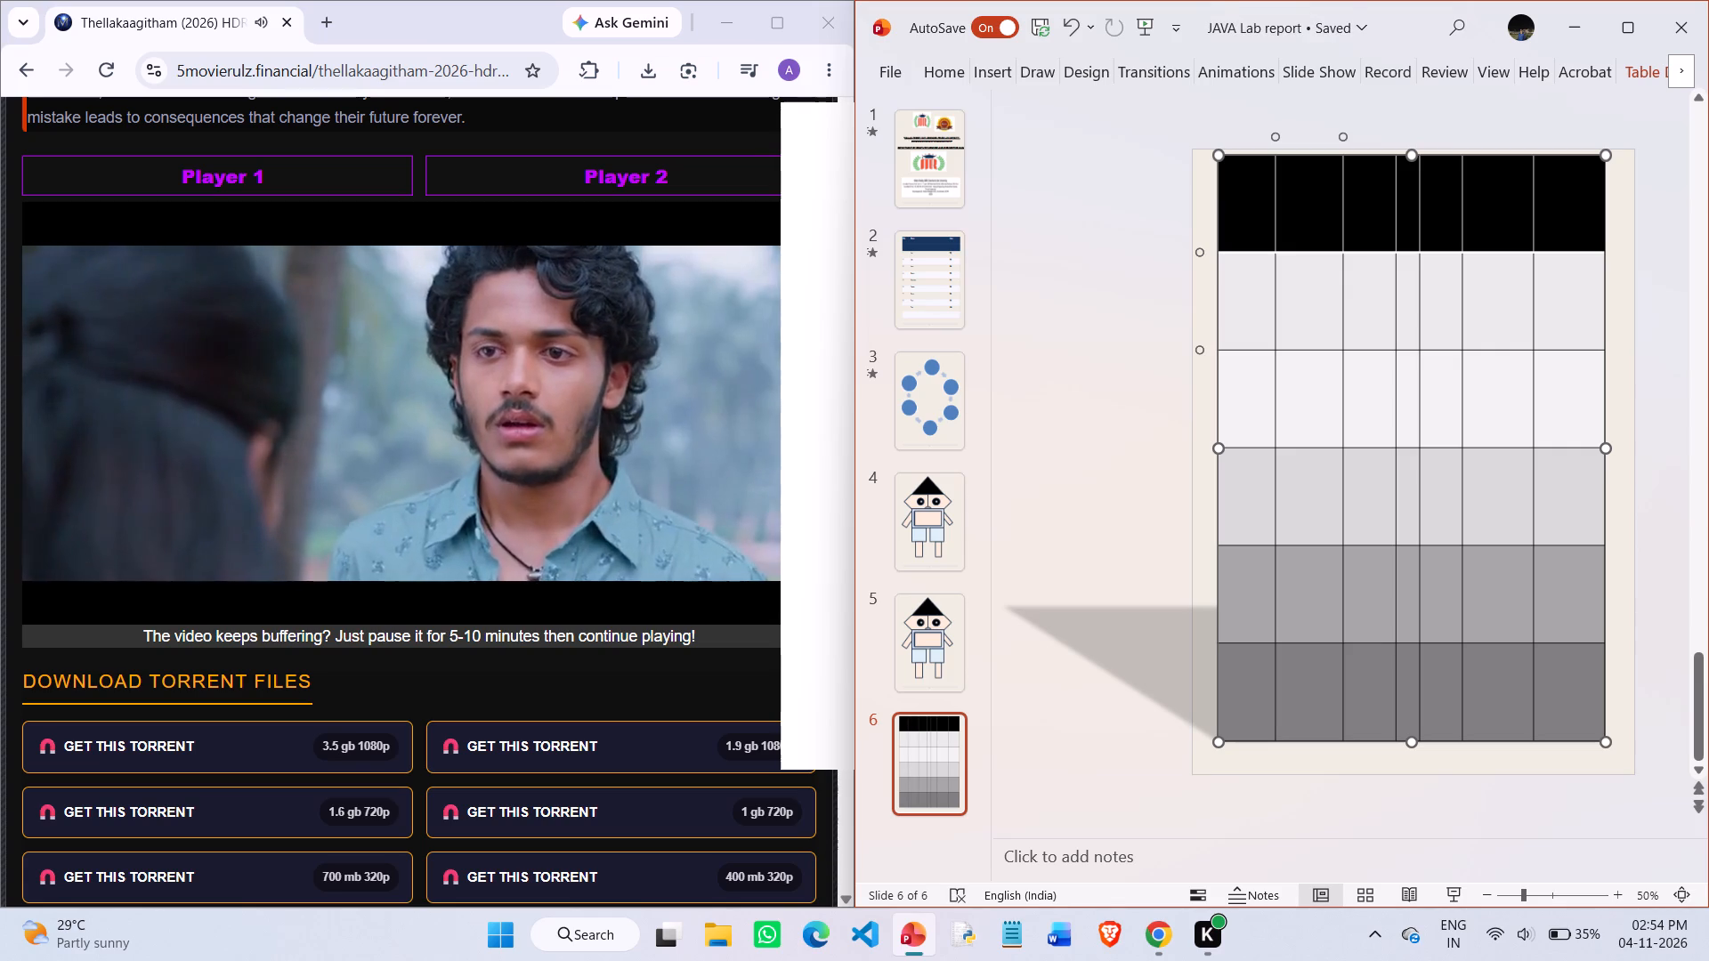
pyautogui.click(1339, 329)
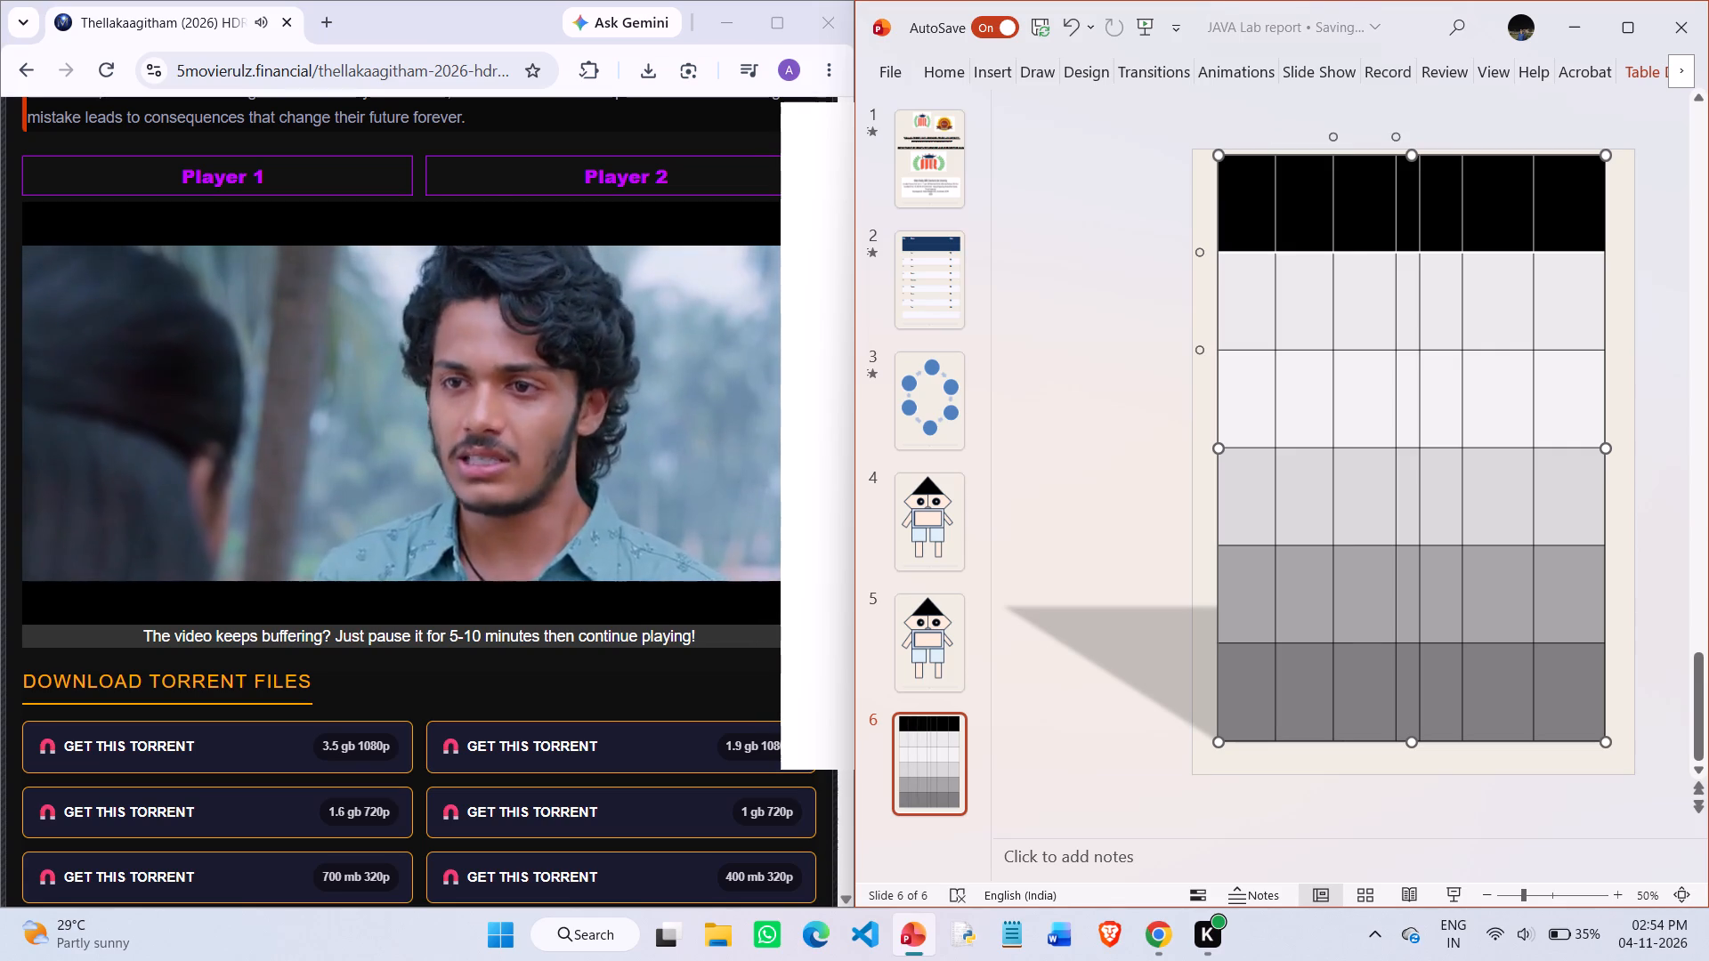
pyautogui.click(1395, 318)
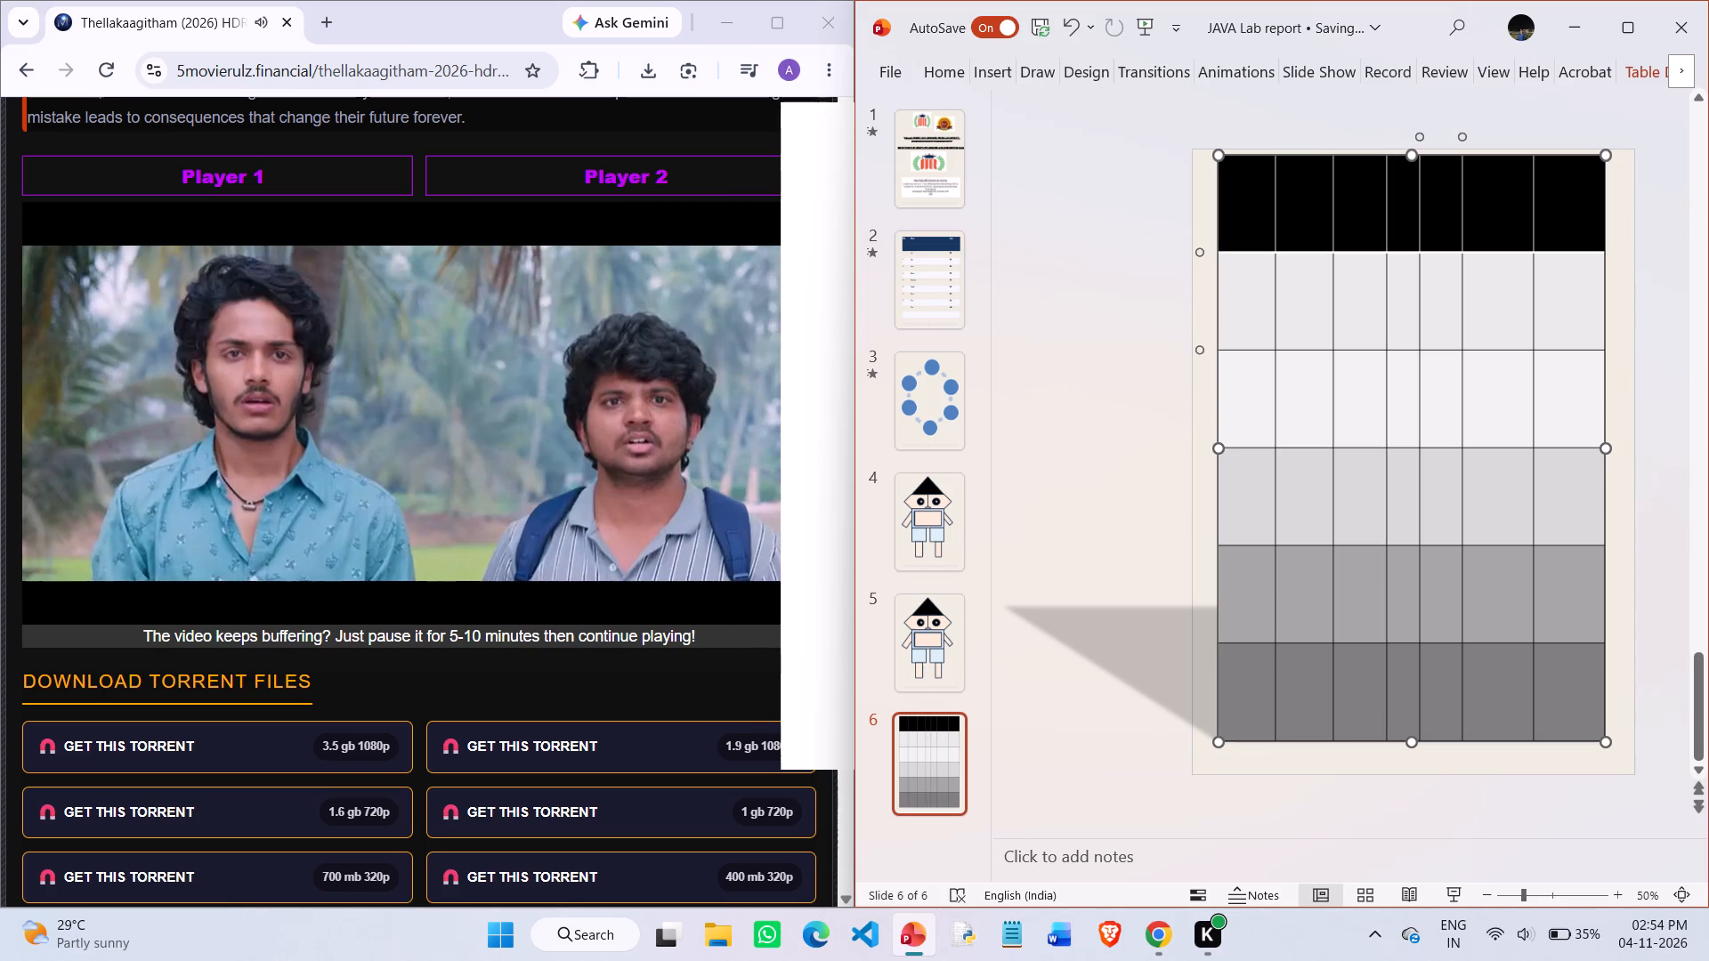
# Shift both boundaries of the sixth column further toward the table's right edge, making the fifth and sixth columns nearly equal.
pyautogui.moveTo(1532, 315); pyautogui.dragTo(1549, 315)
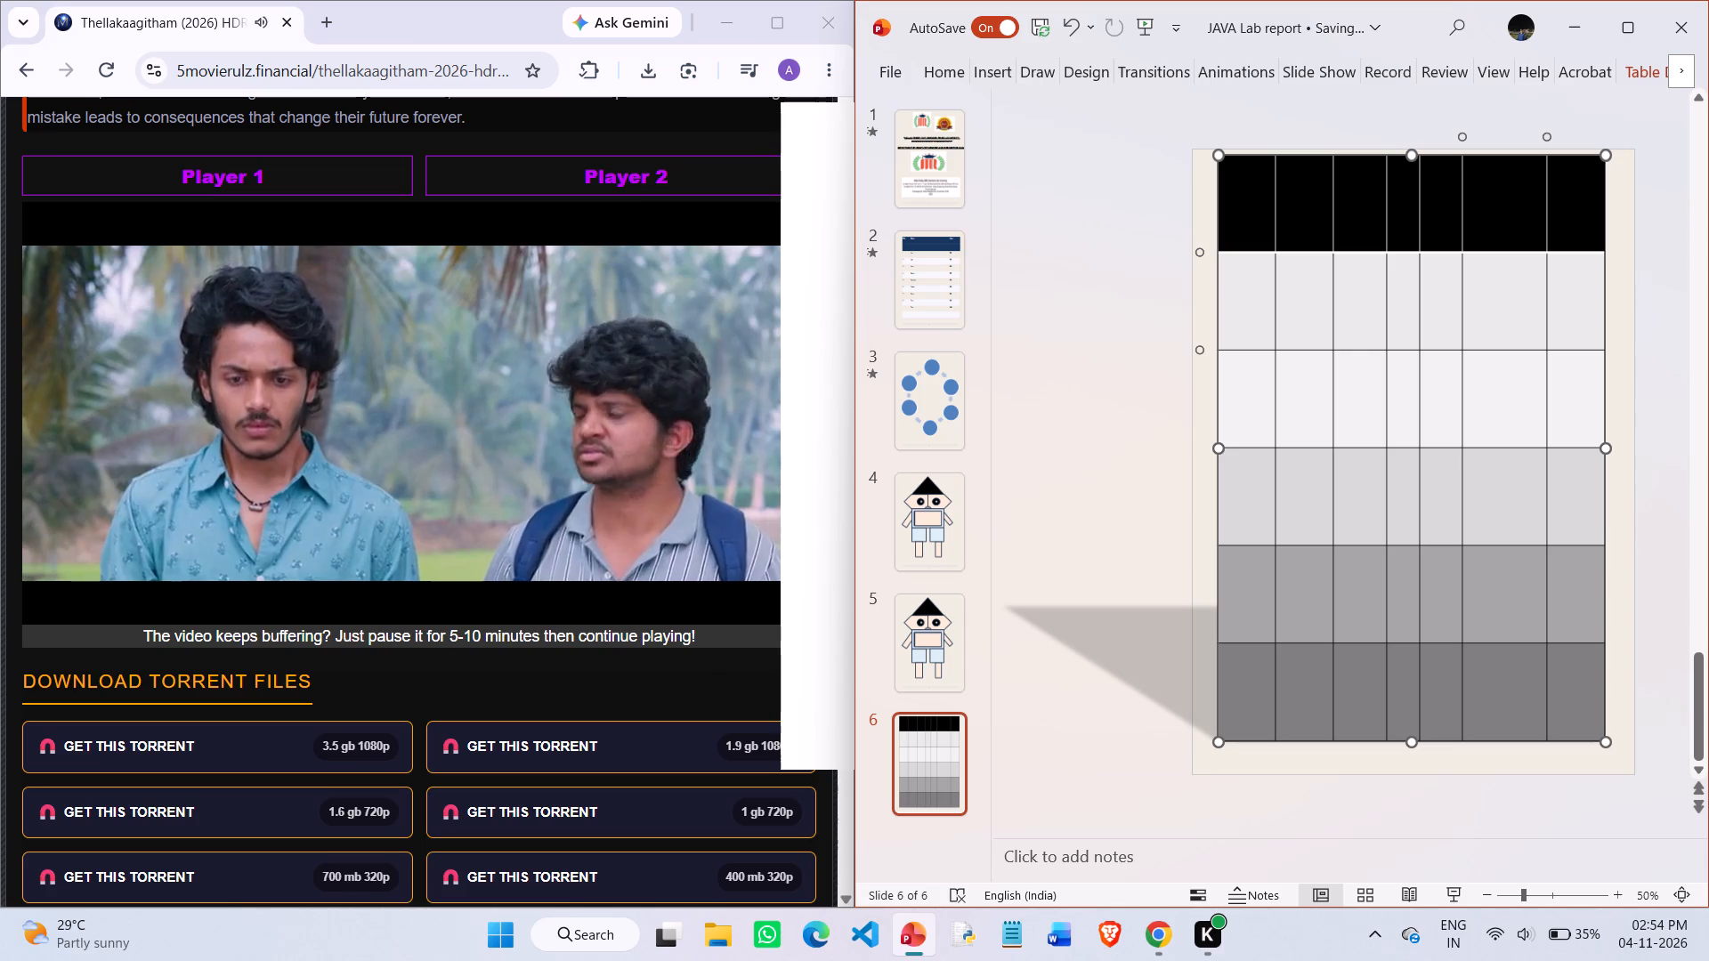
pyautogui.moveTo(1461, 318); pyautogui.dragTo(1468, 318)
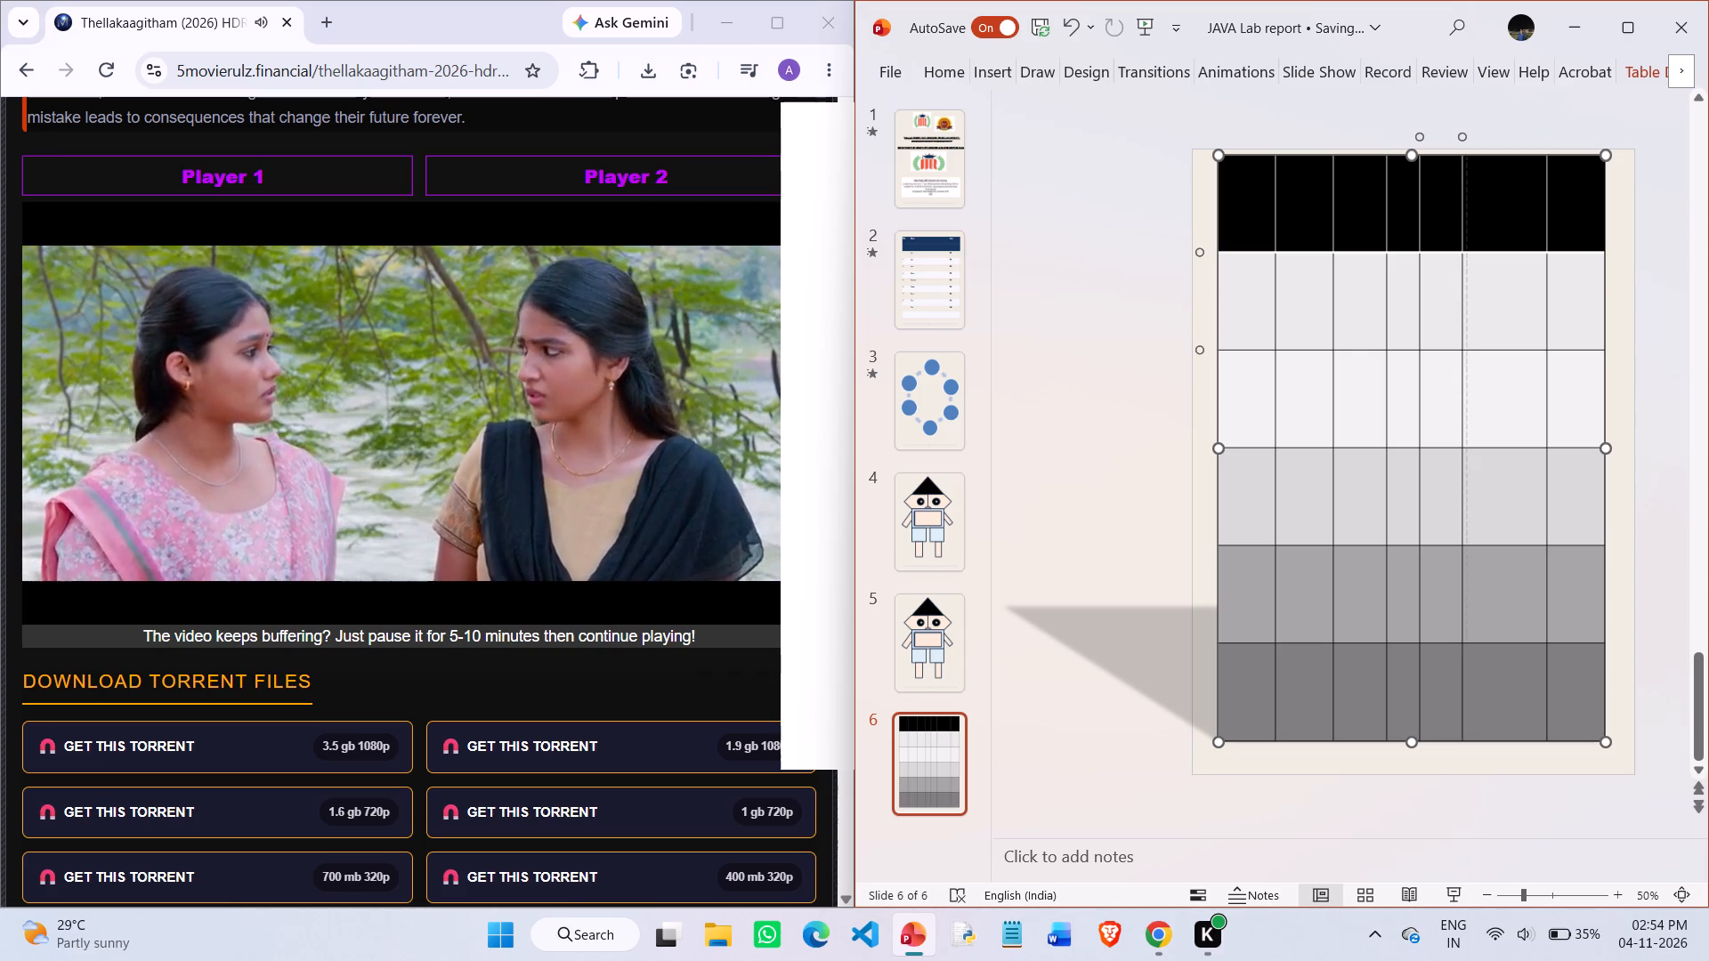
pyautogui.moveTo(1468, 318); pyautogui.dragTo(1483, 318)
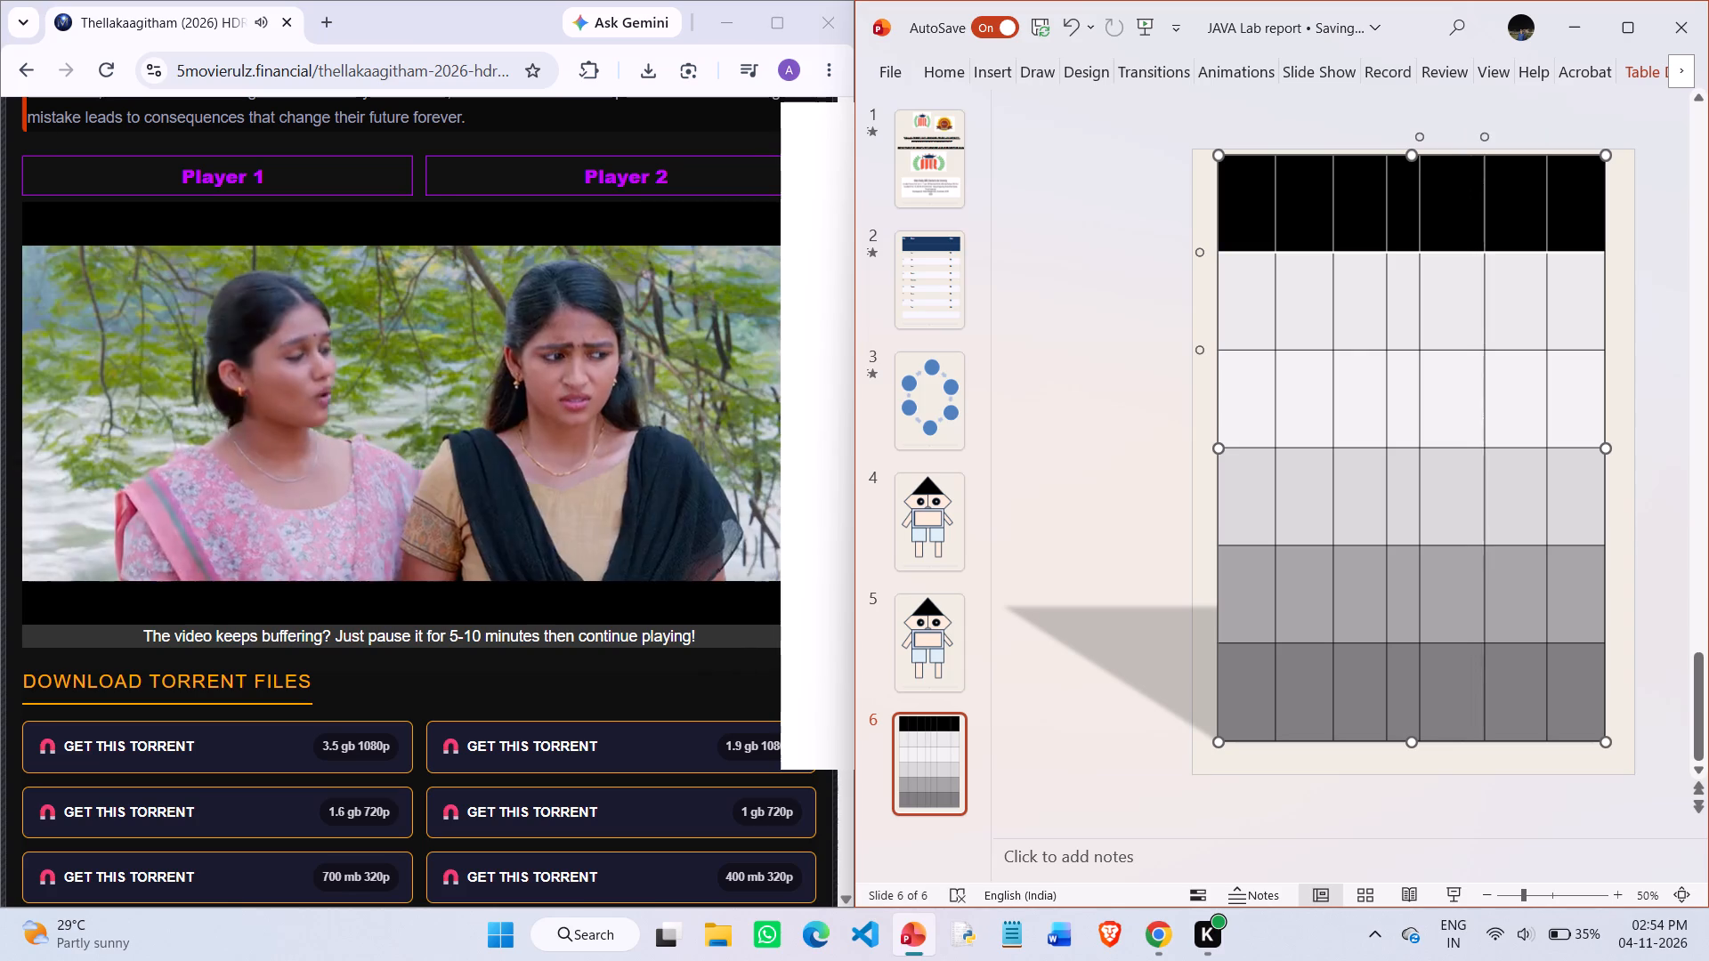
# Widen the narrow fourth column by moving its boundaries slightly into the third and fifth columns.
pyautogui.moveTo(1416, 319); pyautogui.dragTo(1424, 319)
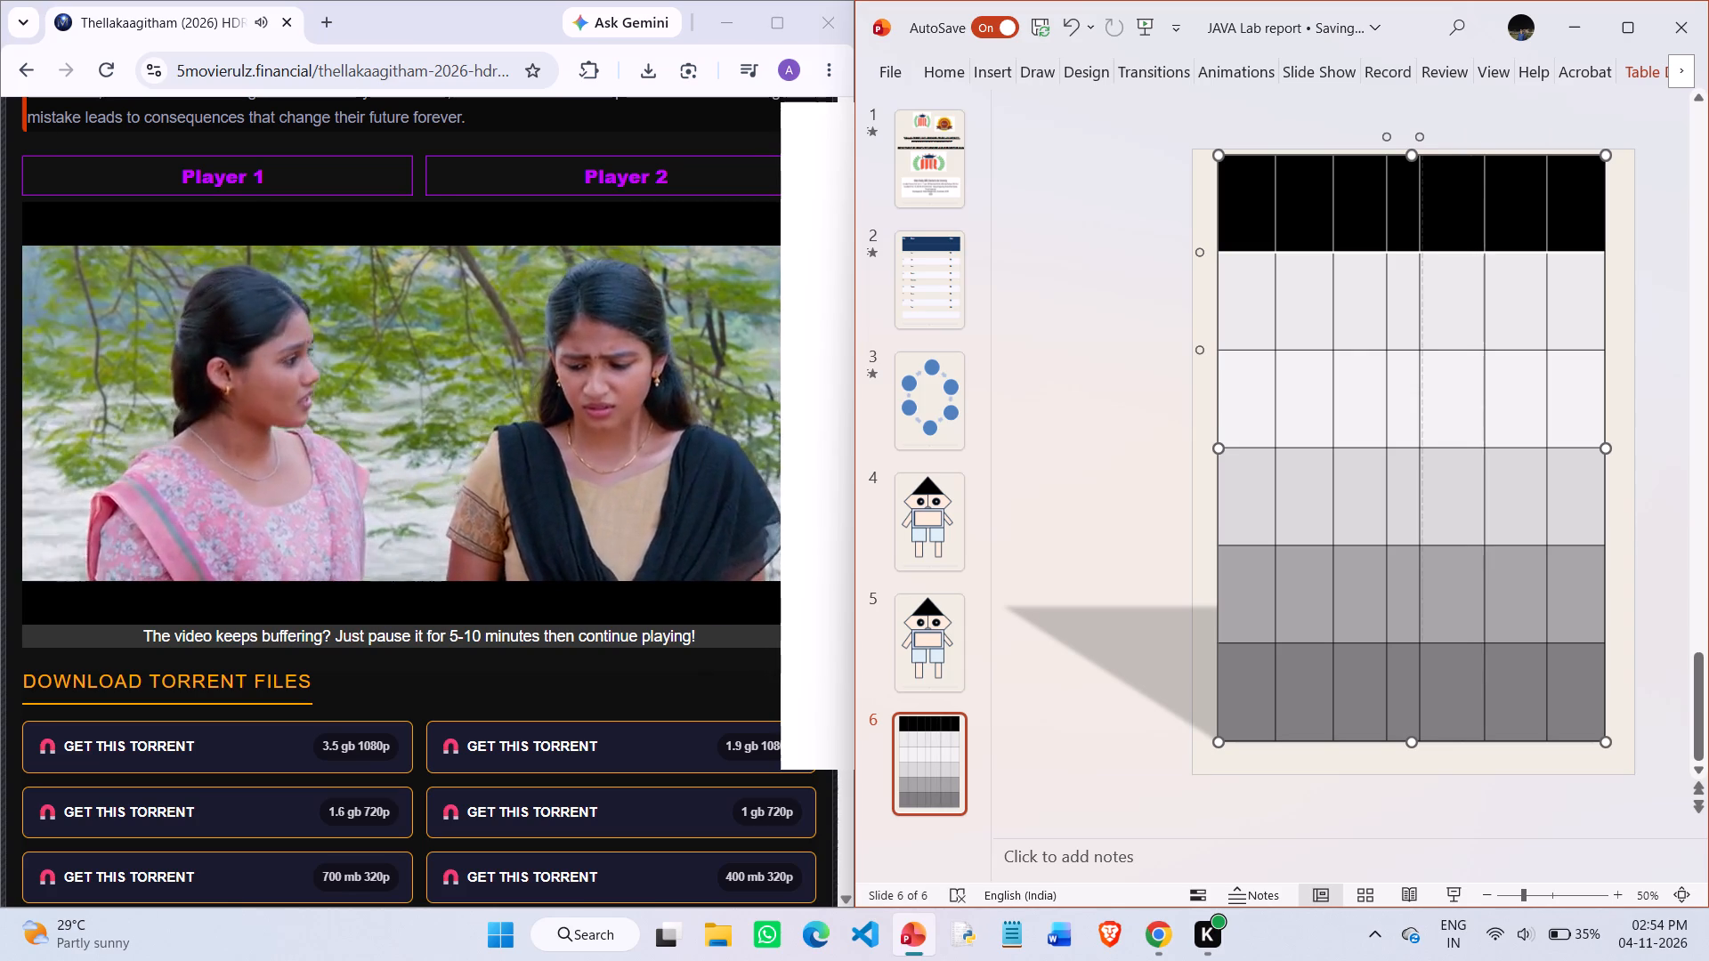
pyautogui.moveTo(1424, 319); pyautogui.dragTo(1430, 319)
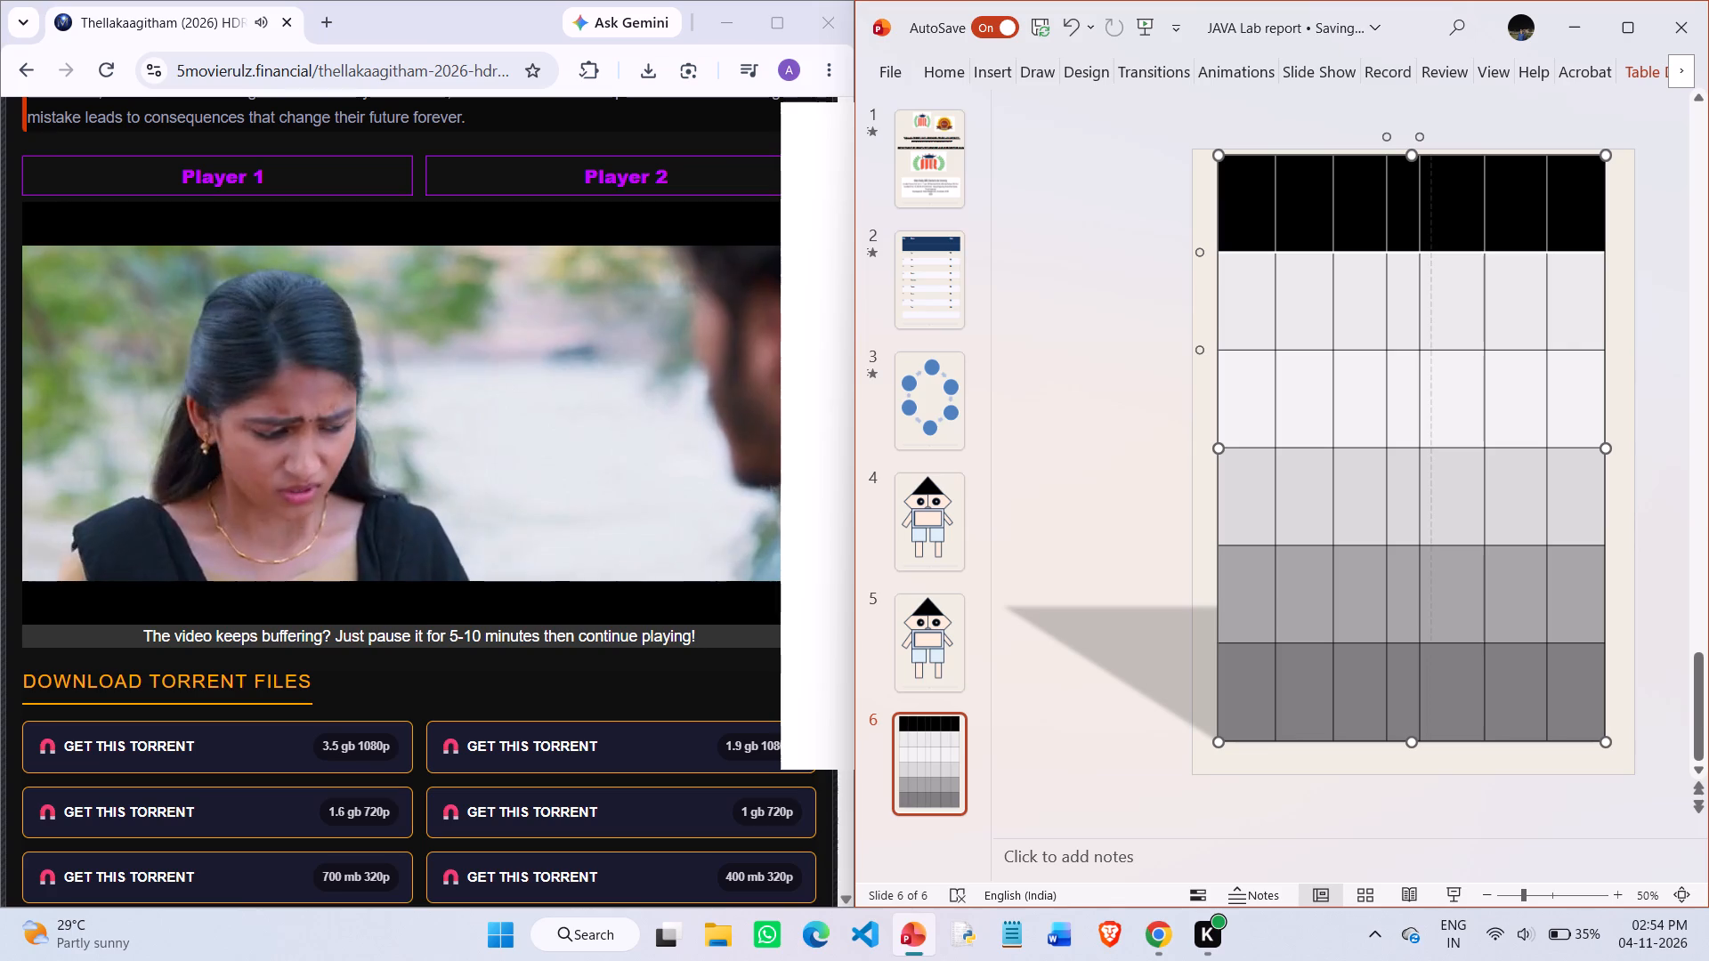
pyautogui.moveTo(1430, 319); pyautogui.dragTo(1430, 319)
pyautogui.click(1385, 319)
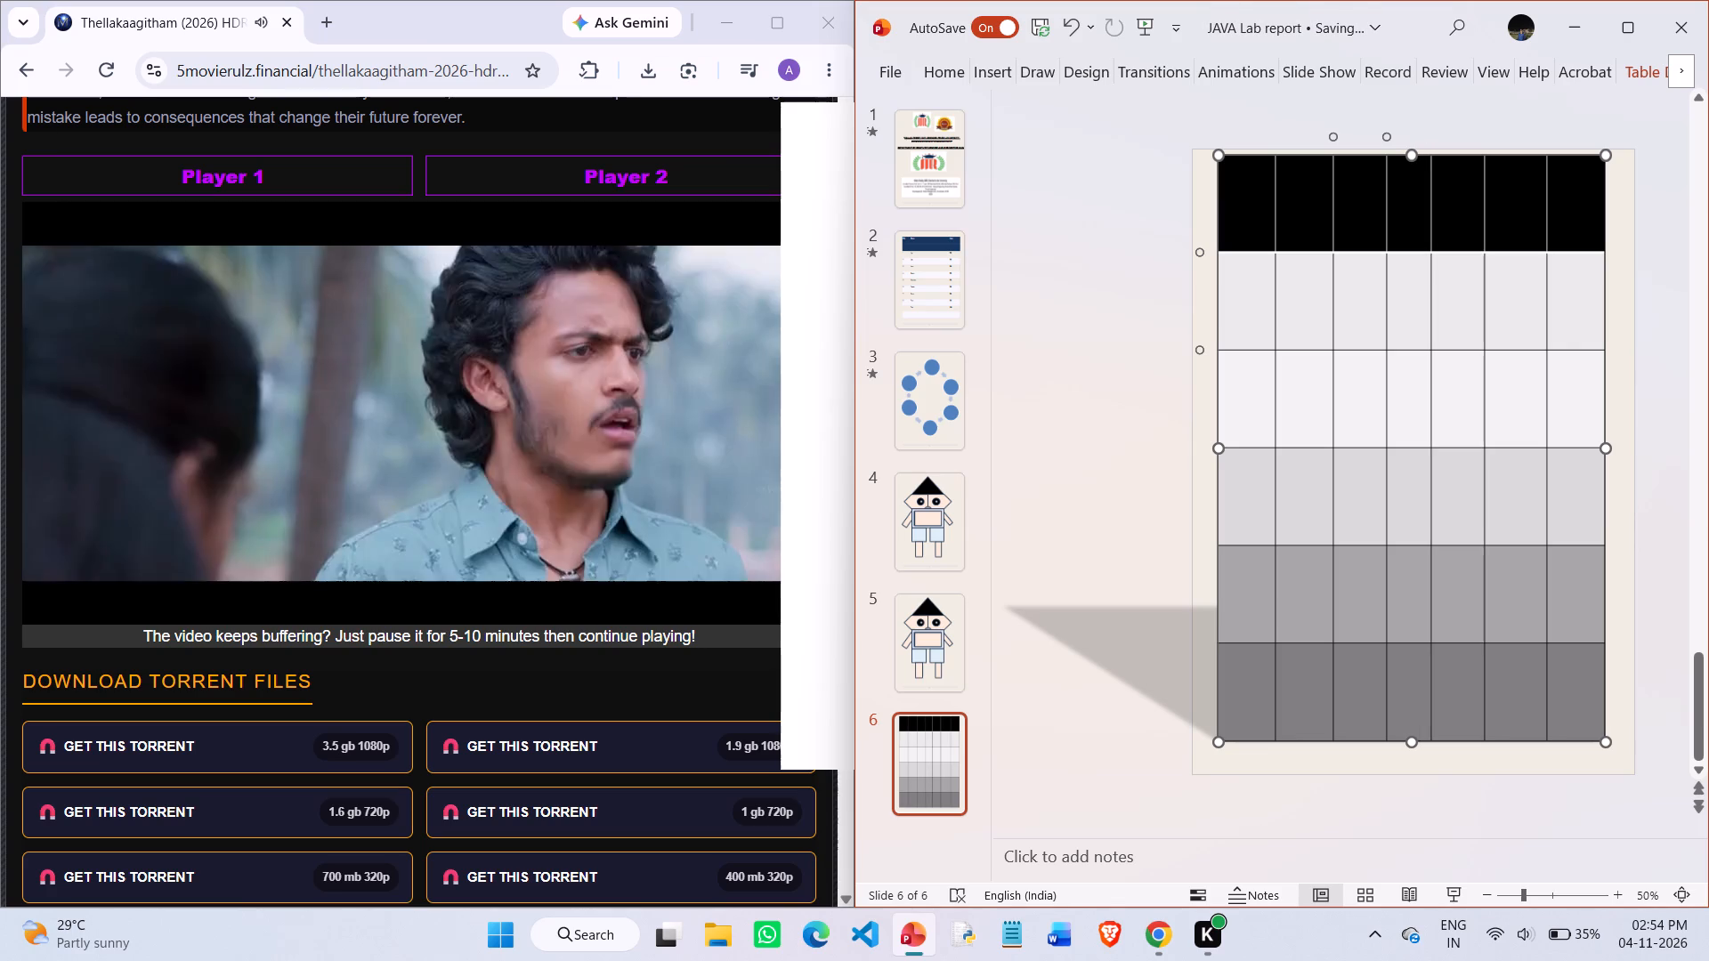
pyautogui.click(1276, 305)
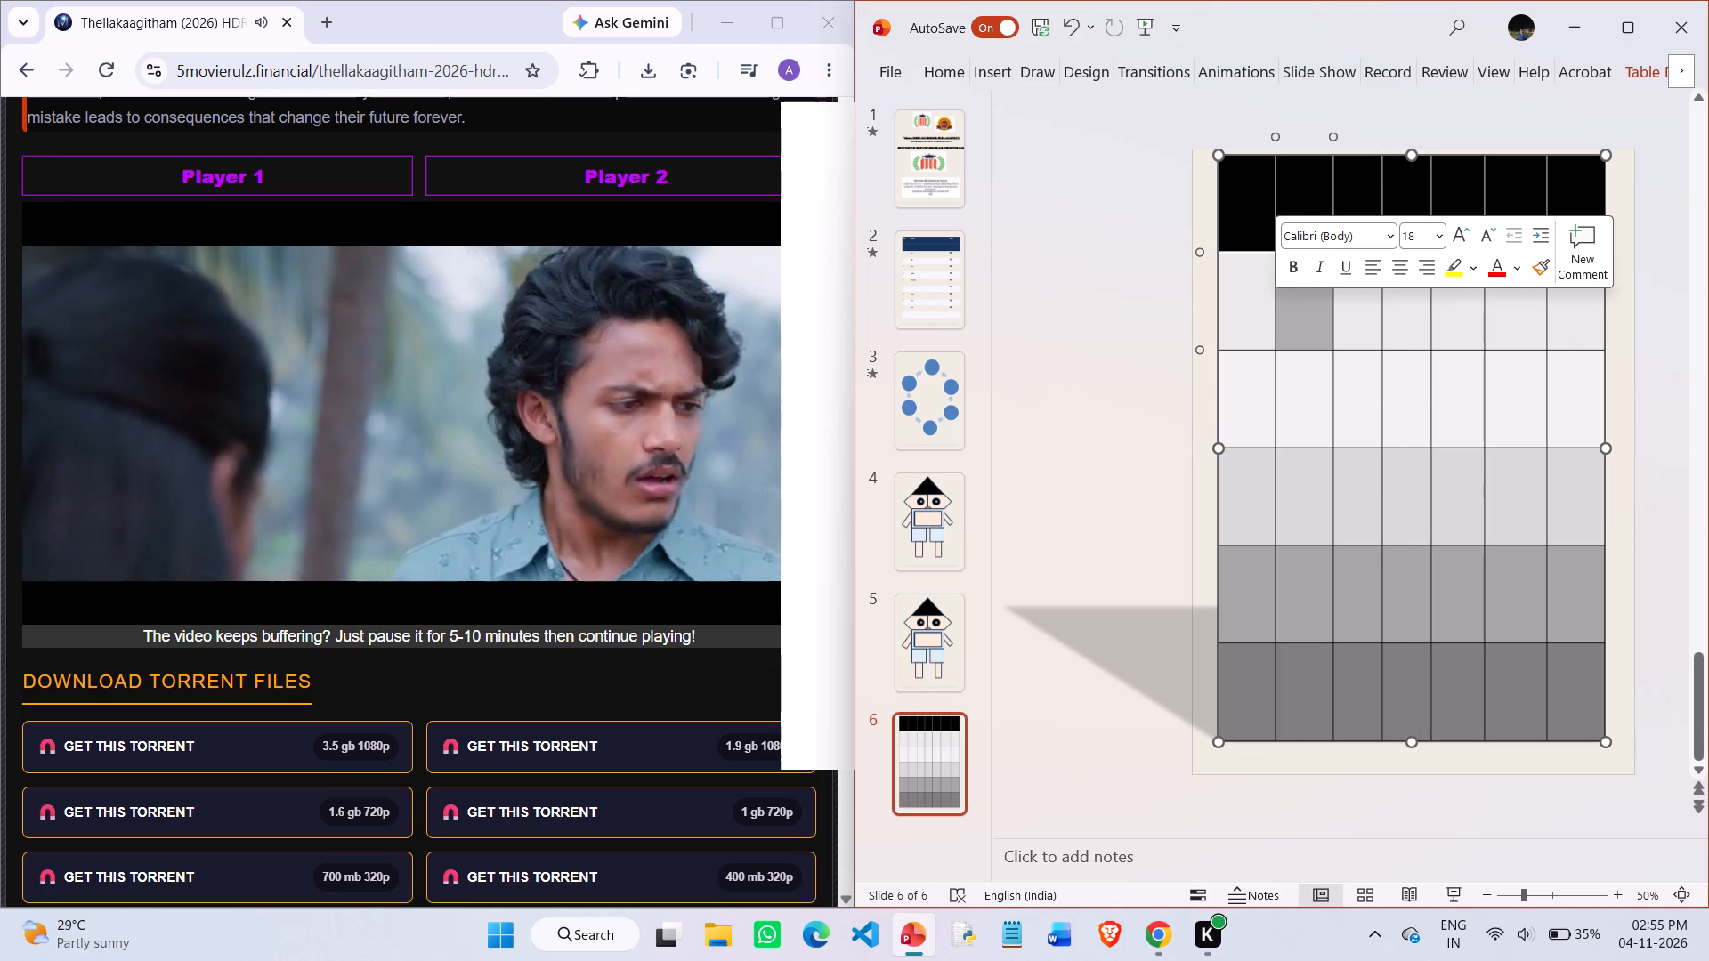
pyautogui.click(1170, 257)
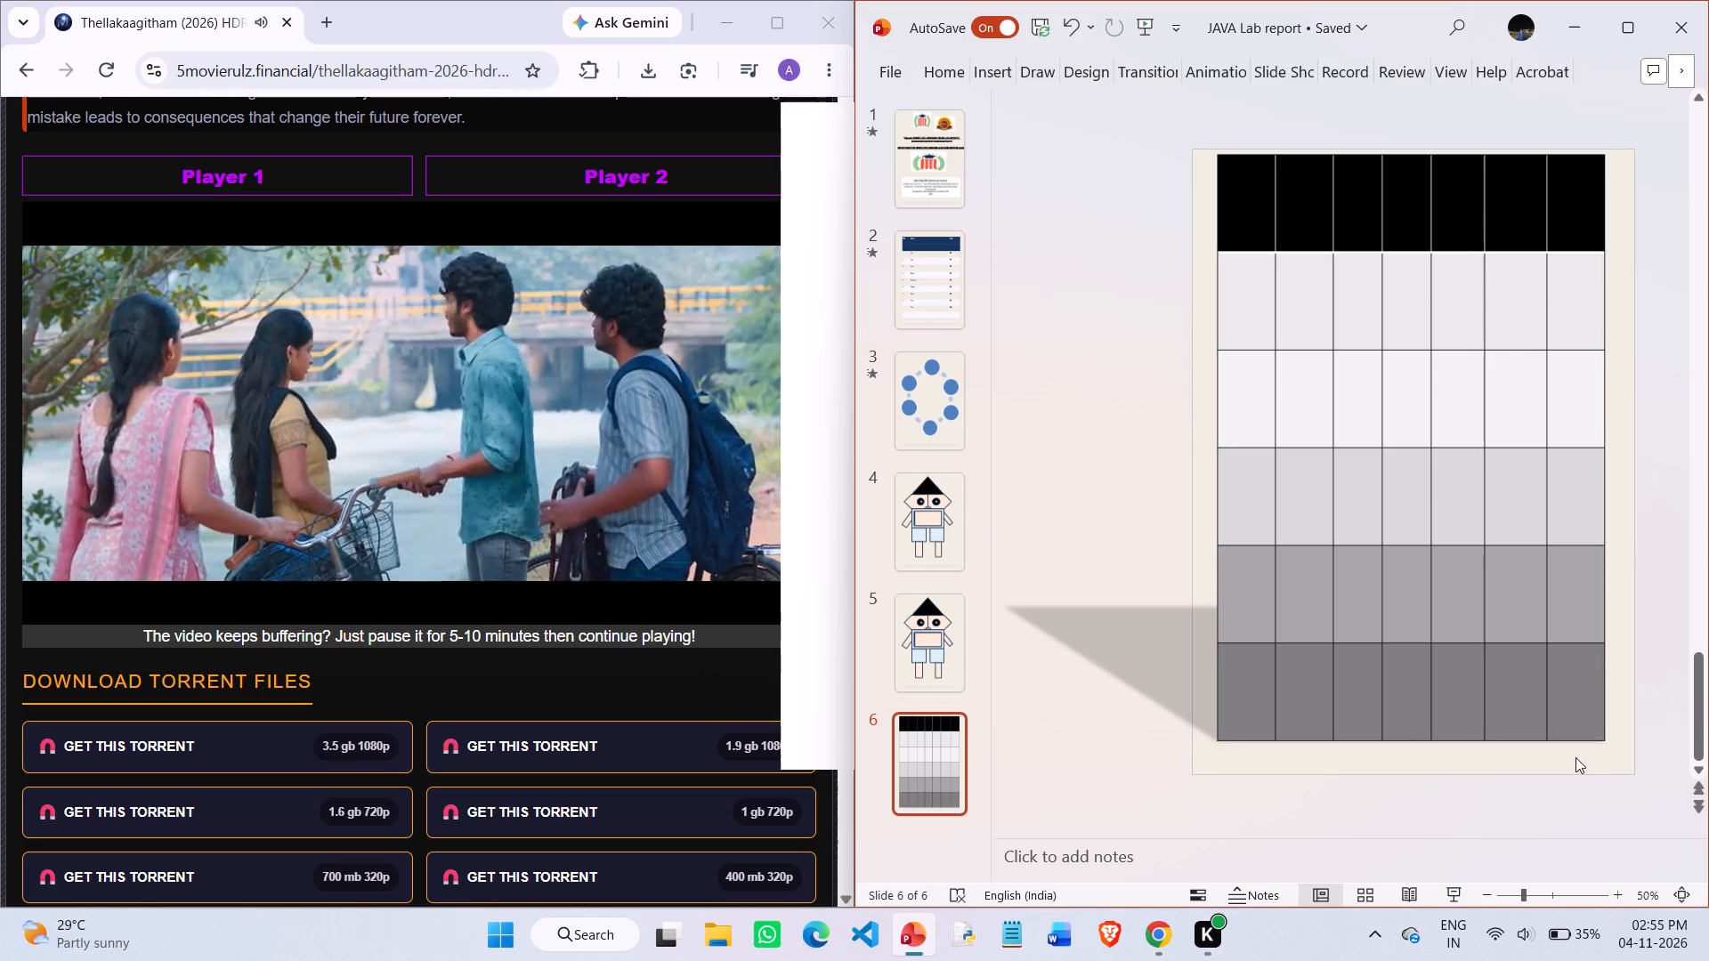
# Resize the whole table from its upper corner, lowering the top edge slightly and making the table slightly wider.
pyautogui.click(1575, 756)
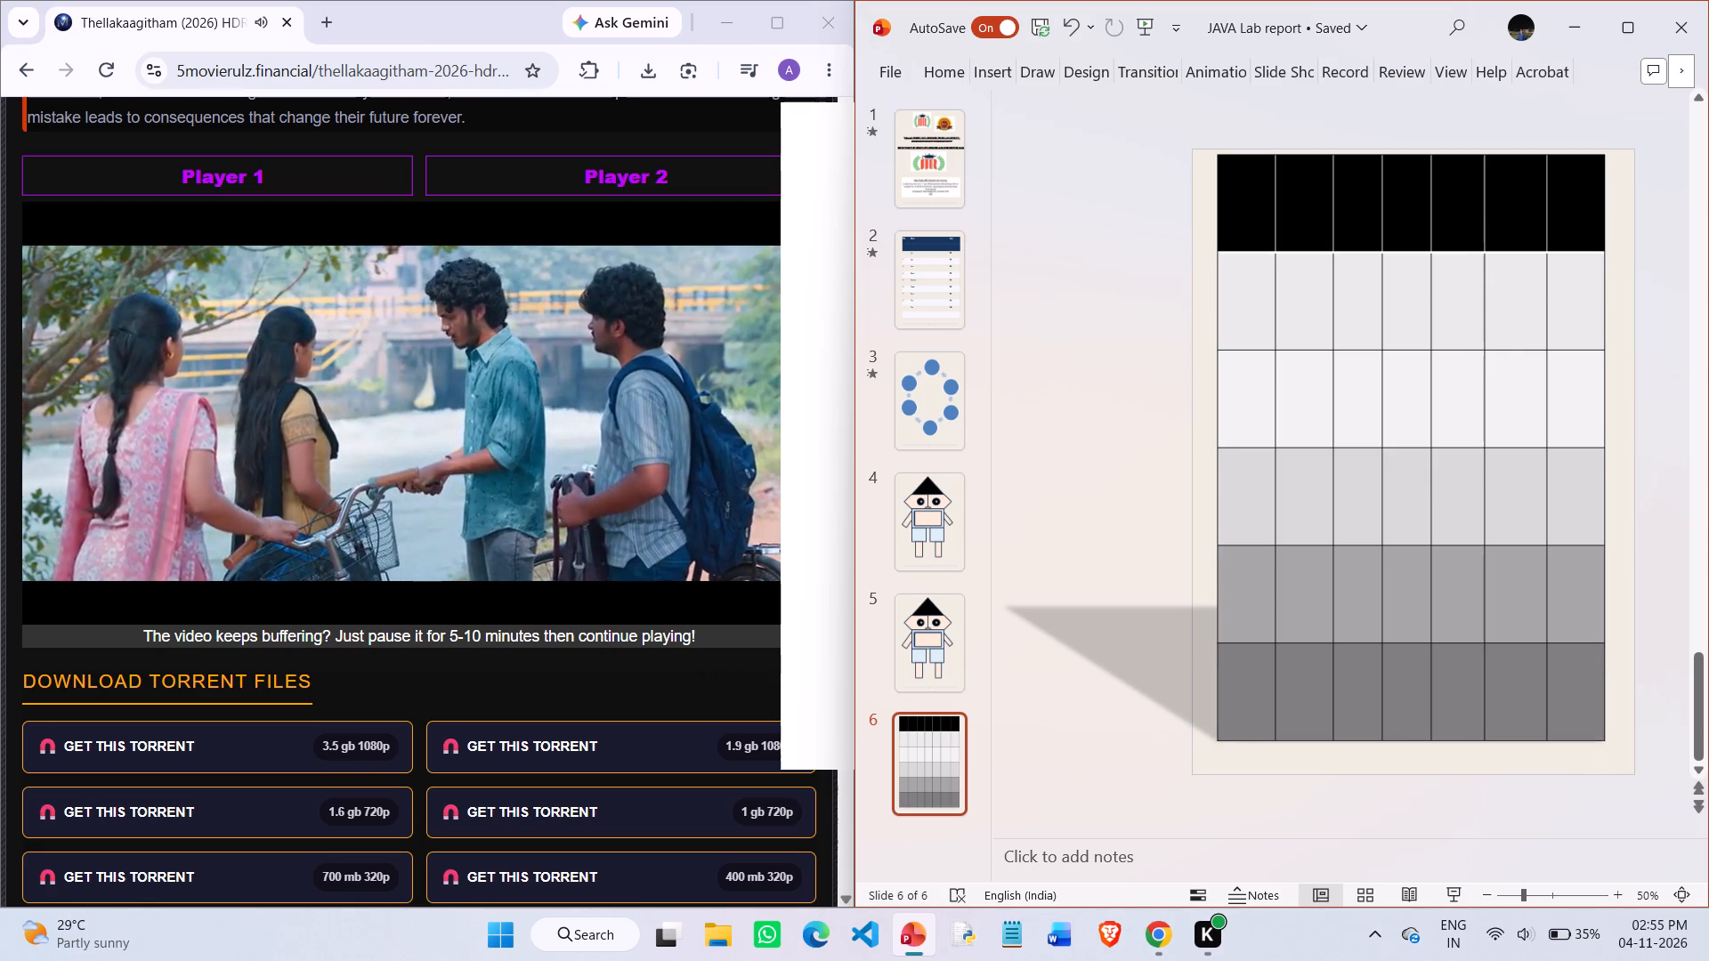
pyautogui.click(1586, 233)
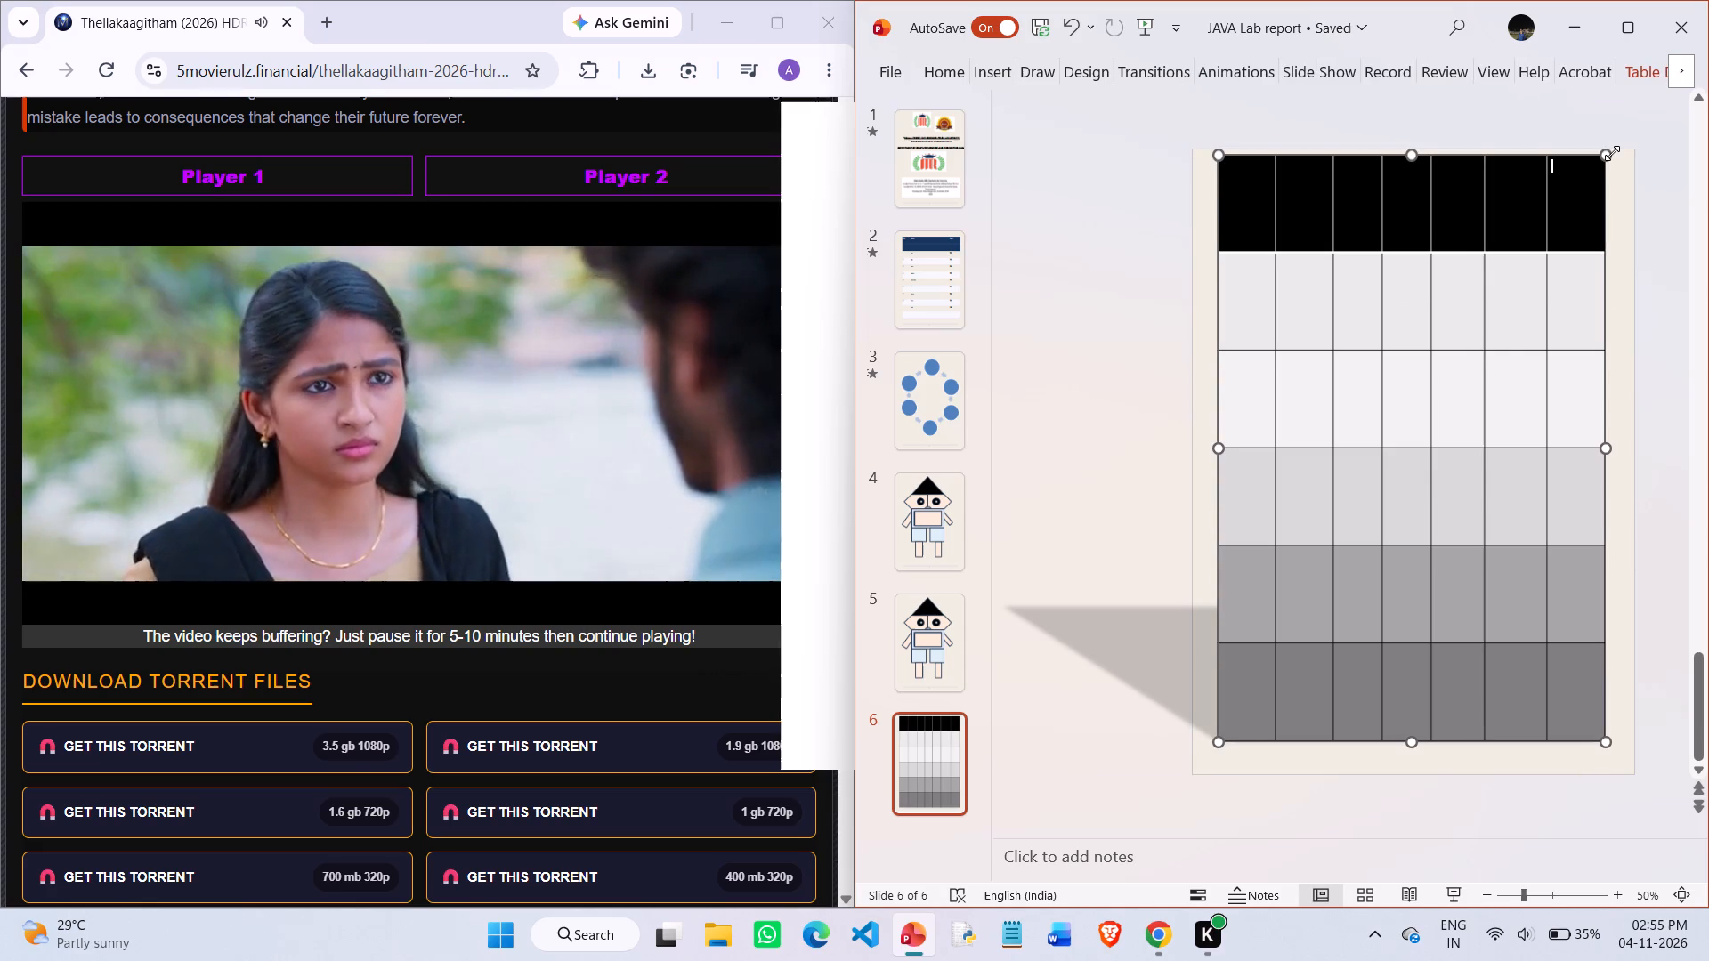
pyautogui.moveTo(1612, 153); pyautogui.dragTo(1612, 162)
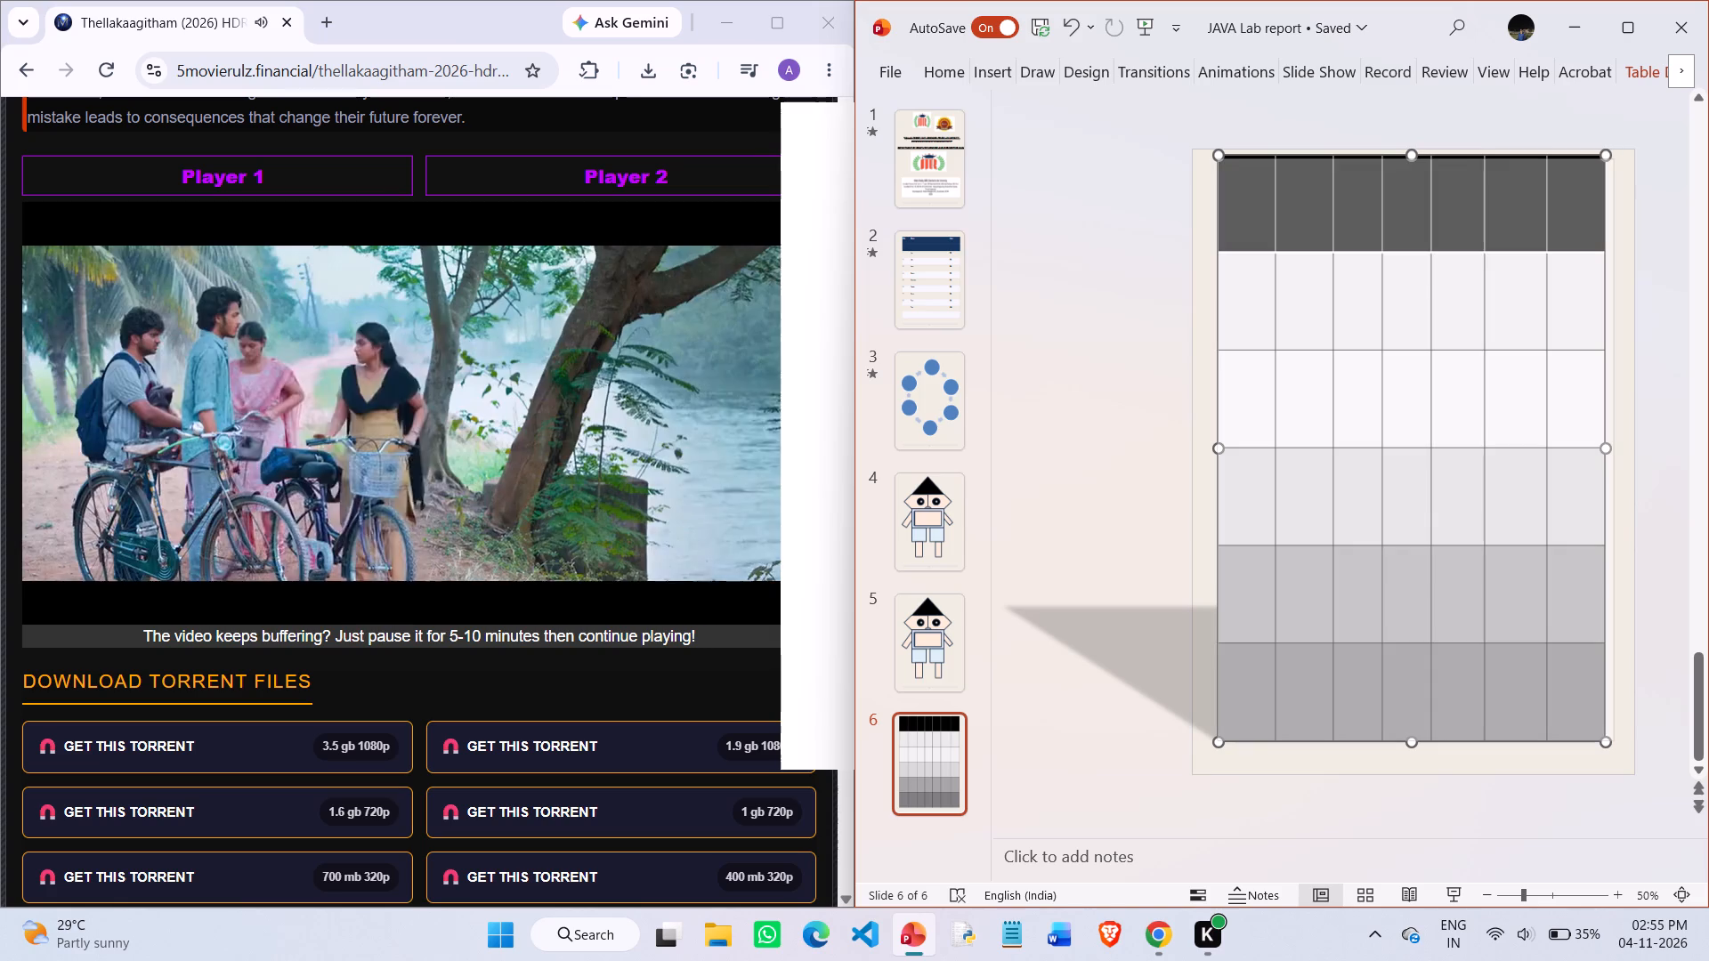
pyautogui.moveTo(1612, 162); pyautogui.dragTo(1612, 165)
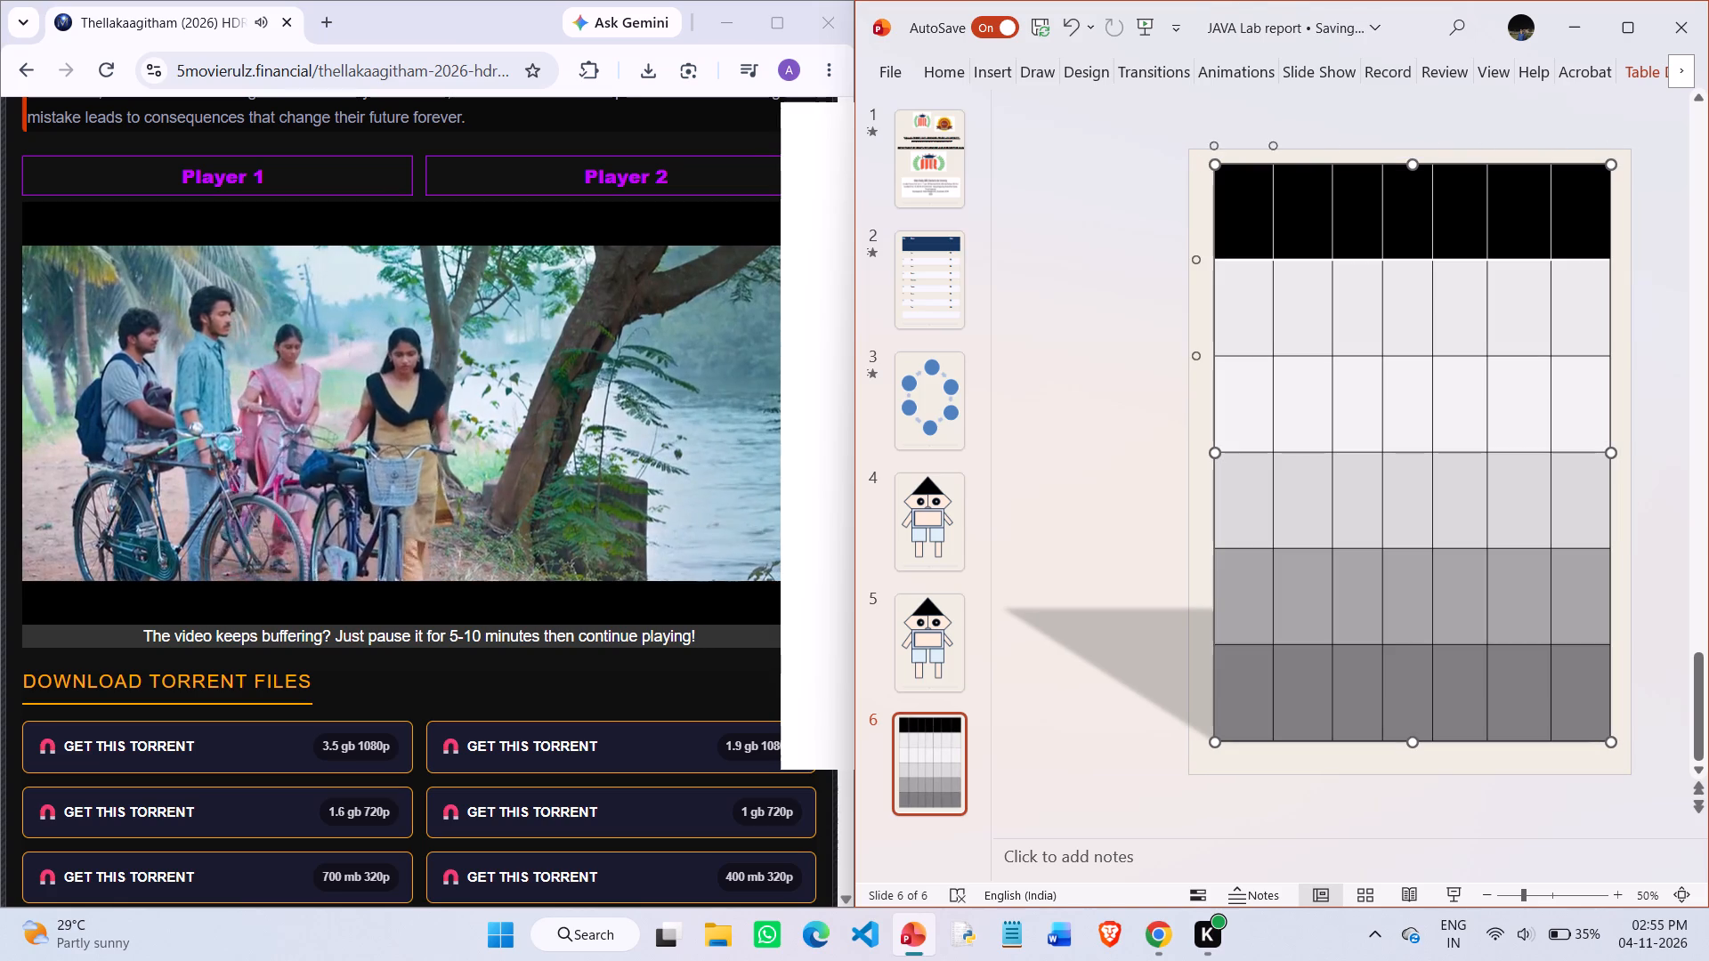
pyautogui.click(1151, 320)
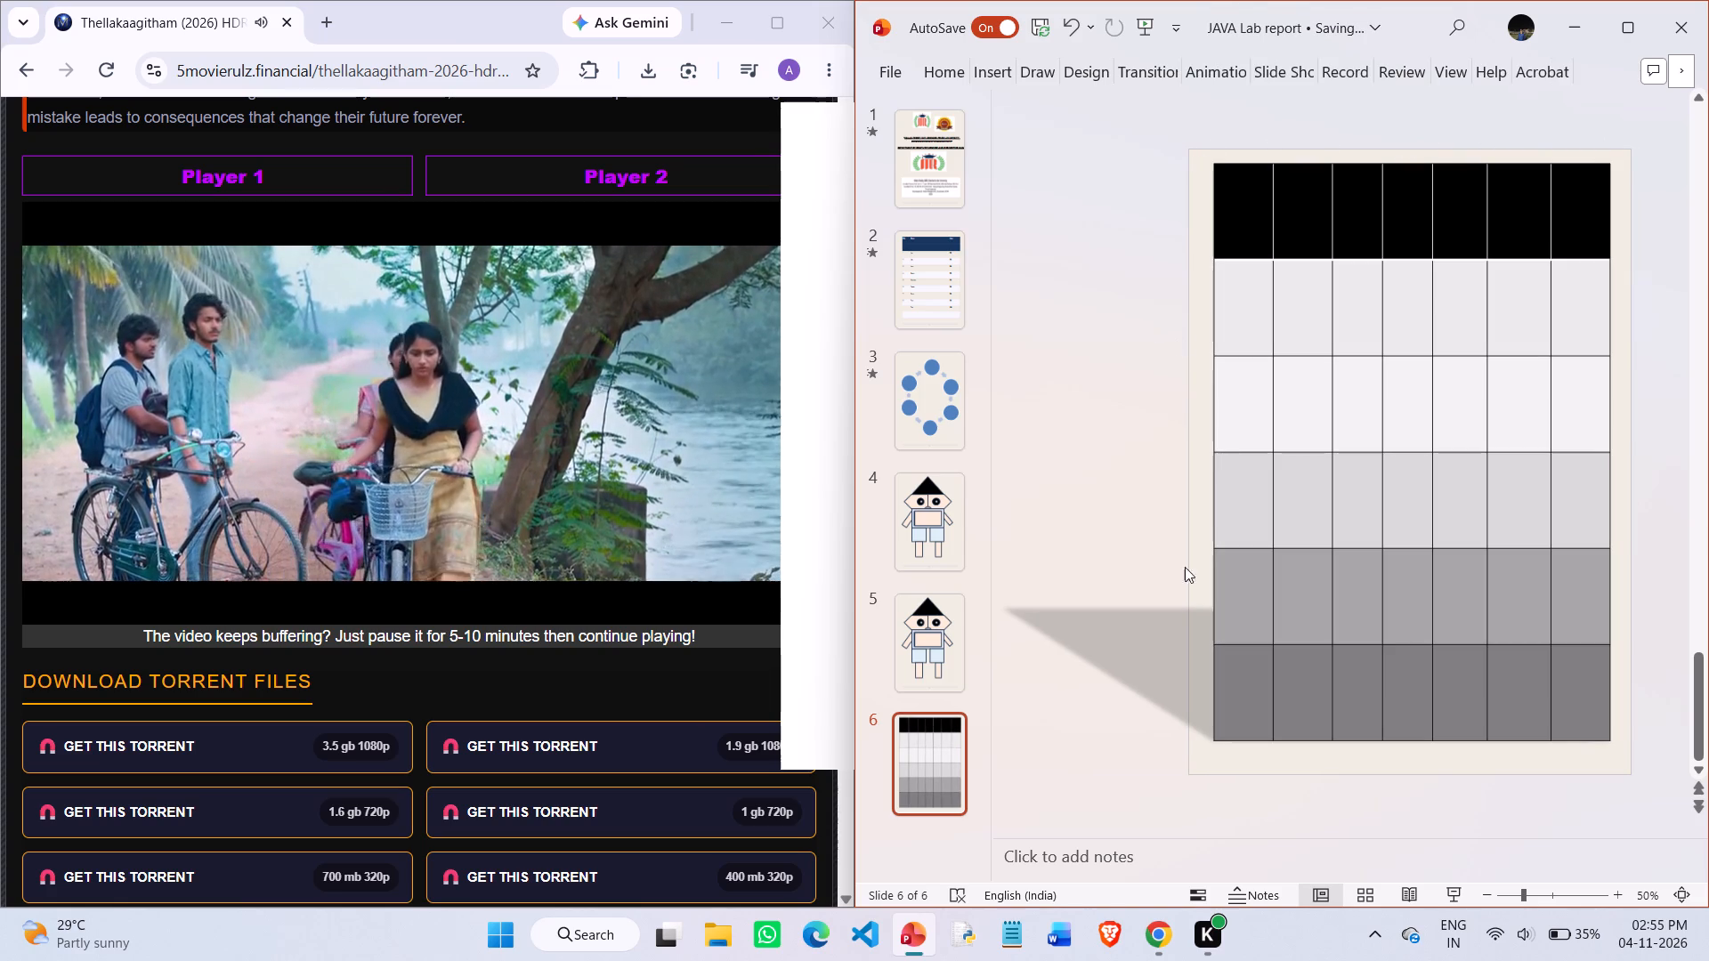
pyautogui.click(1100, 550)
# Look through the slides from the university cover page to the table slide, stopping at slide 5's cartoon figure.
pyautogui.scroll(-4, 1100, 550)
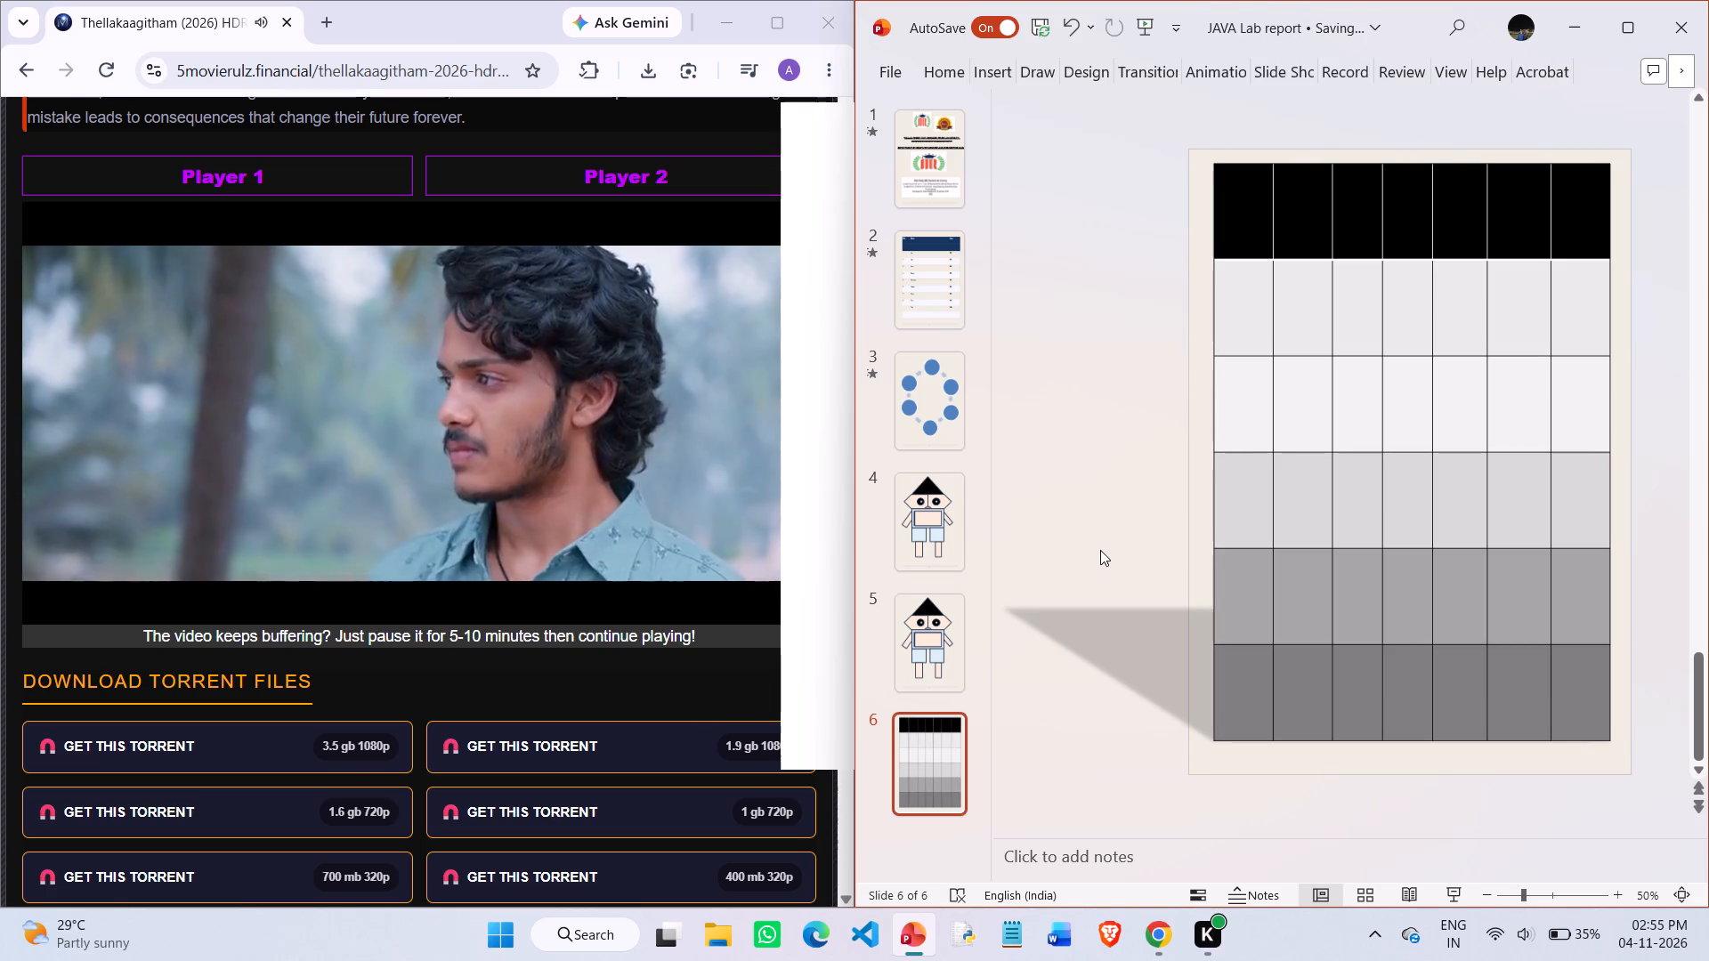
pyautogui.scroll(4, 1100, 550)
pyautogui.scroll(-11, 1100, 550)
pyautogui.scroll(6, 1100, 550)
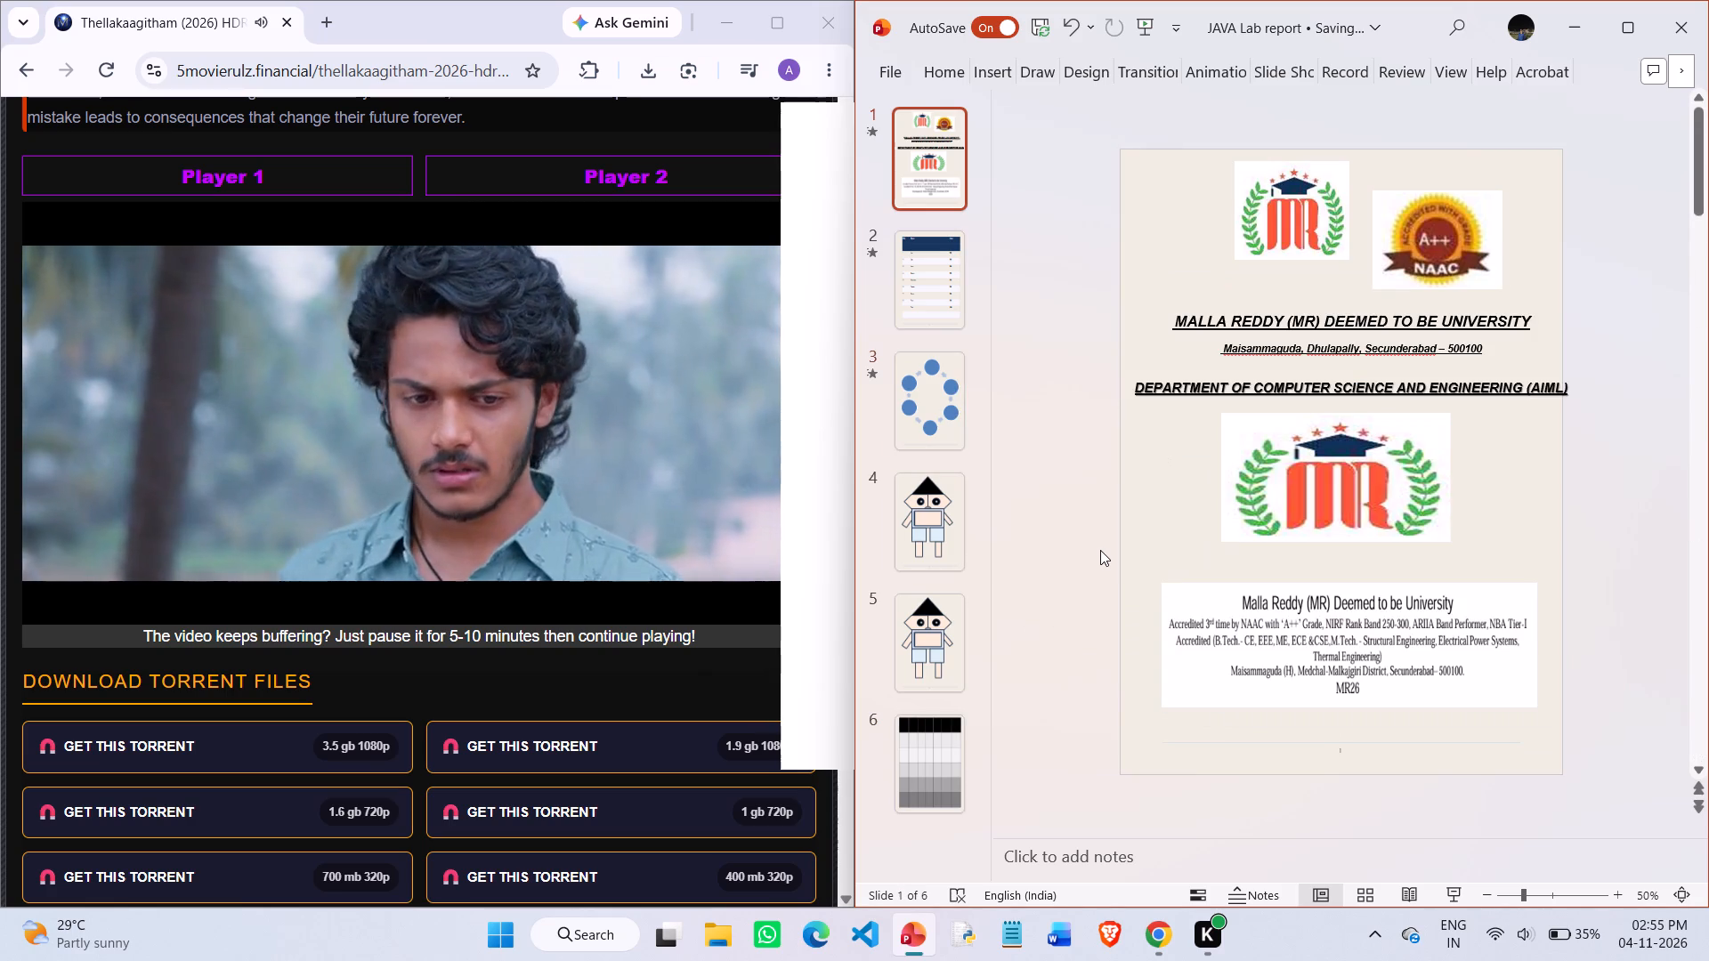
pyautogui.scroll(4, 1100, 550)
pyautogui.scroll(-1, 1100, 550)
pyautogui.scroll(2, 1100, 550)
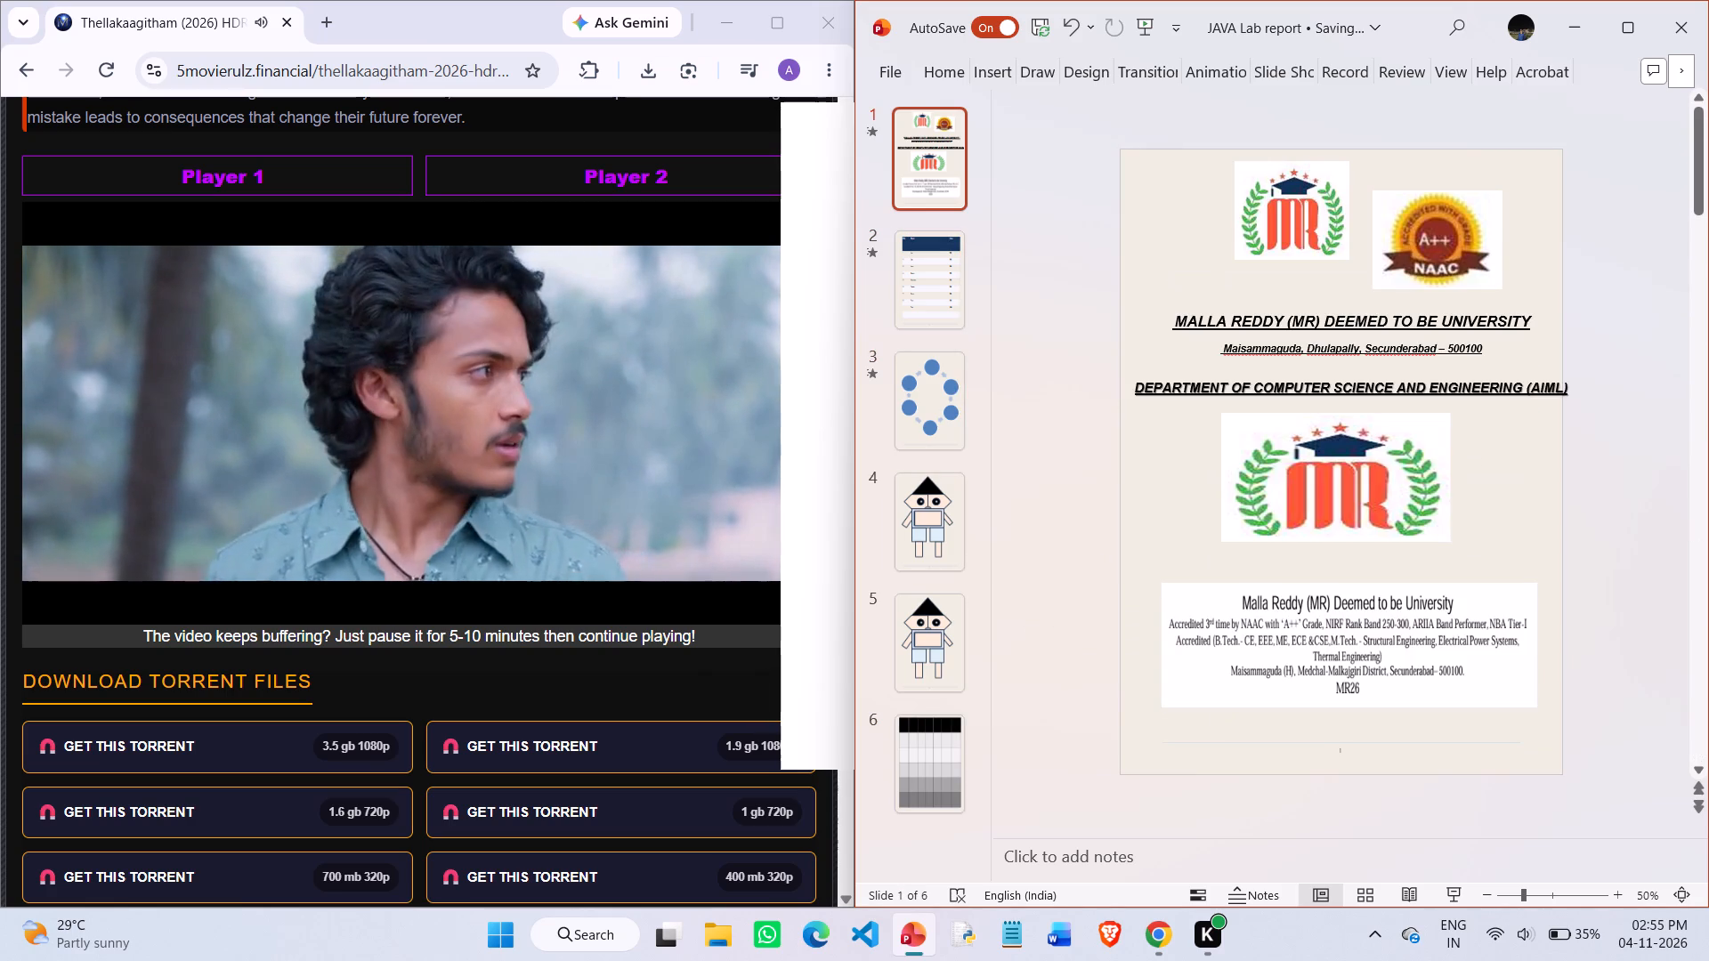
pyautogui.scroll(-3, 1170, 540)
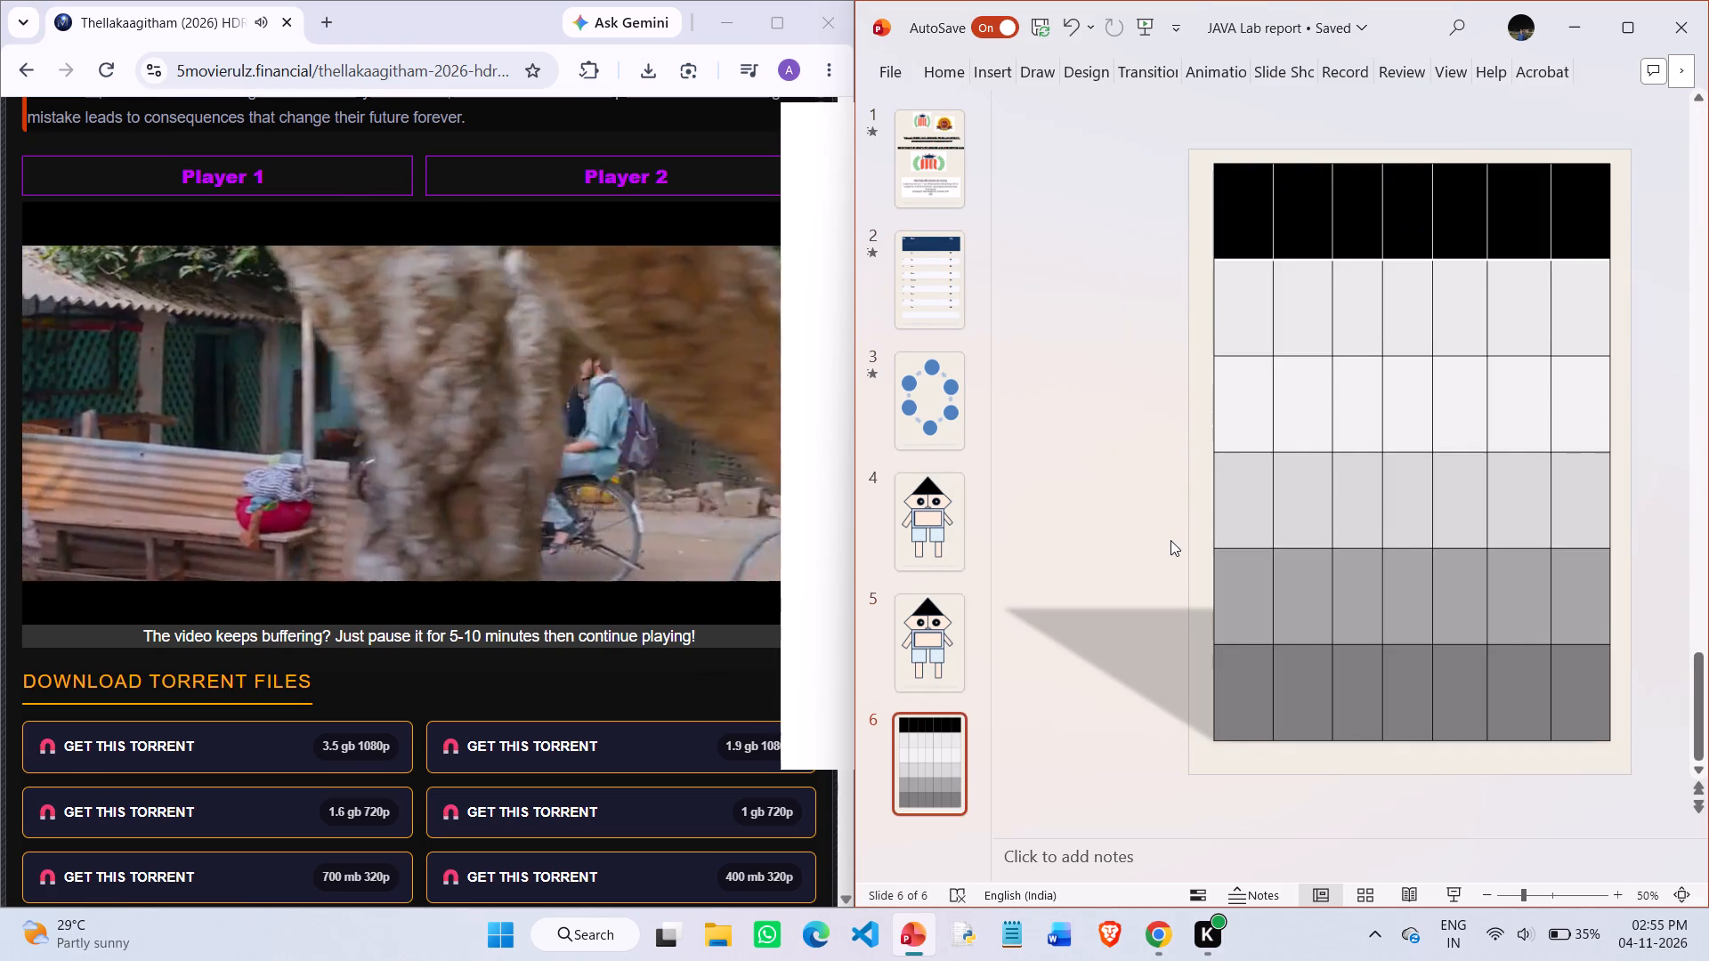
pyautogui.scroll(2, 1170, 540)
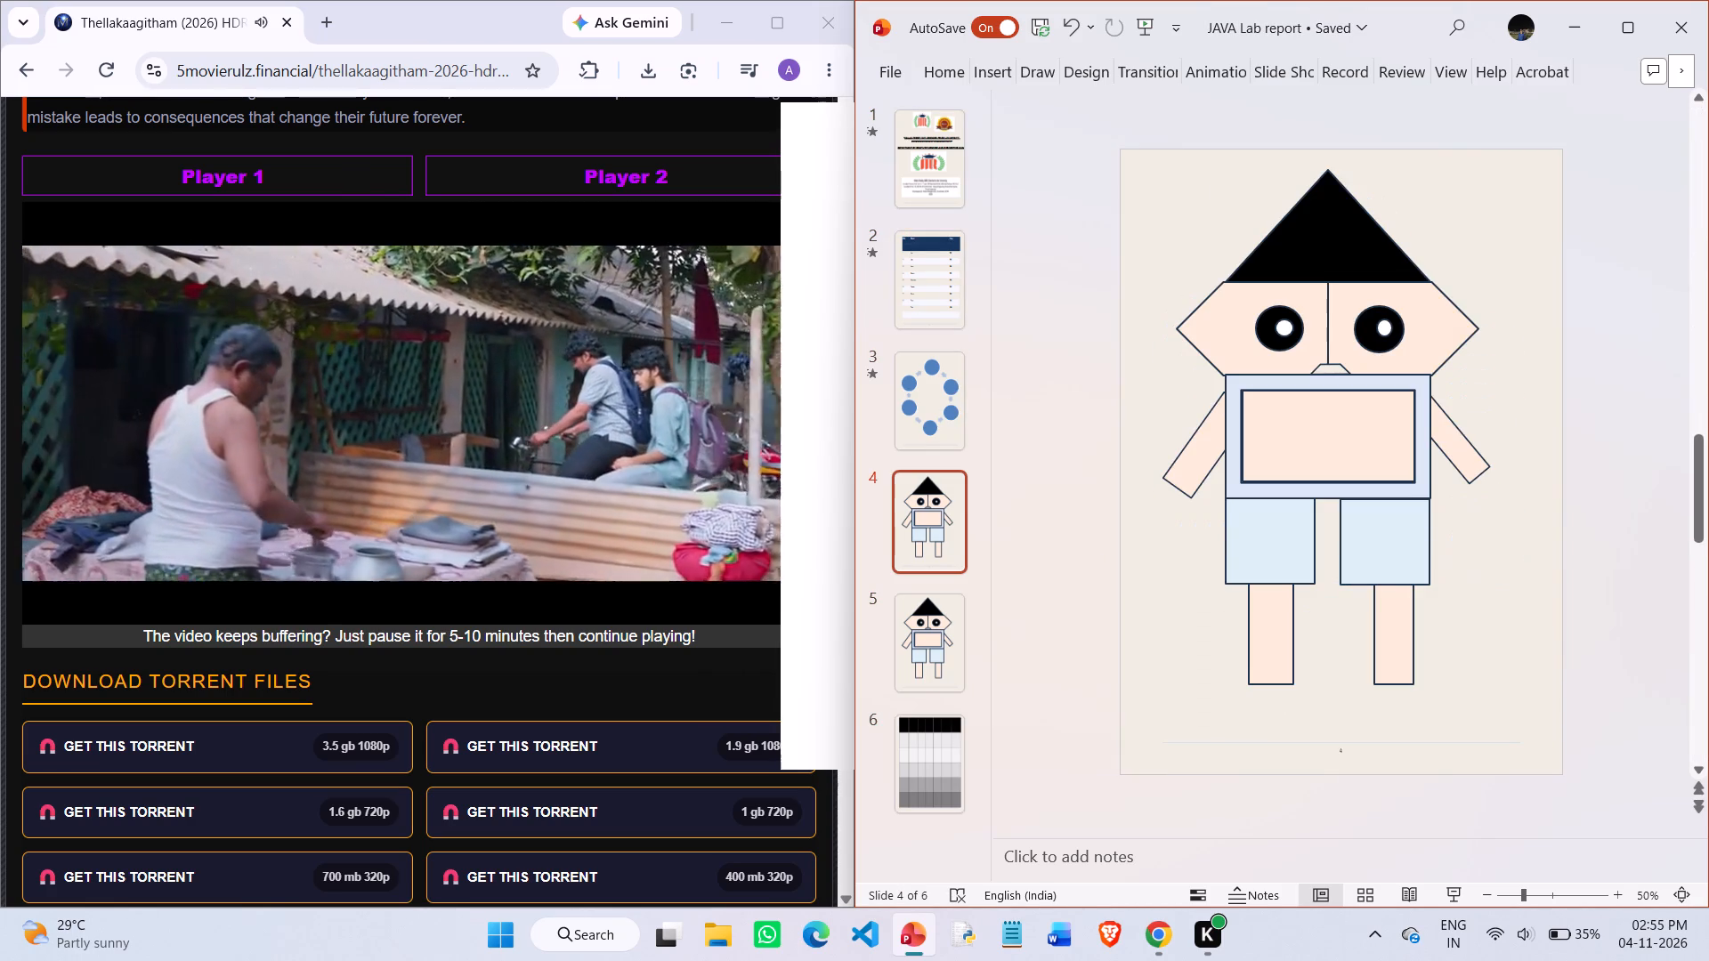
pyautogui.scroll(-1, 1245, 477)
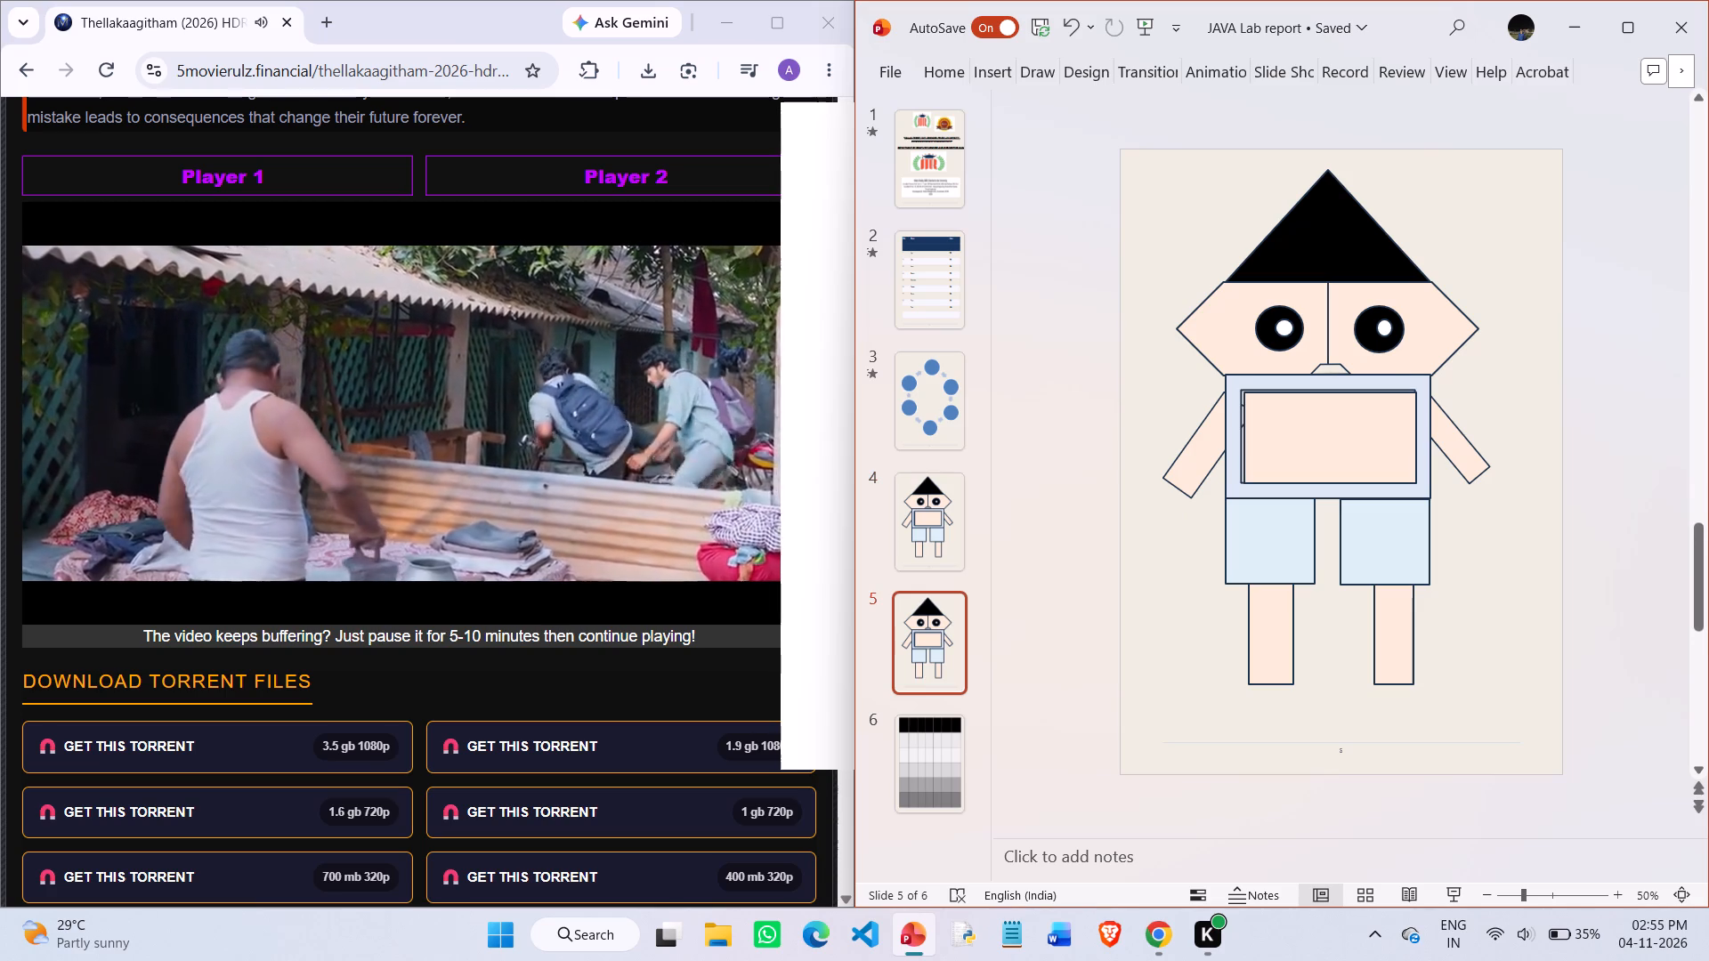
pyautogui.scroll(-1, 1245, 477)
# Nudge the peach rectangle on slide 5's figure so it lines up over the matching rectangle on the torso.
pyautogui.click(1255, 456)
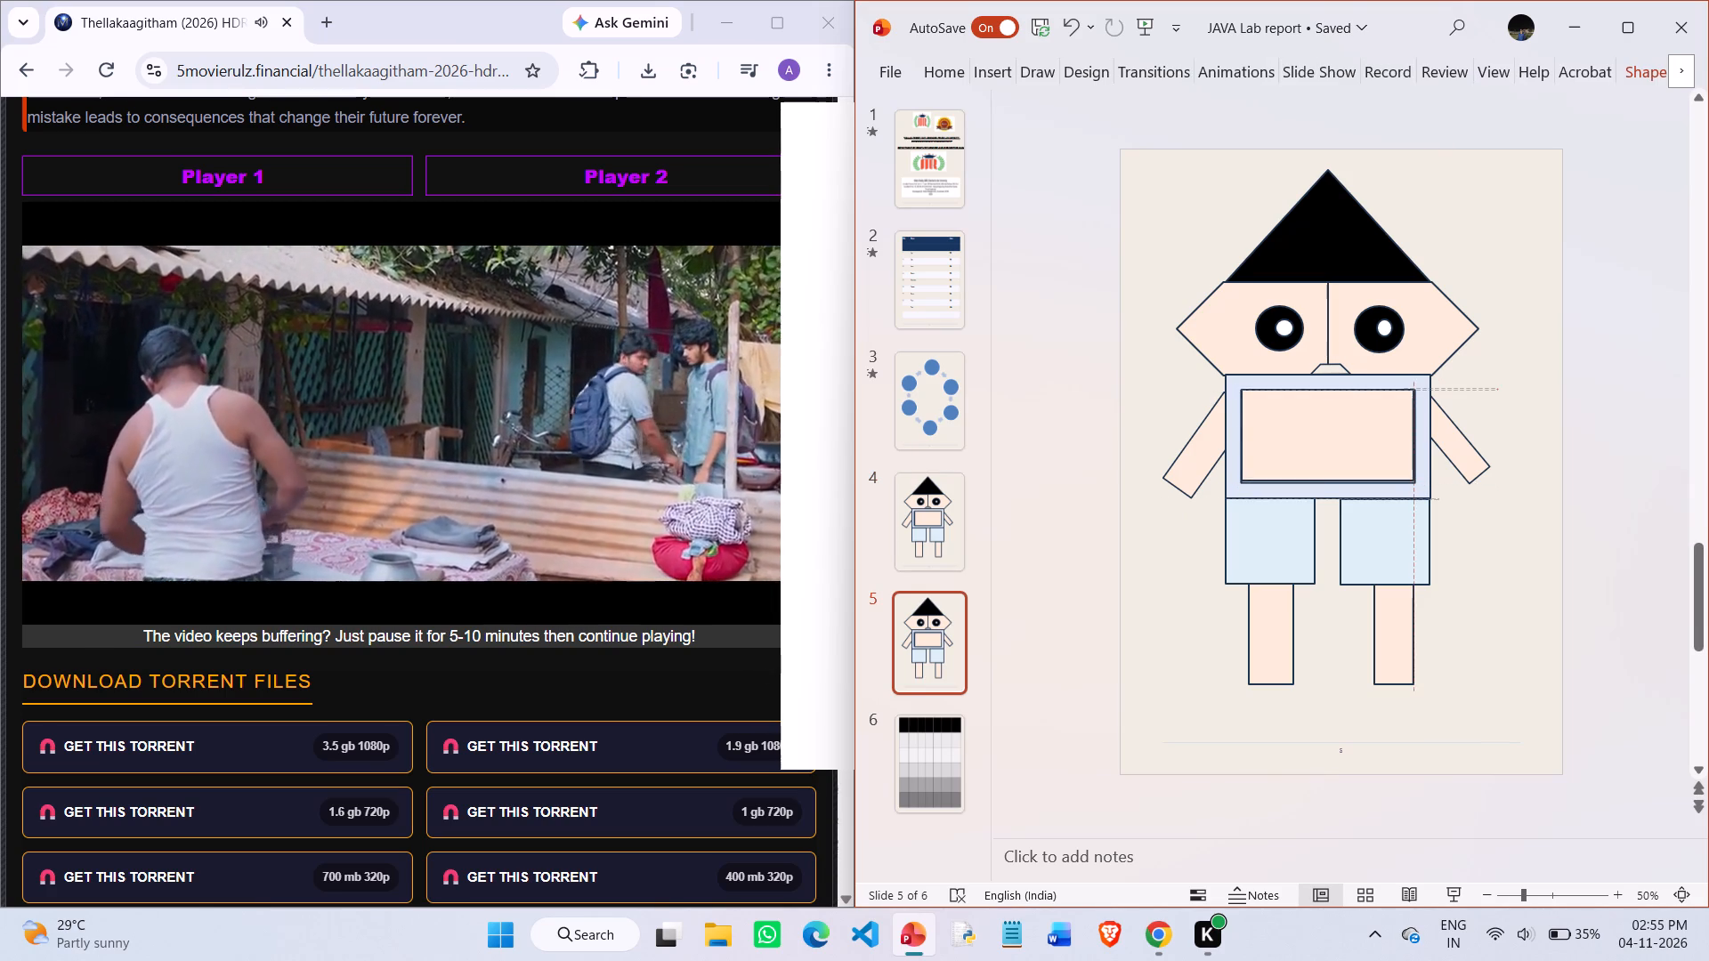
pyautogui.click(1251, 452)
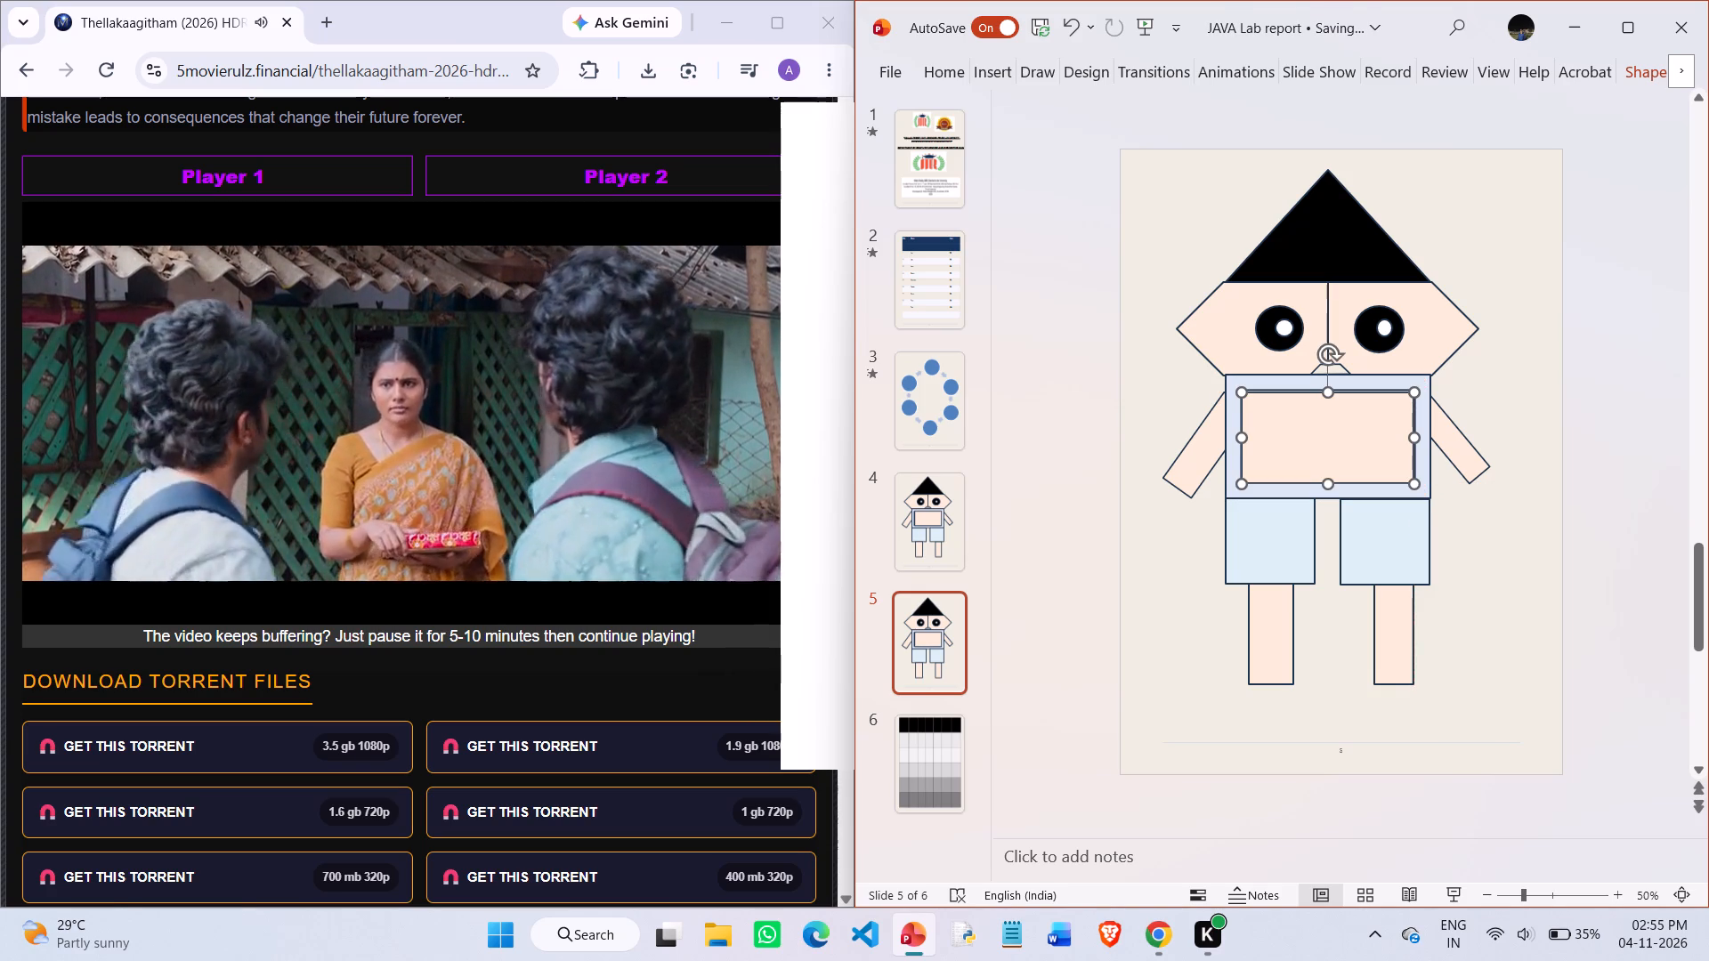
pyautogui.click(1251, 442)
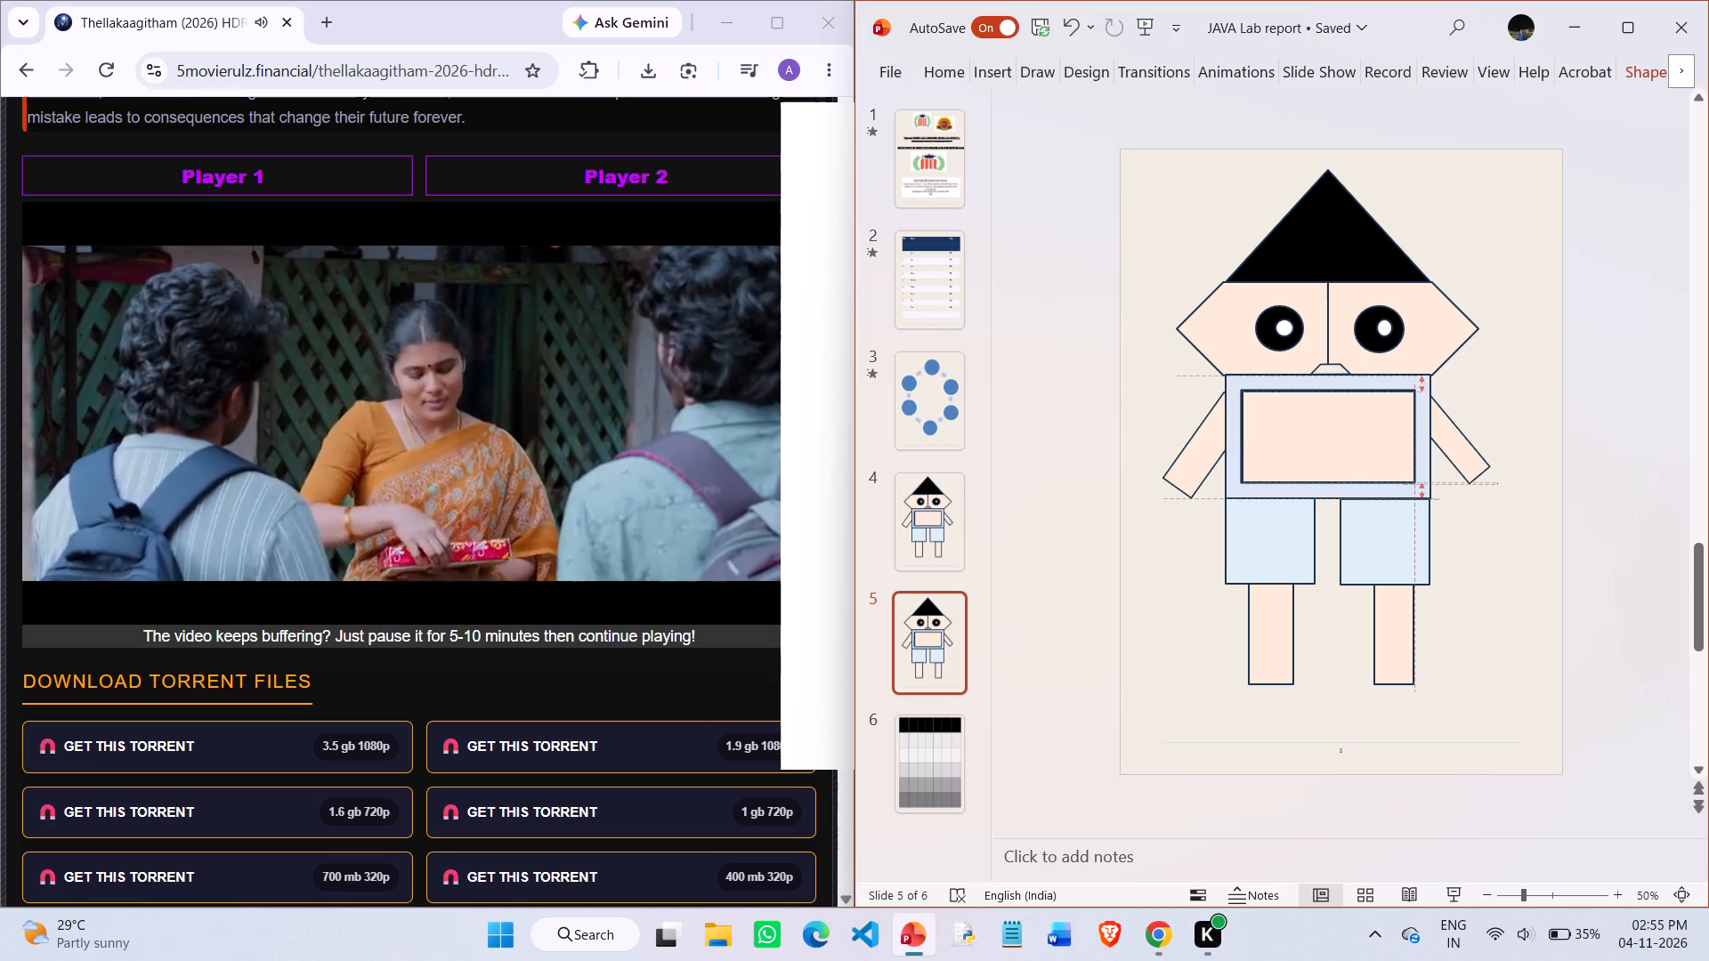
pyautogui.click(1154, 379)
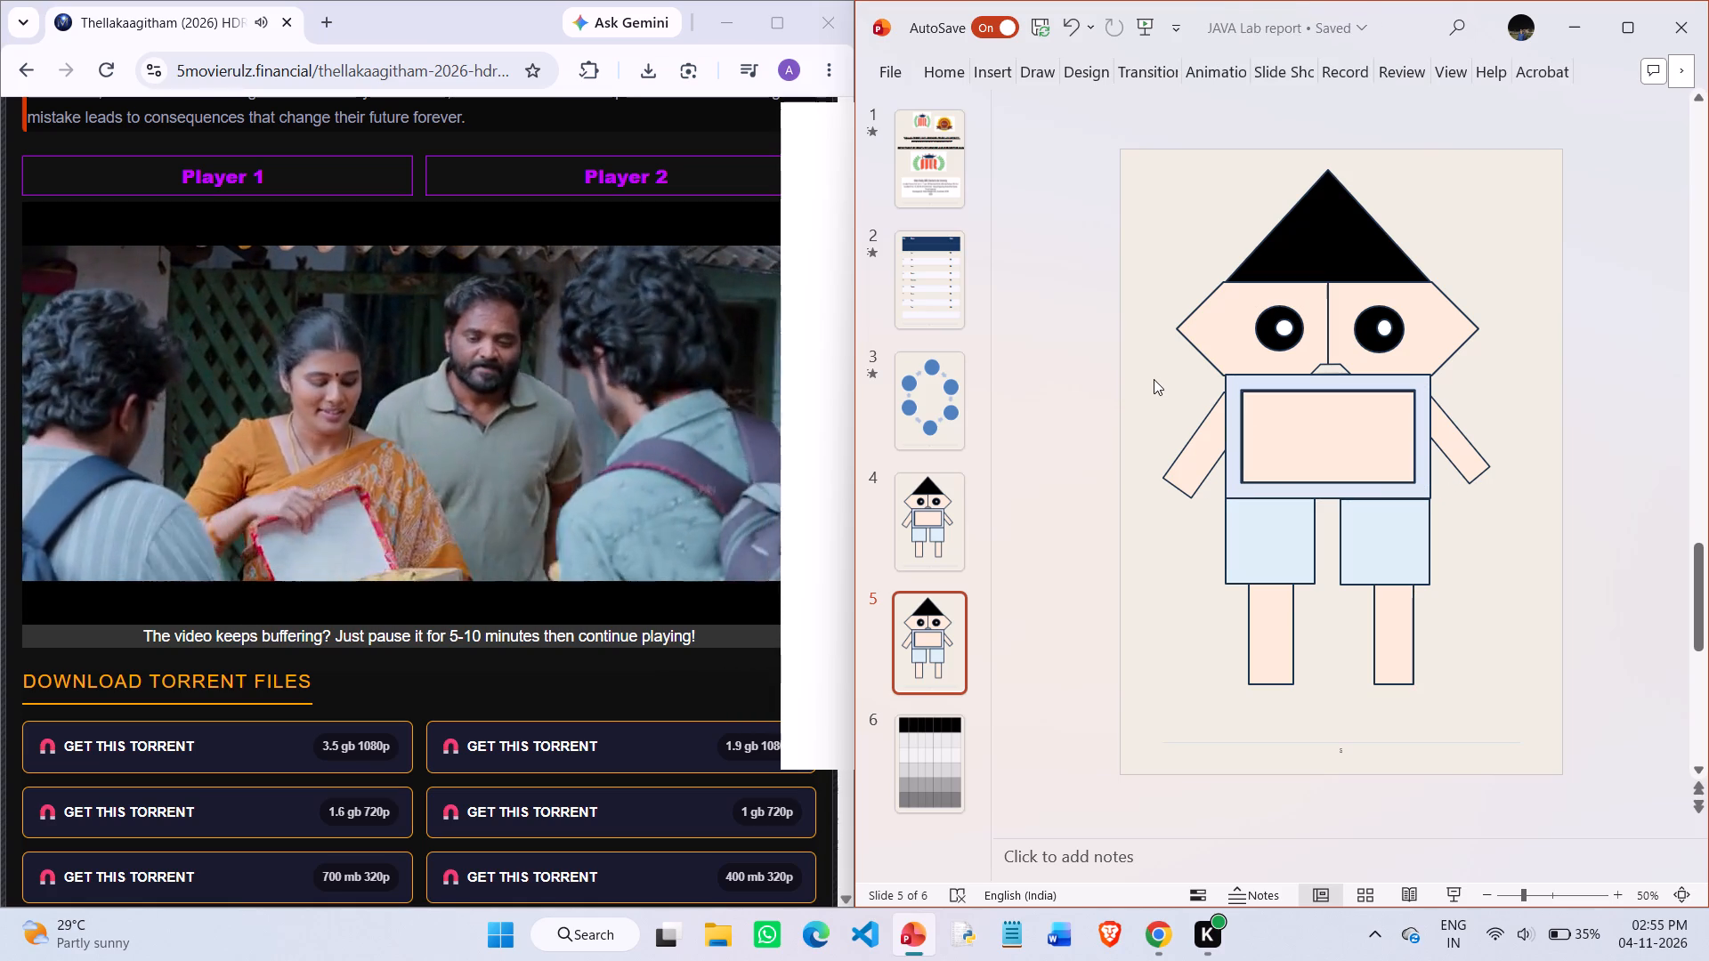
# Go to slide 6 with the grey-shaded table.
pyautogui.press('Down')
pyautogui.press('Down')
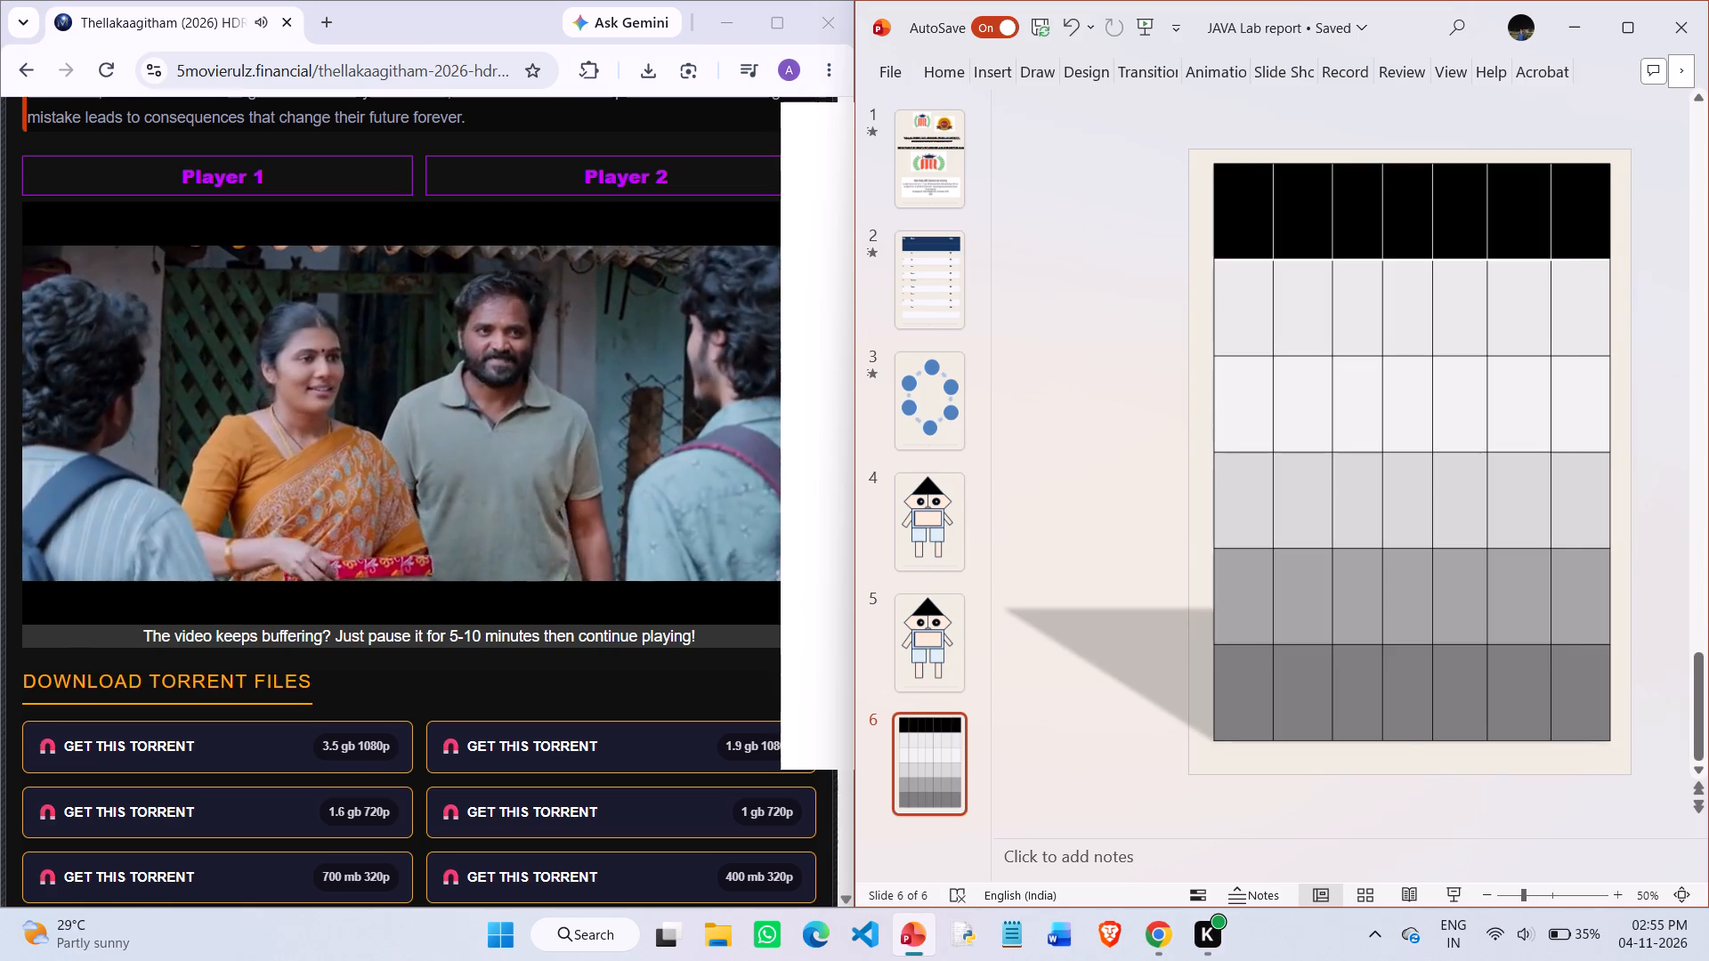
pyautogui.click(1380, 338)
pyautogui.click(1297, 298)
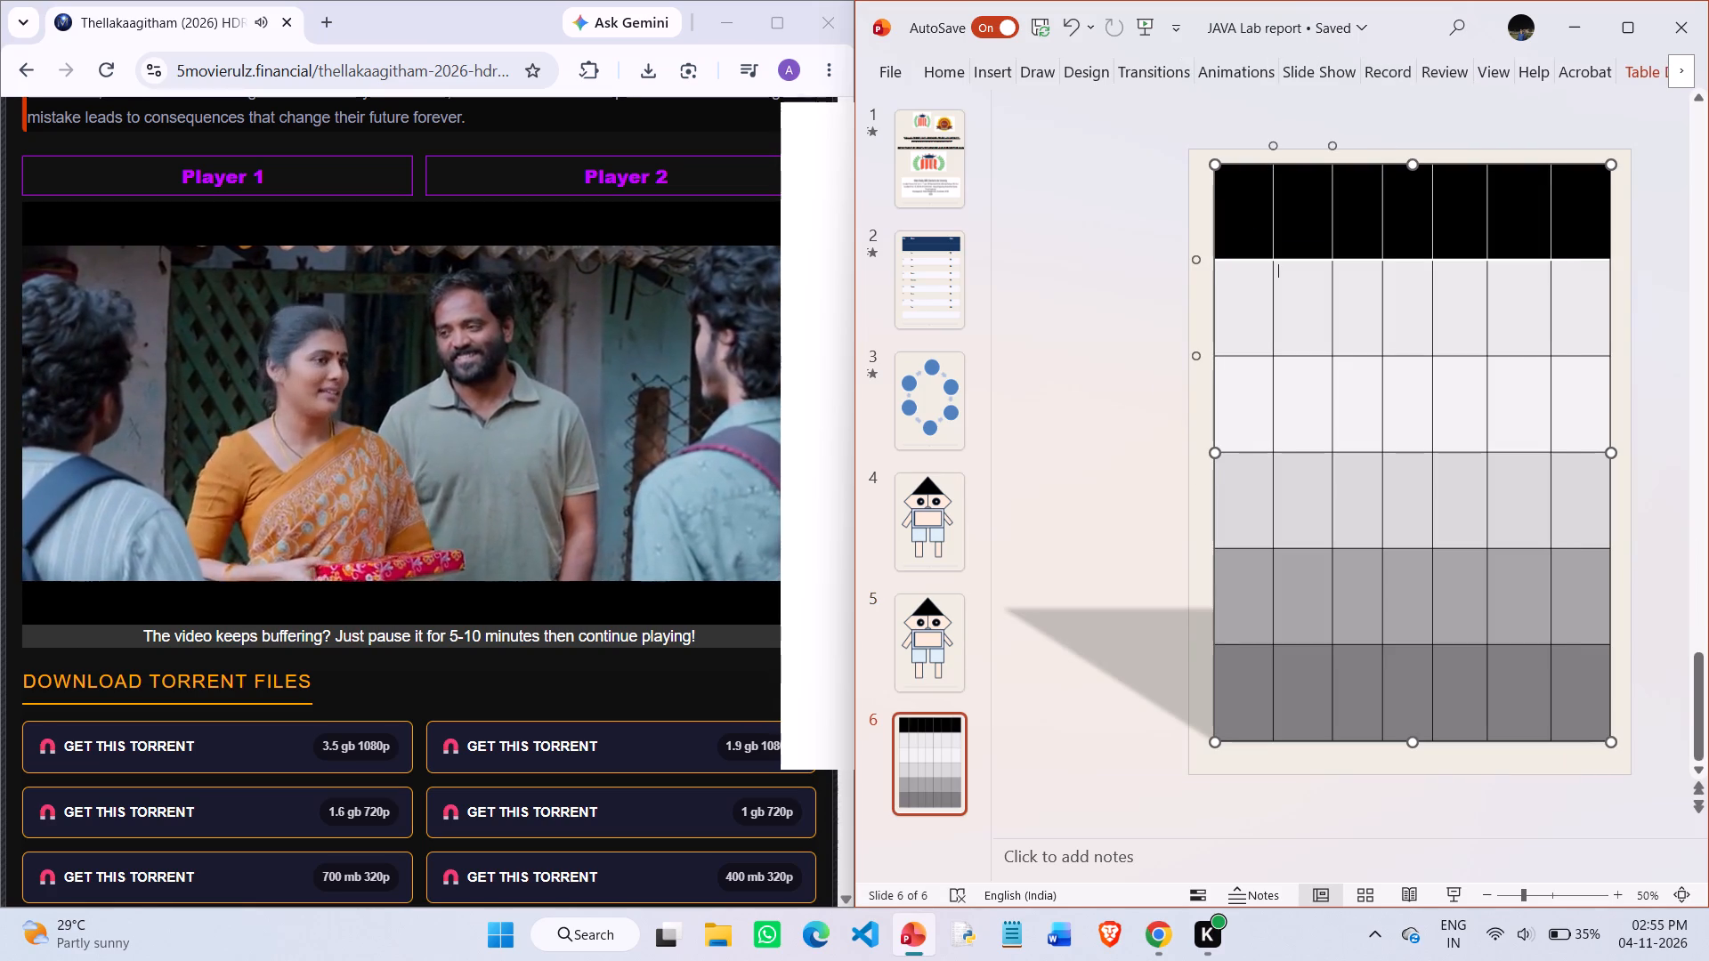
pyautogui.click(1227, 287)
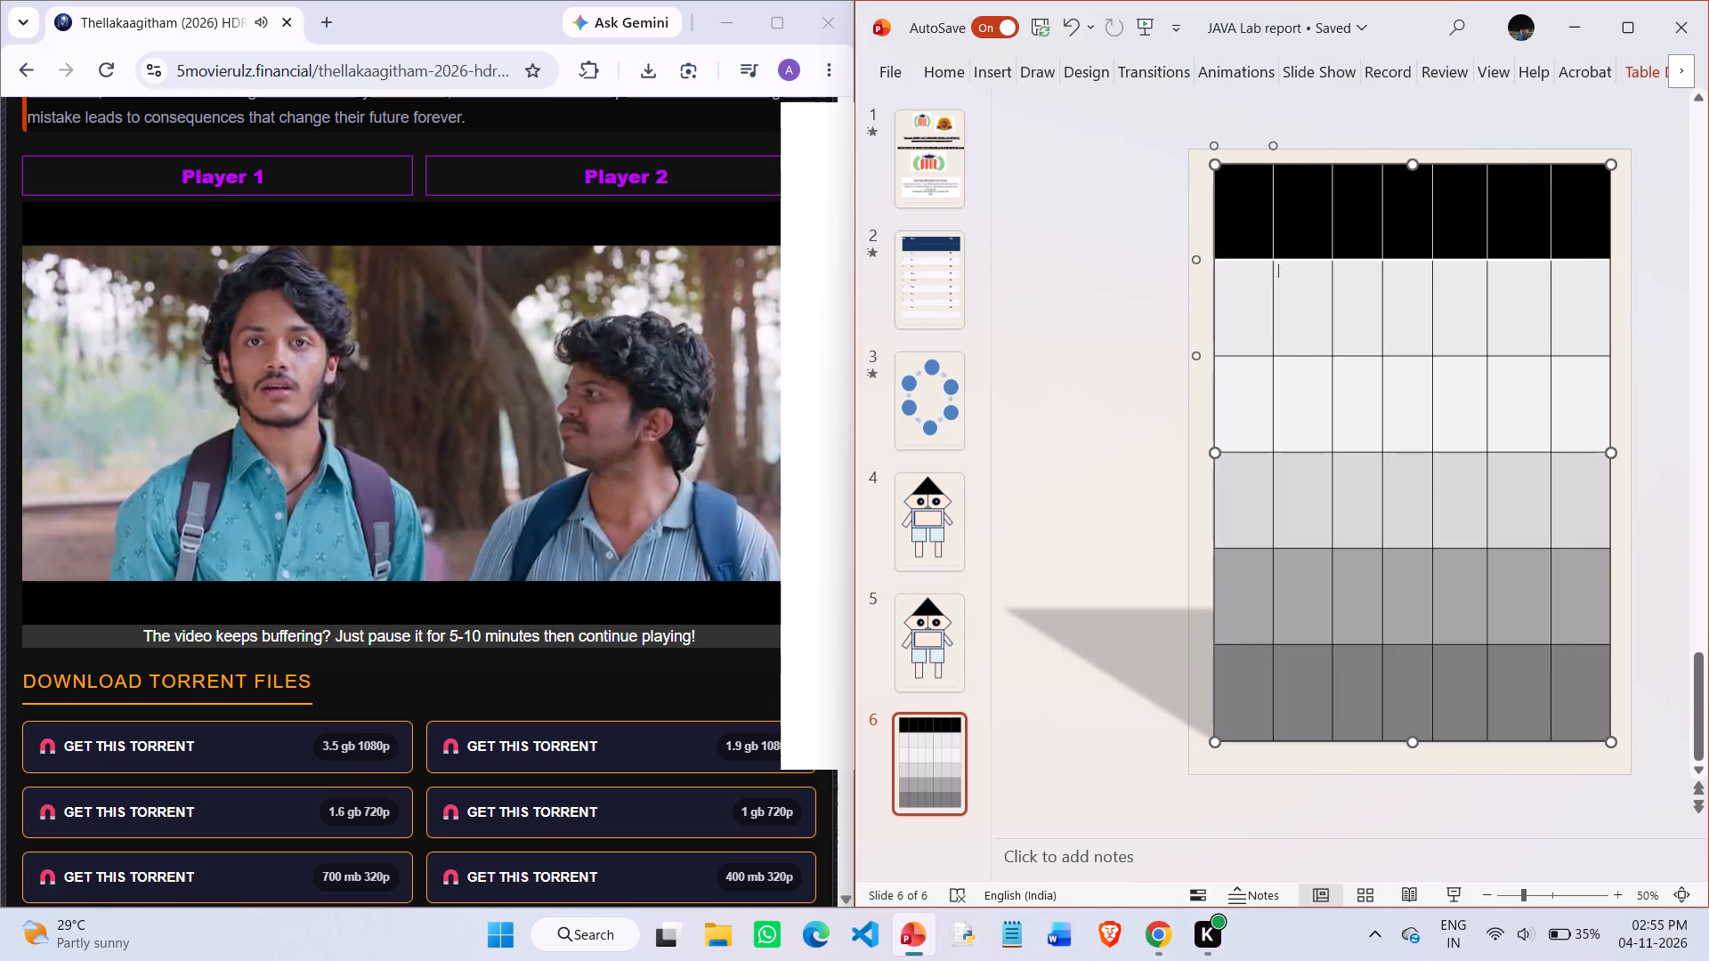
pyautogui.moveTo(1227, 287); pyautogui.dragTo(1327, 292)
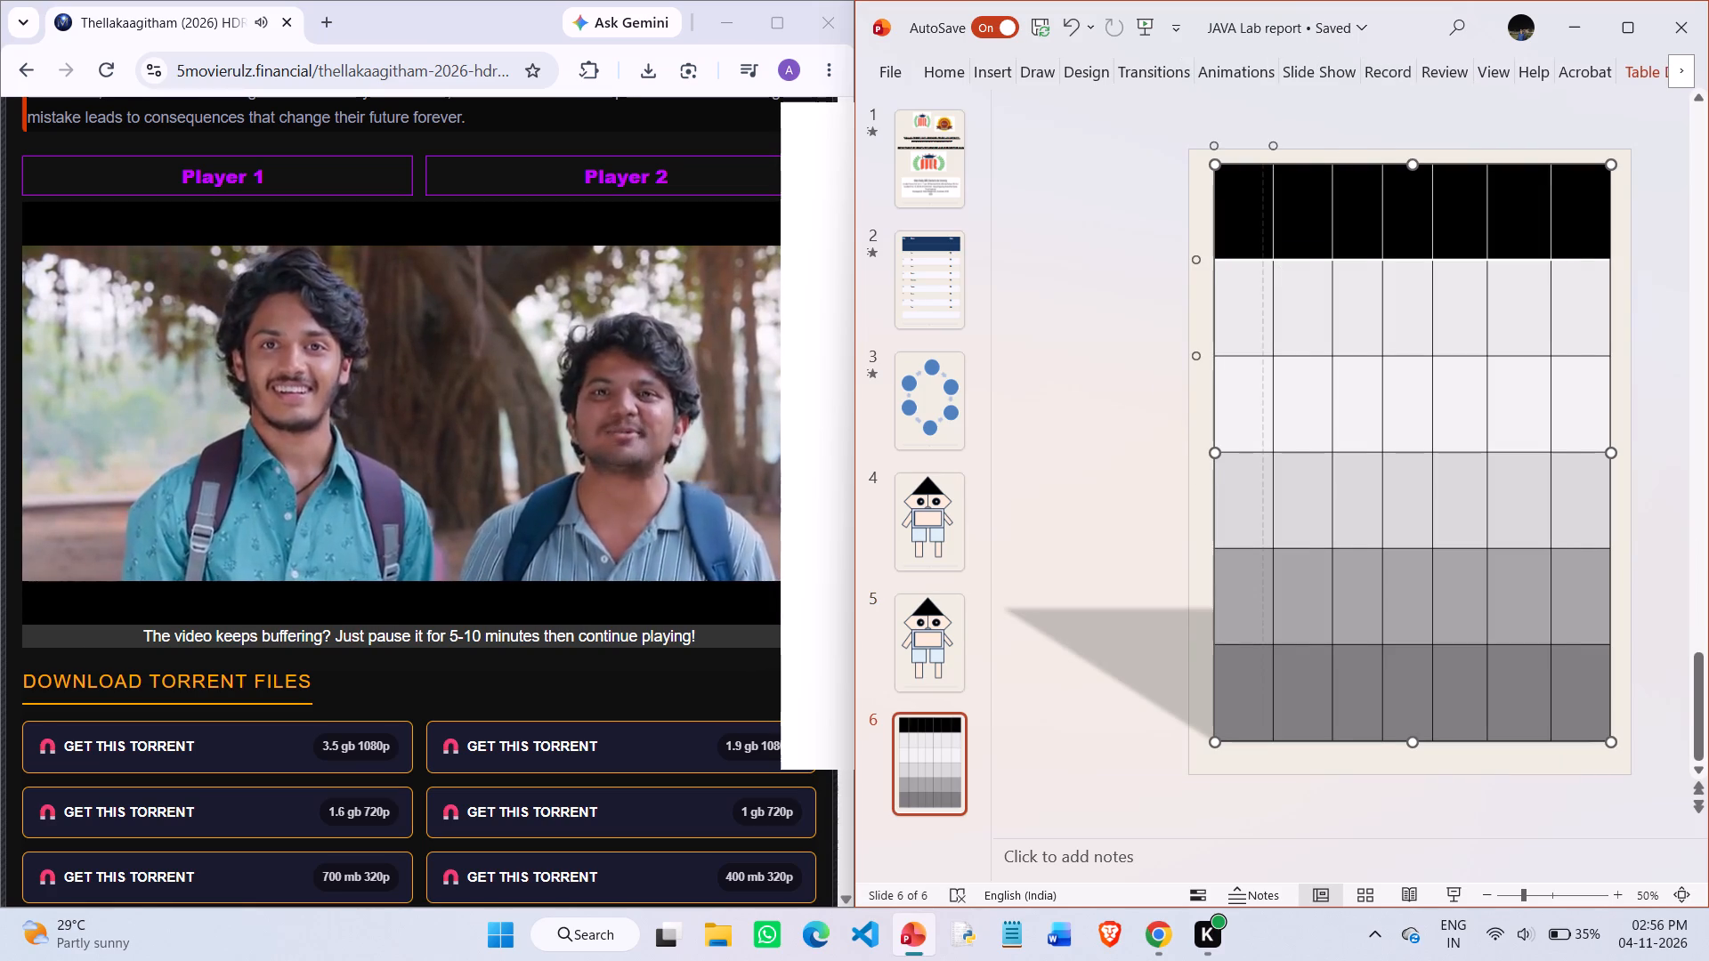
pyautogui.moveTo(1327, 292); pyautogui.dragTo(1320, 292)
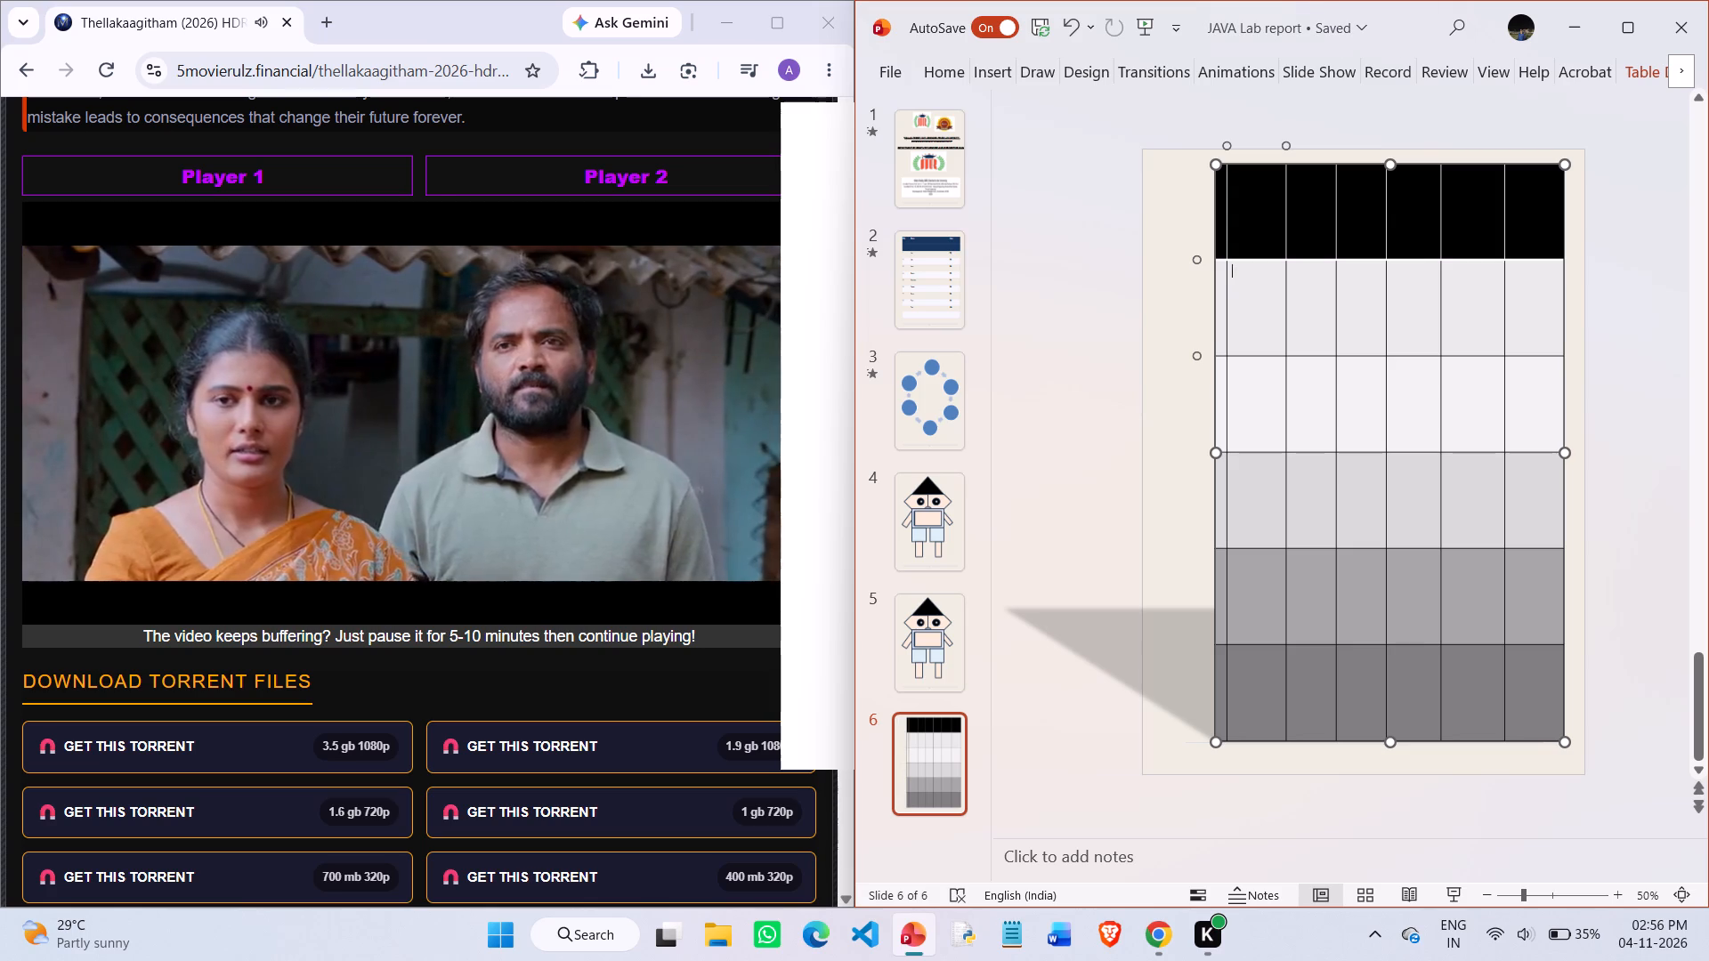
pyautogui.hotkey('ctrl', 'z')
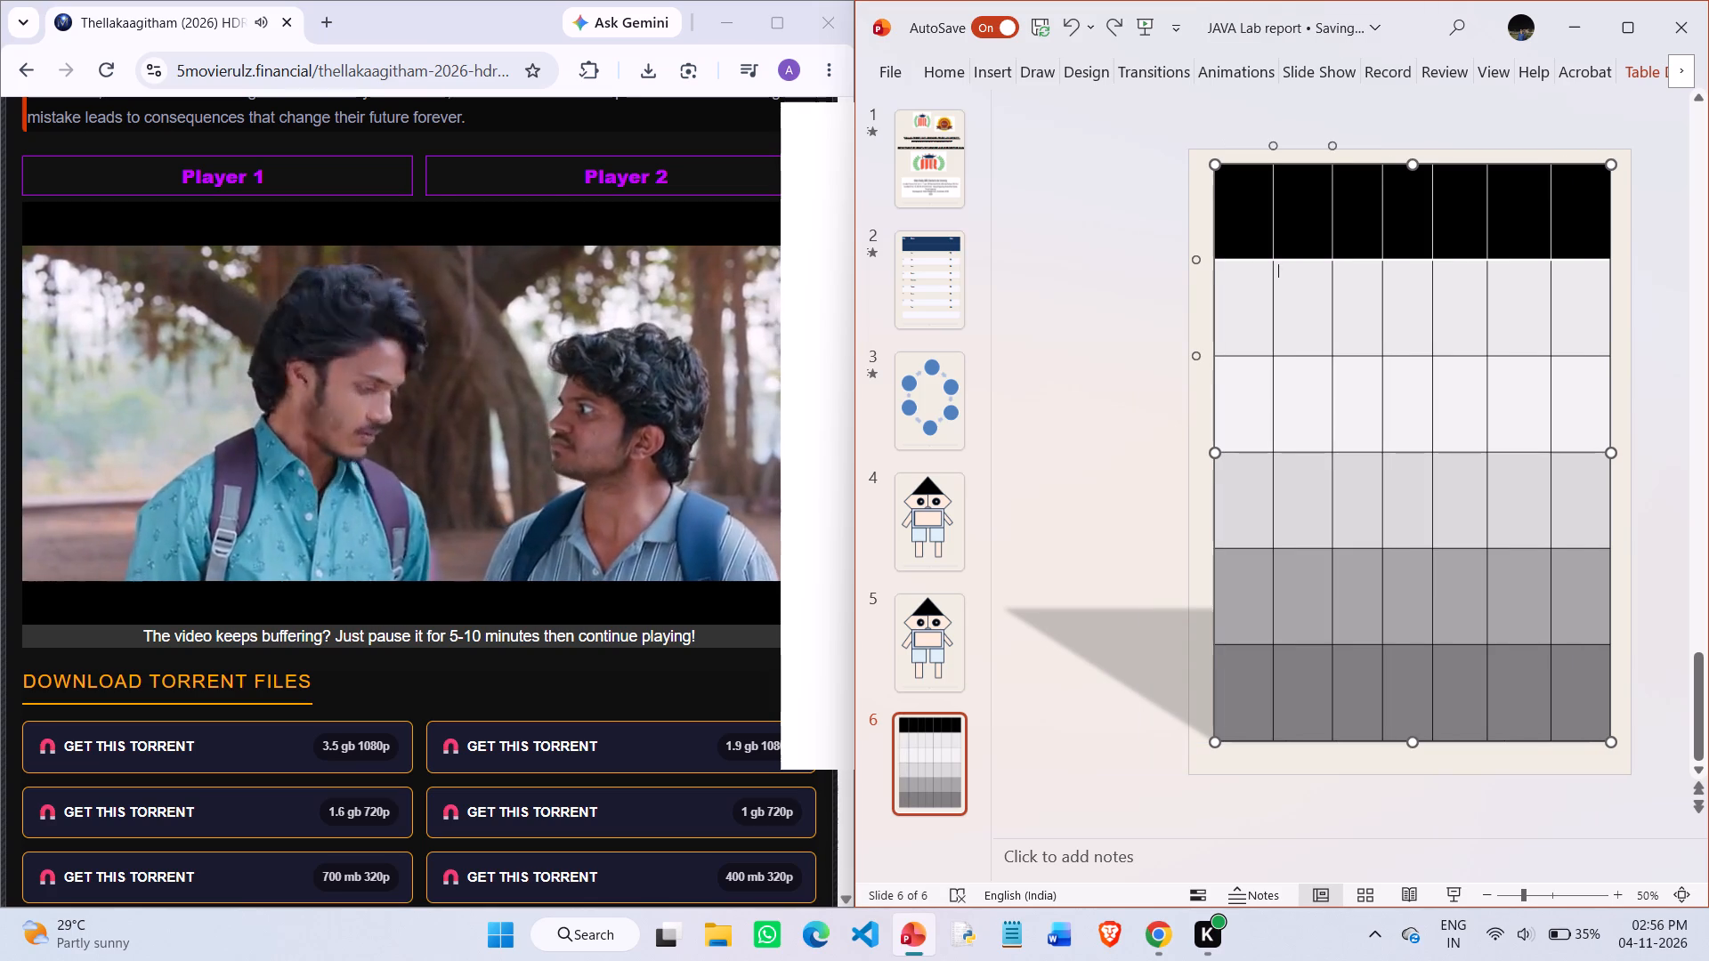
# Select all cells of the table's black header row and bring up the table design options.
pyautogui.click(1240, 214)
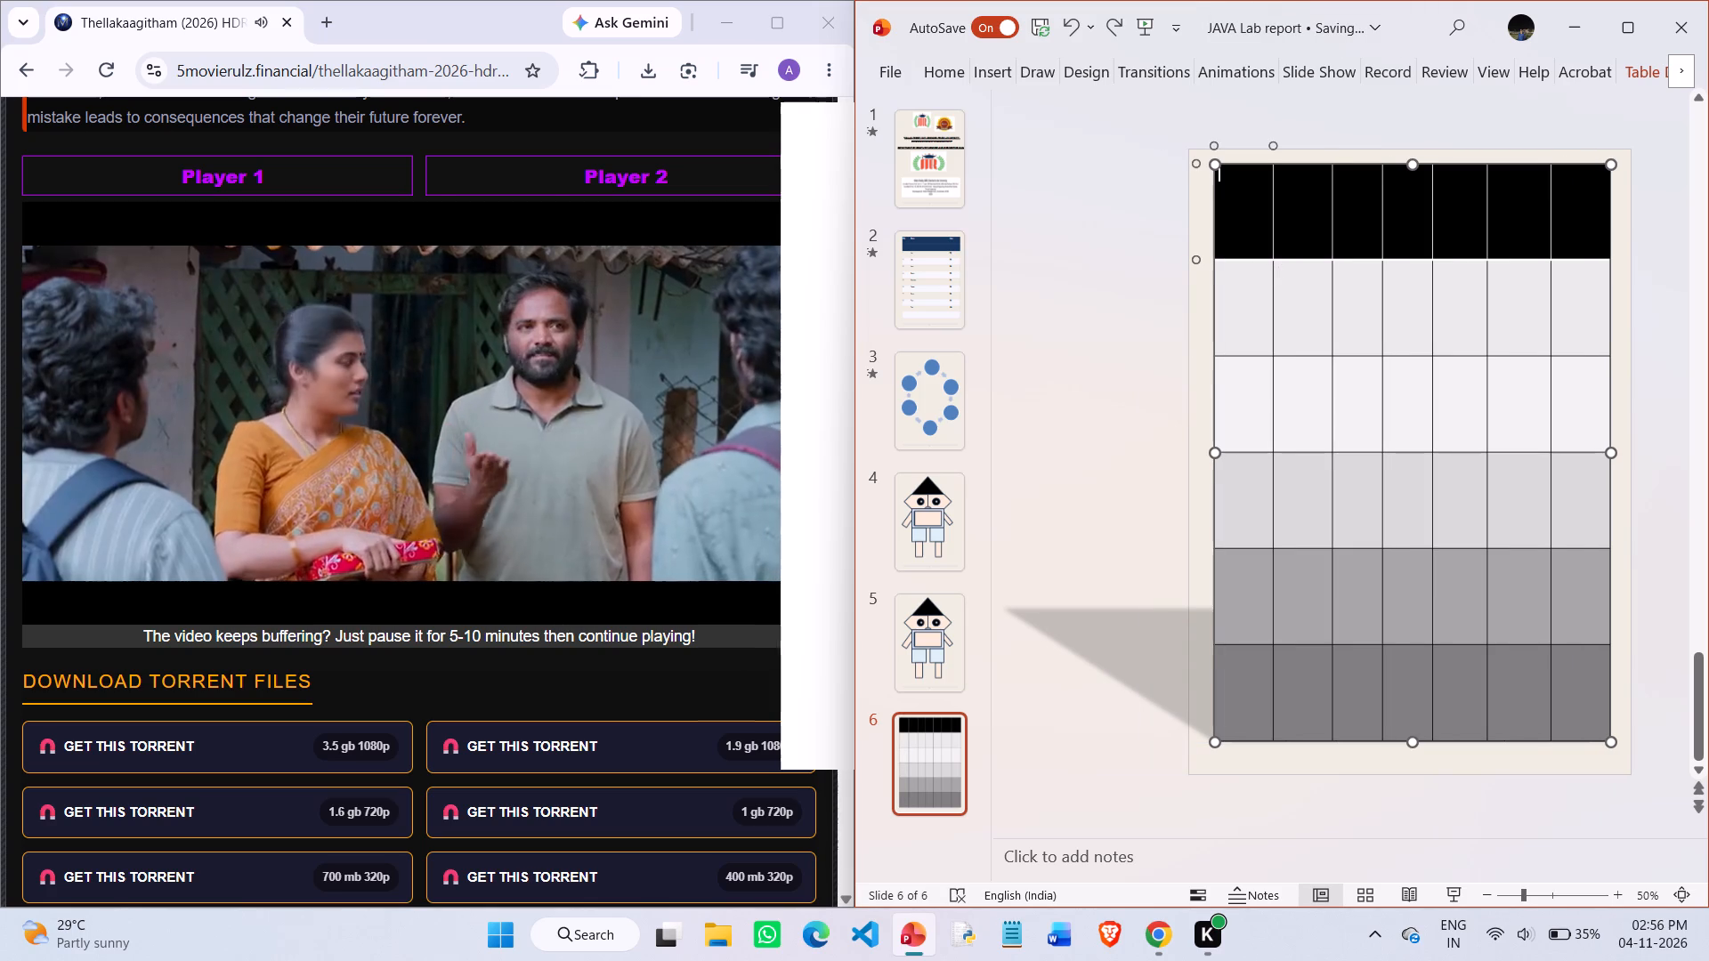
pyautogui.moveTo(1240, 214); pyautogui.dragTo(1656, 198)
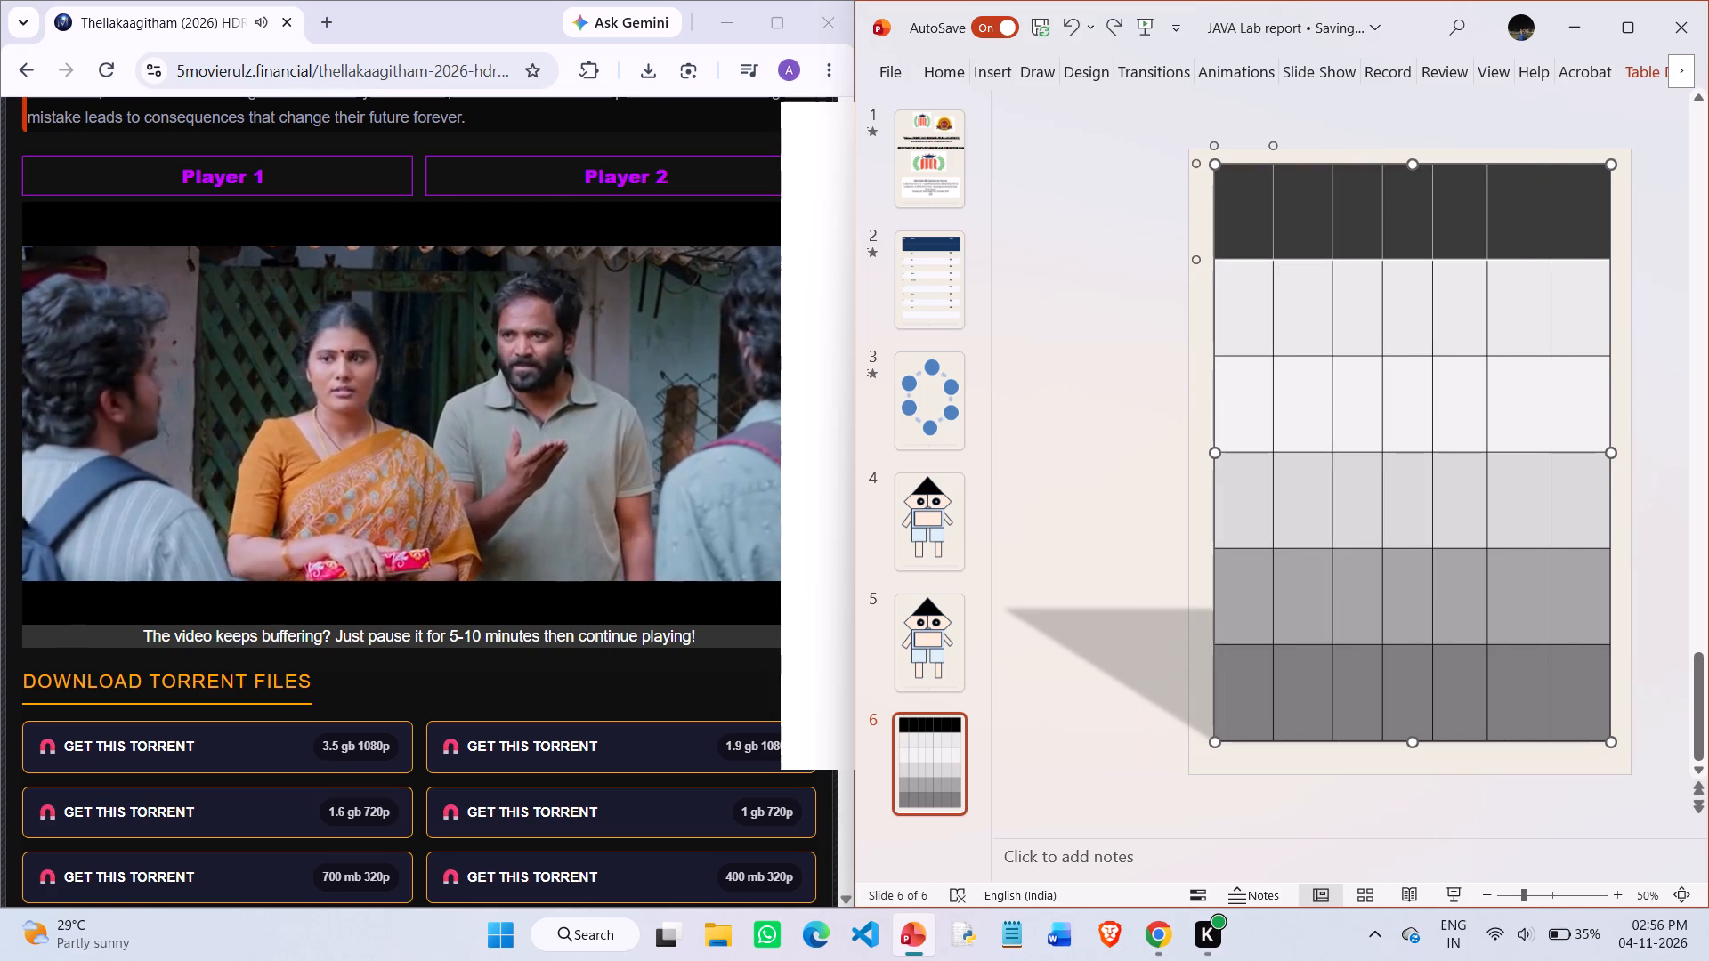
pyautogui.moveTo(1656, 198); pyautogui.dragTo(1562, 217)
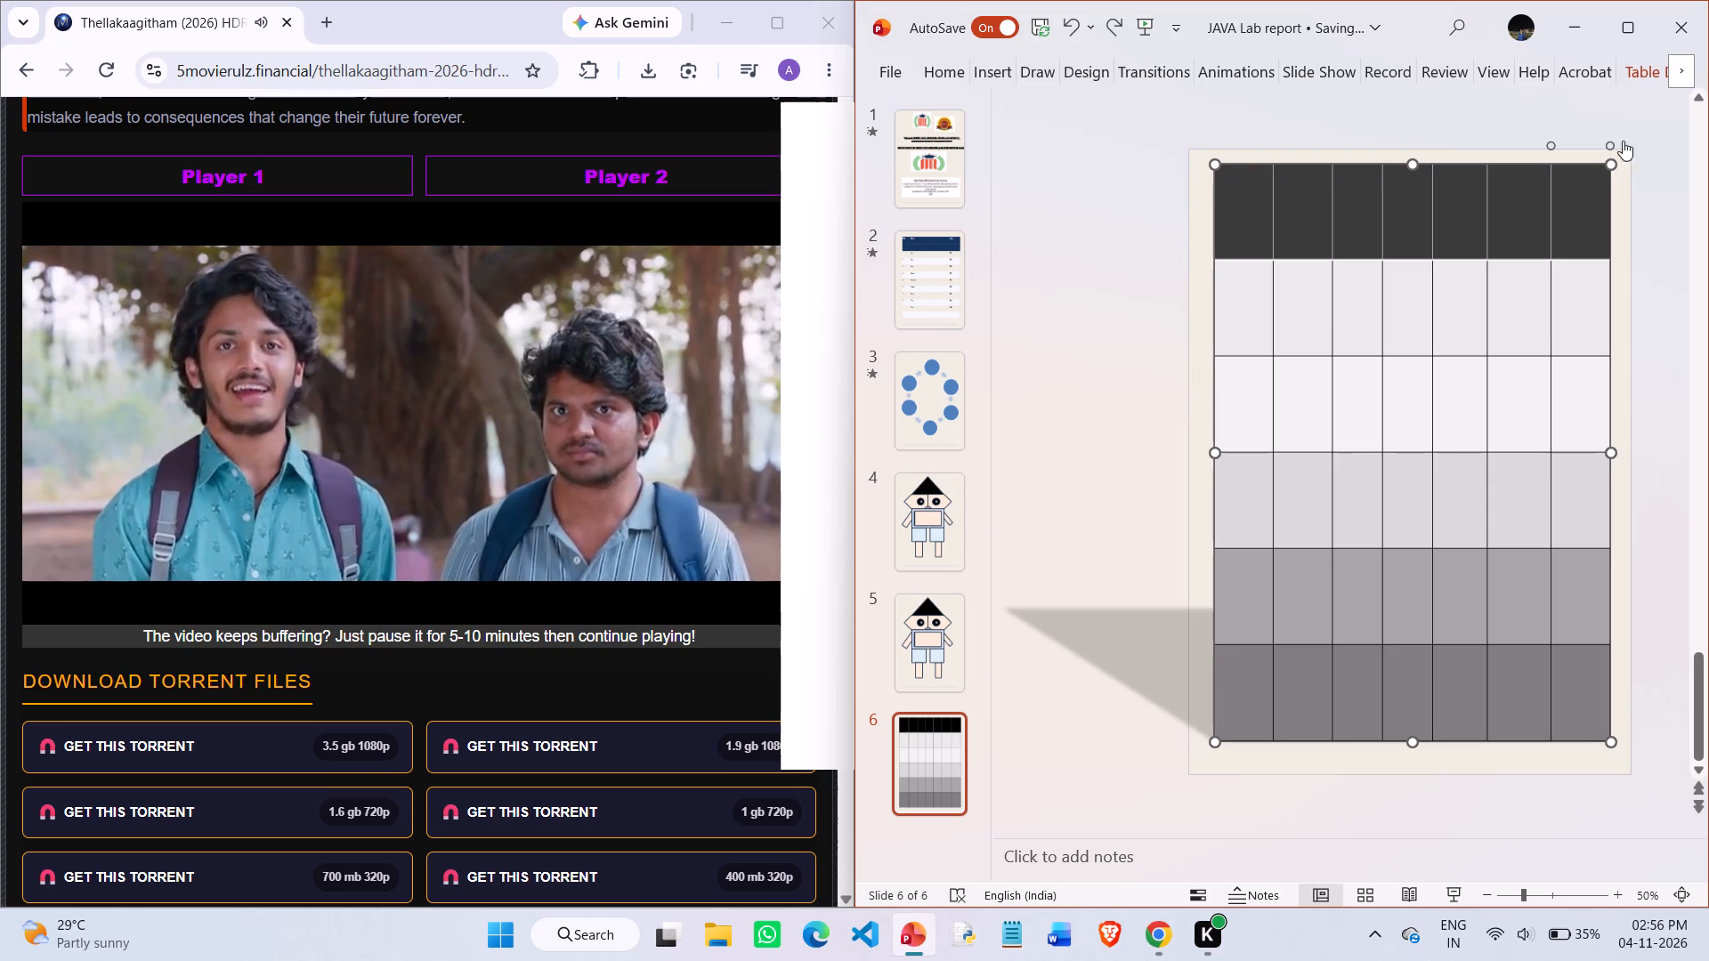
pyautogui.click(1657, 69)
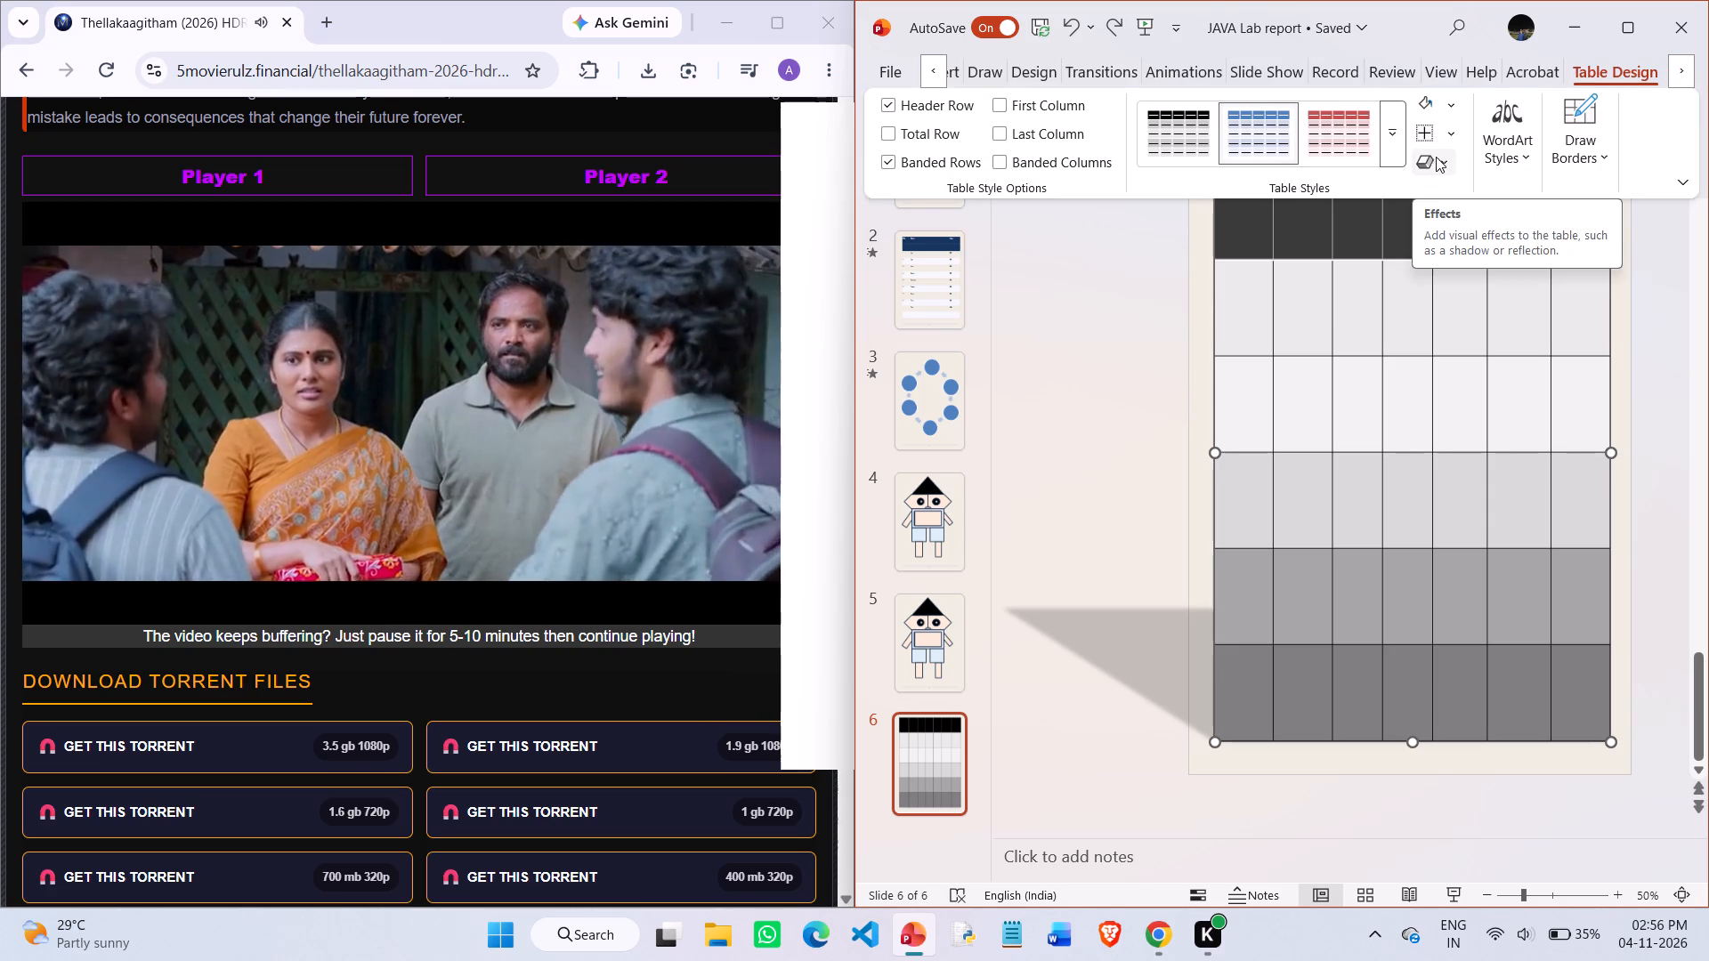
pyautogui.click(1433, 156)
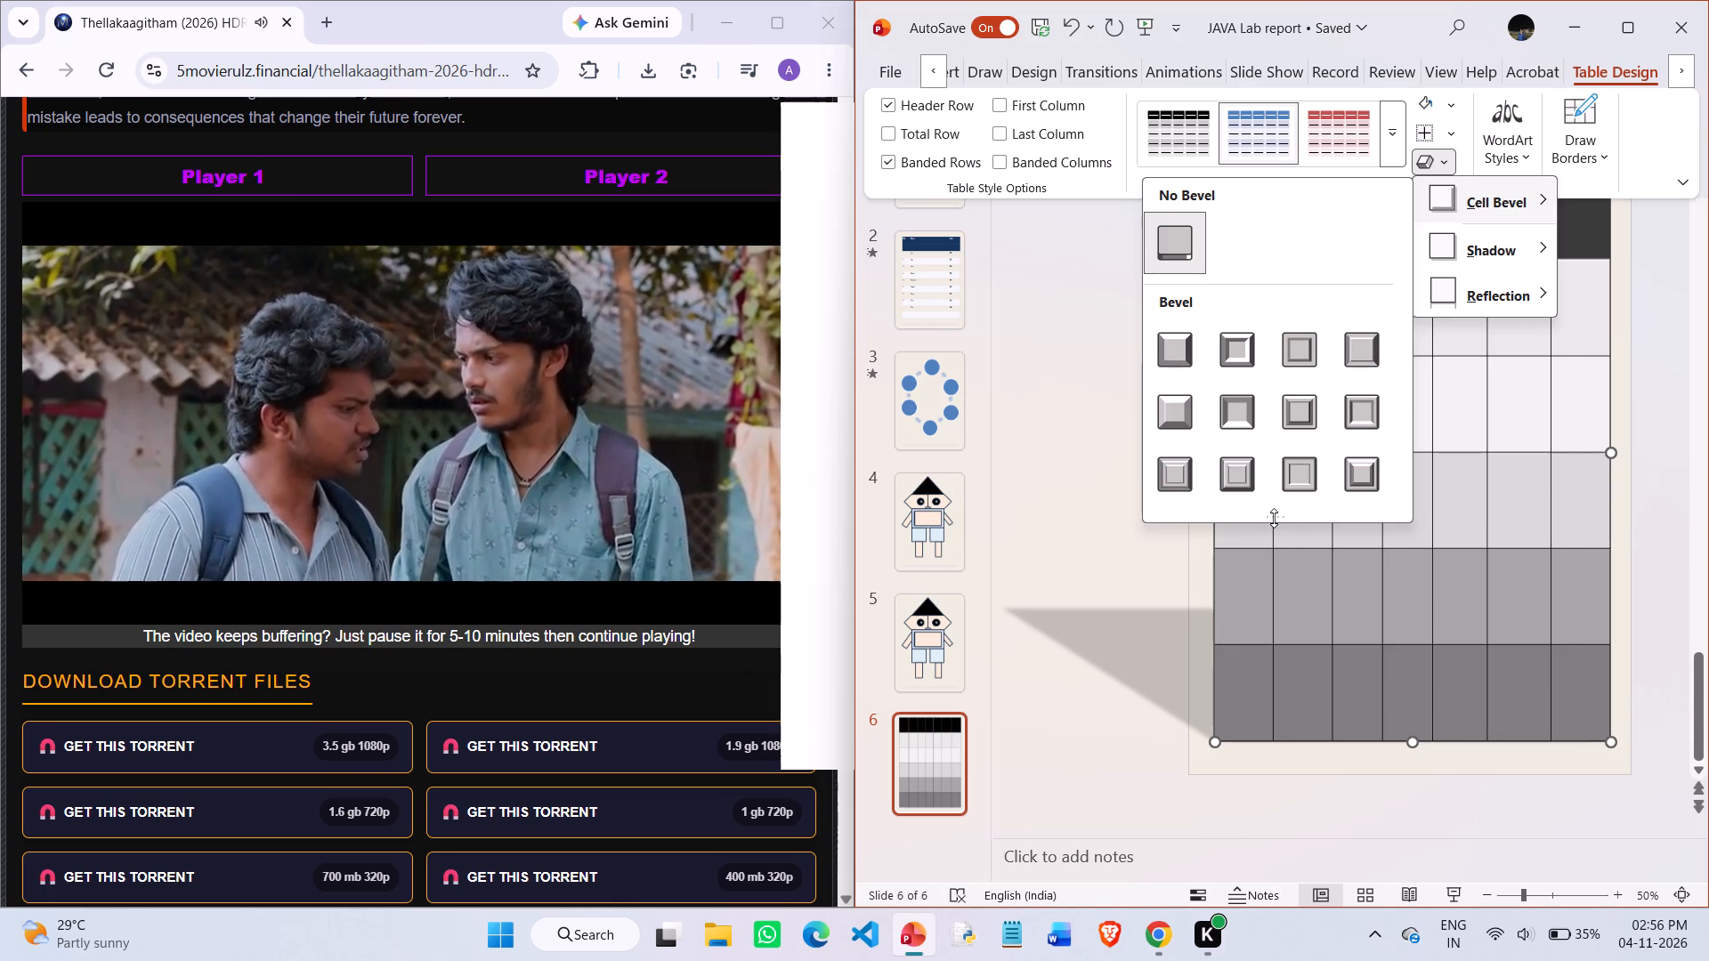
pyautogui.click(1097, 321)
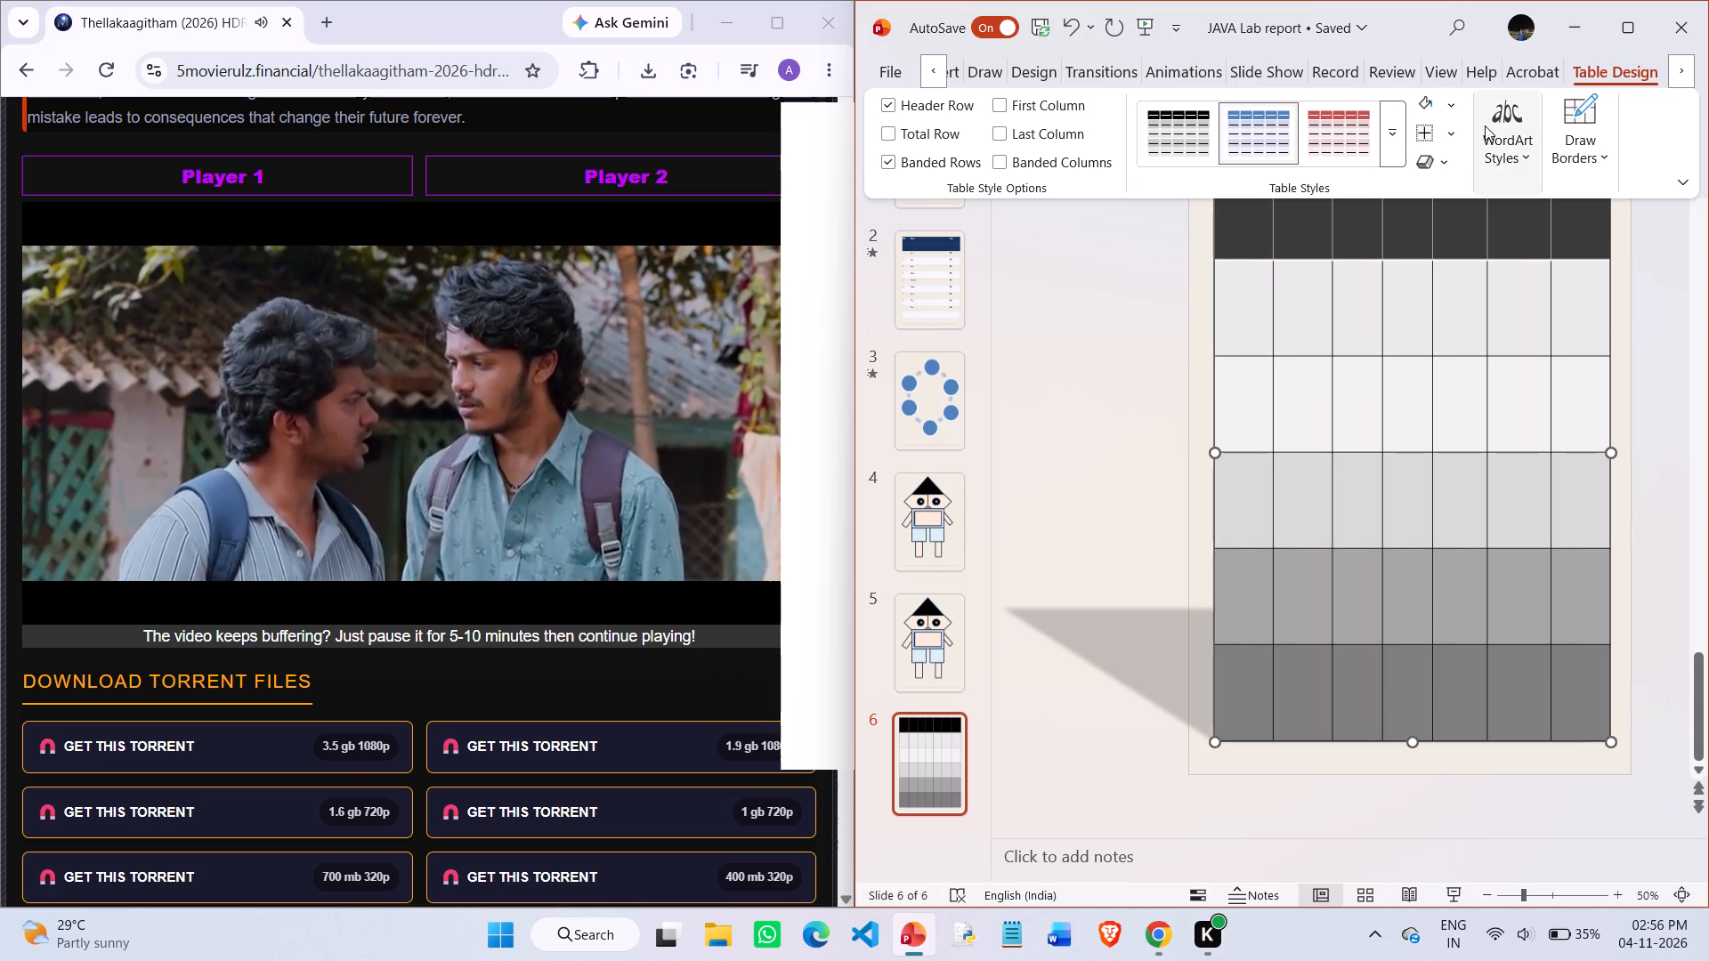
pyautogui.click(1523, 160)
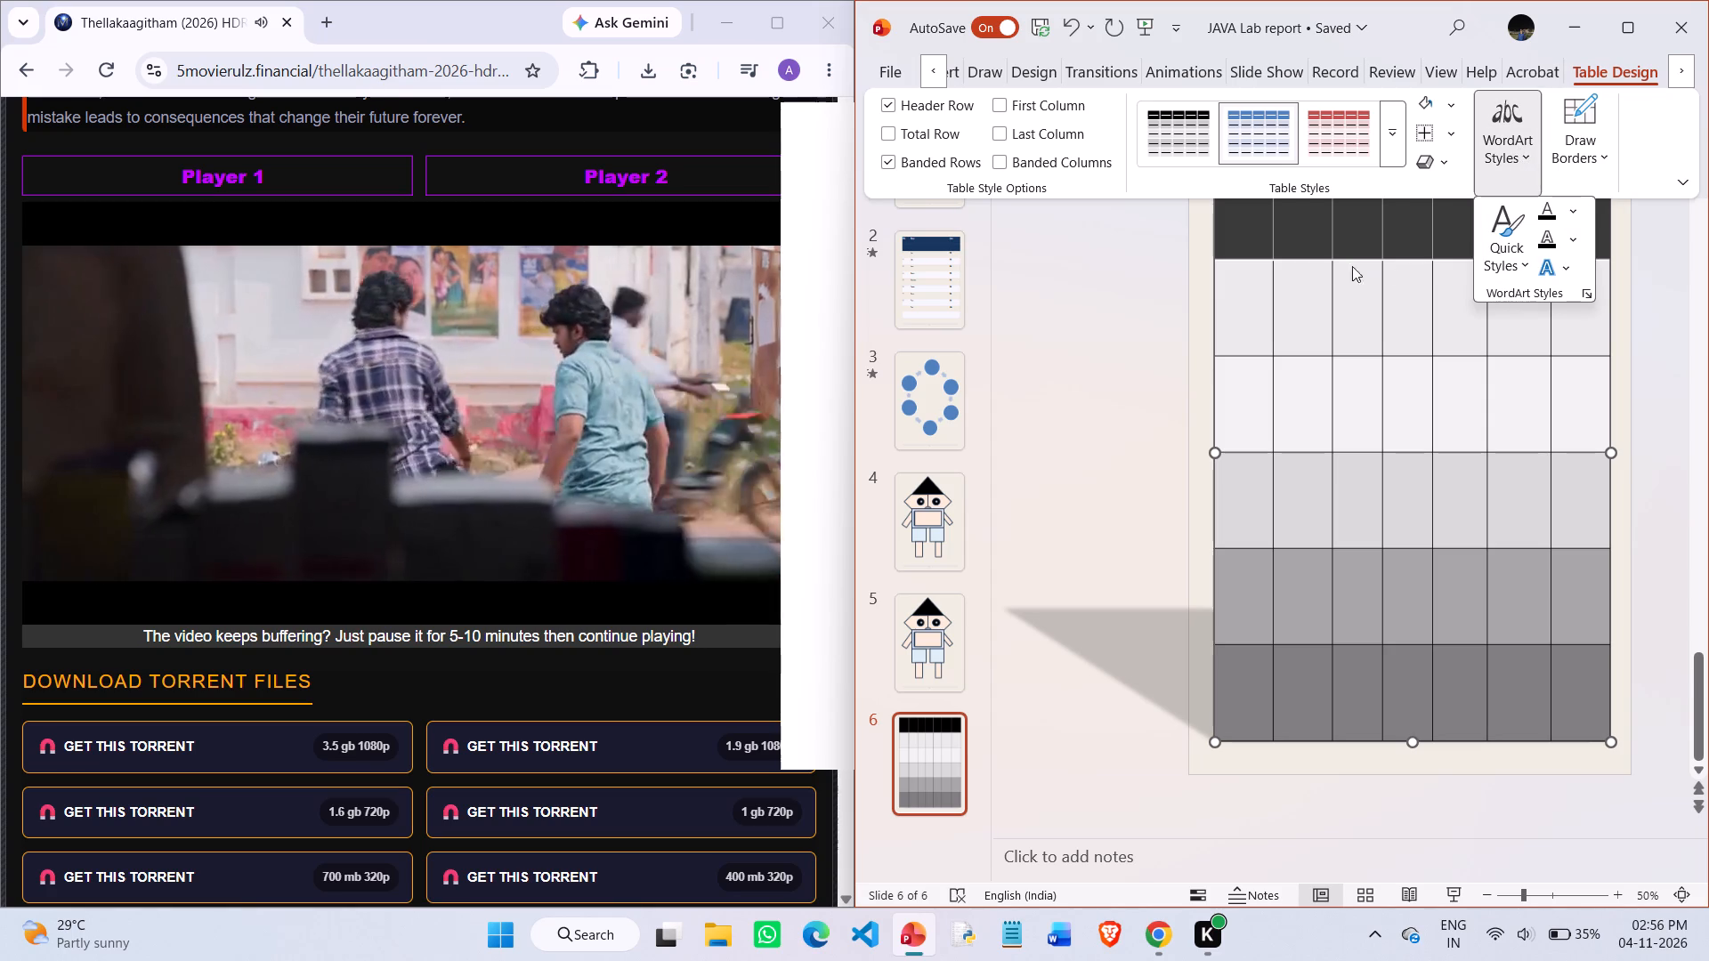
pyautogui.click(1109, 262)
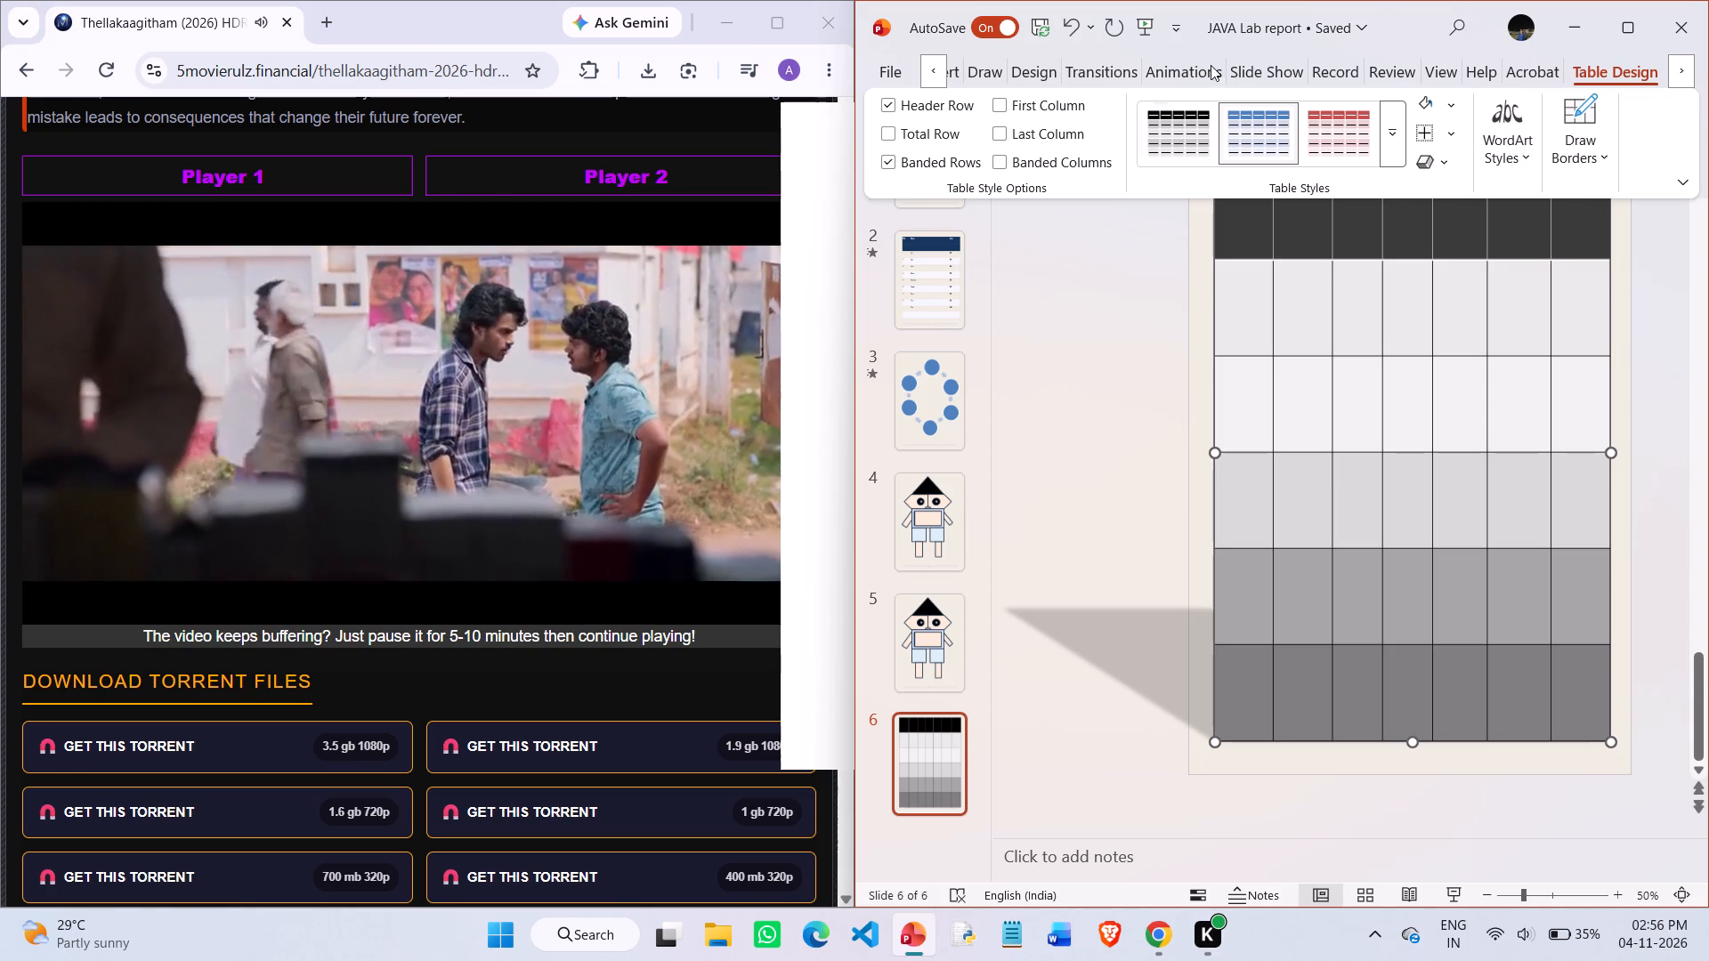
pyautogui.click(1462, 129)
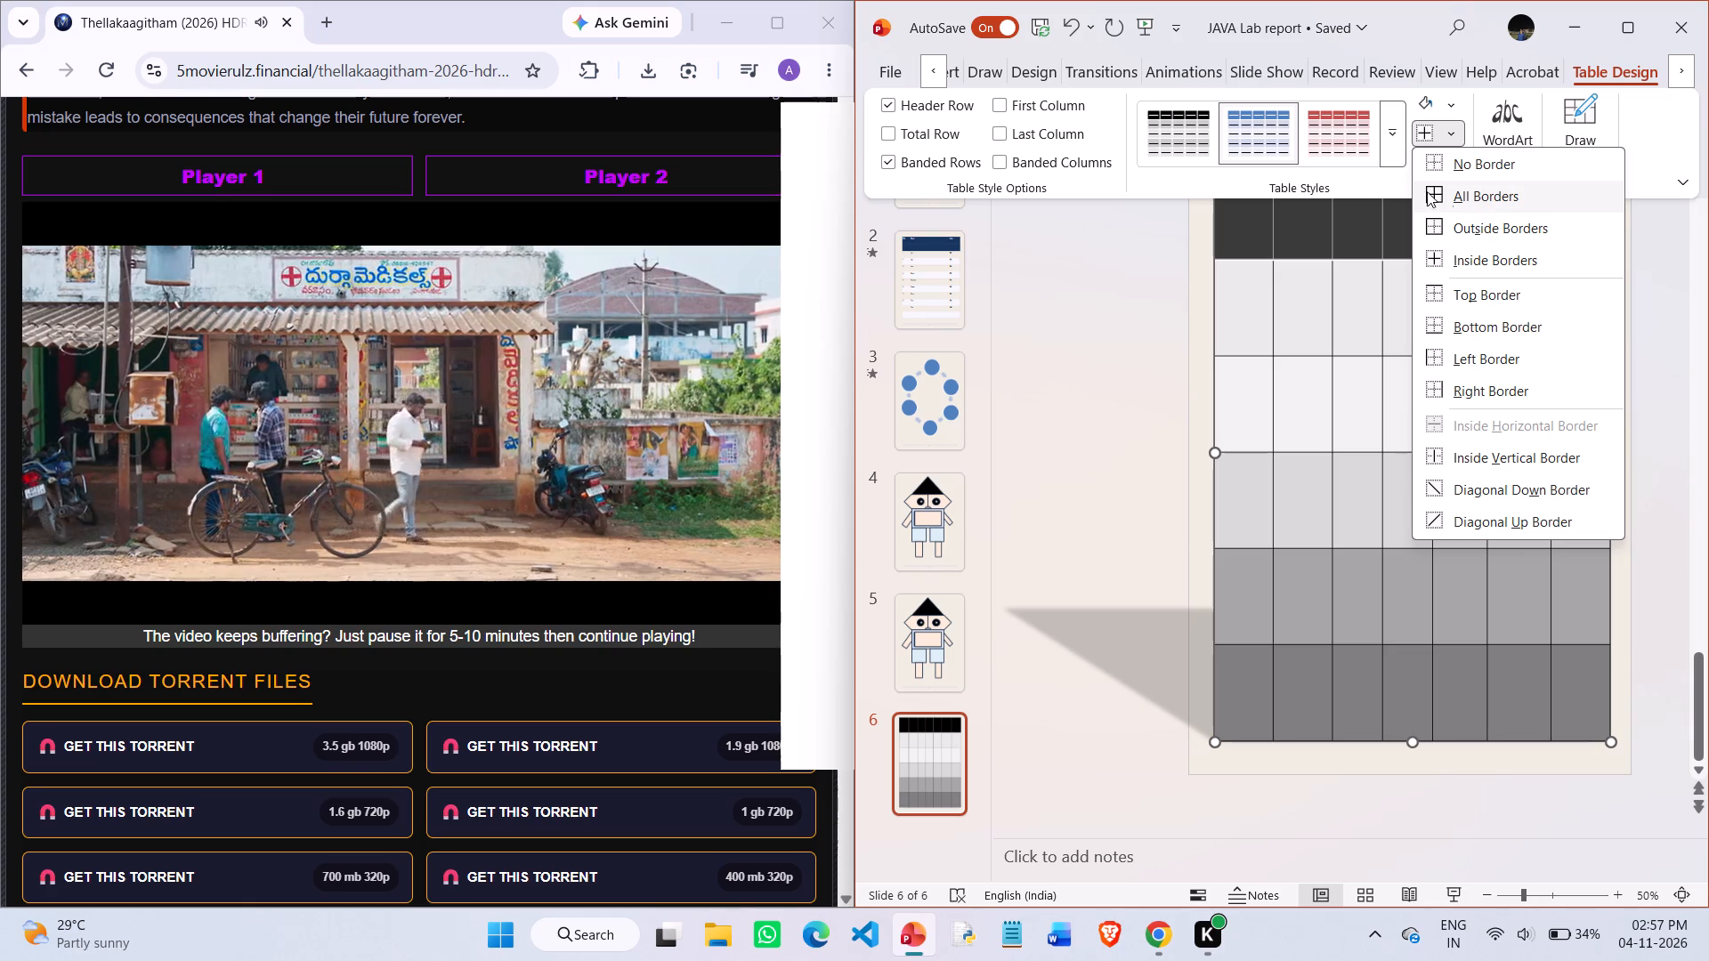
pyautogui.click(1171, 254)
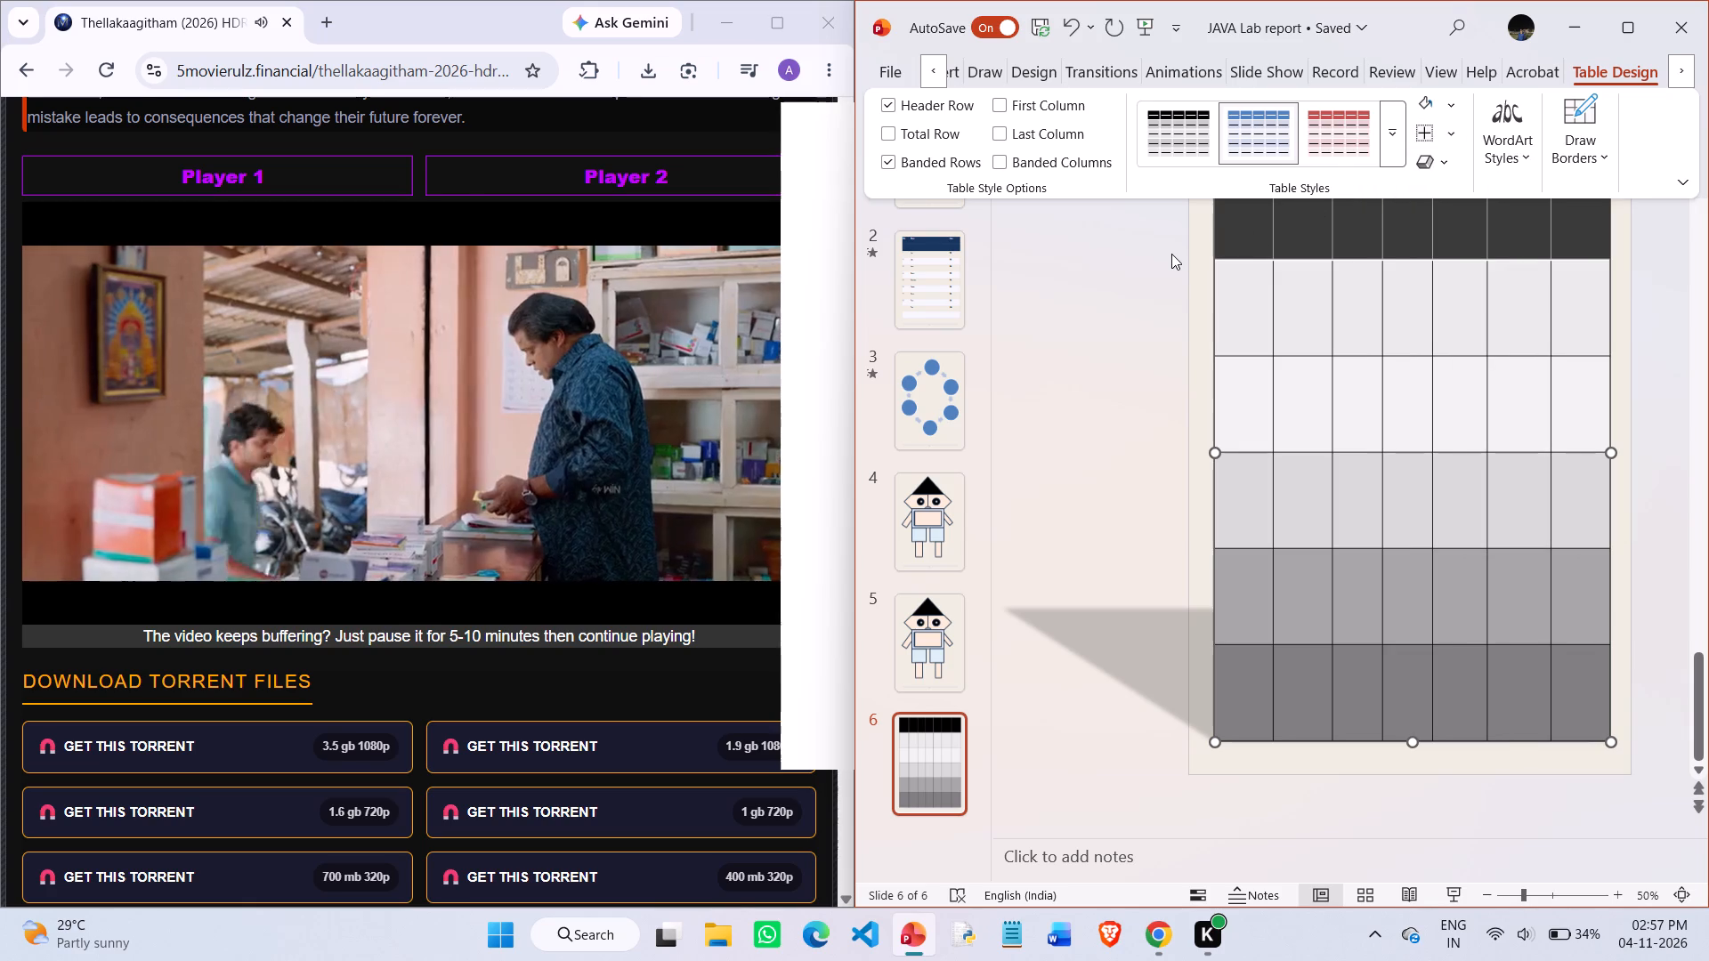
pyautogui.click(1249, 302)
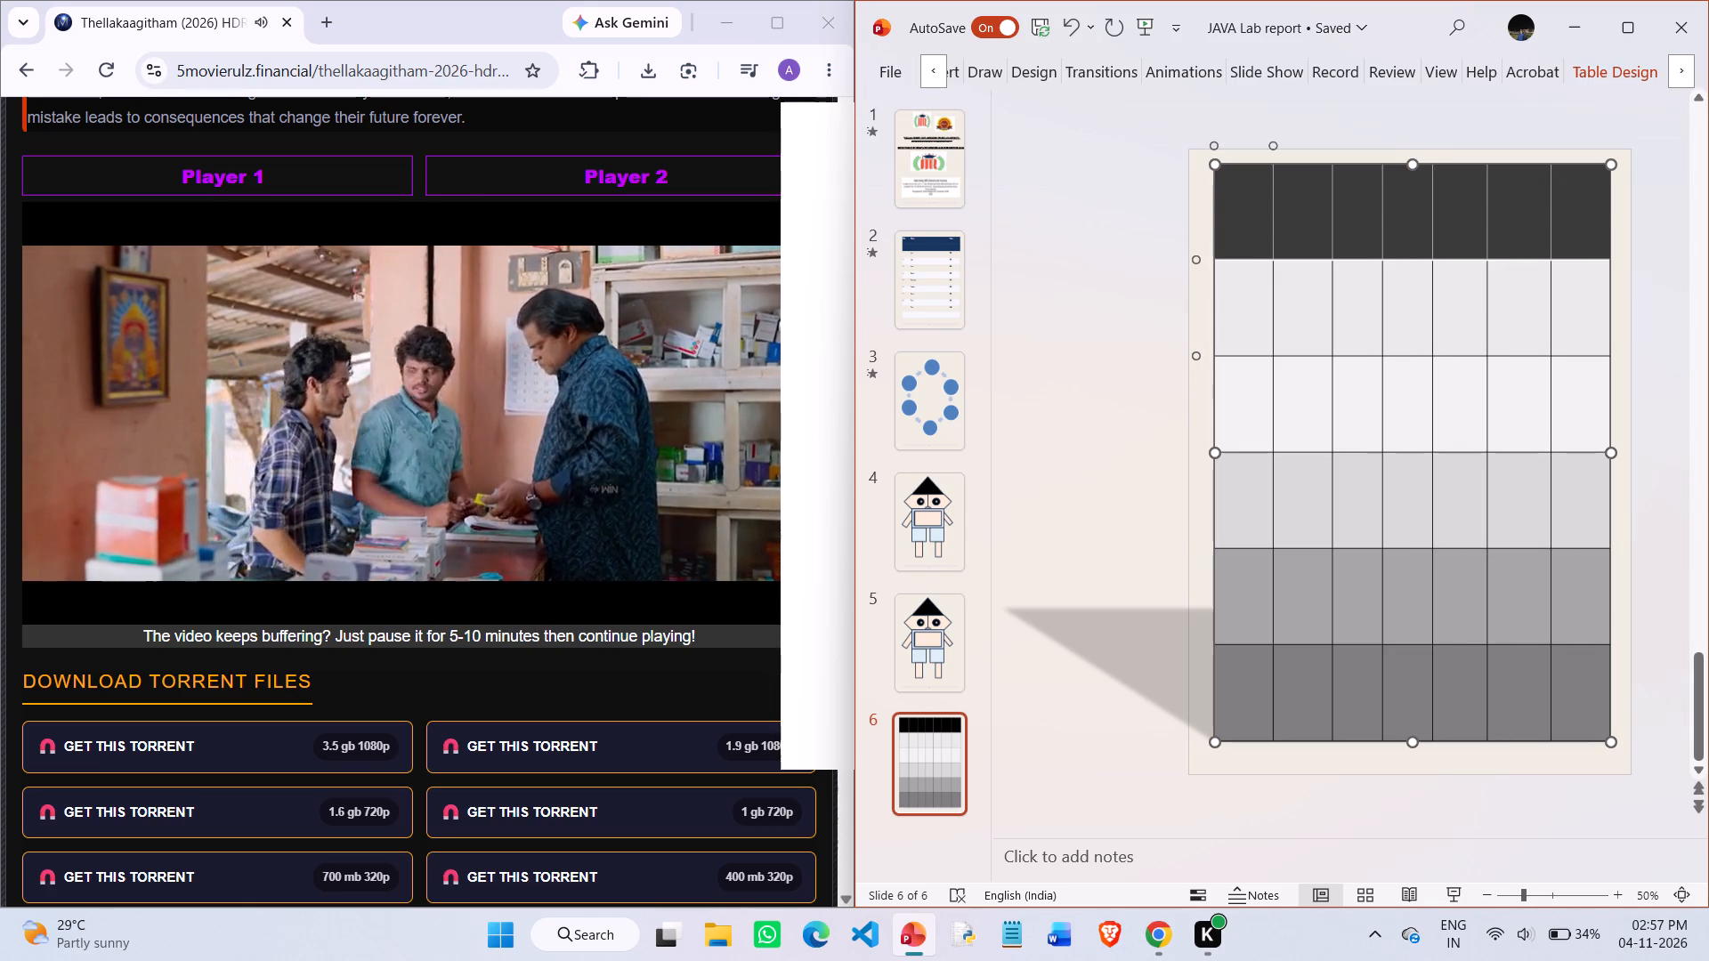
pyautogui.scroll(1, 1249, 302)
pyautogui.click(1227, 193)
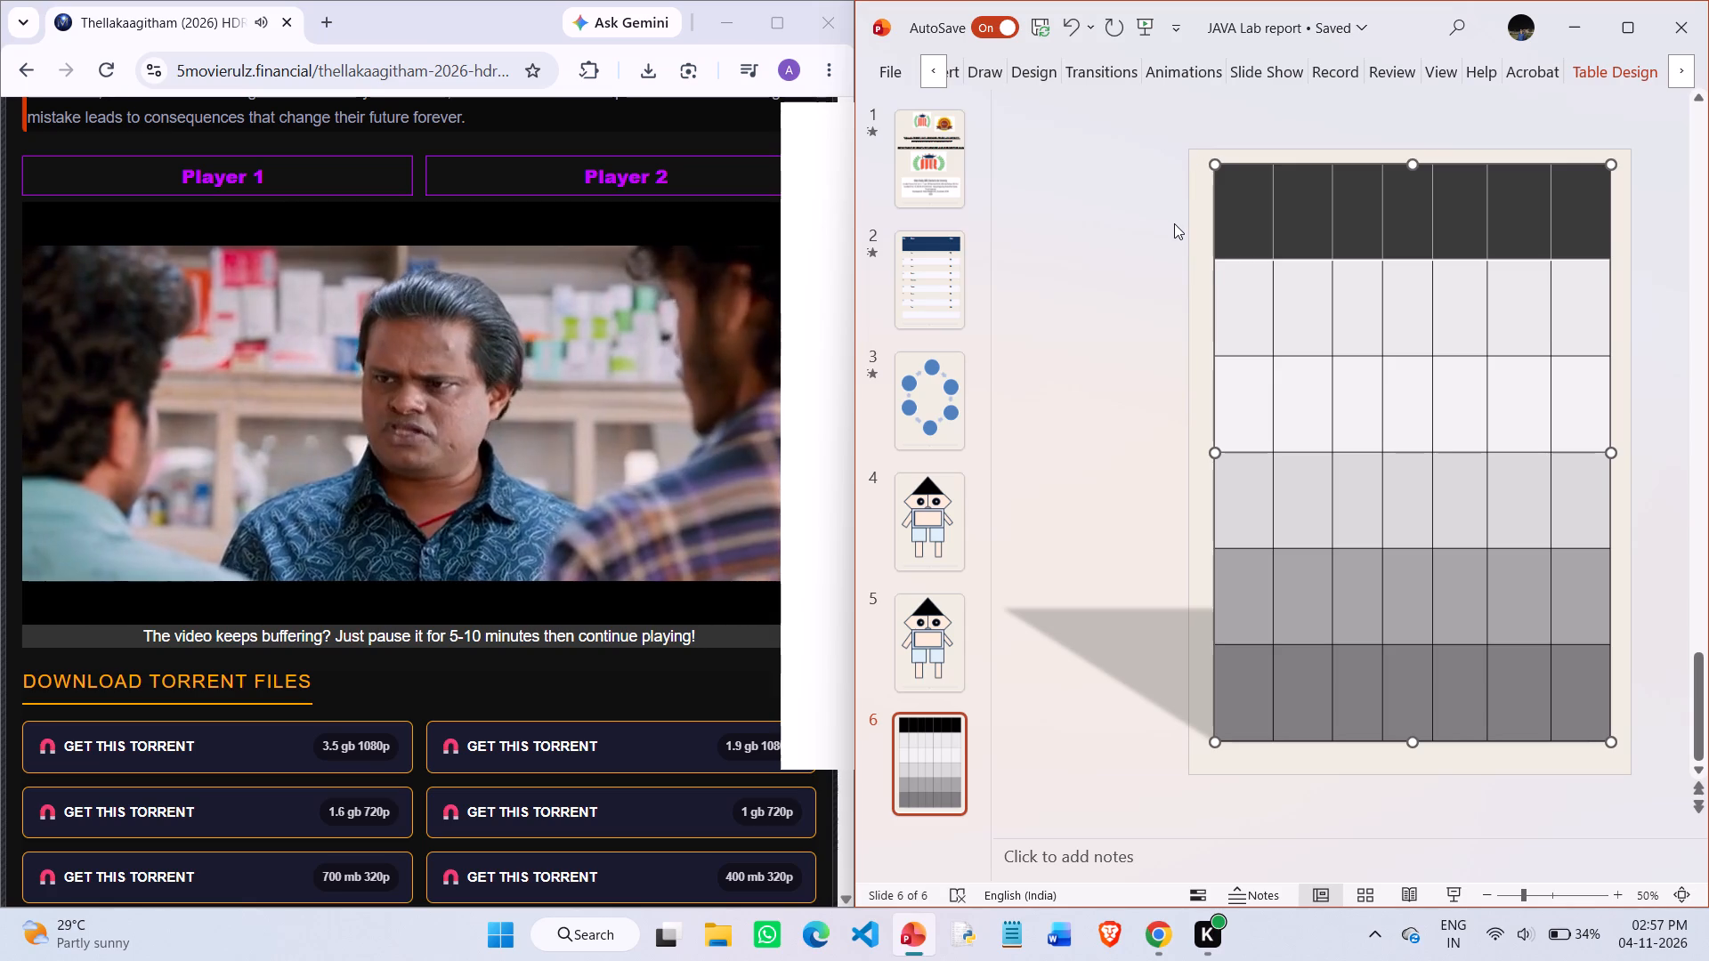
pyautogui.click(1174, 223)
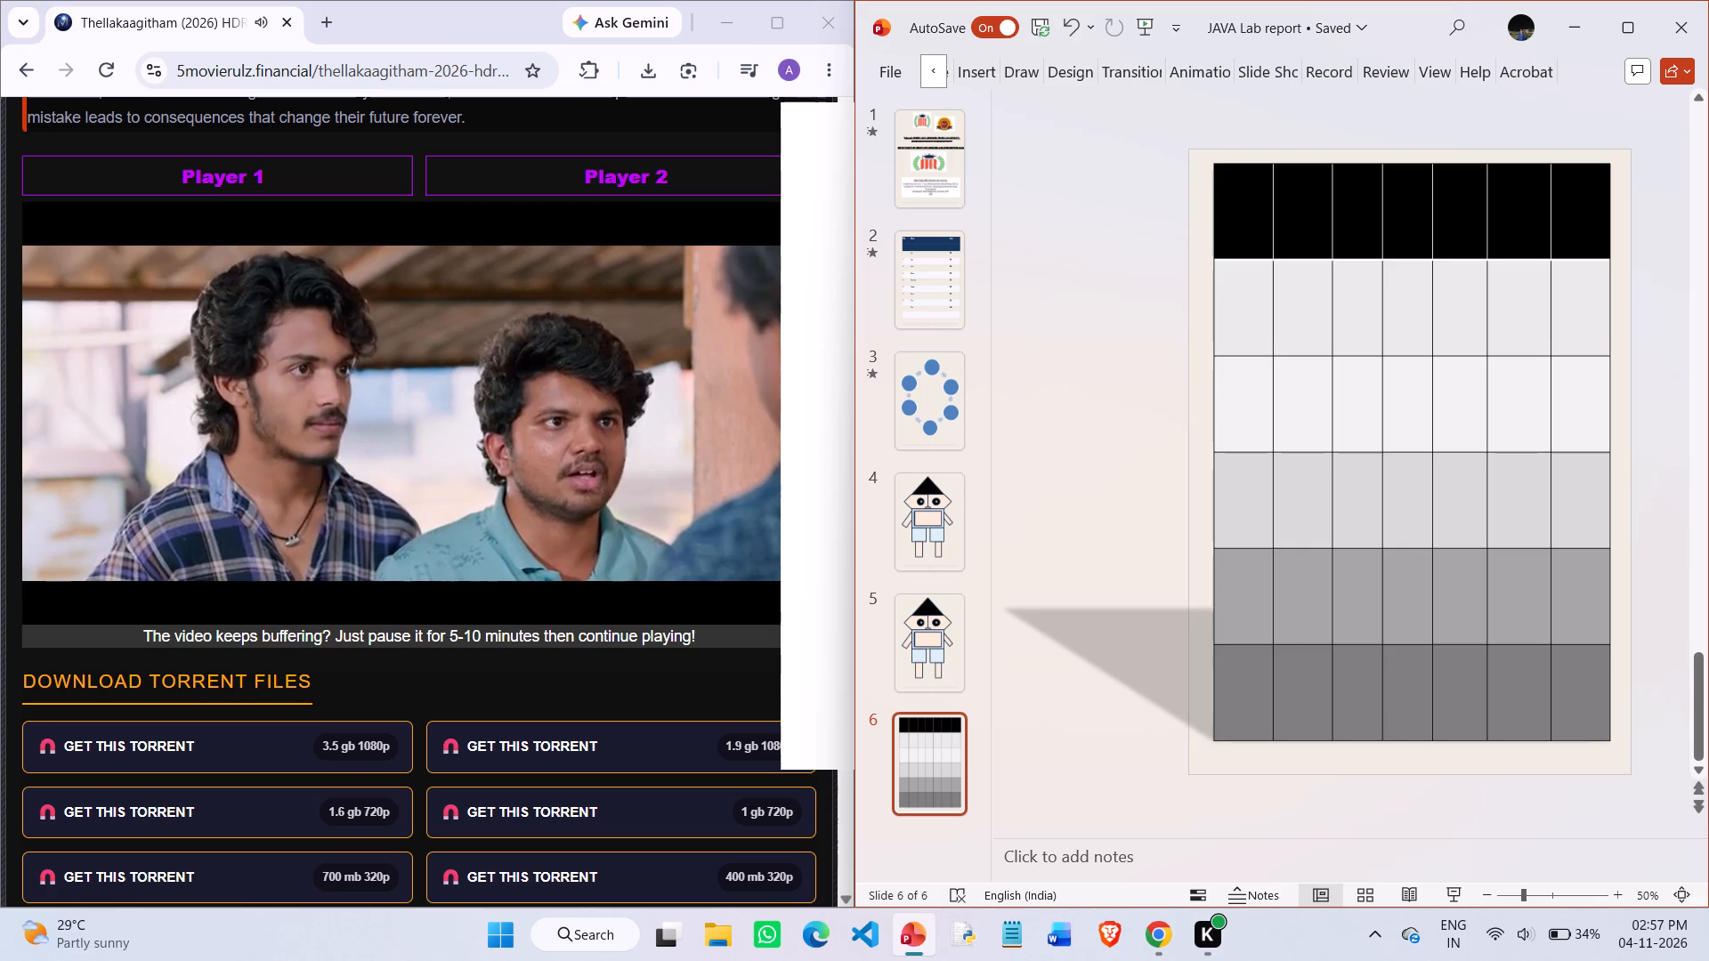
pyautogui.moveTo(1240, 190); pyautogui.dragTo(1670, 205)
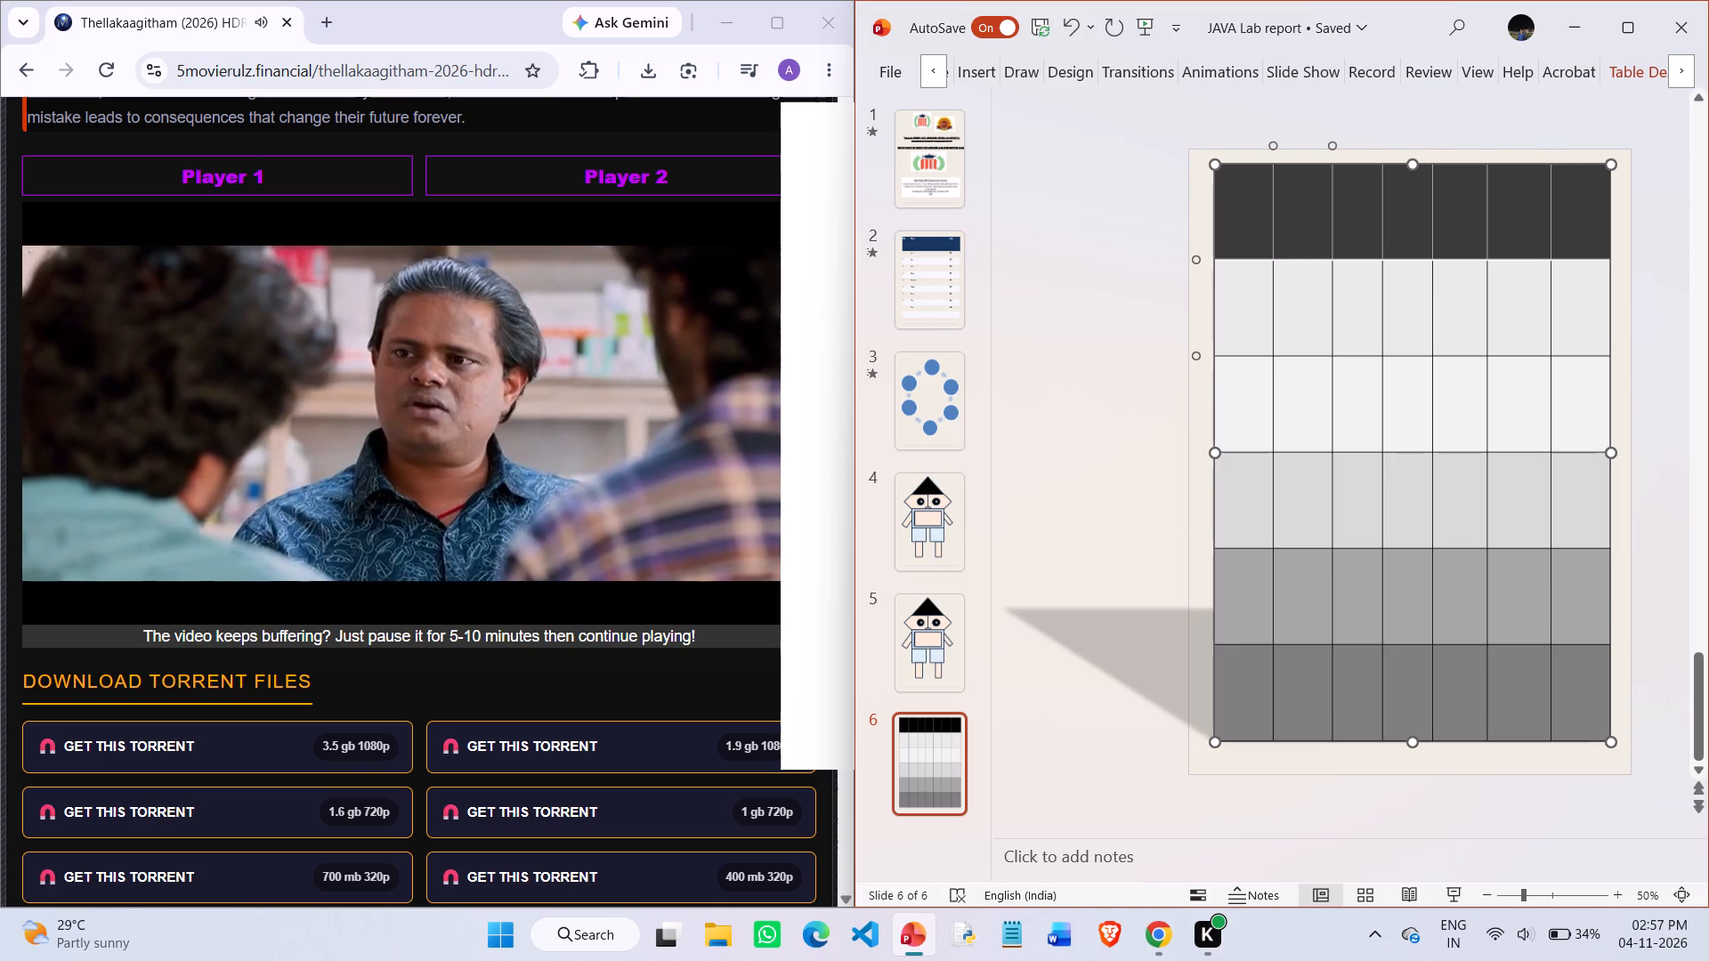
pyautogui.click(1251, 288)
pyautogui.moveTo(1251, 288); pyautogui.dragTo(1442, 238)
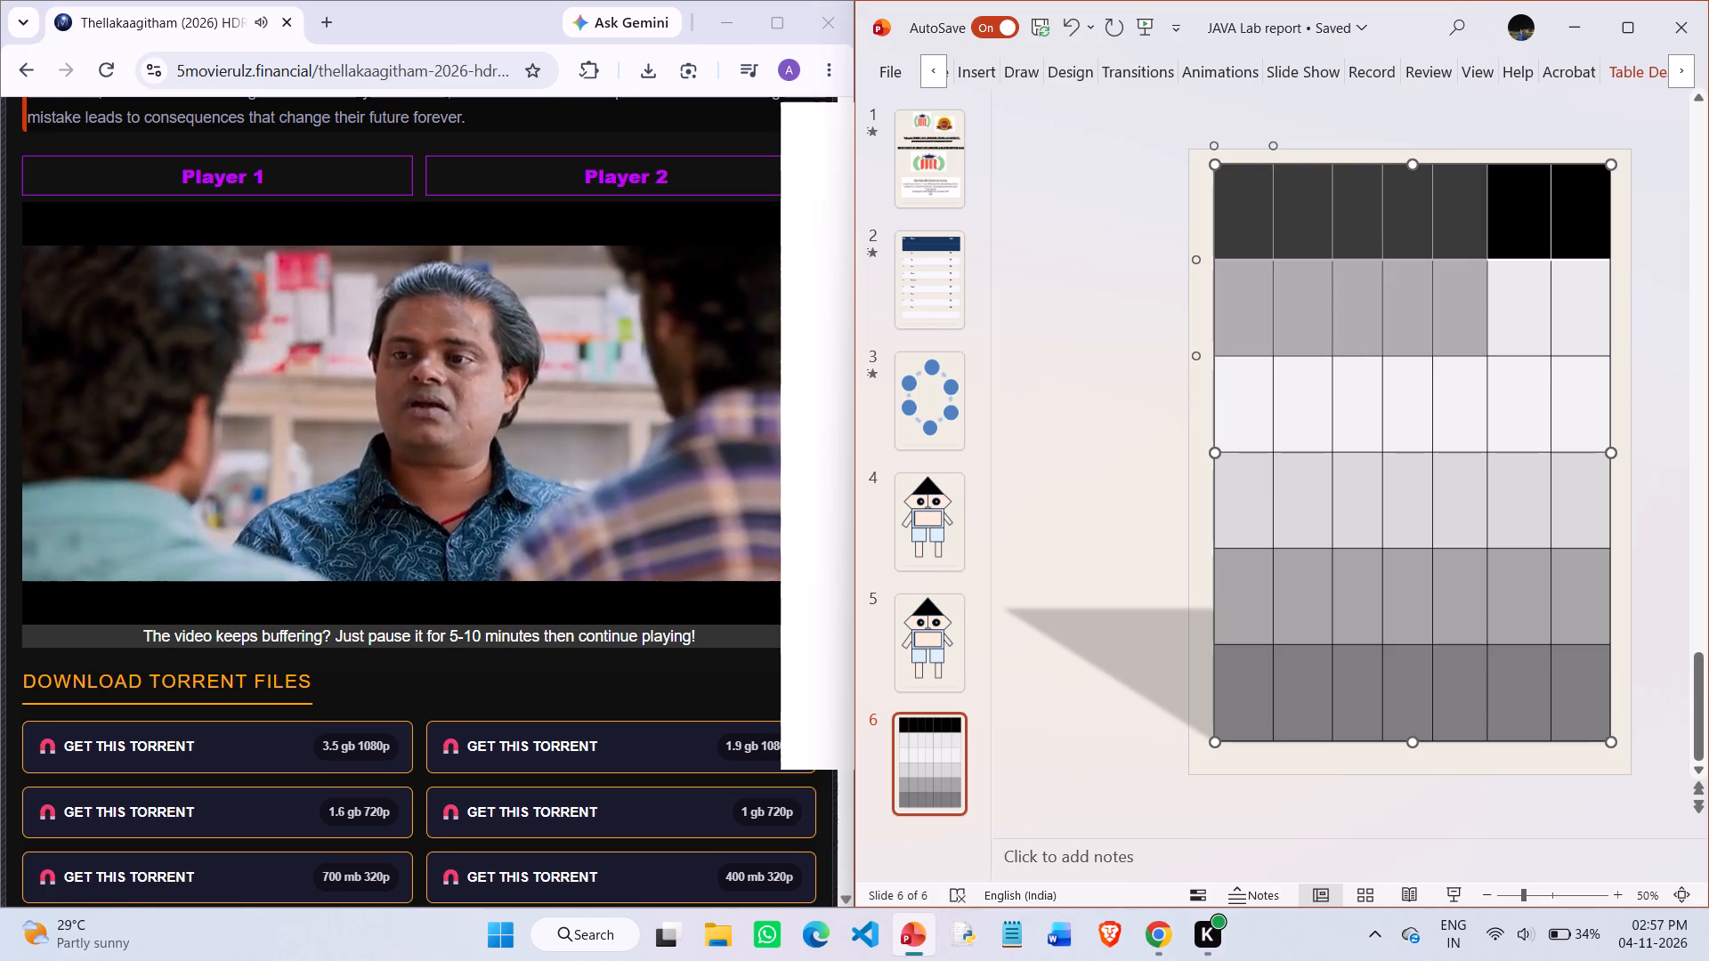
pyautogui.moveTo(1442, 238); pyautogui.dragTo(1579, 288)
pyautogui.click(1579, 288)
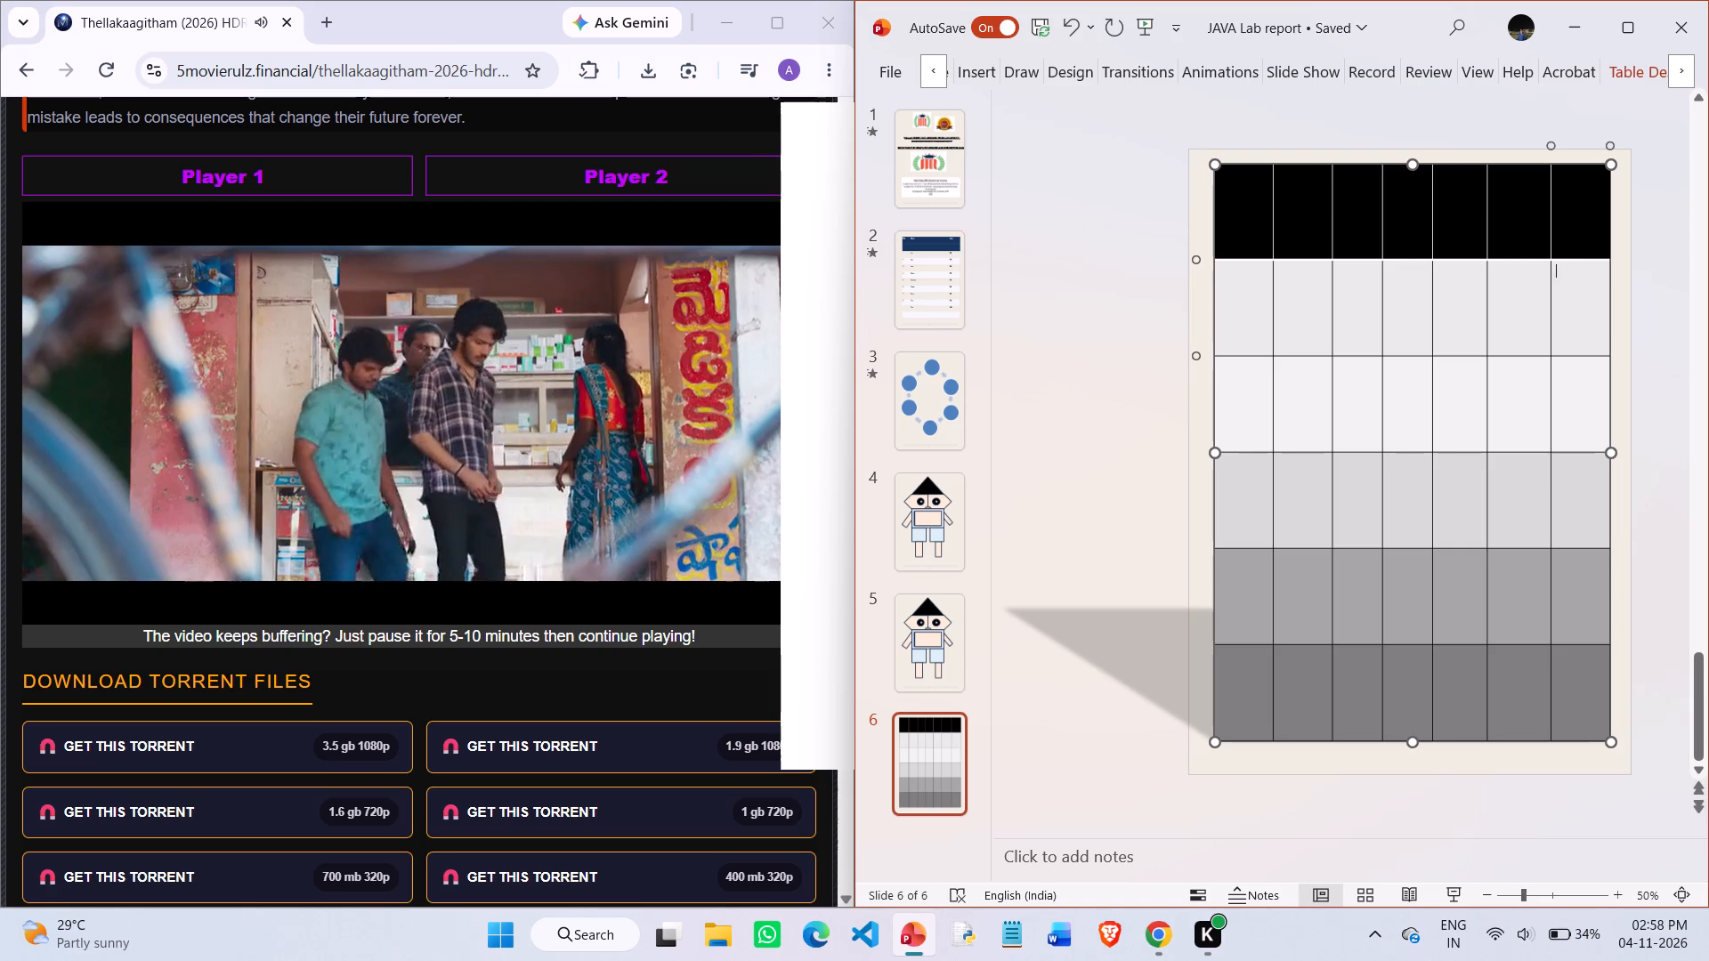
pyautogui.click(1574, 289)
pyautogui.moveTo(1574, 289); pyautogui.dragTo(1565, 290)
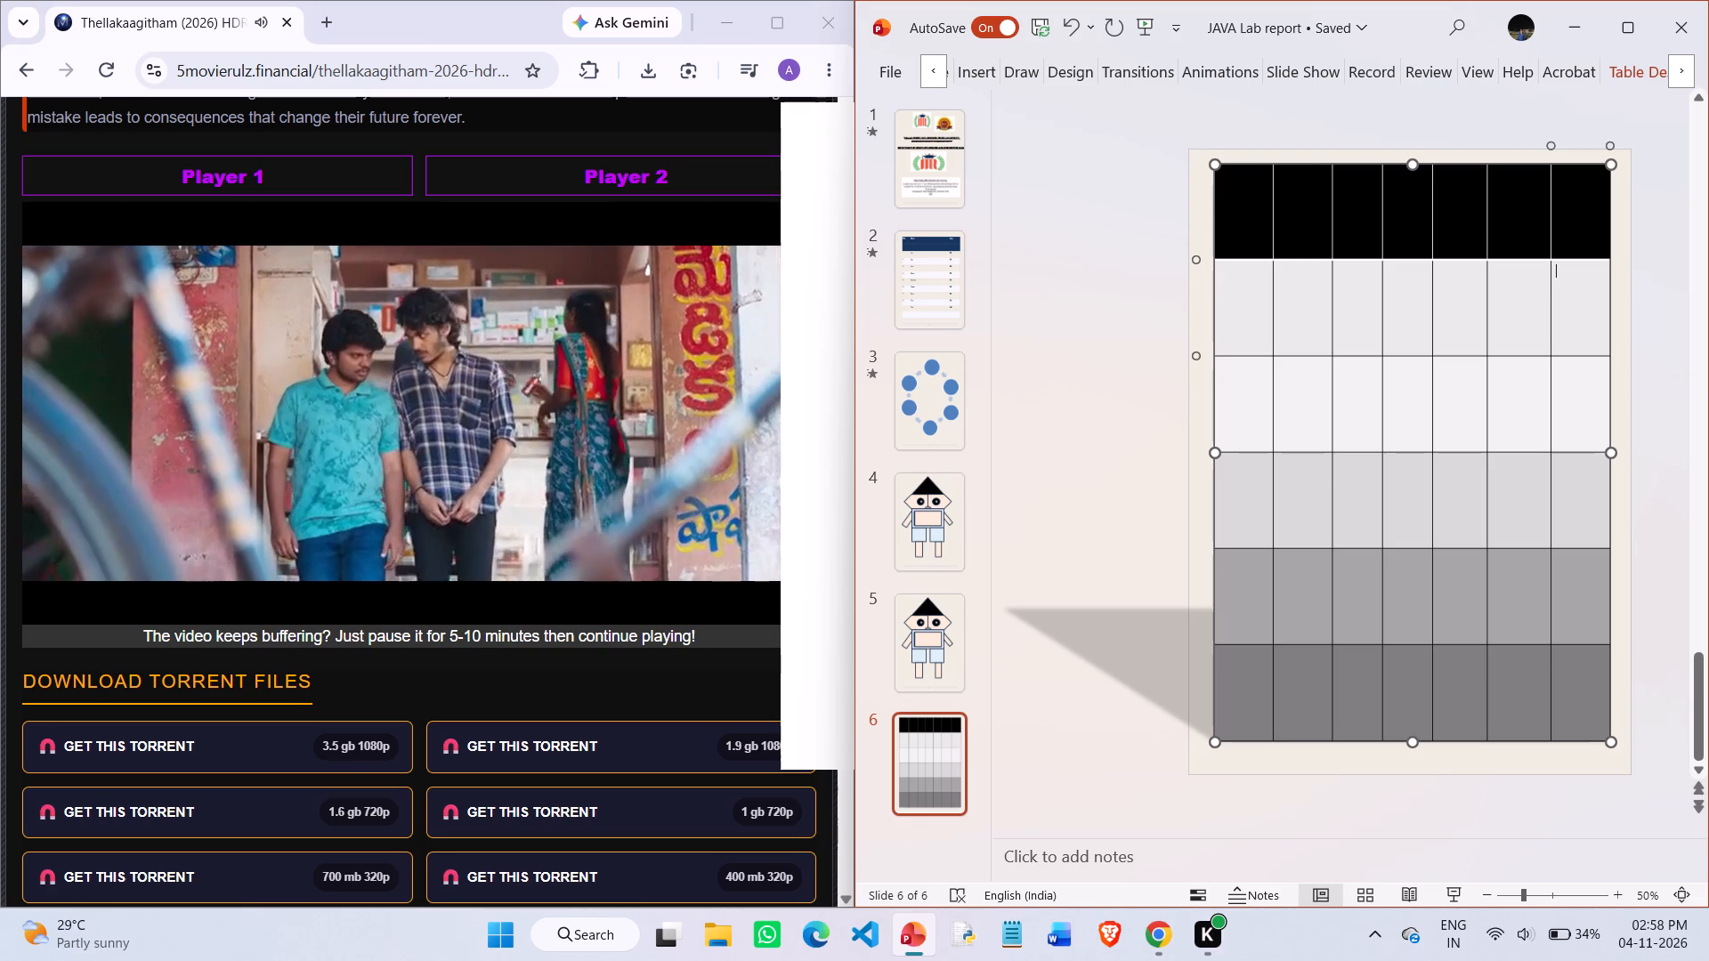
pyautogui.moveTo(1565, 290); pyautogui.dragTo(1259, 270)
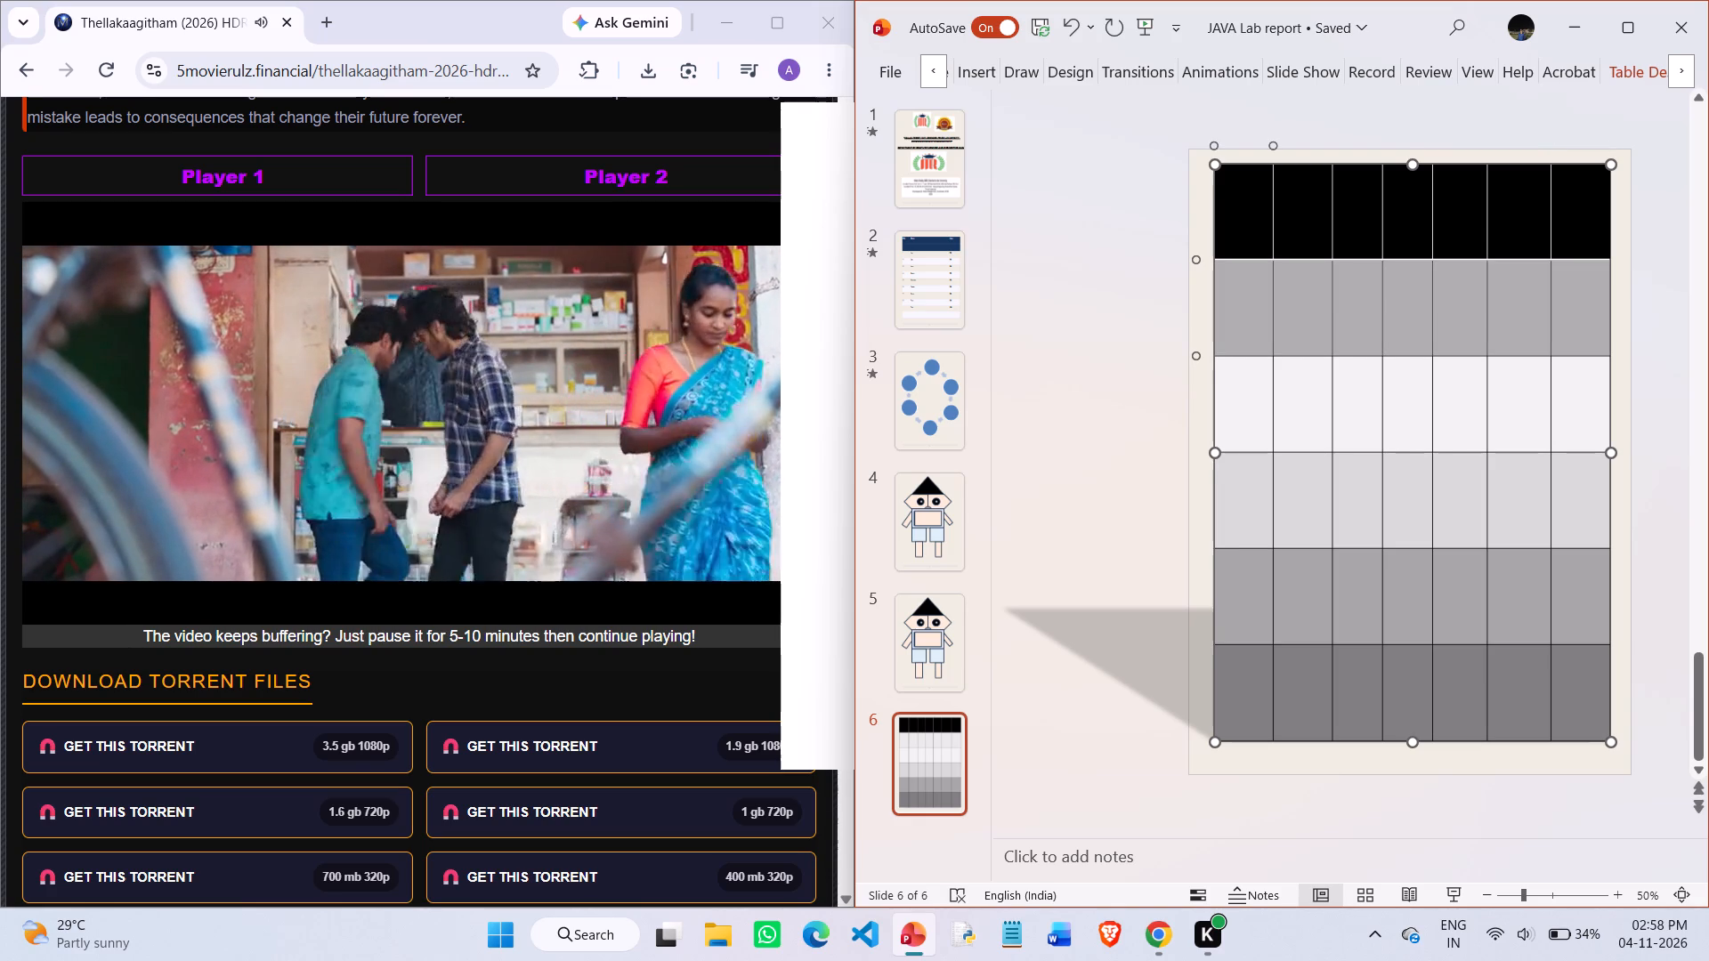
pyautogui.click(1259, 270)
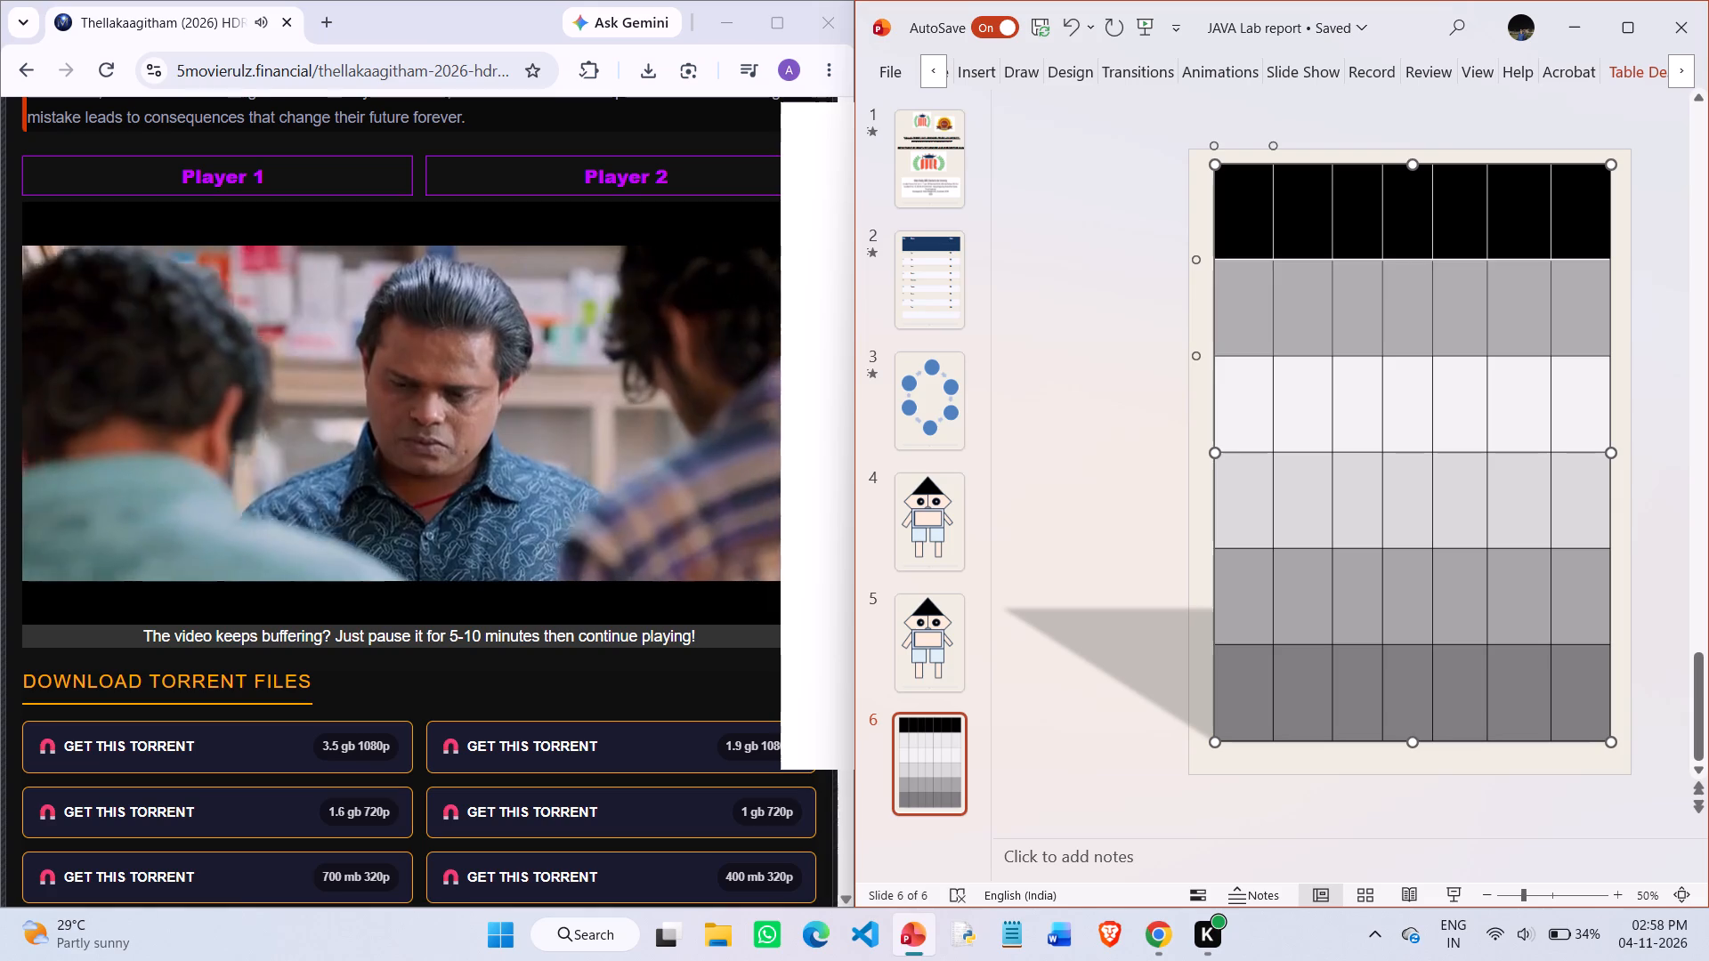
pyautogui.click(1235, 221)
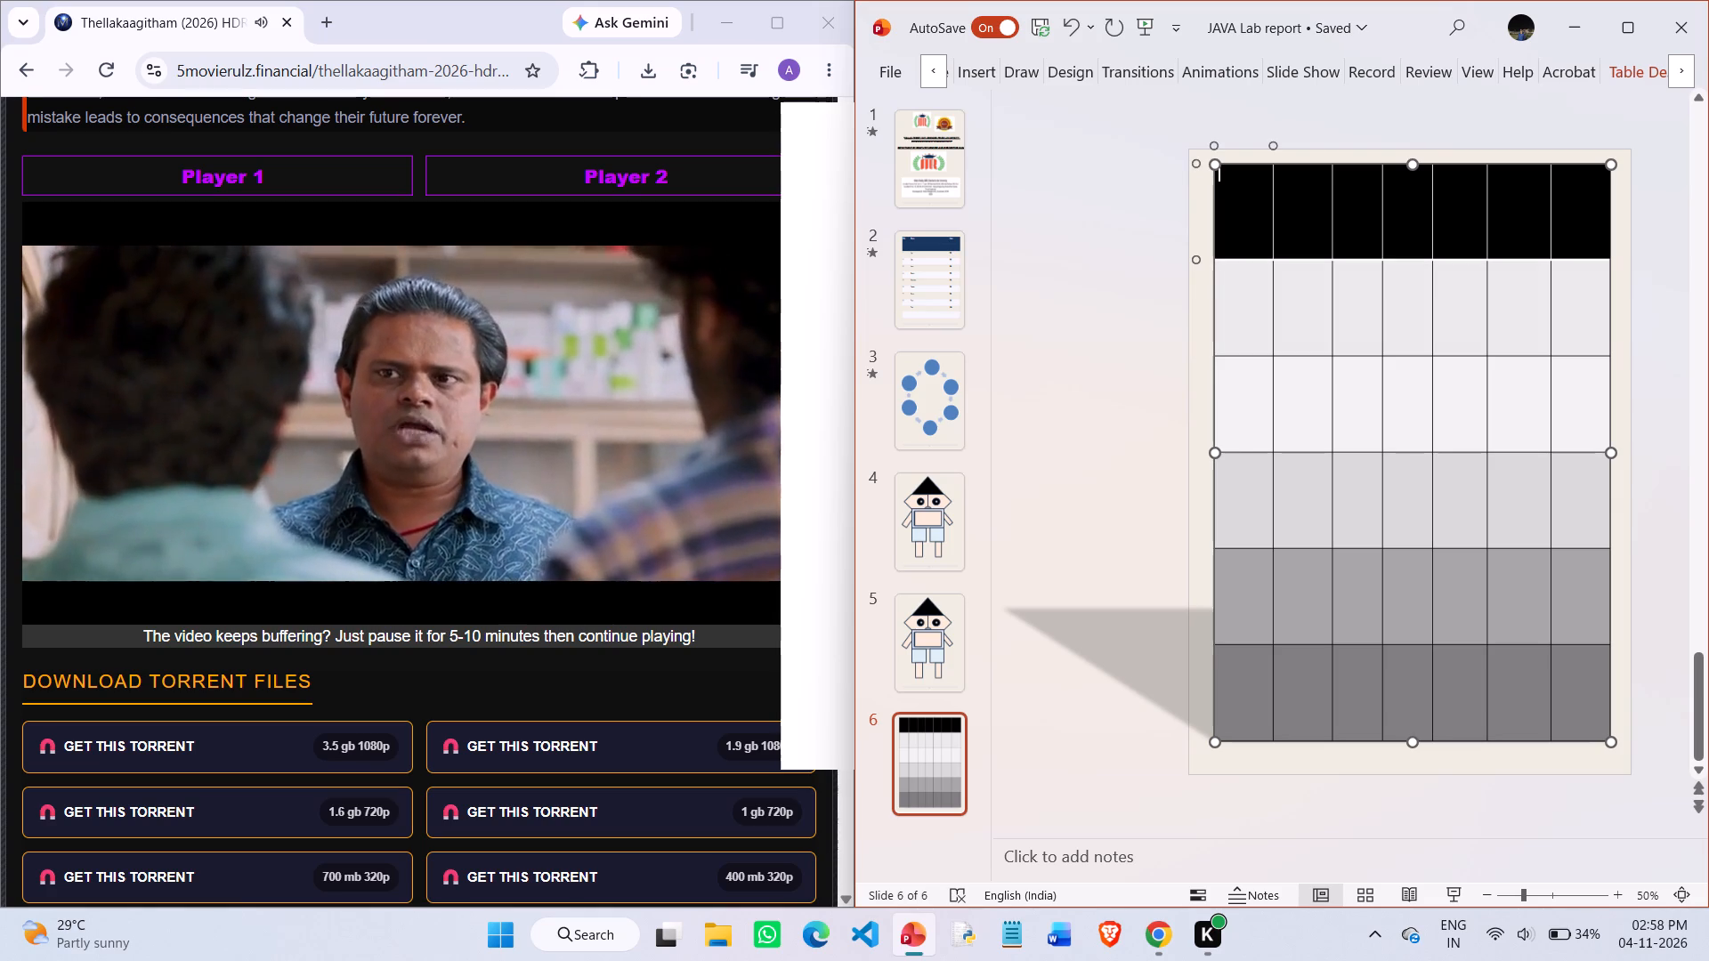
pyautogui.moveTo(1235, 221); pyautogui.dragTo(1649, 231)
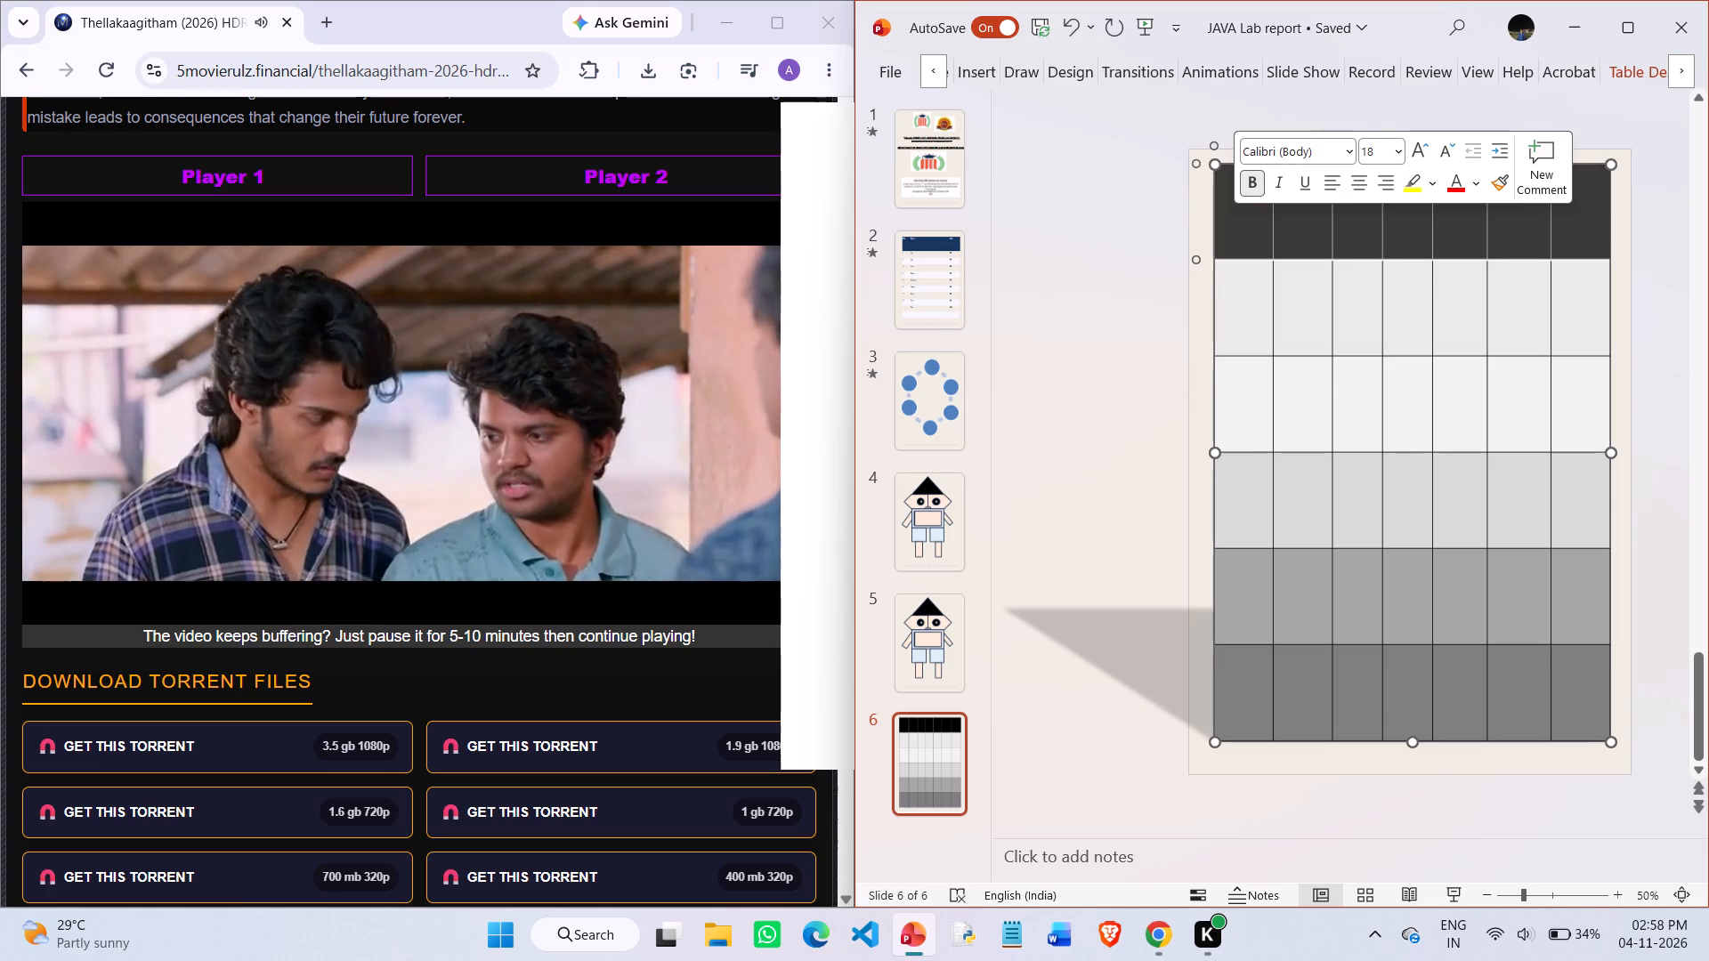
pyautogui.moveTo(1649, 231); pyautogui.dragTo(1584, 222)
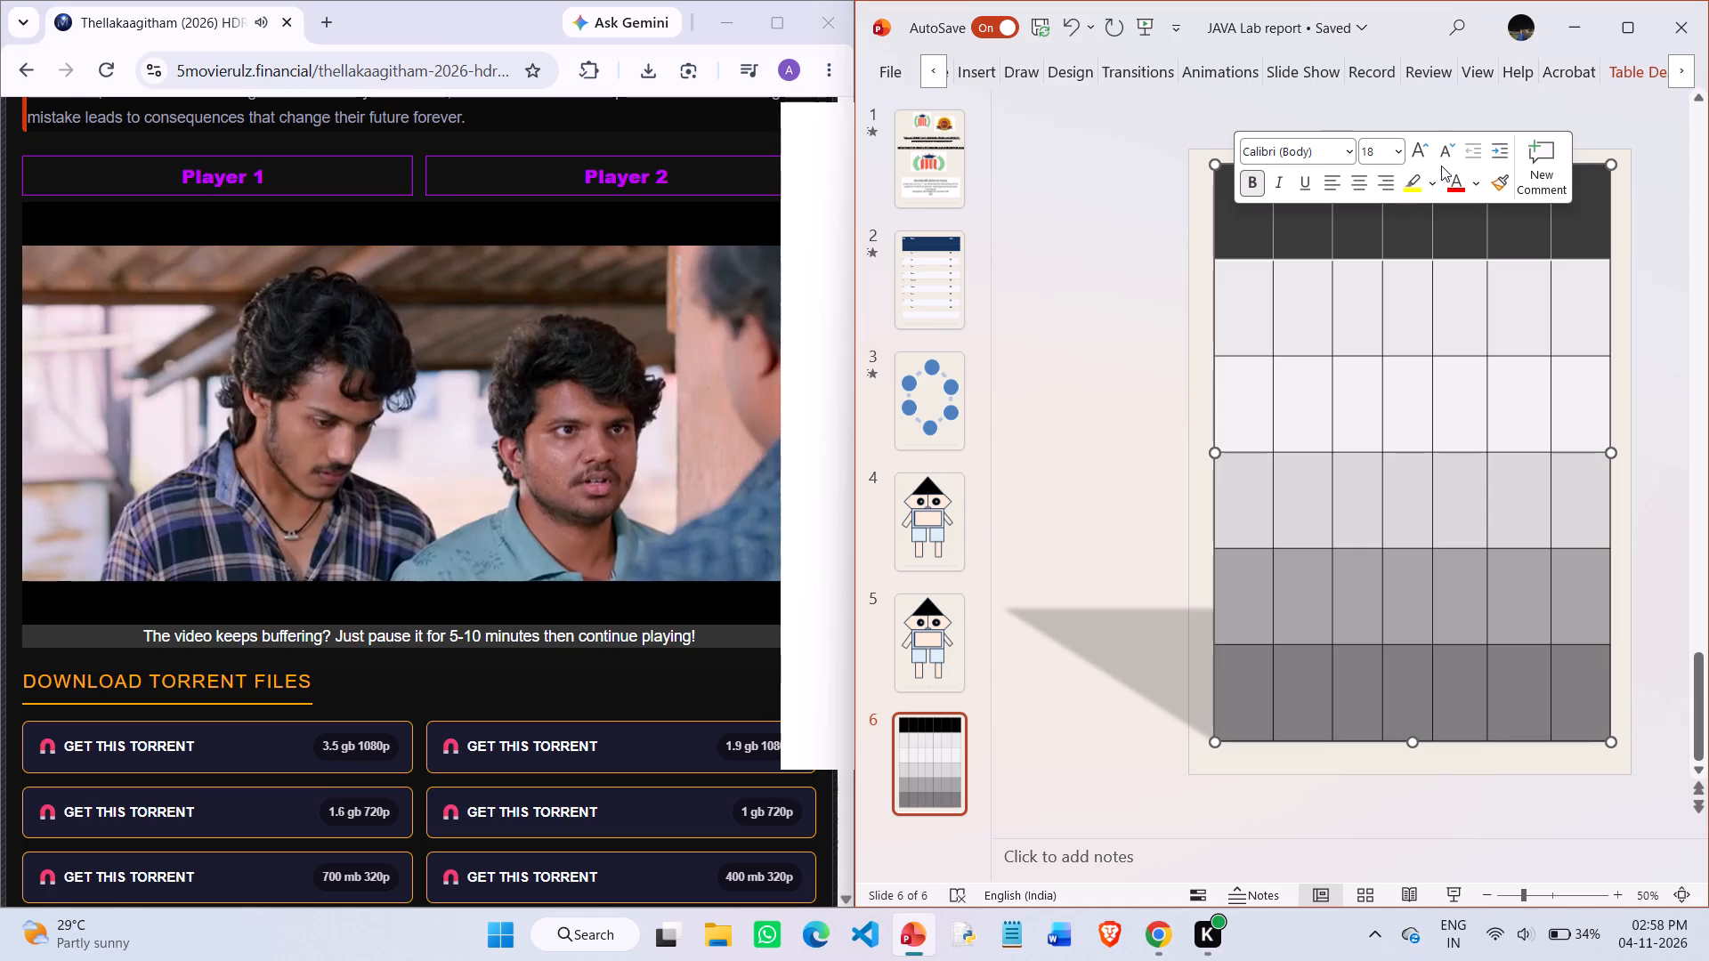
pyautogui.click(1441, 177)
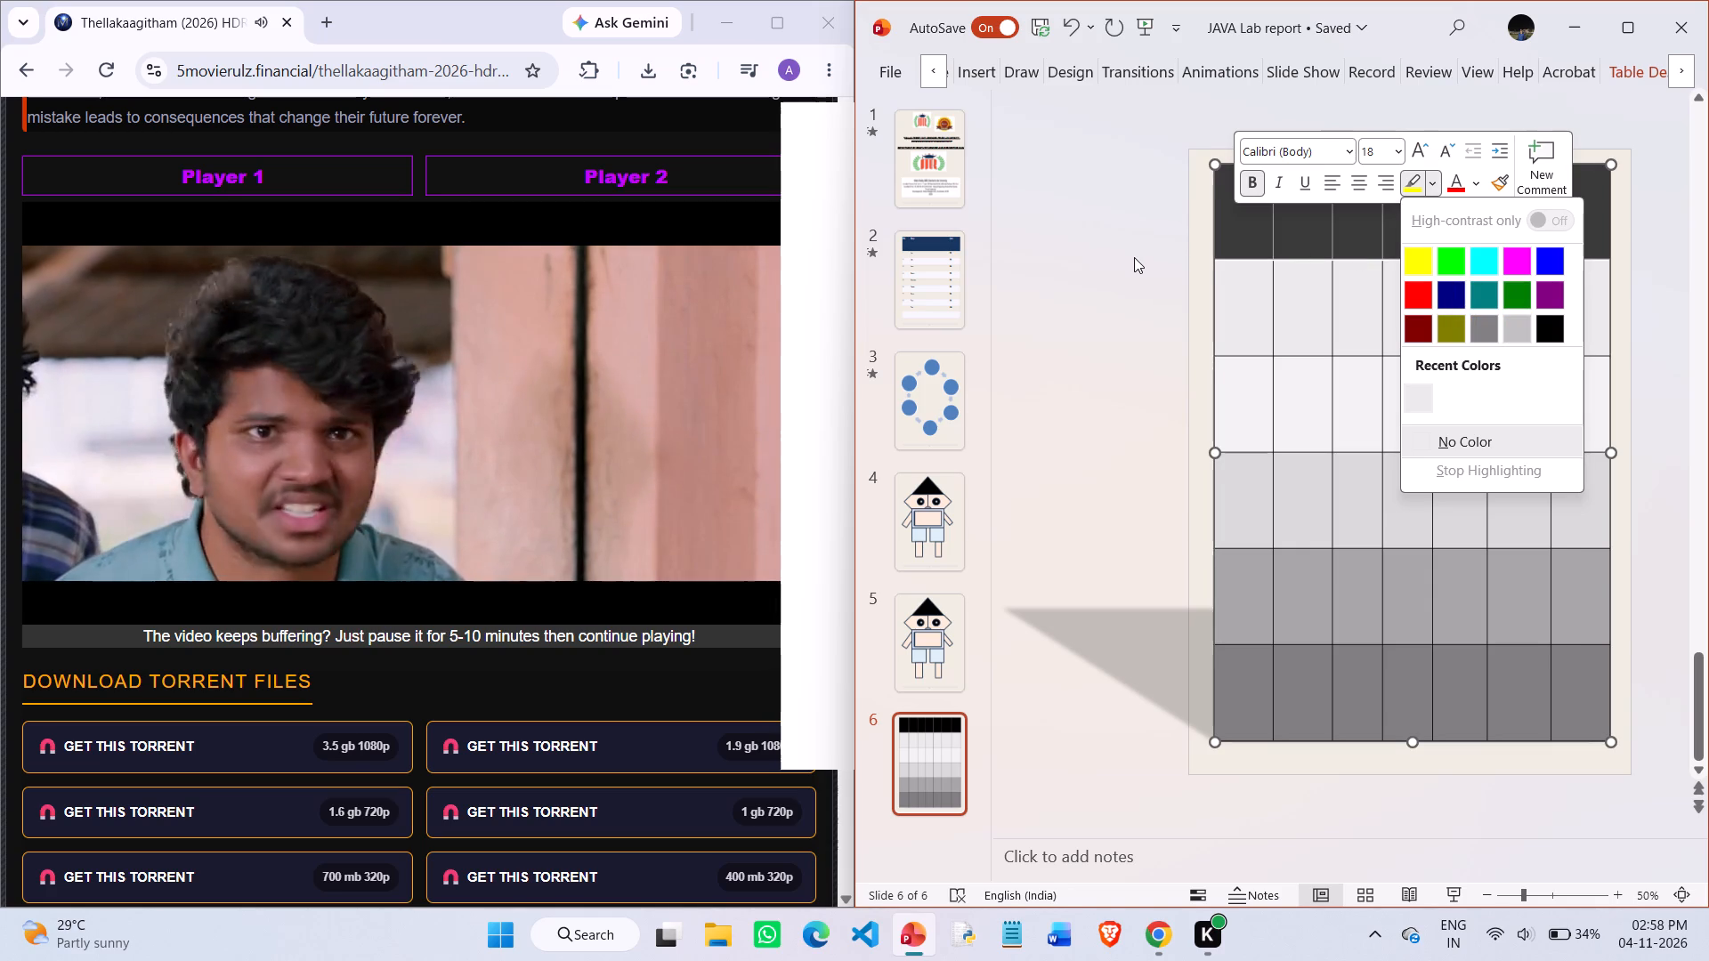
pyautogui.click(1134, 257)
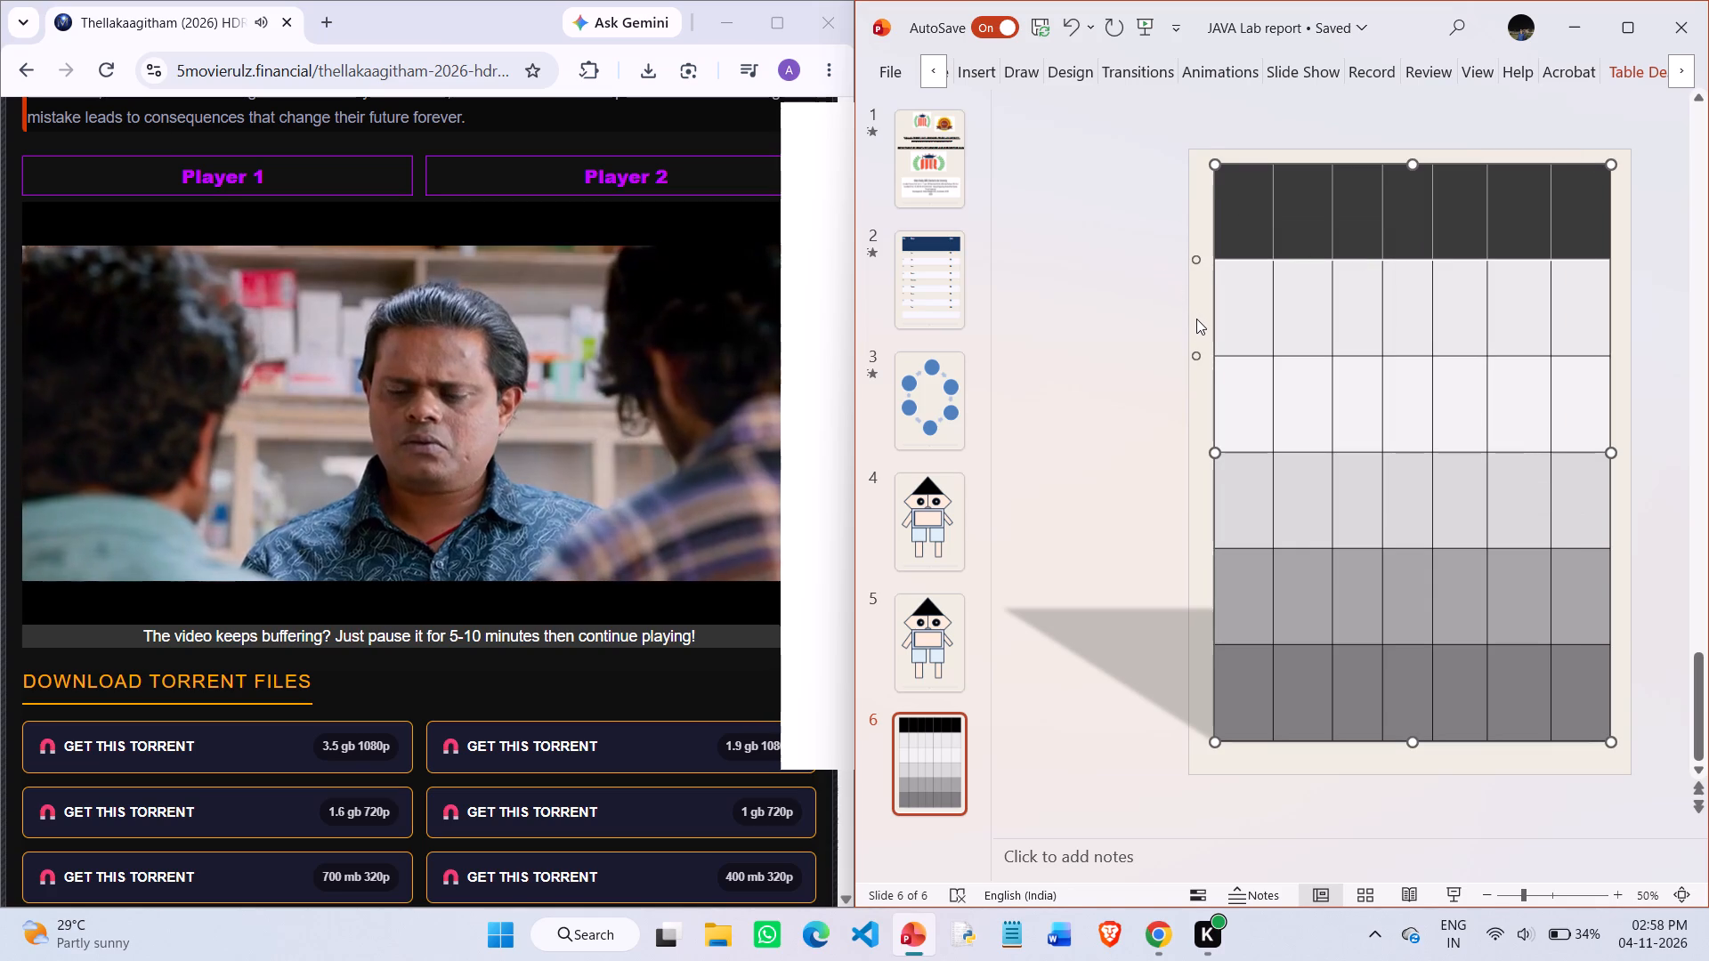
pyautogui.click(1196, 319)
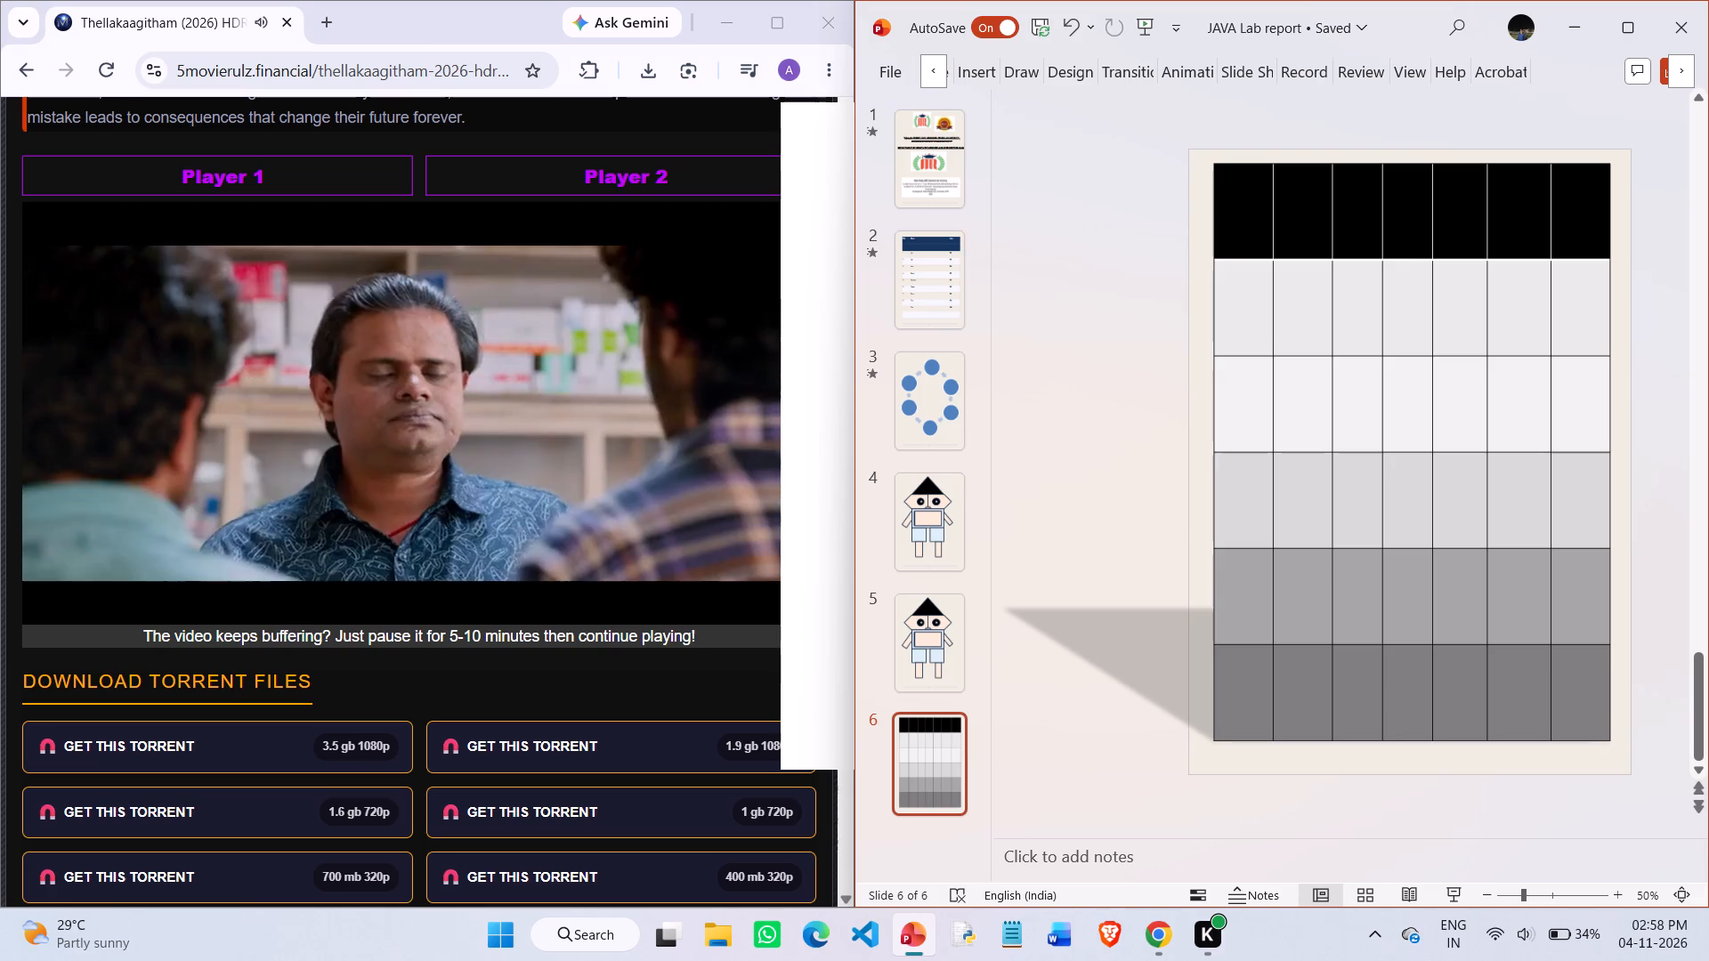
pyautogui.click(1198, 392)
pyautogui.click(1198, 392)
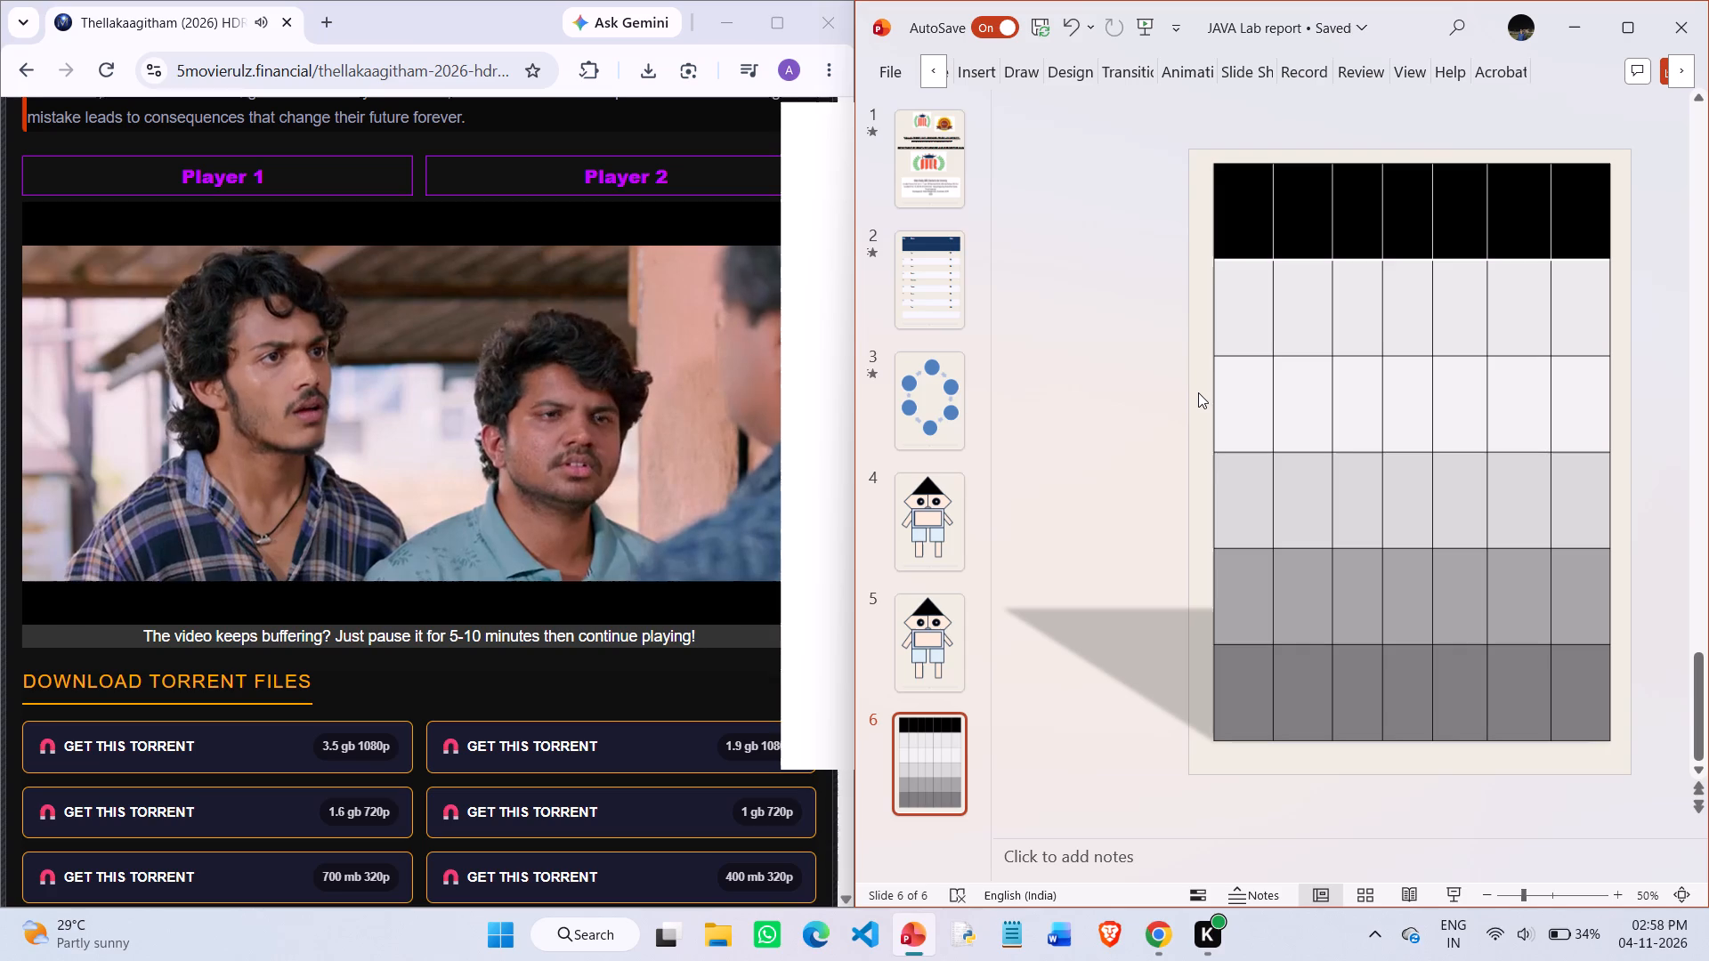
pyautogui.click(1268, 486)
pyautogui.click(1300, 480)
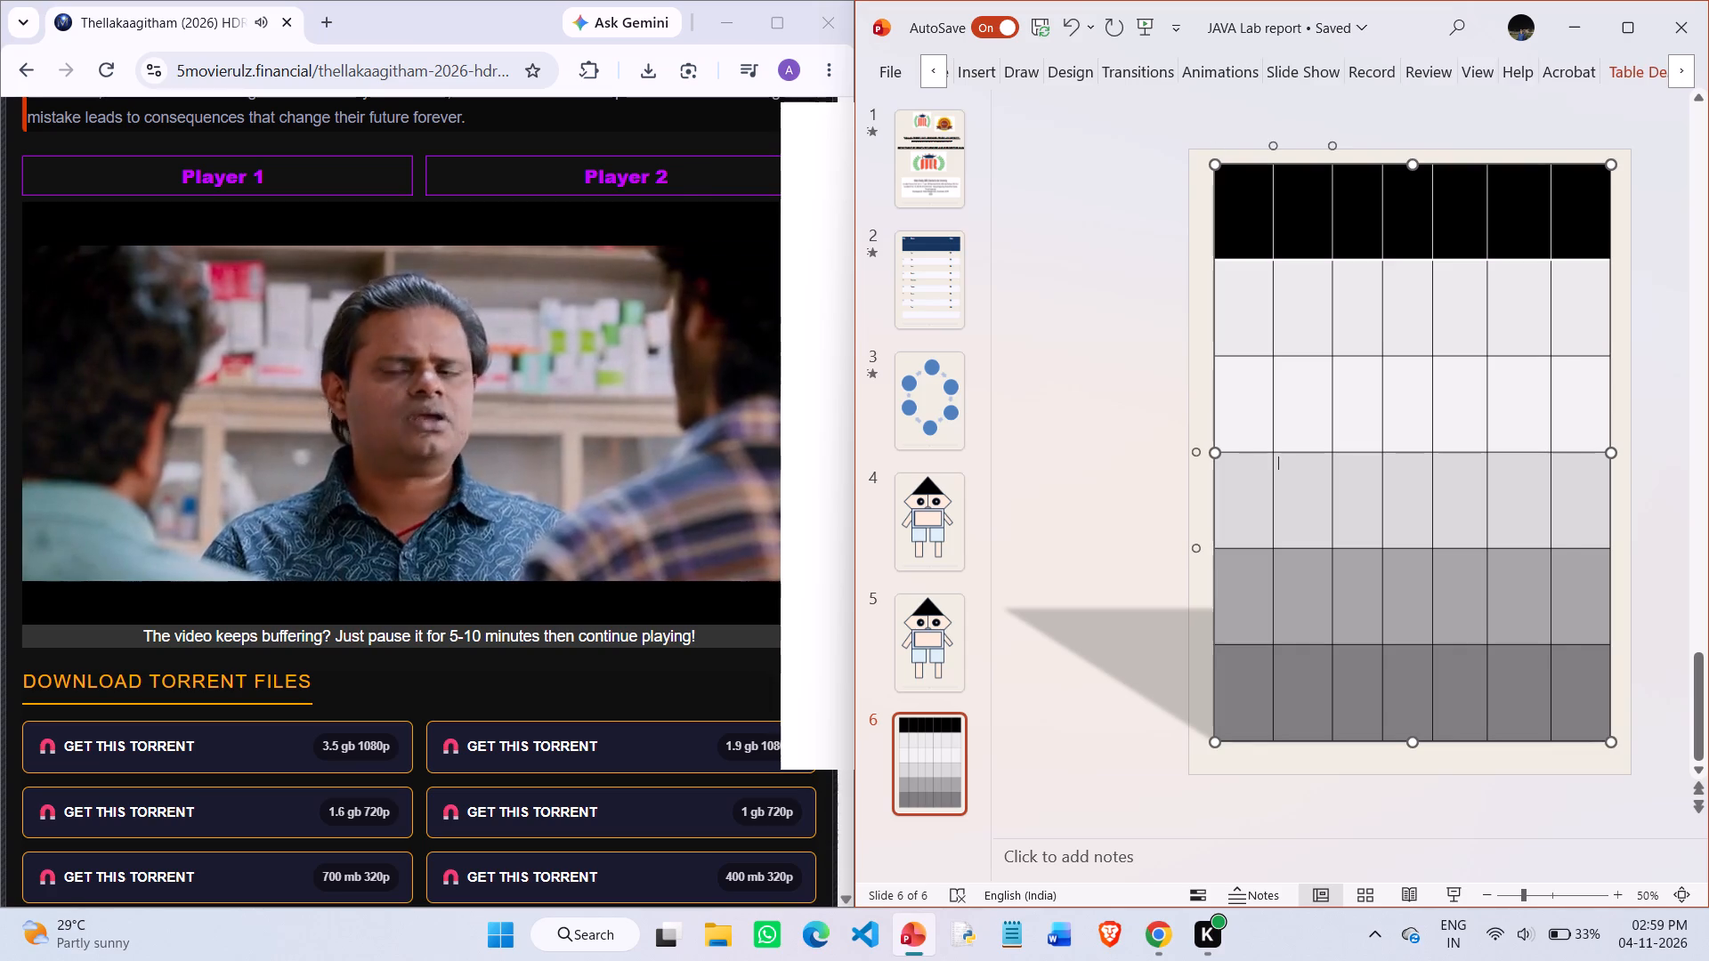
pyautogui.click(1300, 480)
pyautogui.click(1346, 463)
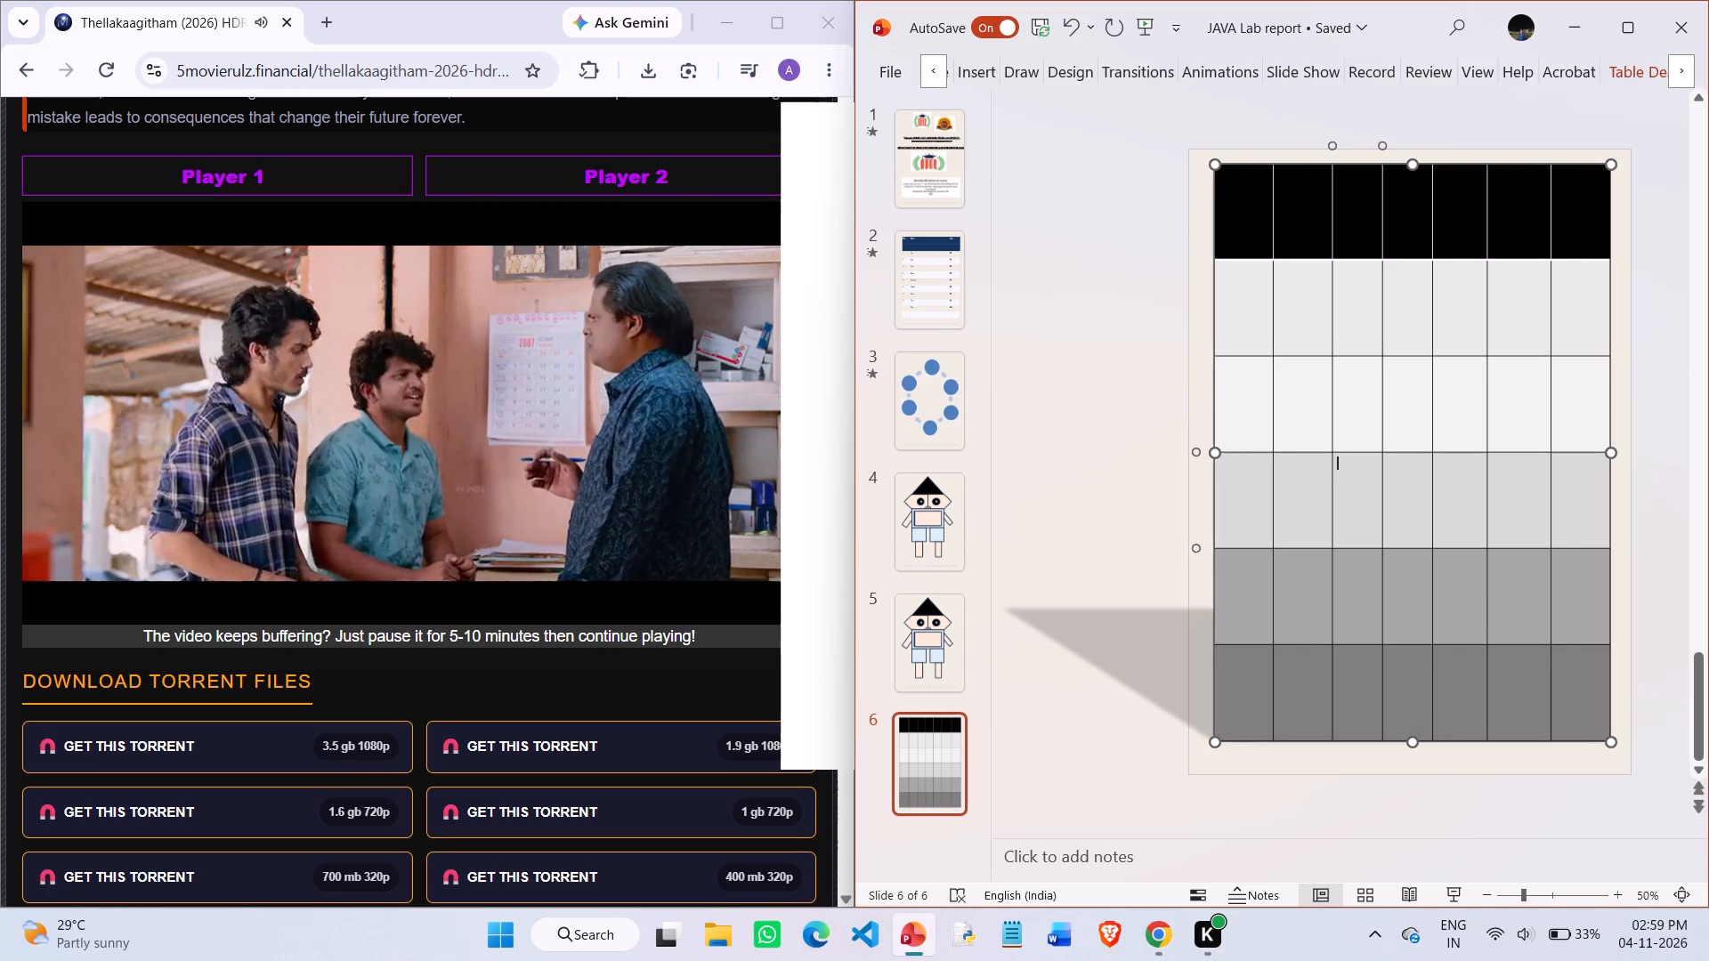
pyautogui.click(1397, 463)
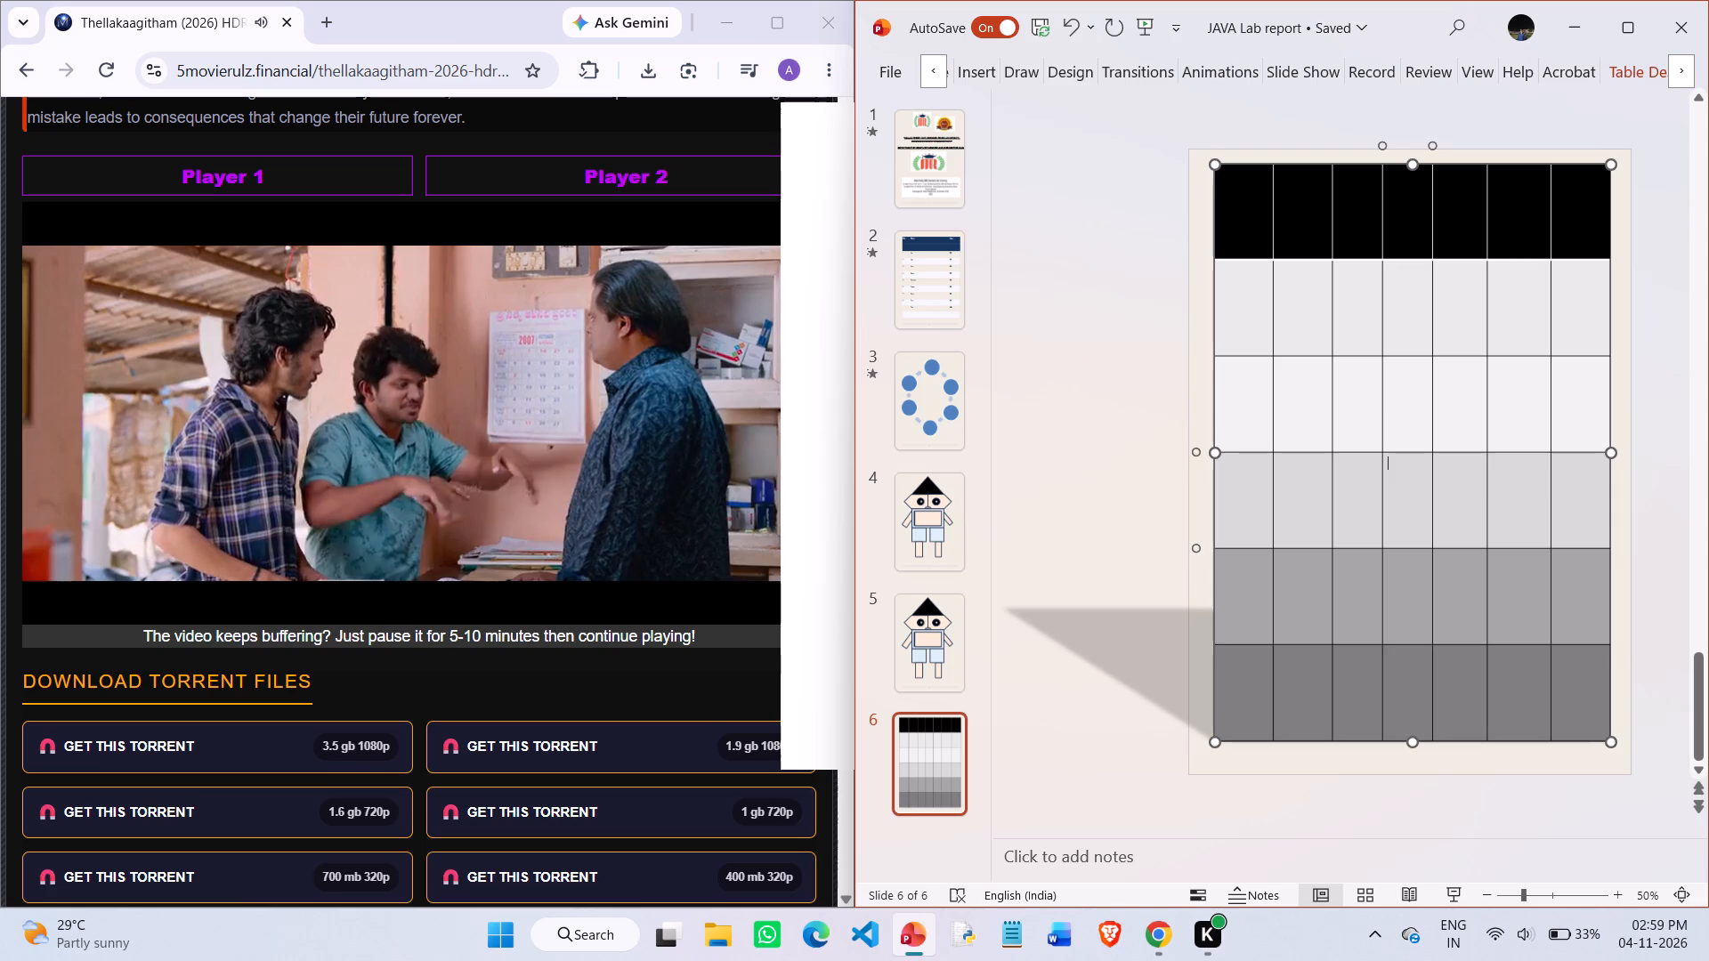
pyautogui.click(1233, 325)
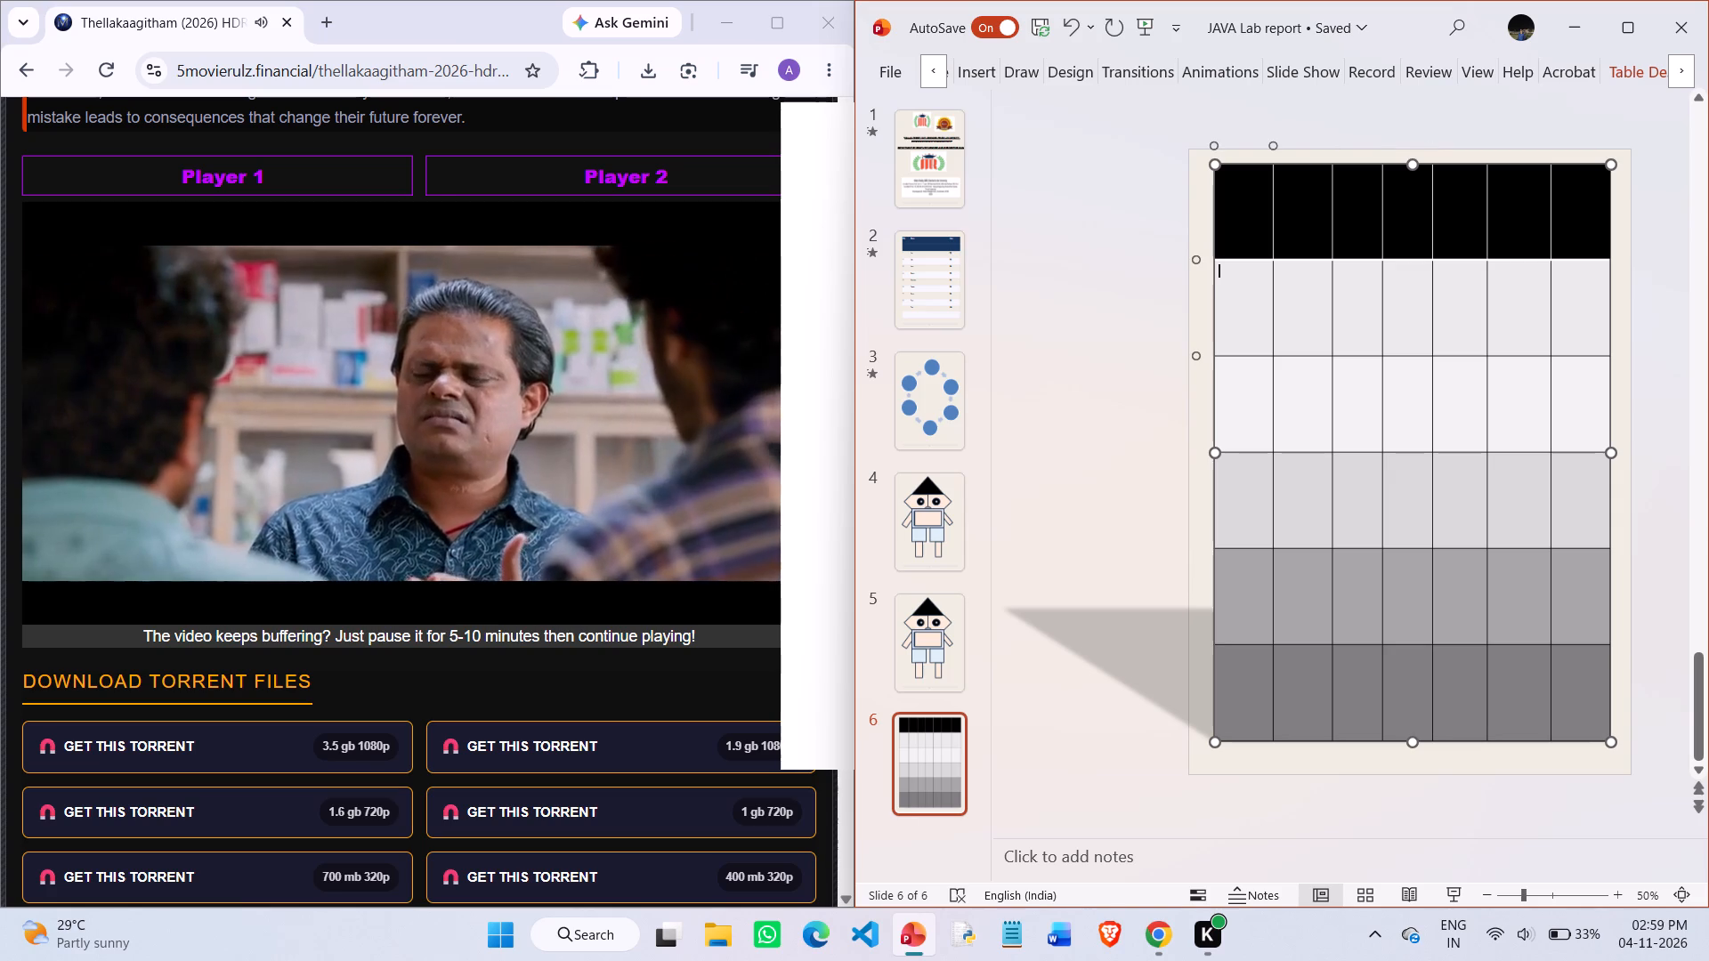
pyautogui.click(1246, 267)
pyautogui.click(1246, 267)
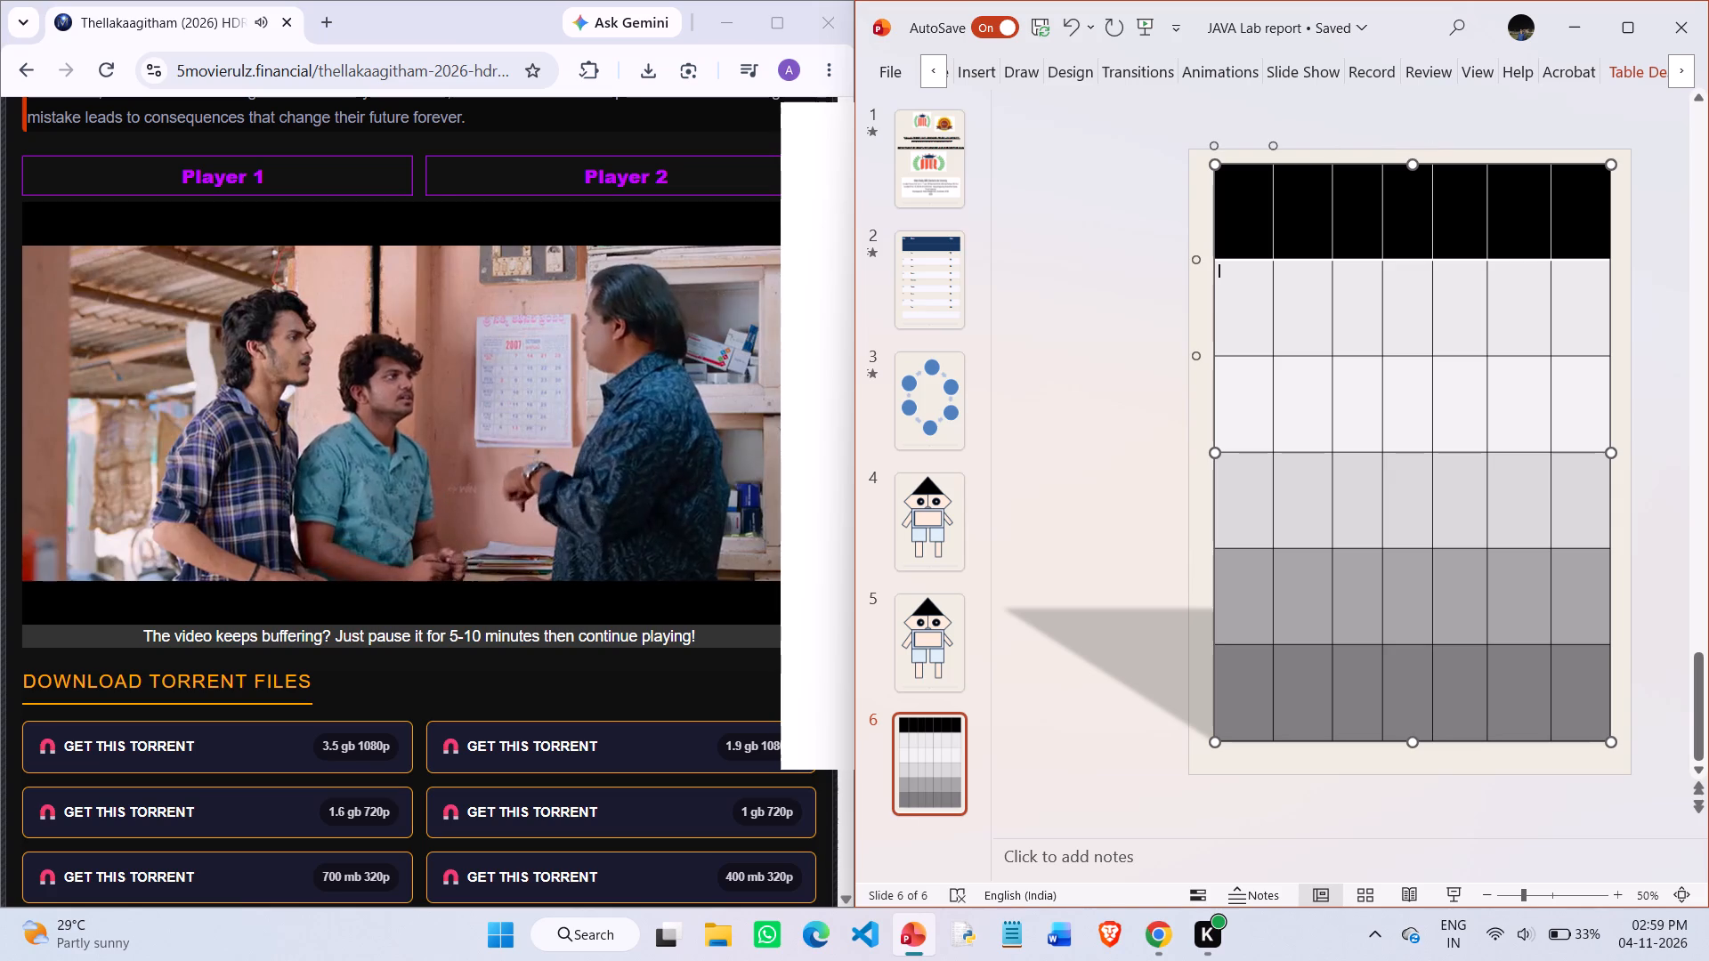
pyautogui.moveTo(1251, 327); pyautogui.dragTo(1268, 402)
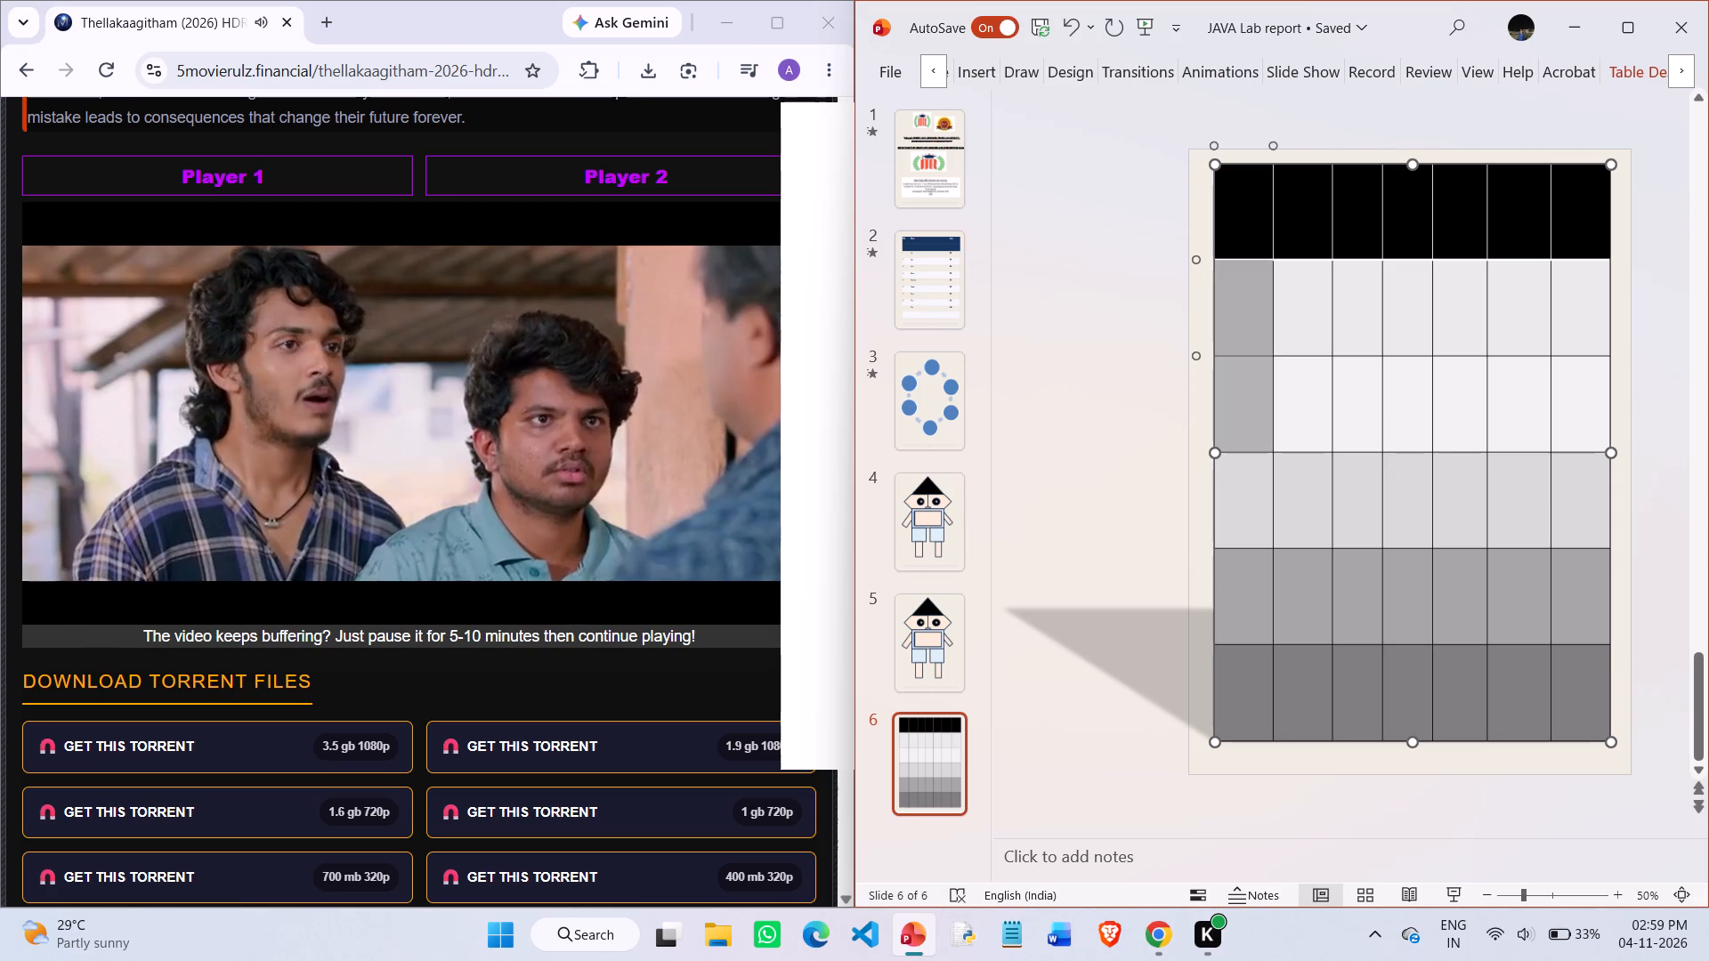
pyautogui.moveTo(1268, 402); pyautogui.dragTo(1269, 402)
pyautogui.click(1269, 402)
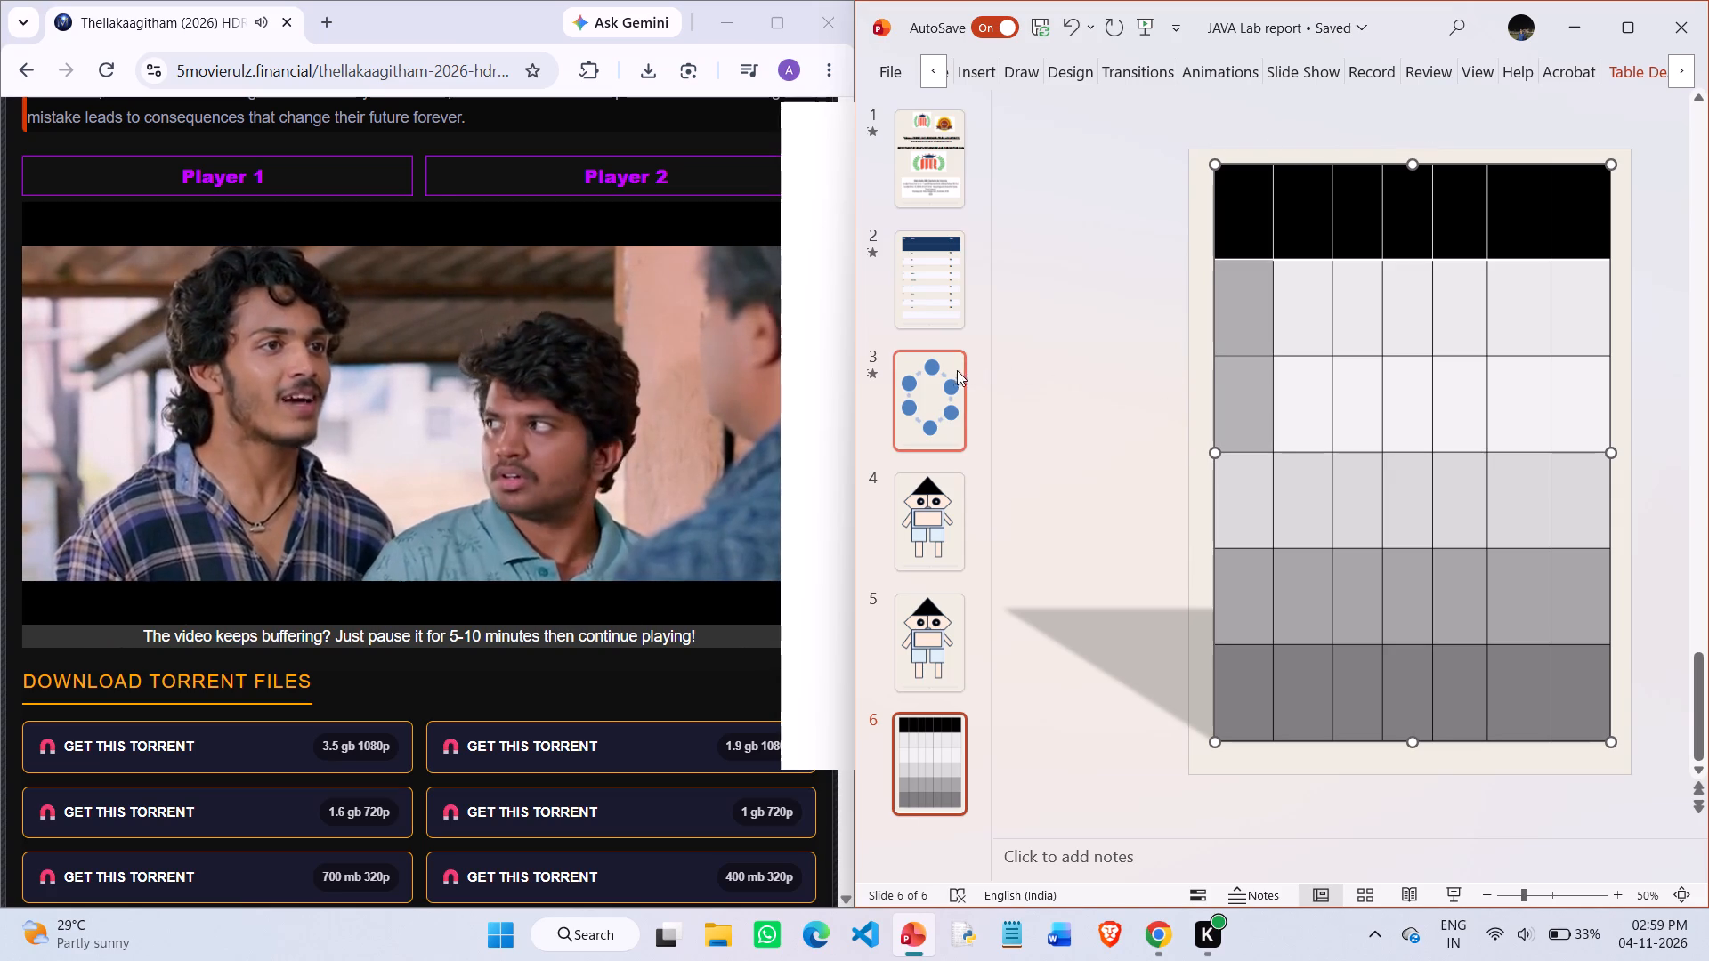
# Copy slide 3 with the blue circle cycle diagram and paste it after a newly inserted Title Only slide.
pyautogui.click(944, 373)
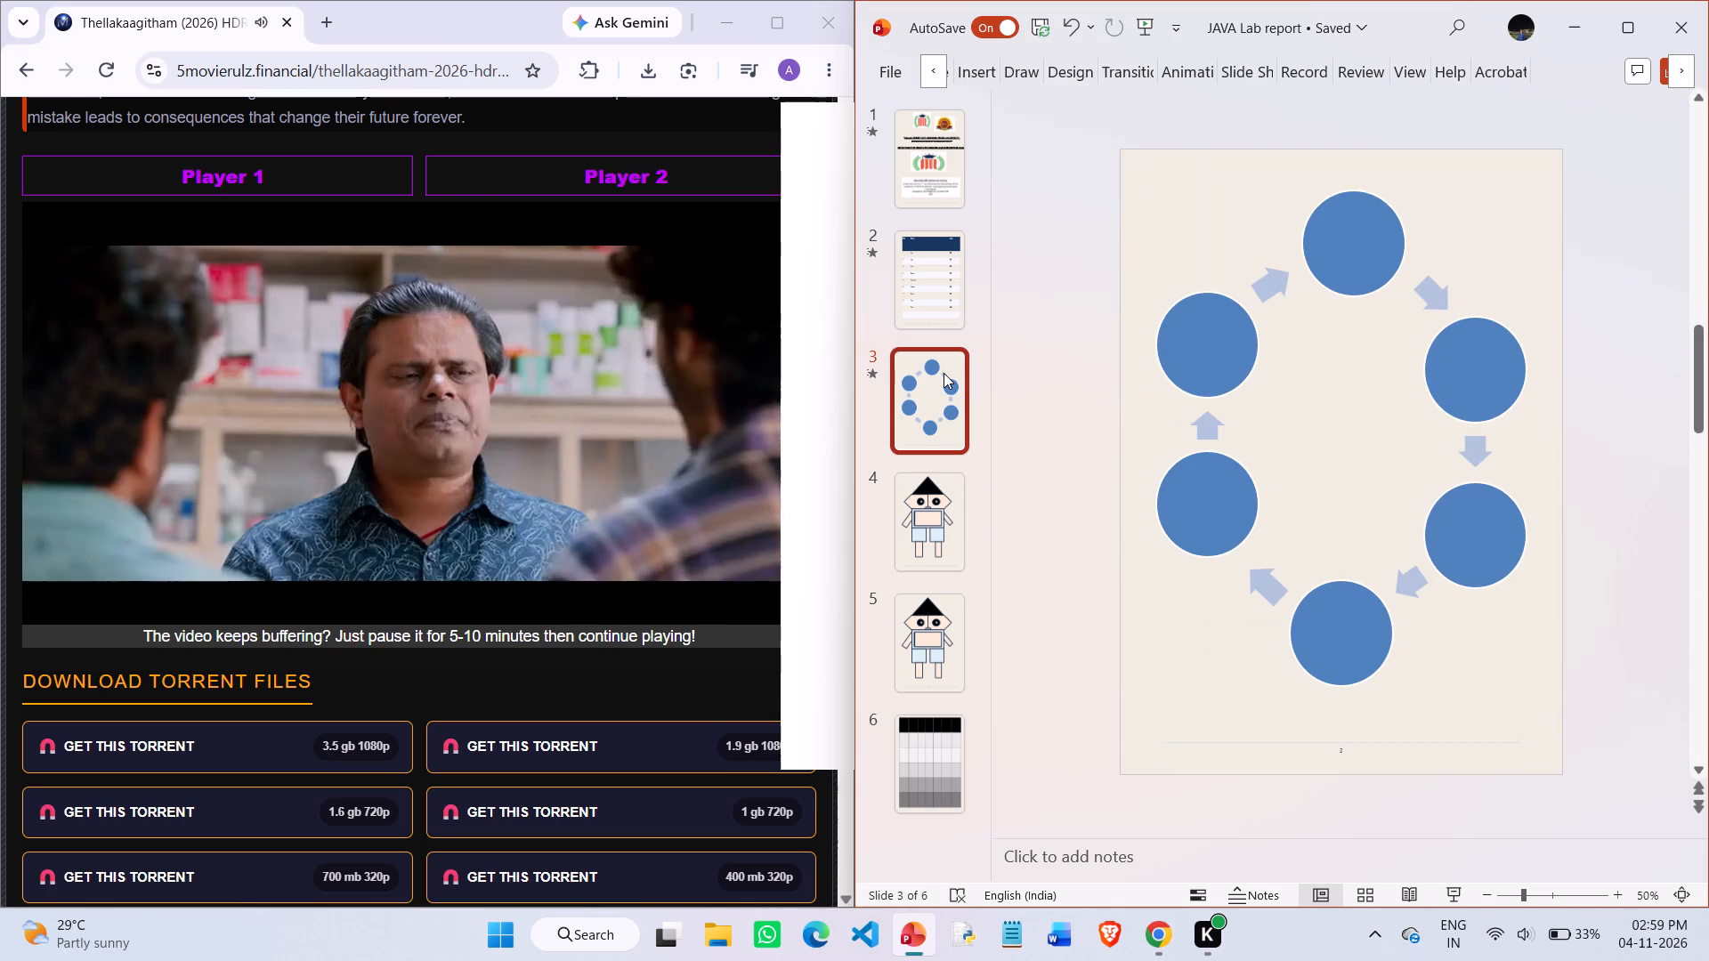
pyautogui.hotkey('ctrl', 'c')
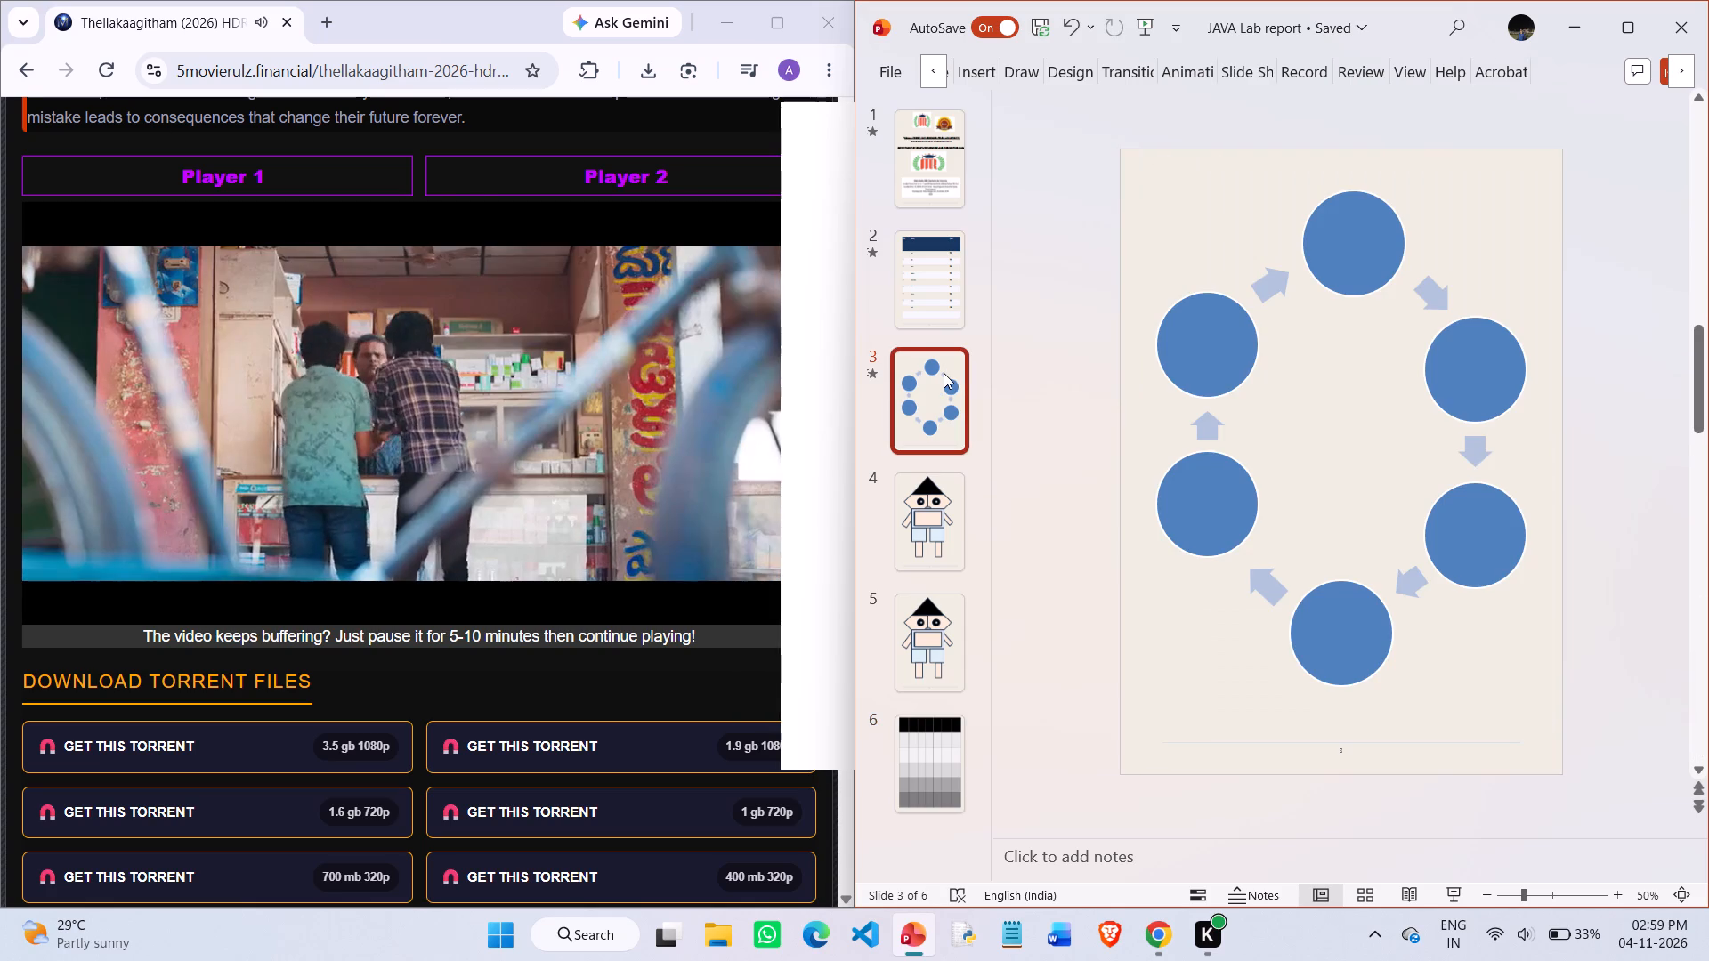
pyautogui.click(944, 373)
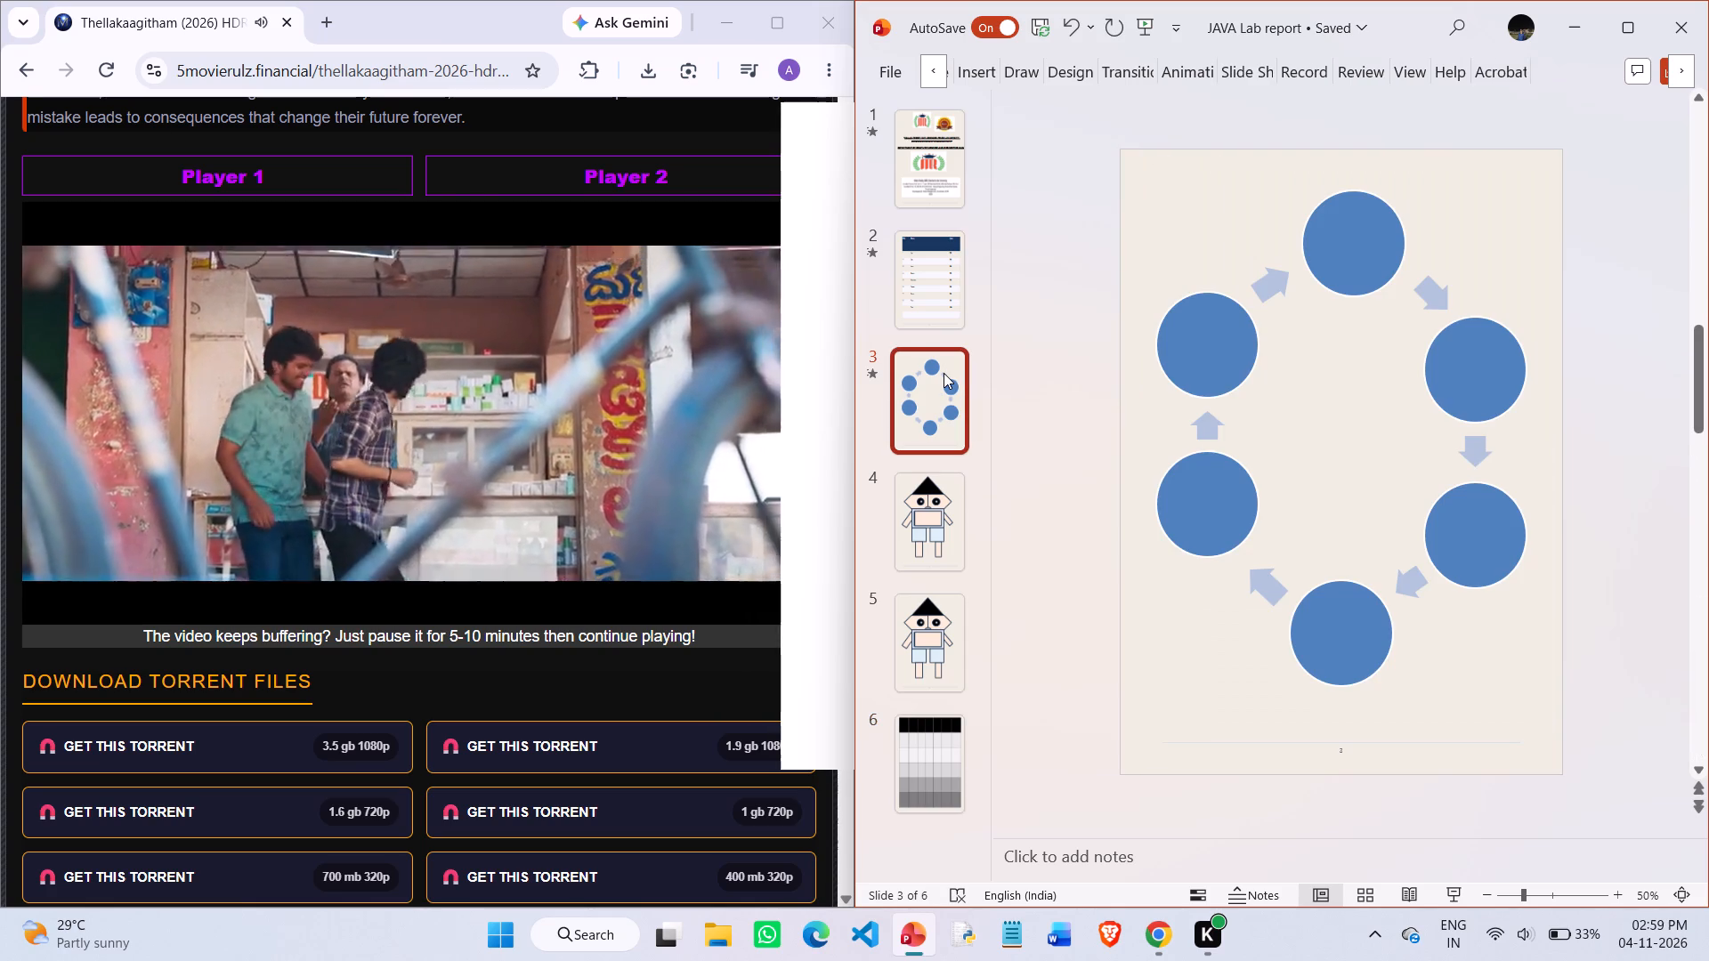
pyautogui.click(992, 68)
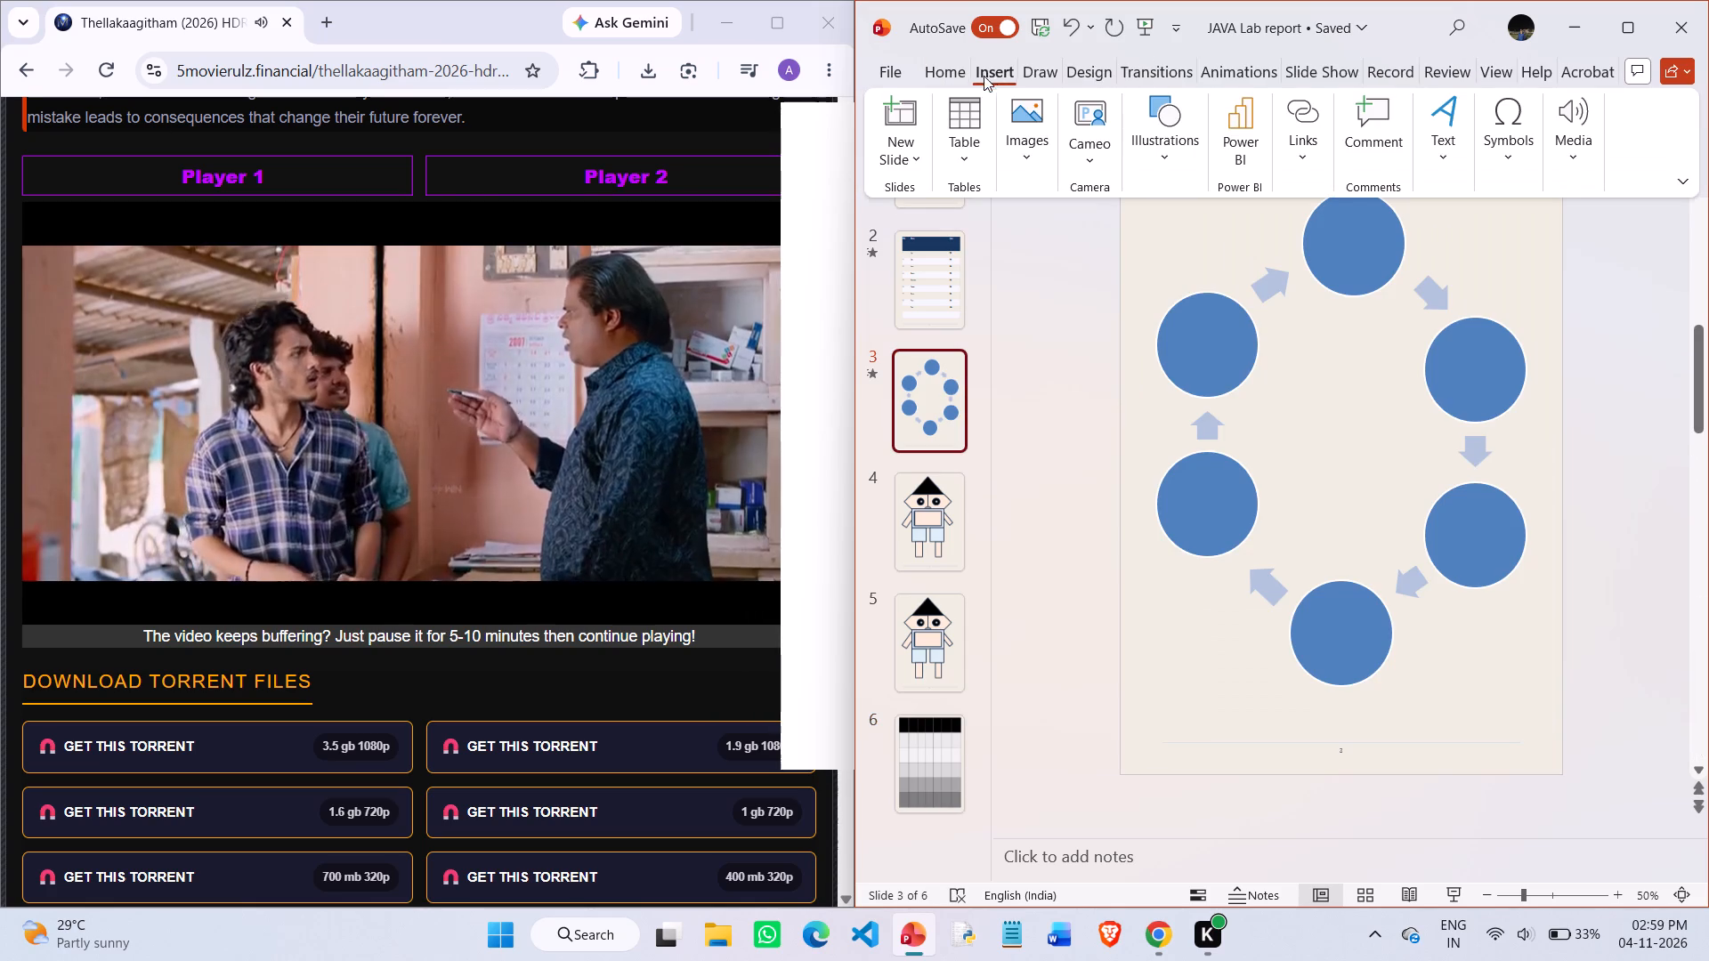
pyautogui.click(894, 152)
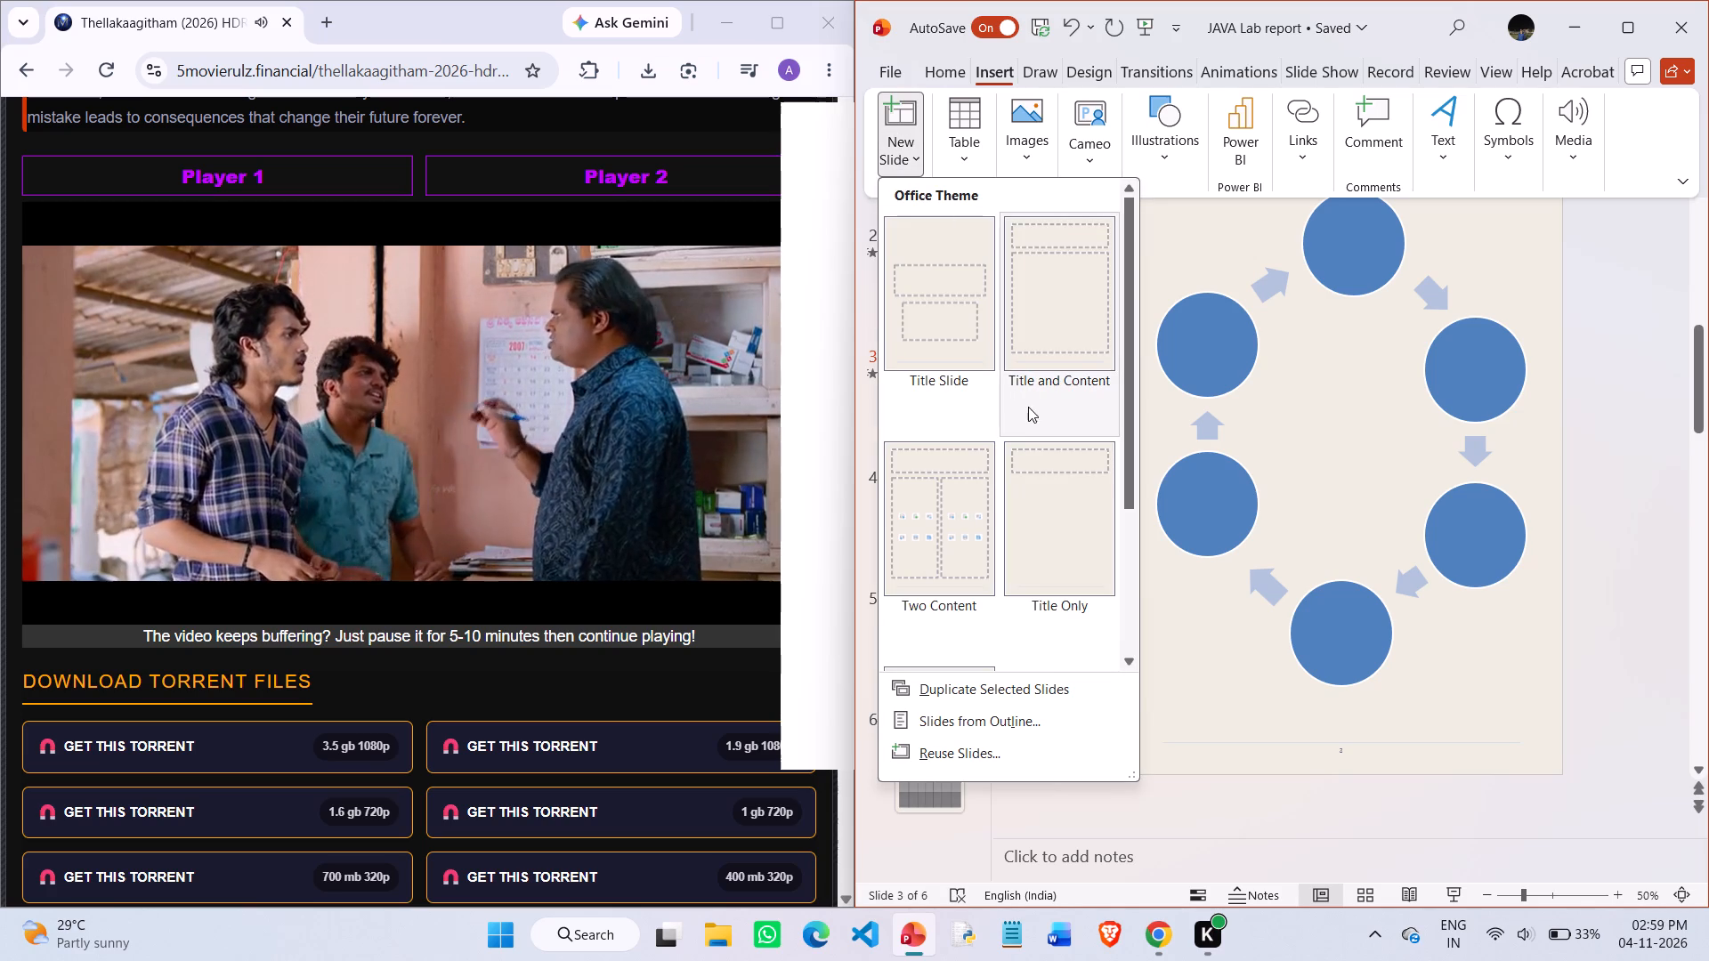
pyautogui.click(1046, 457)
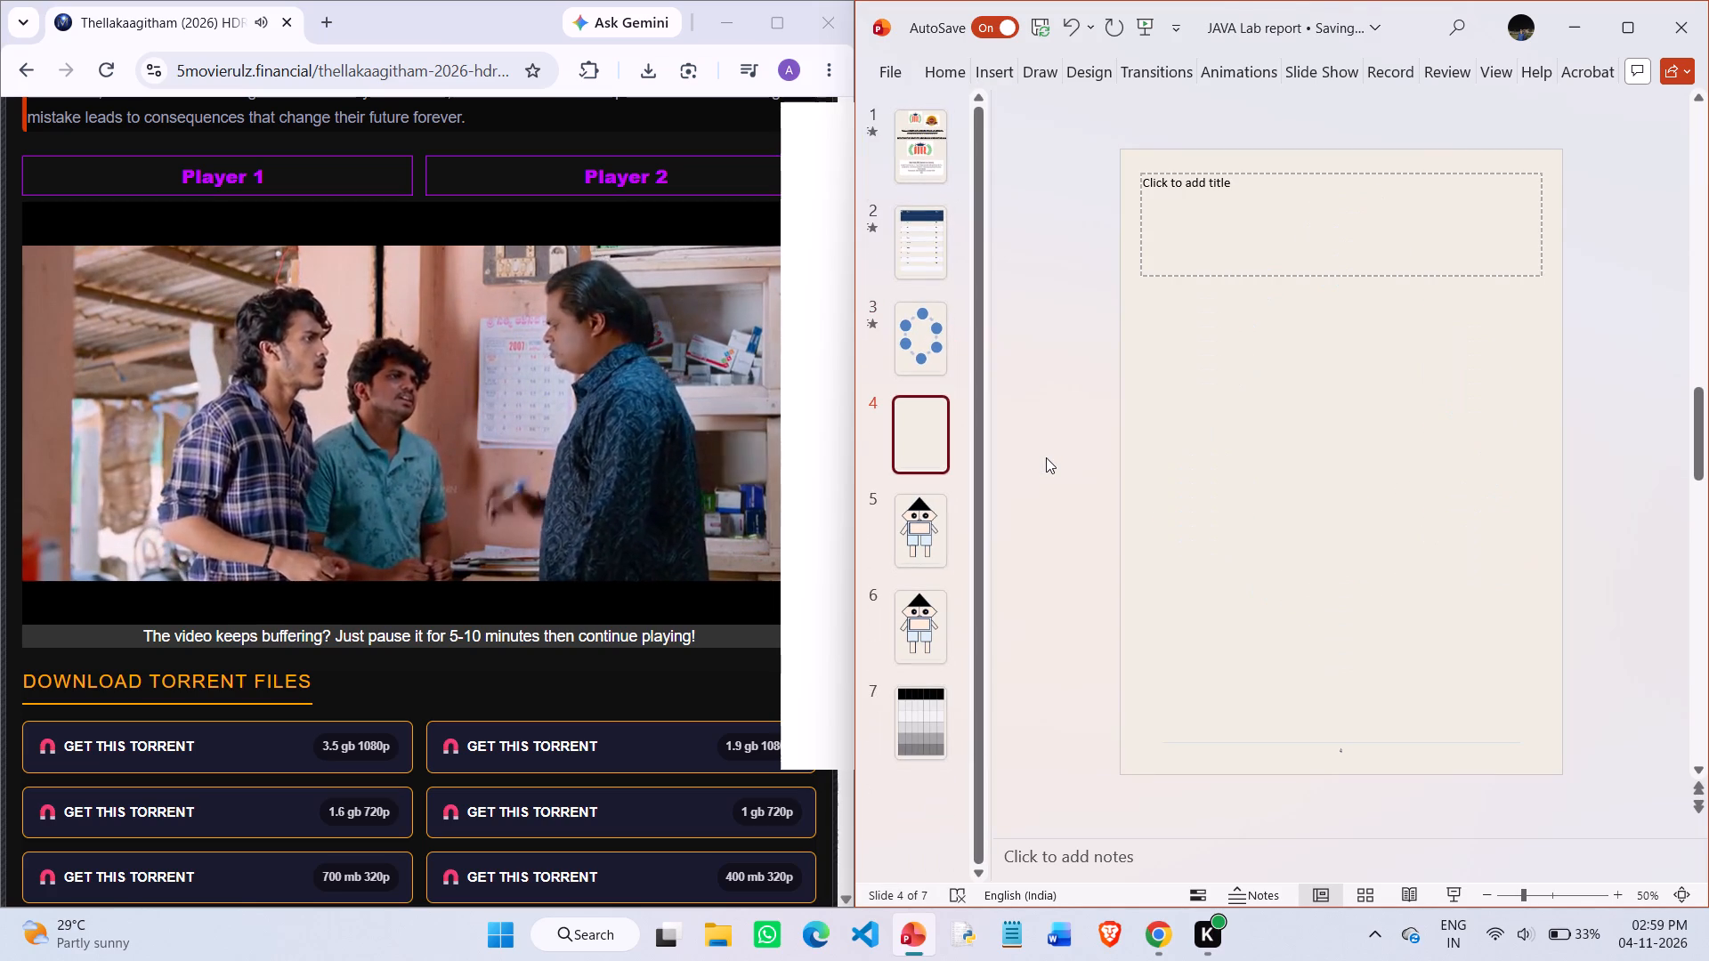
pyautogui.hotkey('ctrl', 'v')
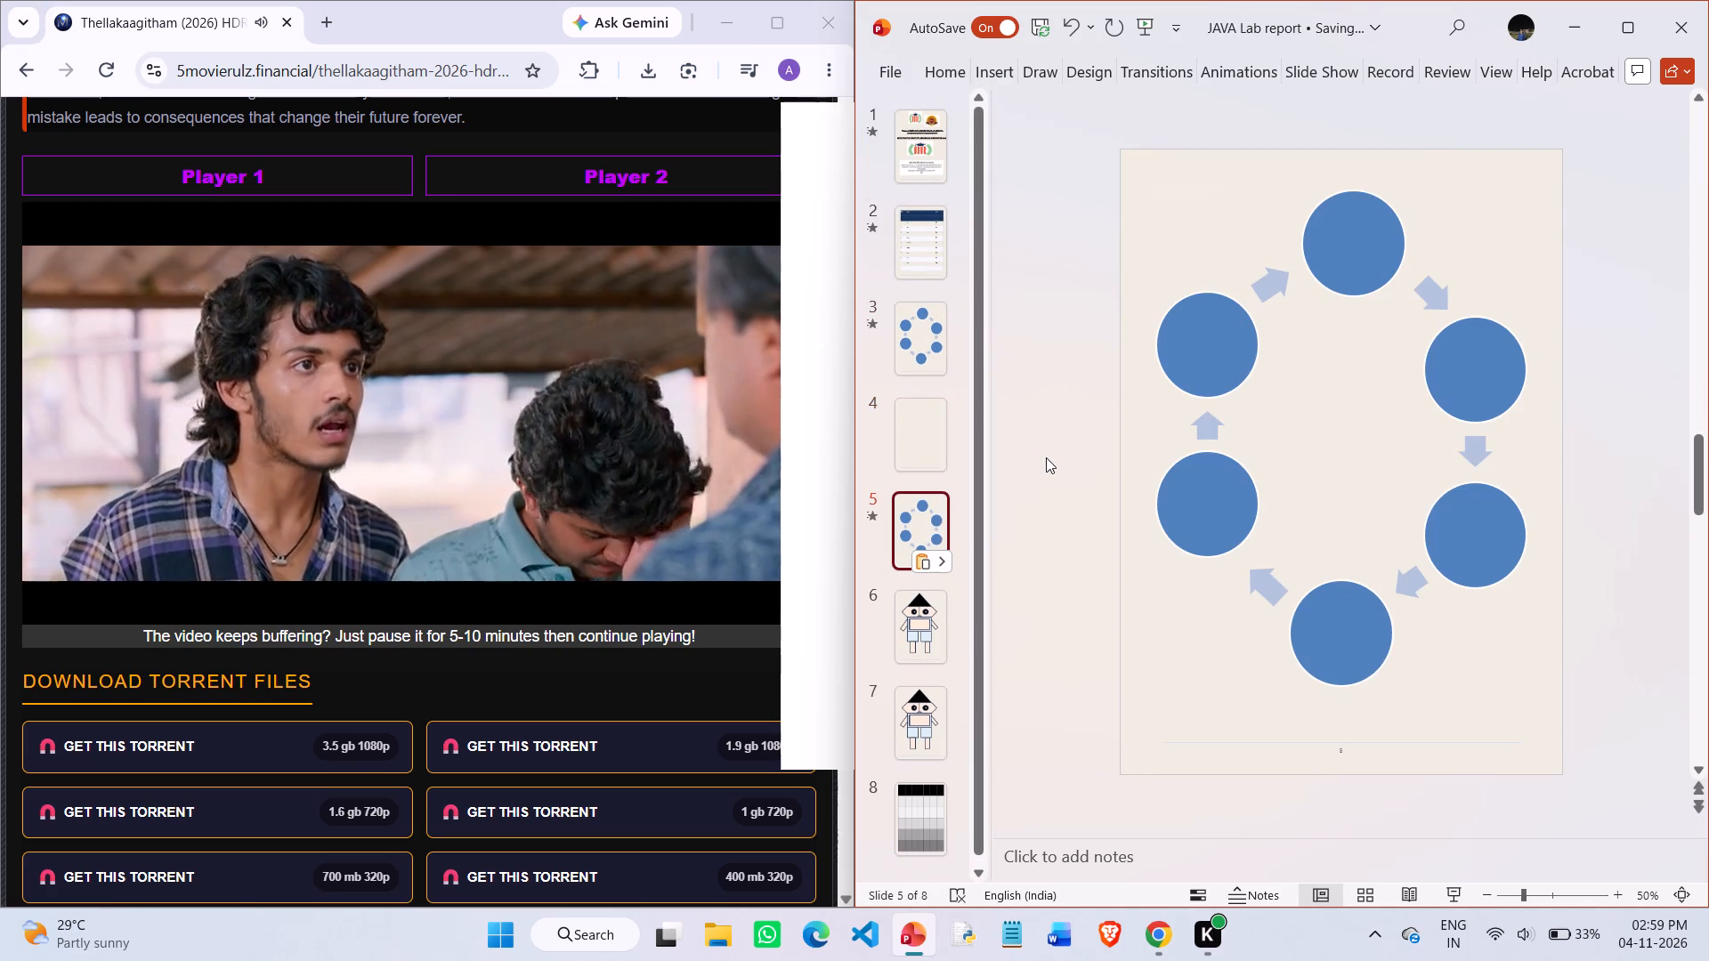
# Delete the blank Title Only slide 4.
pyautogui.click(913, 424)
pyautogui.press('Delete')
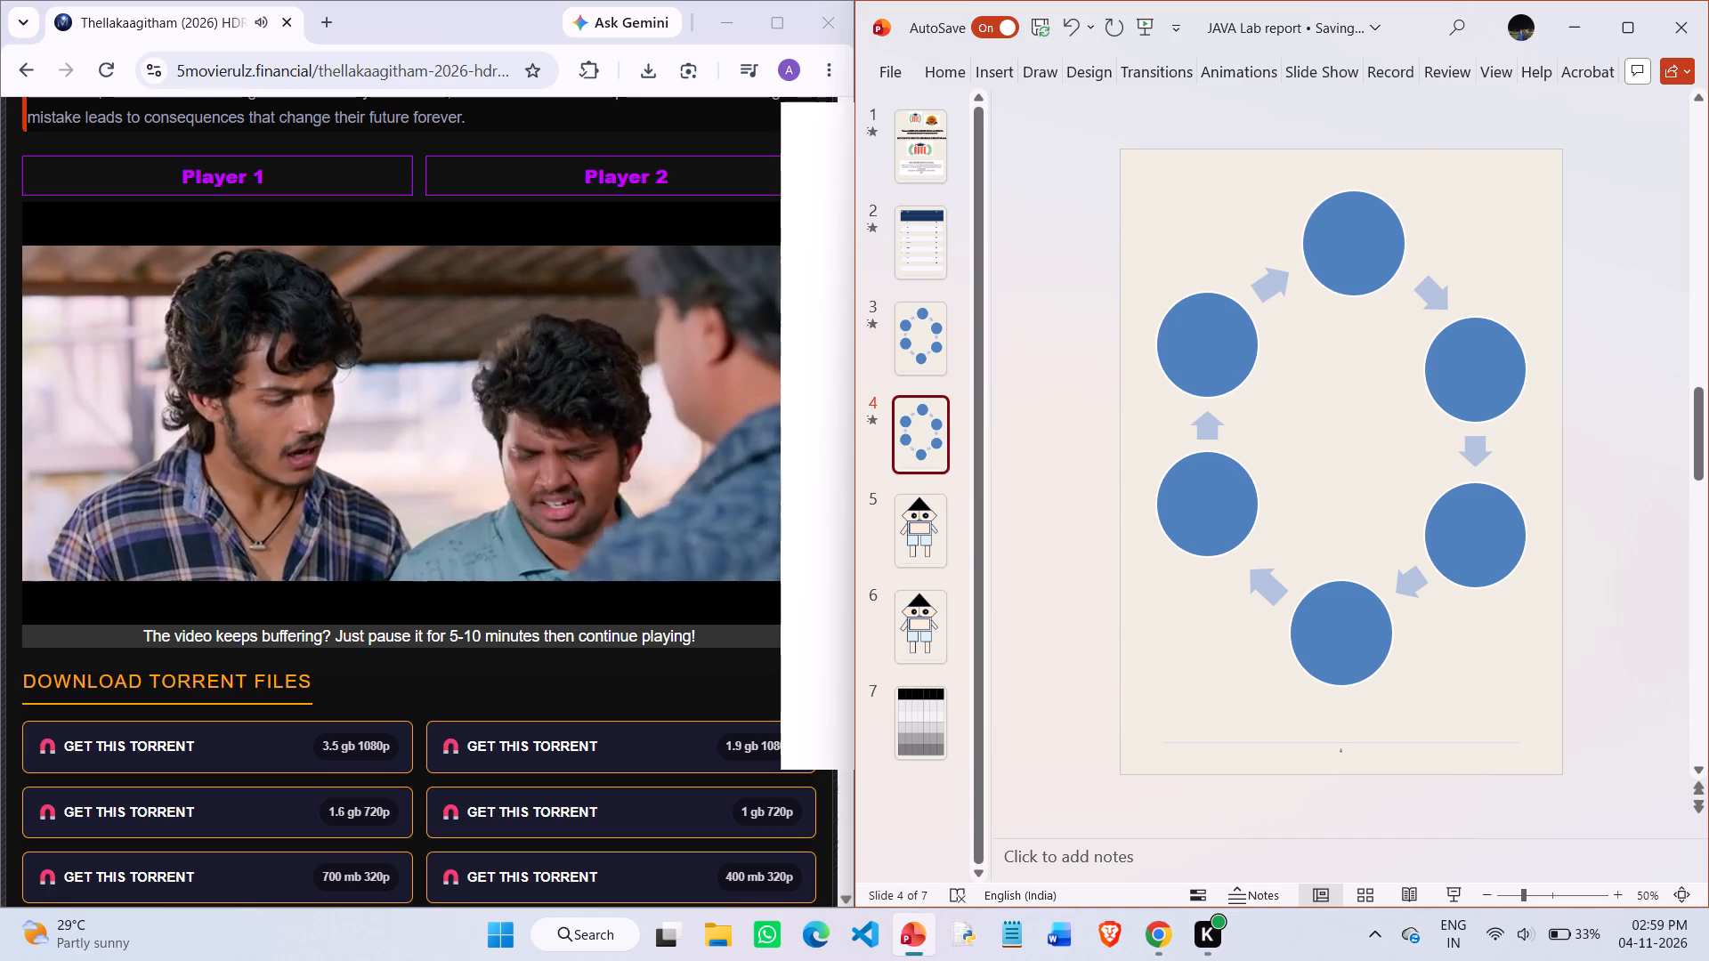
# On slide 4, move the upper-left, upper-right and bottom circles of the cycle diagram into a central column beneath the top circle.
pyautogui.click(1220, 345)
pyautogui.click(1220, 345)
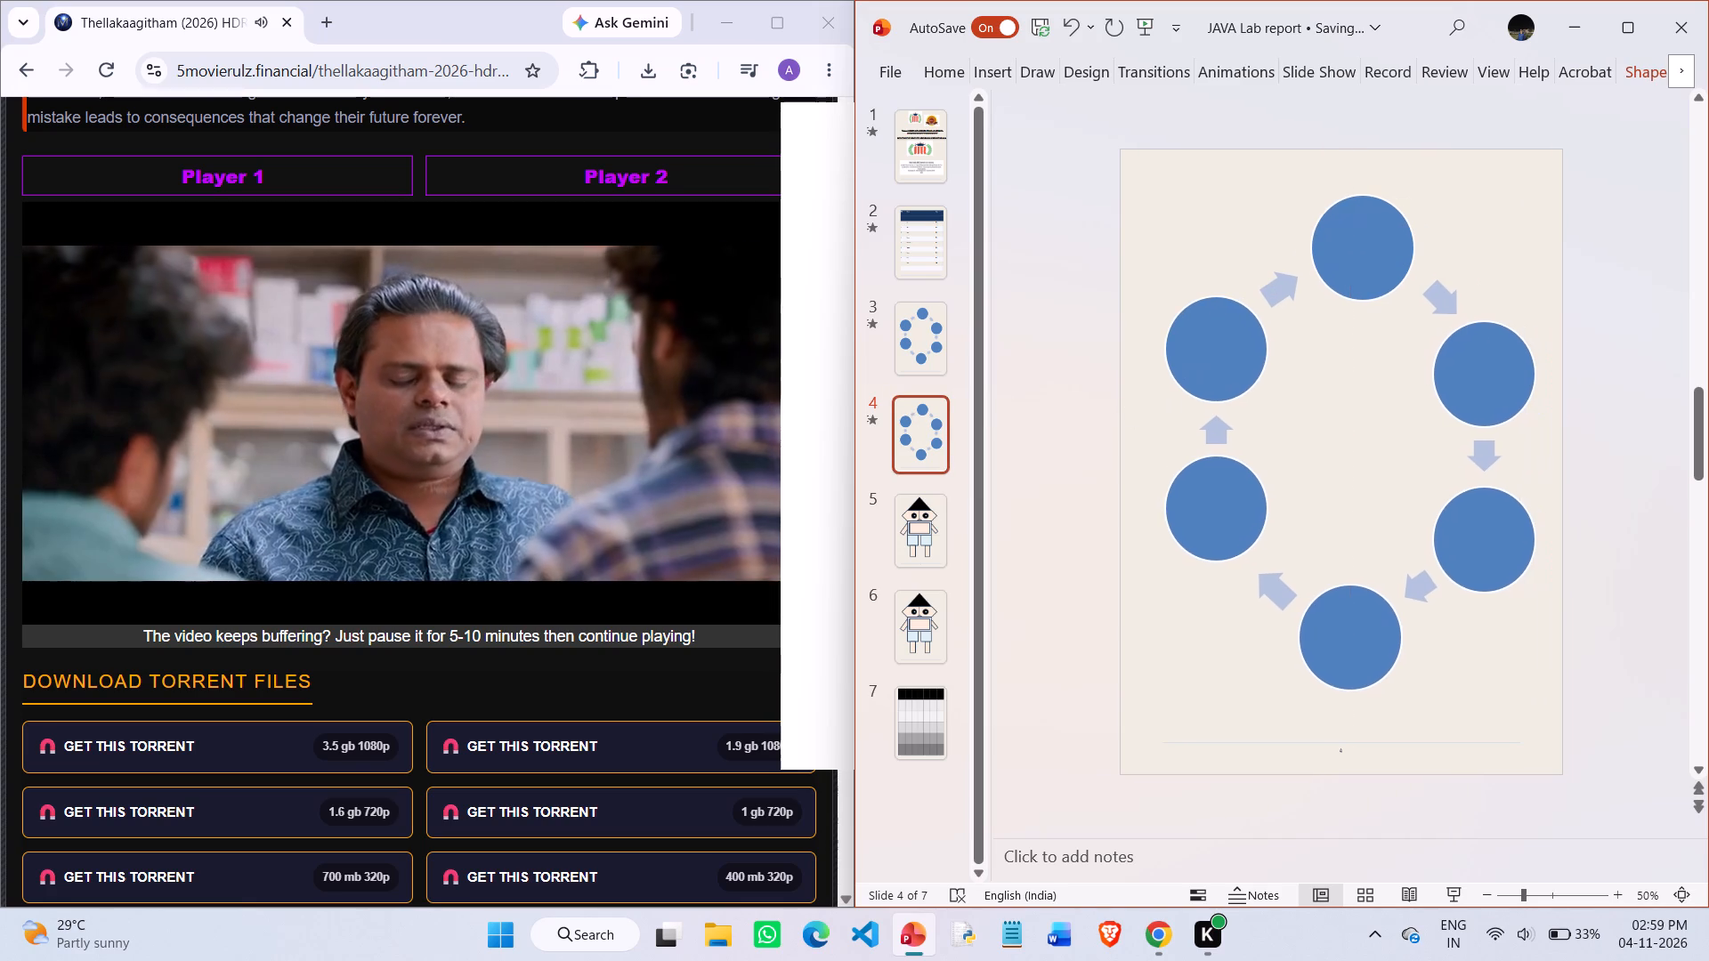
pyautogui.click(1223, 340)
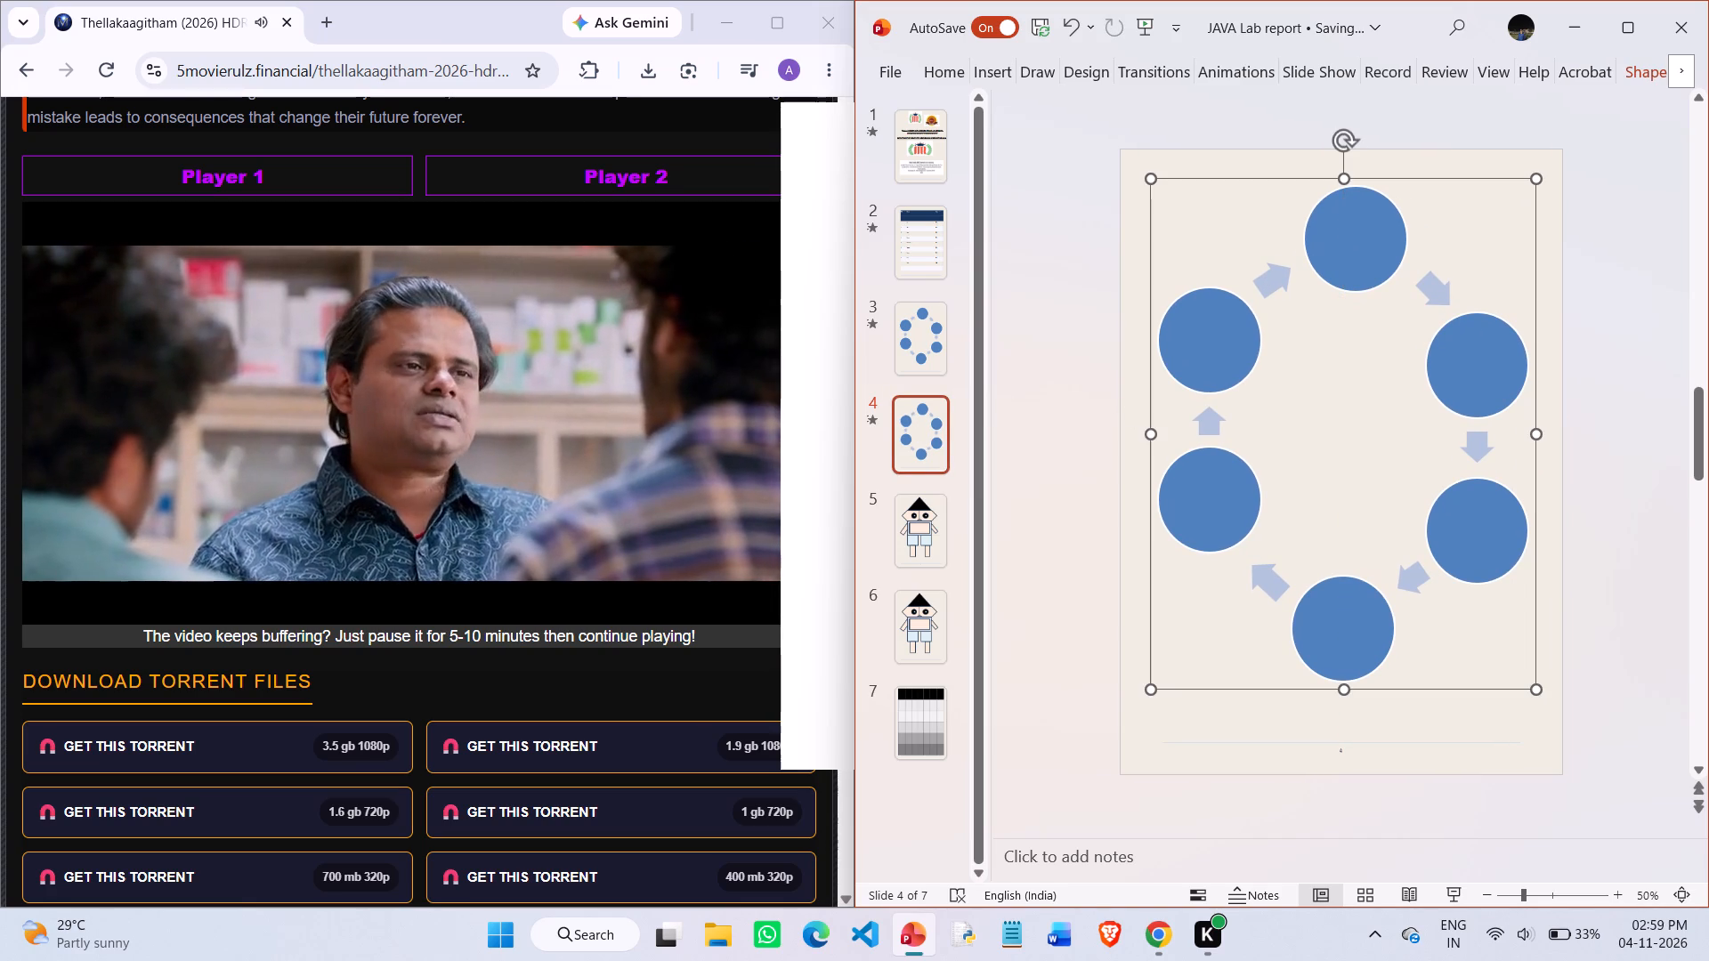
pyautogui.moveTo(1223, 340); pyautogui.dragTo(1335, 360)
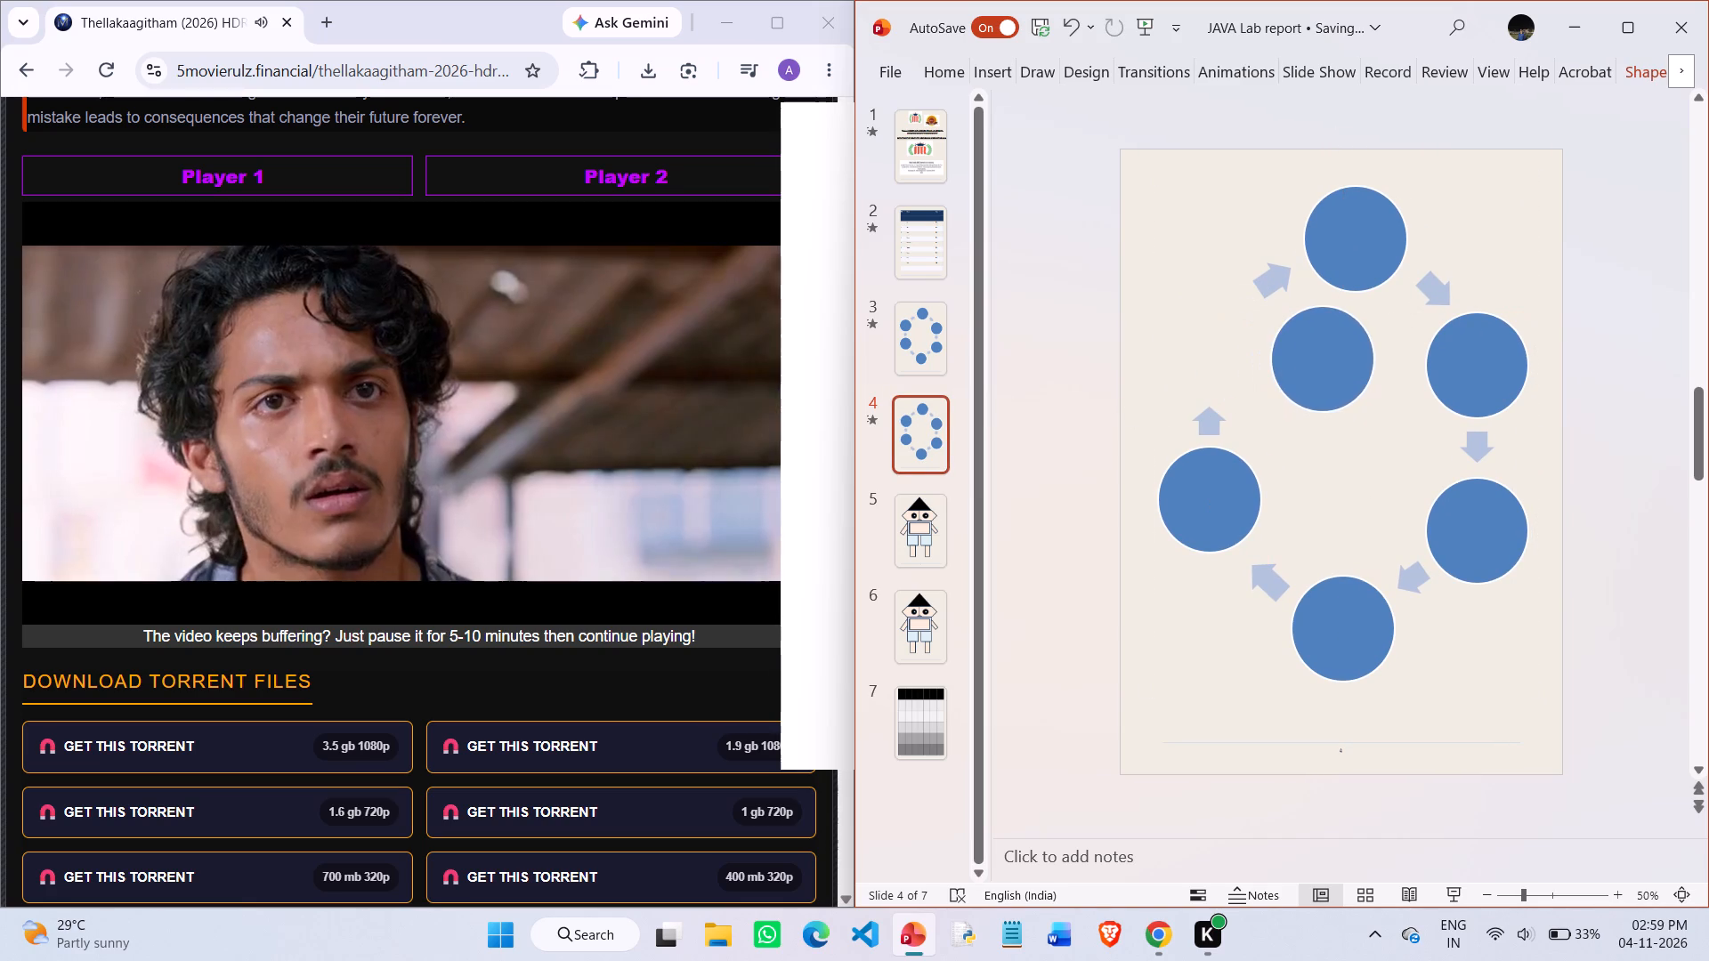
pyautogui.moveTo(1335, 360); pyautogui.dragTo(1358, 354)
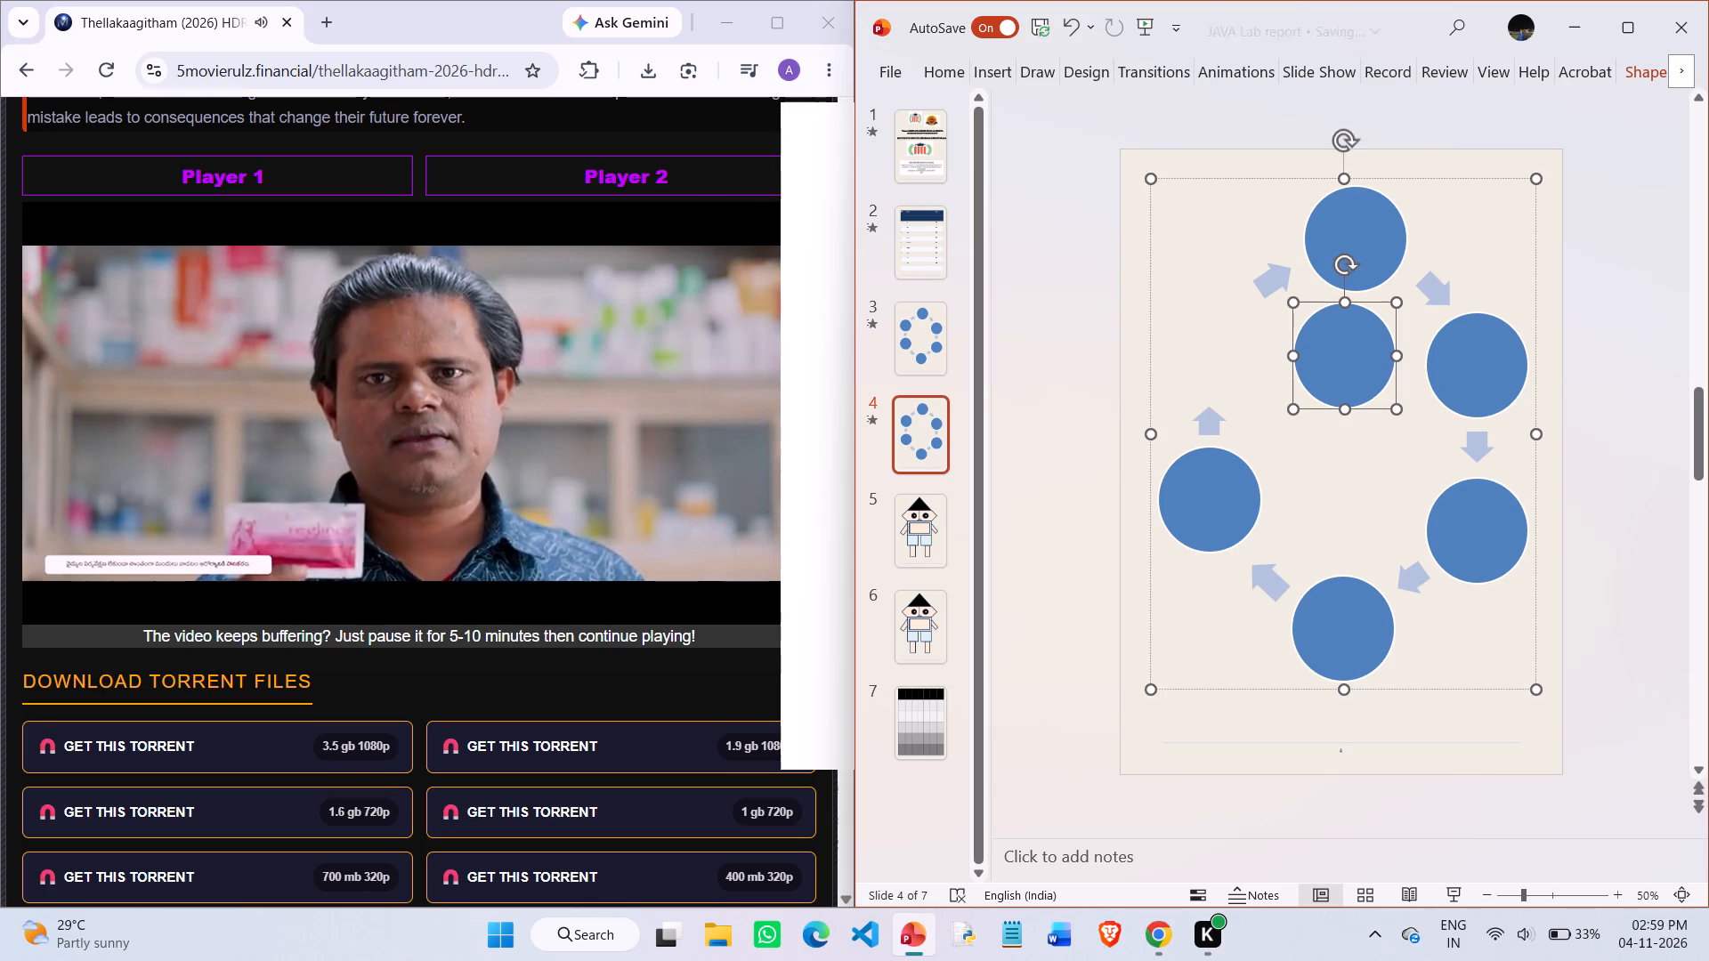
pyautogui.click(1494, 371)
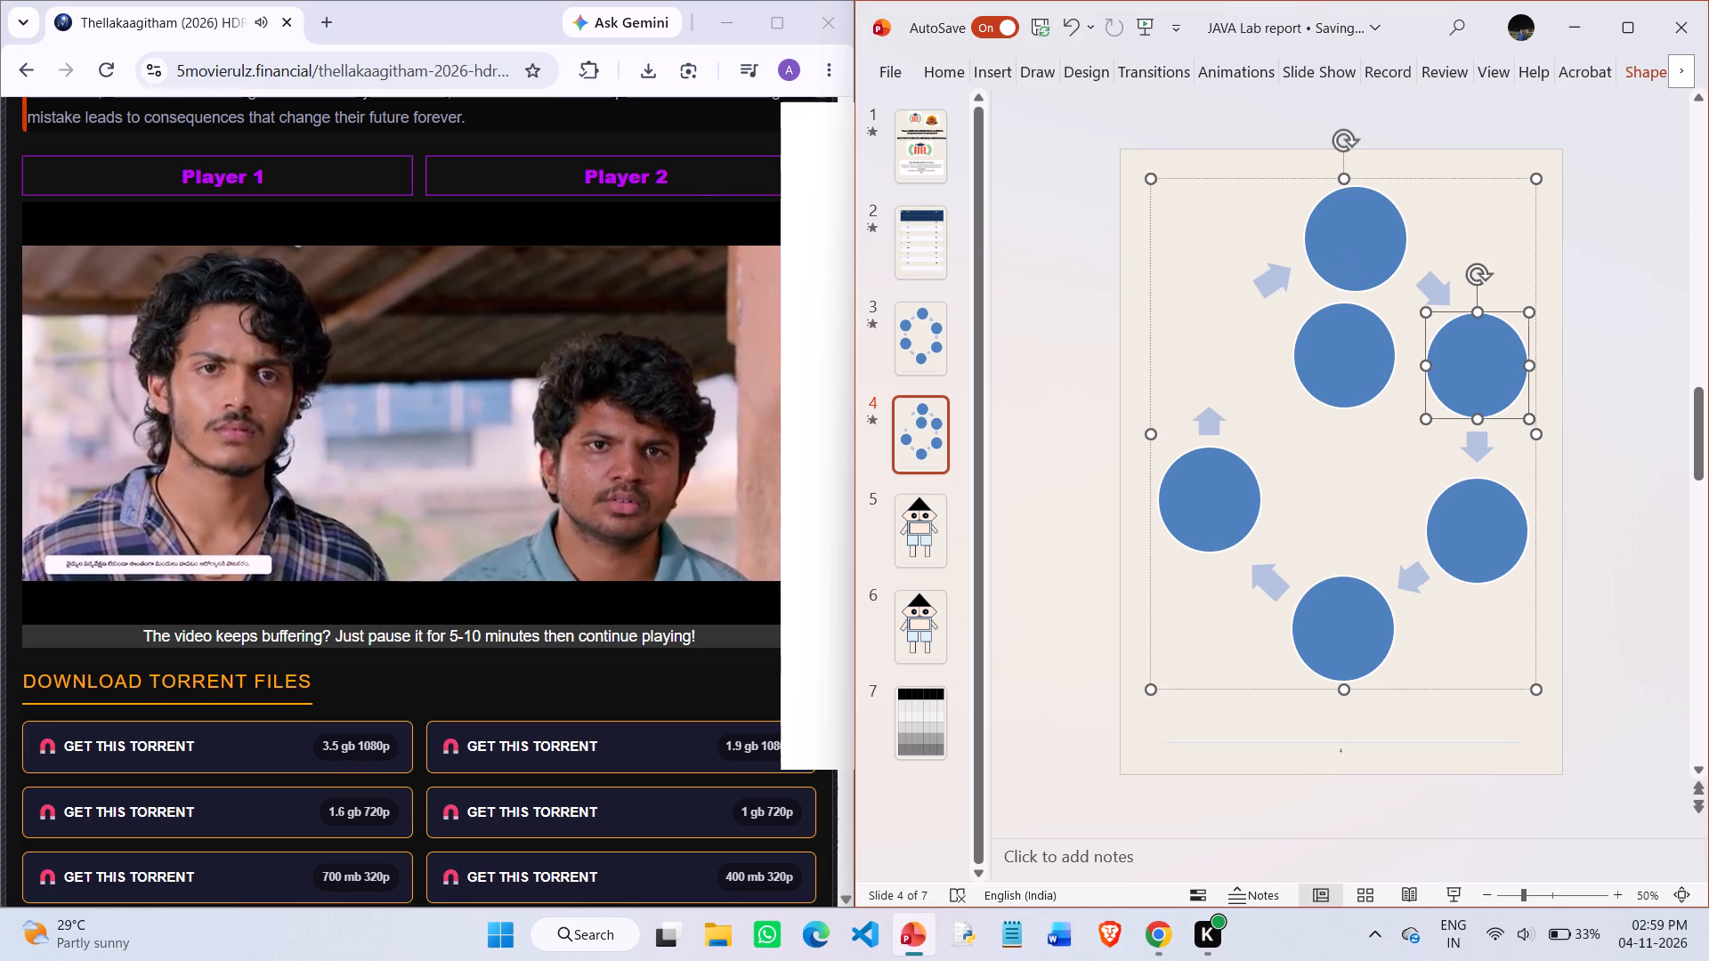
pyautogui.moveTo(1494, 371); pyautogui.dragTo(1478, 378)
pyautogui.moveTo(1478, 378); pyautogui.dragTo(1354, 489)
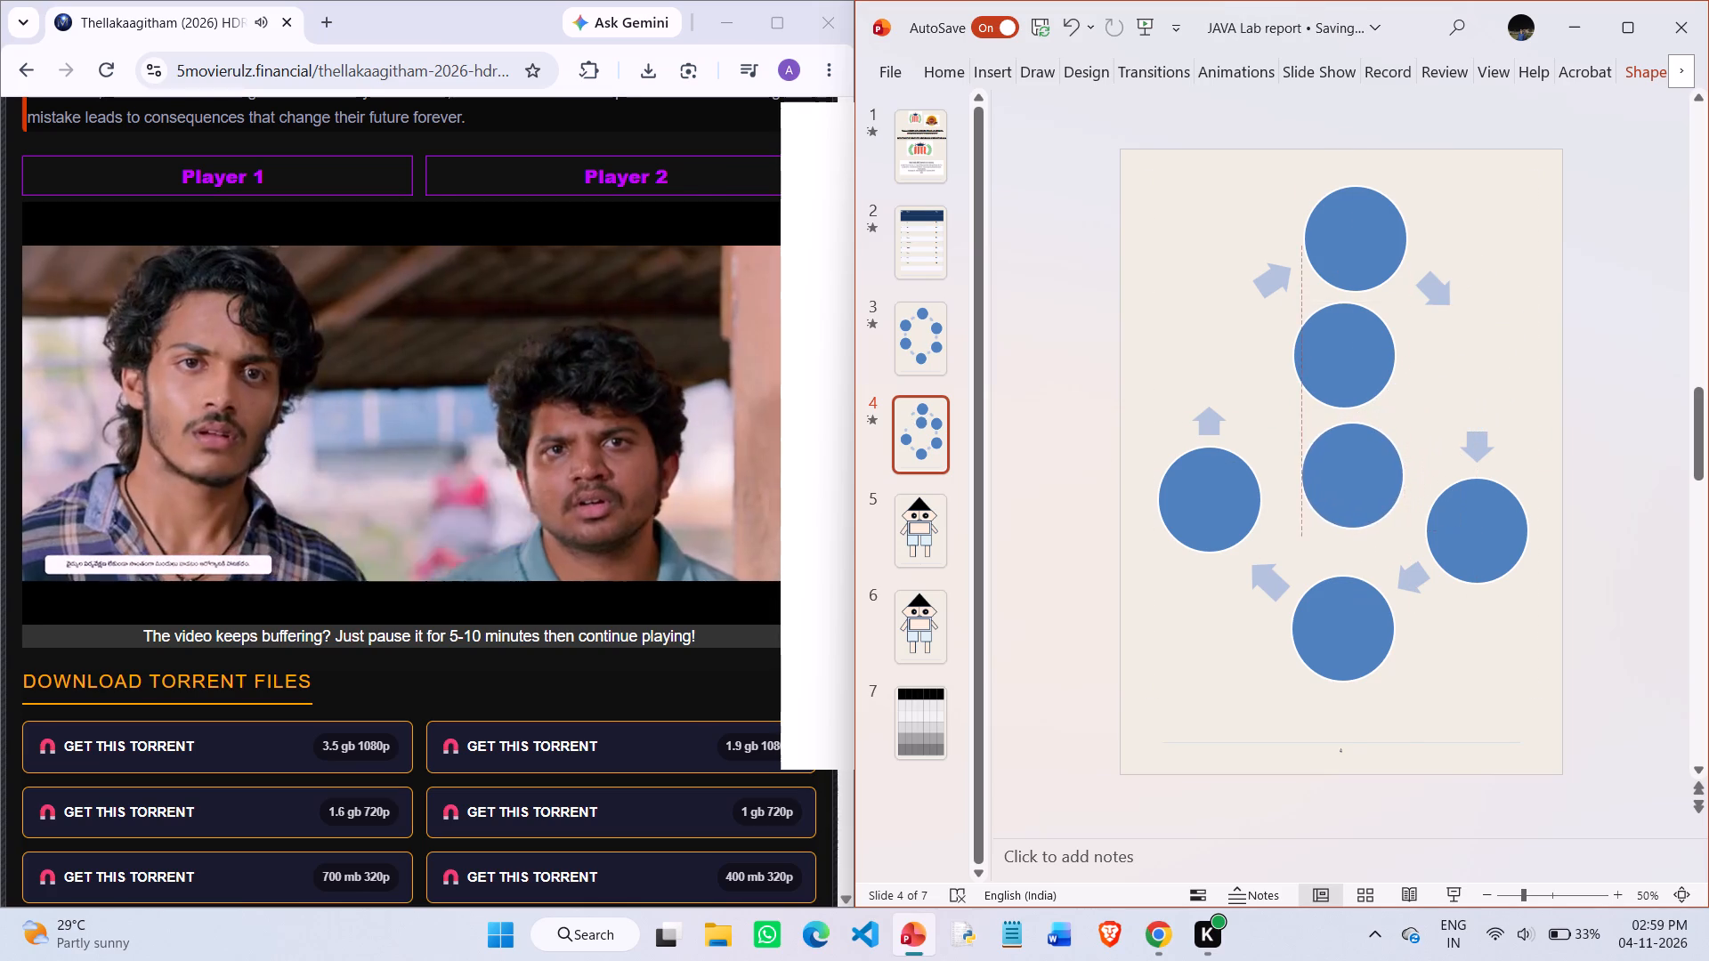
pyautogui.moveTo(1354, 489); pyautogui.dragTo(1352, 489)
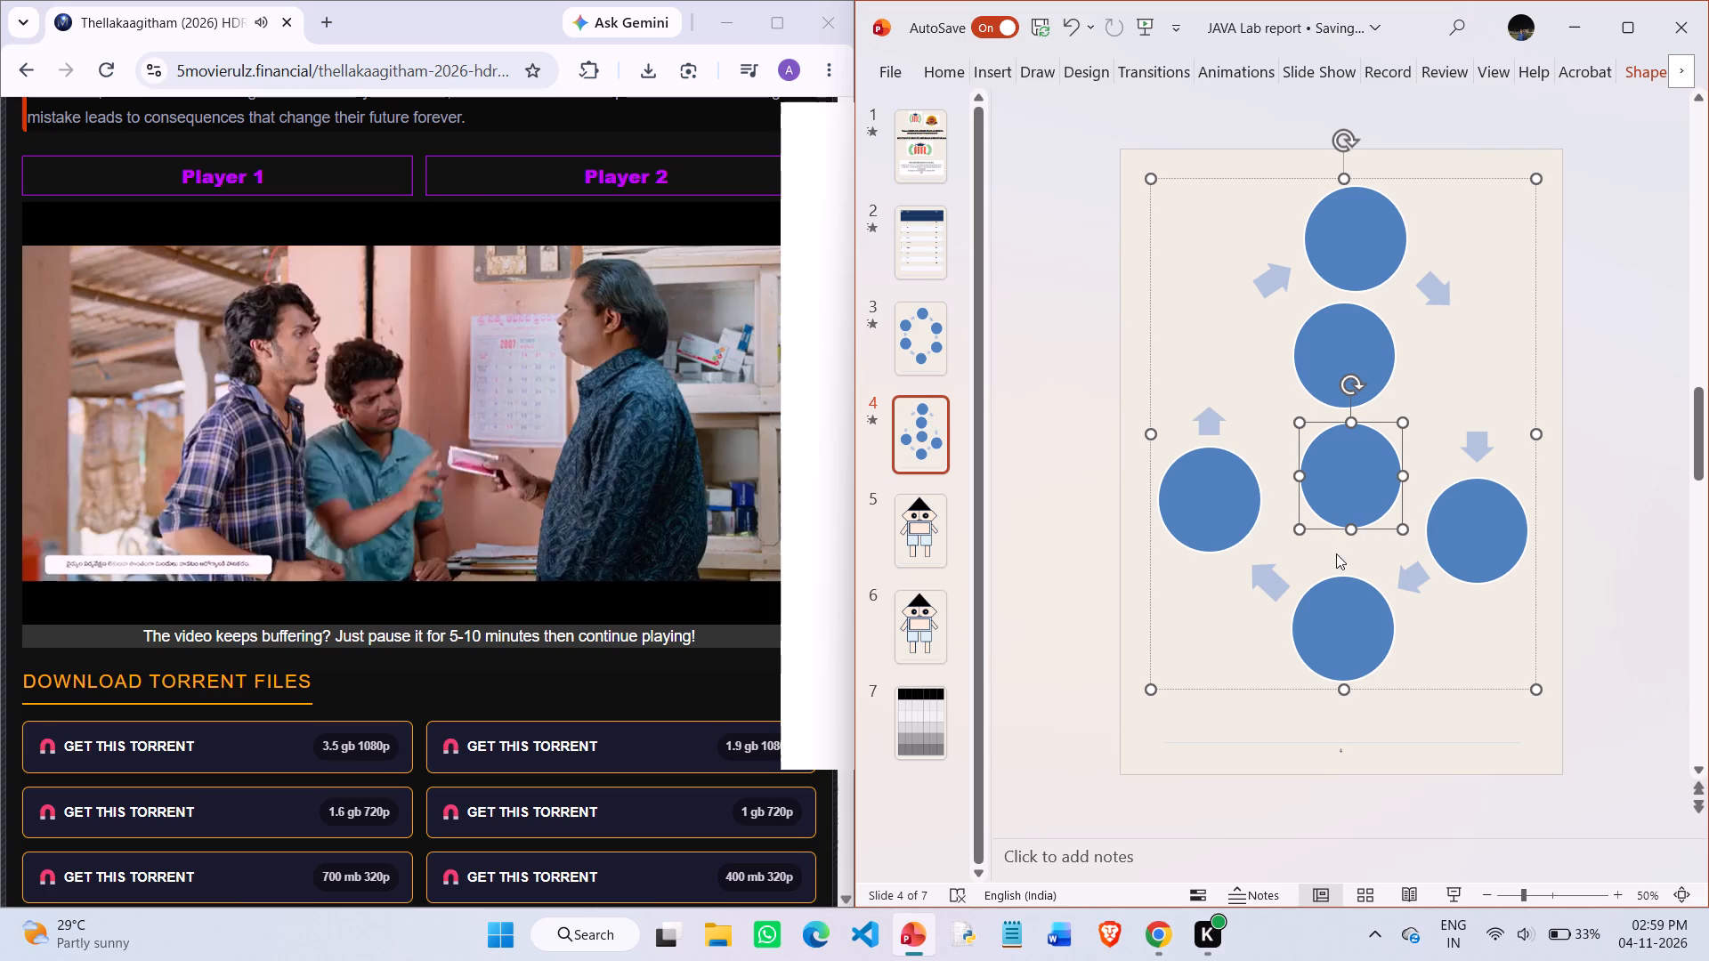
pyautogui.moveTo(1337, 602); pyautogui.dragTo(1350, 573)
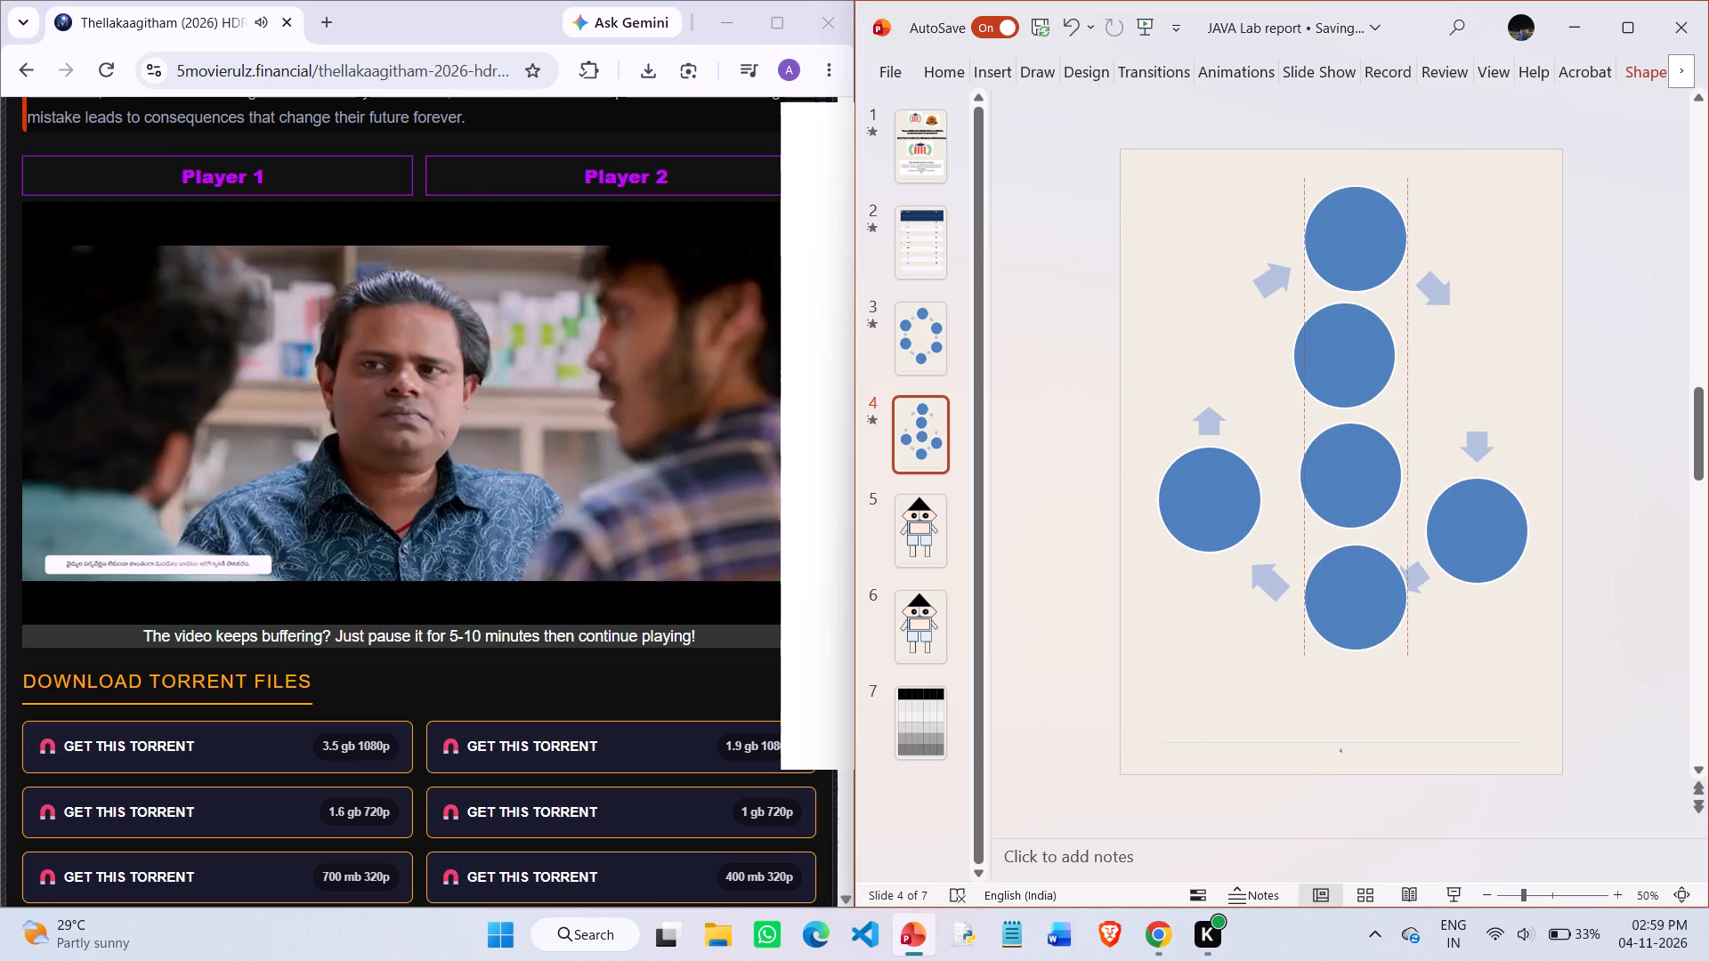
pyautogui.moveTo(1350, 573); pyautogui.dragTo(1349, 570)
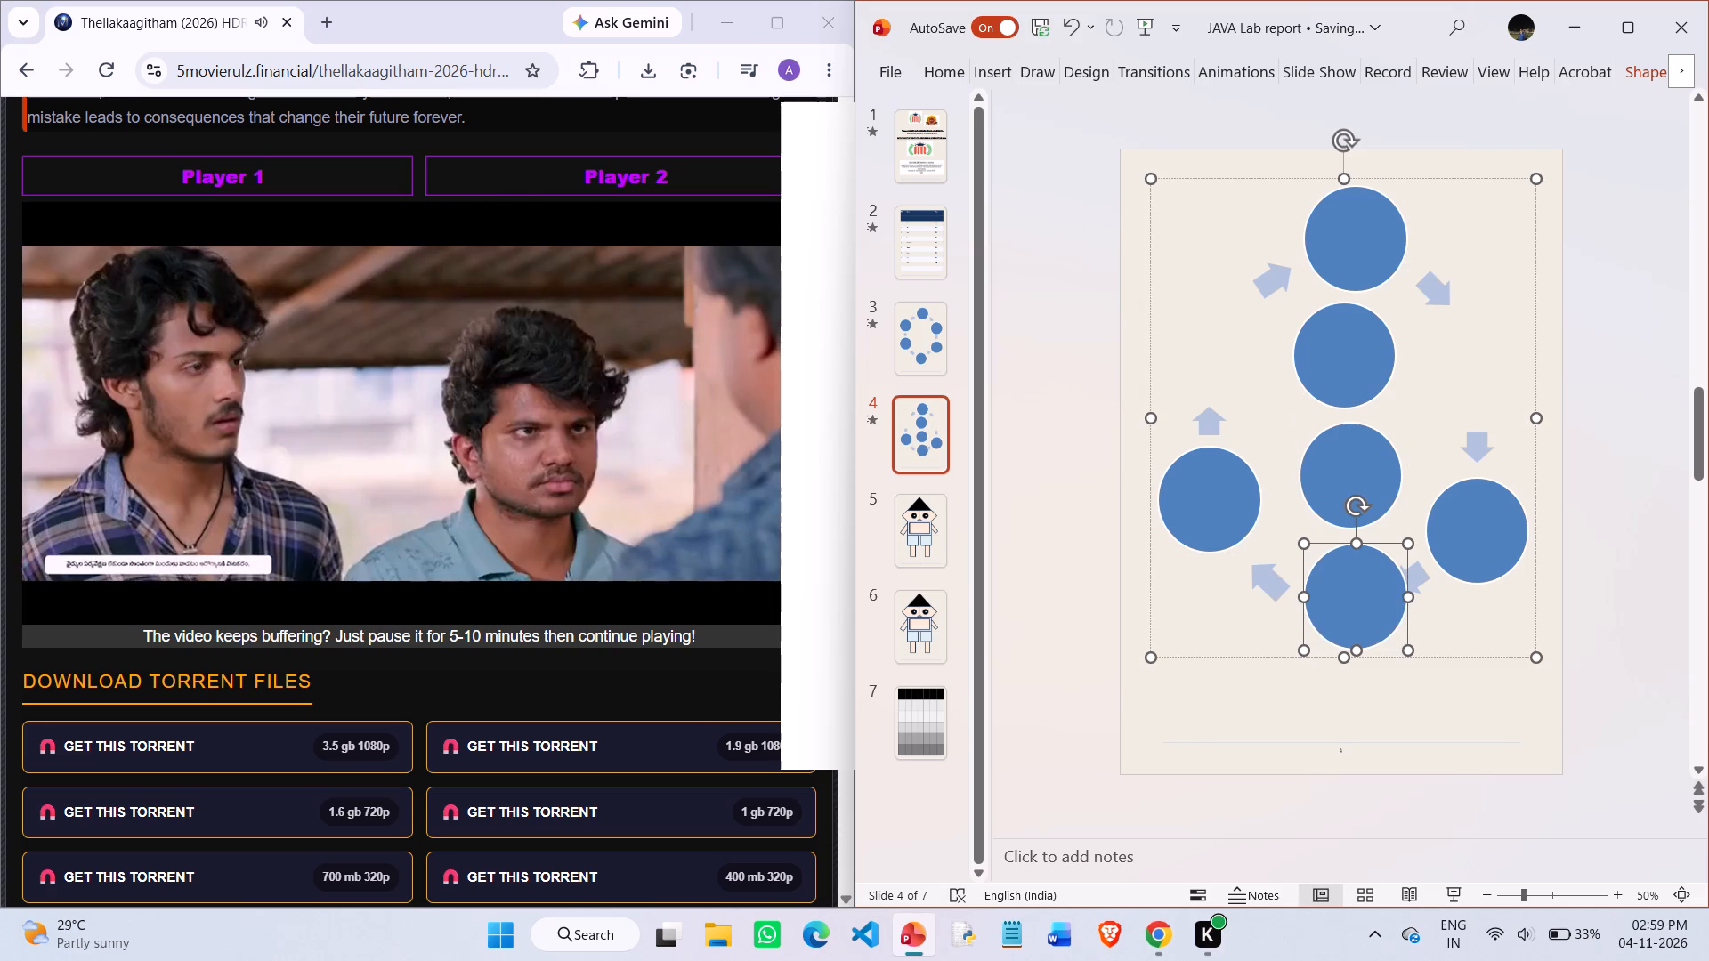
# Move the lower-right arrow of the diagram up between the two other arrows on the right side.
pyautogui.click(1415, 575)
pyautogui.moveTo(1415, 575); pyautogui.dragTo(1444, 467)
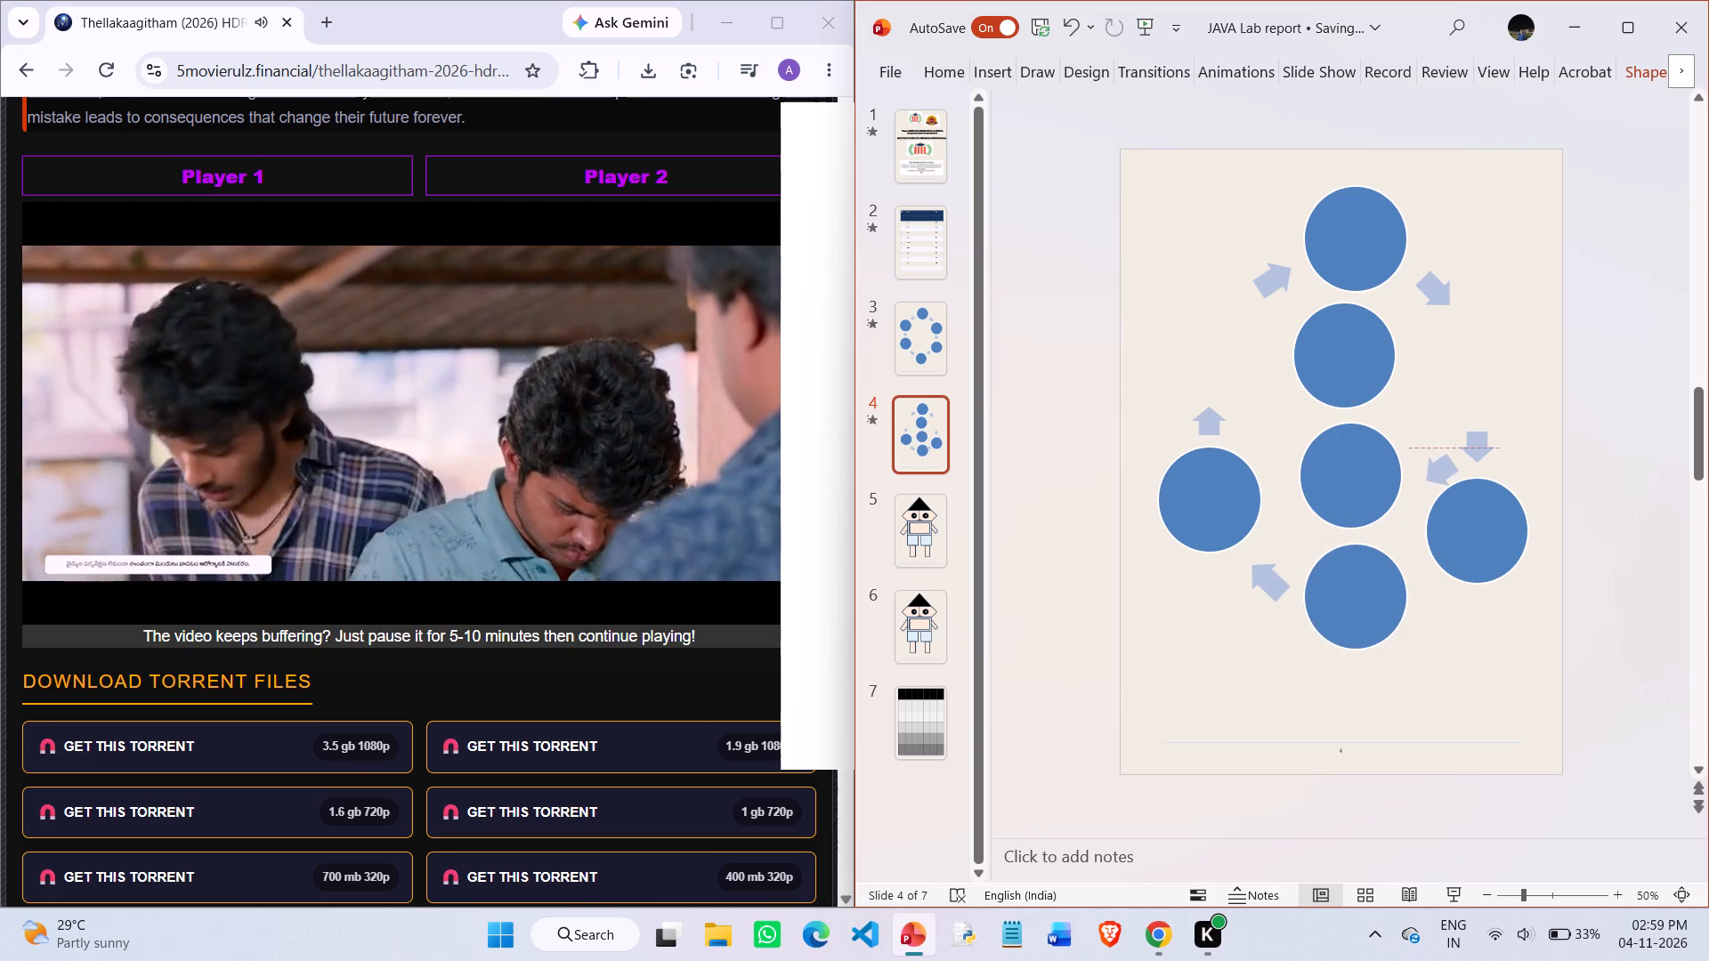
pyautogui.moveTo(1444, 467); pyautogui.dragTo(1480, 341)
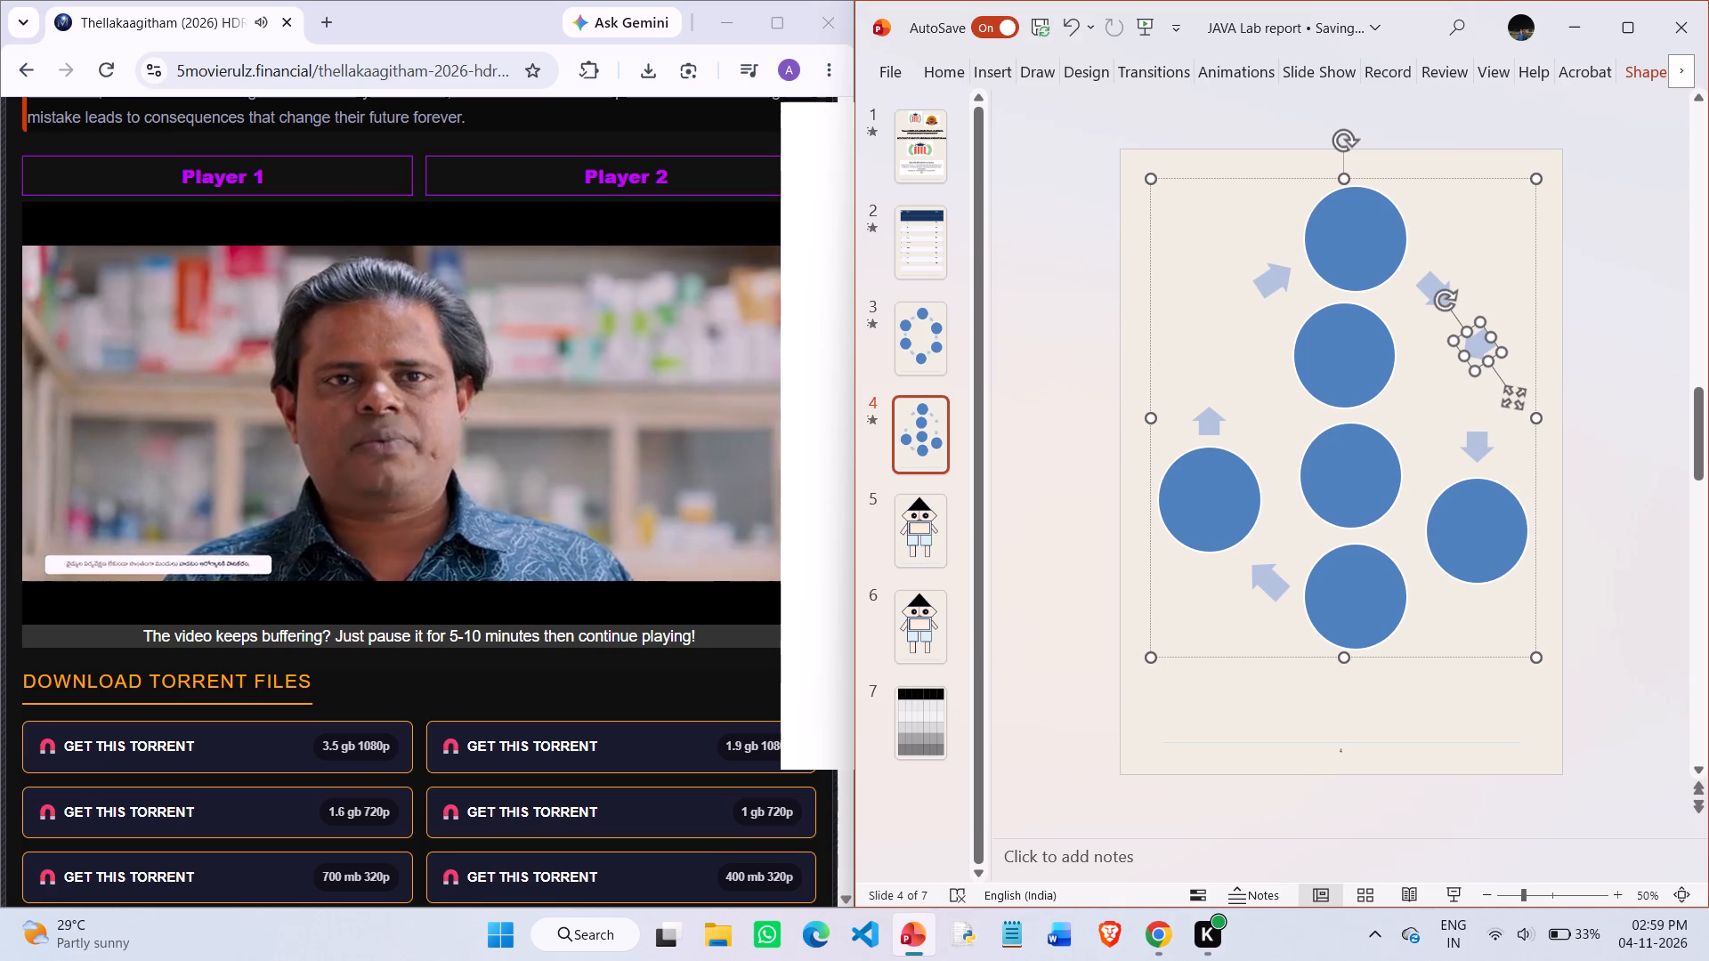
# Move the lower-right circle to the bottom end of the central column, below the fourth circle.
pyautogui.click(1484, 515)
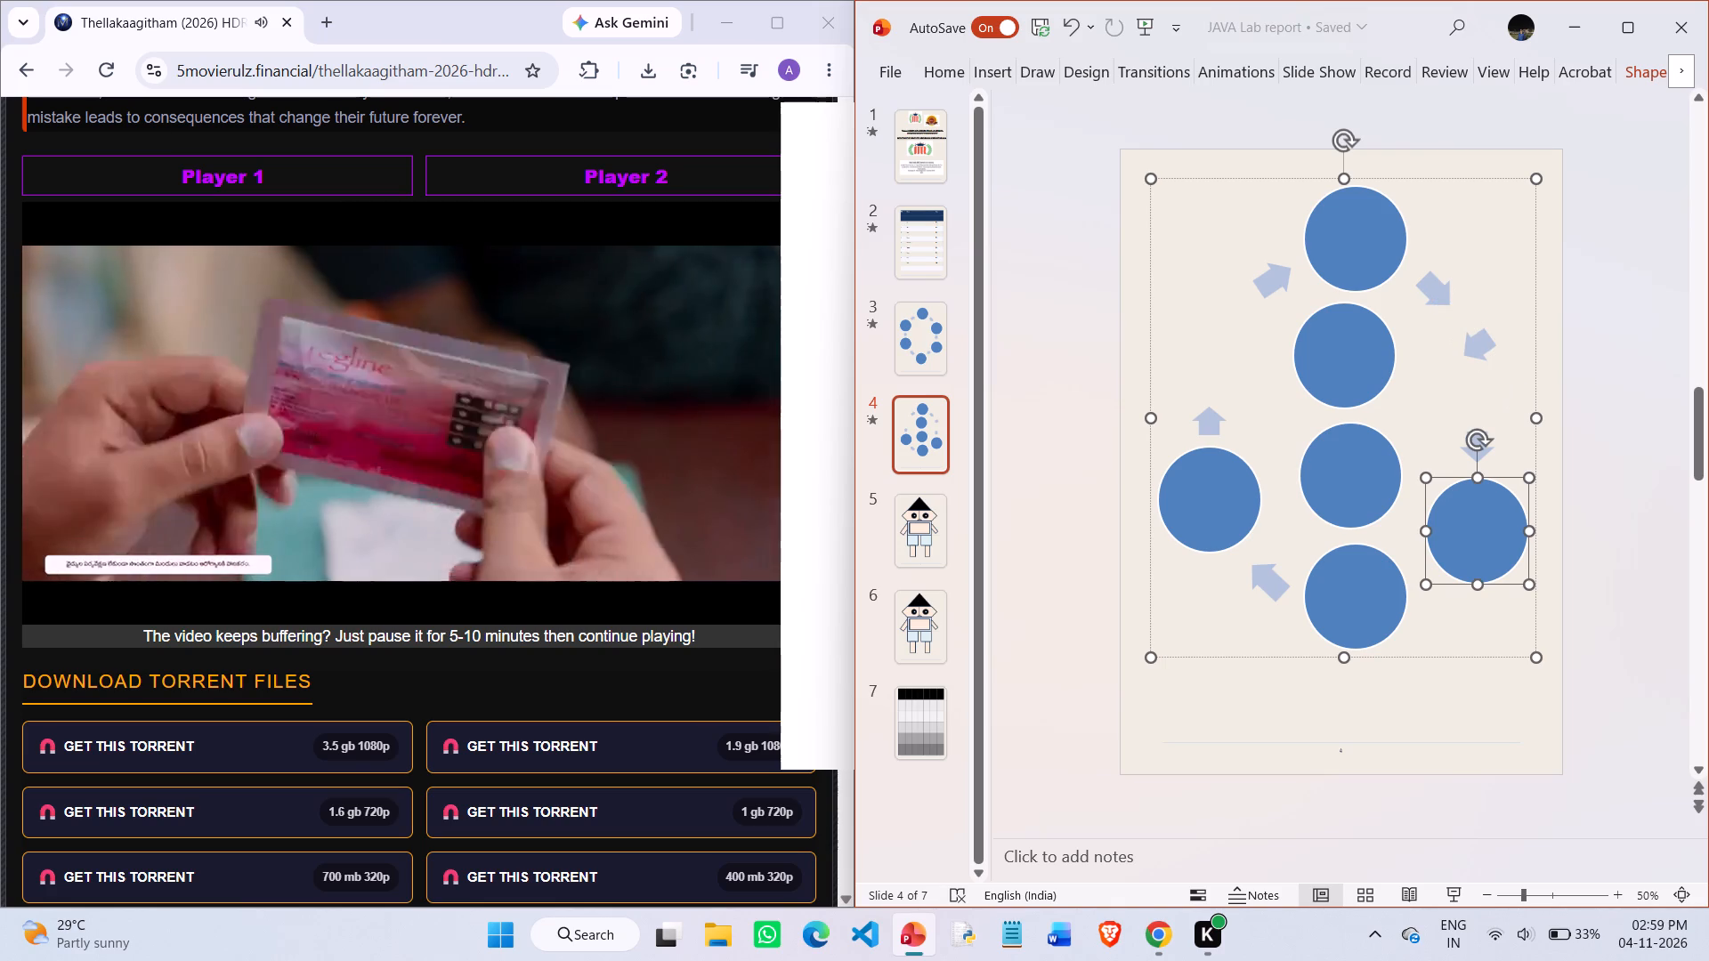
pyautogui.moveTo(1484, 515); pyautogui.dragTo(1371, 690)
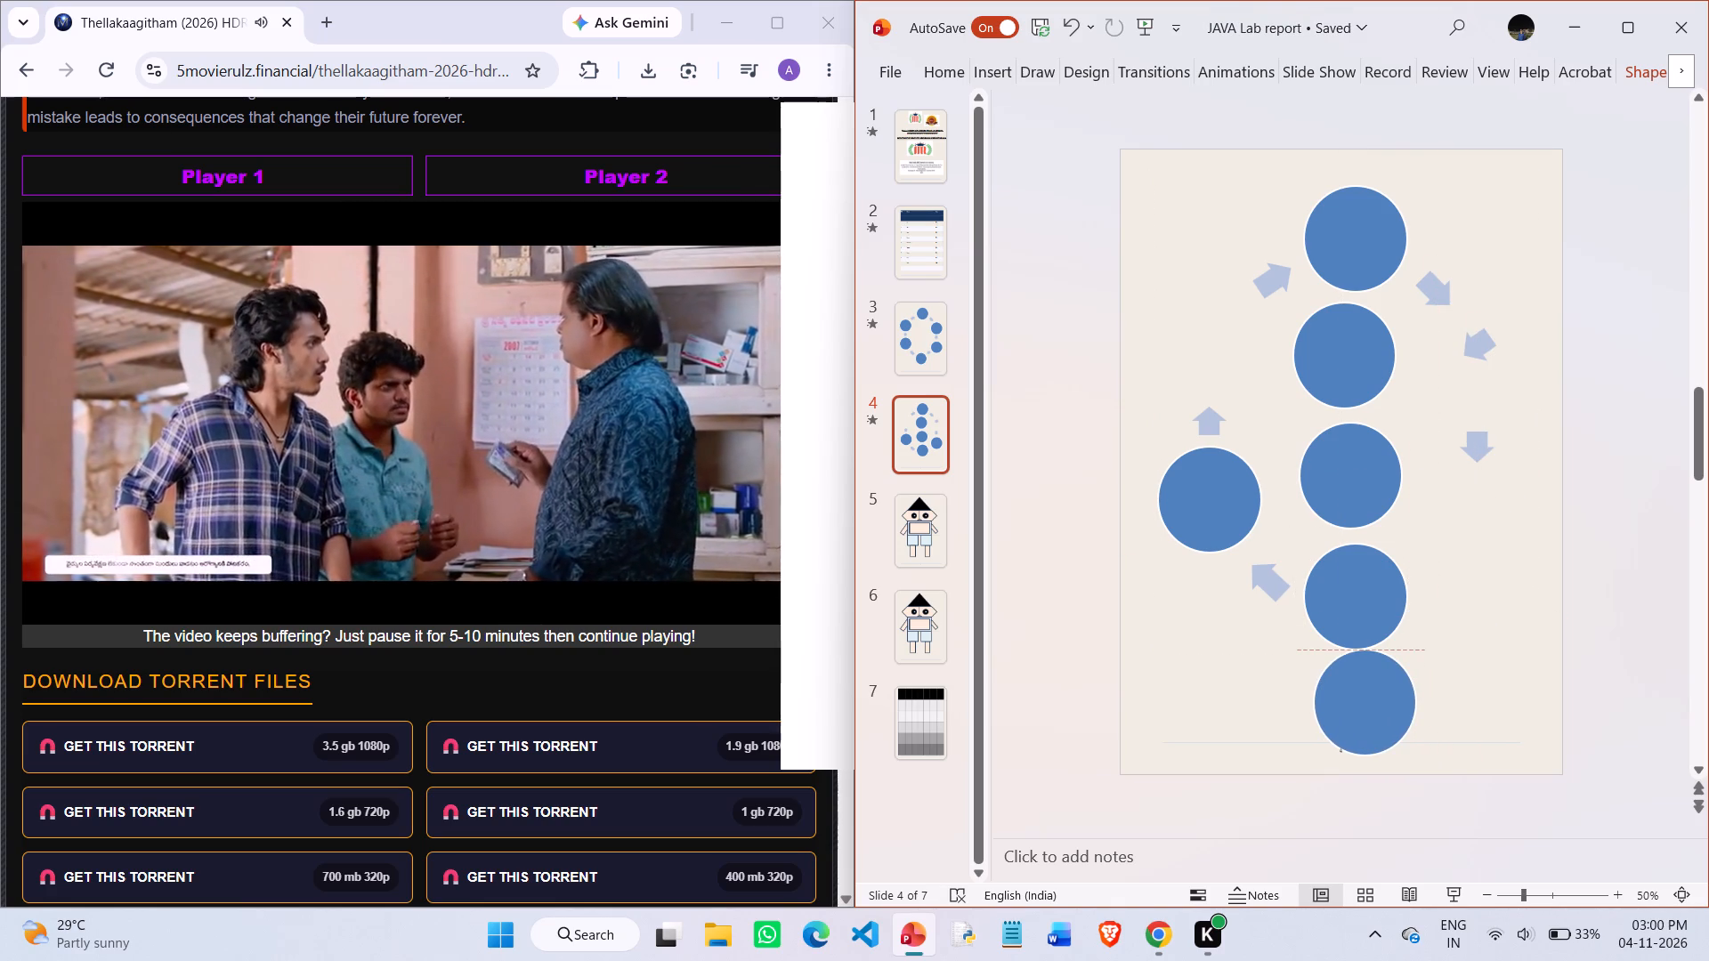
pyautogui.moveTo(1371, 690); pyautogui.dragTo(1367, 693)
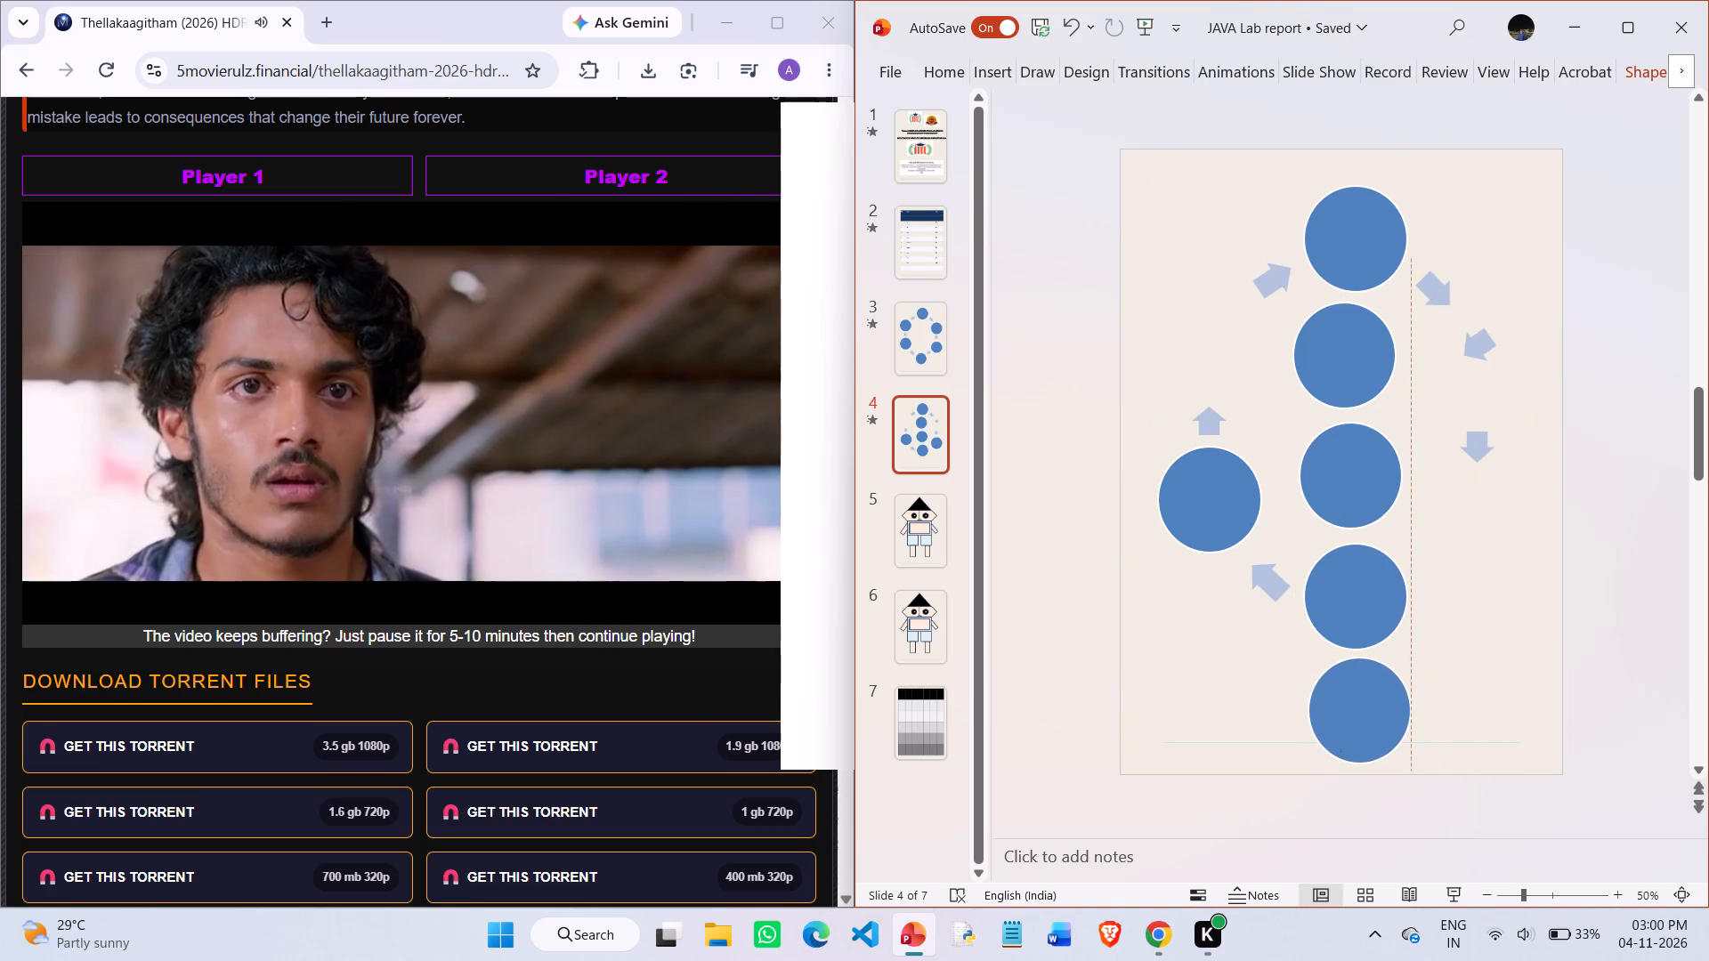
pyautogui.moveTo(1367, 693); pyautogui.dragTo(1368, 689)
# Shift the upper four circles of the column up and slightly left, lining them up close together from the slide's top edge.
pyautogui.moveTo(1356, 238); pyautogui.dragTo(1331, 203)
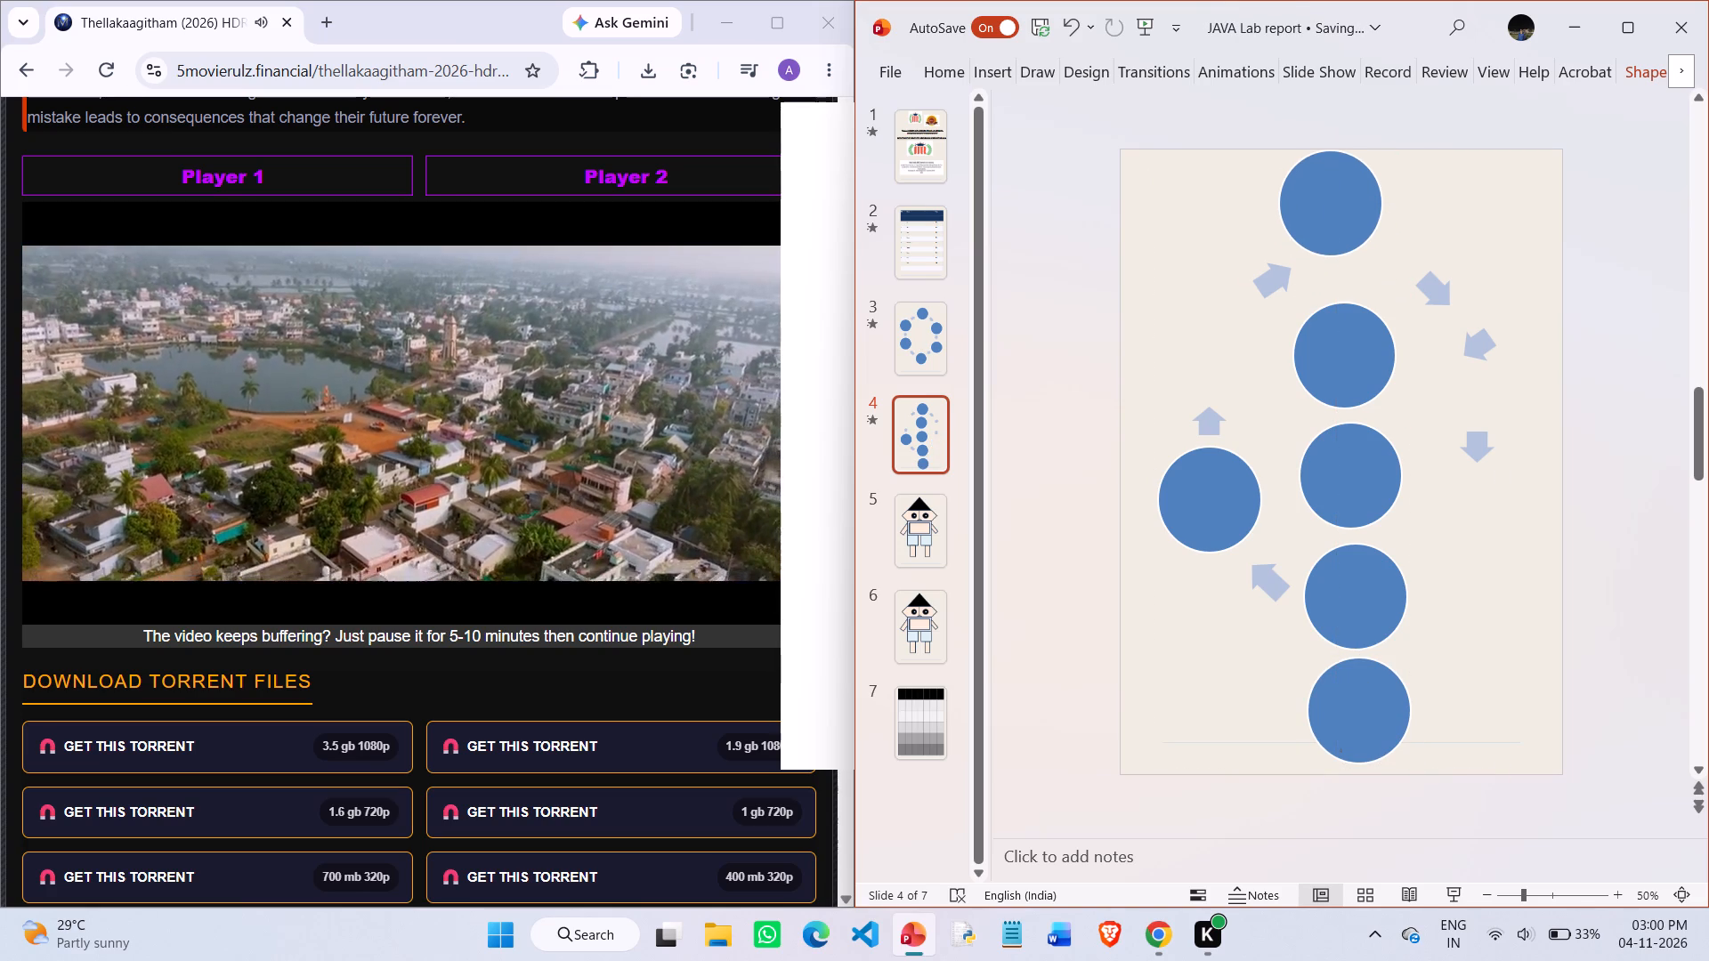
pyautogui.moveTo(1331, 203); pyautogui.dragTo(1329, 204)
pyautogui.moveTo(1346, 340); pyautogui.dragTo(1332, 303)
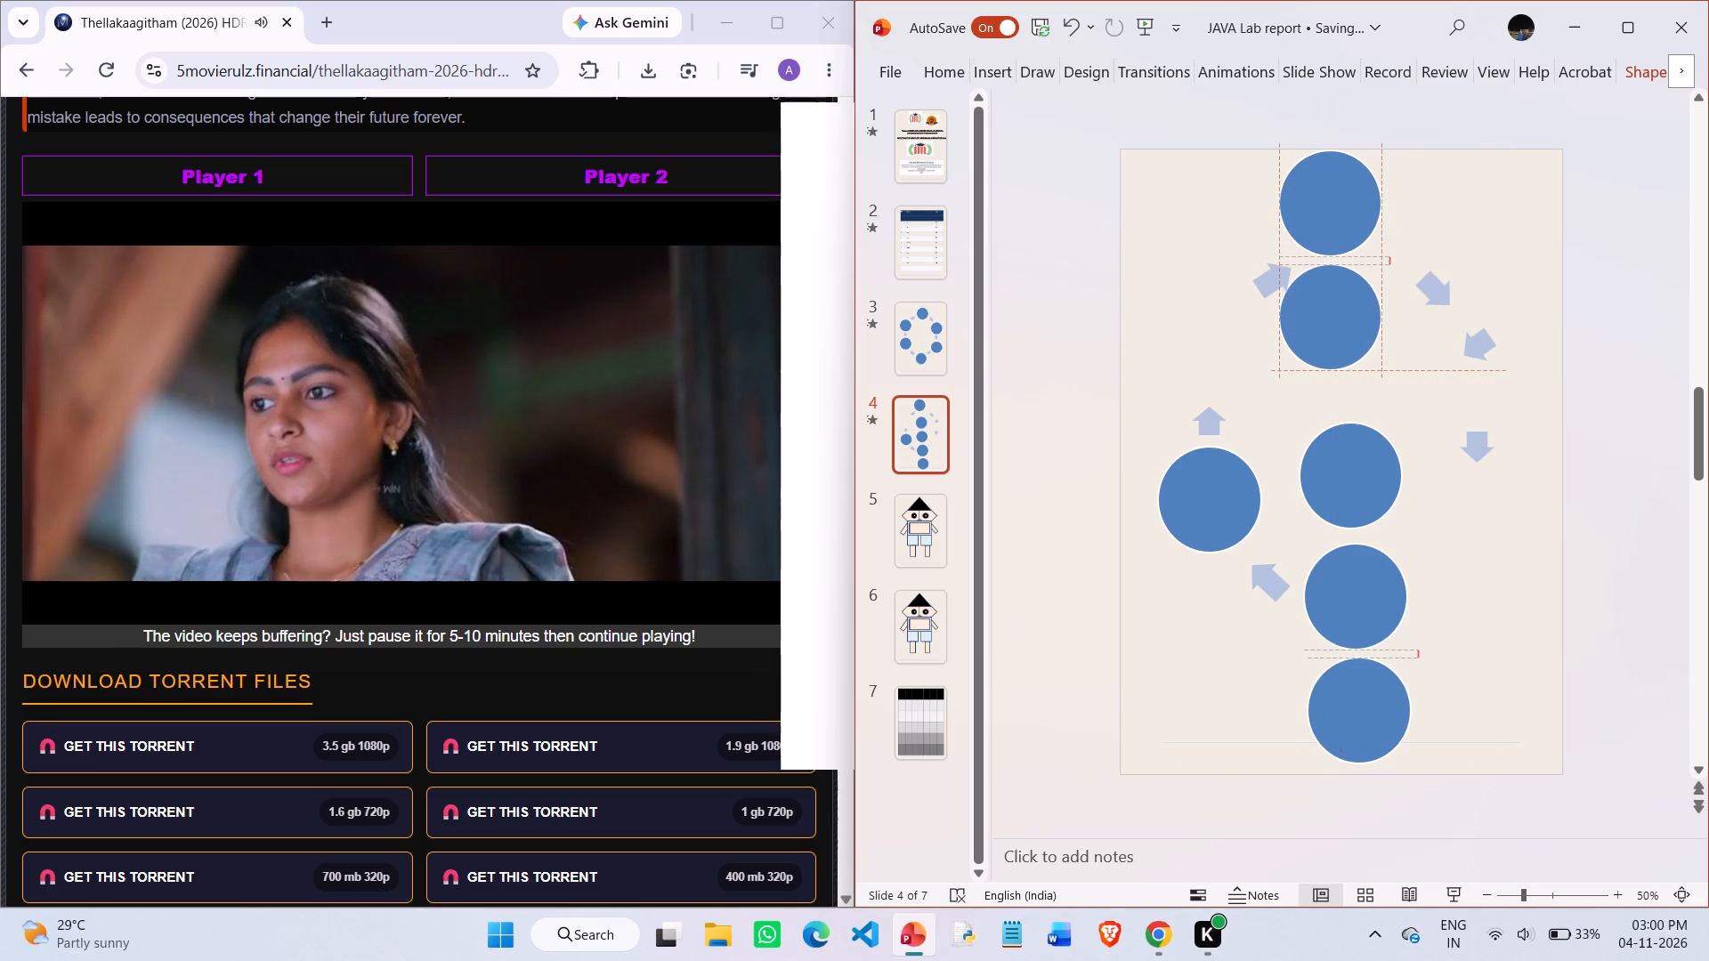
pyautogui.moveTo(1332, 303); pyautogui.dragTo(1332, 297)
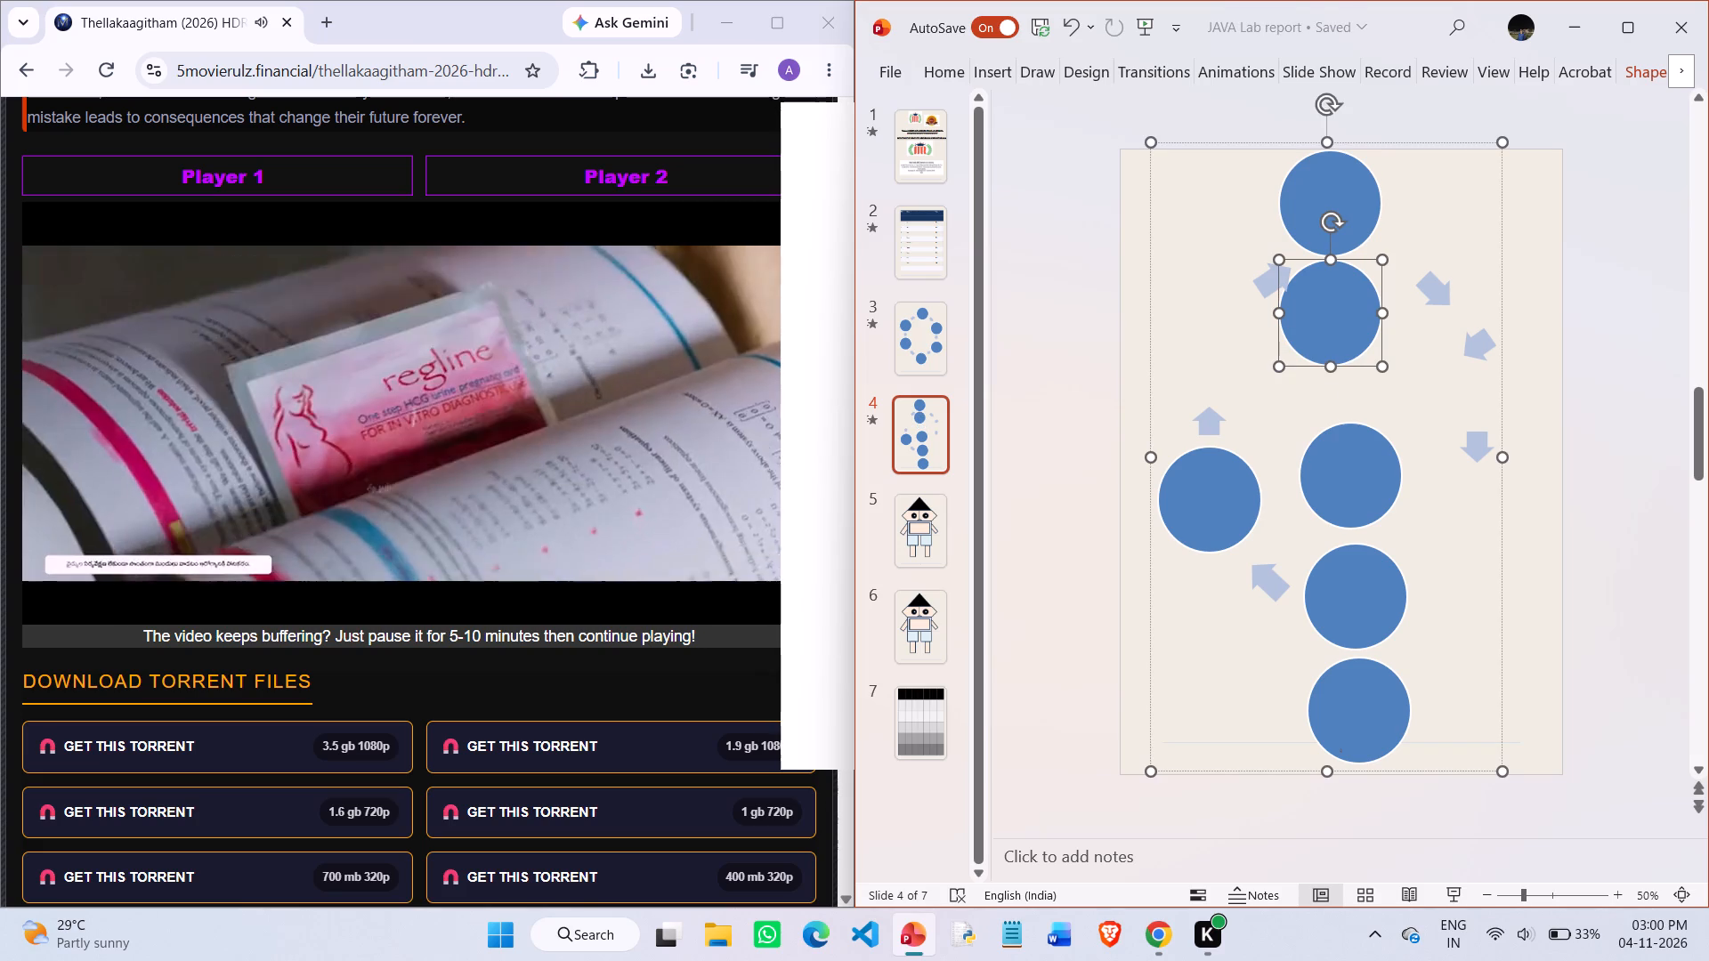
pyautogui.moveTo(1348, 481); pyautogui.dragTo(1335, 440)
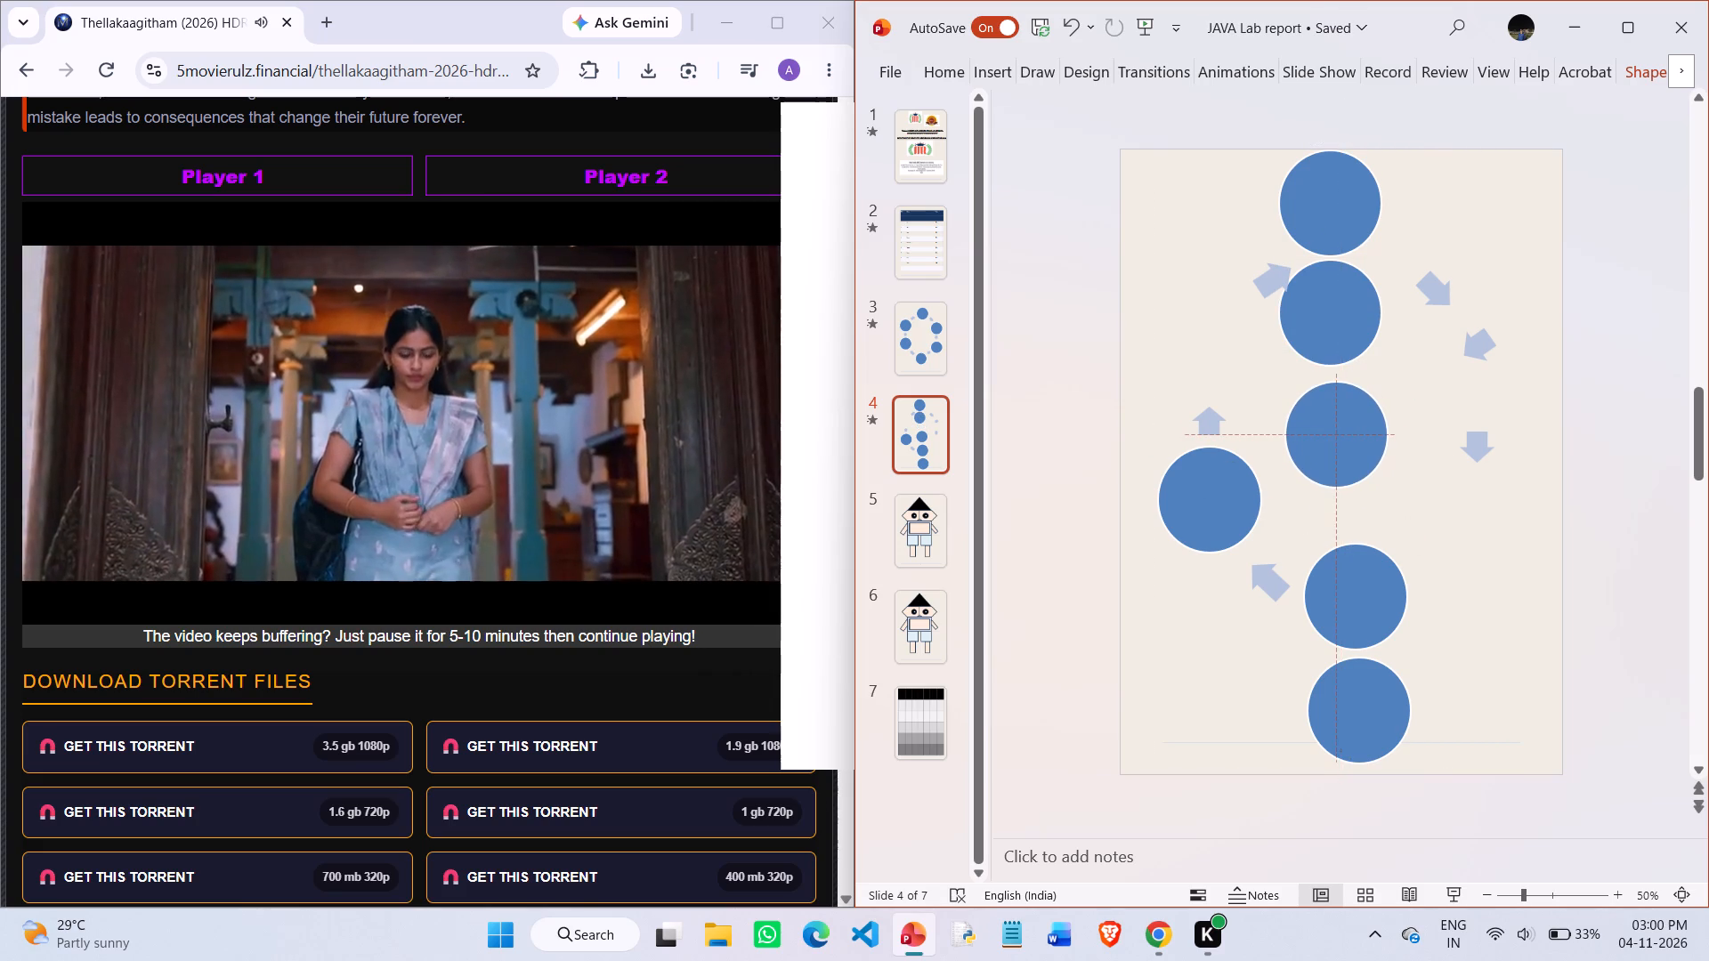
pyautogui.moveTo(1335, 440); pyautogui.dragTo(1332, 438)
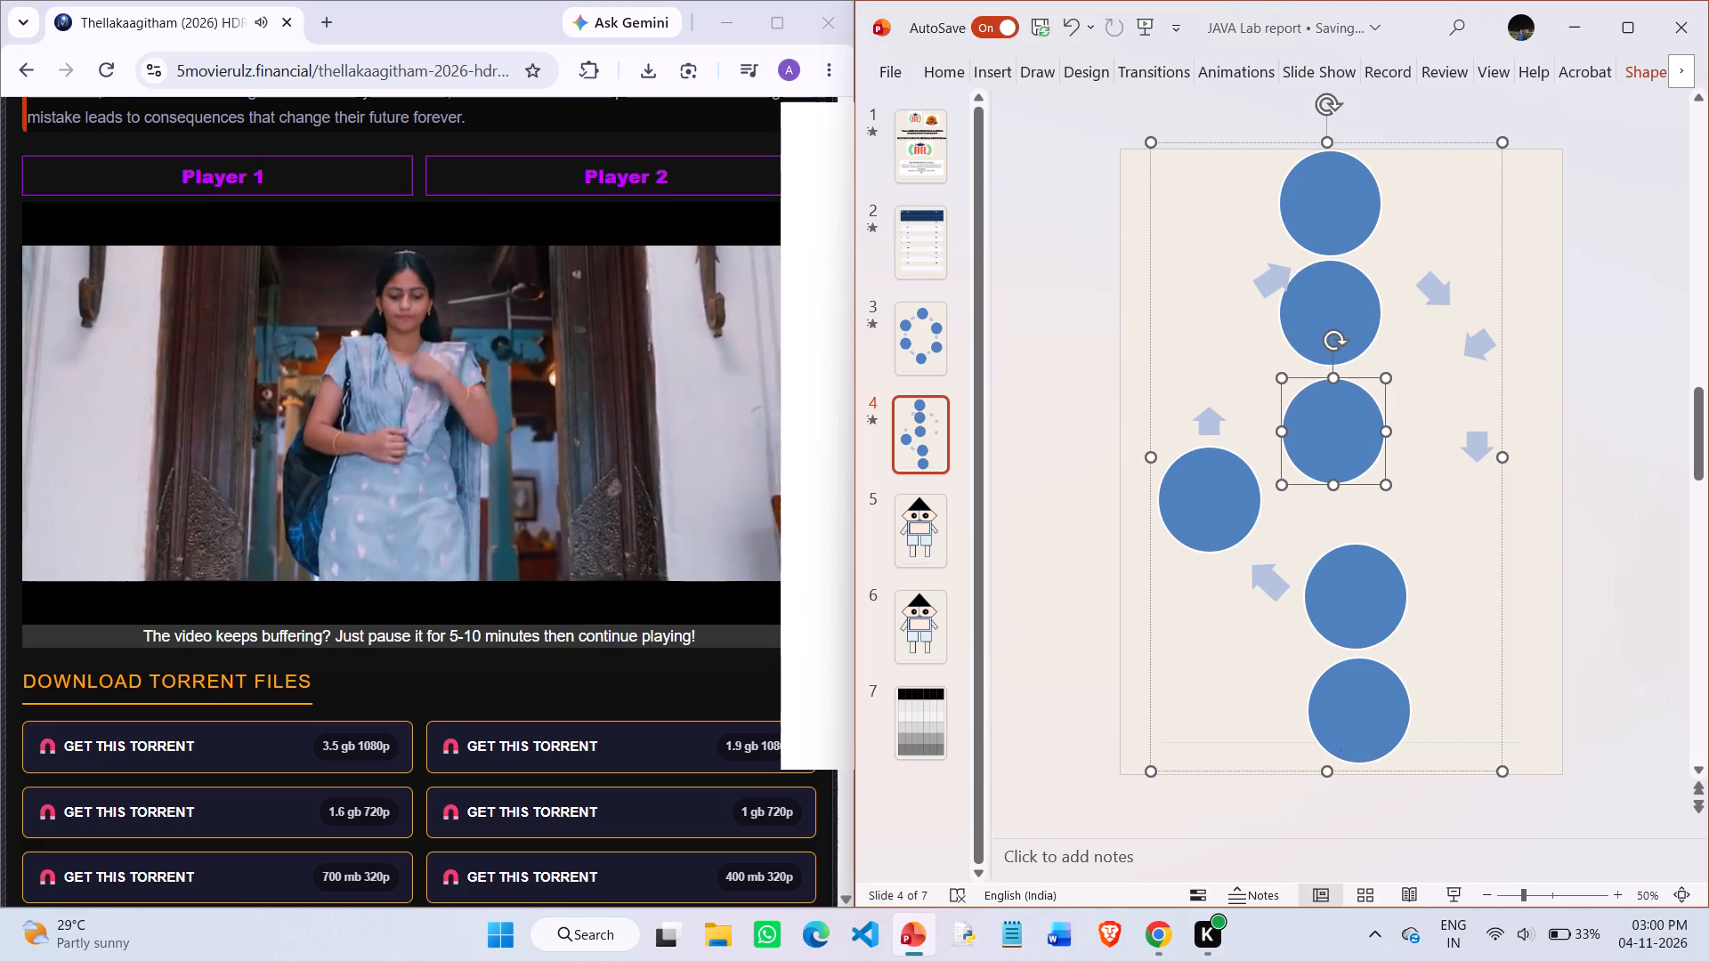
pyautogui.click(1348, 601)
pyautogui.moveTo(1348, 601); pyautogui.dragTo(1330, 566)
pyautogui.moveTo(1350, 594); pyautogui.dragTo(1329, 543)
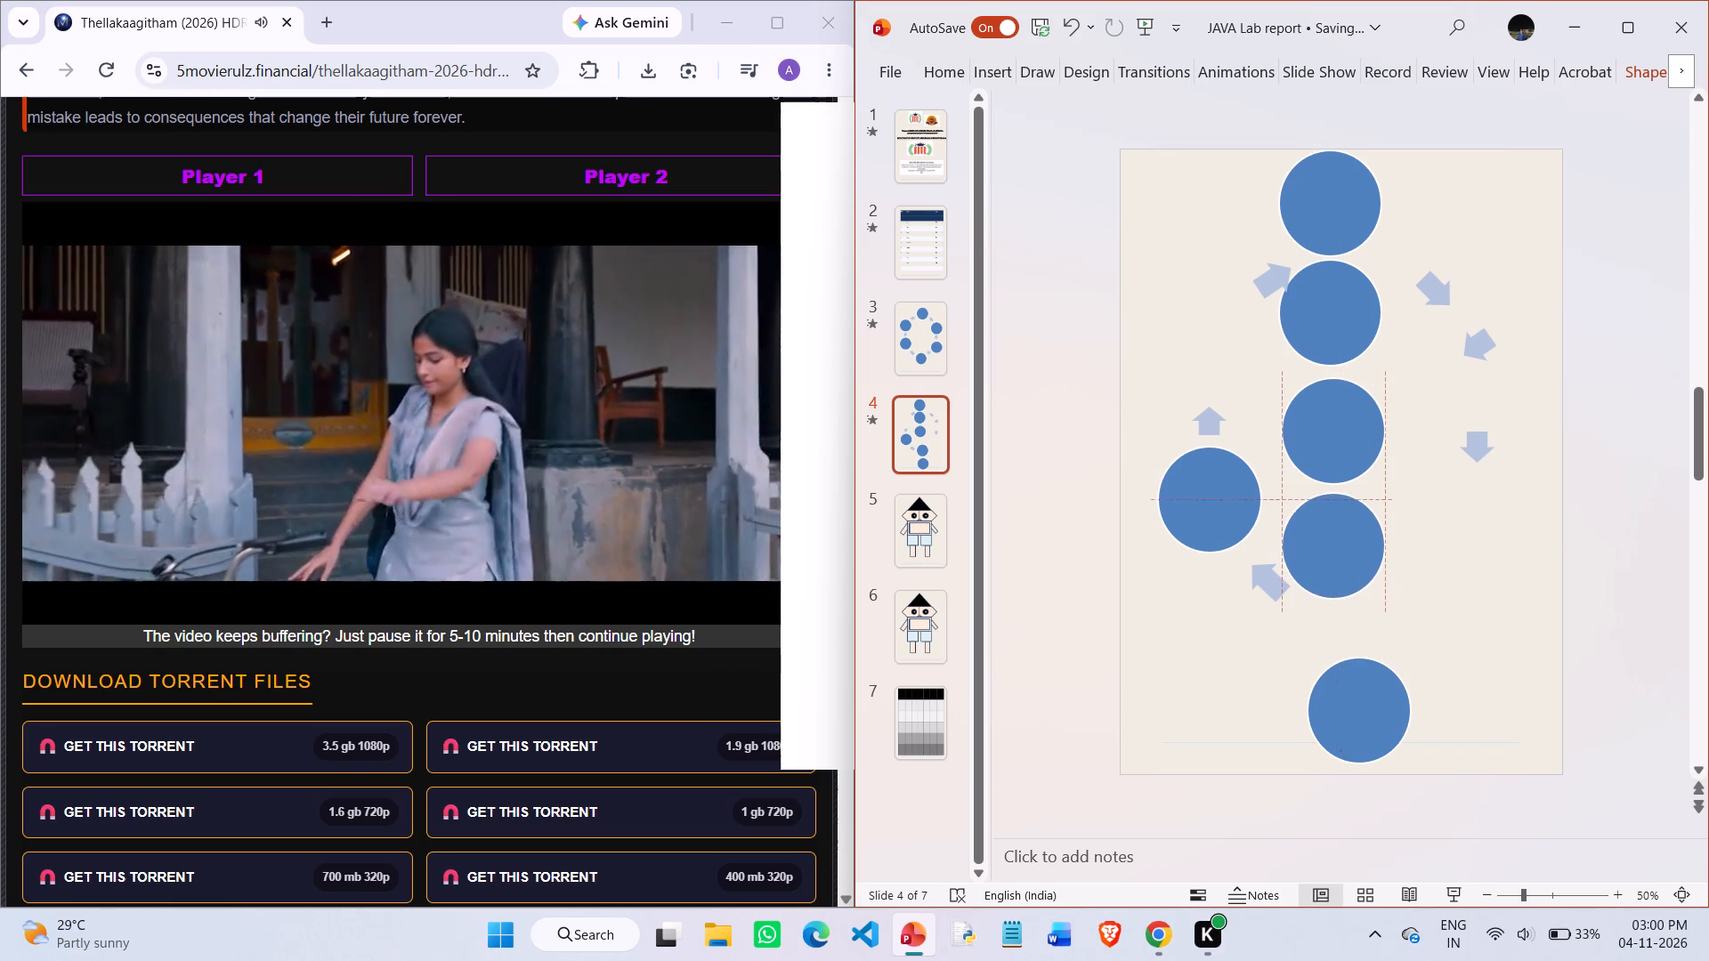
pyautogui.moveTo(1329, 543); pyautogui.dragTo(1328, 542)
# Move the lower-left arrow above the left upward arrow, and shift the upper-left arrow outward, clear of the circle column.
pyautogui.click(1257, 573)
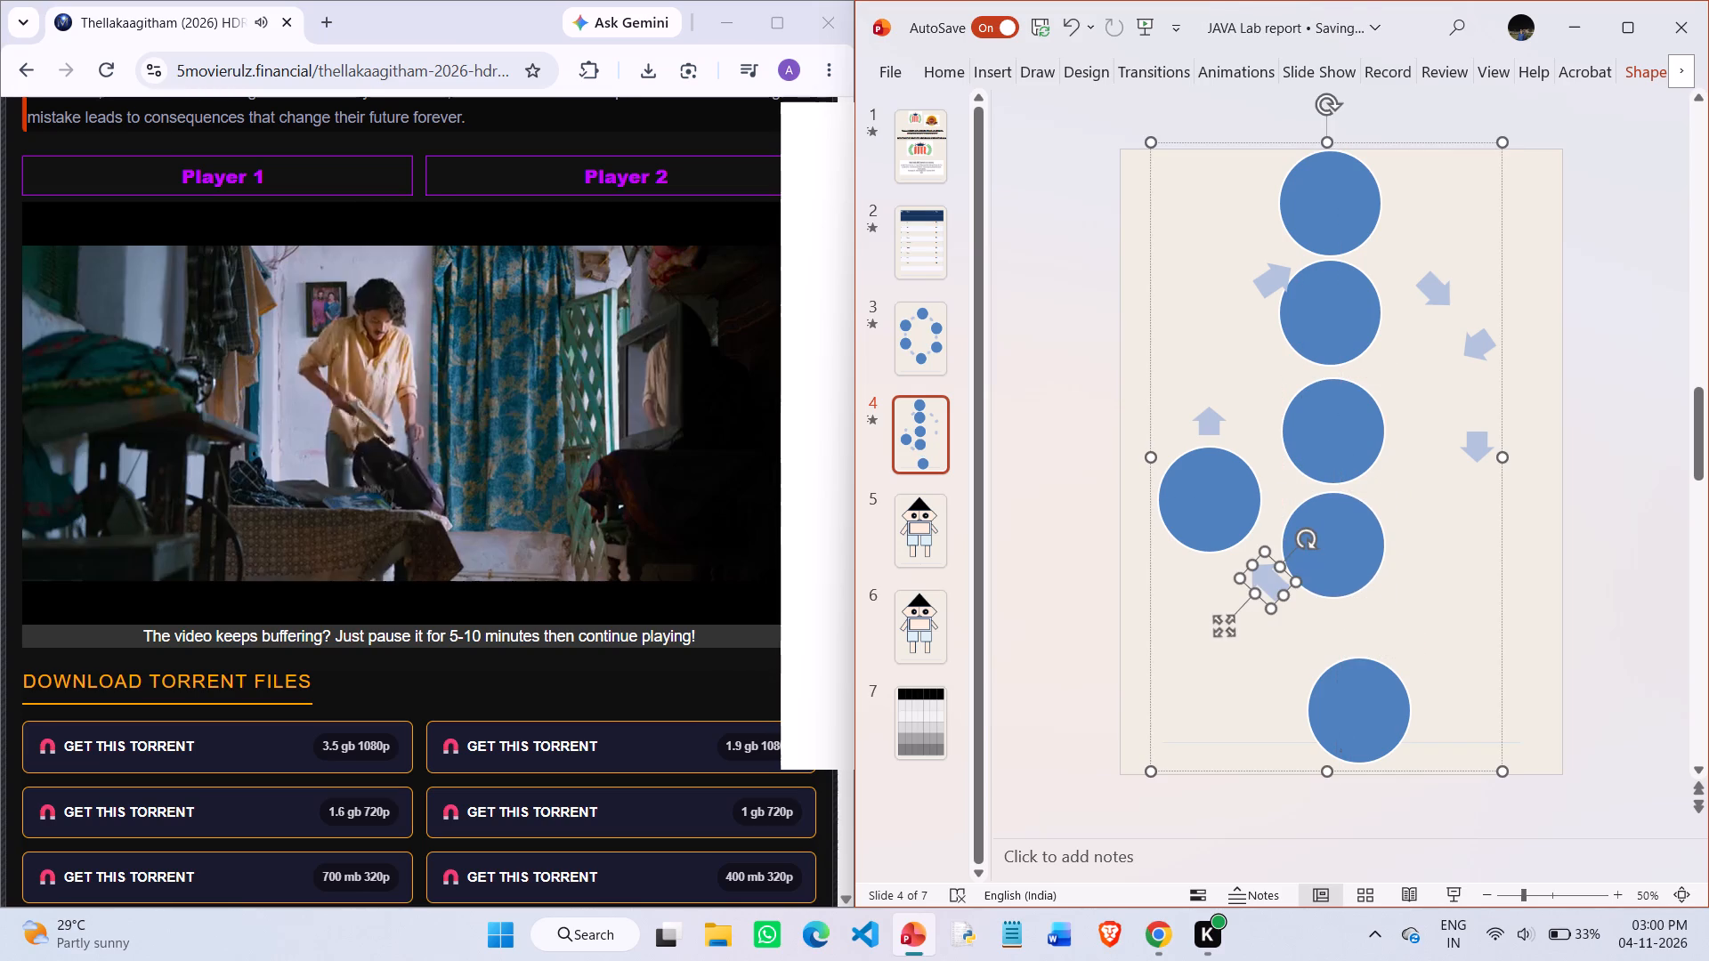
pyautogui.moveTo(1257, 573); pyautogui.dragTo(1213, 304)
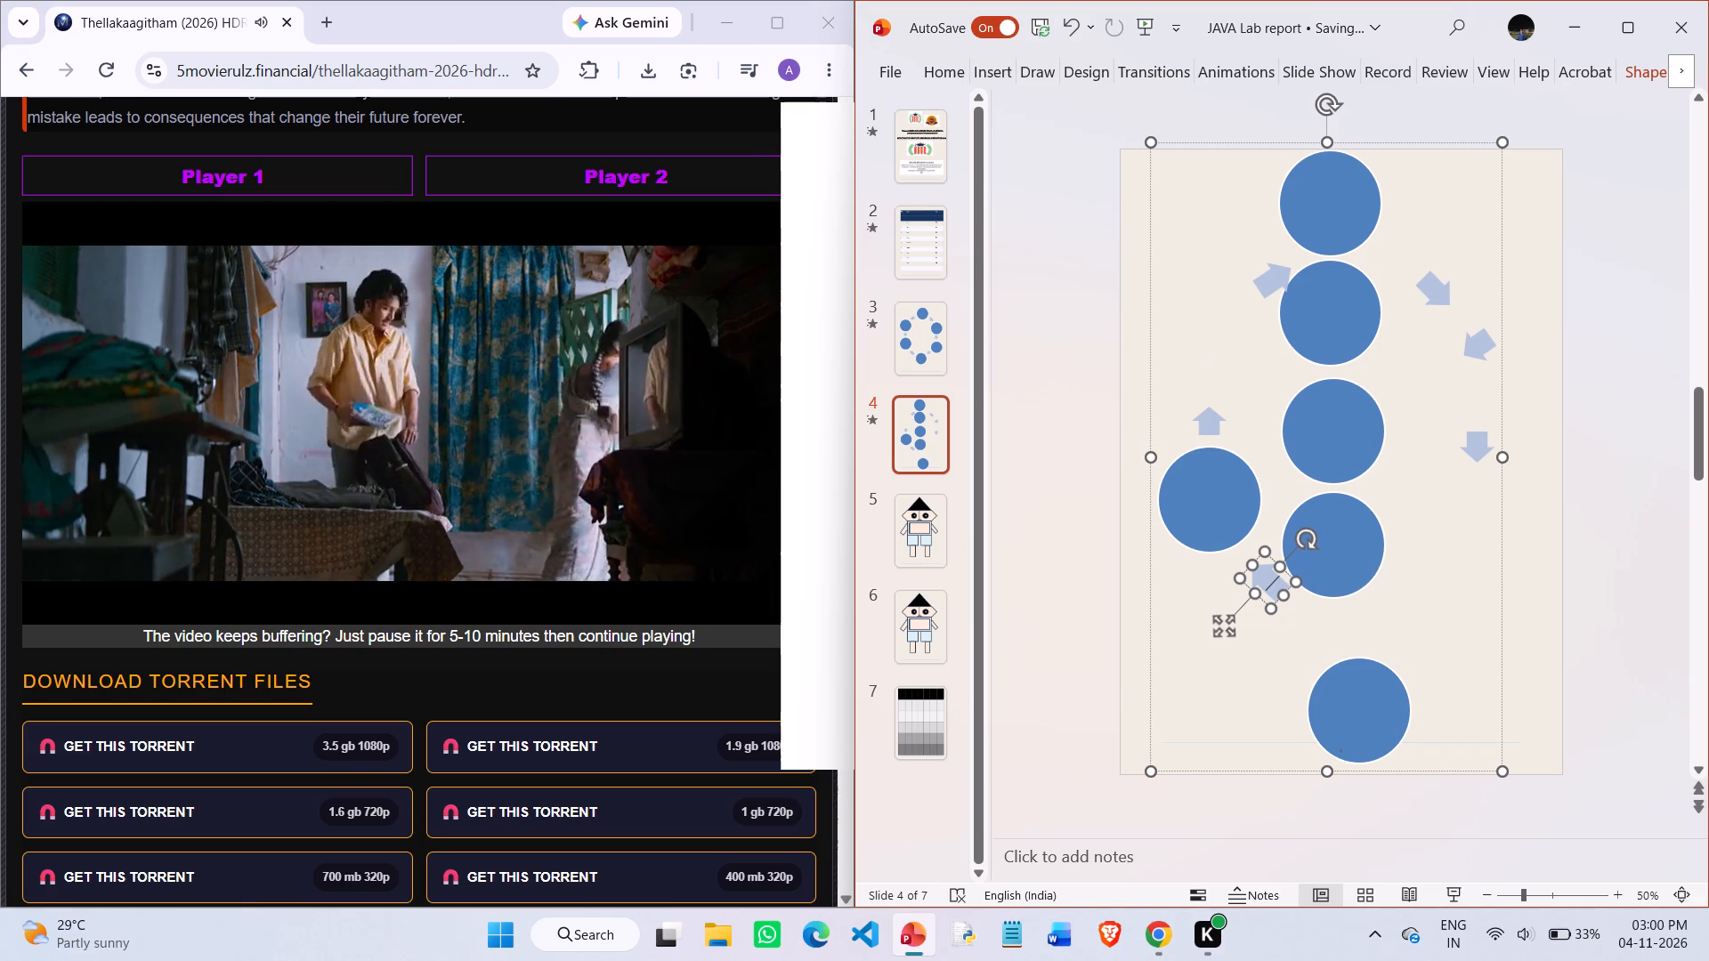
pyautogui.moveTo(1261, 568); pyautogui.dragTo(1186, 305)
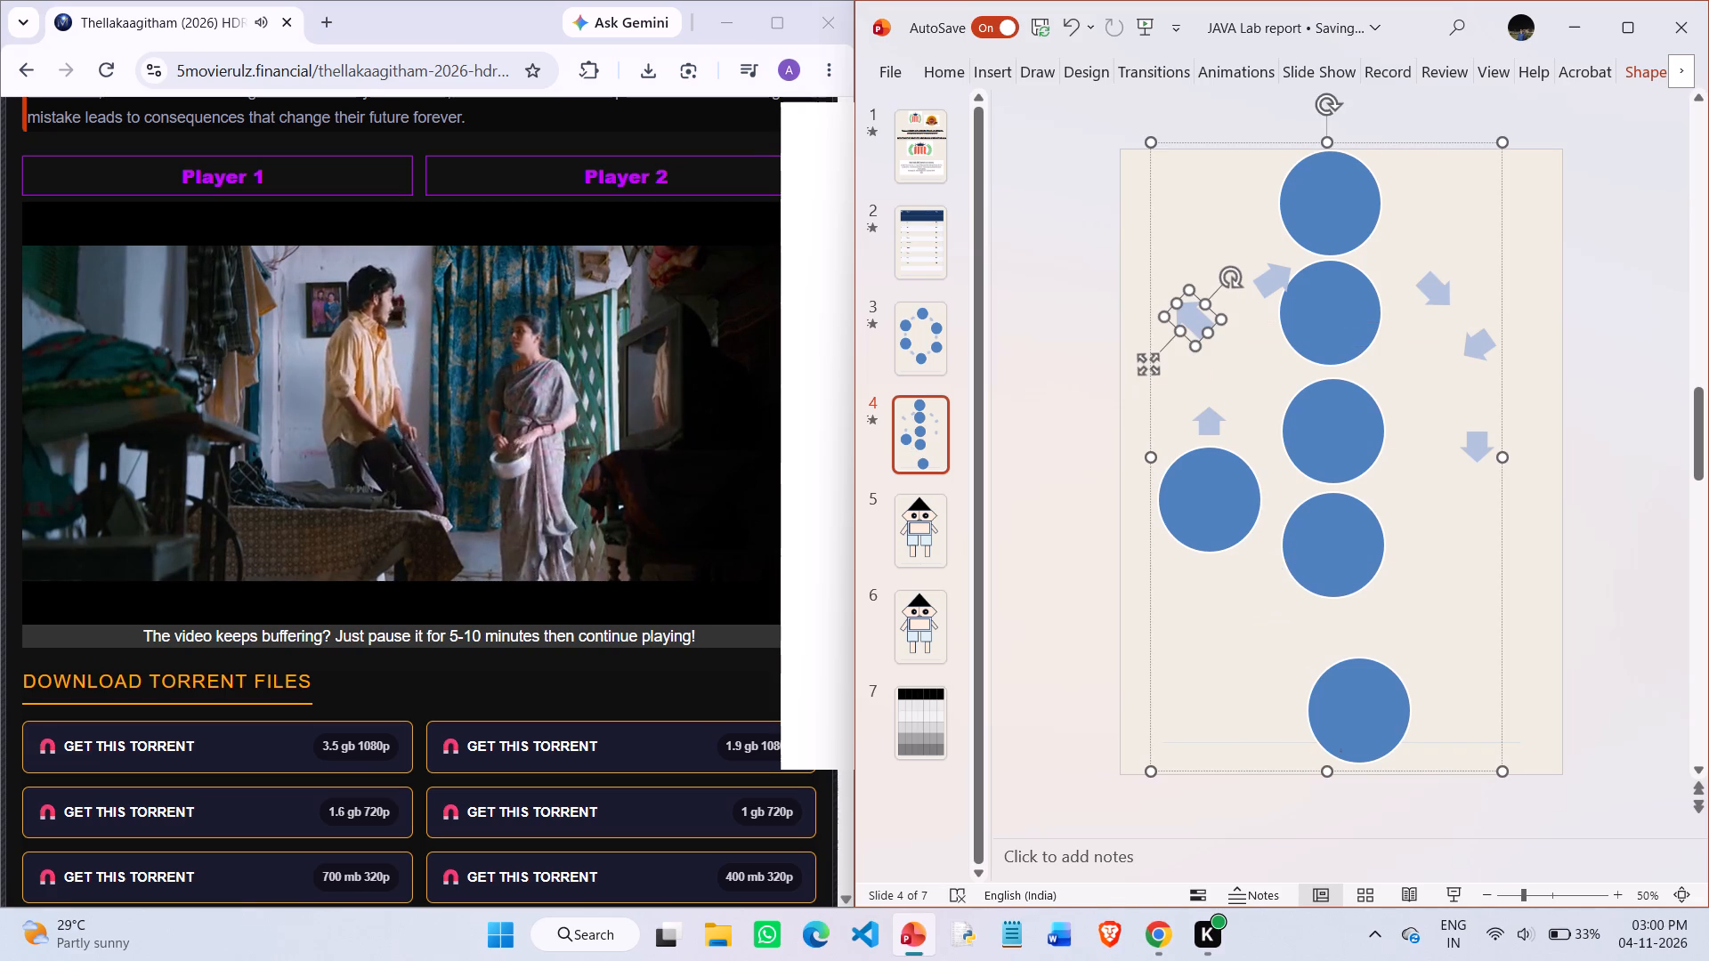
pyautogui.click(1269, 283)
pyautogui.moveTo(1269, 283); pyautogui.dragTo(1235, 269)
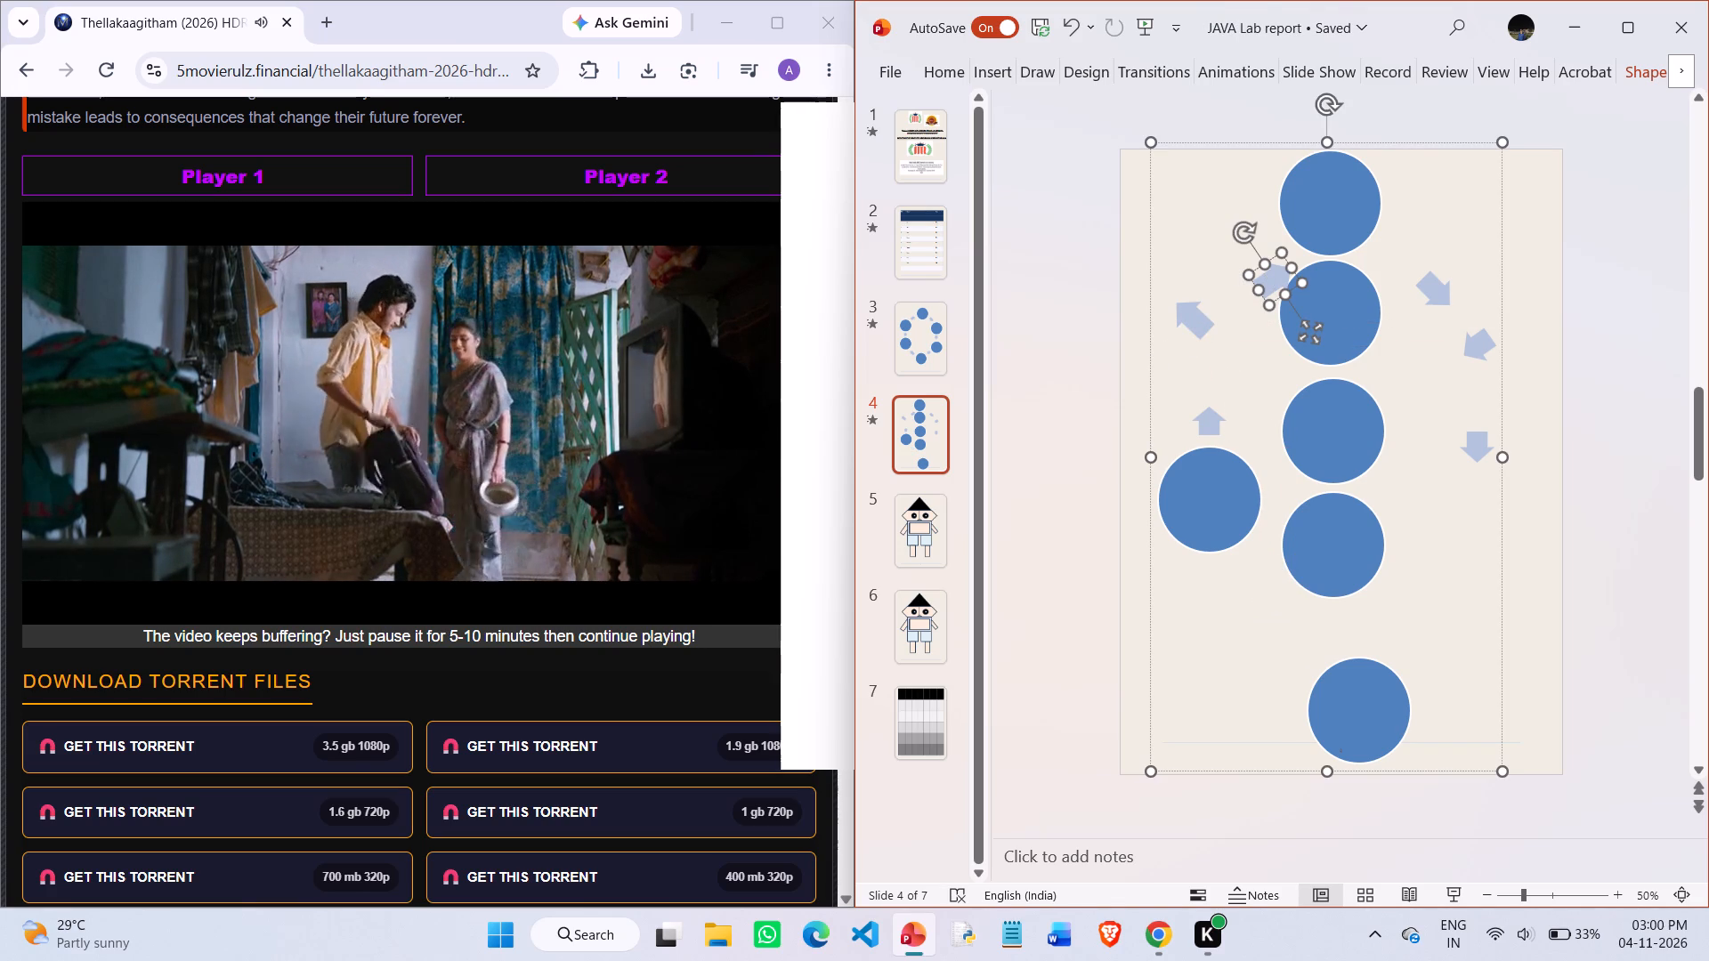
pyautogui.moveTo(1276, 272); pyautogui.dragTo(1225, 243)
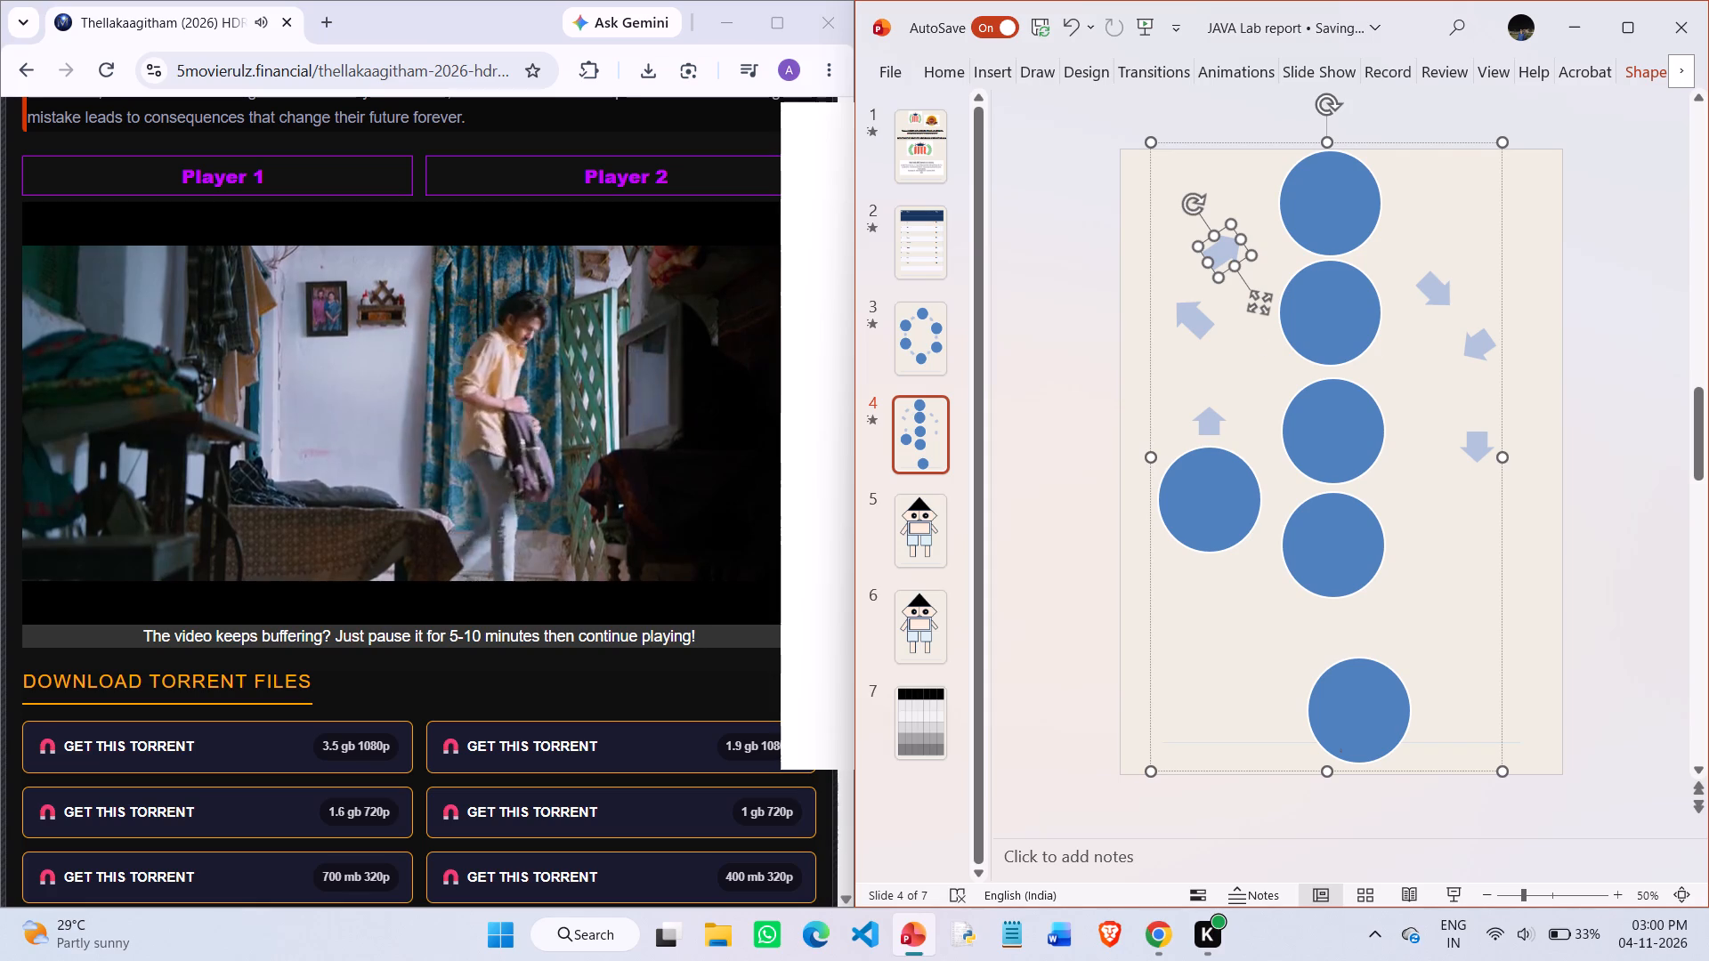
# Move the remaining left circle to the slide's lower left and raise the column's lowest circle to touch the fourth circle.
pyautogui.moveTo(1217, 506); pyautogui.dragTo(1257, 720)
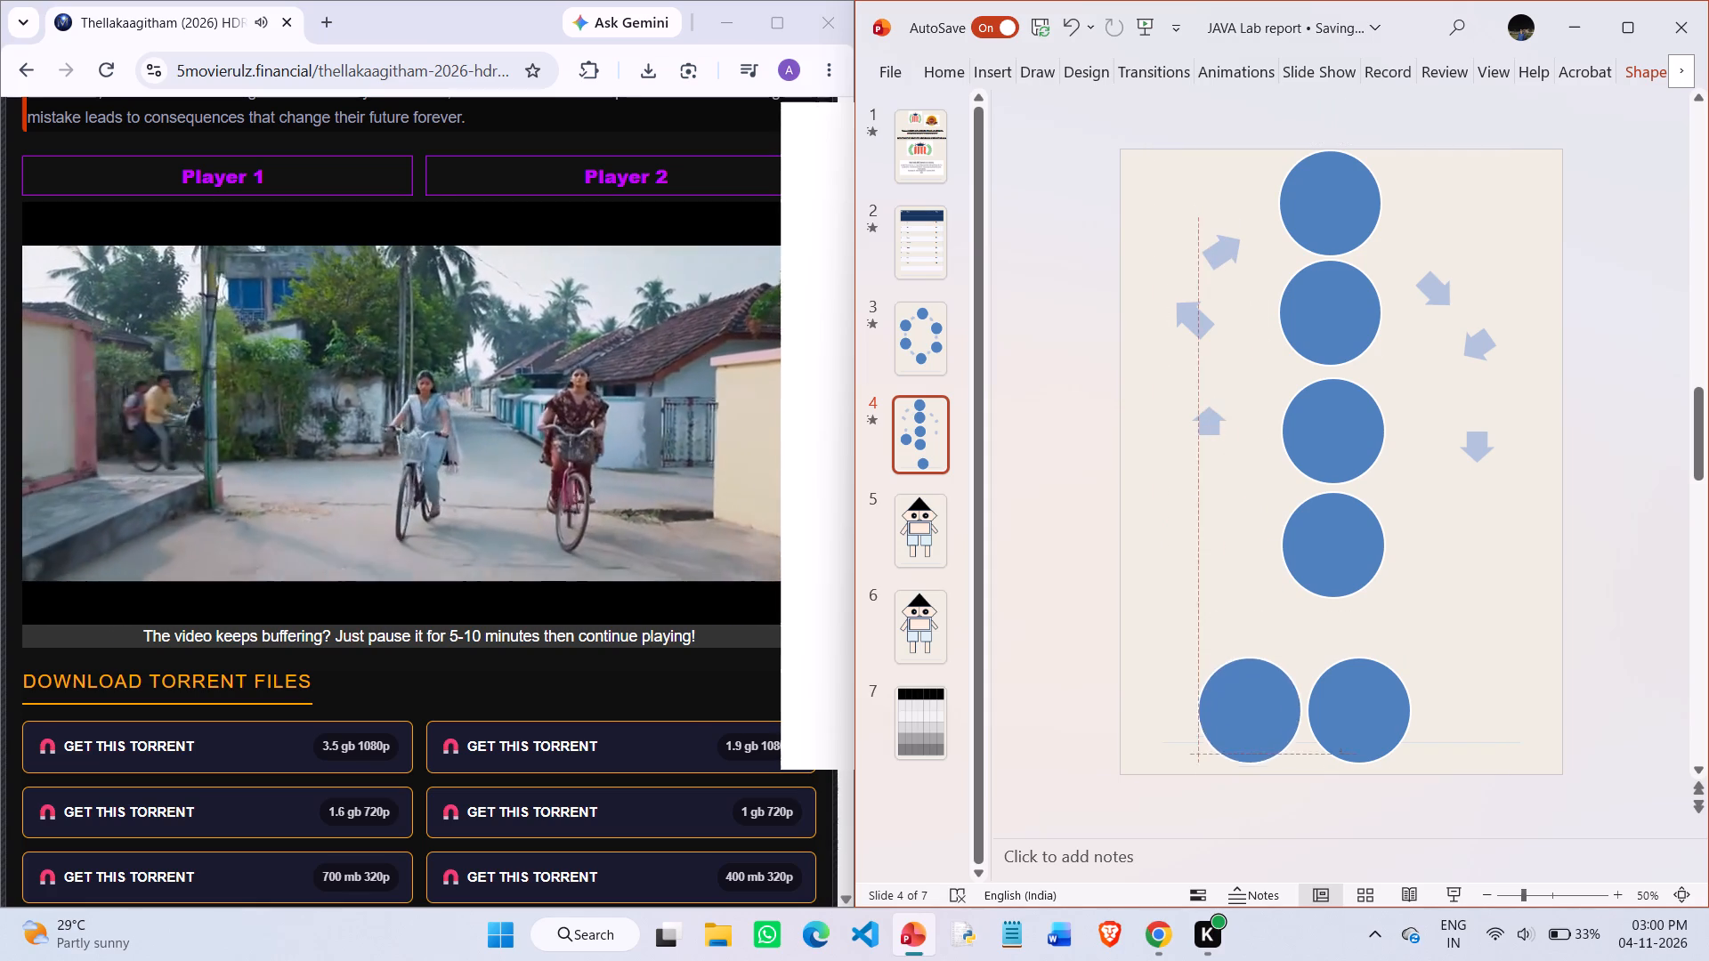
pyautogui.moveTo(1257, 720); pyautogui.dragTo(1238, 739)
pyautogui.moveTo(1374, 711); pyautogui.dragTo(1342, 650)
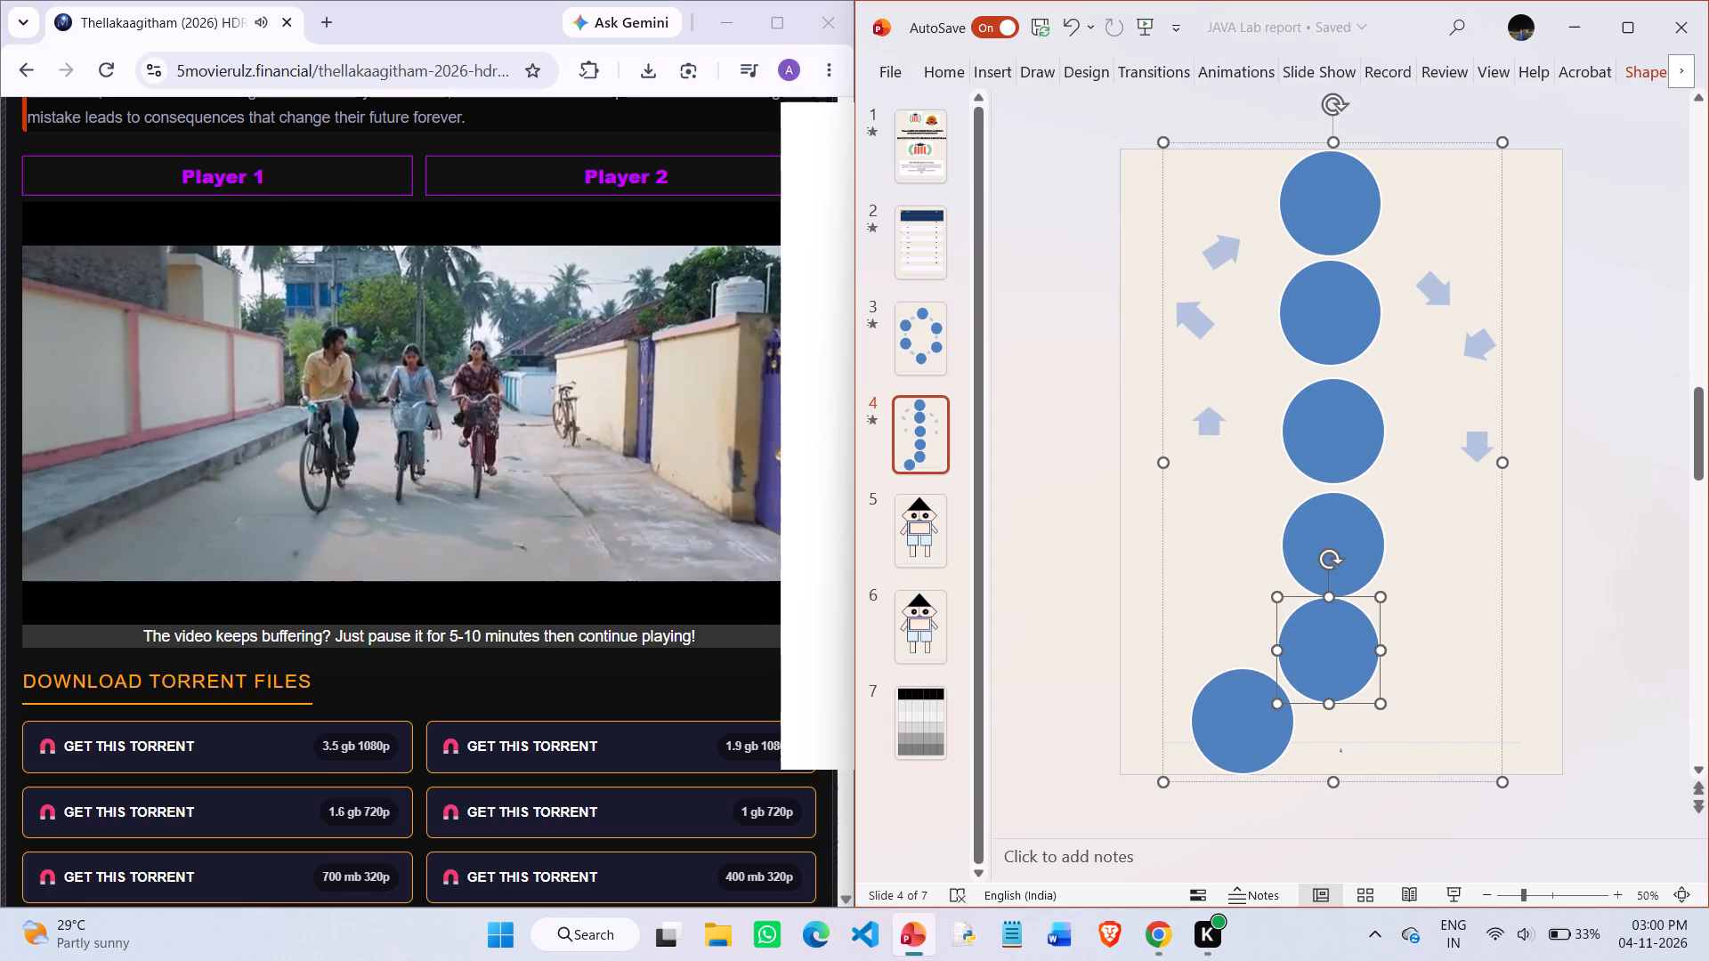
# Bring the six circles together into one overlapping vertical chain between the left and right arrows.
pyautogui.moveTo(1335, 228); pyautogui.dragTo(1335, 263)
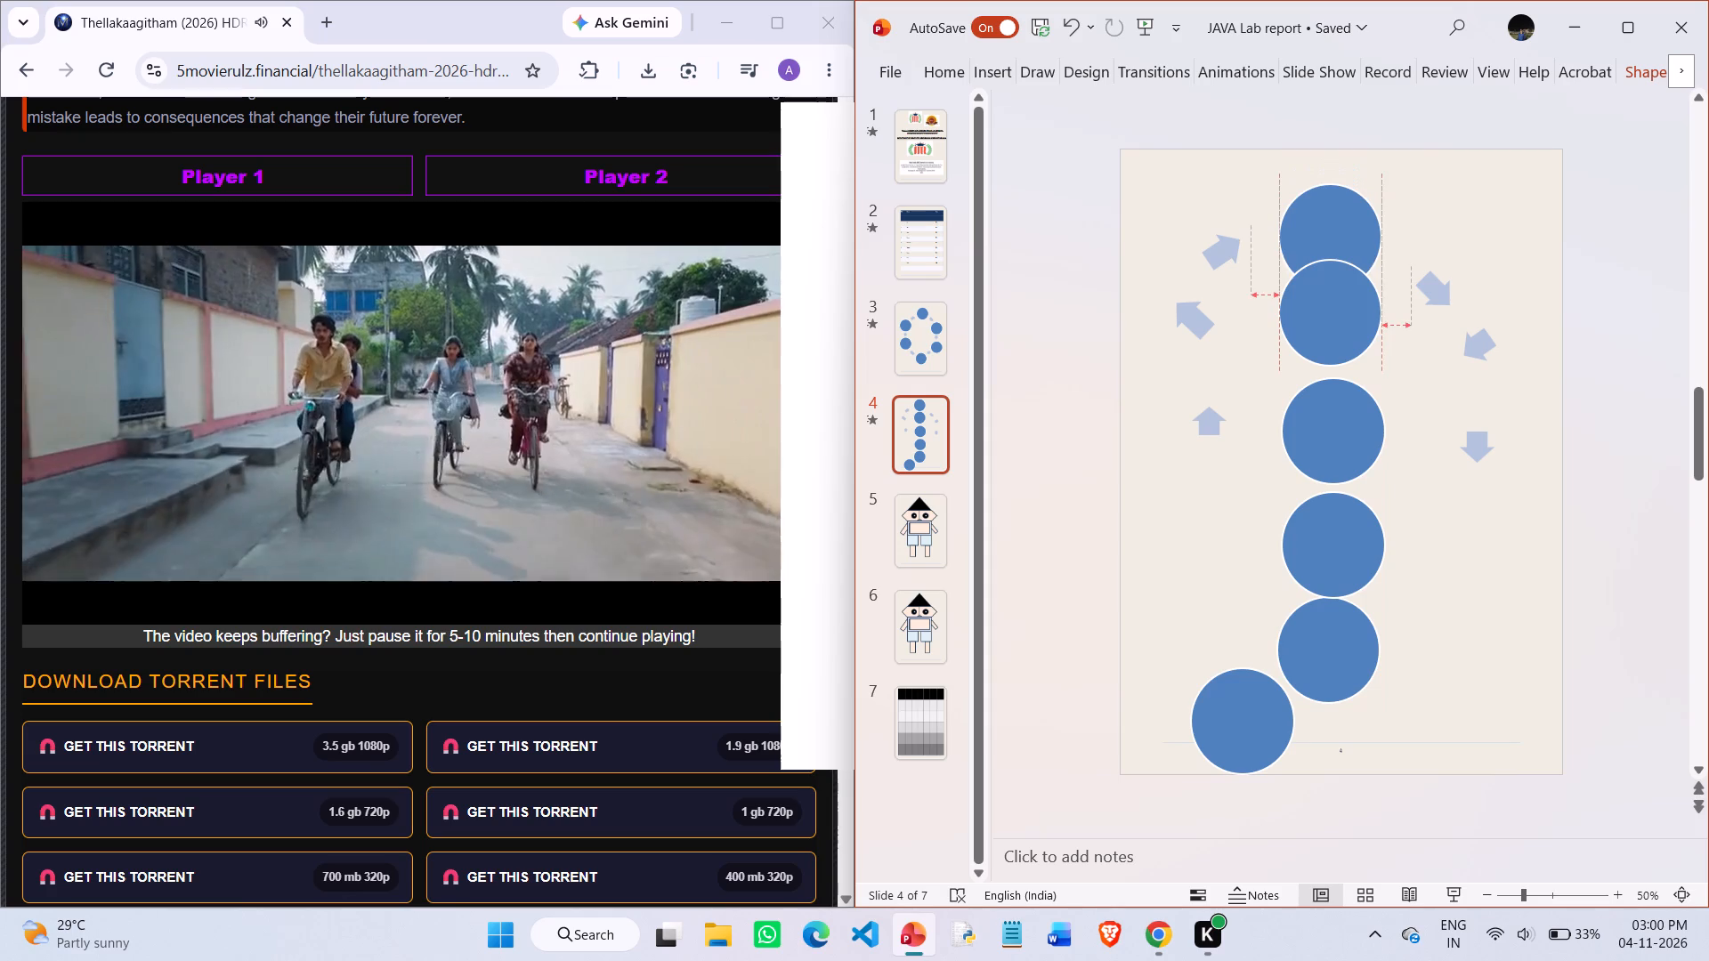
pyautogui.moveTo(1335, 263); pyautogui.dragTo(1332, 286)
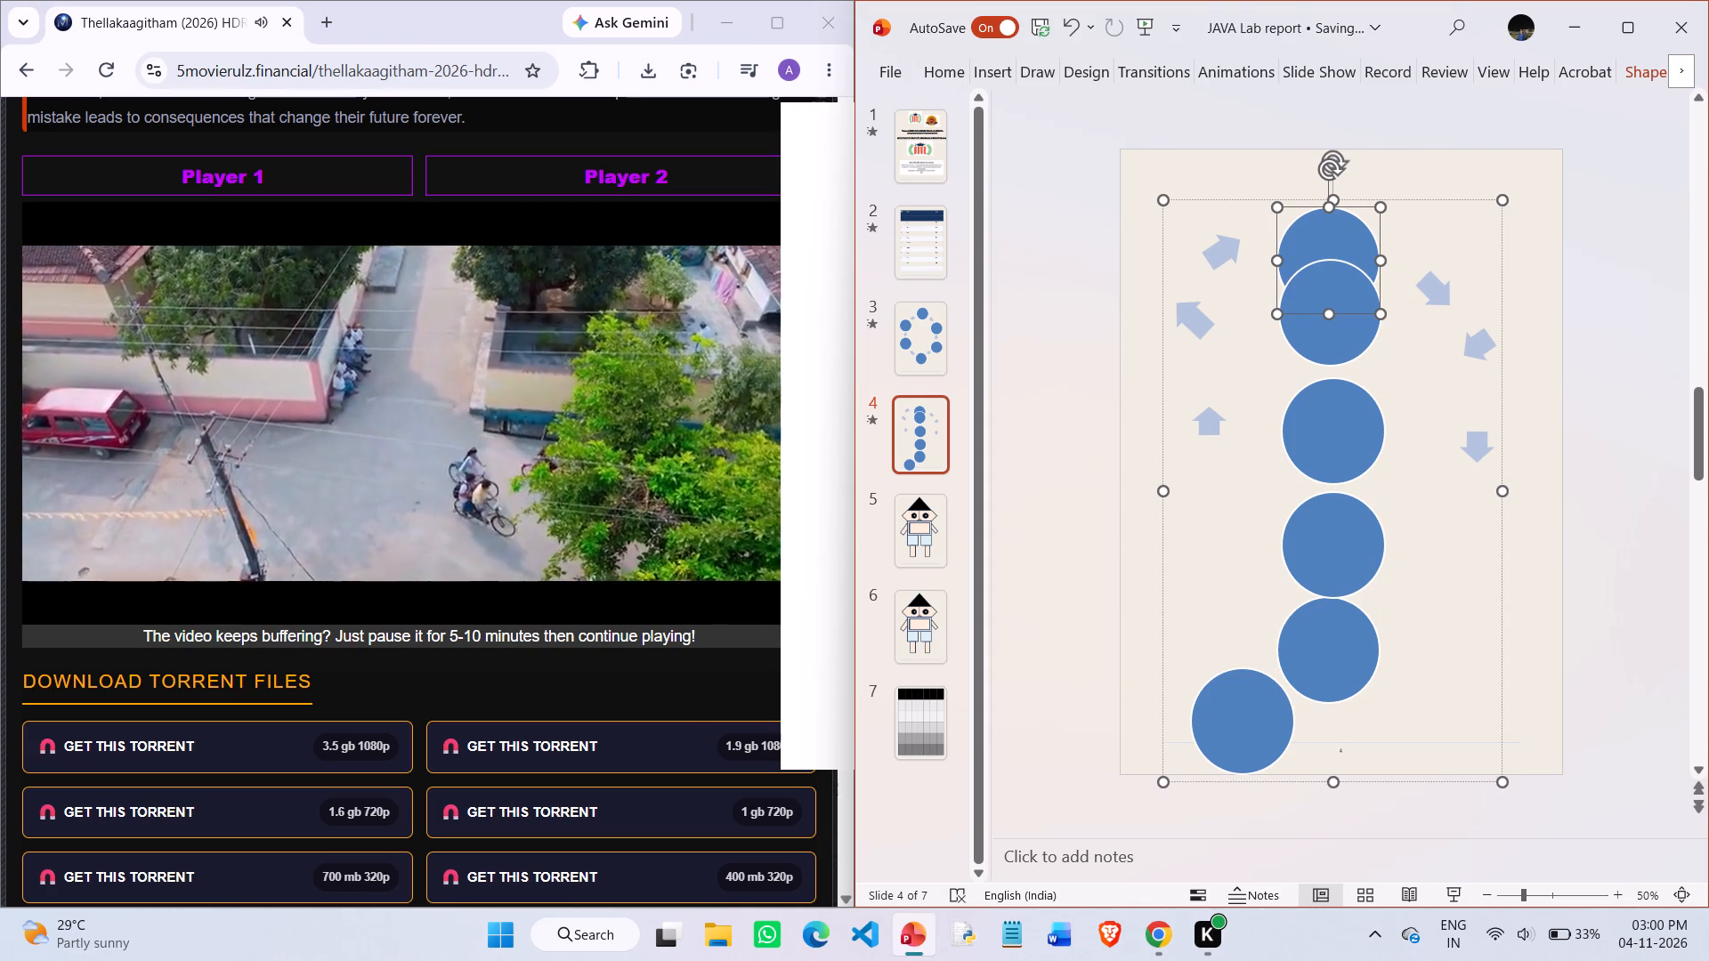
pyautogui.moveTo(1325, 425); pyautogui.dragTo(1322, 371)
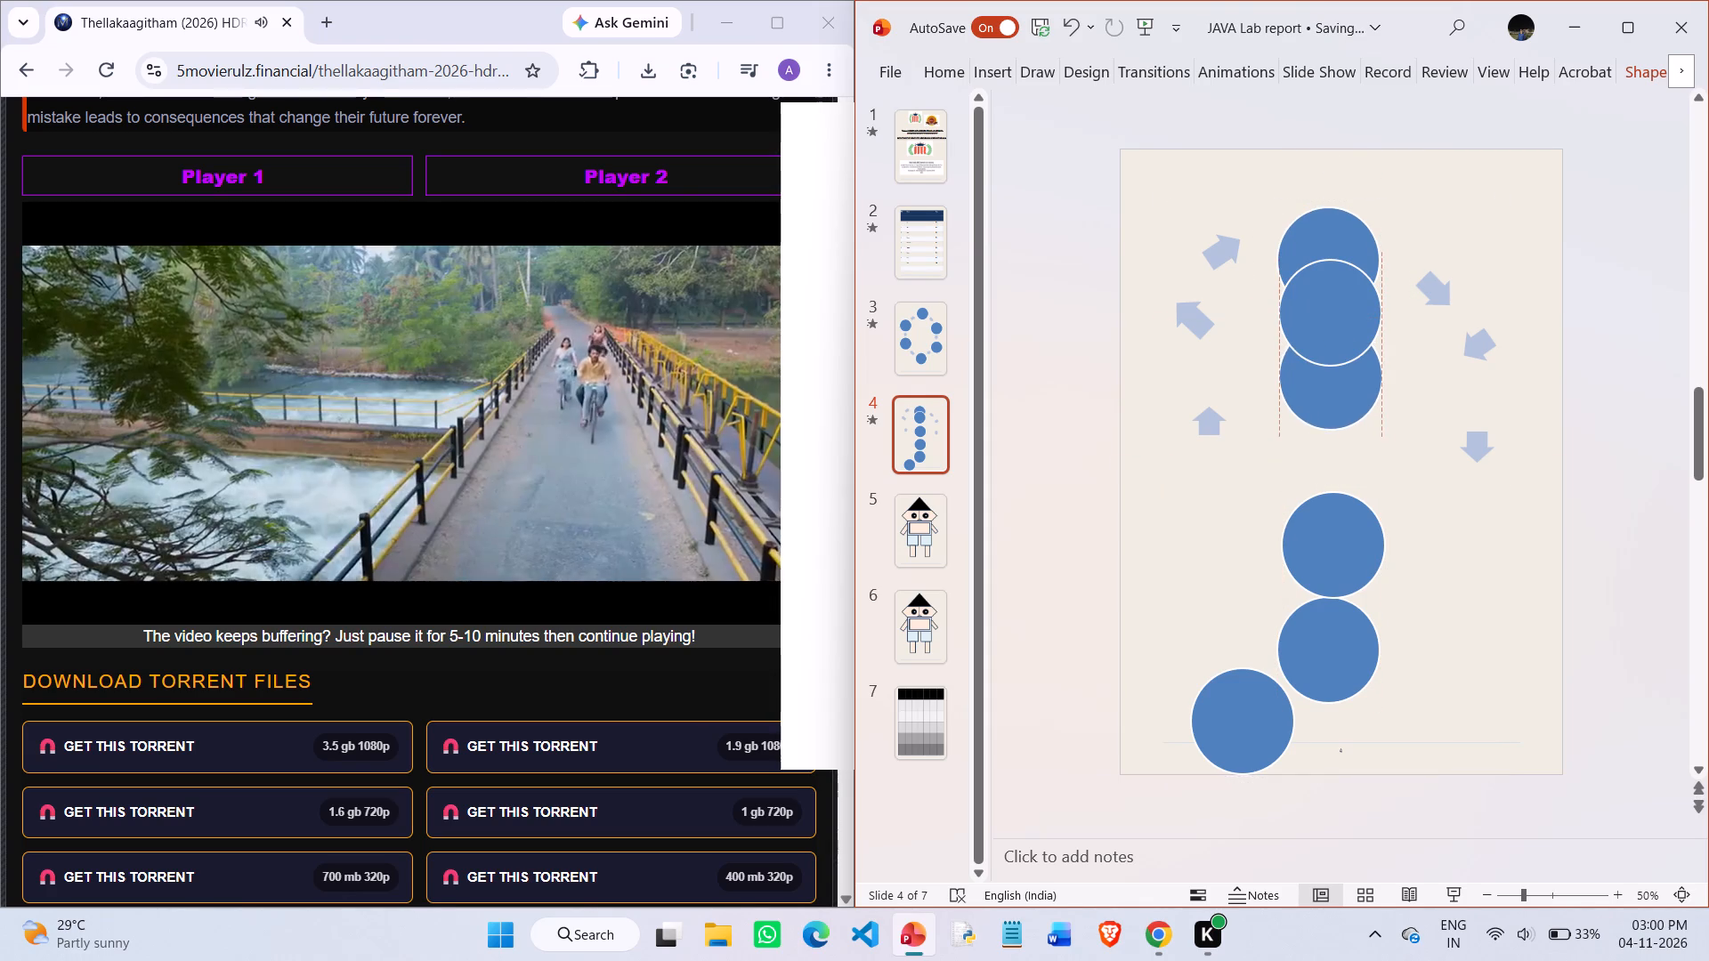
pyautogui.moveTo(1322, 371); pyautogui.dragTo(1324, 365)
pyautogui.moveTo(1333, 532); pyautogui.dragTo(1340, 446)
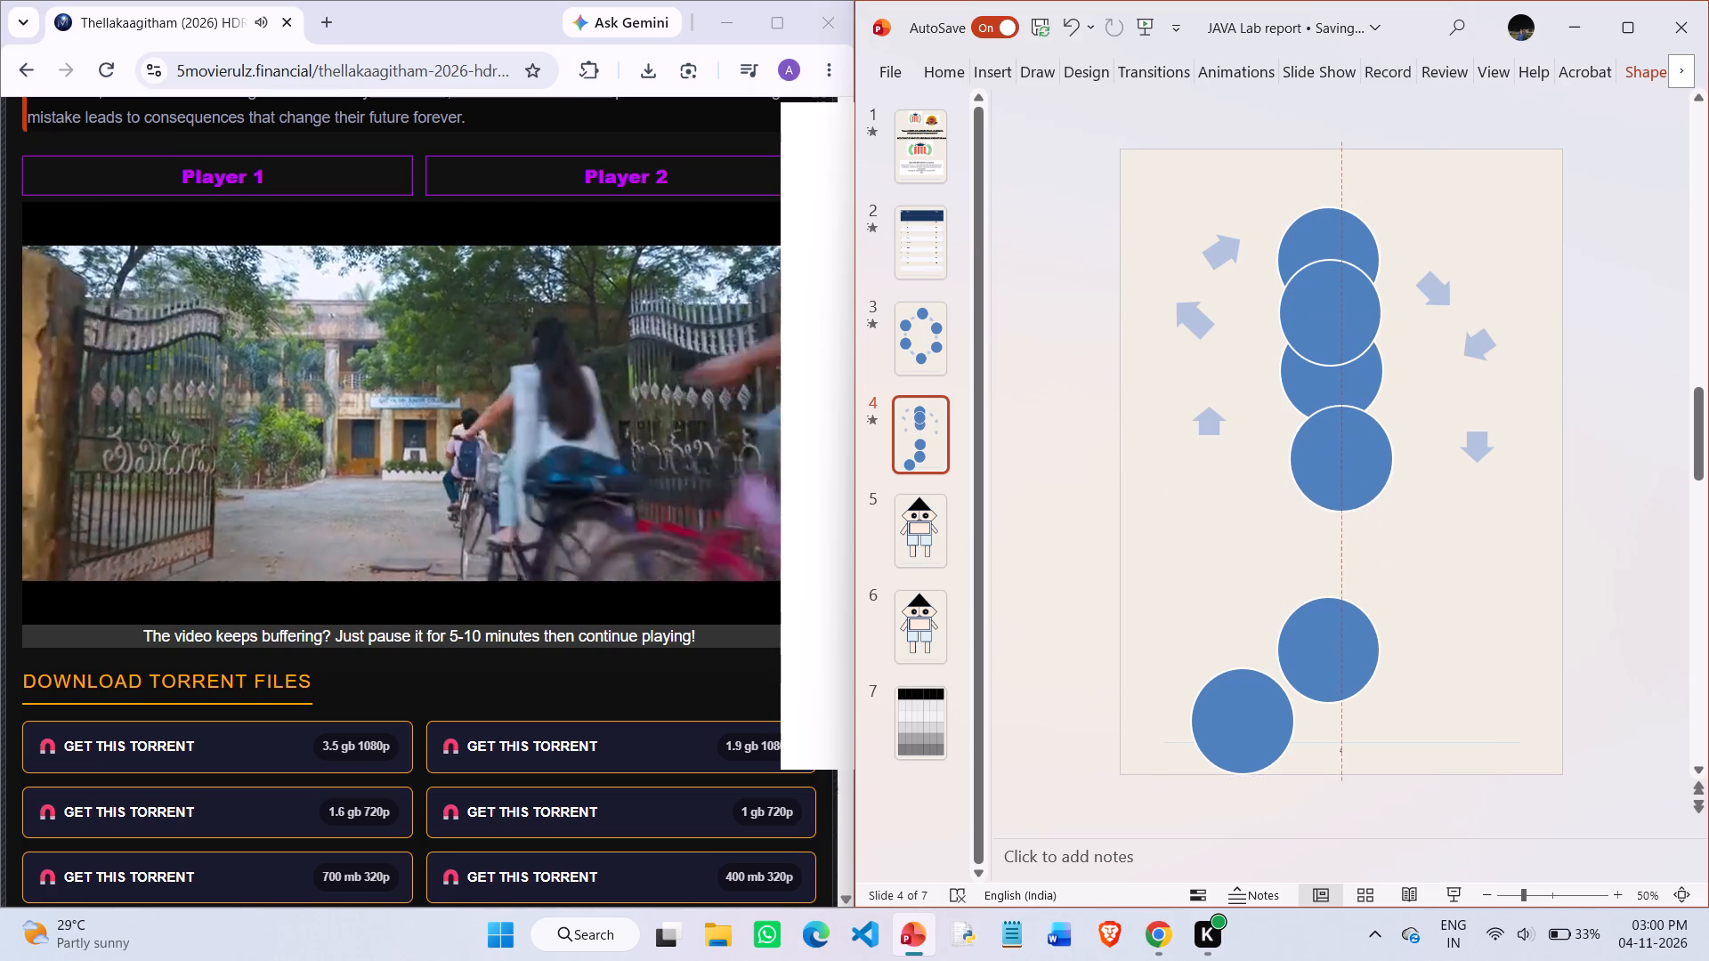
pyautogui.moveTo(1340, 446); pyautogui.dragTo(1340, 426)
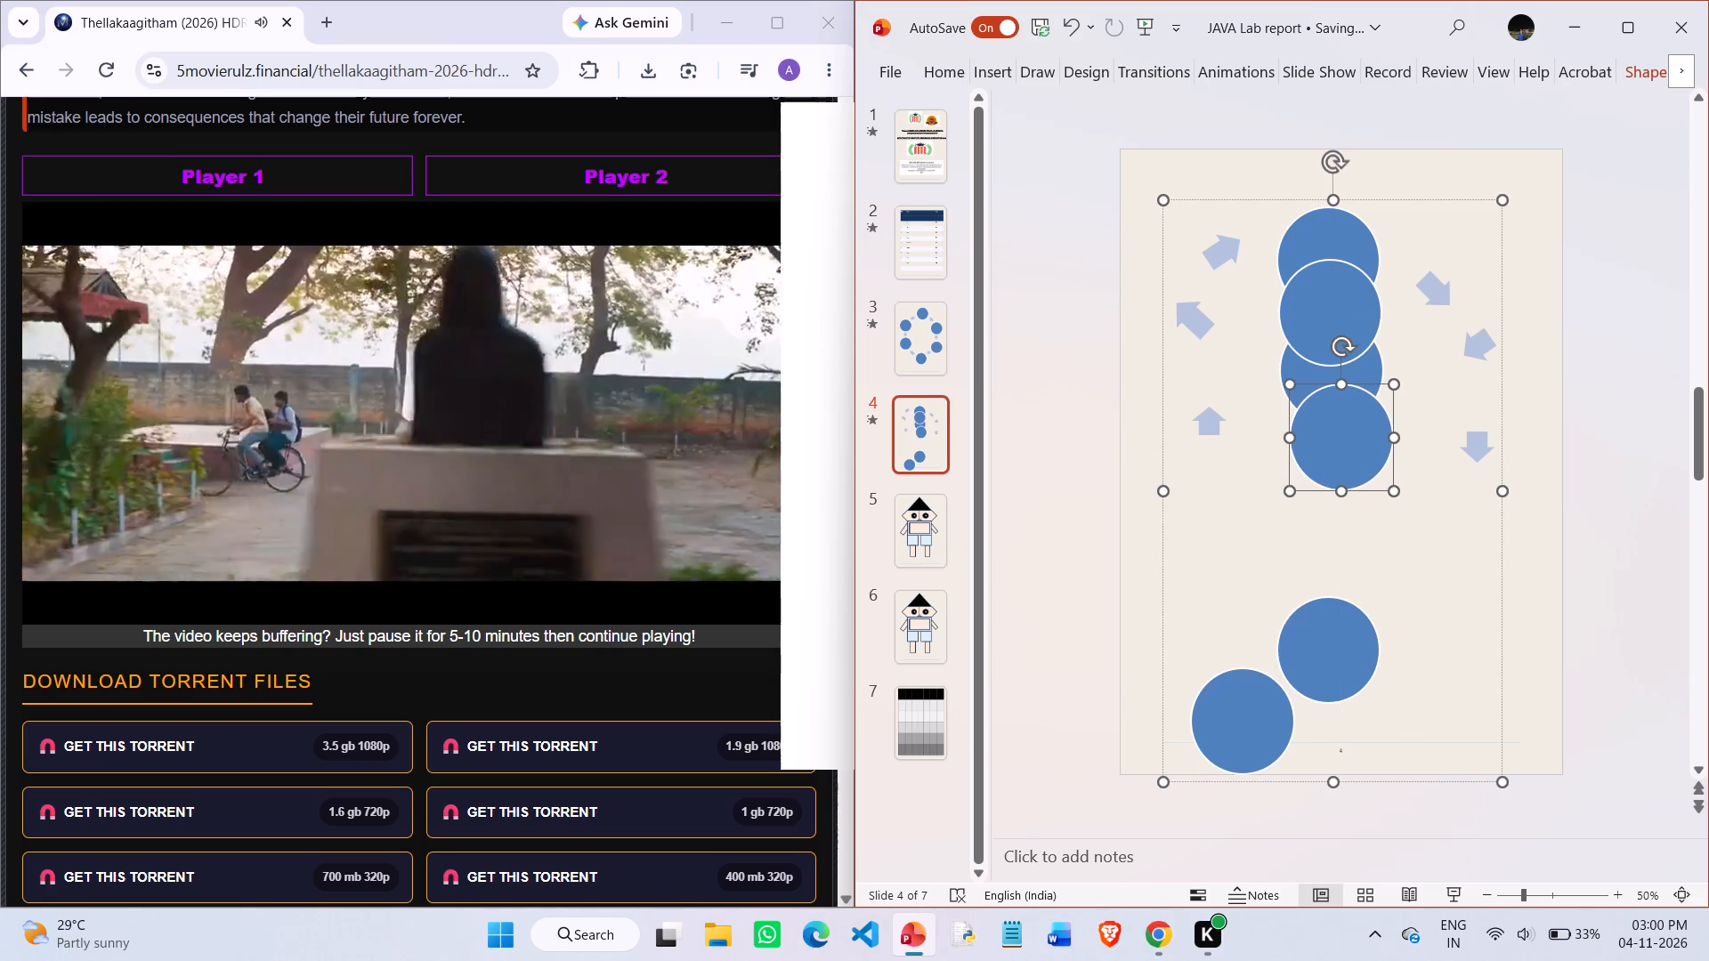
pyautogui.moveTo(1310, 642); pyautogui.dragTo(1319, 504)
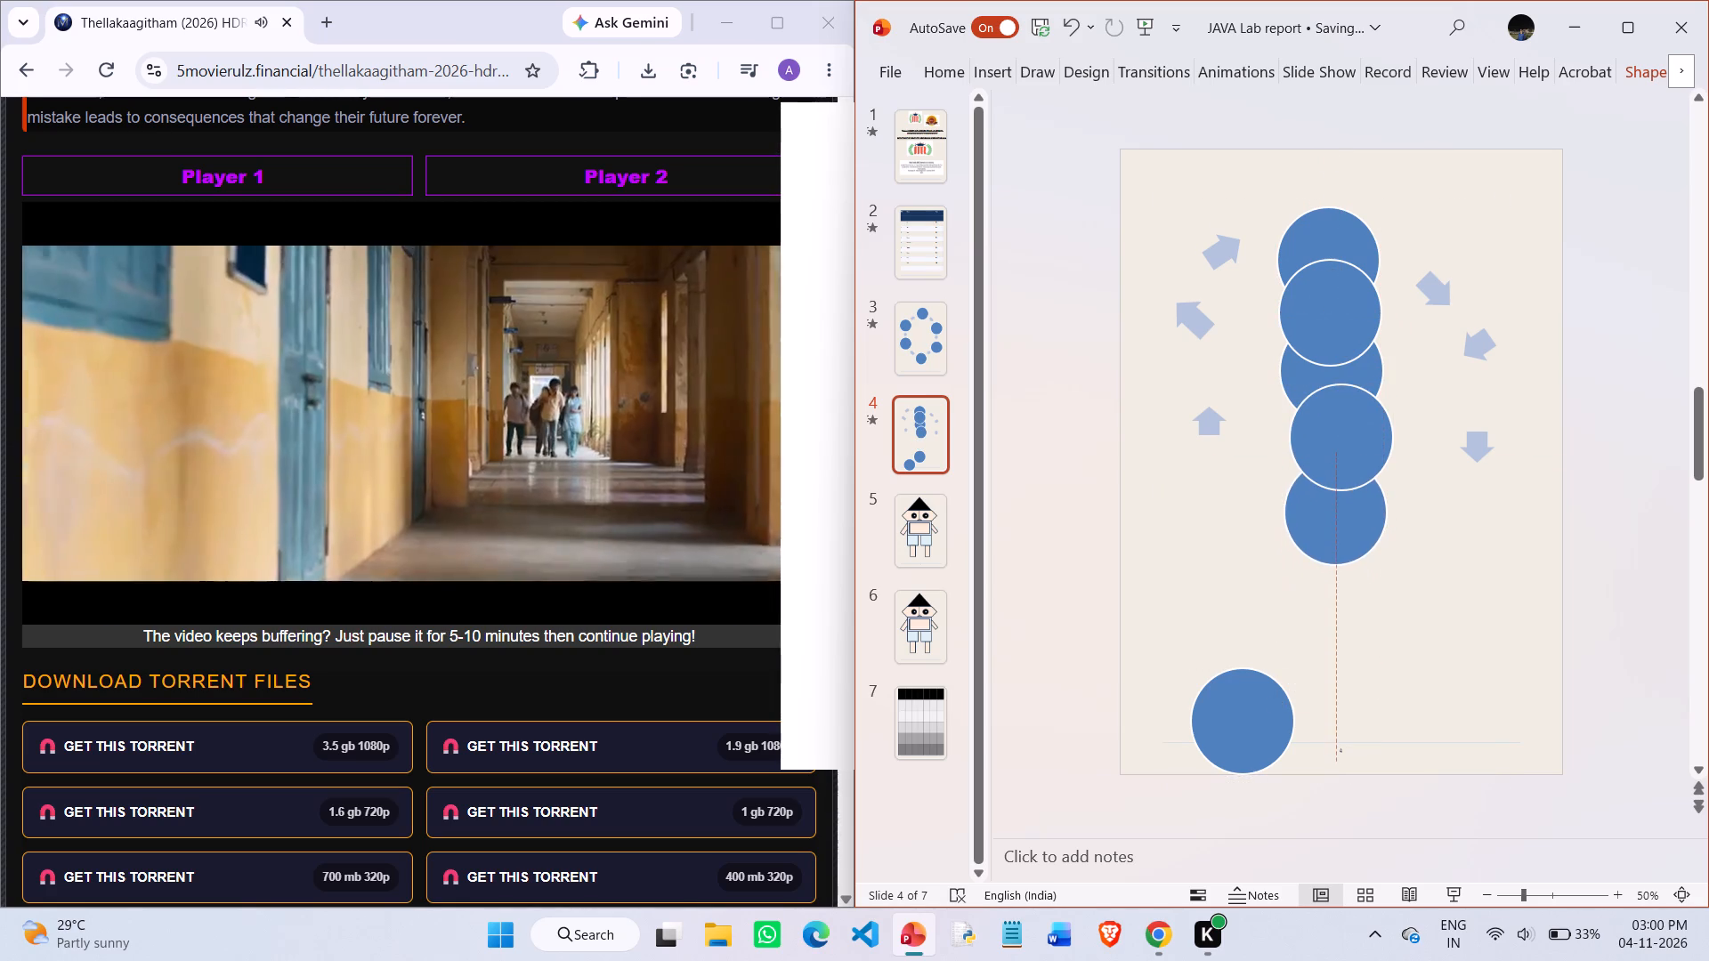
pyautogui.moveTo(1319, 504); pyautogui.dragTo(1320, 493)
pyautogui.moveTo(1249, 722); pyautogui.dragTo(1325, 595)
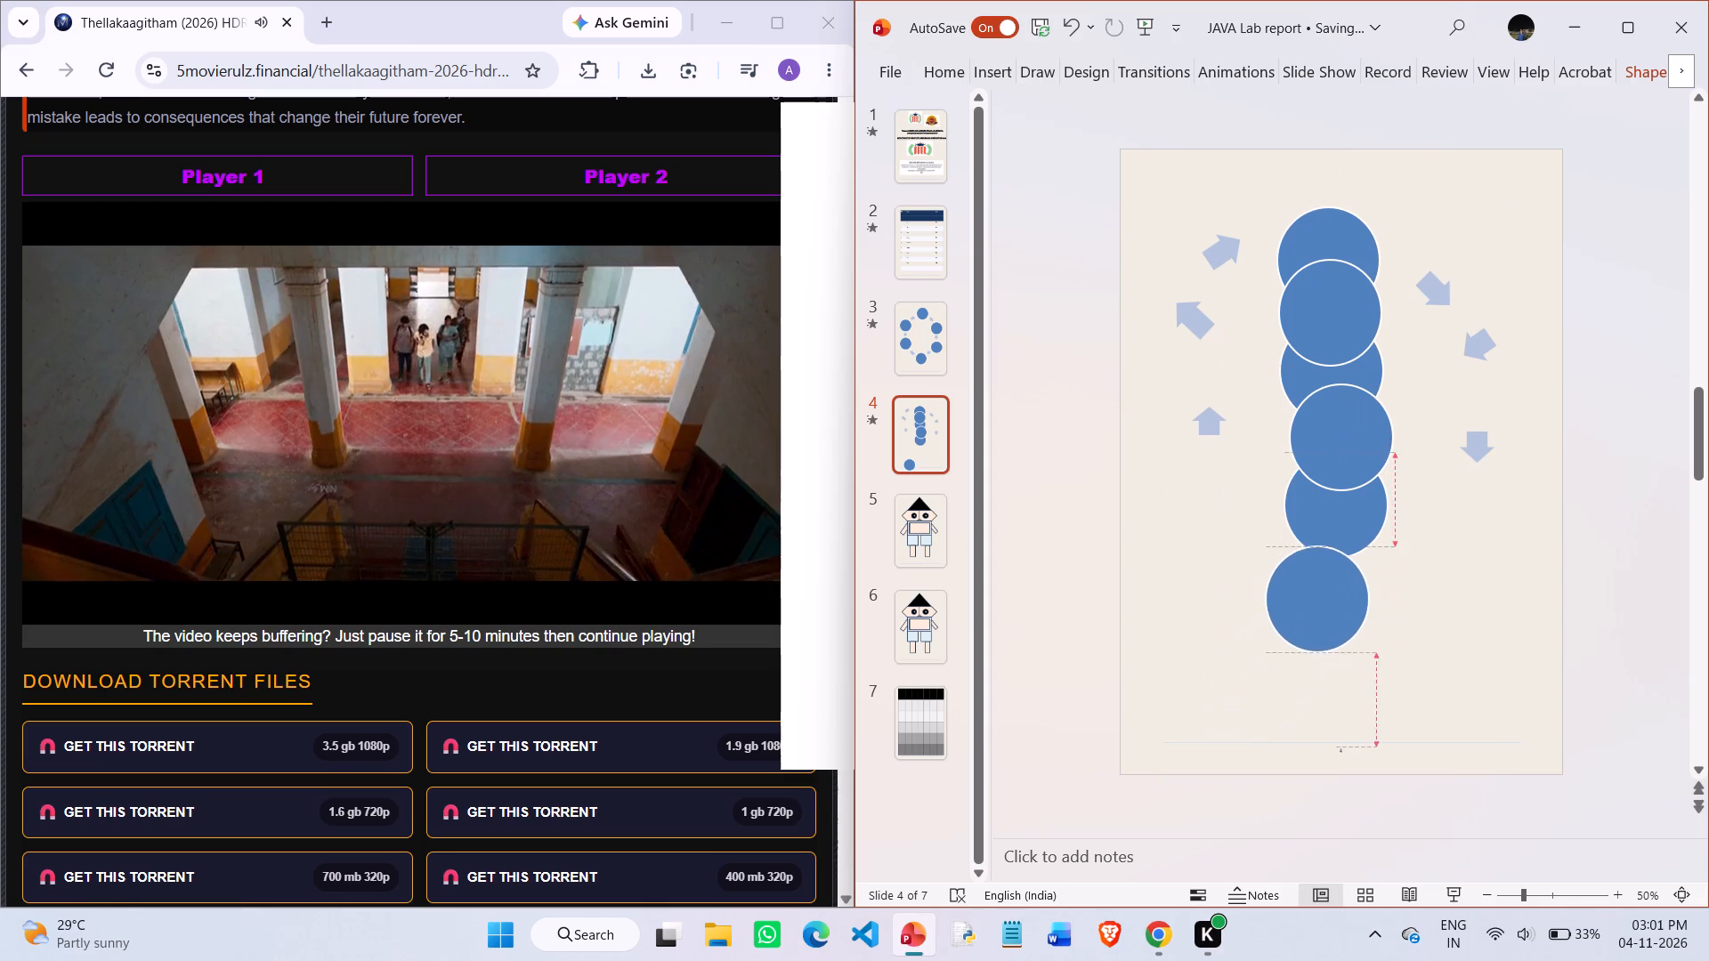
pyautogui.moveTo(1325, 595); pyautogui.dragTo(1333, 575)
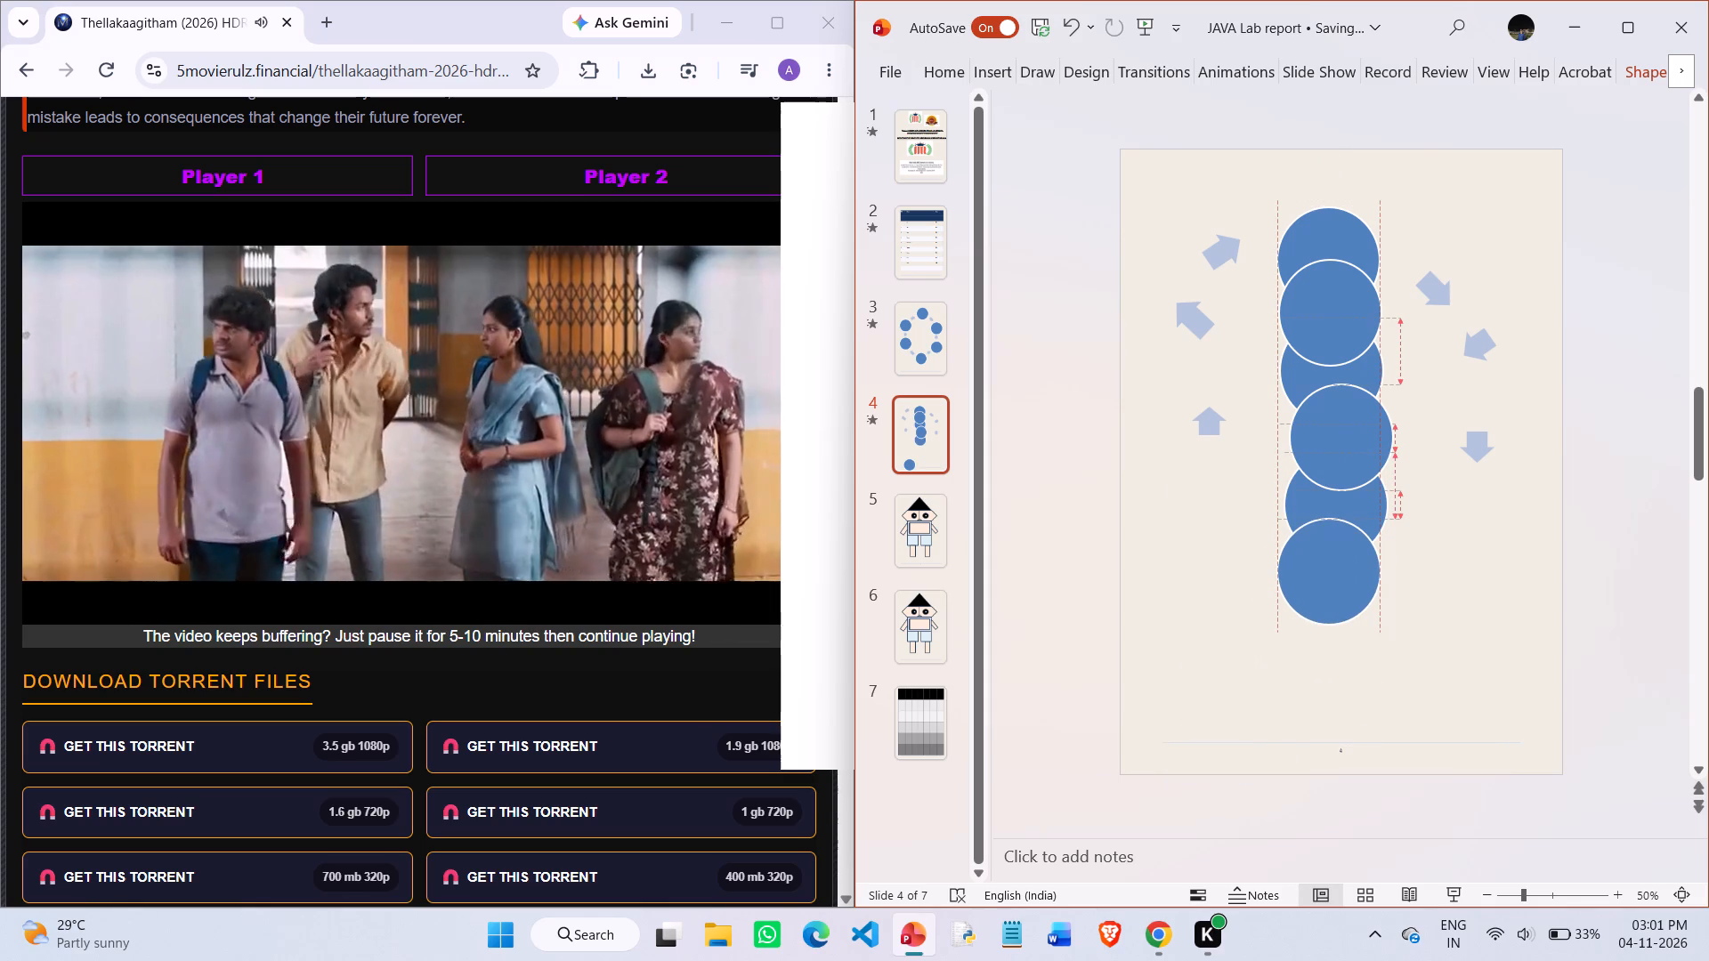
# Nudge the lowest circle slightly to the right, in line with the circle above it.
pyautogui.moveTo(1333, 575); pyautogui.dragTo(1342, 575)
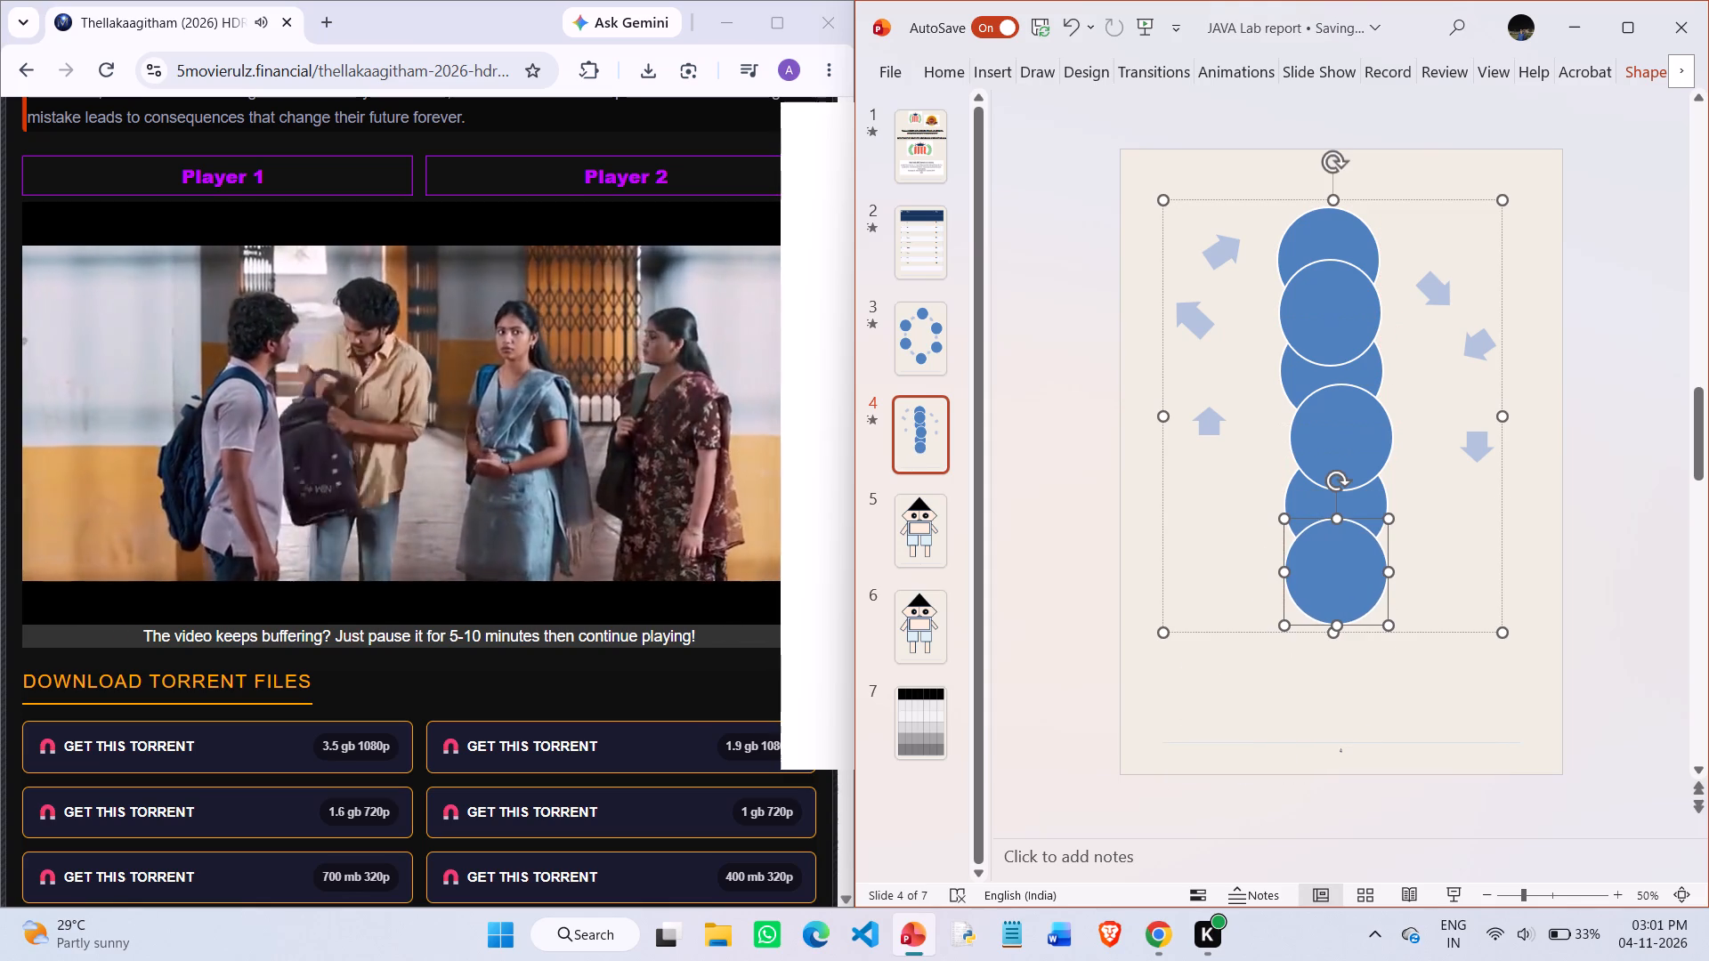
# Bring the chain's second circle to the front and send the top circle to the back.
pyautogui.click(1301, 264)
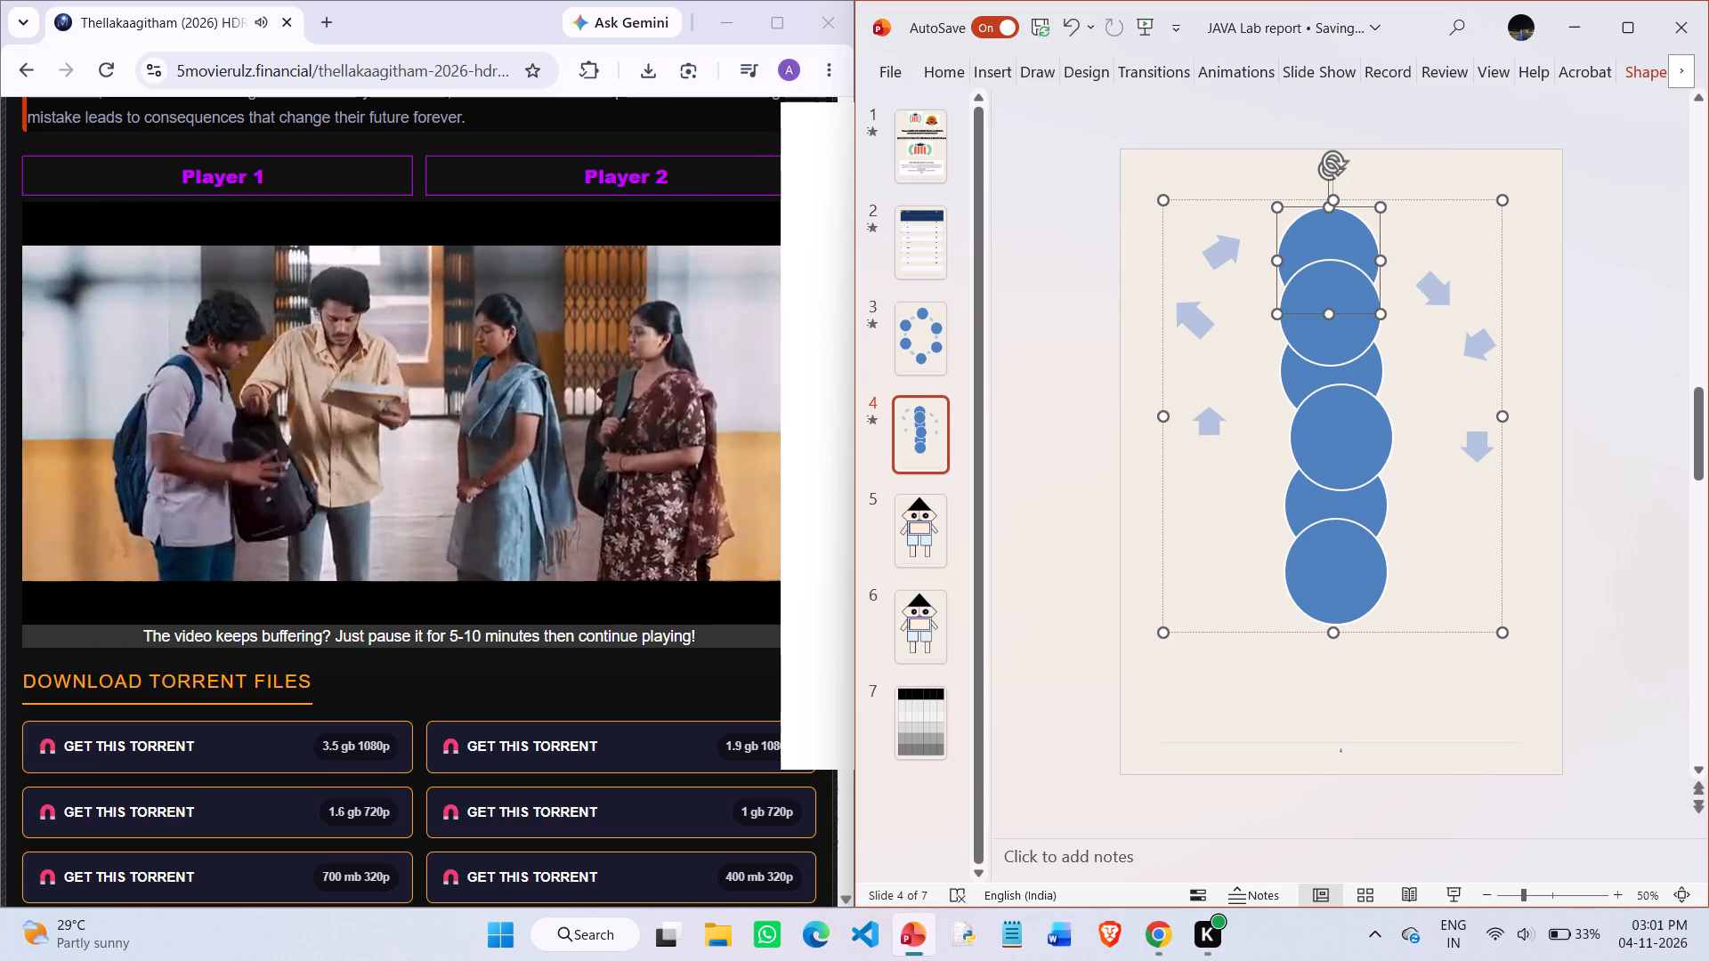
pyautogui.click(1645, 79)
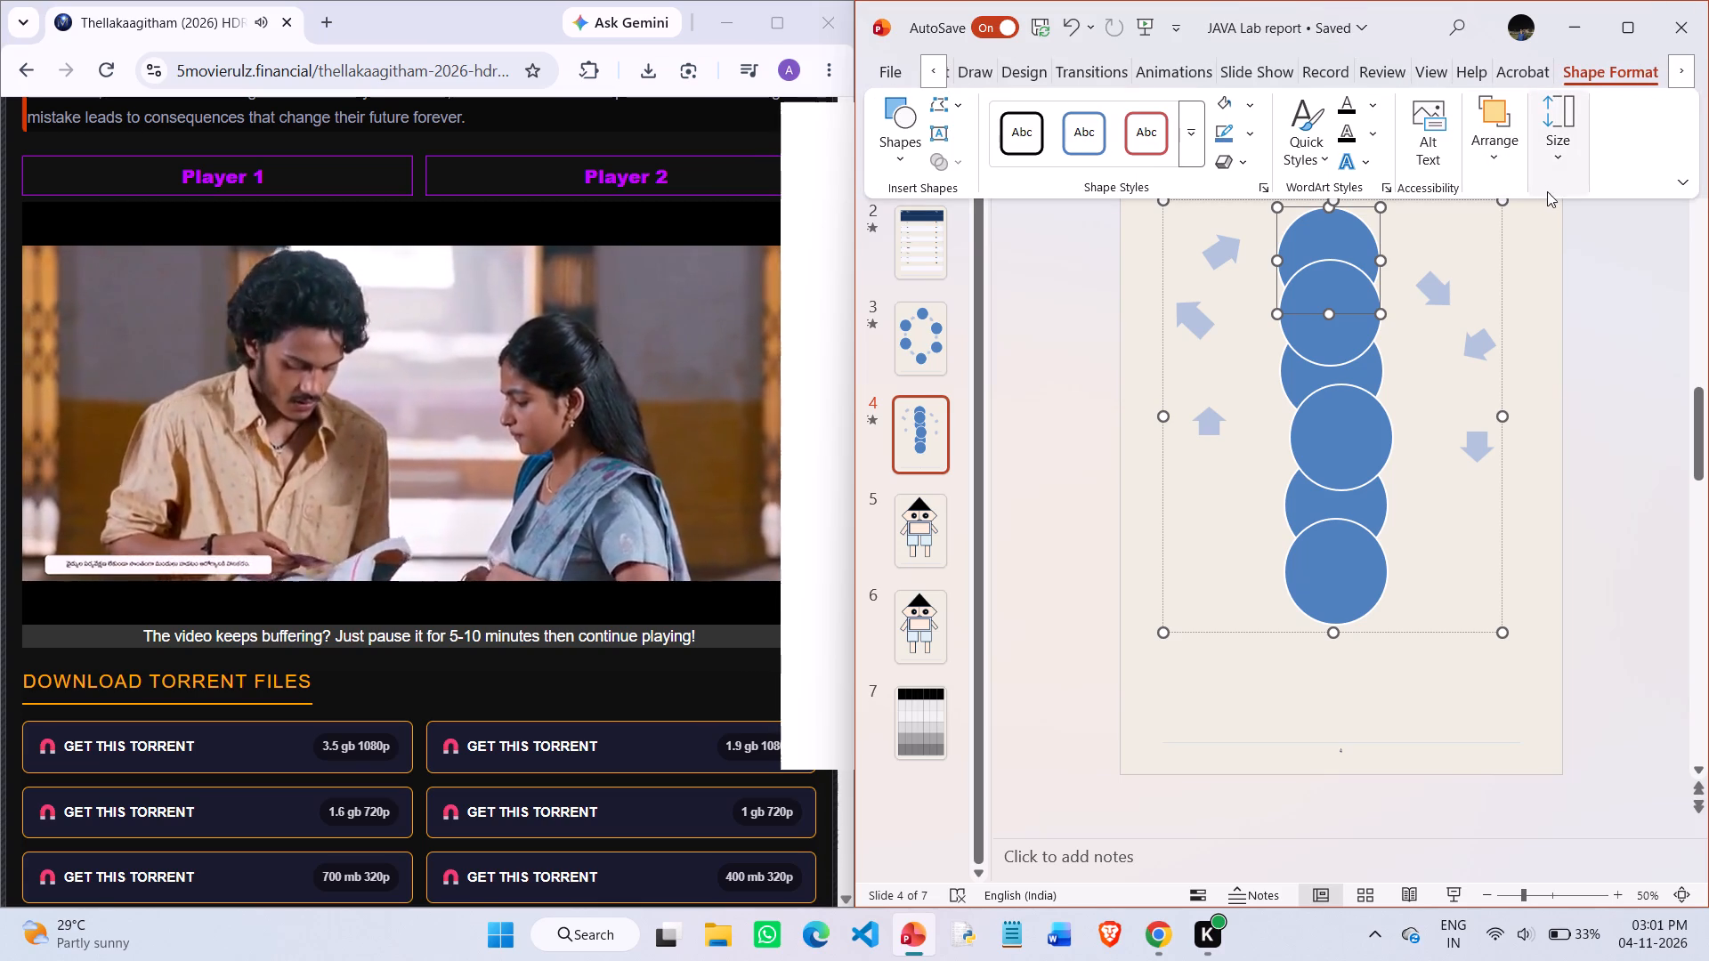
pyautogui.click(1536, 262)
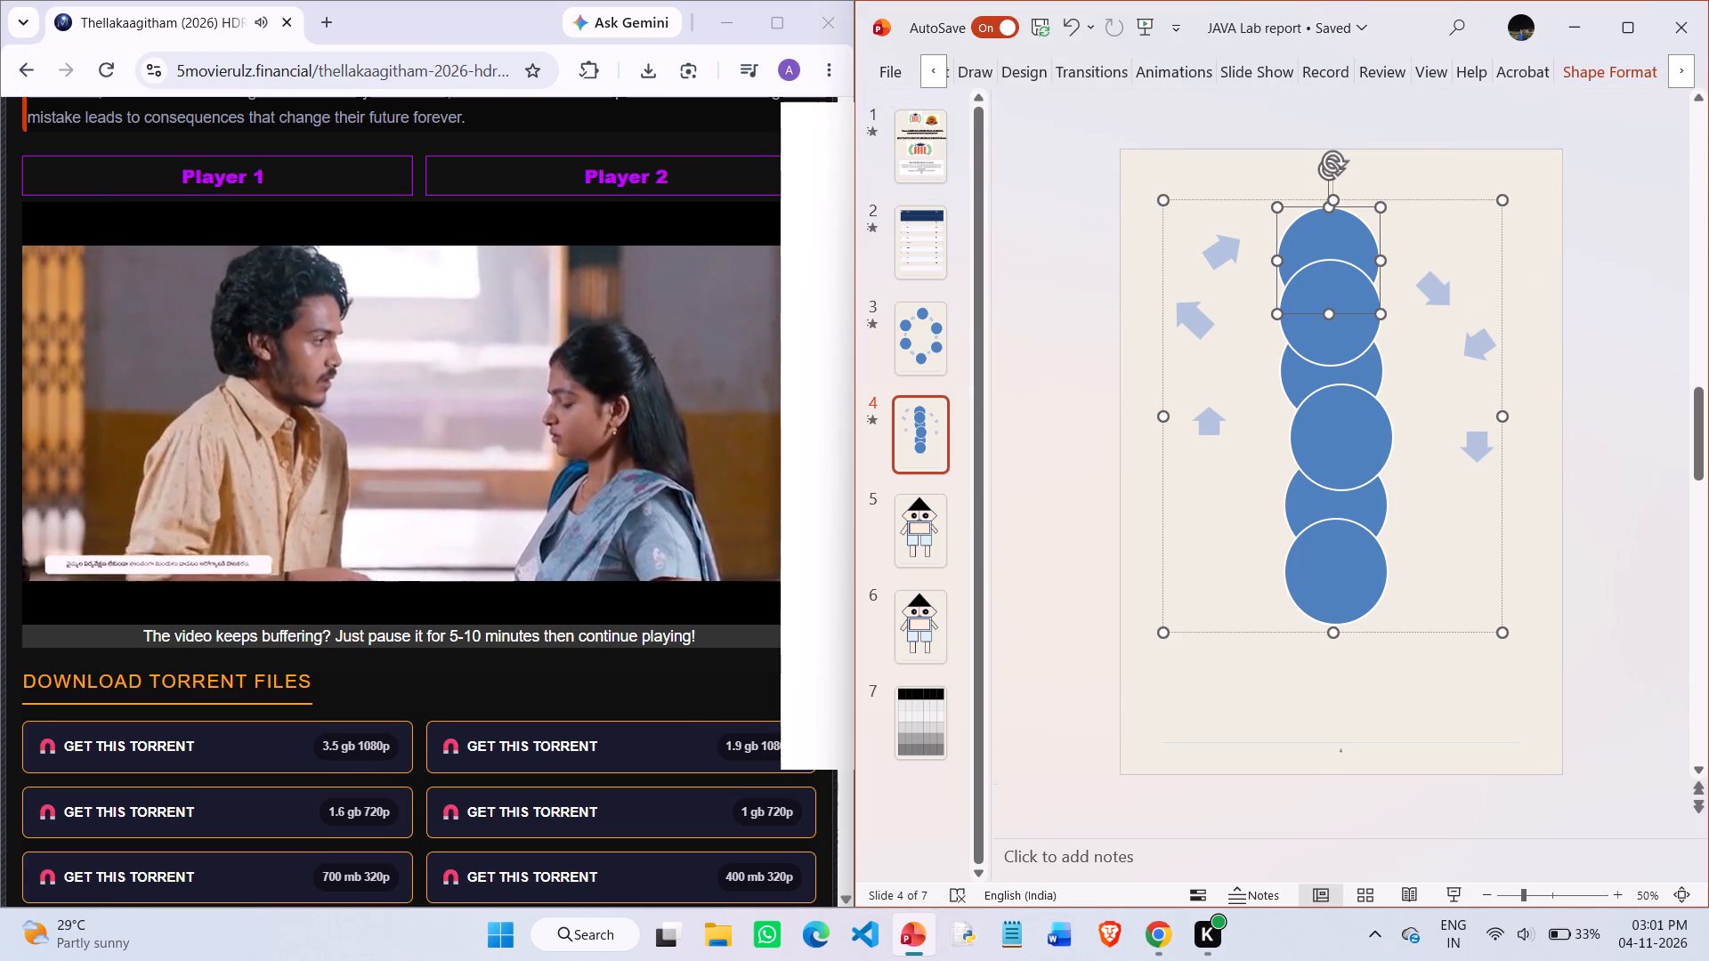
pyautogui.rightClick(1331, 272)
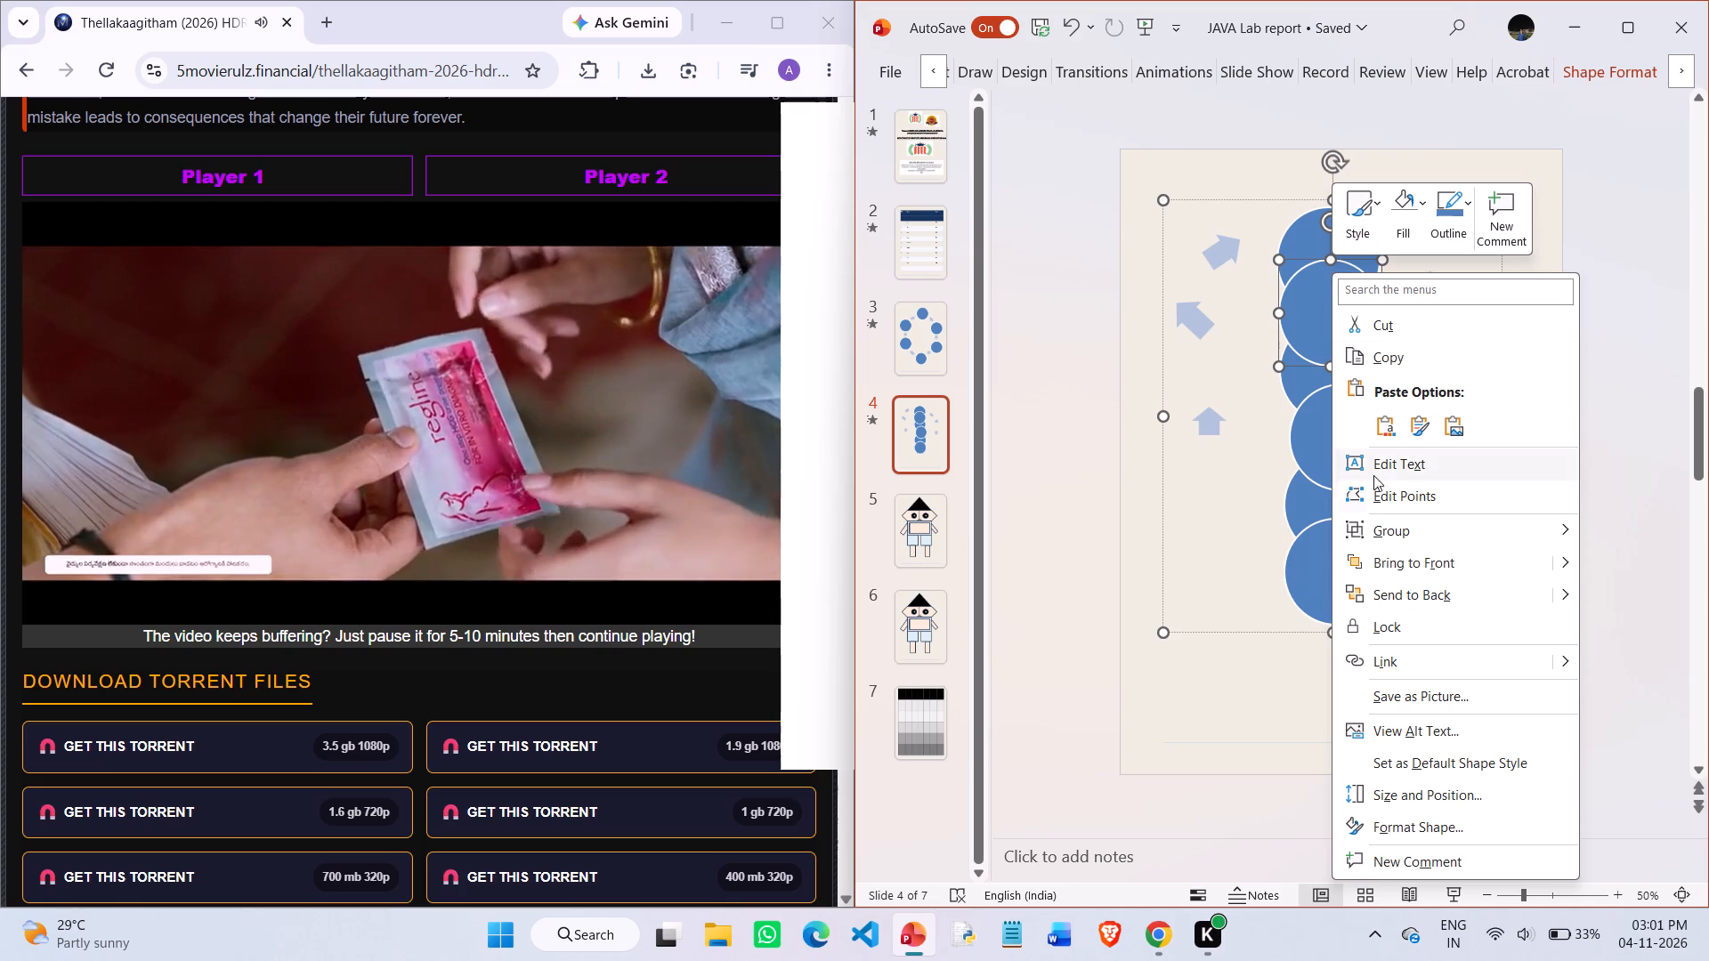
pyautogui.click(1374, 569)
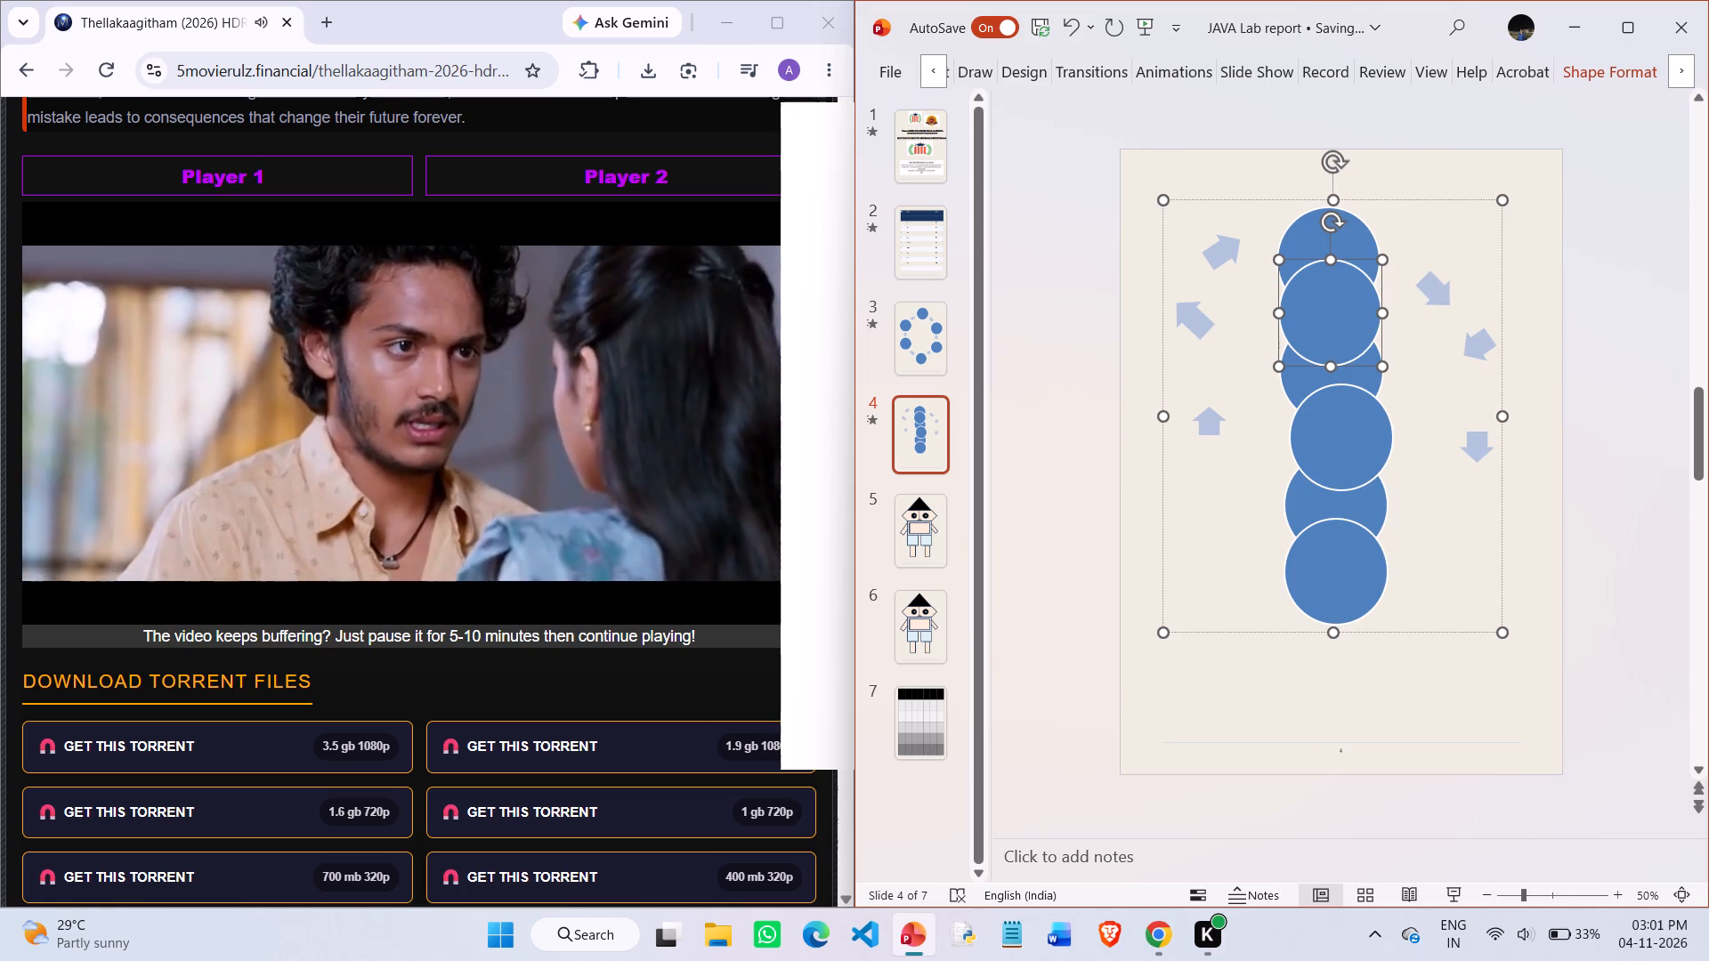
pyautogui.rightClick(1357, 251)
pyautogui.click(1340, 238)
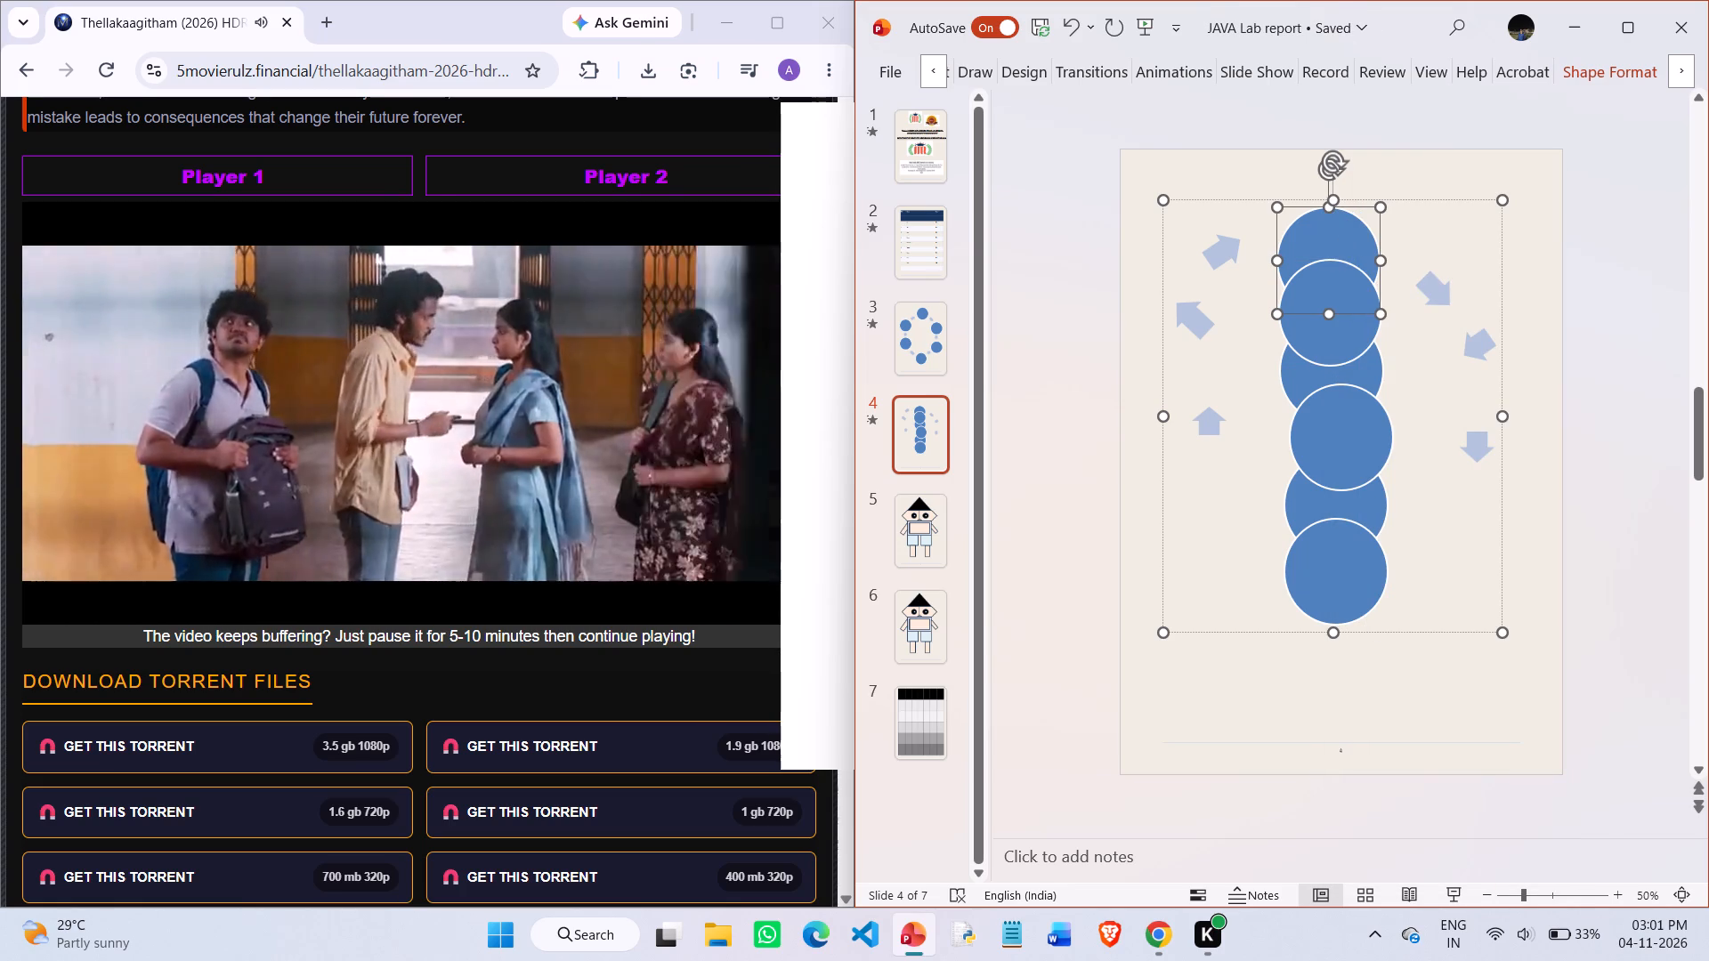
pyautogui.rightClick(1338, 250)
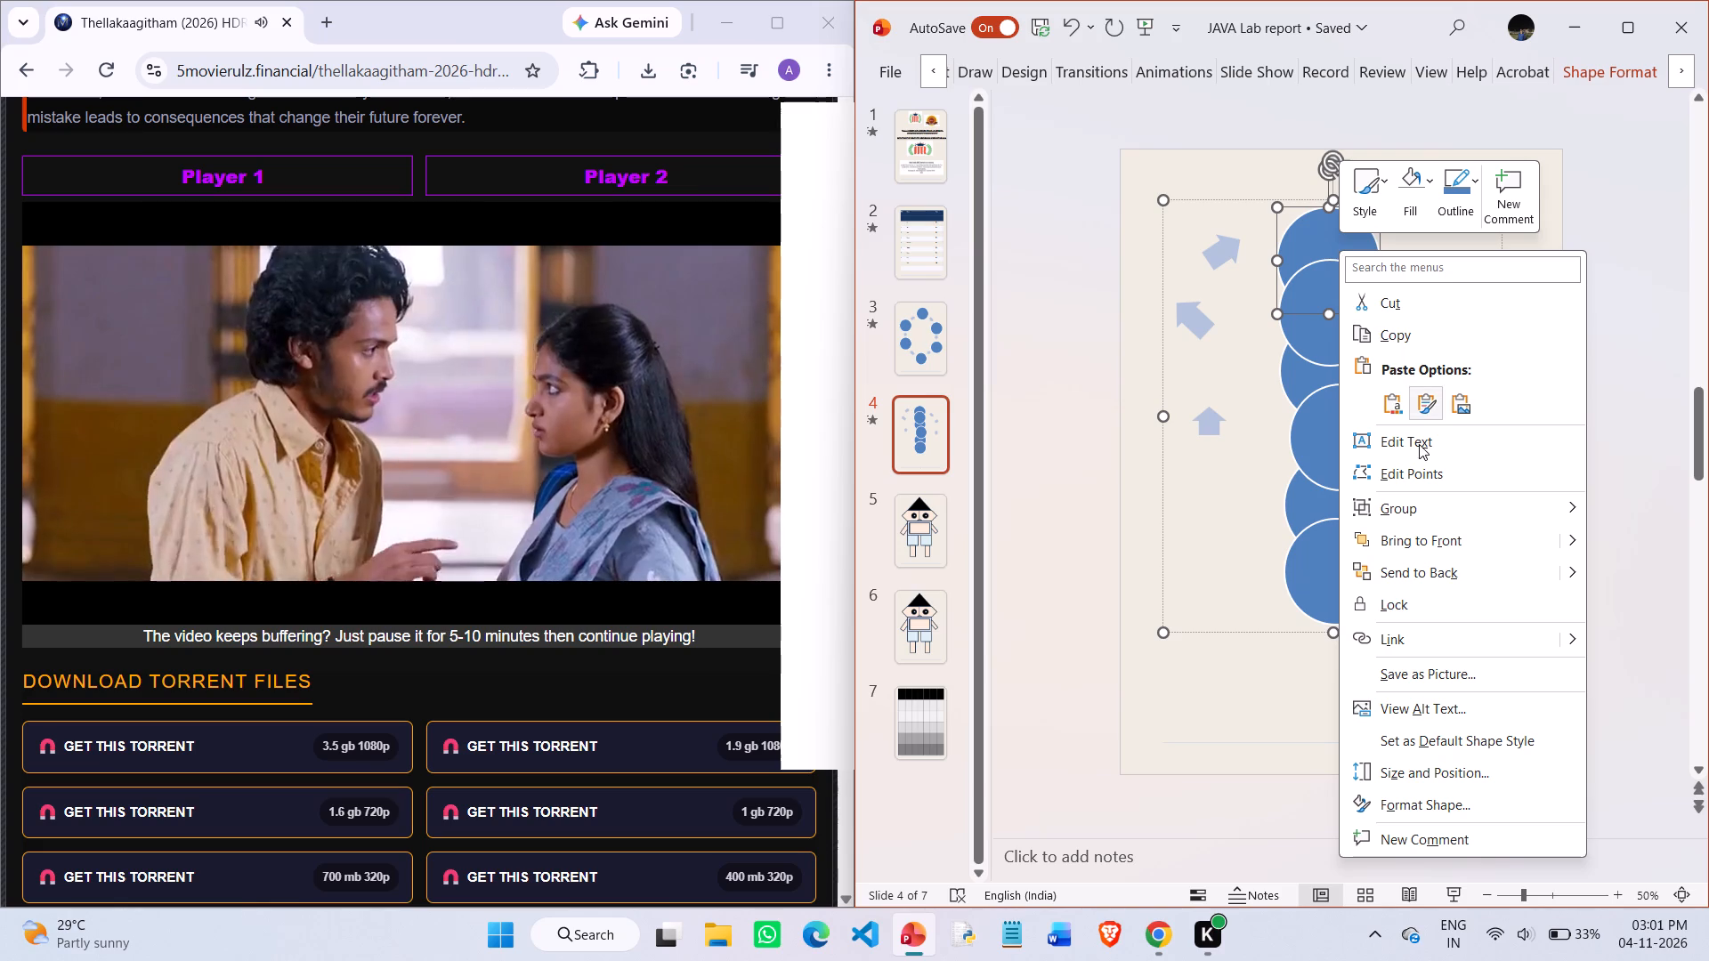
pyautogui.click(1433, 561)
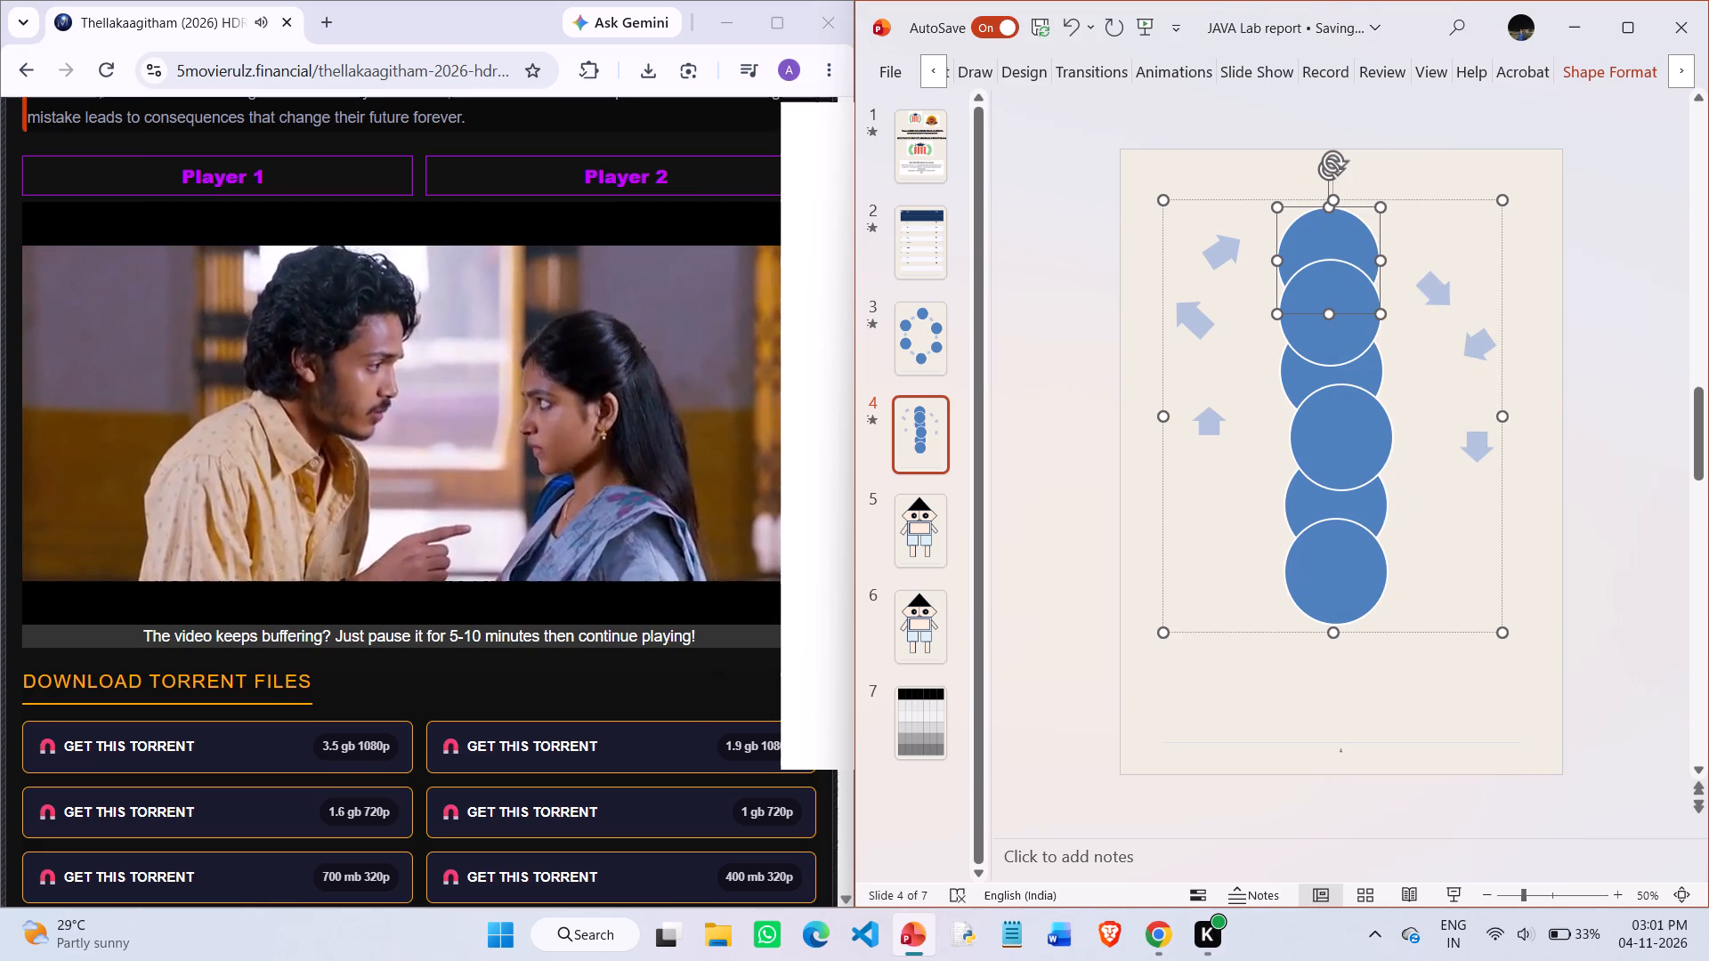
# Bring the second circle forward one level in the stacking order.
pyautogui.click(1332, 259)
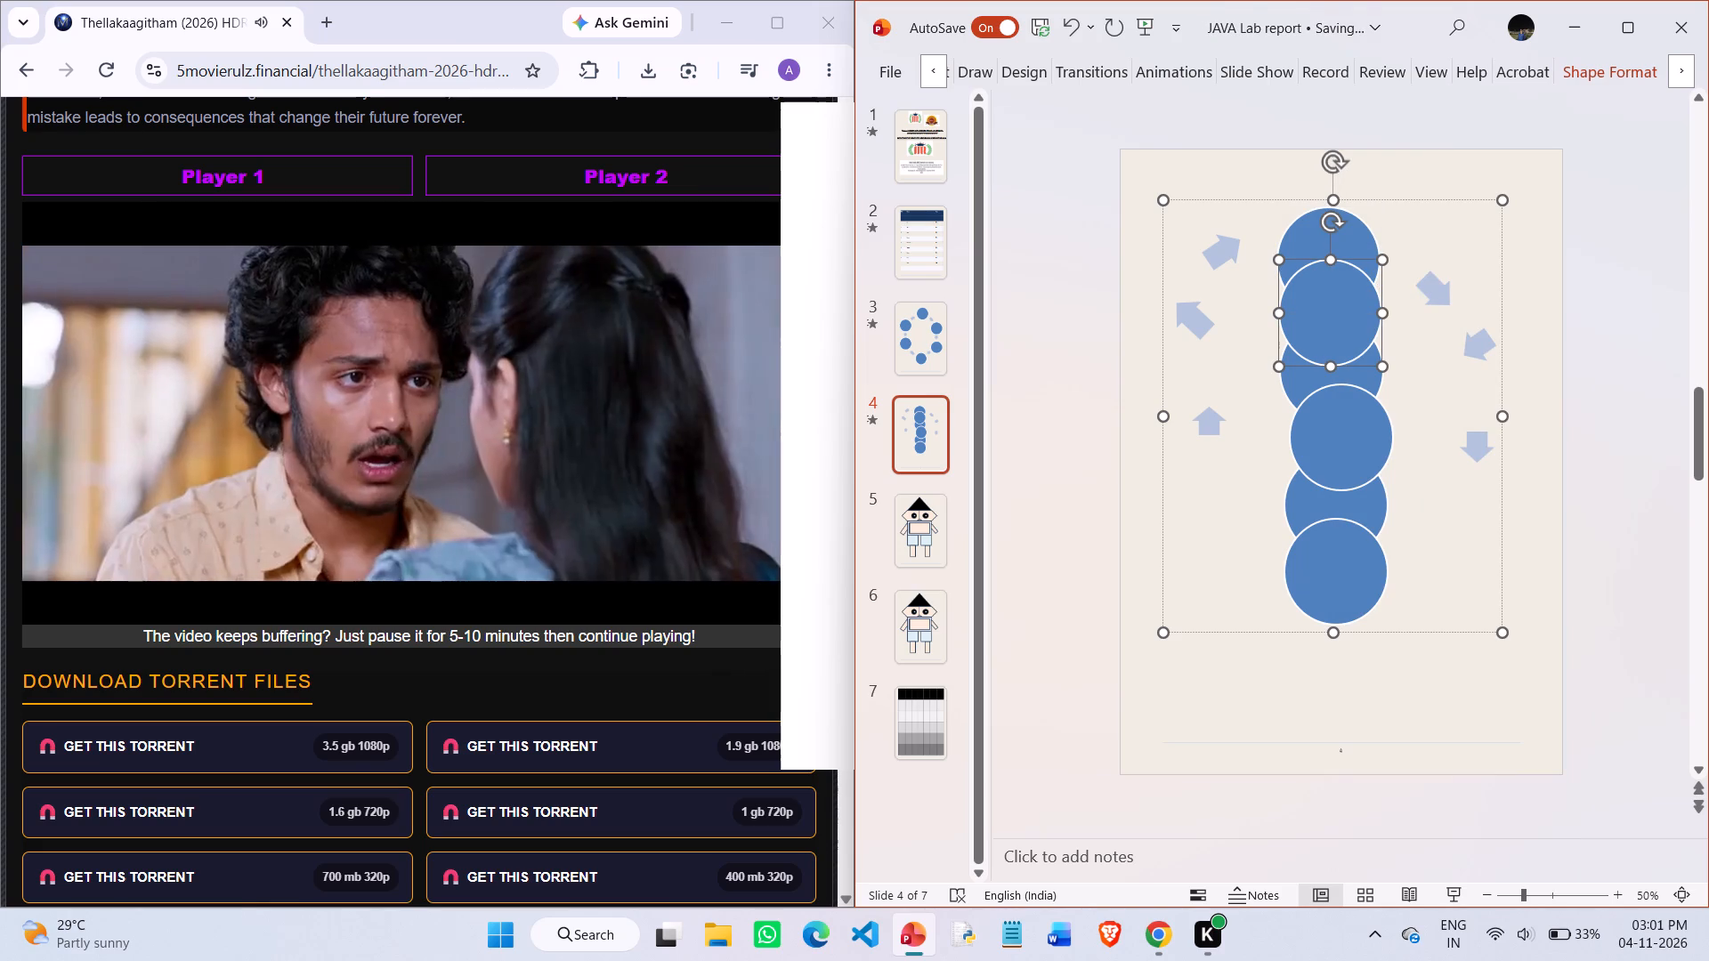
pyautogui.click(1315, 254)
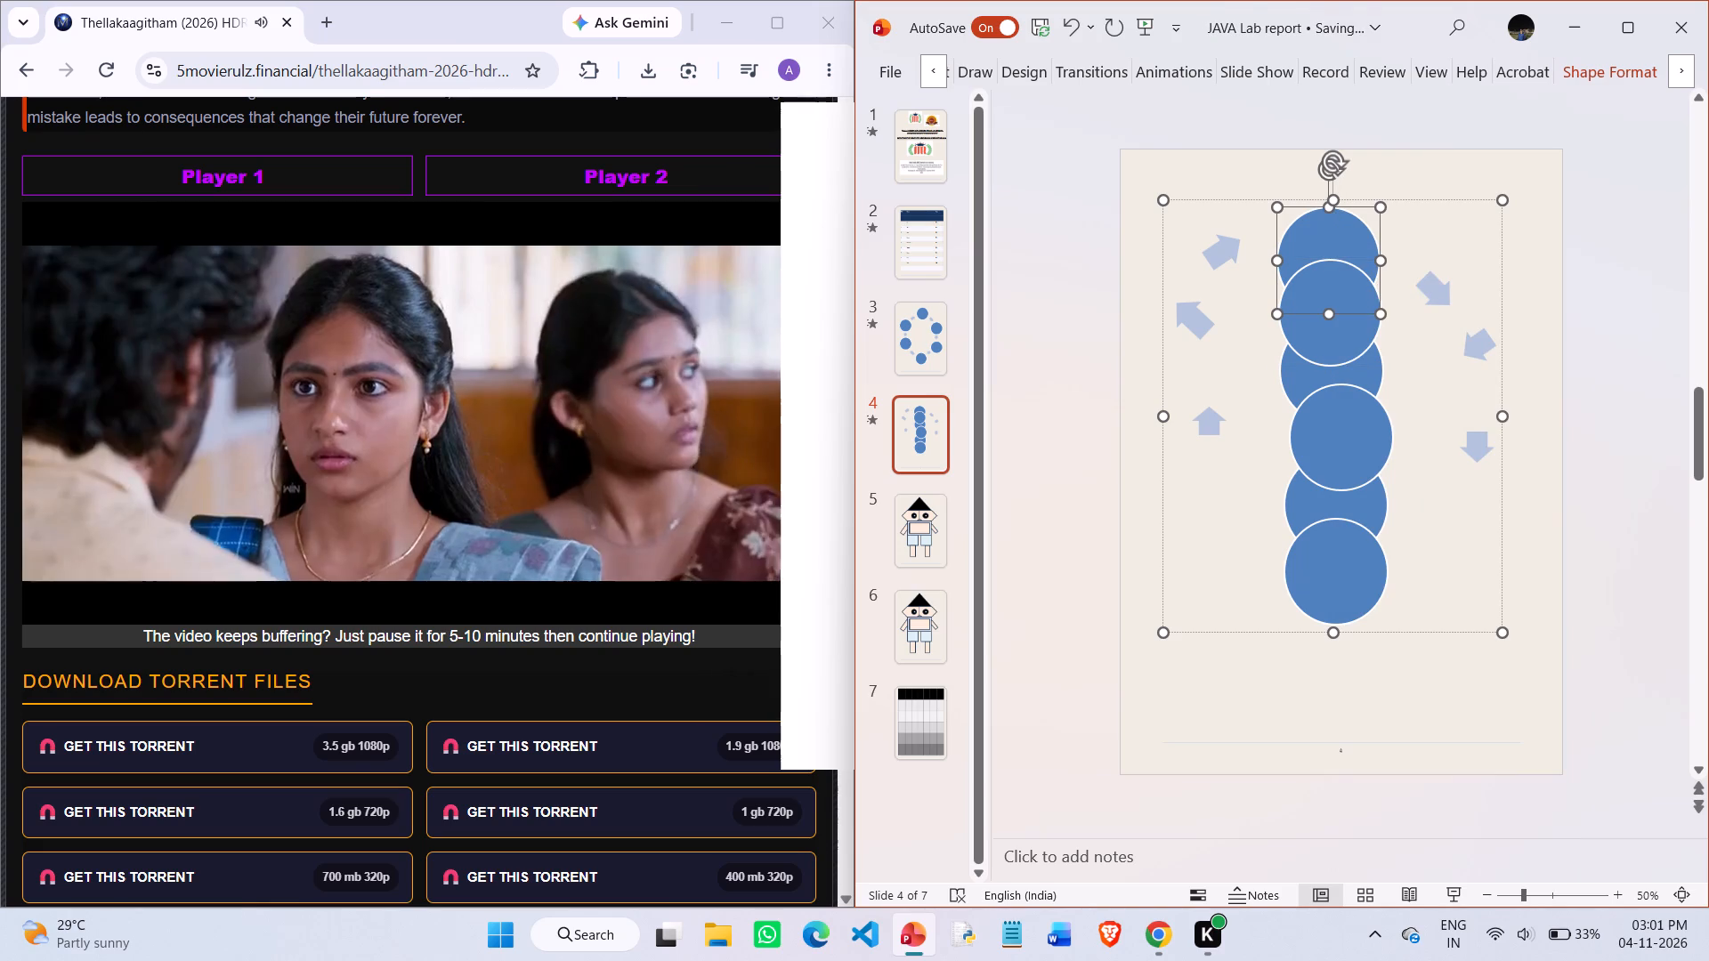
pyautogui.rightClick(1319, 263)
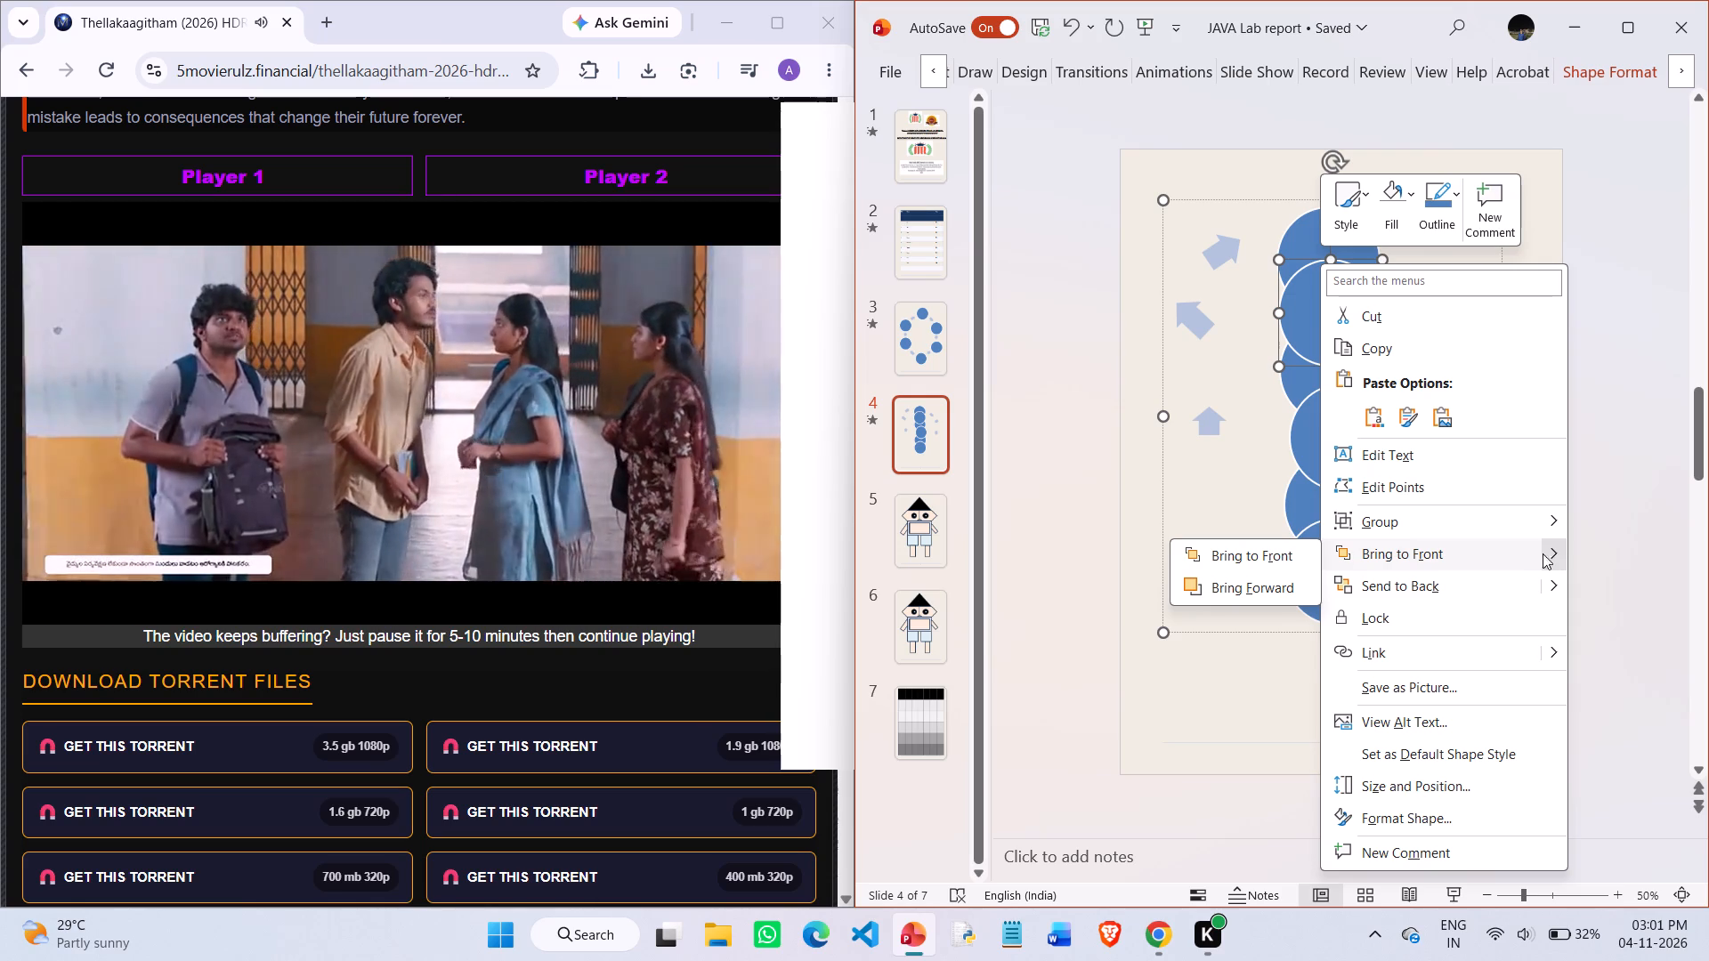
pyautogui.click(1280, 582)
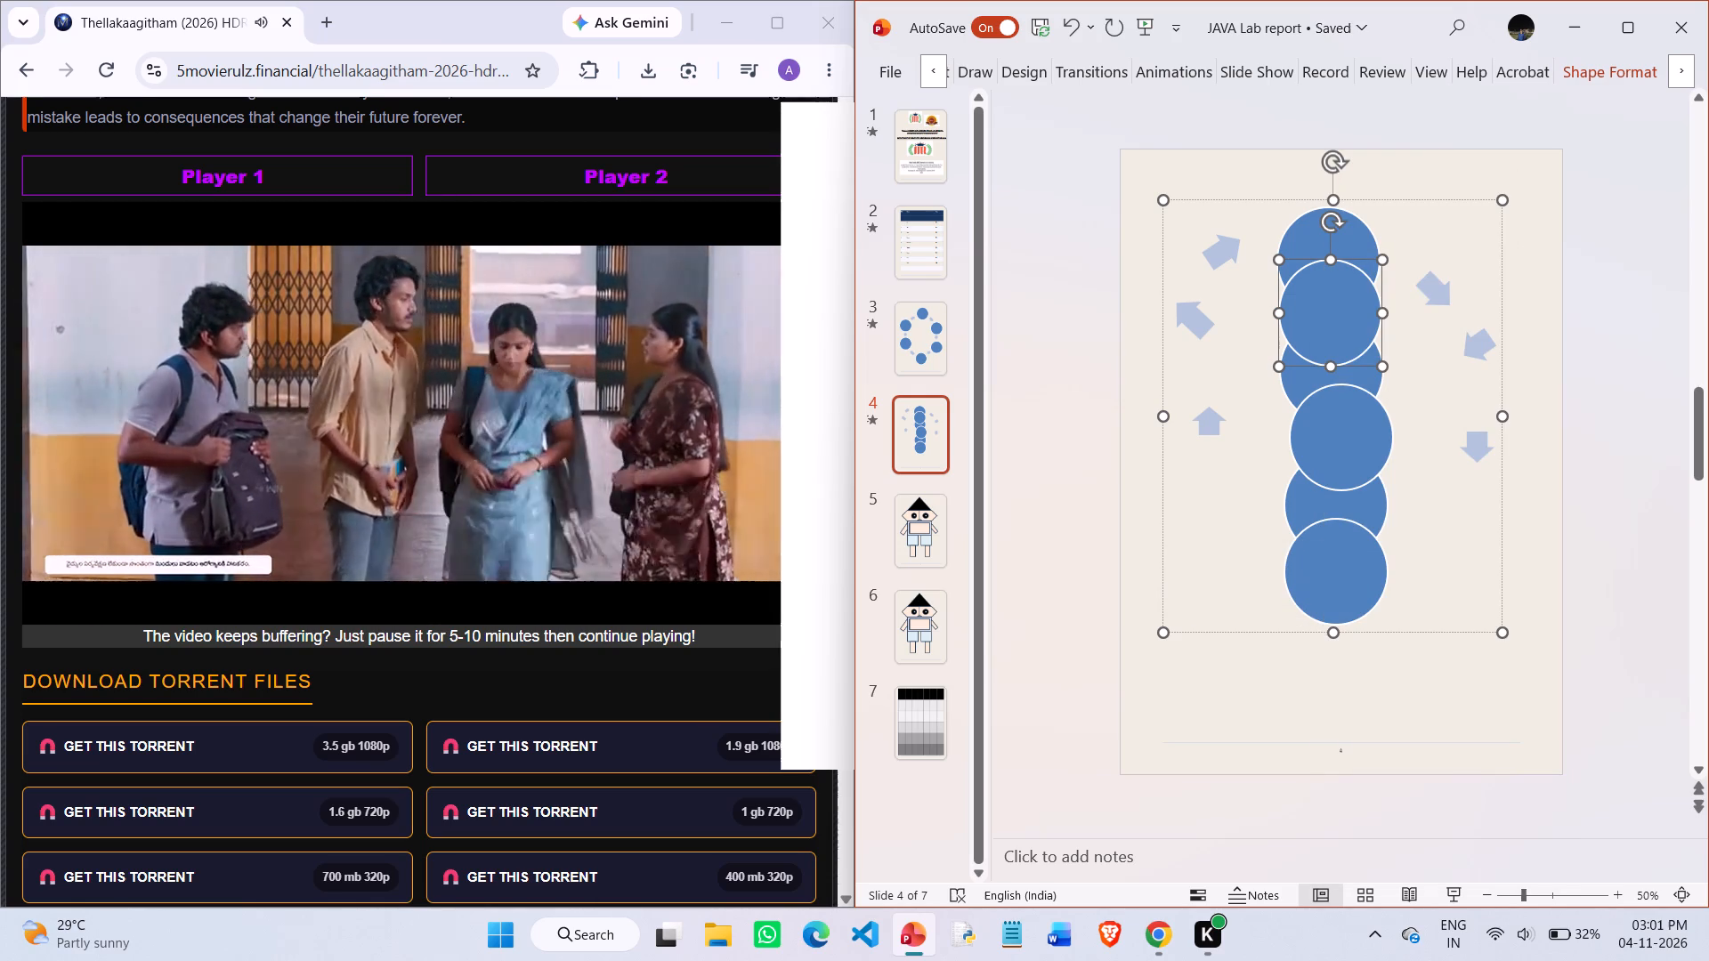
# Move the top circle slightly higher so it overlaps the second circle less.
pyautogui.click(1355, 239)
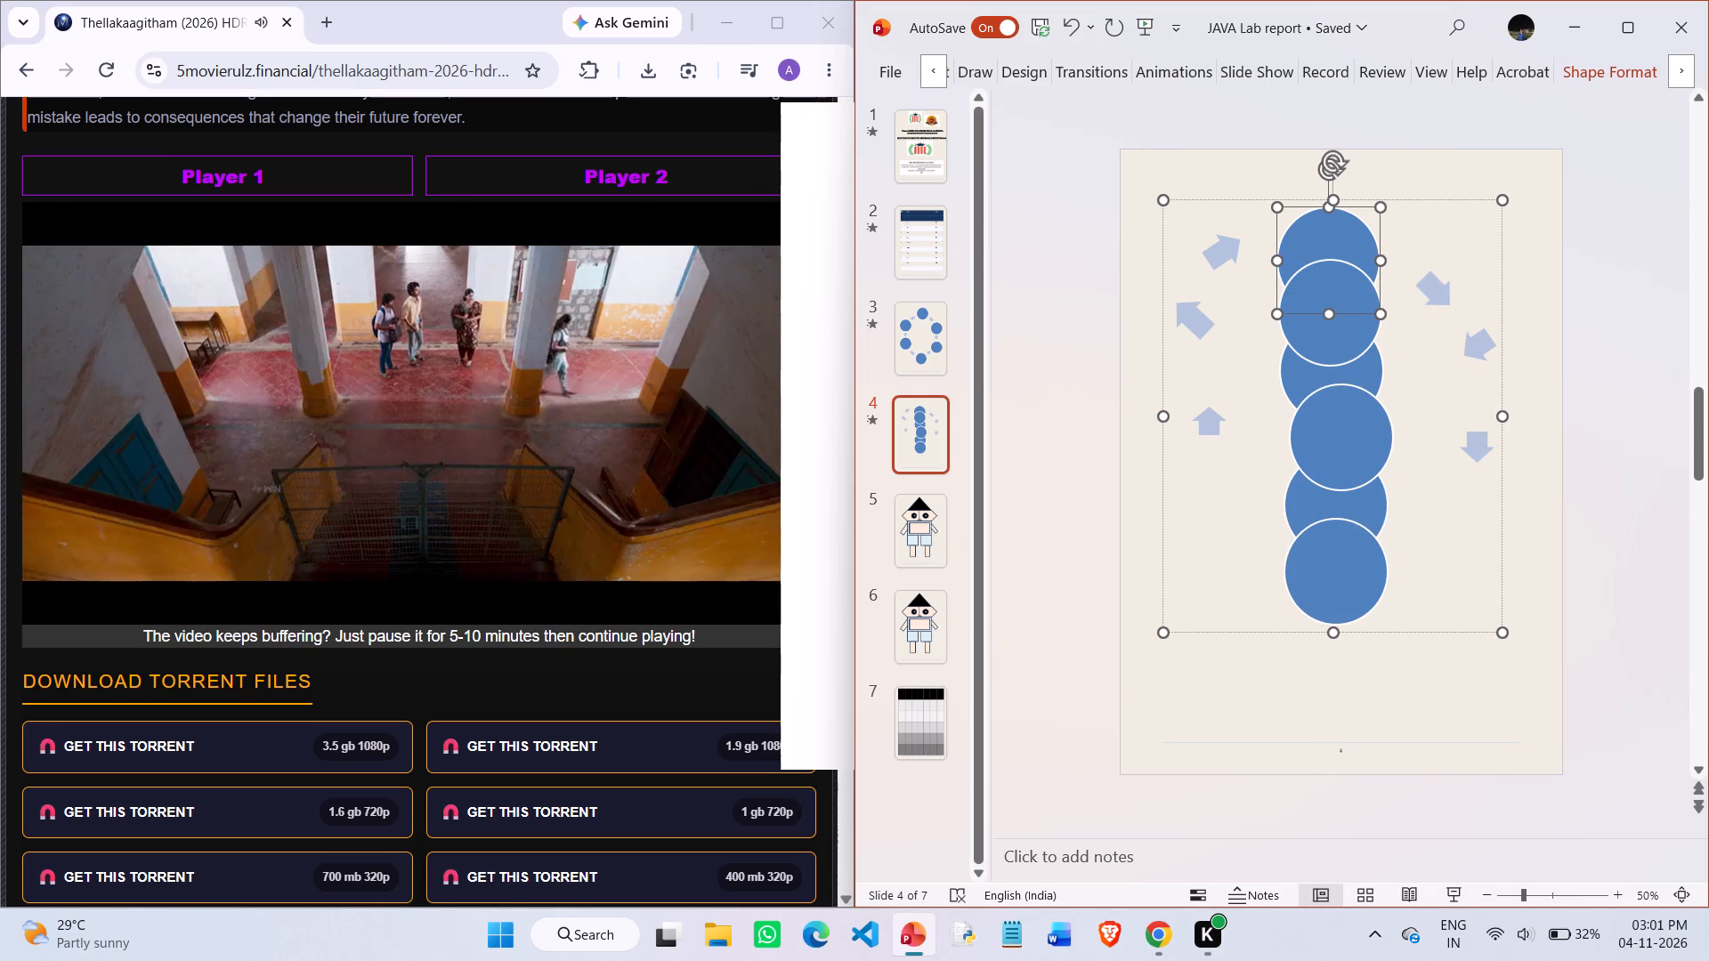
pyautogui.click(1341, 246)
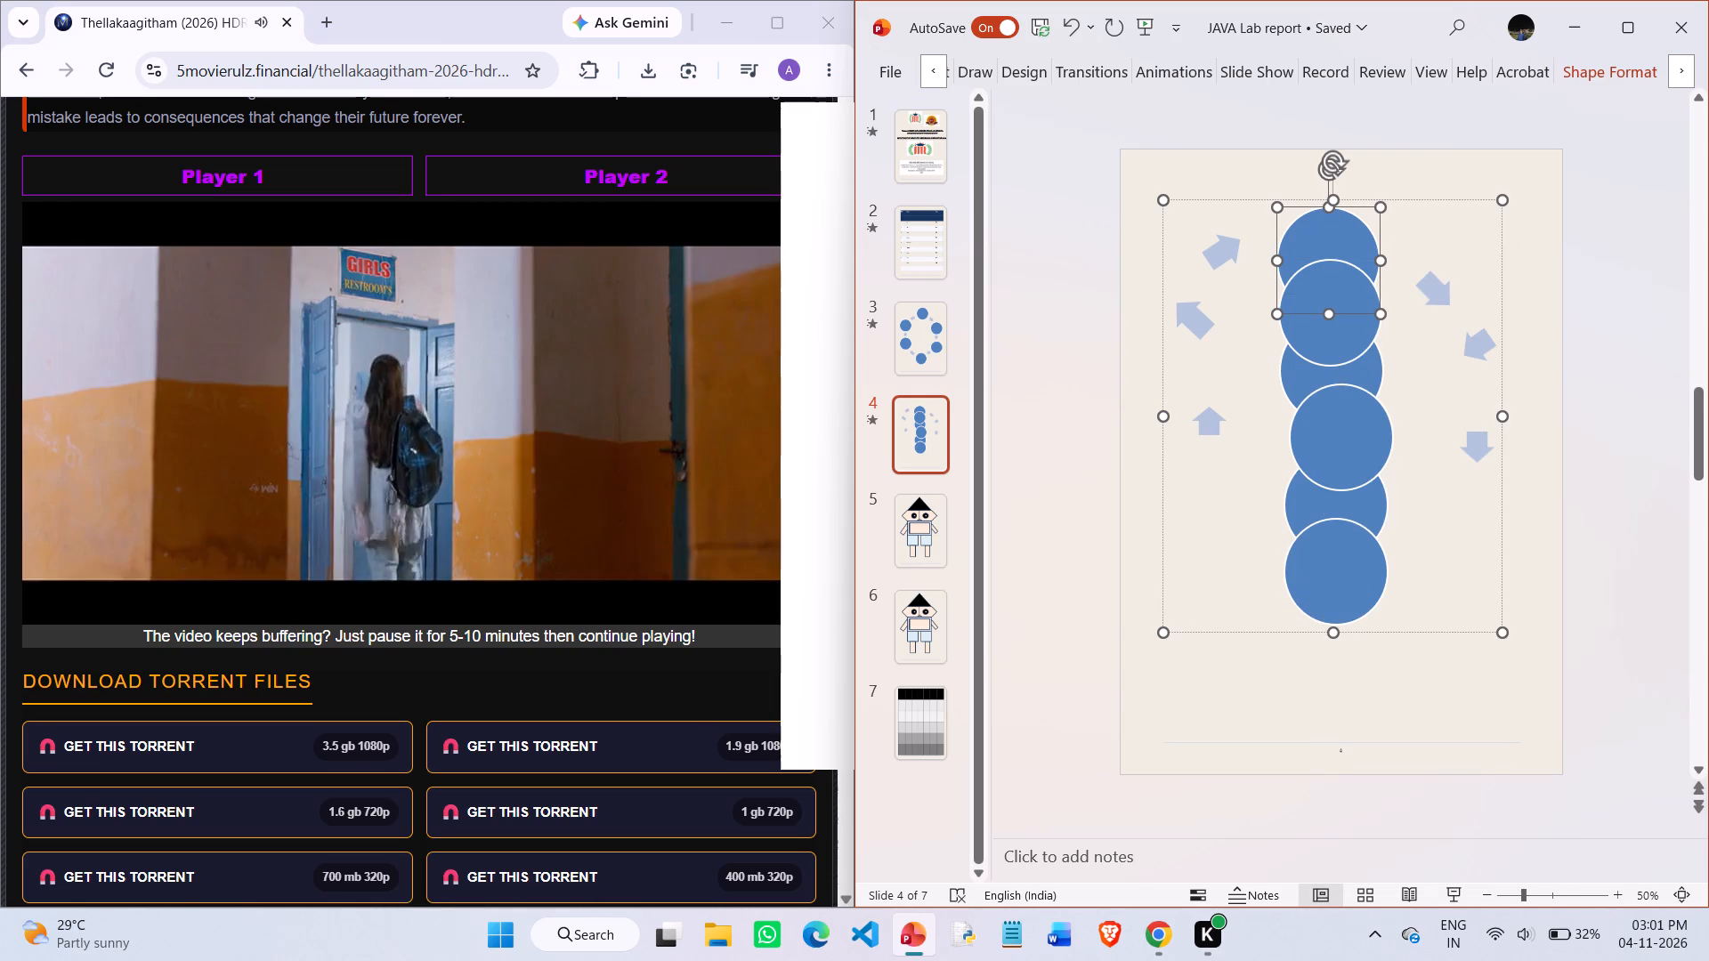
pyautogui.moveTo(1305, 242); pyautogui.dragTo(1309, 271)
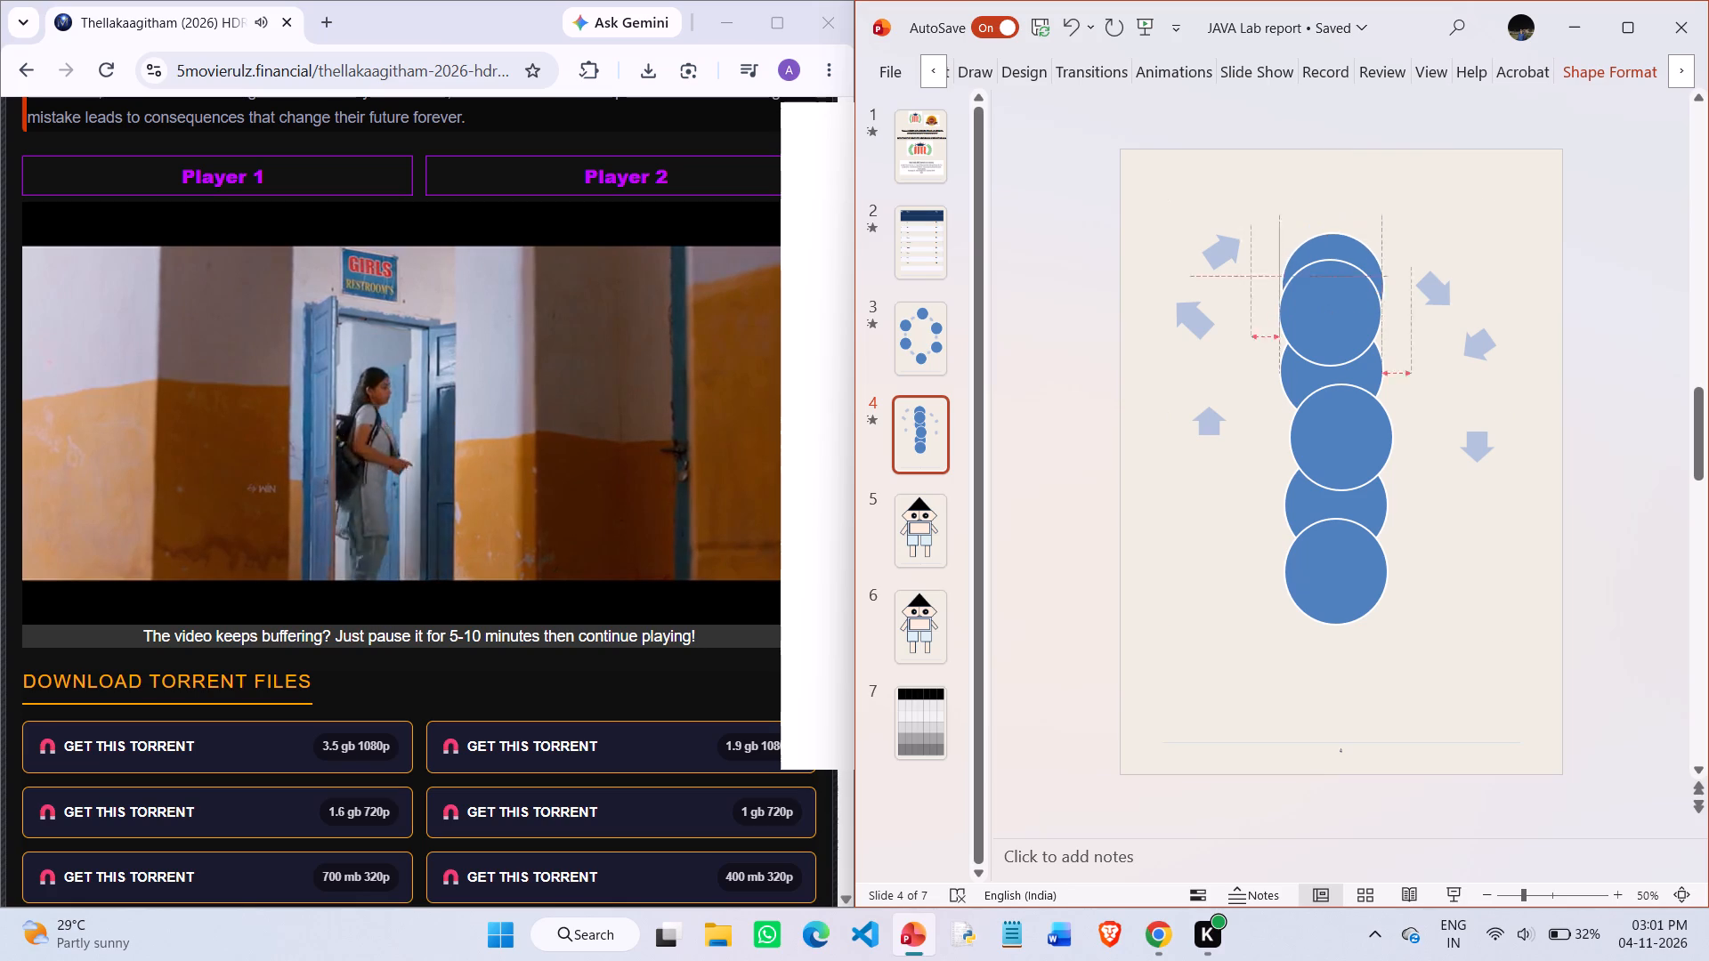
pyautogui.moveTo(1309, 271); pyautogui.dragTo(1305, 230)
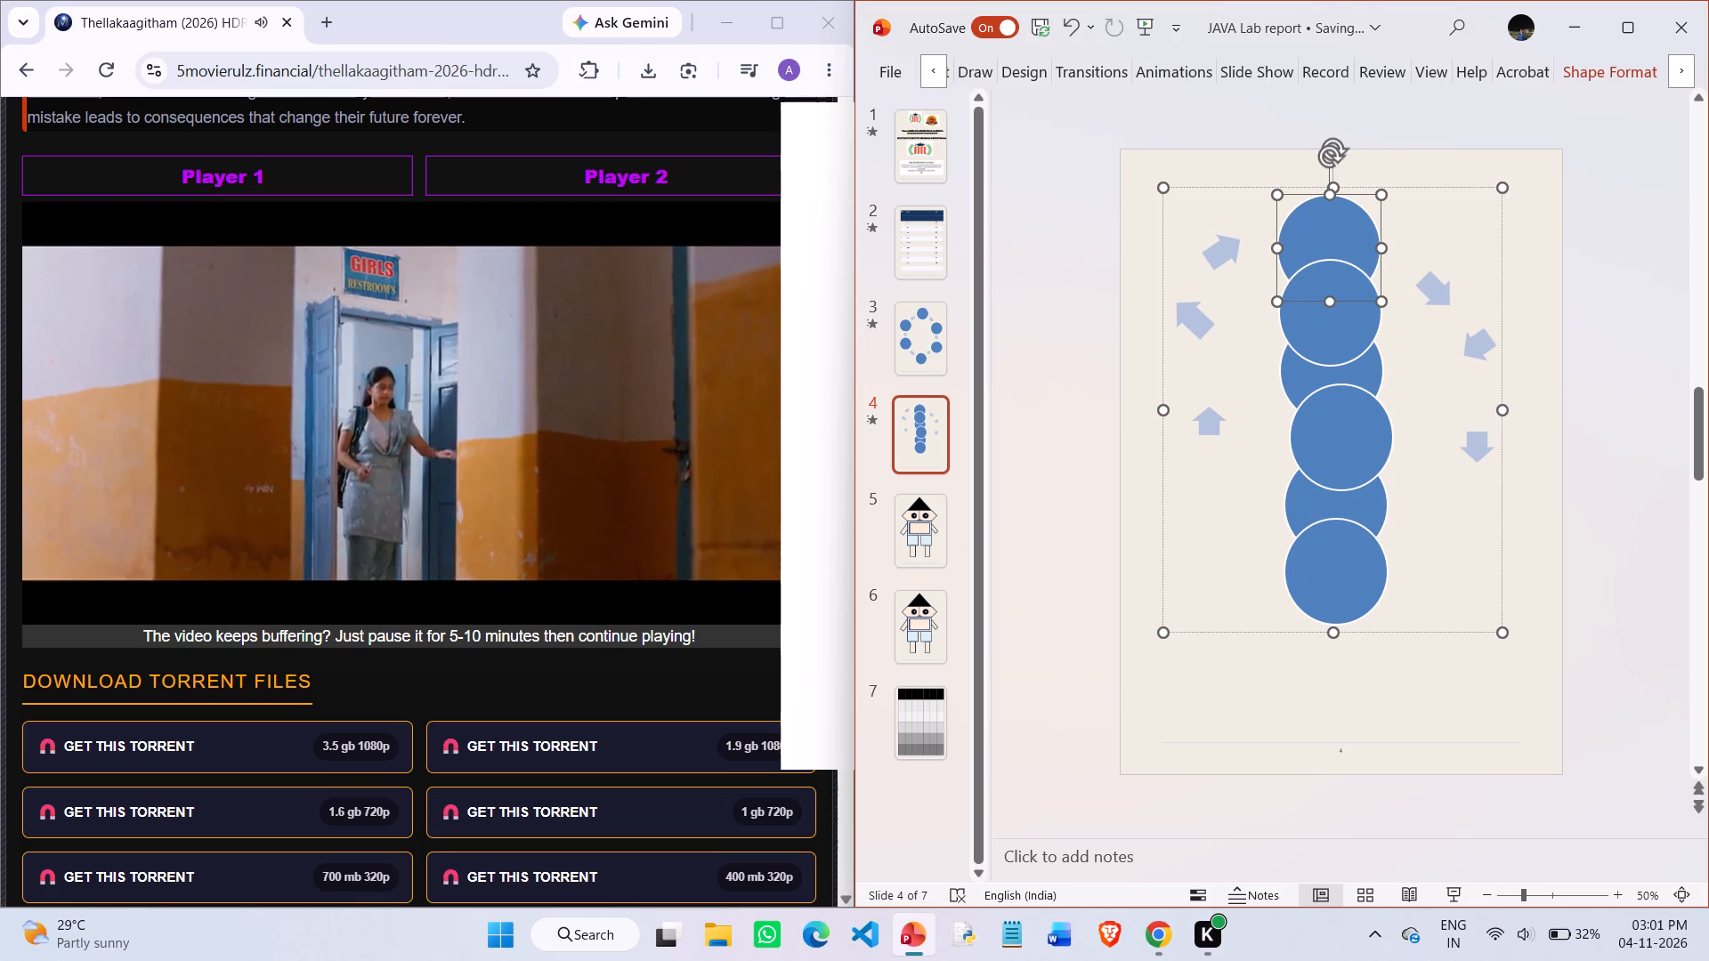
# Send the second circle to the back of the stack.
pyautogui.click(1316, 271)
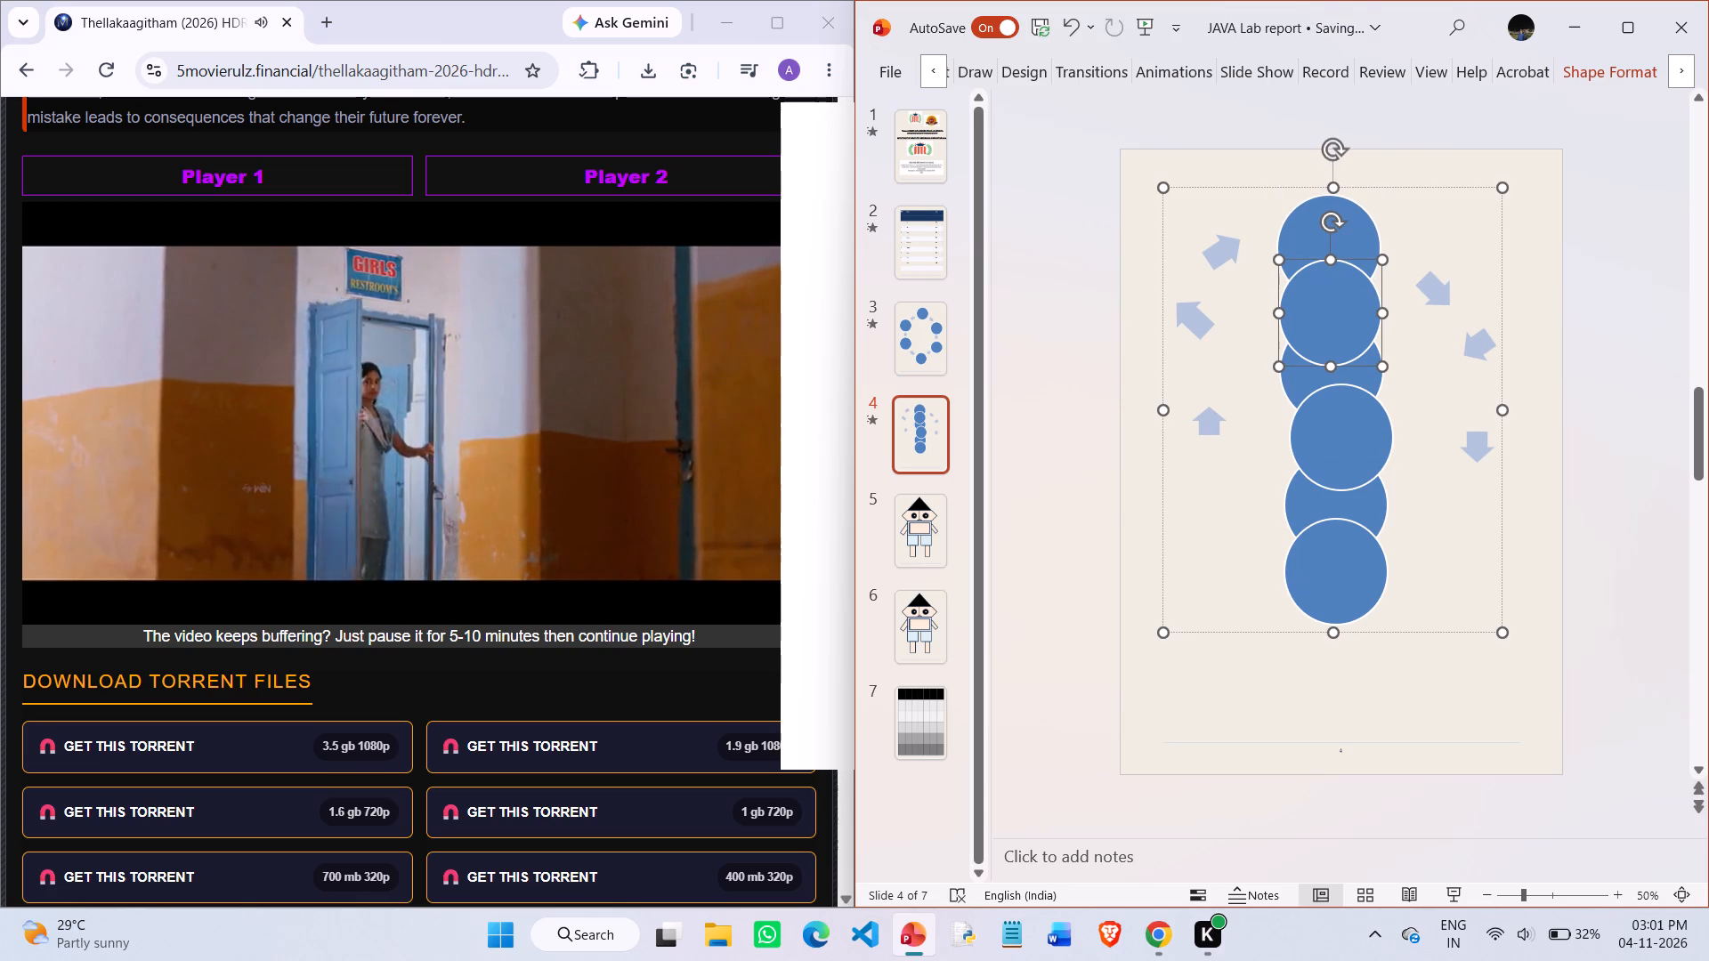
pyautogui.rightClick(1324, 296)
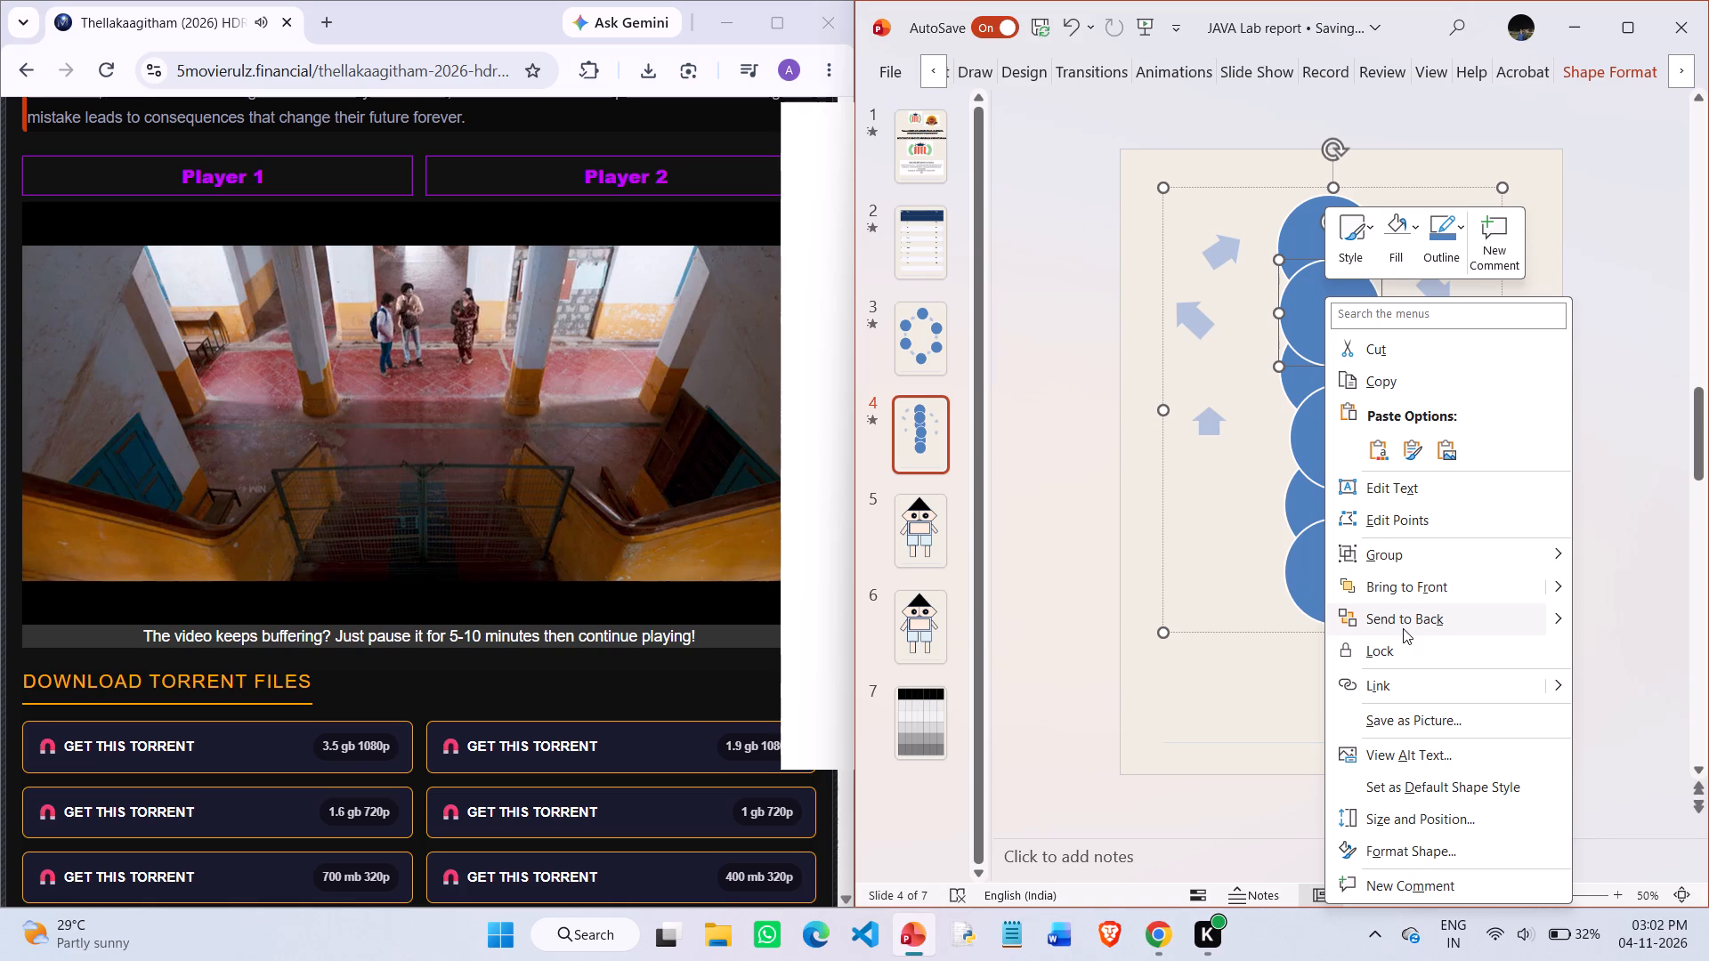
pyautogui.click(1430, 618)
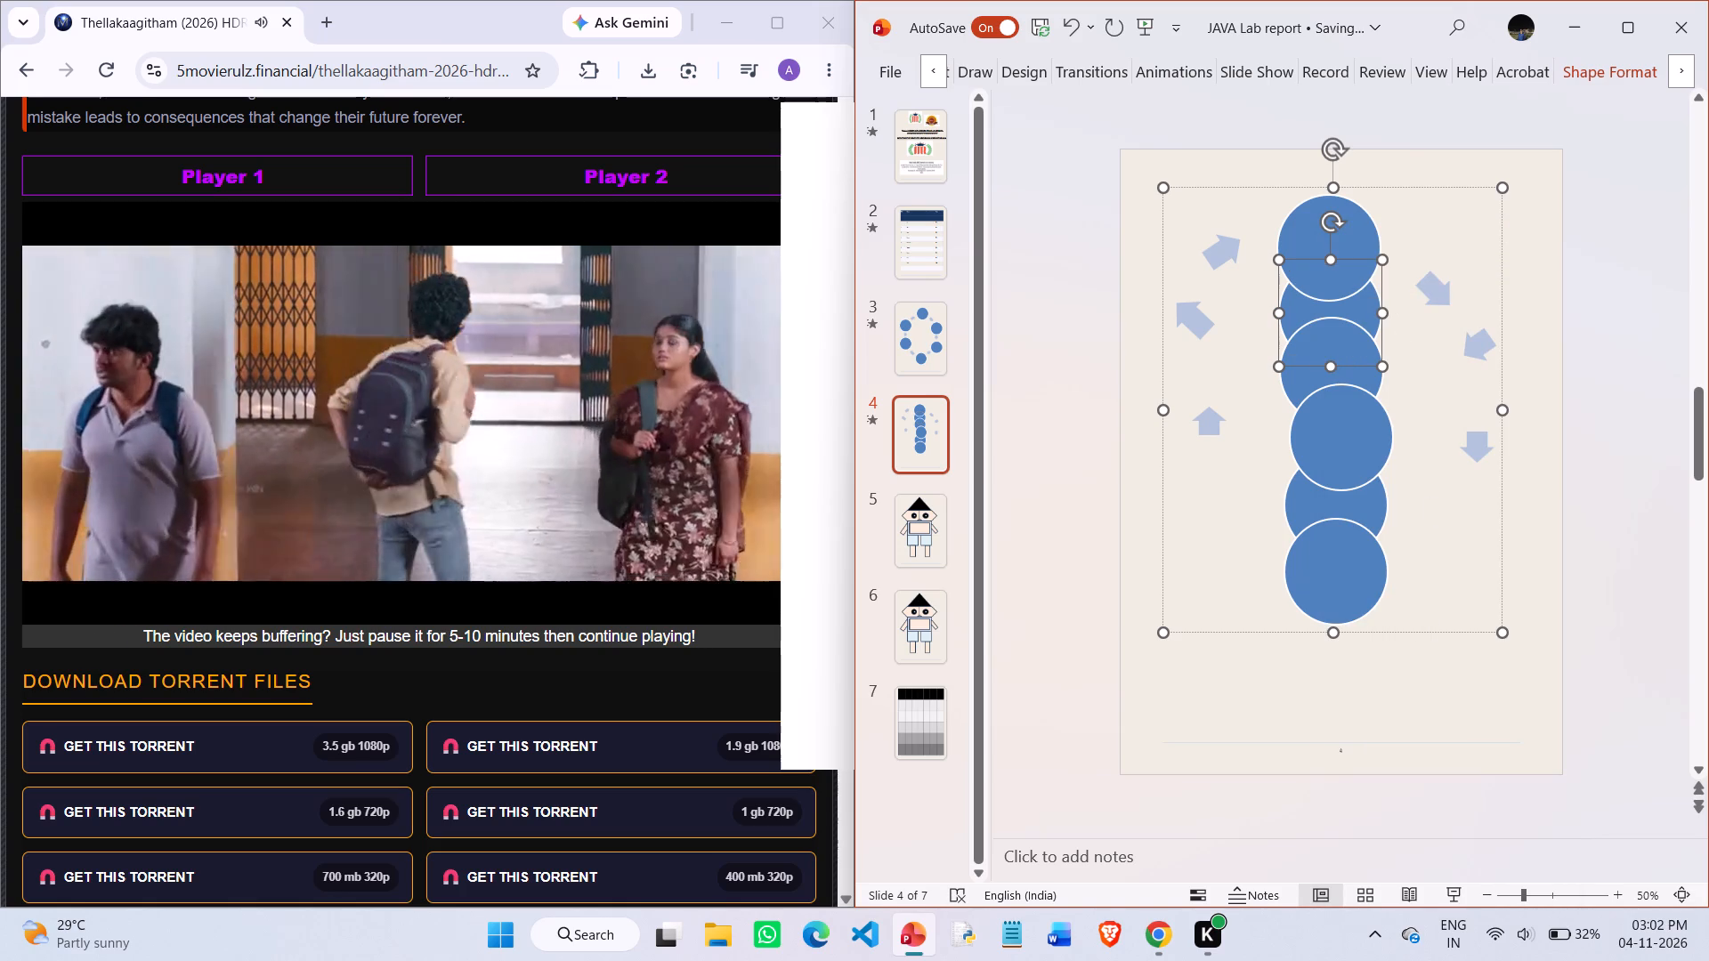
# Bring the second circle and after it the third circle to the front, each overlapping the one above.
pyautogui.click(1341, 291)
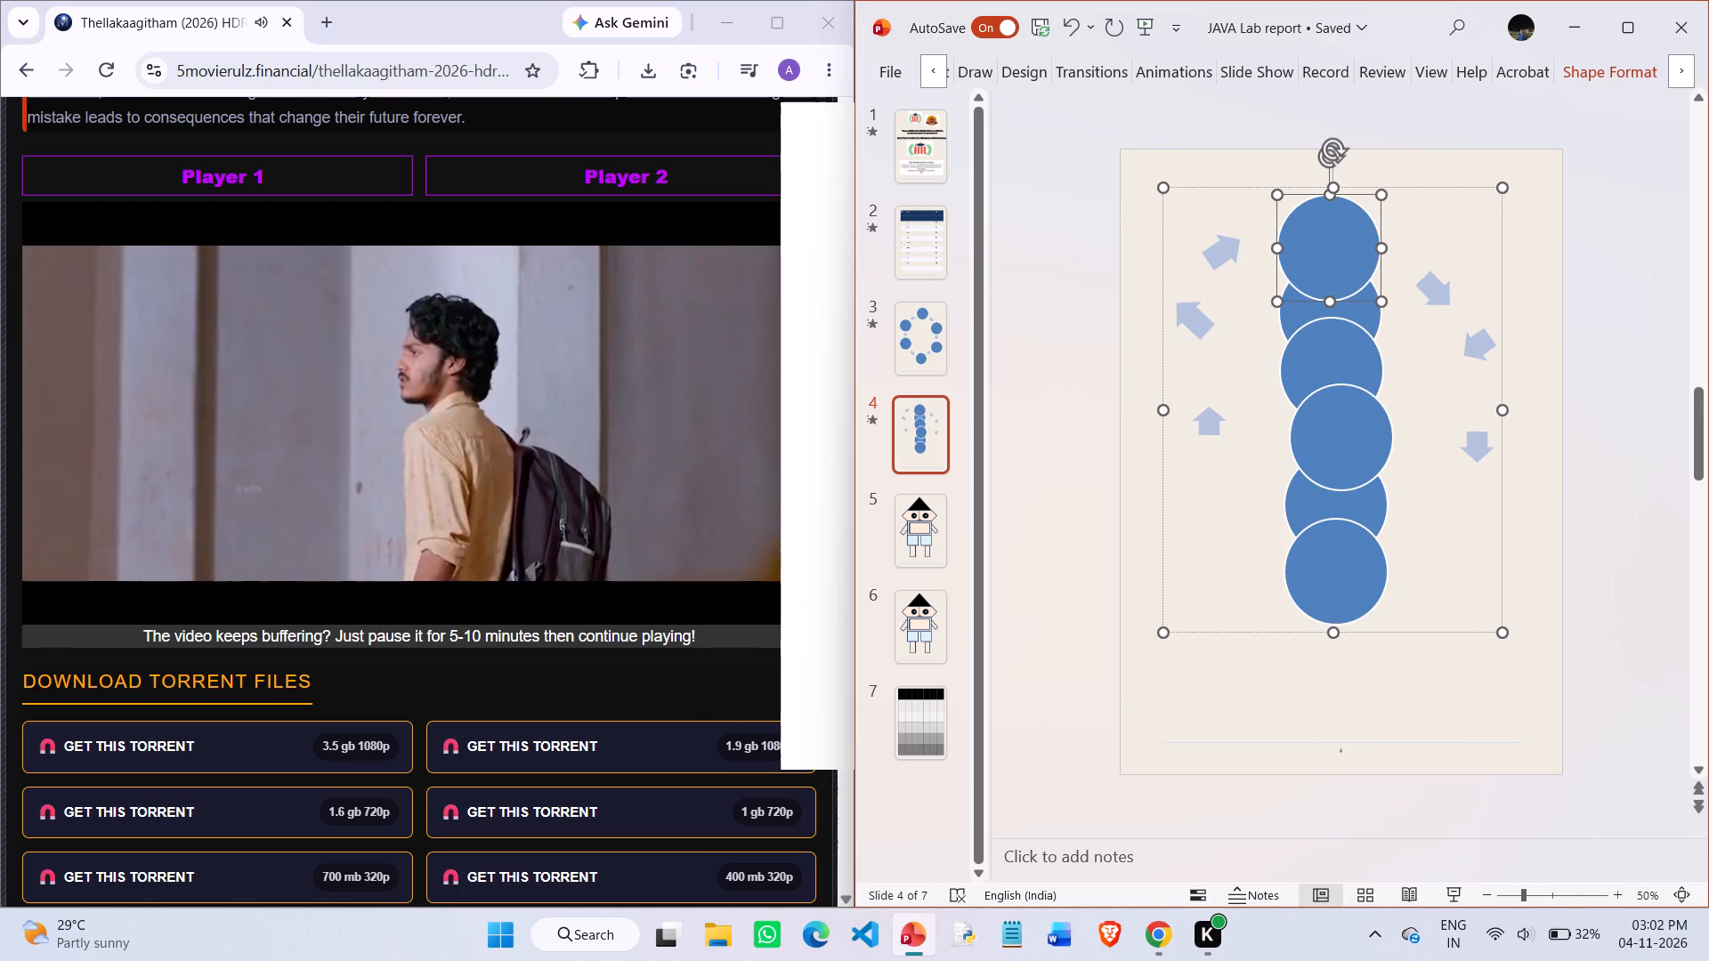
pyautogui.click(1351, 315)
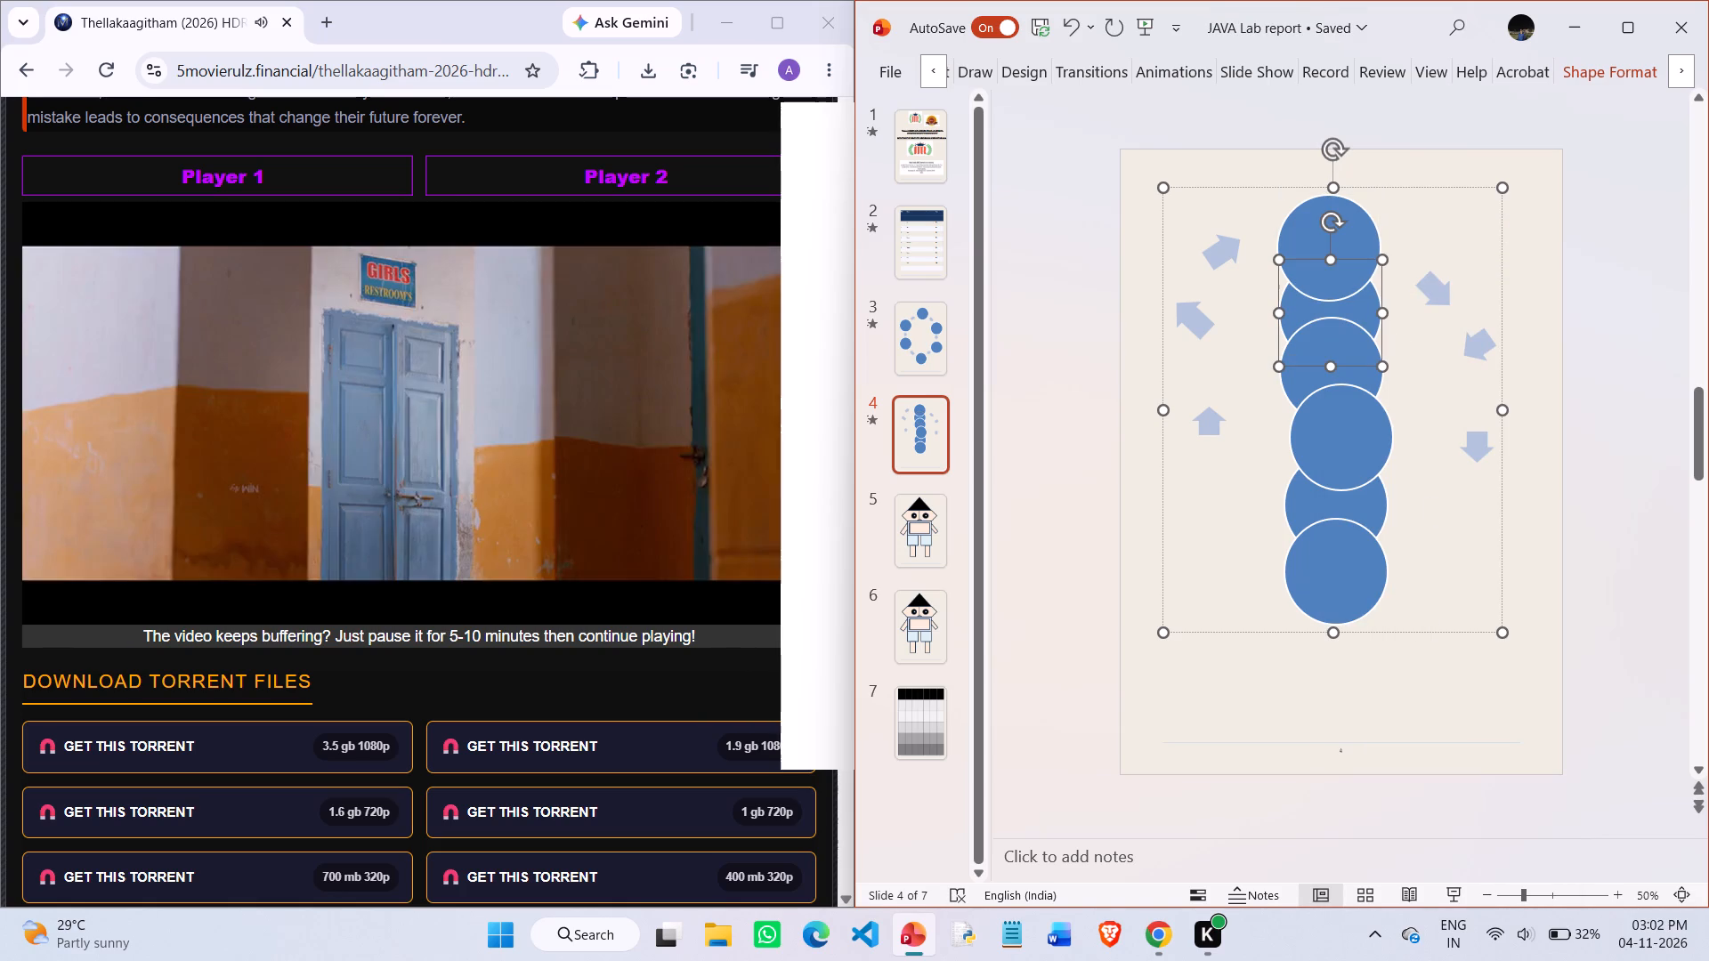
pyautogui.rightClick(1351, 315)
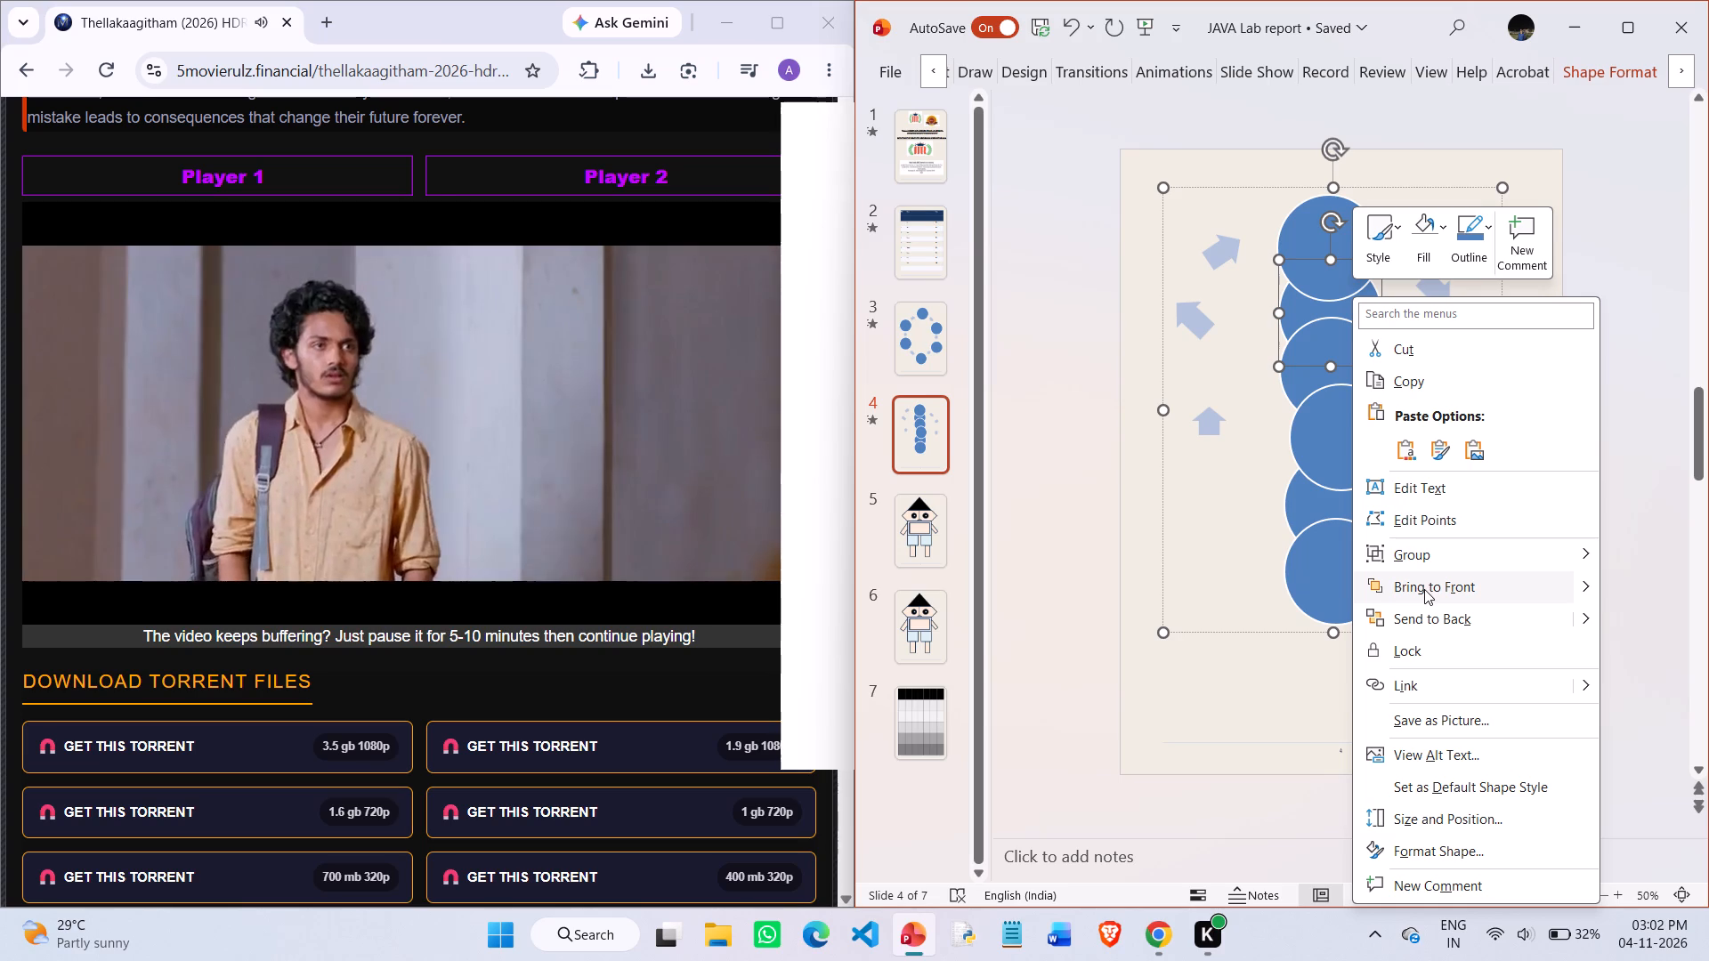
pyautogui.click(1424, 589)
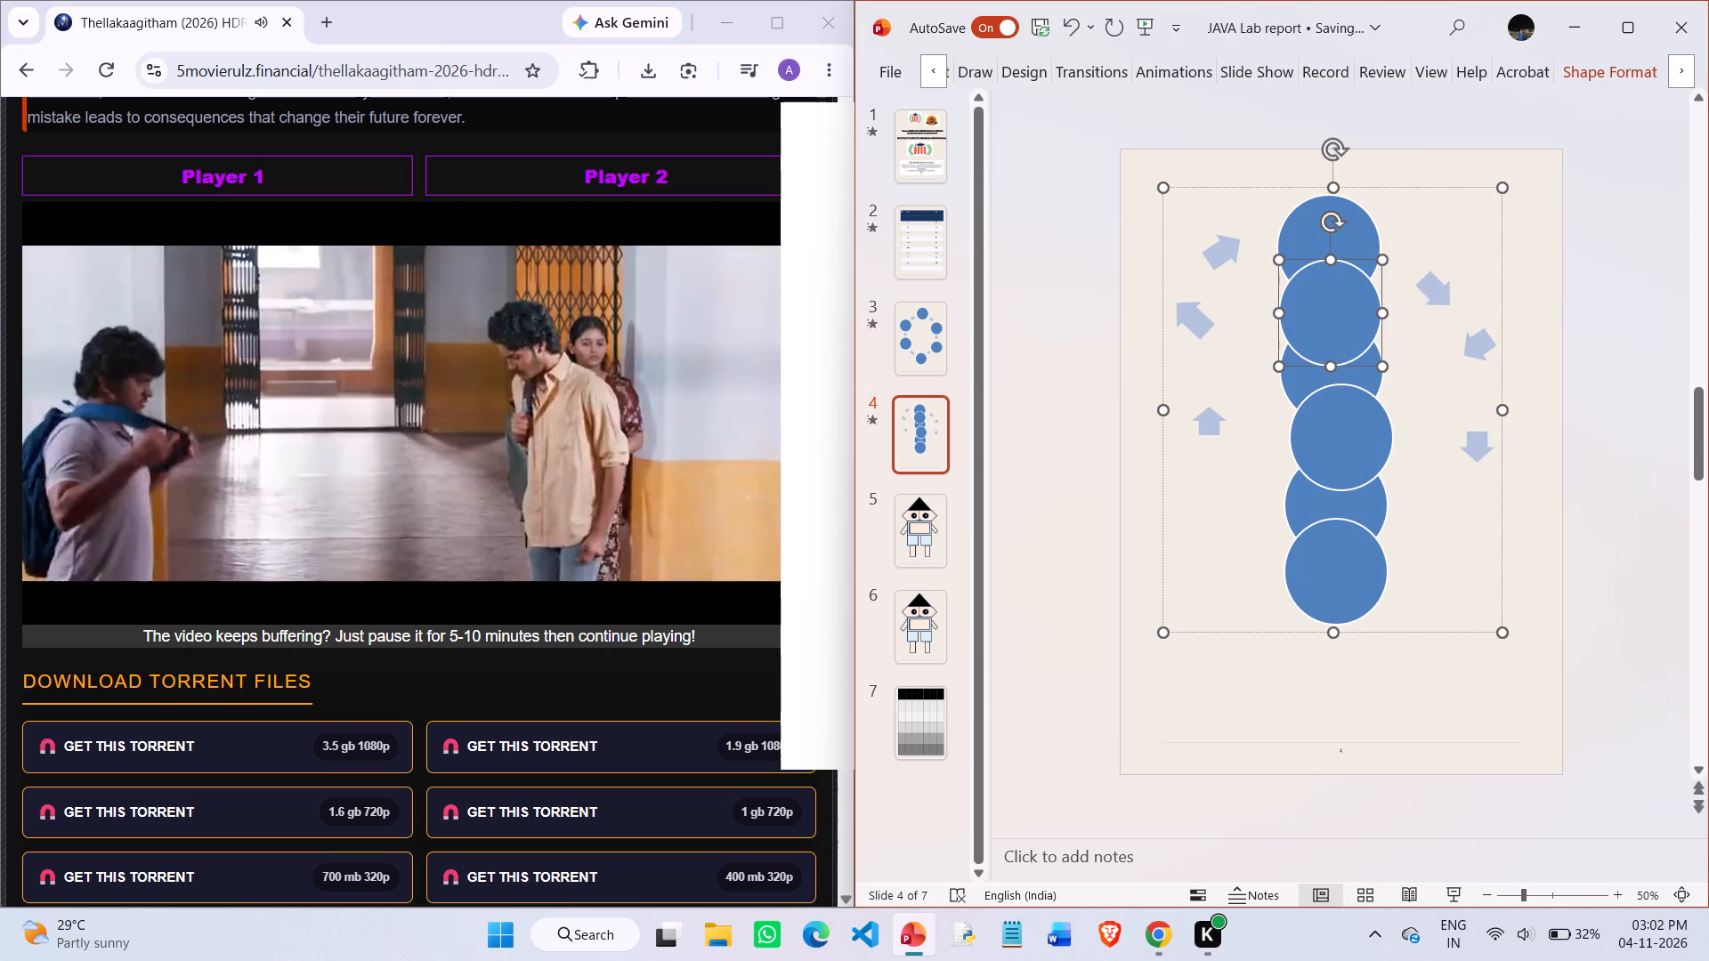
pyautogui.click(1364, 386)
pyautogui.moveTo(1364, 386); pyautogui.dragTo(1356, 374)
pyautogui.rightClick(1356, 374)
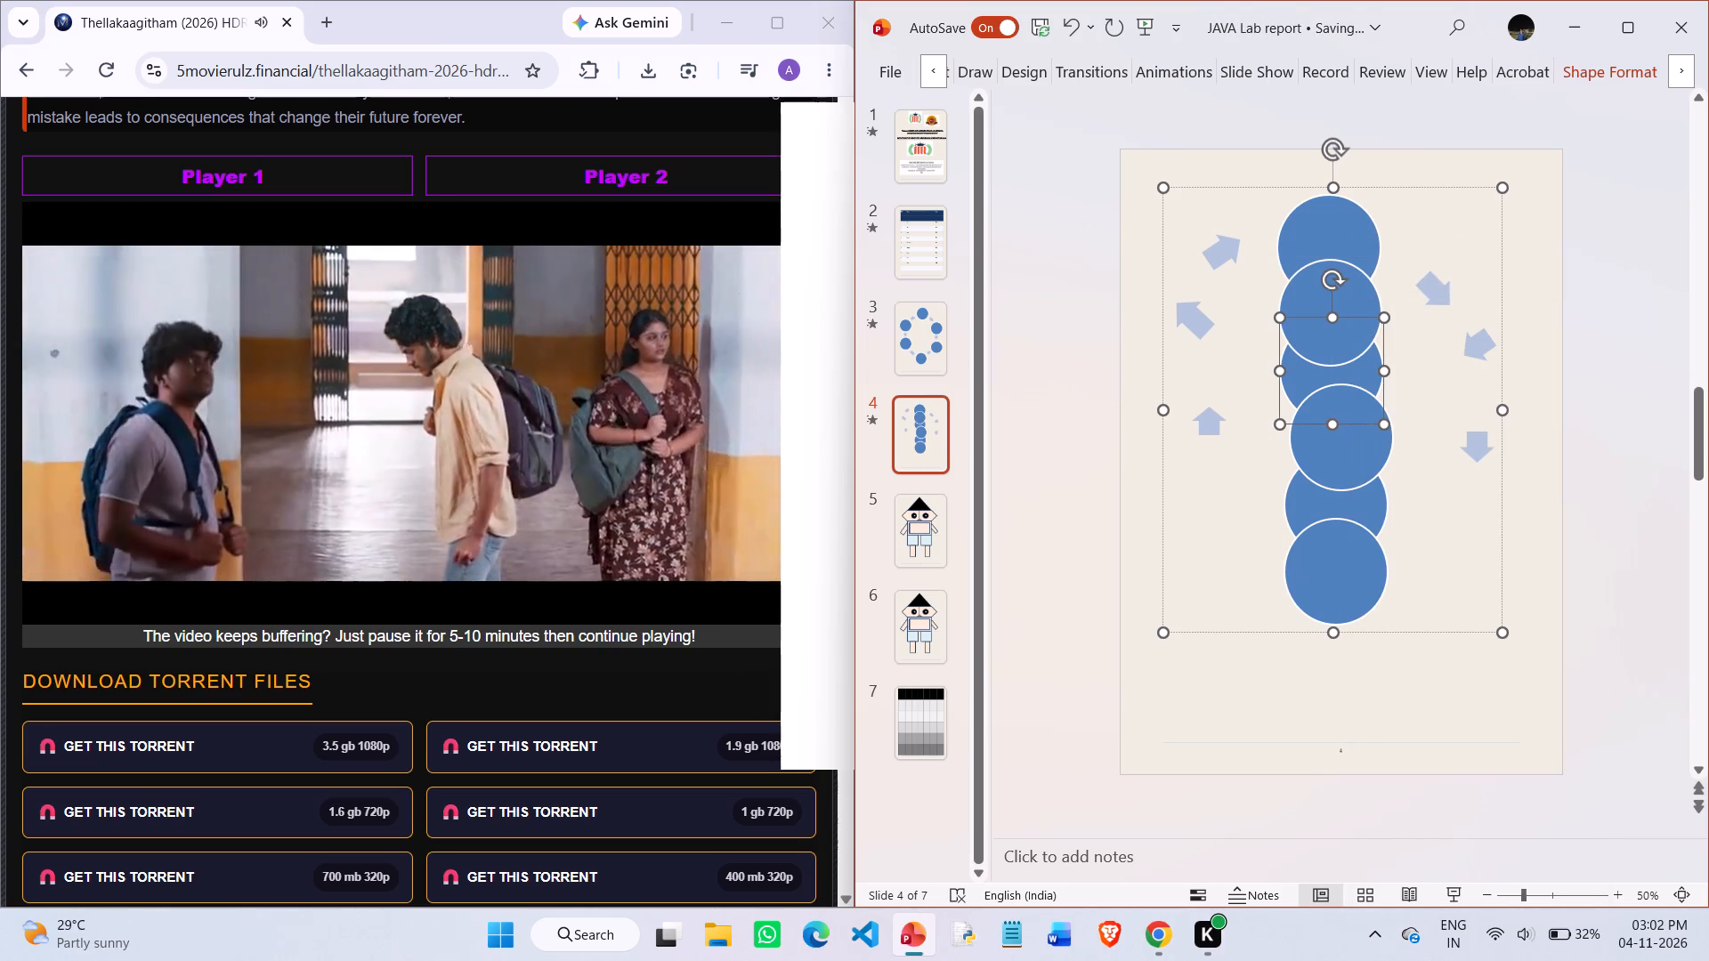
pyautogui.click(1476, 592)
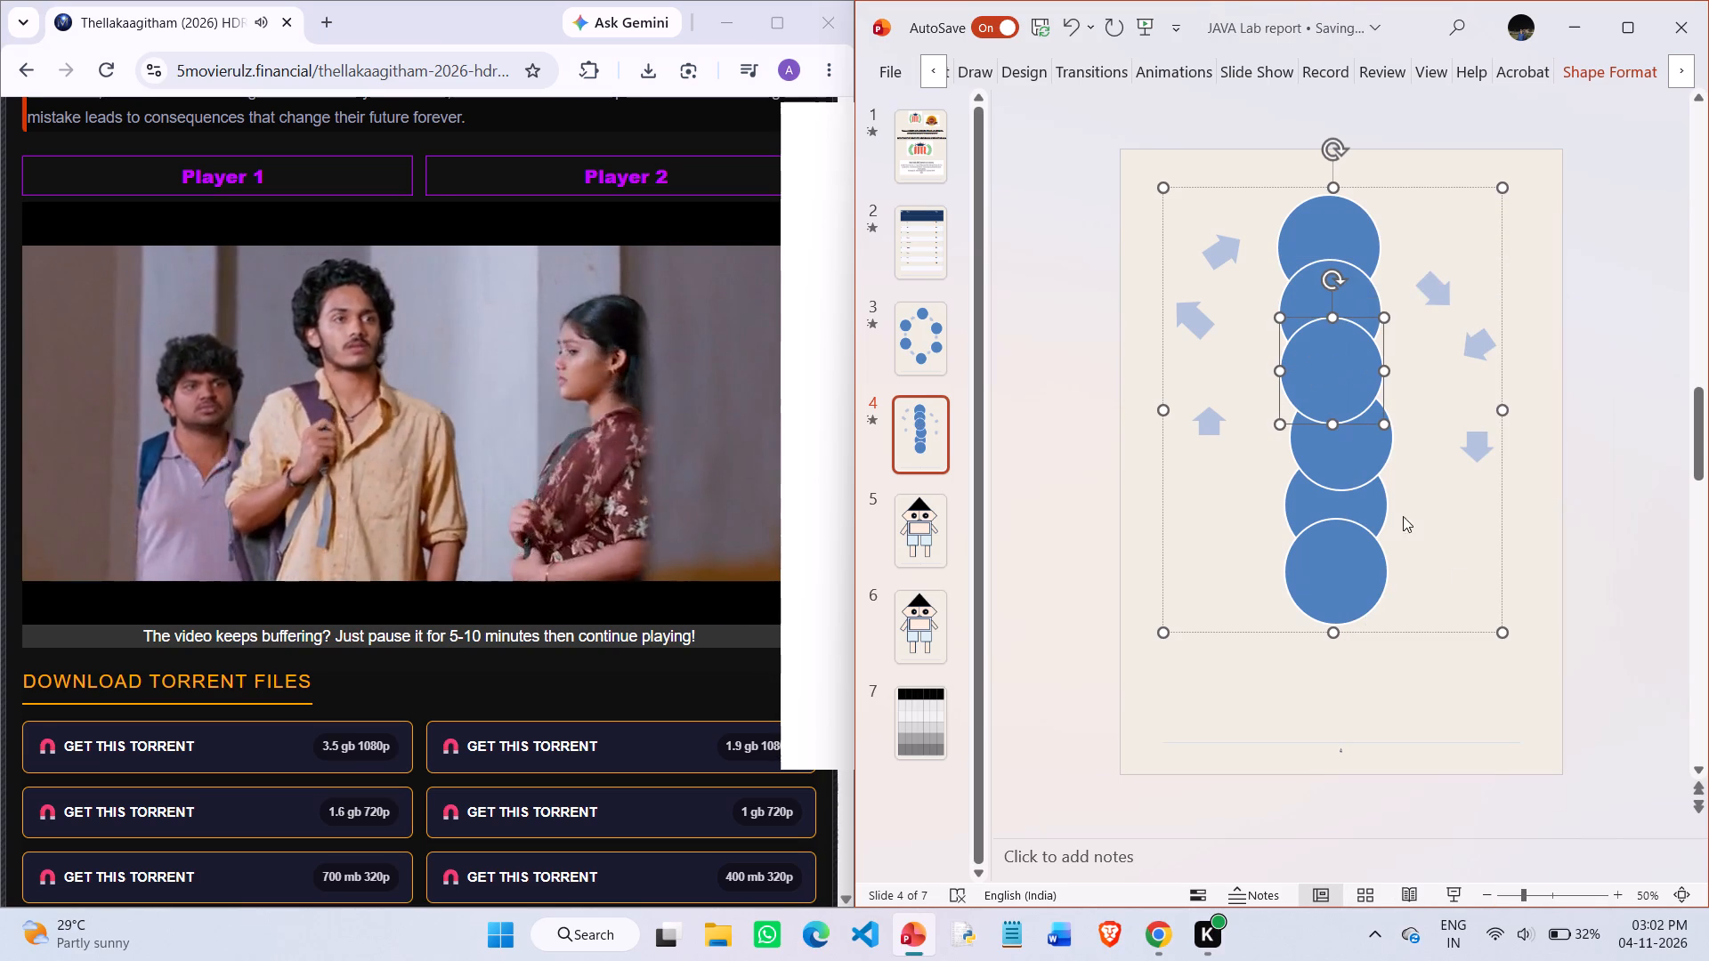
# Shift the fourth circle slightly left into line, and bring the fourth, fifth and sixth circles to the front in that order.
pyautogui.click(1349, 461)
pyautogui.click(1347, 456)
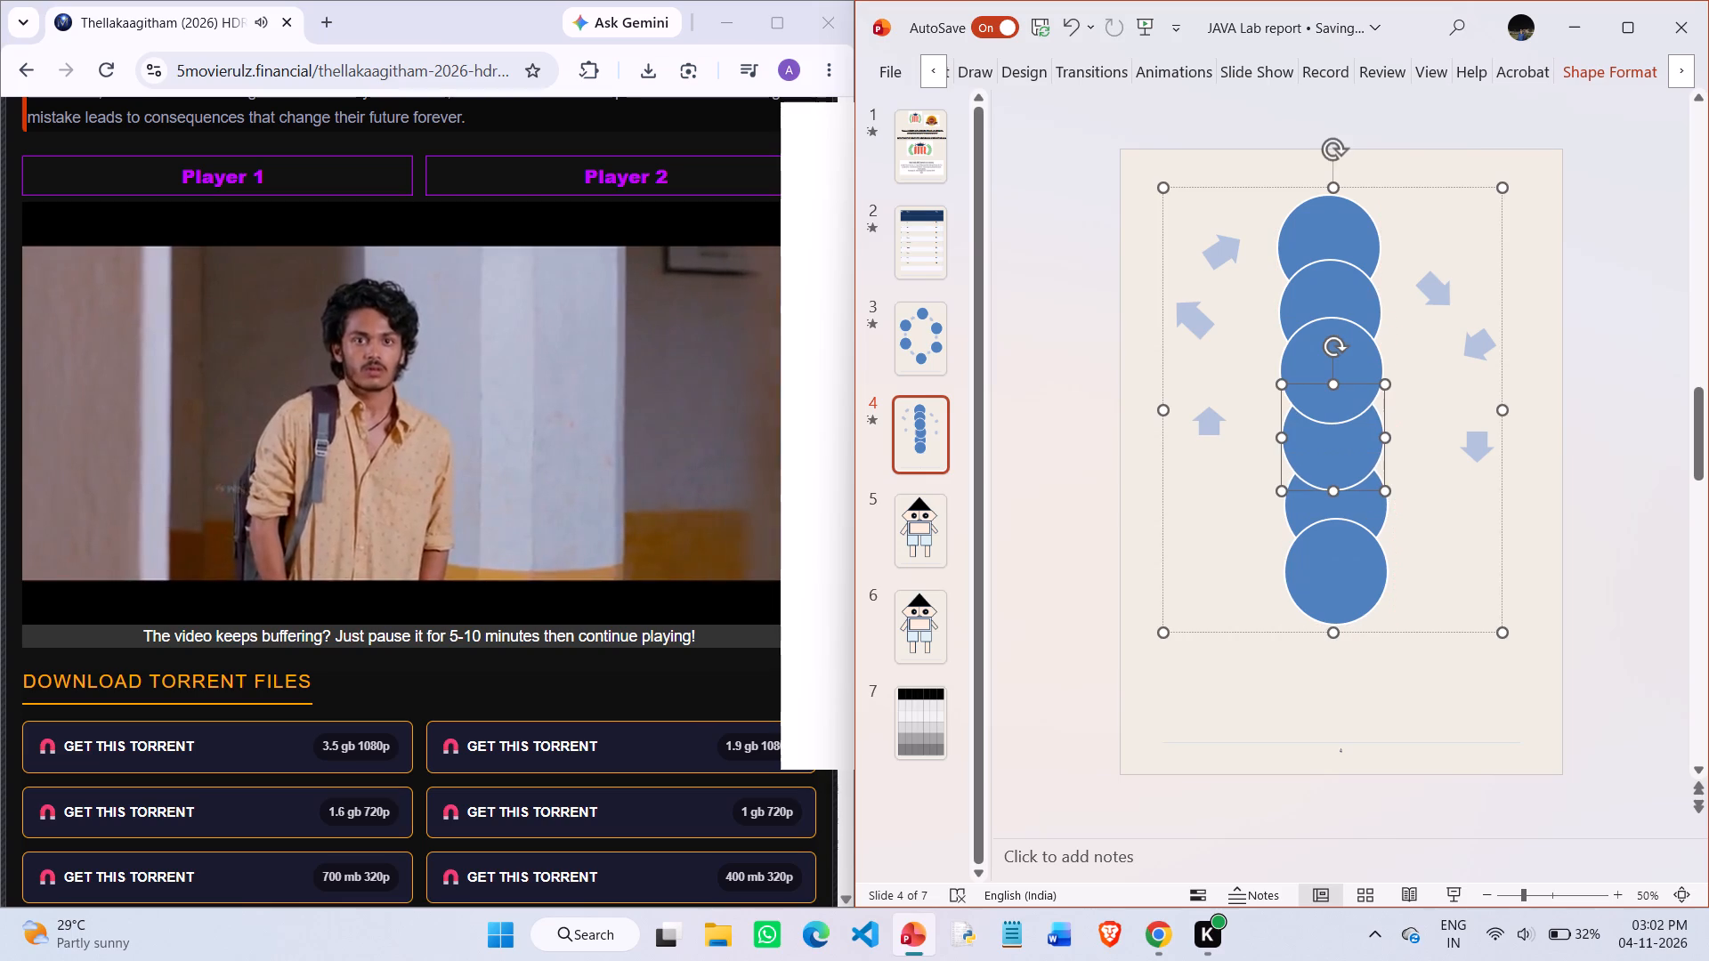
pyautogui.rightClick(1340, 456)
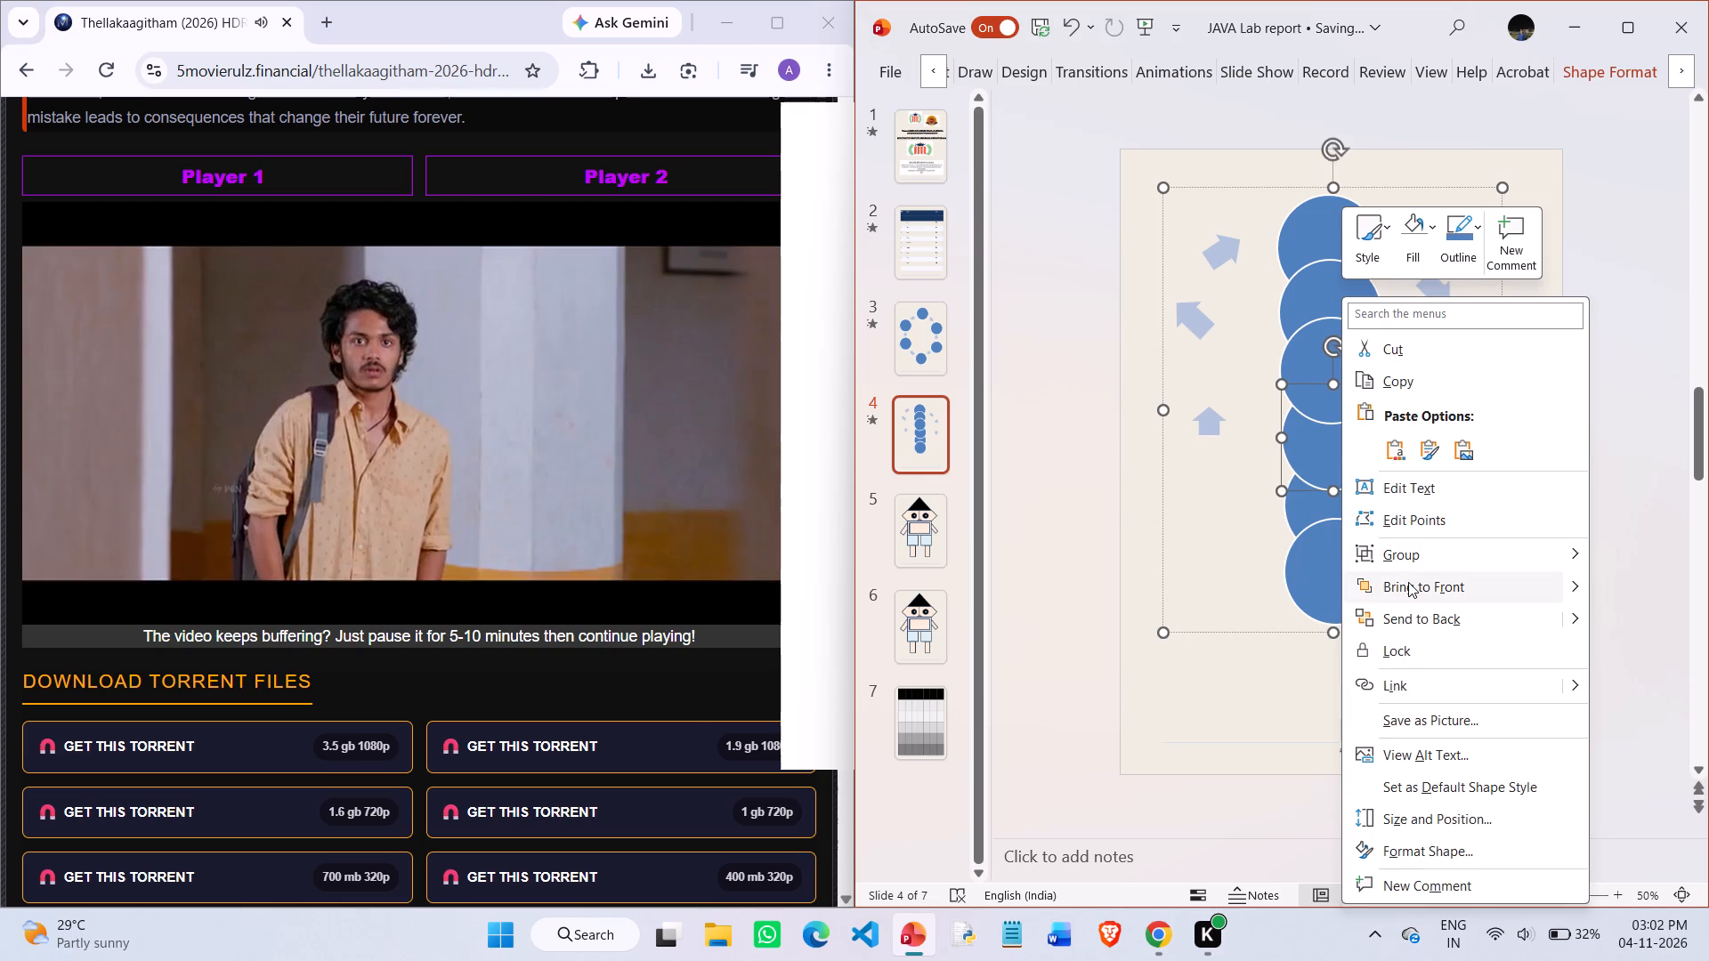
pyautogui.click(1408, 582)
pyautogui.click(1361, 514)
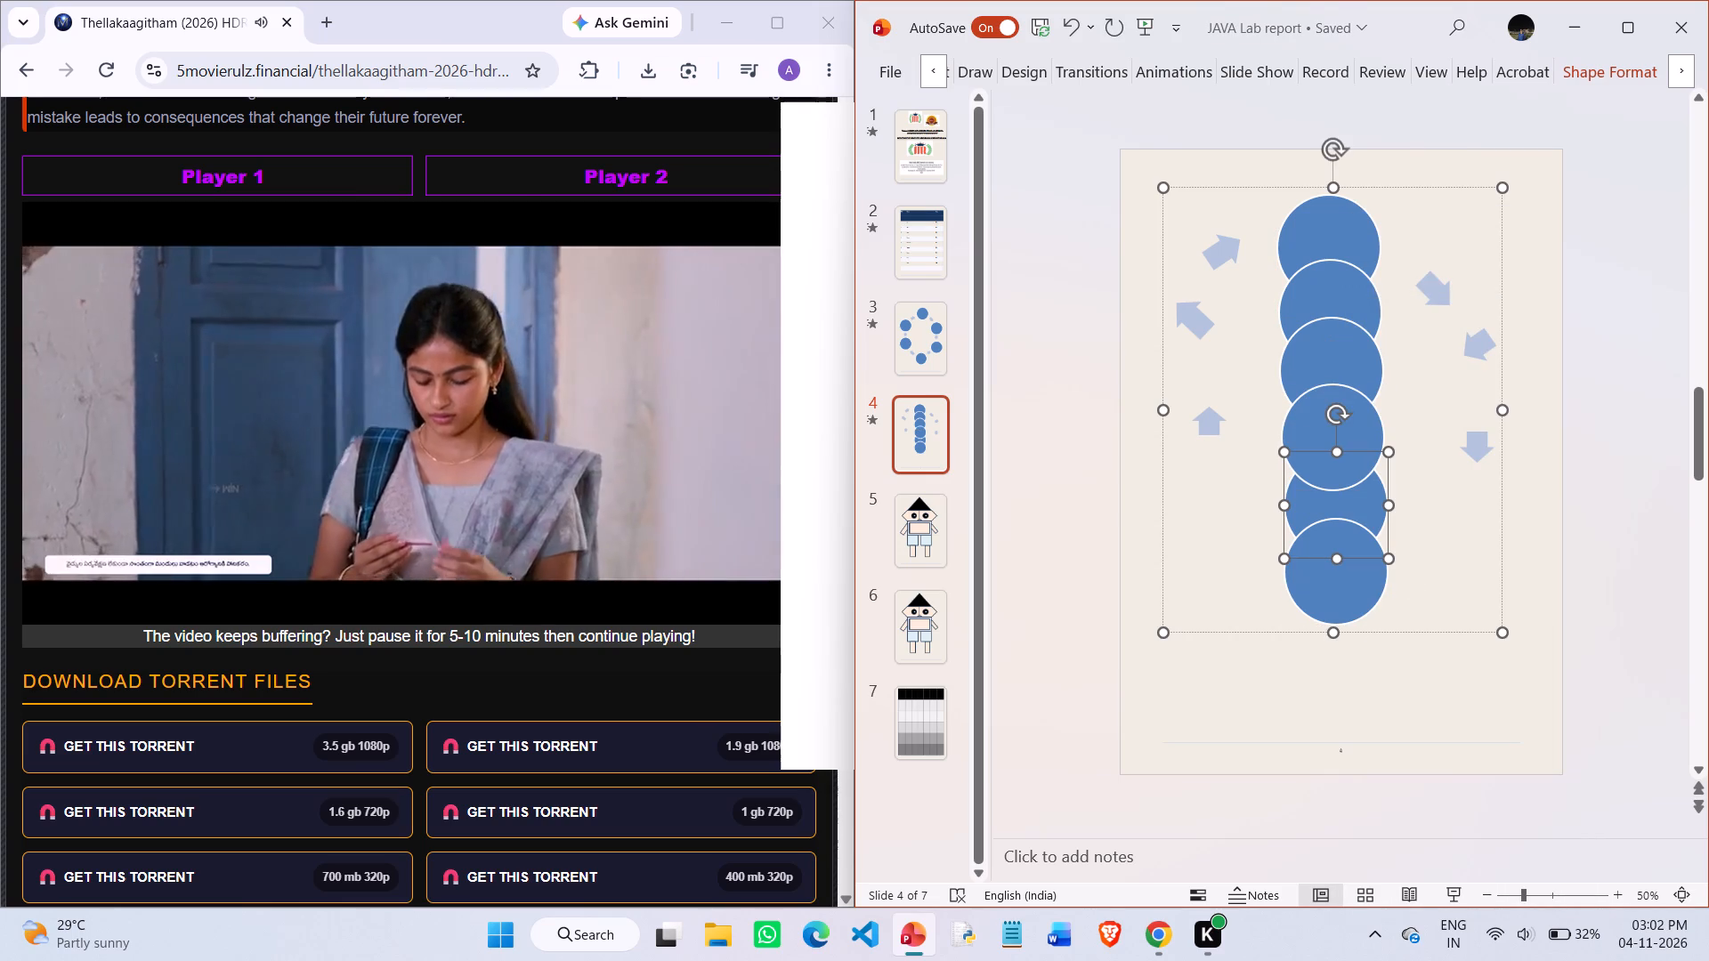
pyautogui.rightClick(1361, 514)
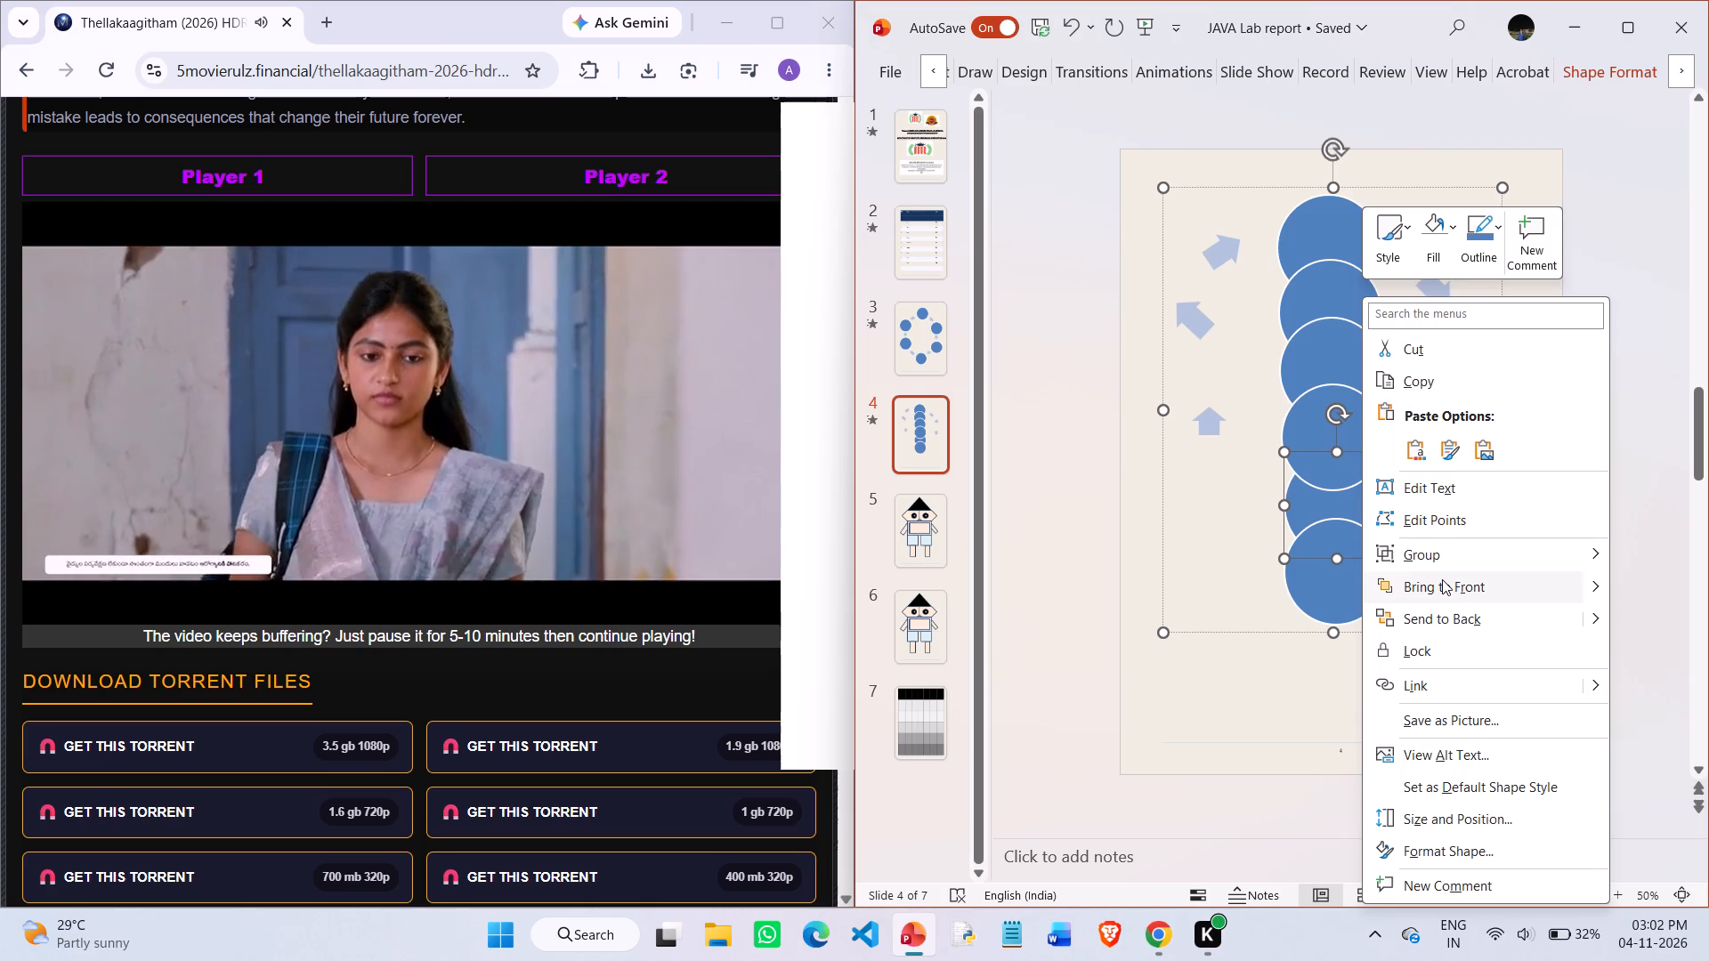
pyautogui.click(1442, 579)
pyautogui.click(1354, 584)
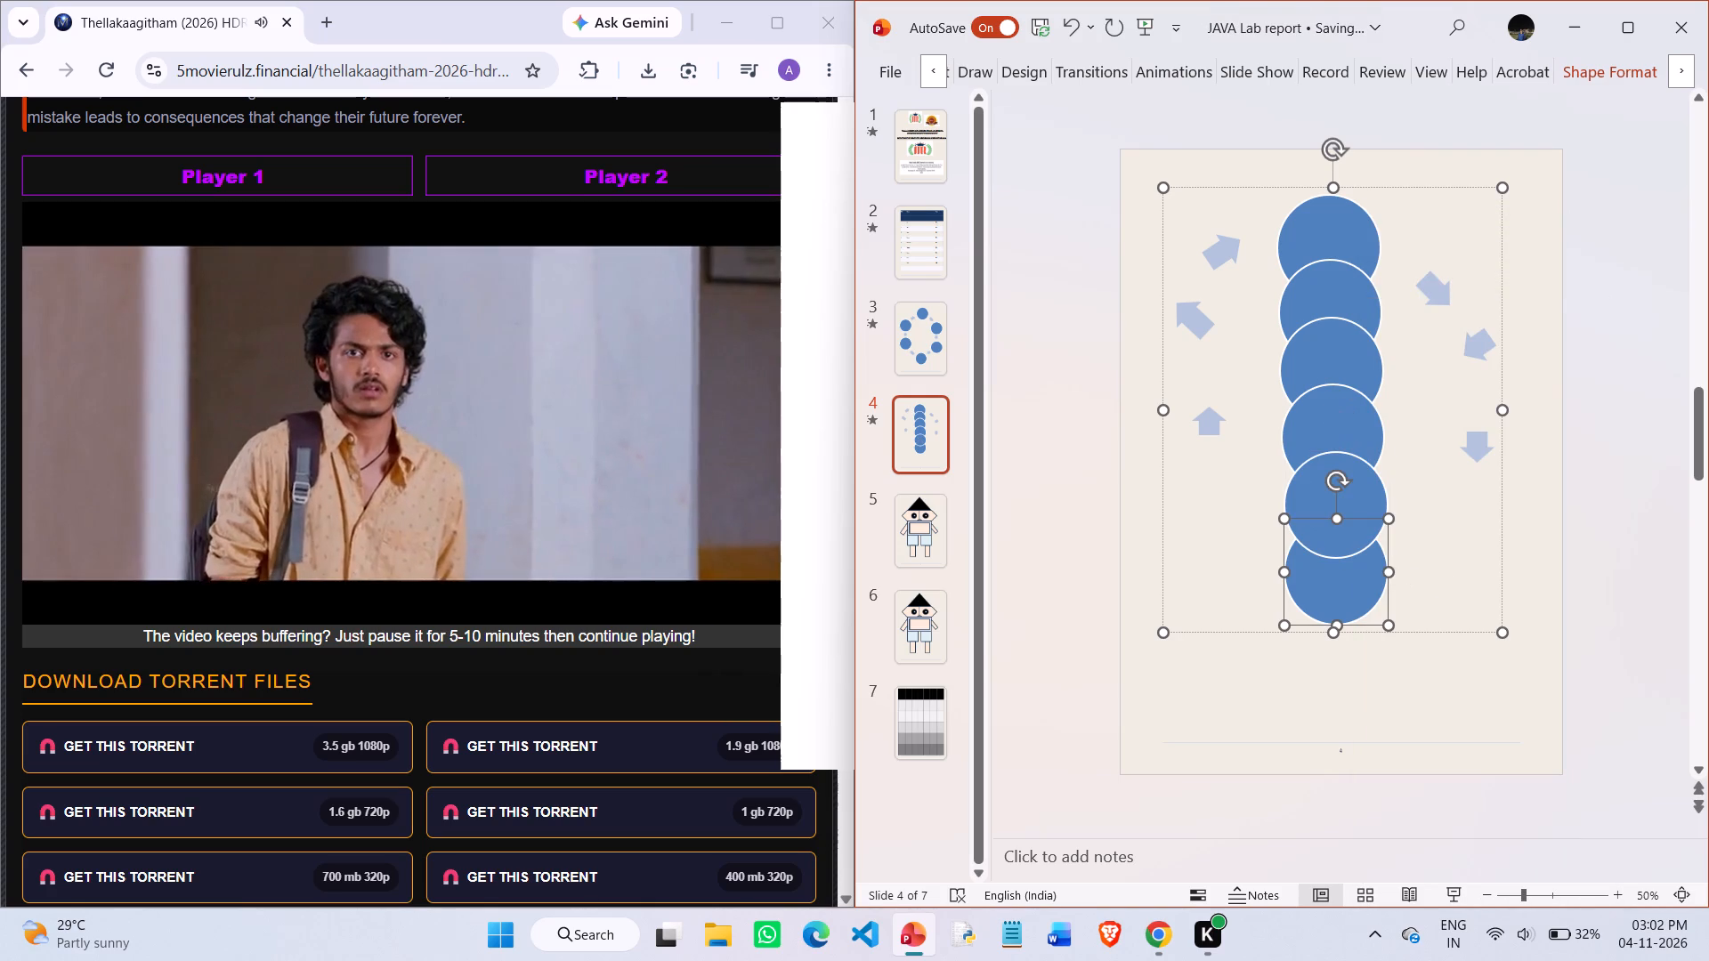
pyautogui.rightClick(1354, 584)
pyautogui.click(1398, 590)
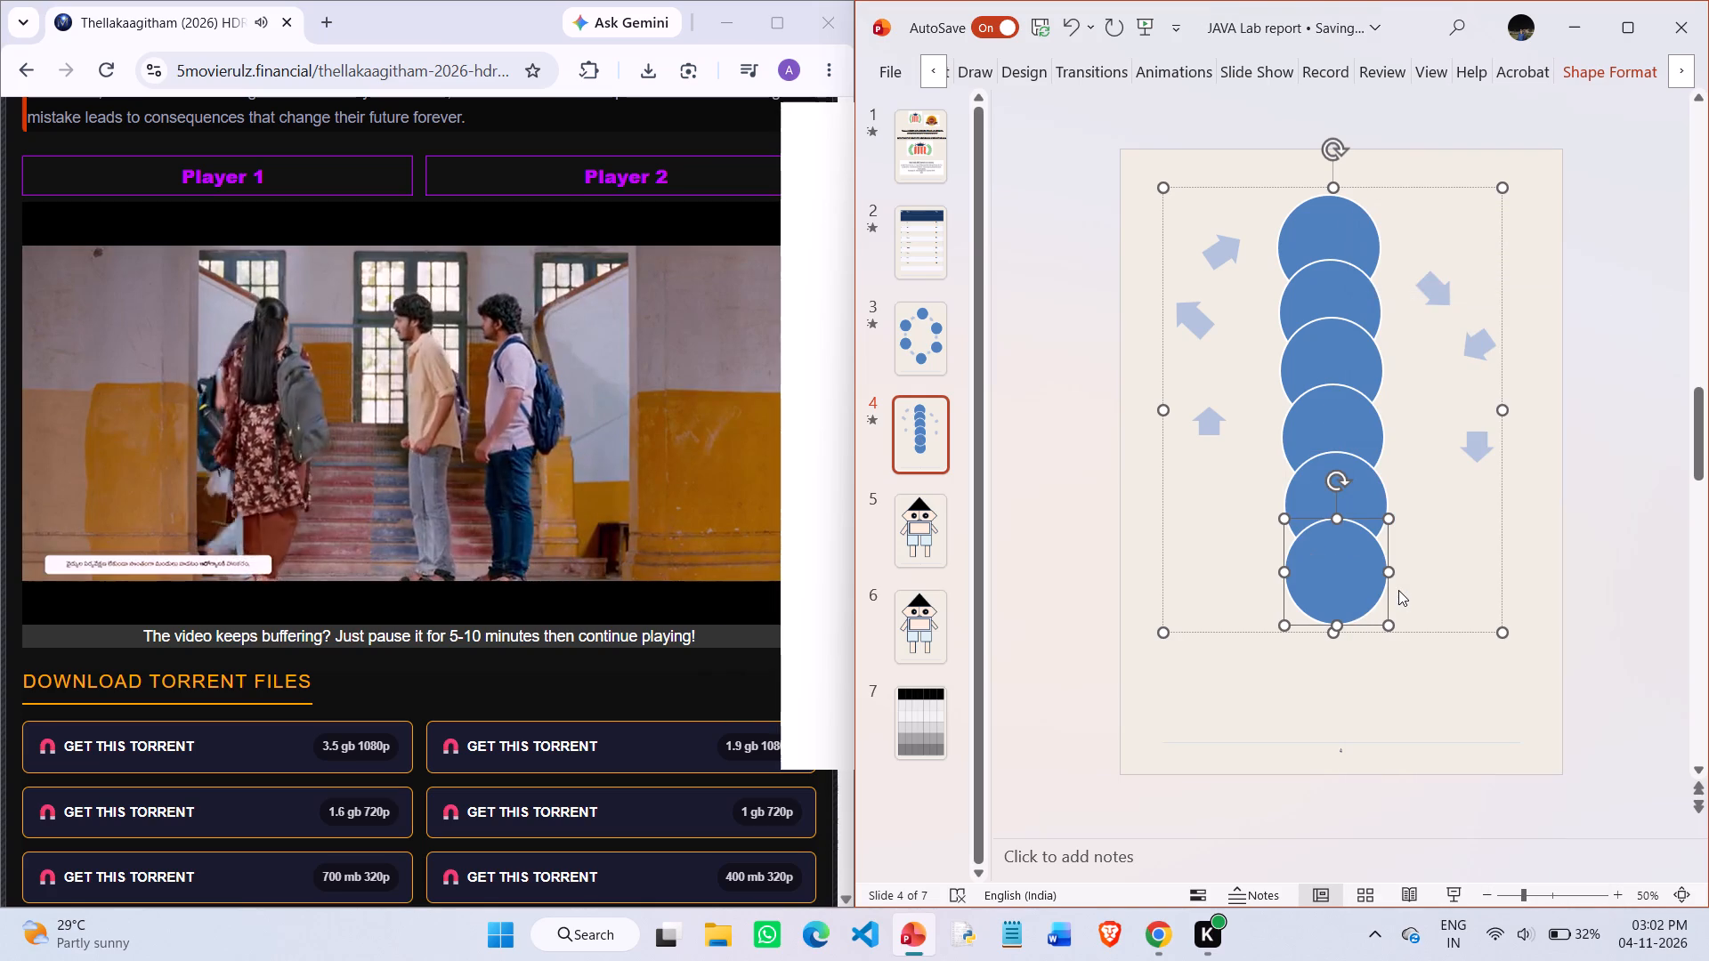
pyautogui.click(1433, 480)
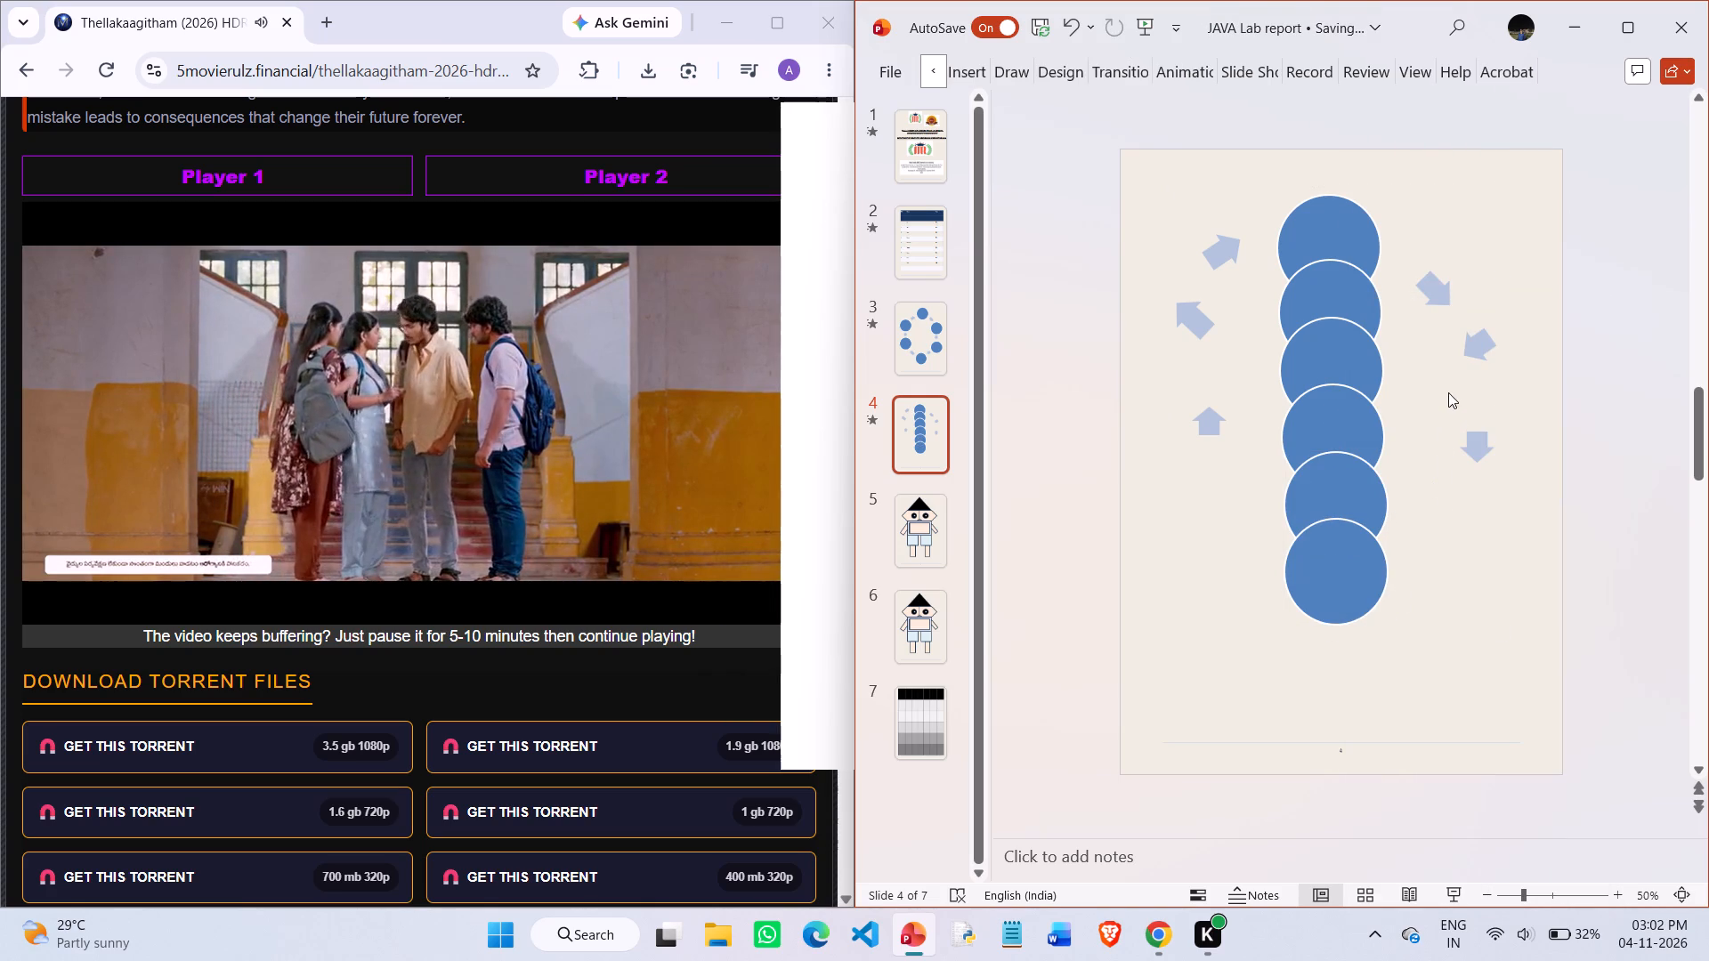
# Move the upper-right arrow up and inward, beside the top circle of the chain.
pyautogui.doubleClick(1434, 287)
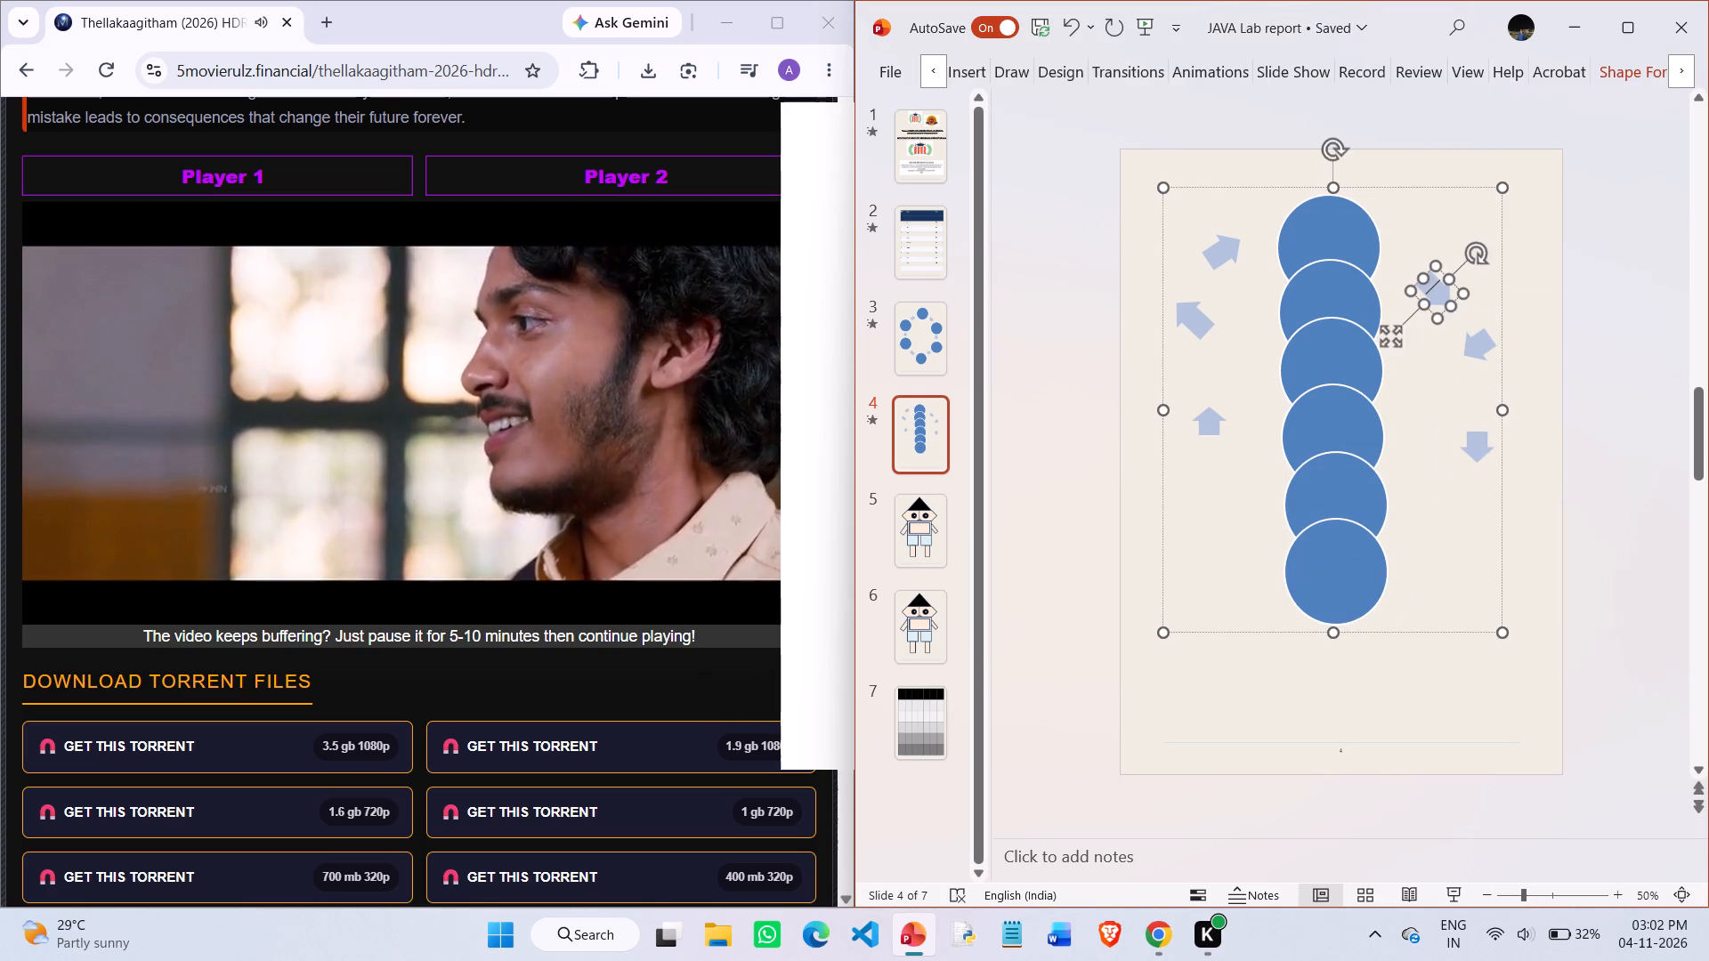
pyautogui.moveTo(1434, 287); pyautogui.dragTo(1413, 231)
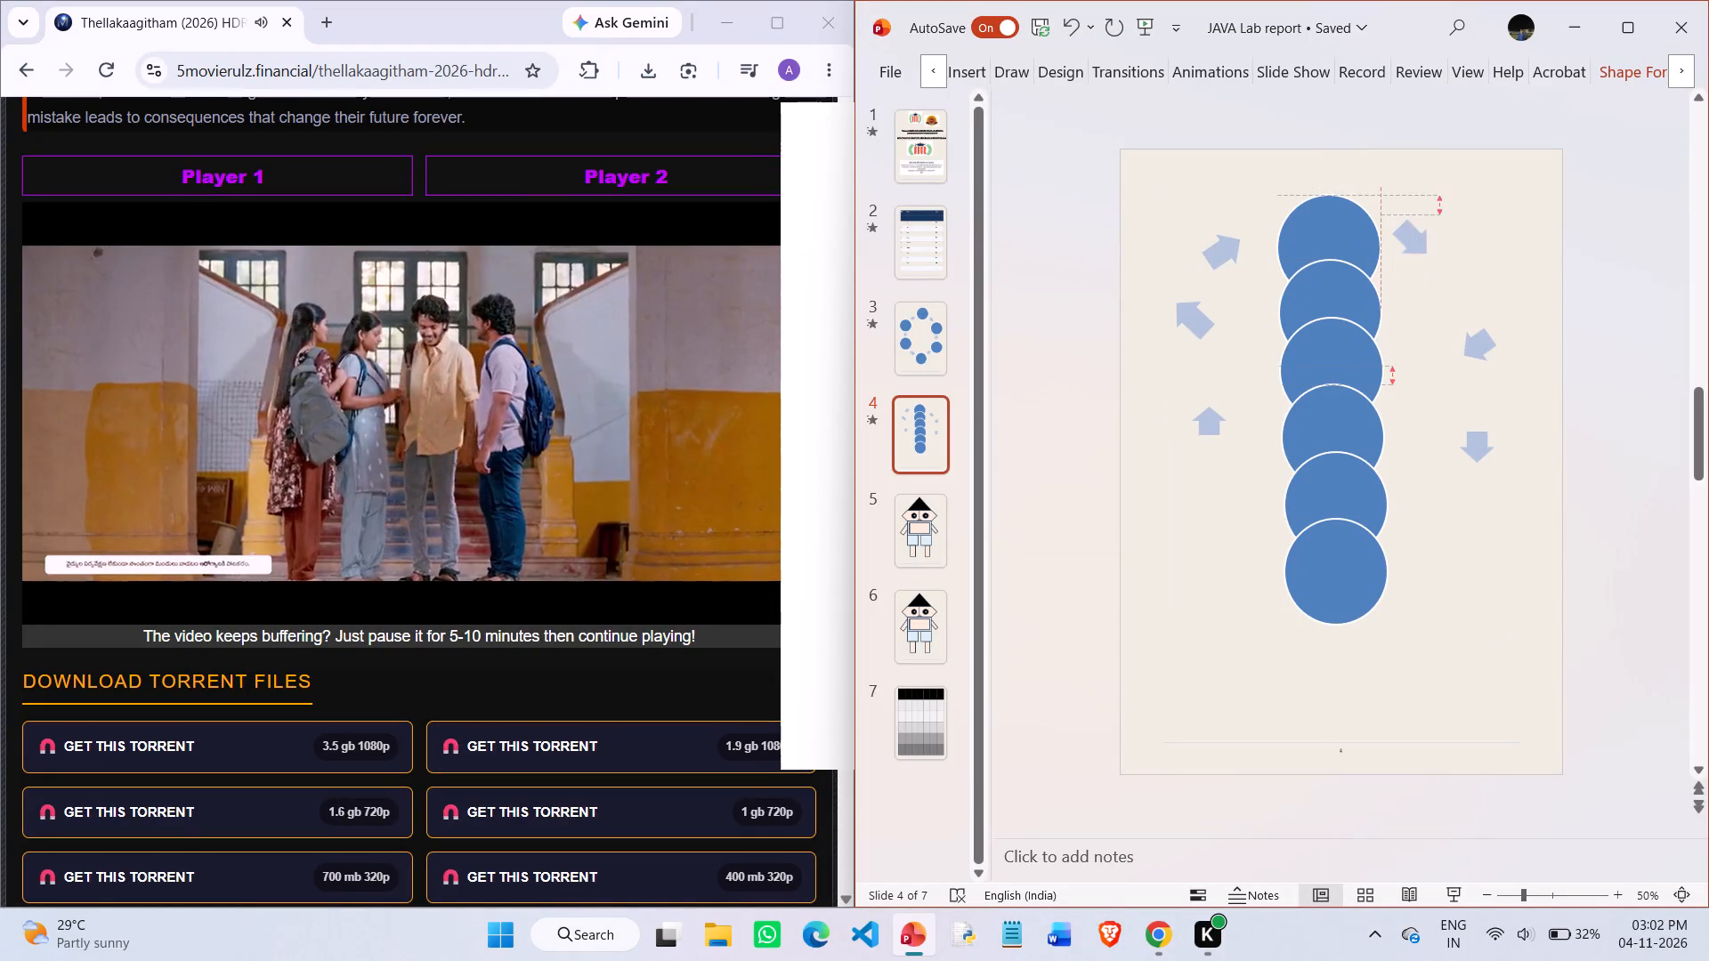
# Delete the arrow on the right side of the chain's top circle.
pyautogui.moveTo(1413, 231); pyautogui.dragTo(1430, 234)
pyautogui.click(1430, 234)
pyautogui.press('Delete')
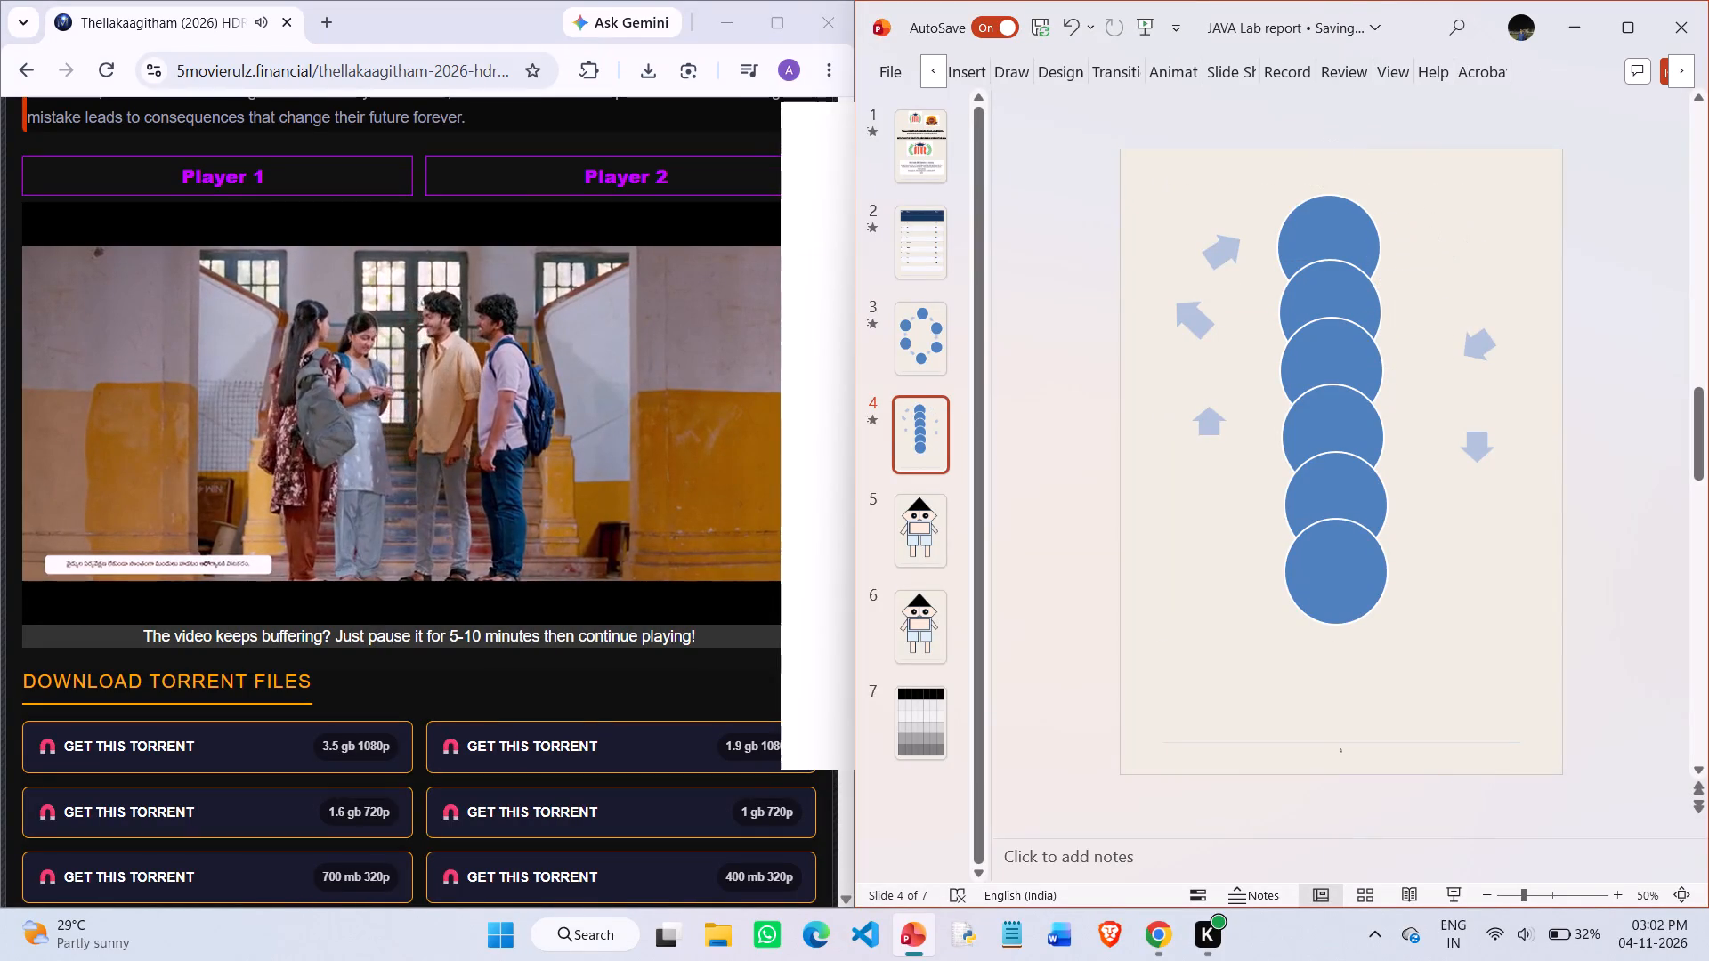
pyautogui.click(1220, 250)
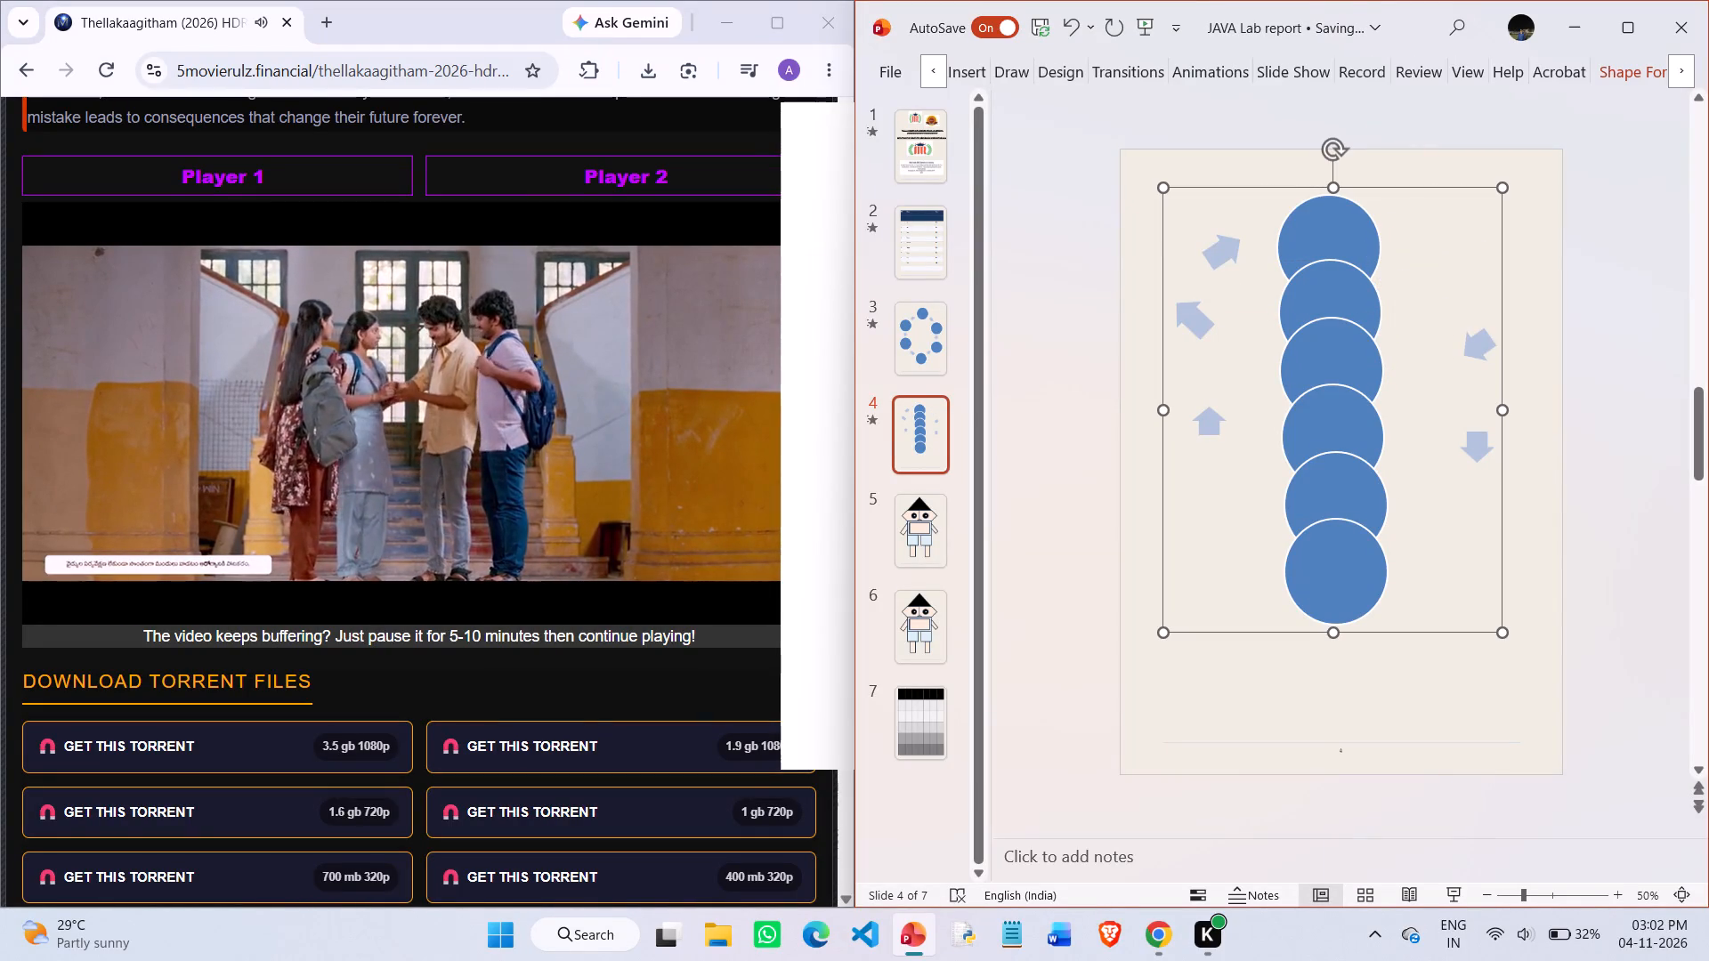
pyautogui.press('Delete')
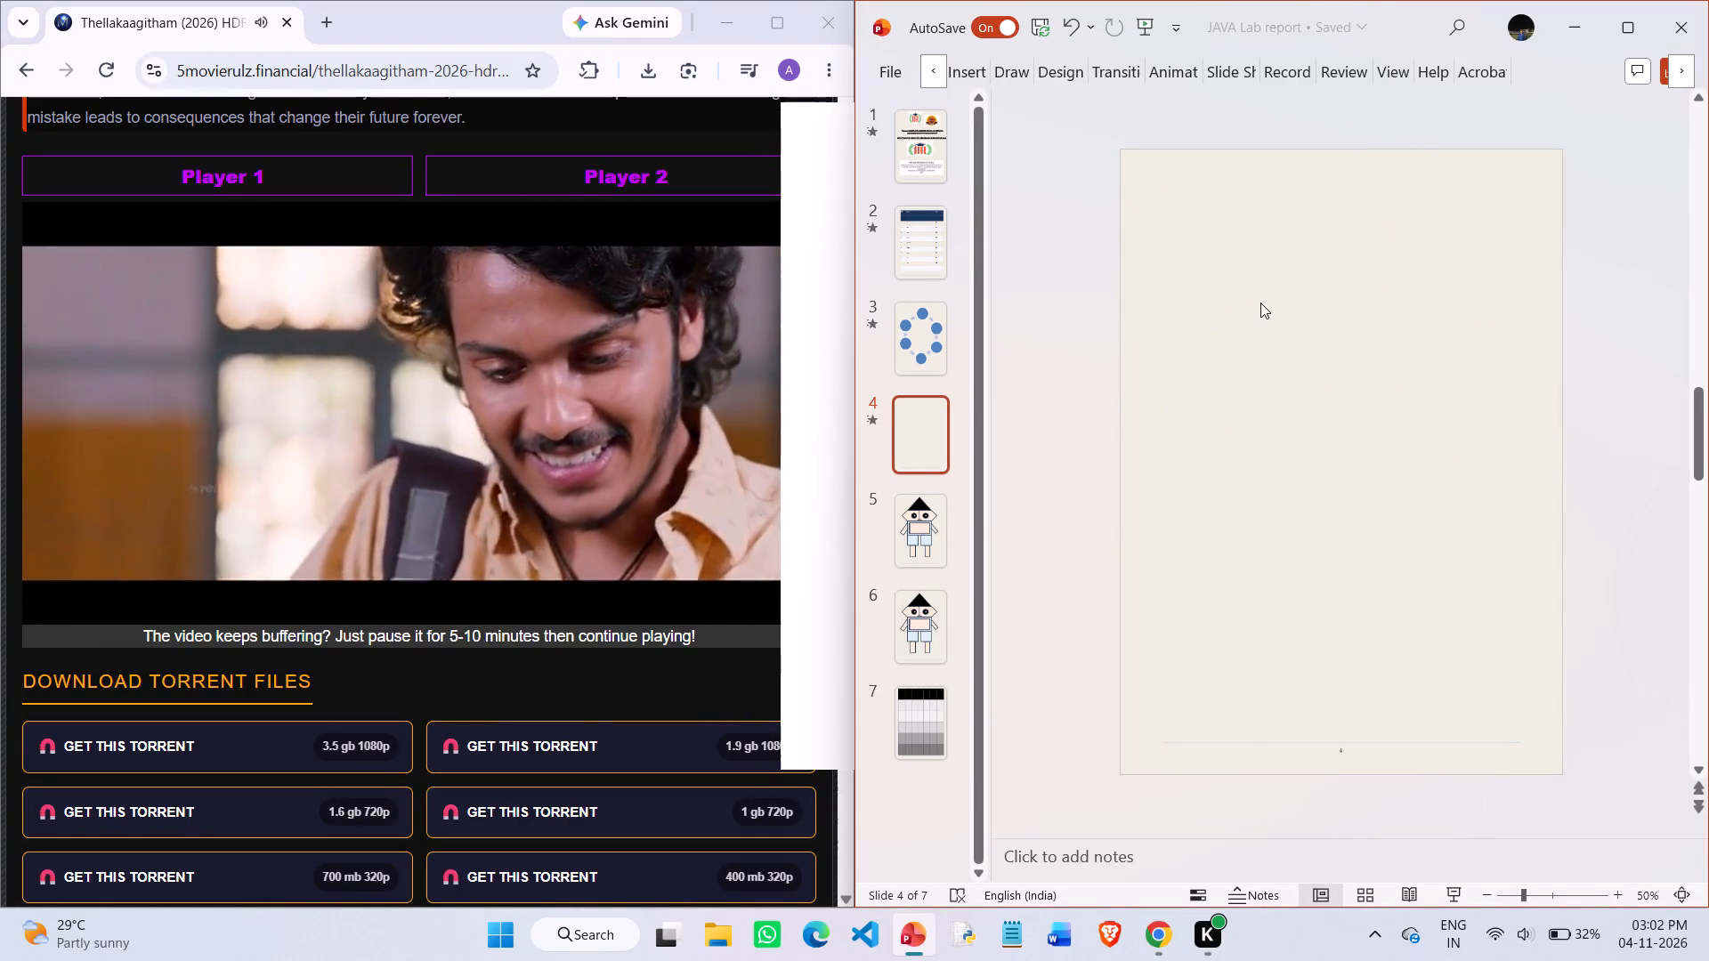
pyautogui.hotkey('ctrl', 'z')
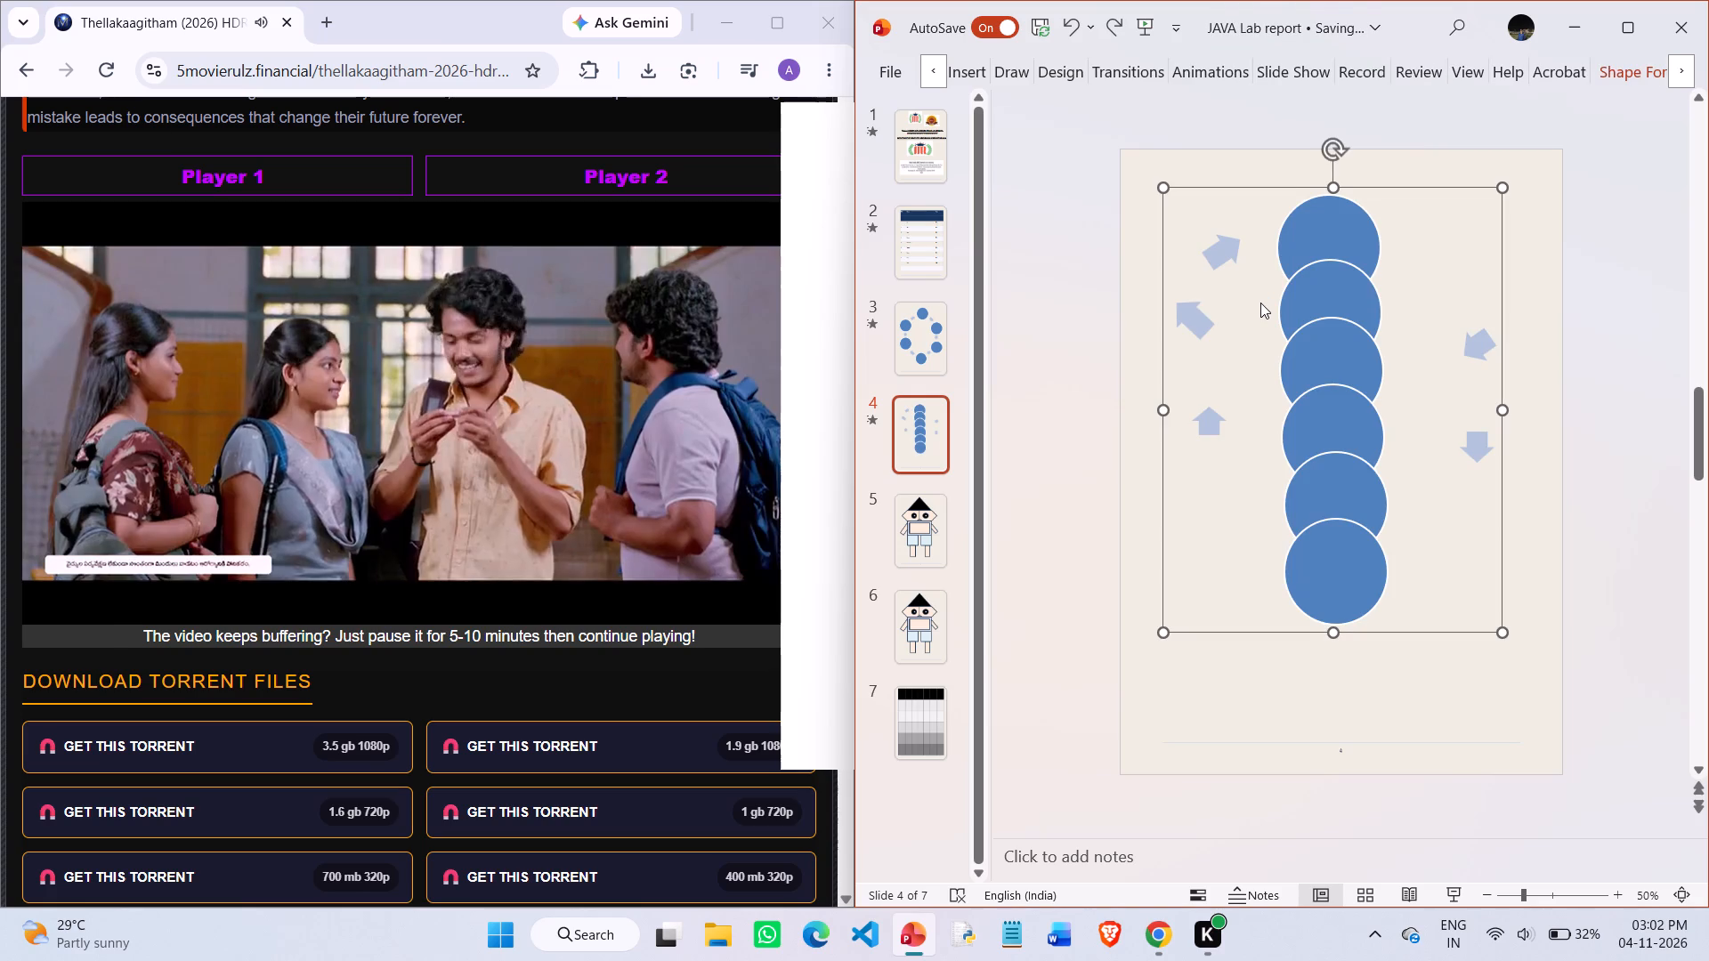
# Delete the three arrows to the left of the circle chain one by one, from the uppermost down.
pyautogui.click(1205, 254)
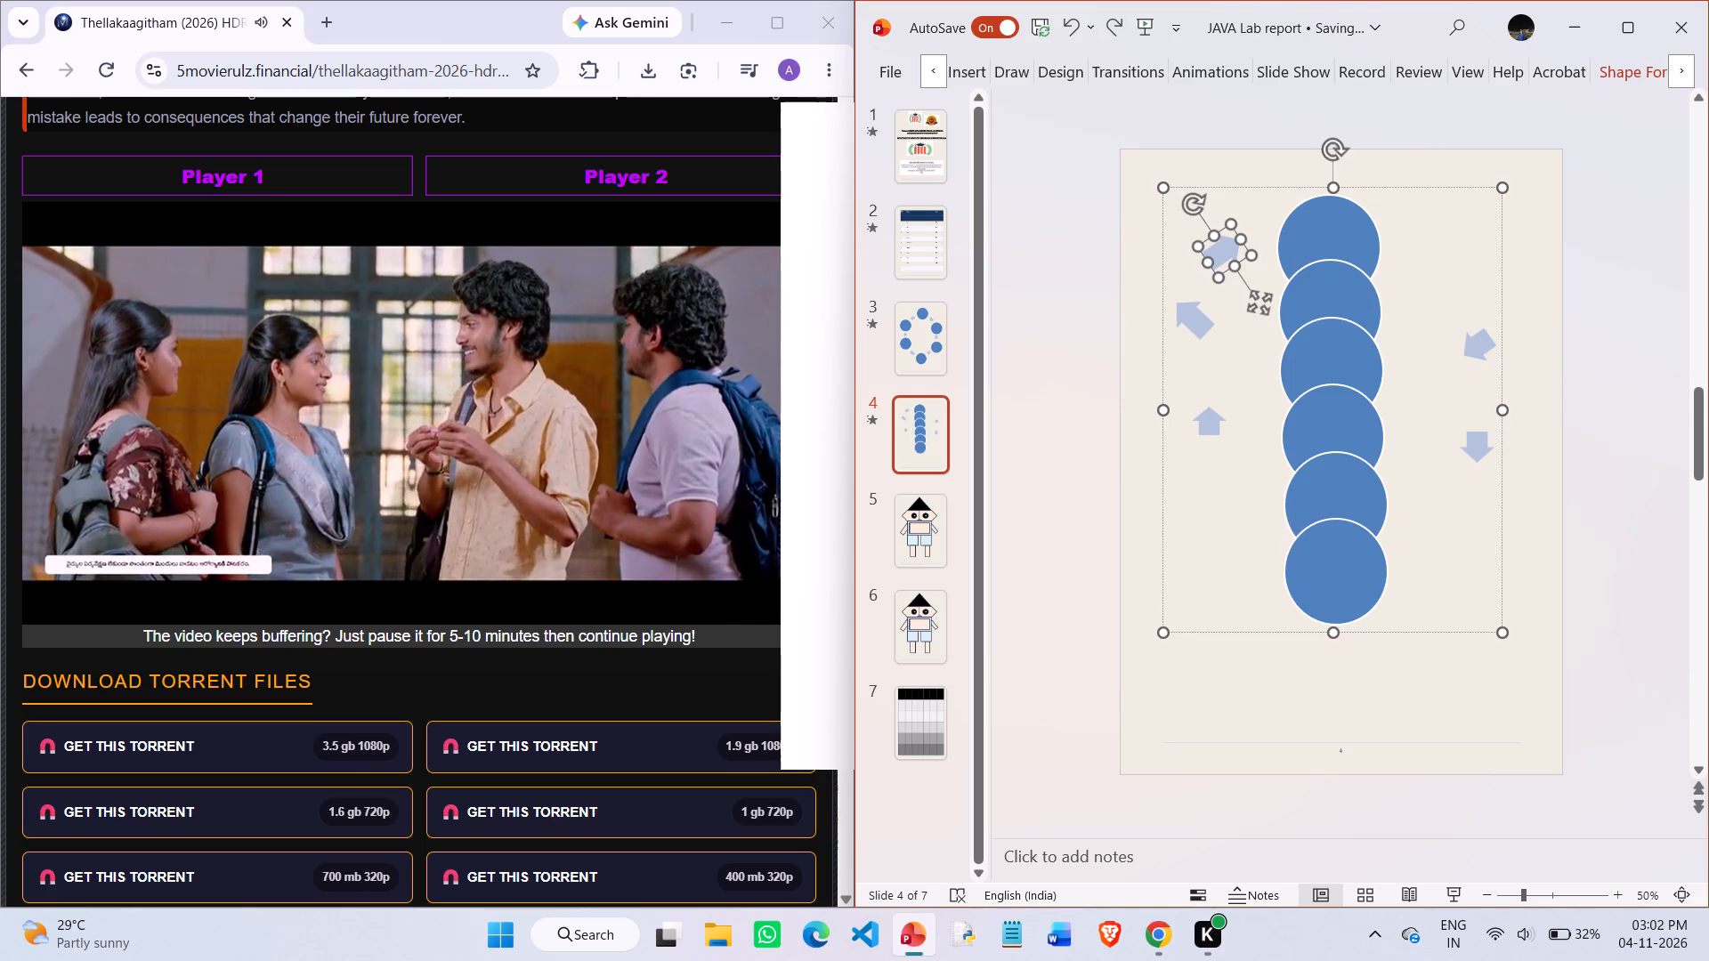
pyautogui.press('Delete')
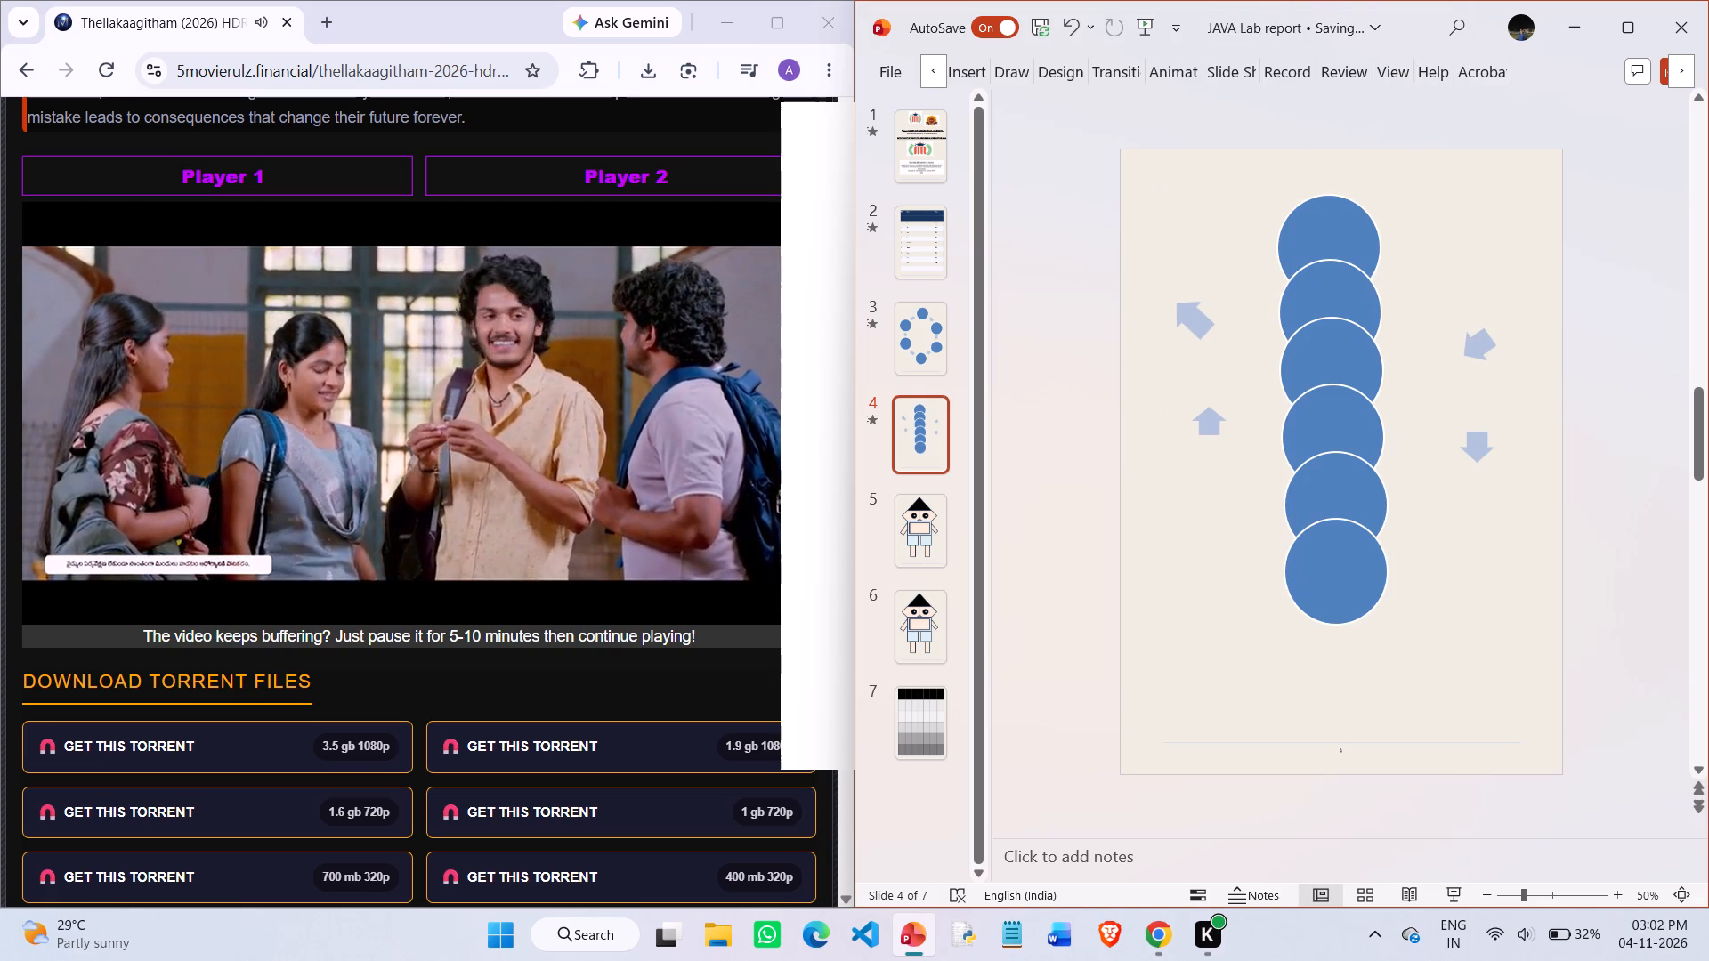
pyautogui.click(1192, 319)
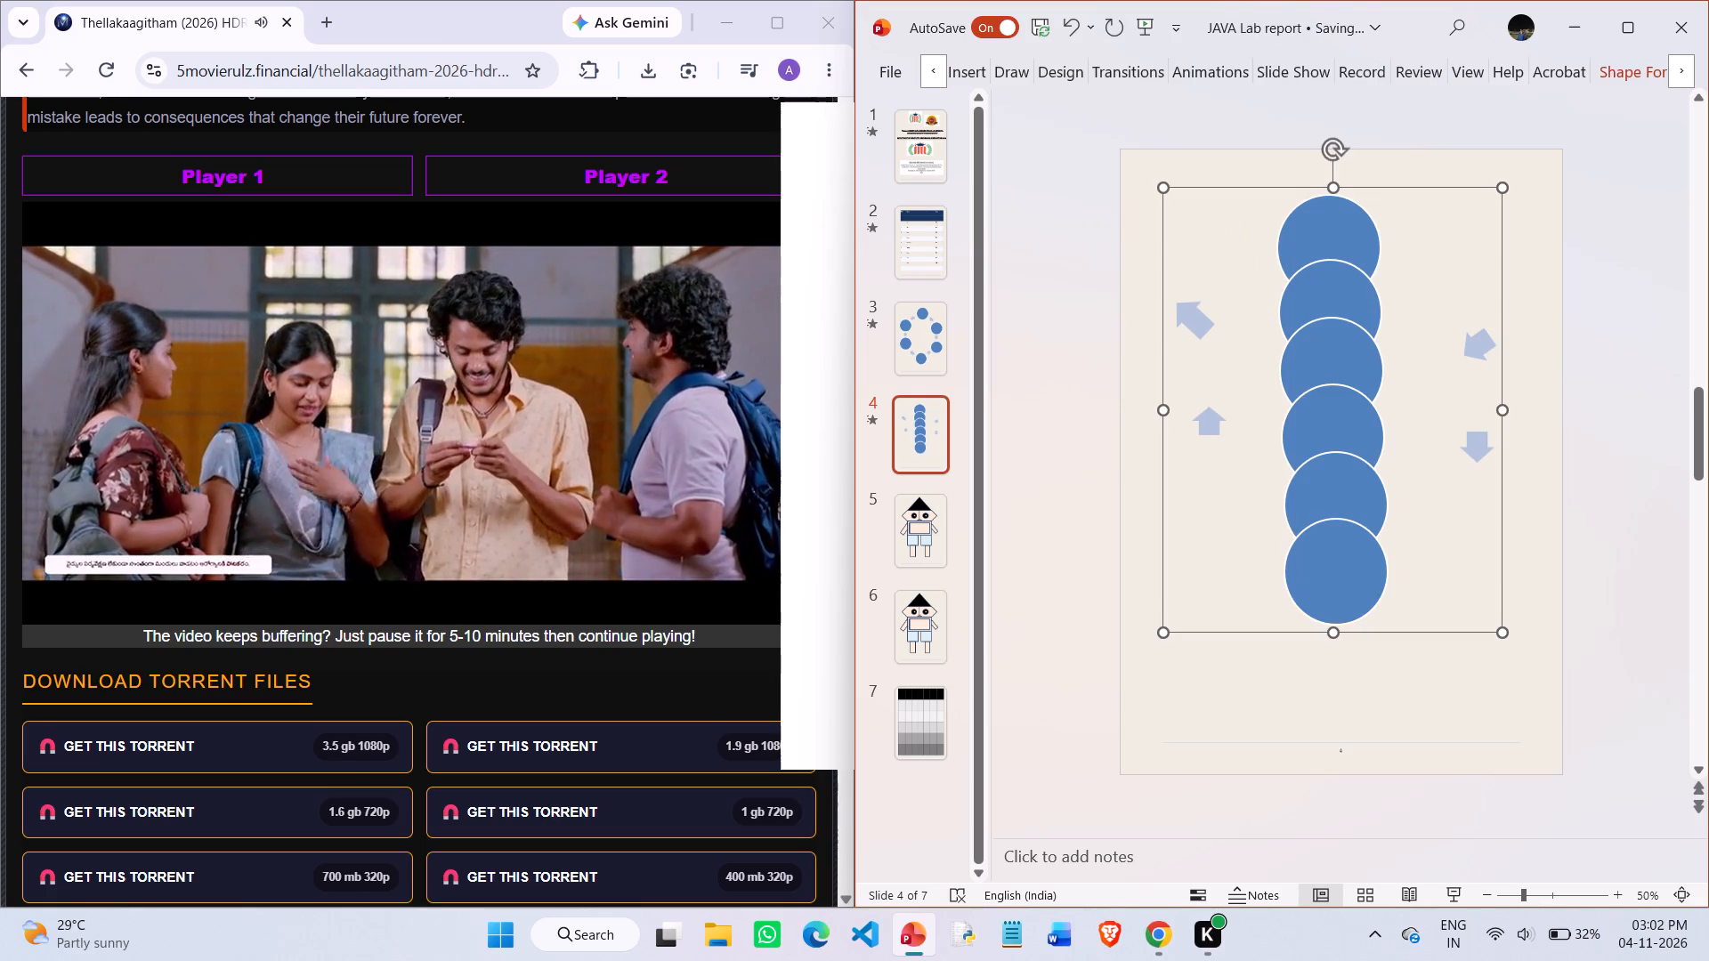
pyautogui.click(1192, 319)
pyautogui.press('Delete')
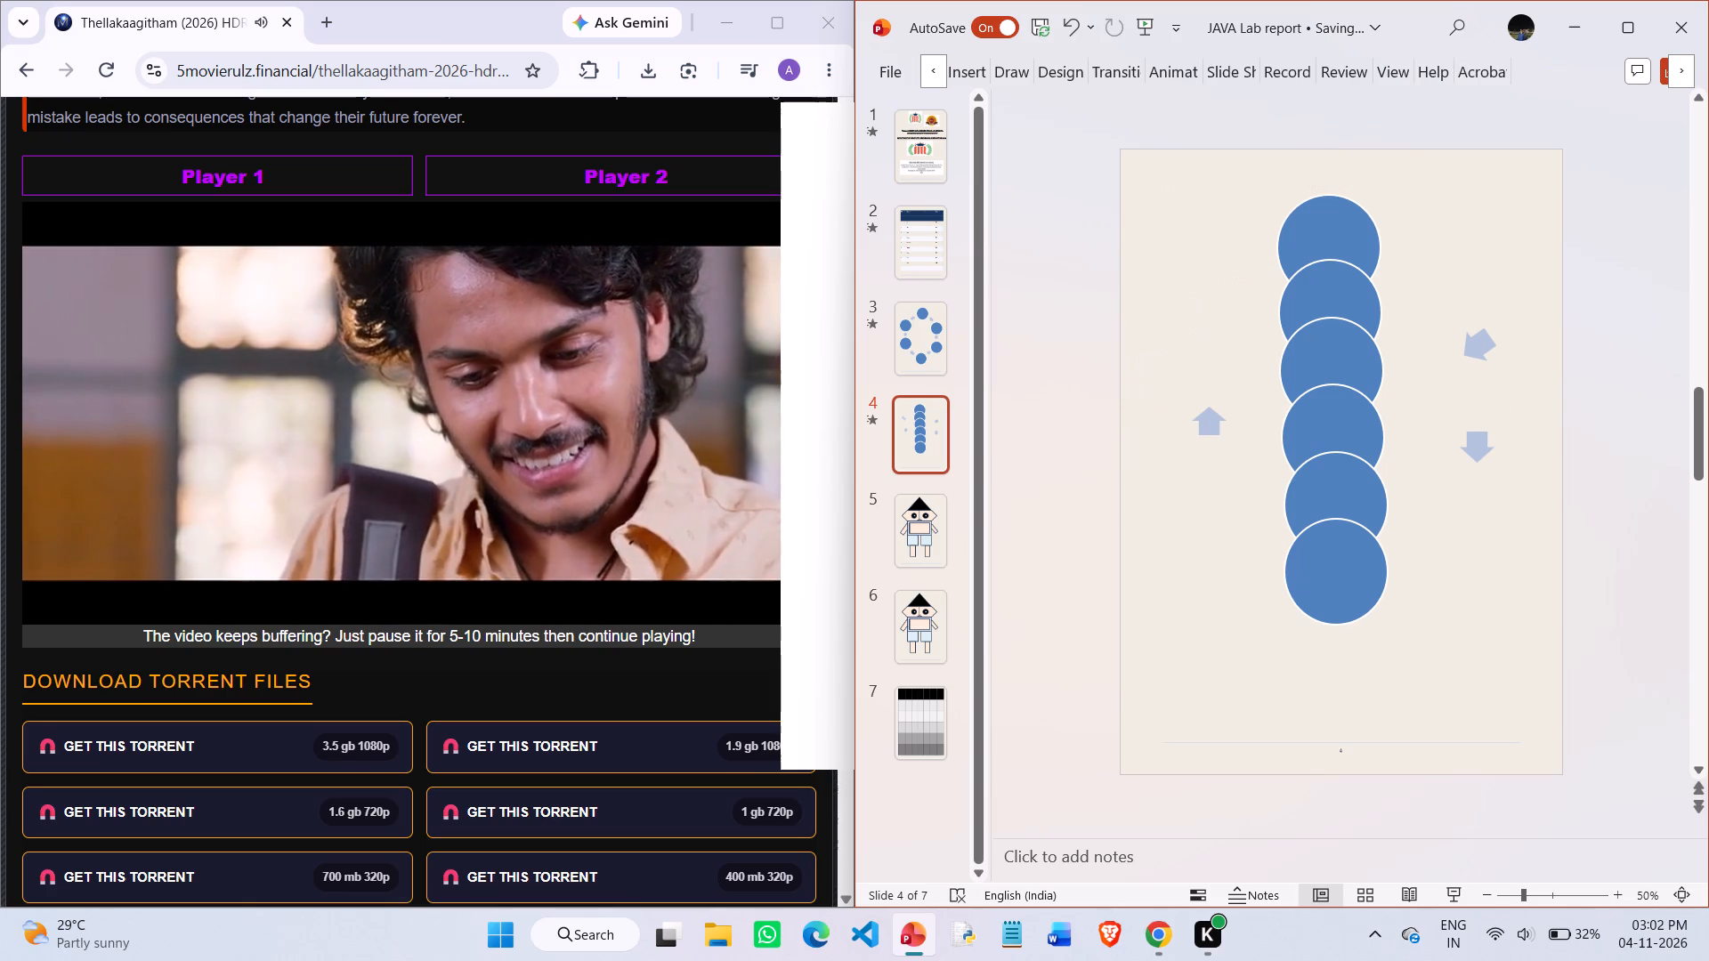
pyautogui.click(1206, 456)
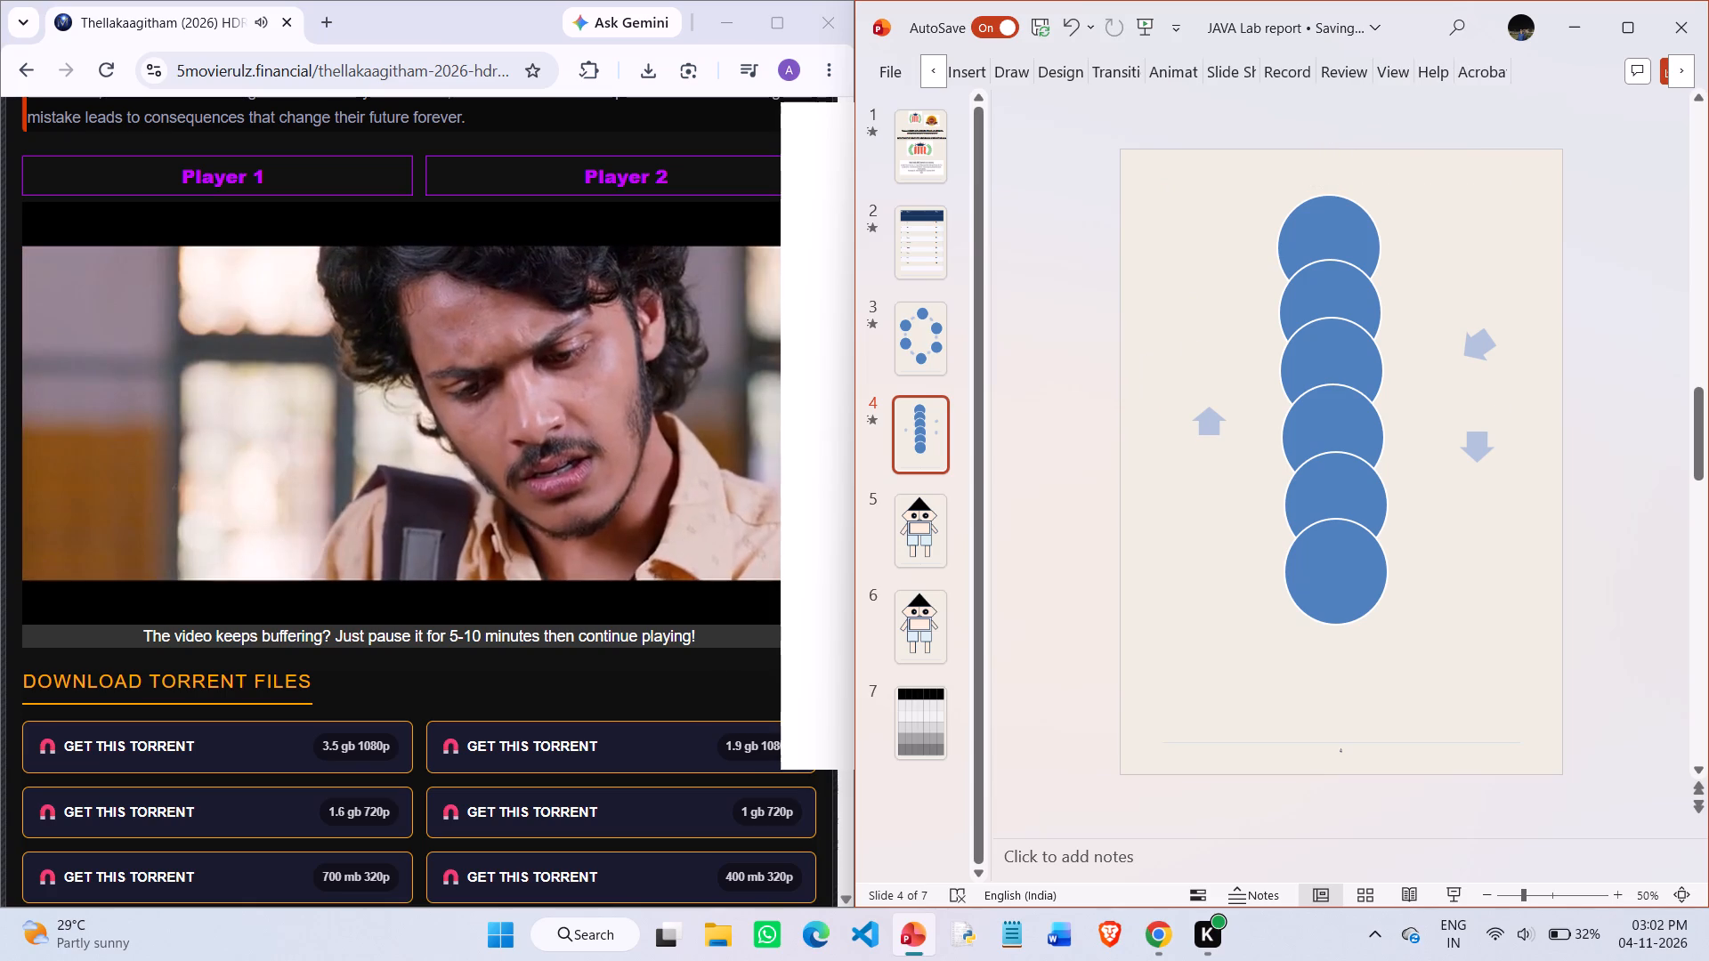
pyautogui.click(1206, 426)
pyautogui.click(1206, 426)
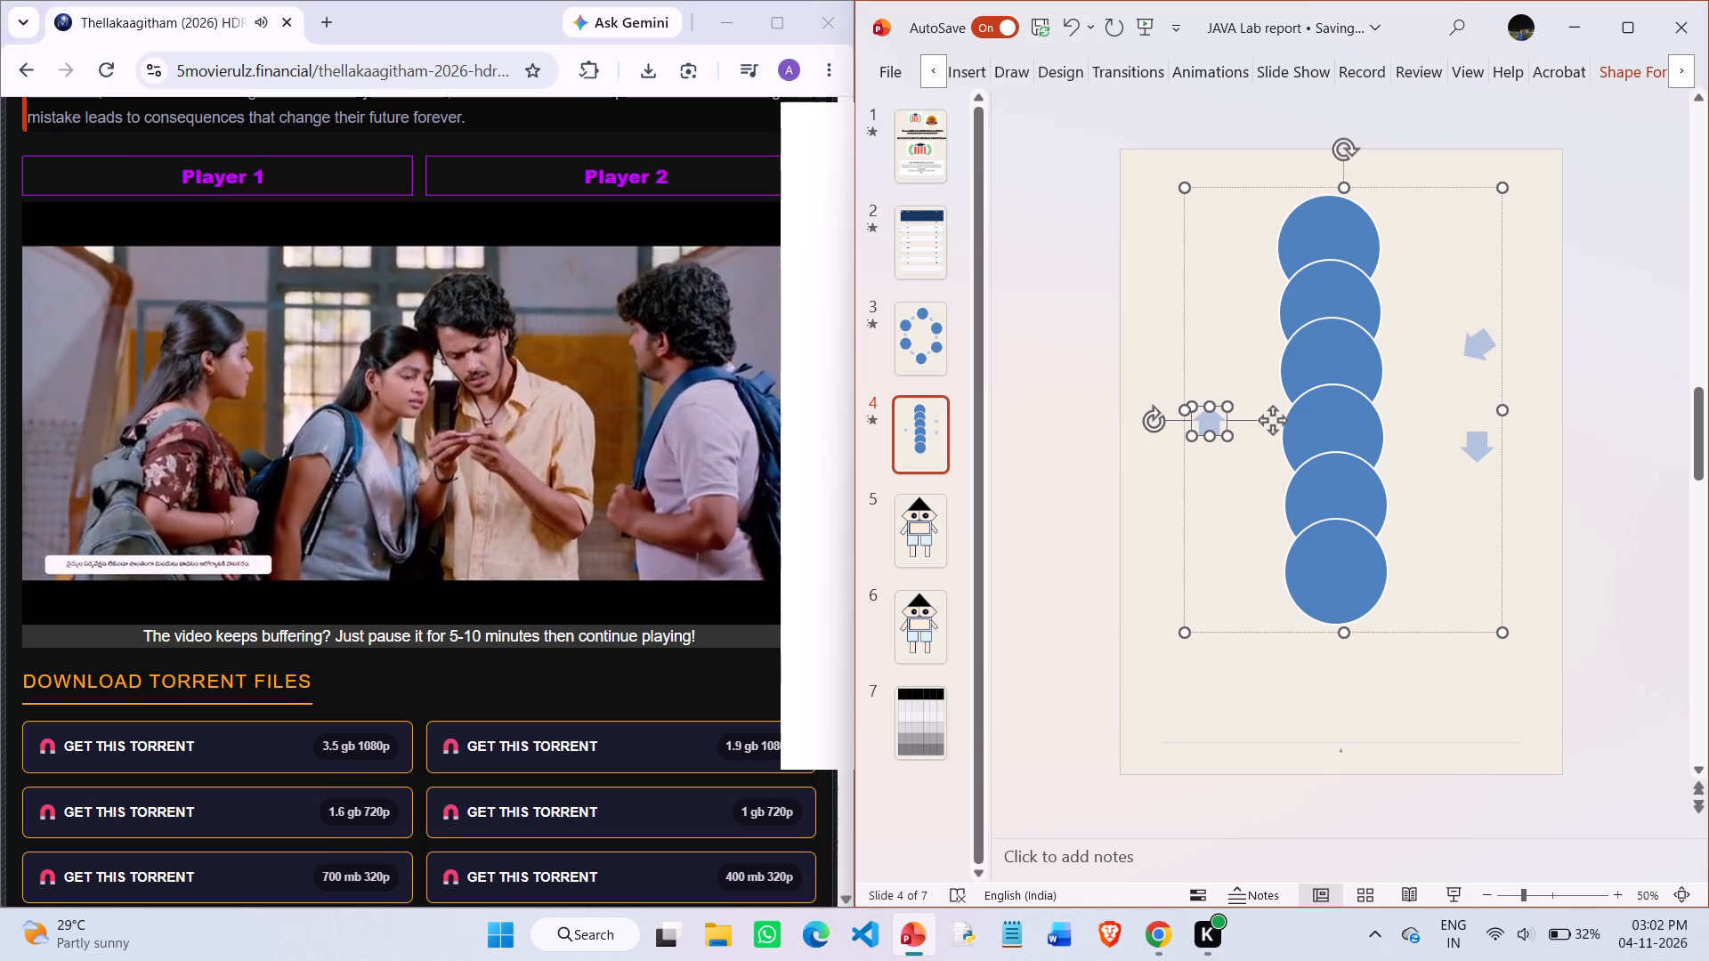
pyautogui.click(1217, 425)
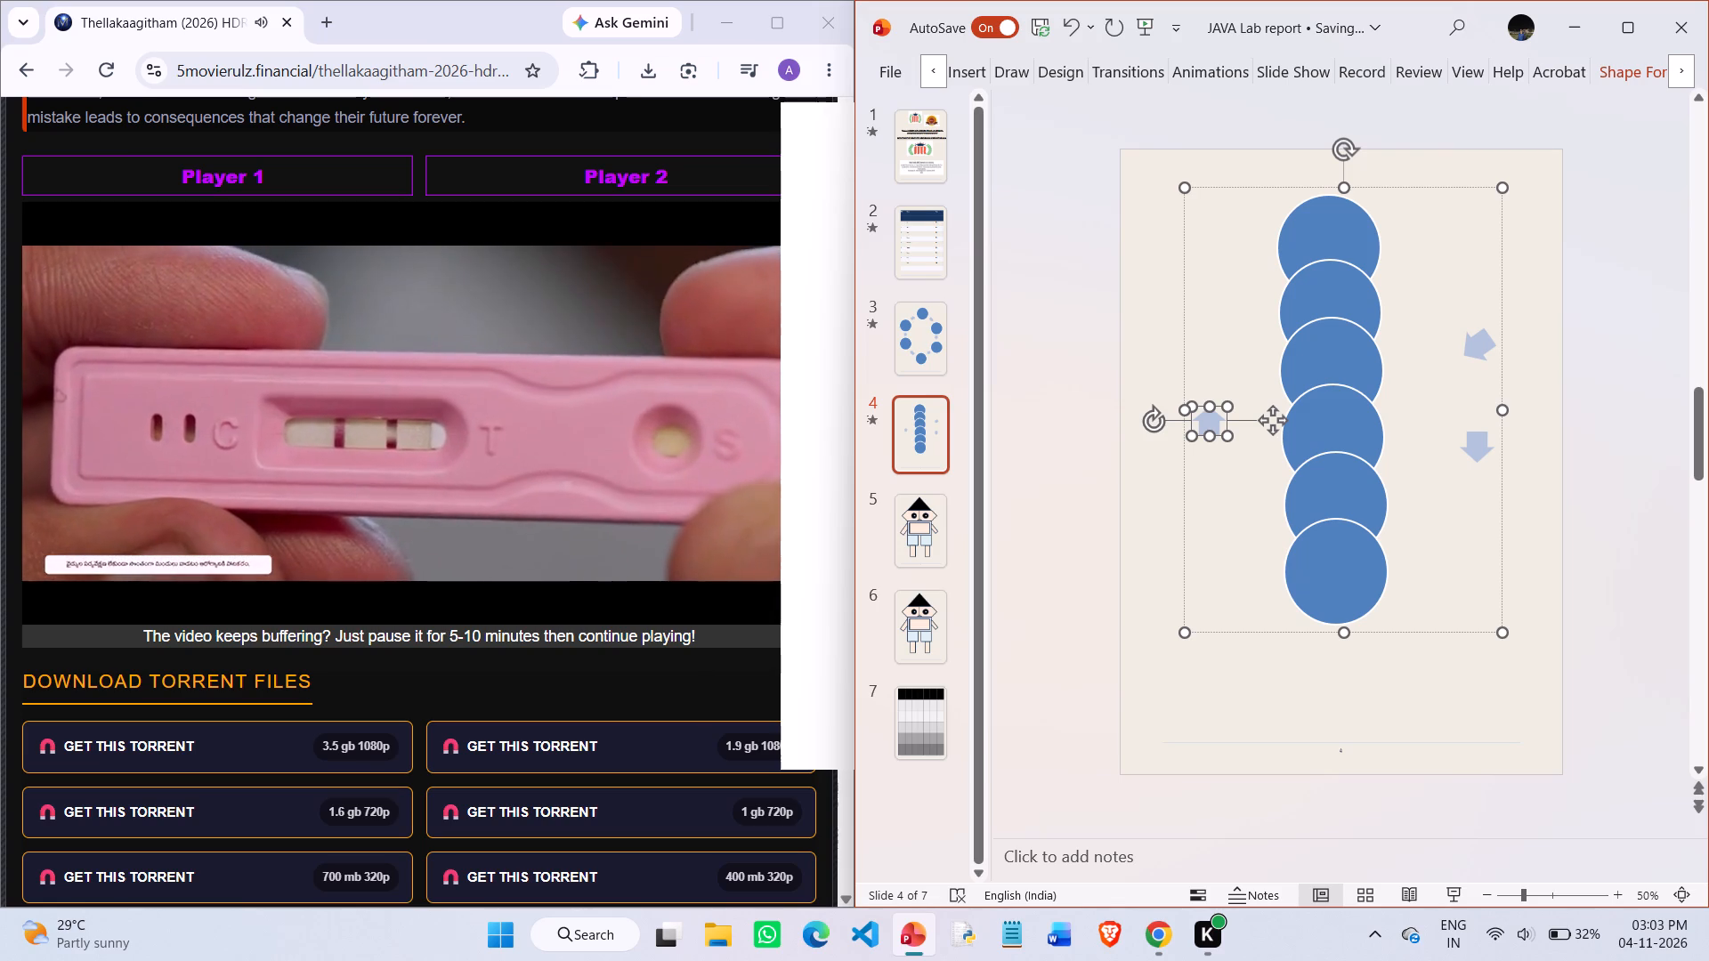
pyautogui.press('Delete')
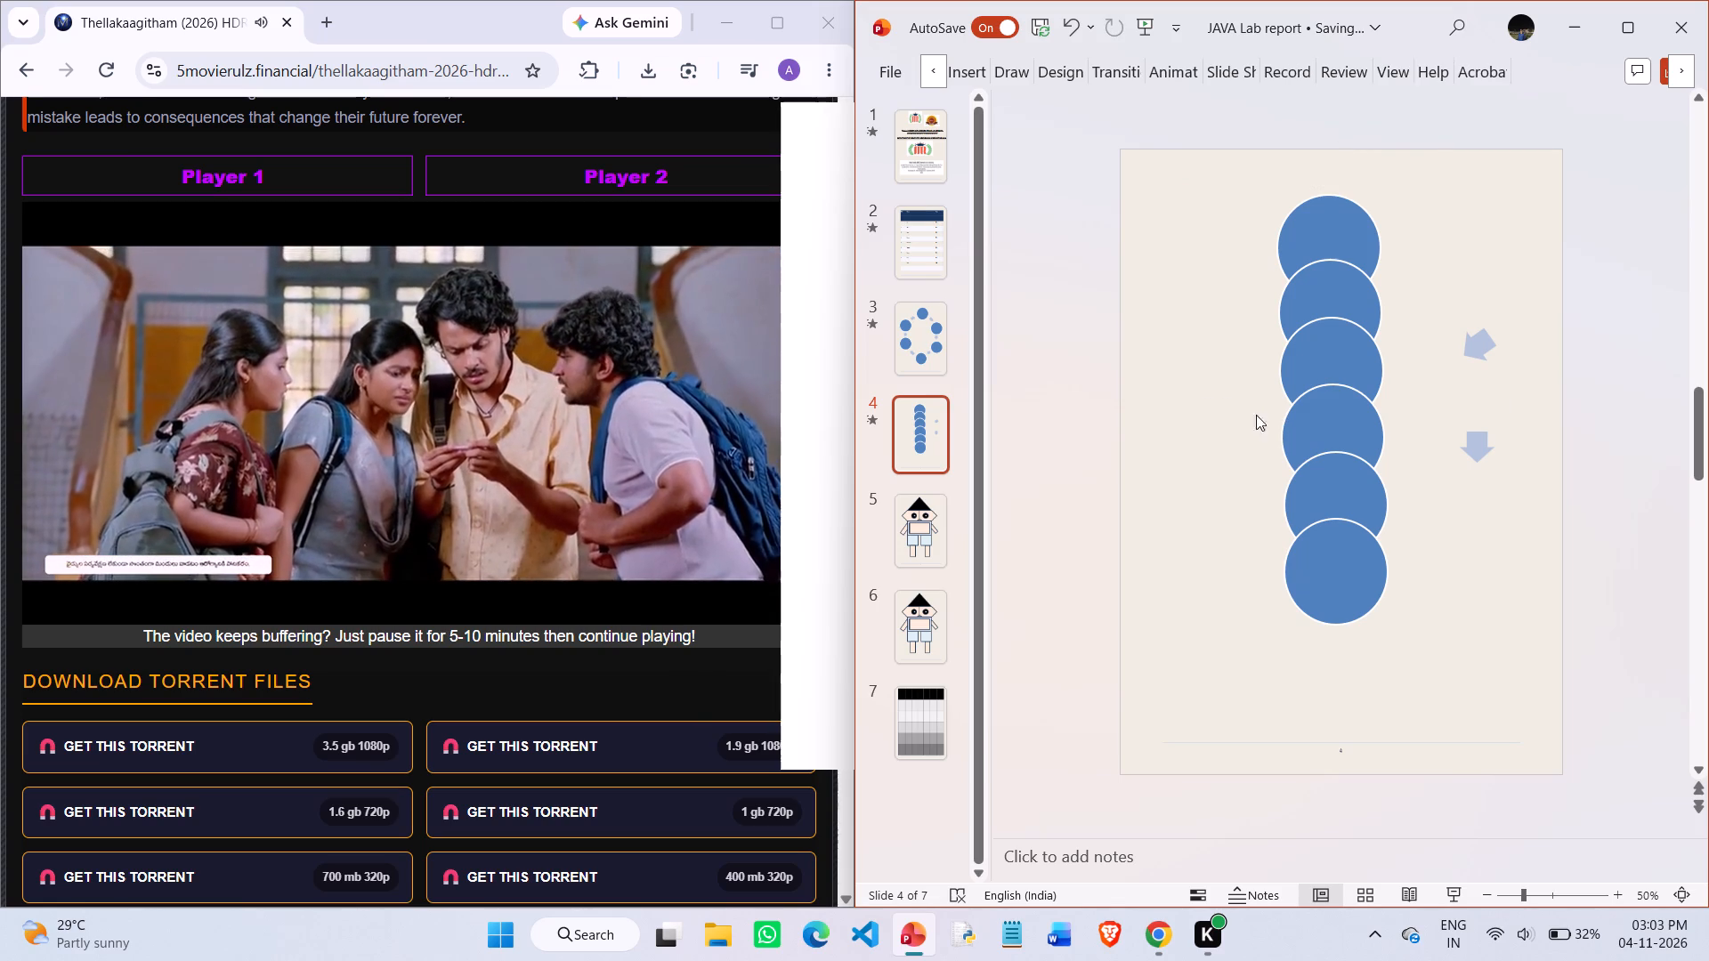
# Delete the two remaining arrows to the right of the circle chain, leaving only the six circles.
pyautogui.click(1482, 353)
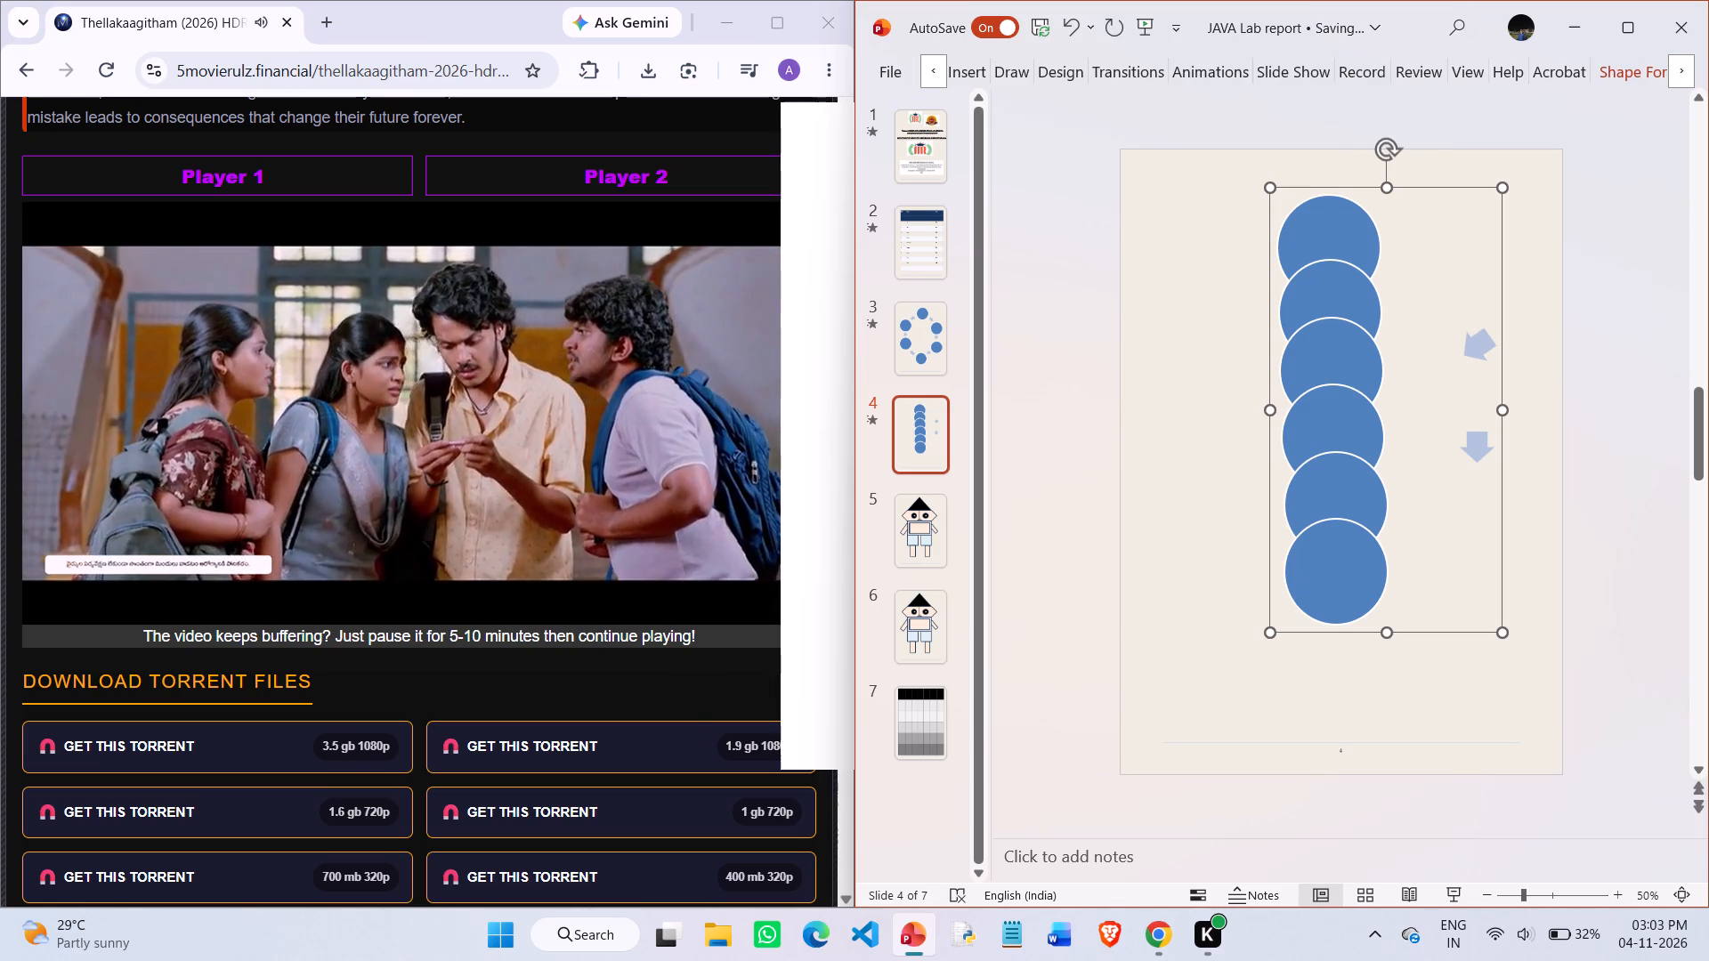
pyautogui.click(1482, 353)
pyautogui.click(1478, 338)
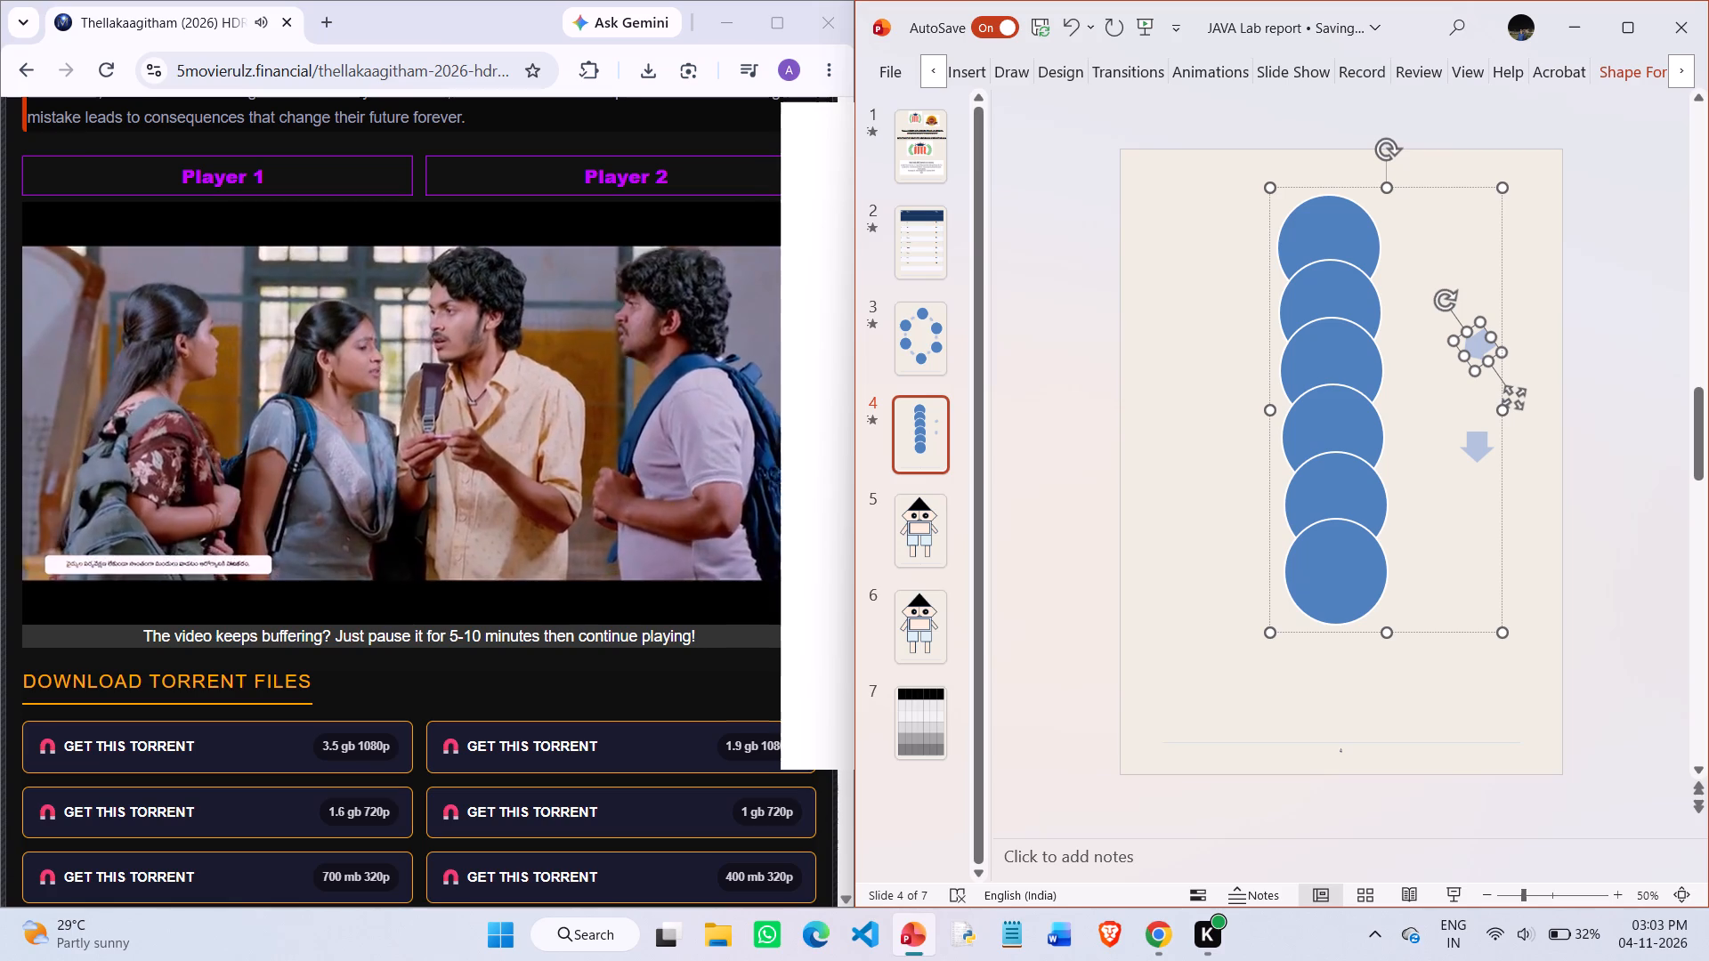
pyautogui.press('Delete')
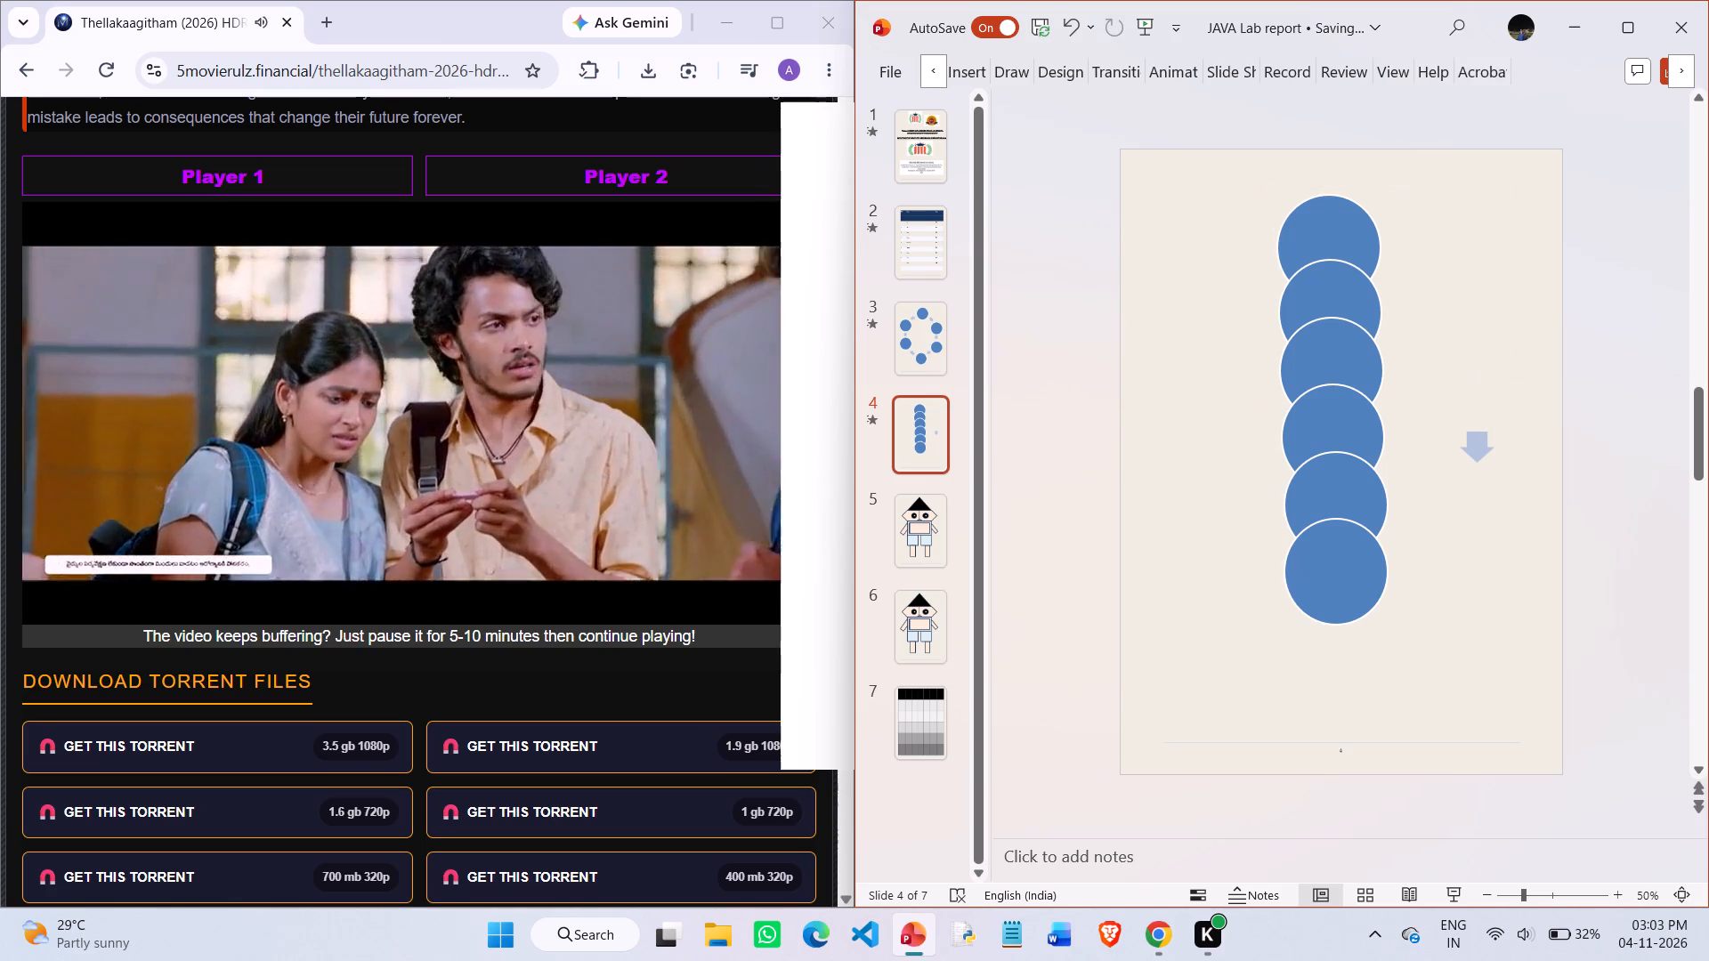
pyautogui.click(1481, 443)
pyautogui.click(1470, 447)
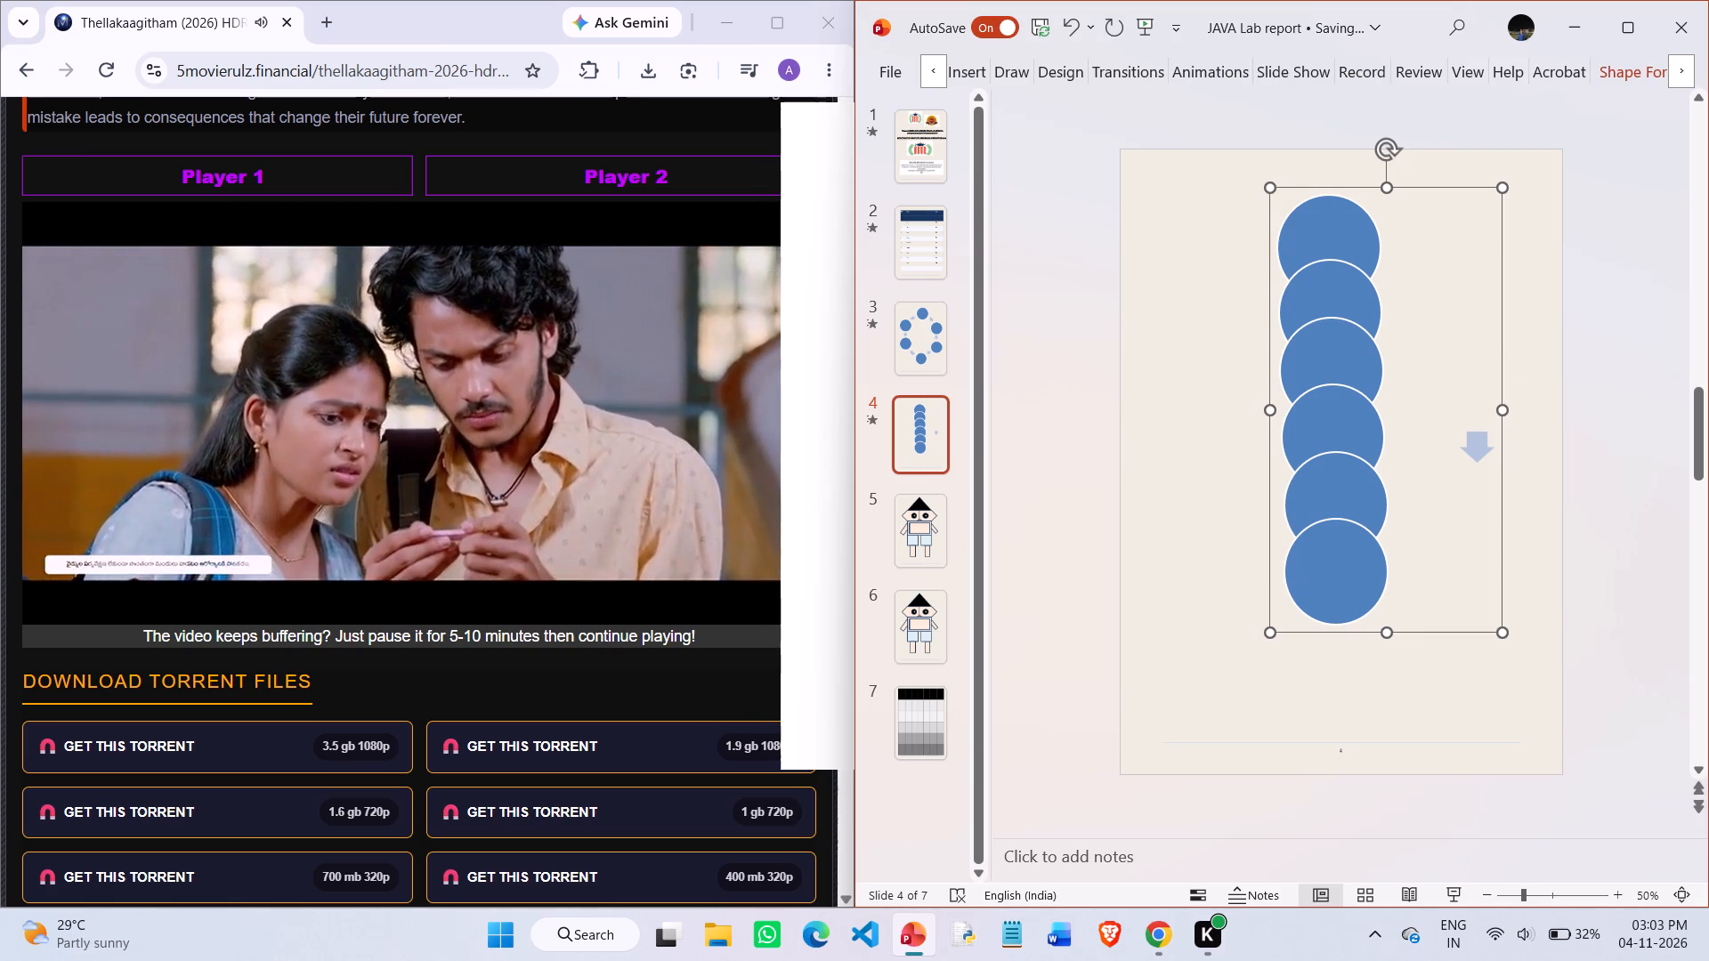
pyautogui.click(1470, 447)
pyautogui.press('Delete')
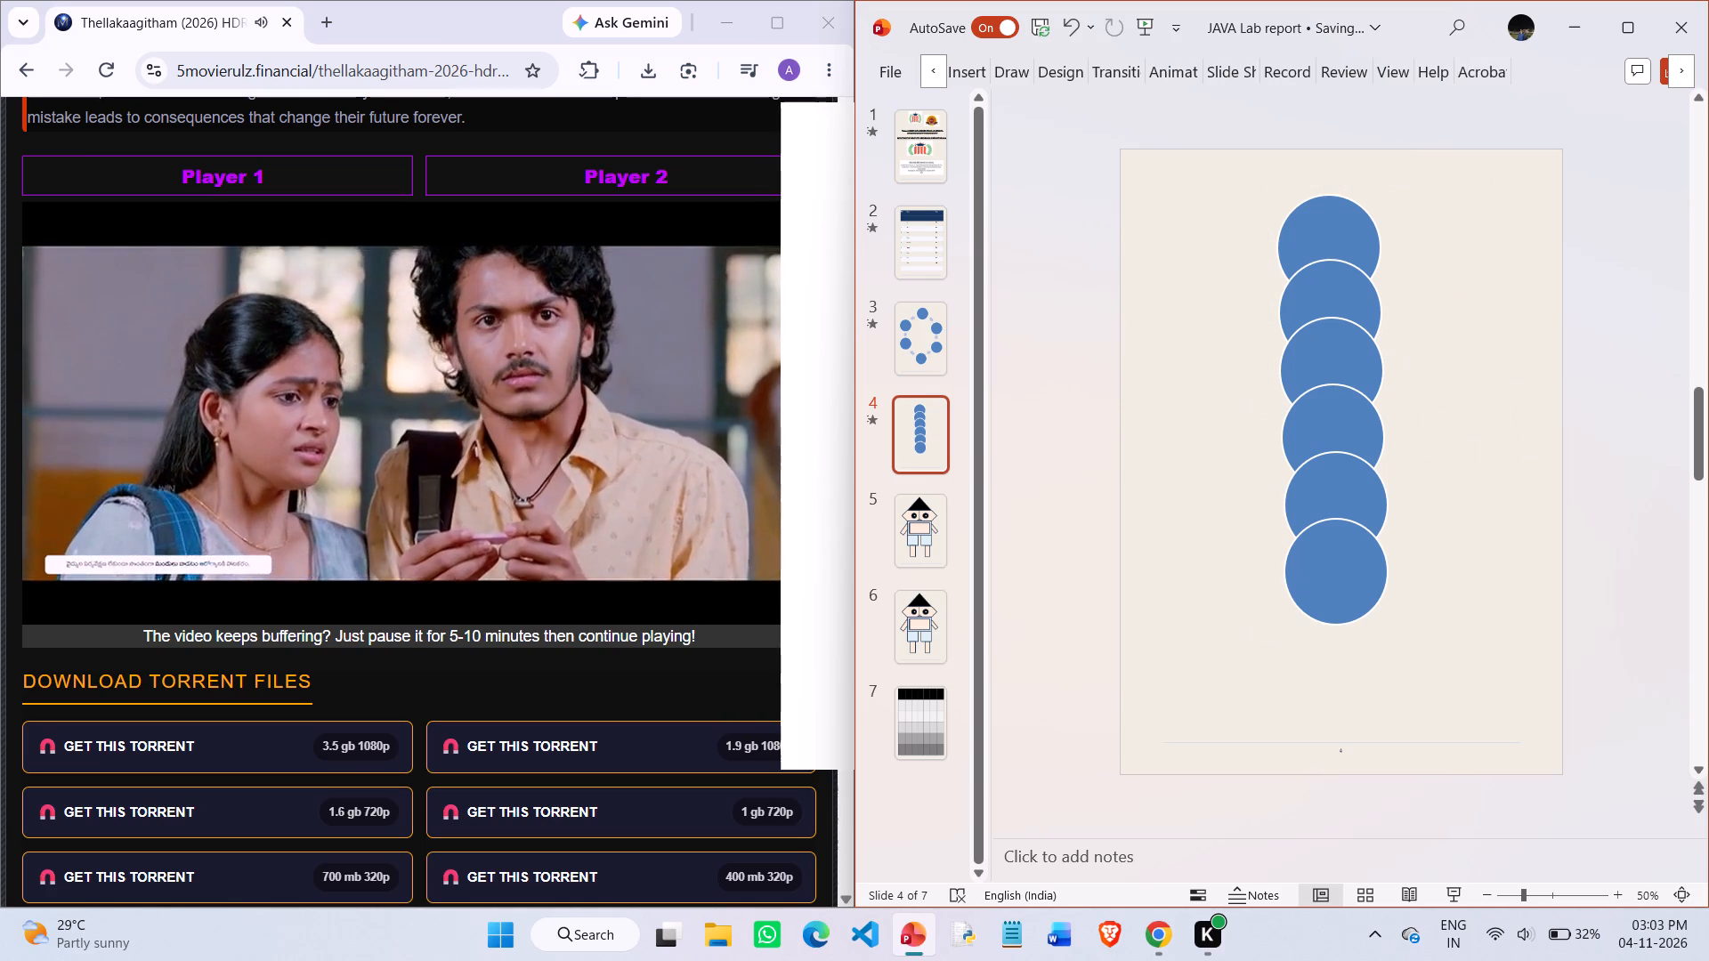
# Resize the whole circle group slightly wider and taller, keeping its lower-left corner in place.
pyautogui.click(1346, 283)
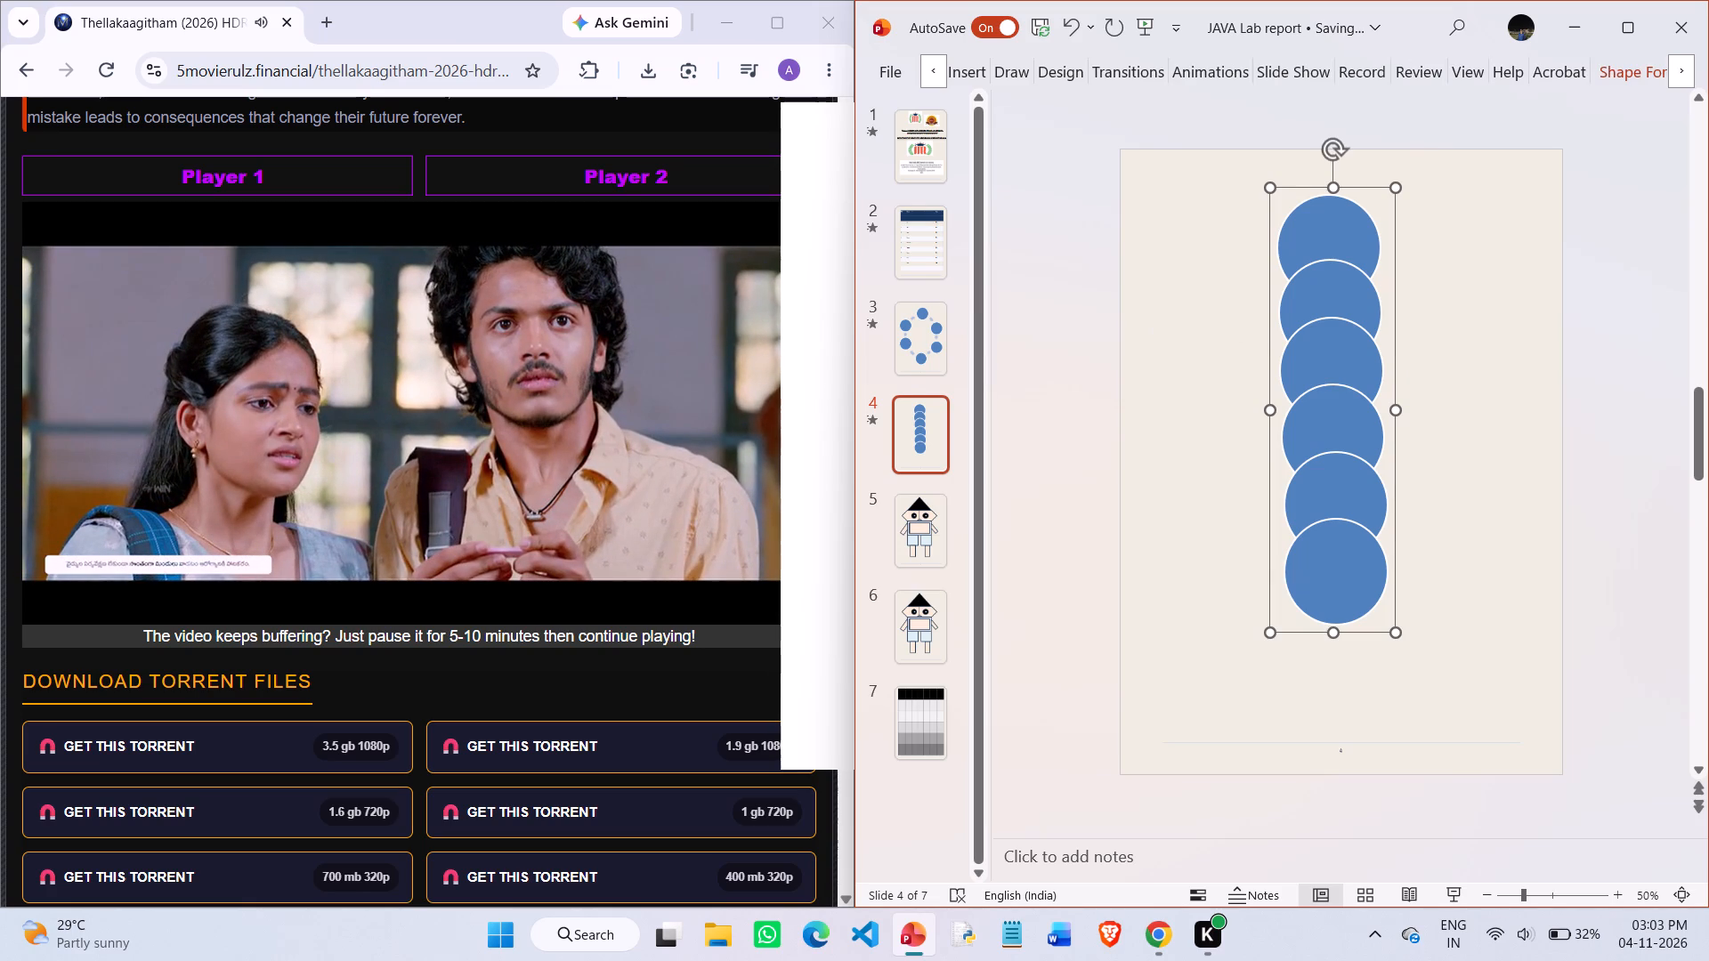
pyautogui.moveTo(1395, 192); pyautogui.dragTo(1426, 217)
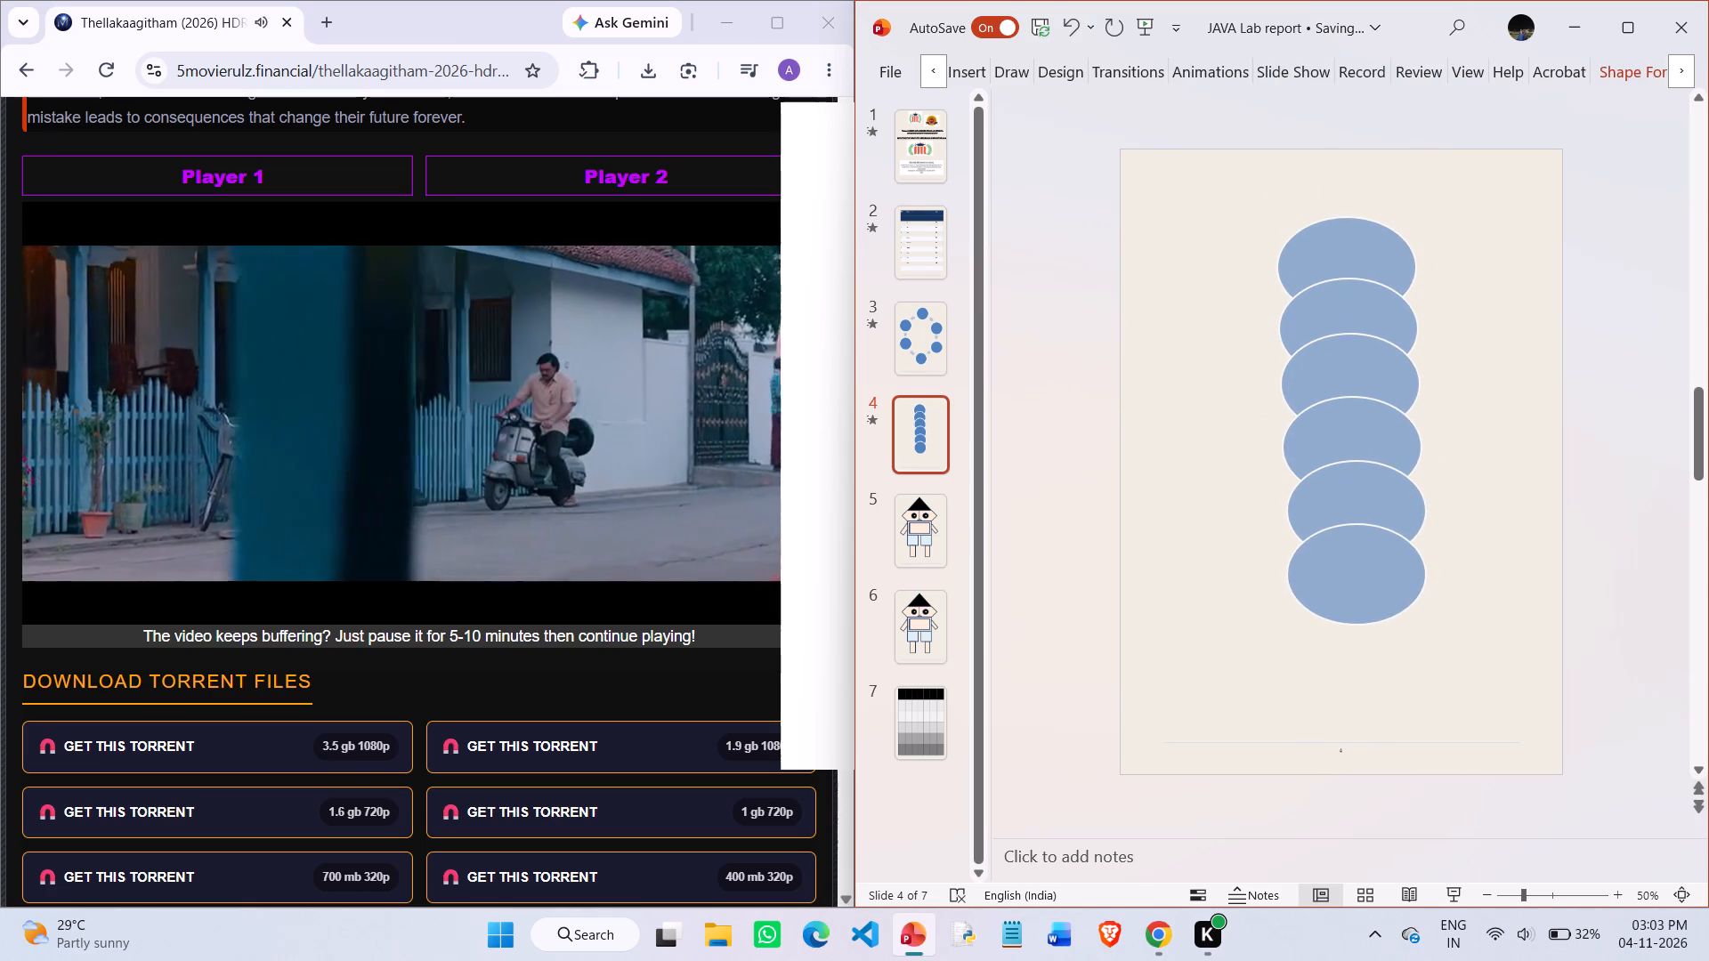
pyautogui.moveTo(1426, 217); pyautogui.dragTo(1401, 211)
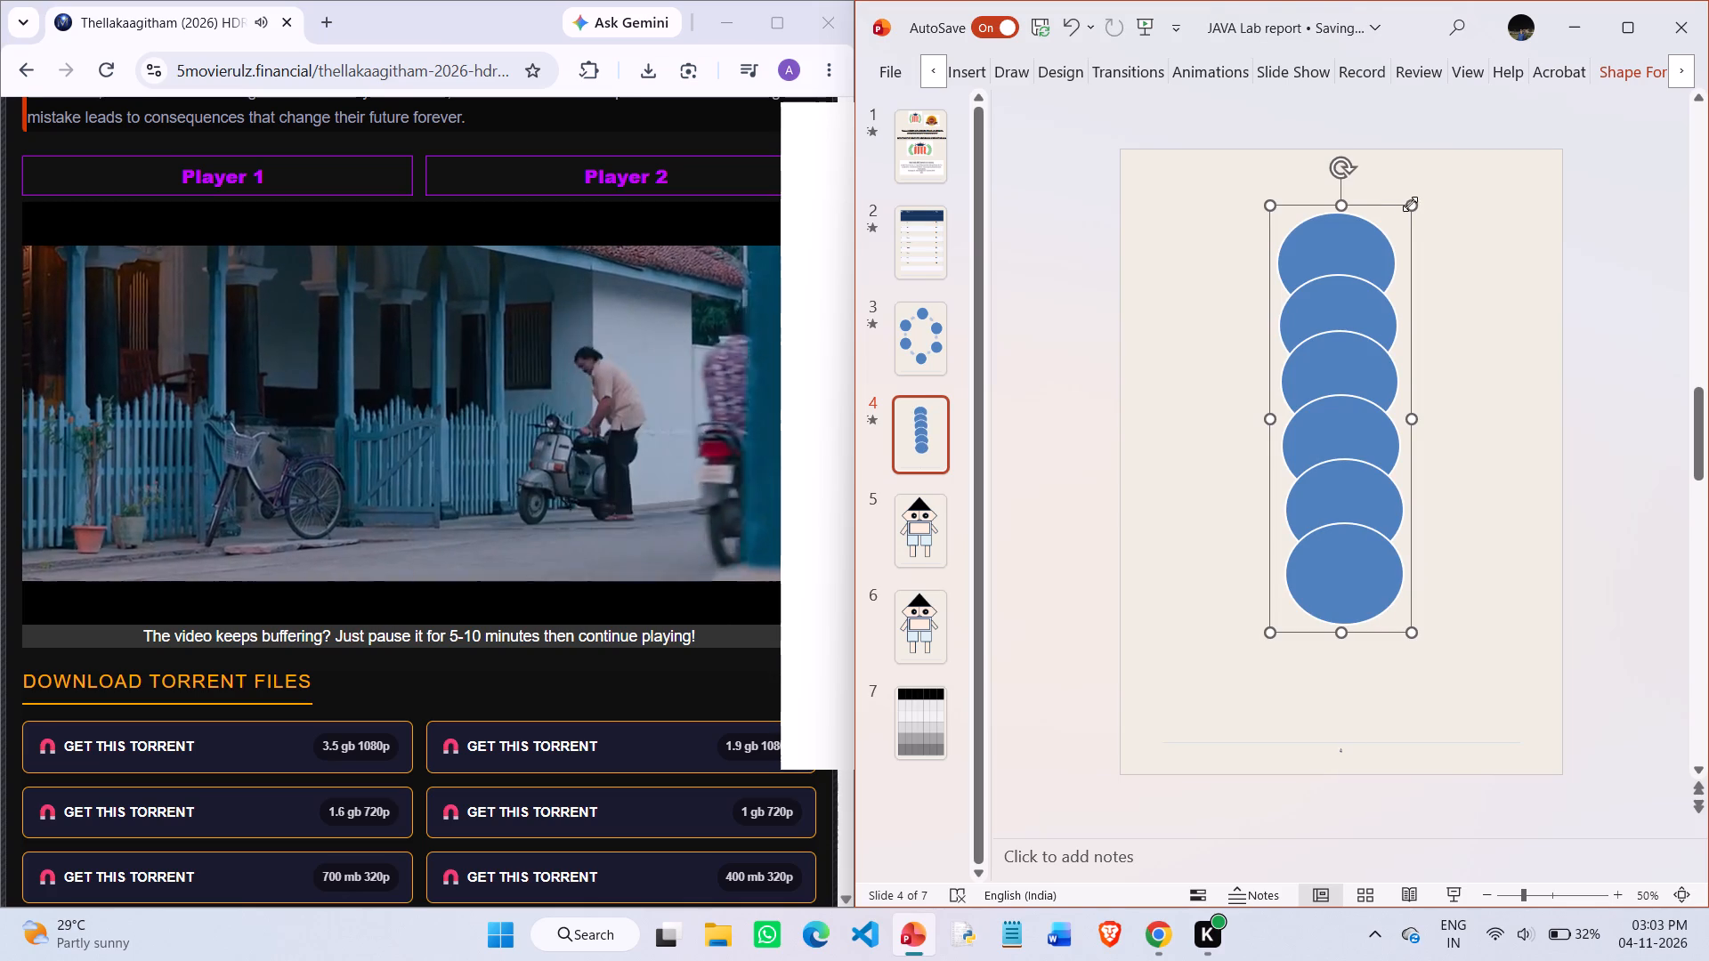
pyautogui.moveTo(1415, 206); pyautogui.dragTo(1424, 224)
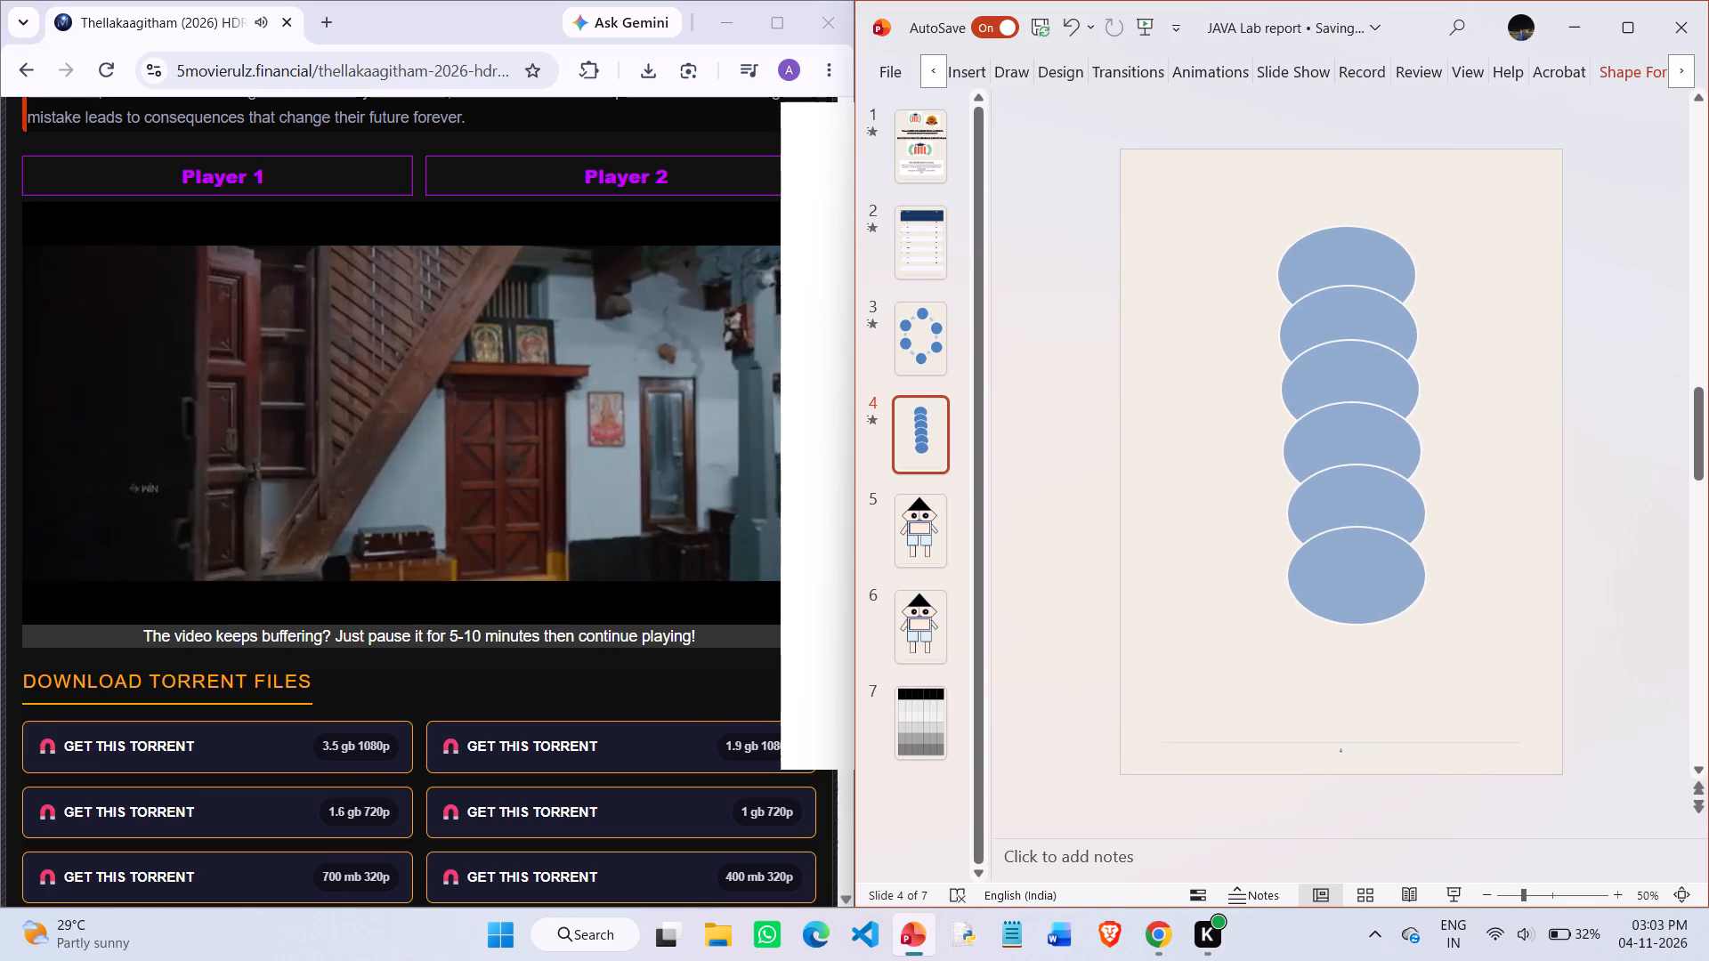
pyautogui.moveTo(1424, 224); pyautogui.dragTo(1417, 209)
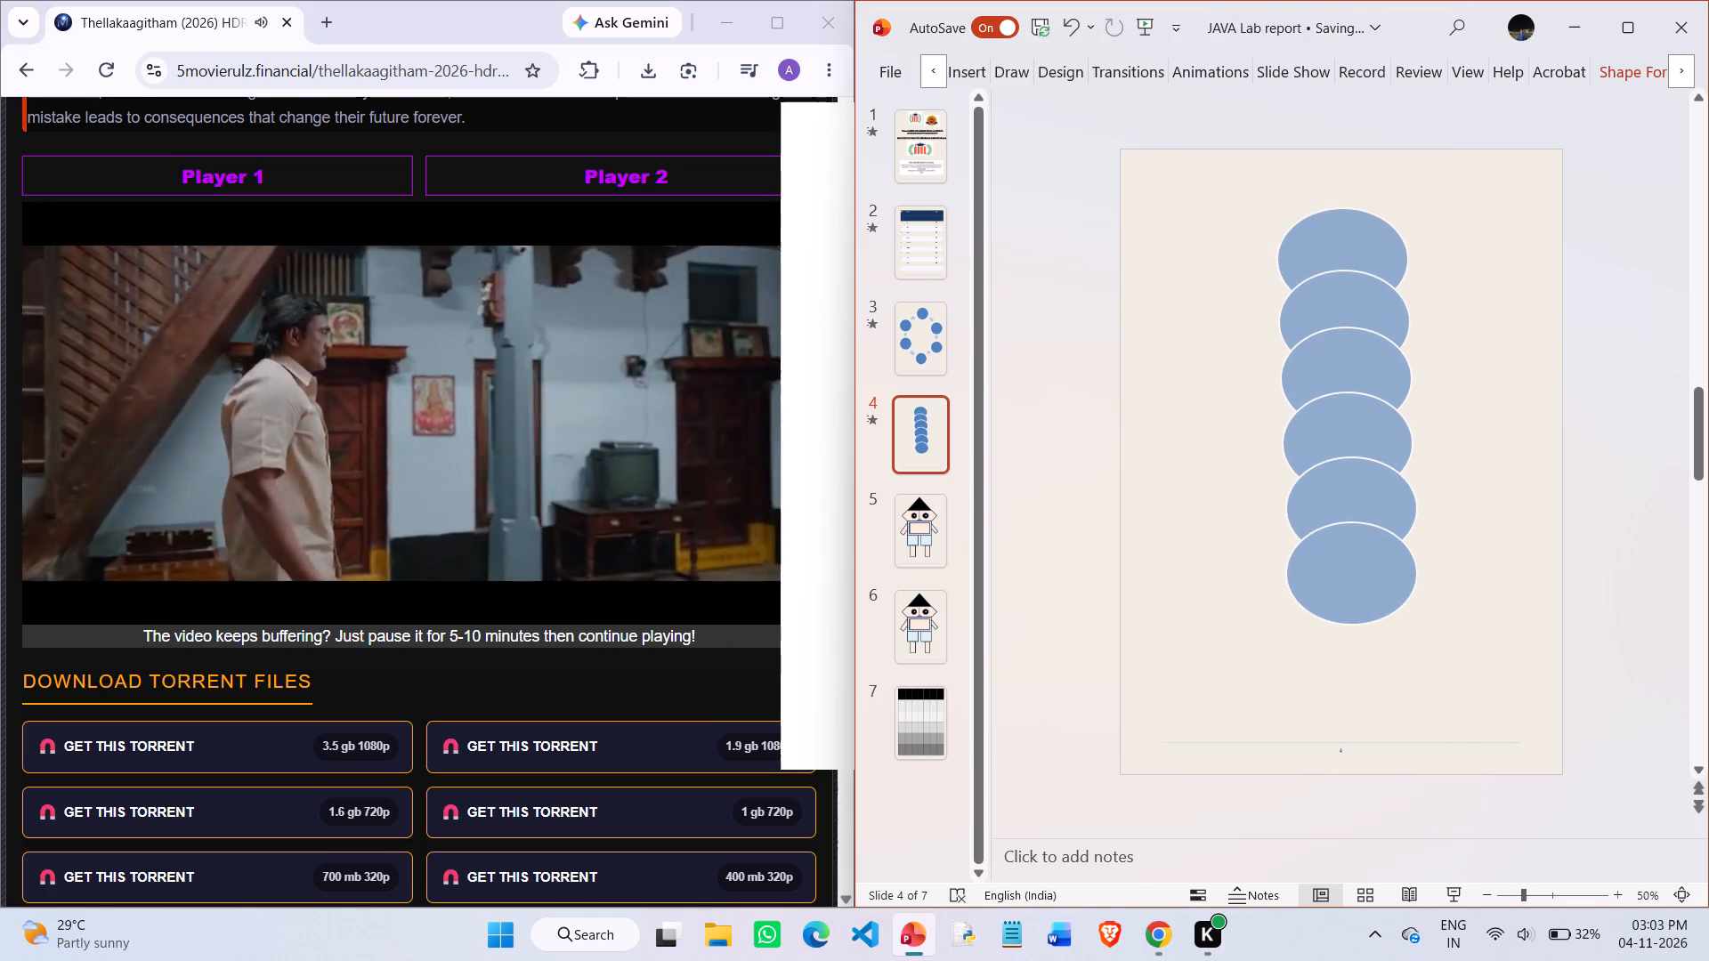
pyautogui.moveTo(1417, 209); pyautogui.dragTo(1409, 183)
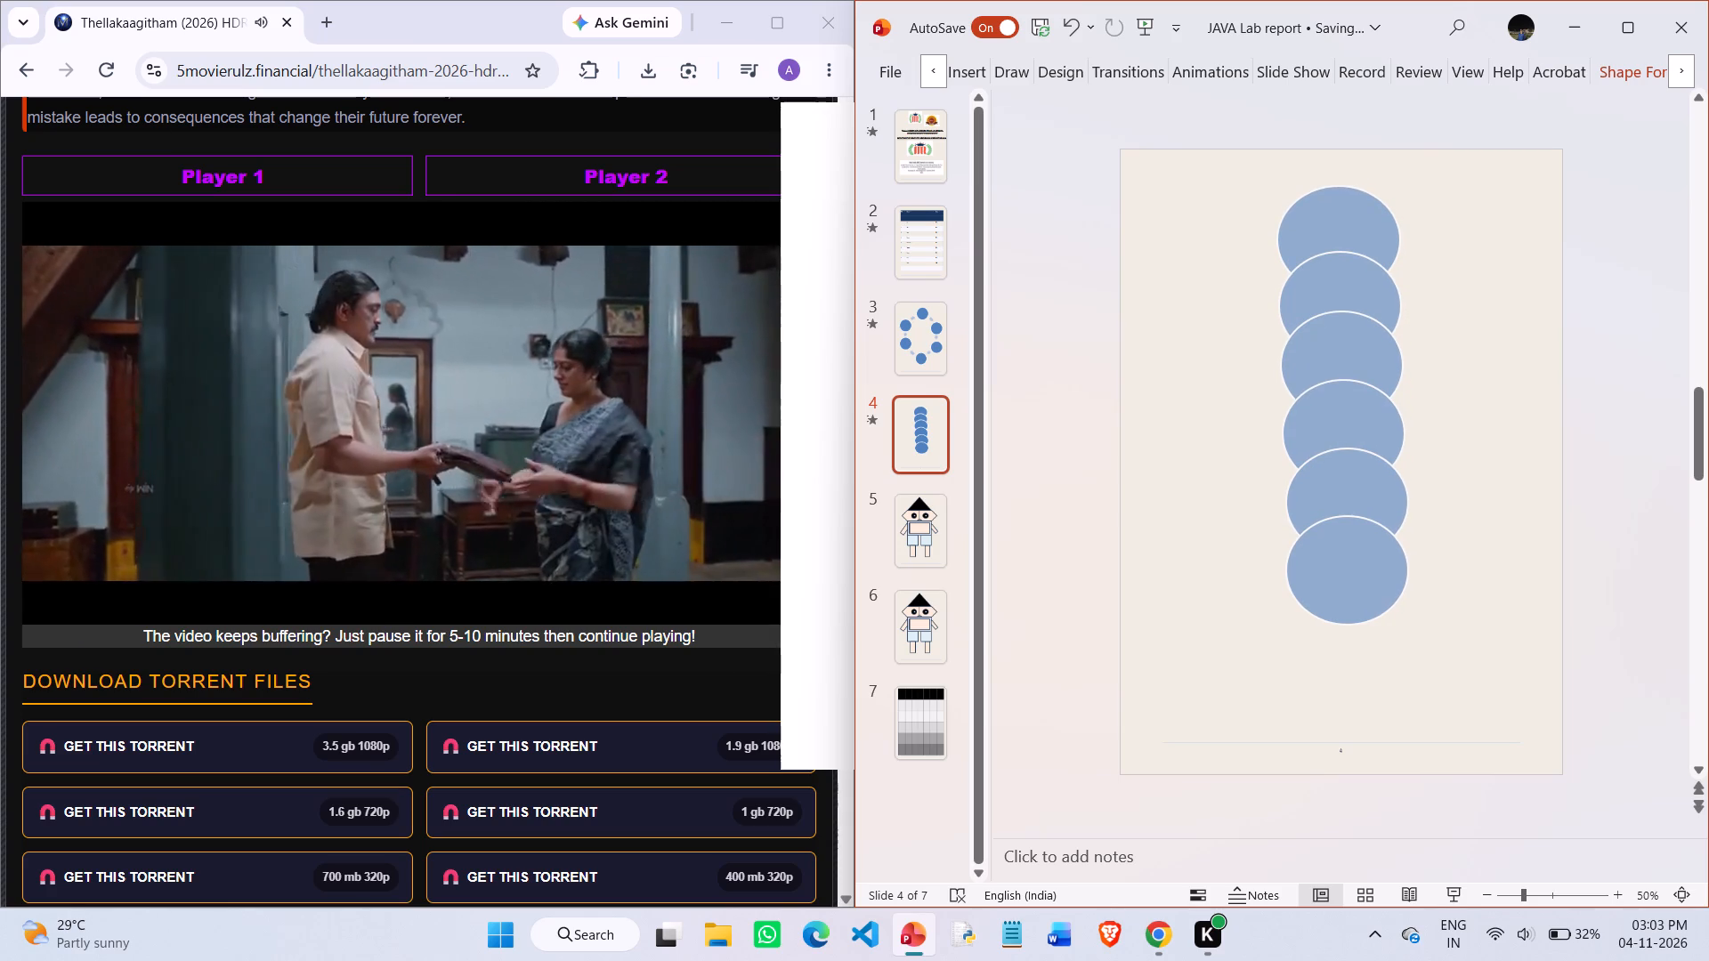
pyautogui.moveTo(1409, 183); pyautogui.dragTo(1409, 177)
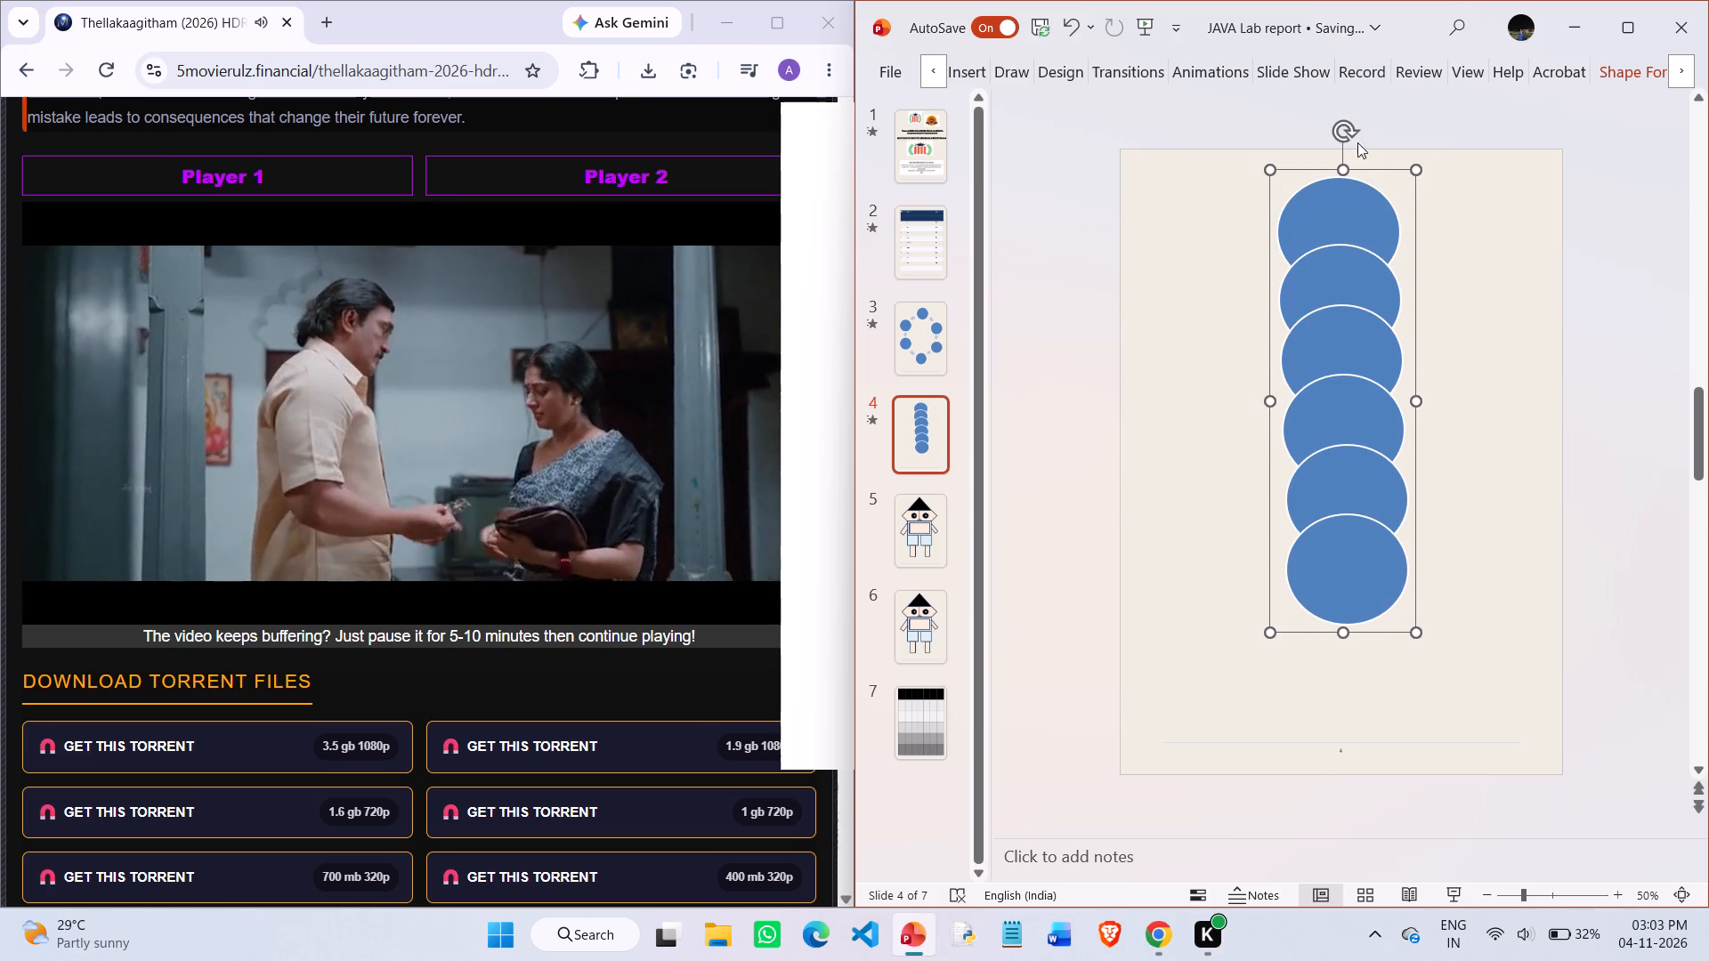
# Rotate the circle group clockwise into a diagonal from lower left to upper right, and nudge it slightly down.
pyautogui.moveTo(1348, 131); pyautogui.dragTo(1460, 161)
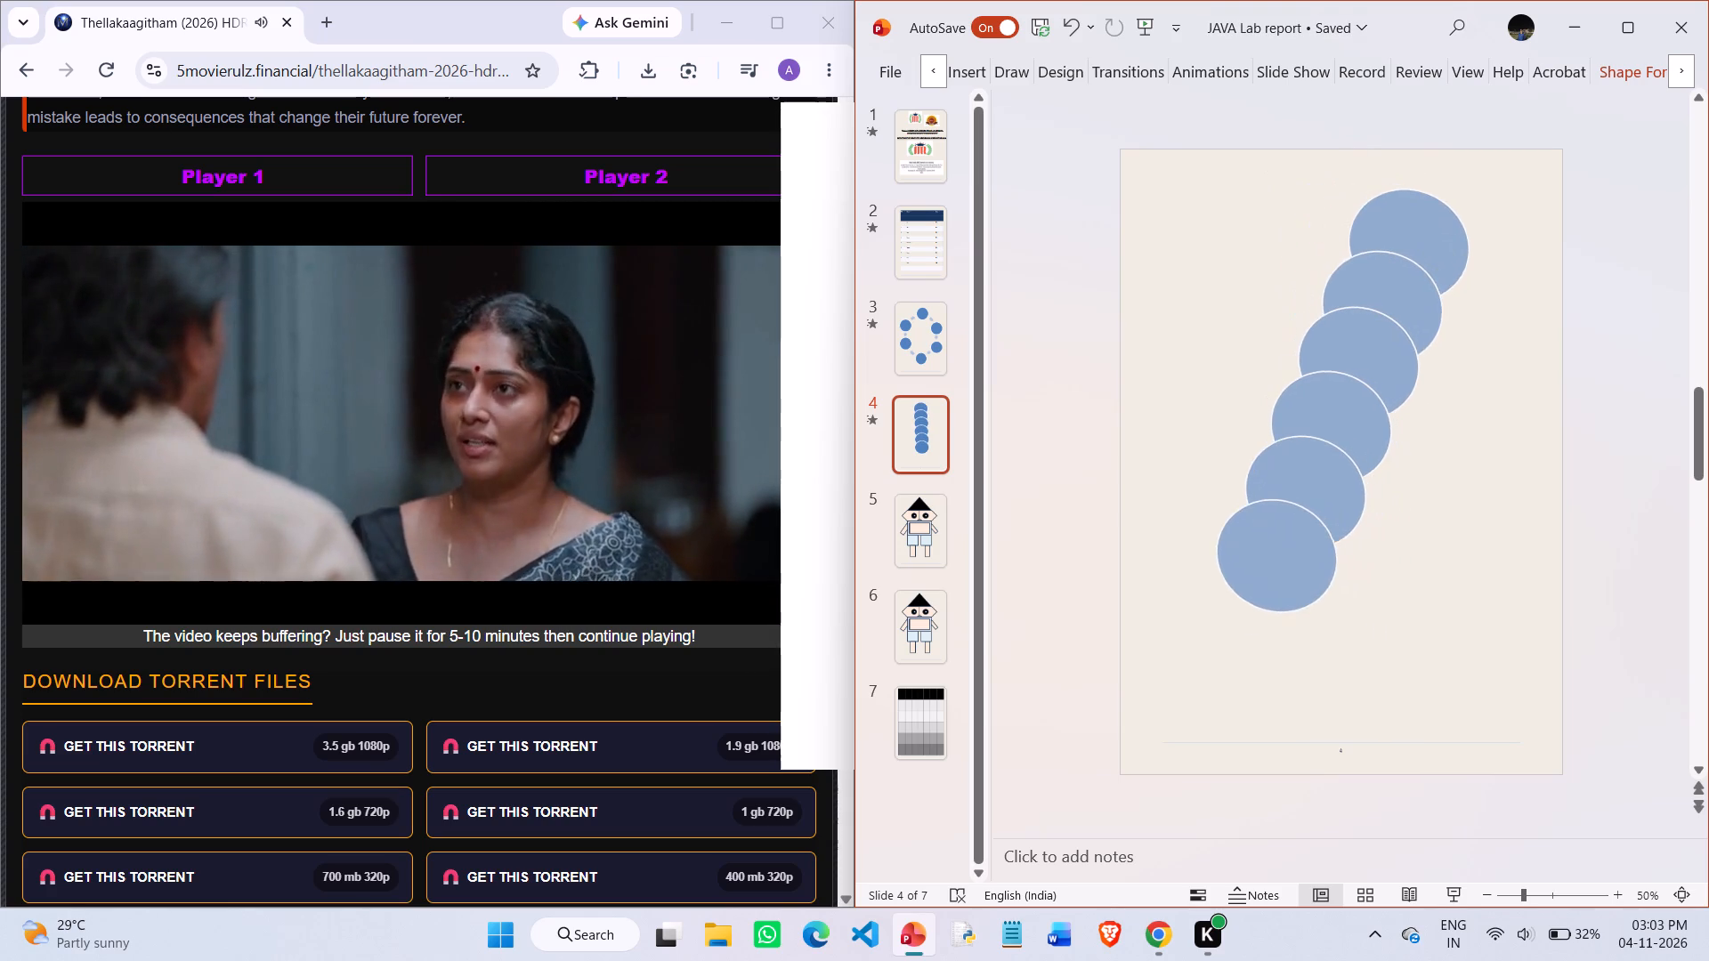
pyautogui.moveTo(1460, 161); pyautogui.dragTo(1508, 181)
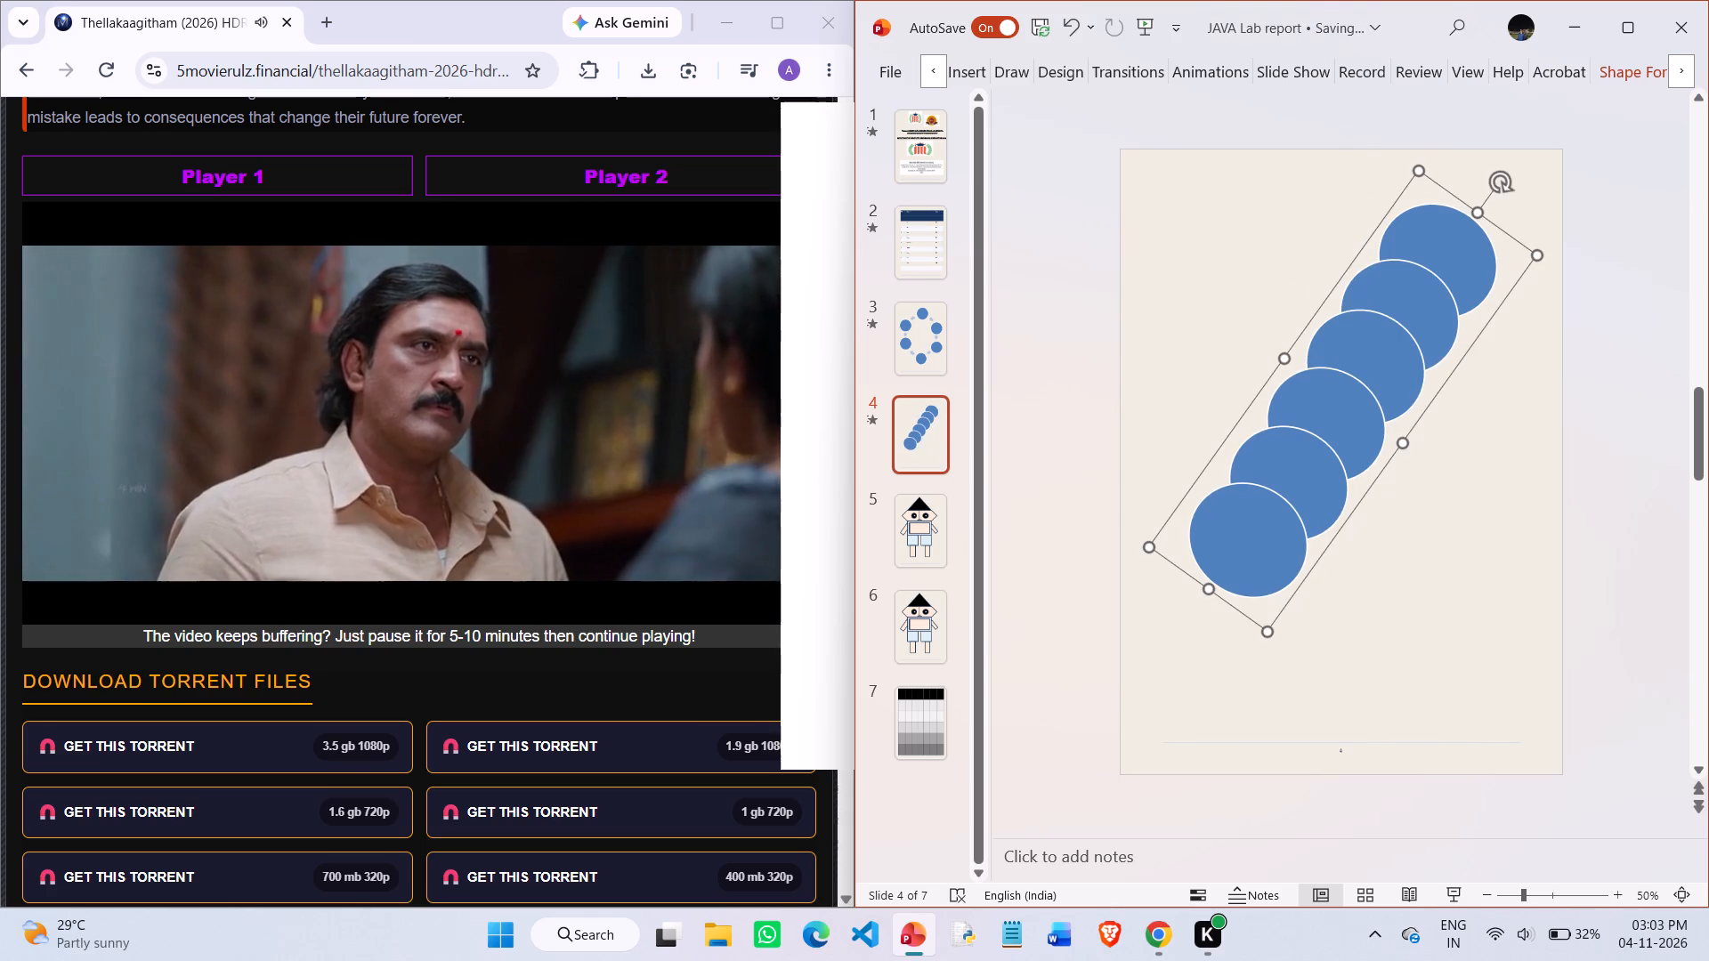
pyautogui.moveTo(1397, 321); pyautogui.dragTo(1398, 337)
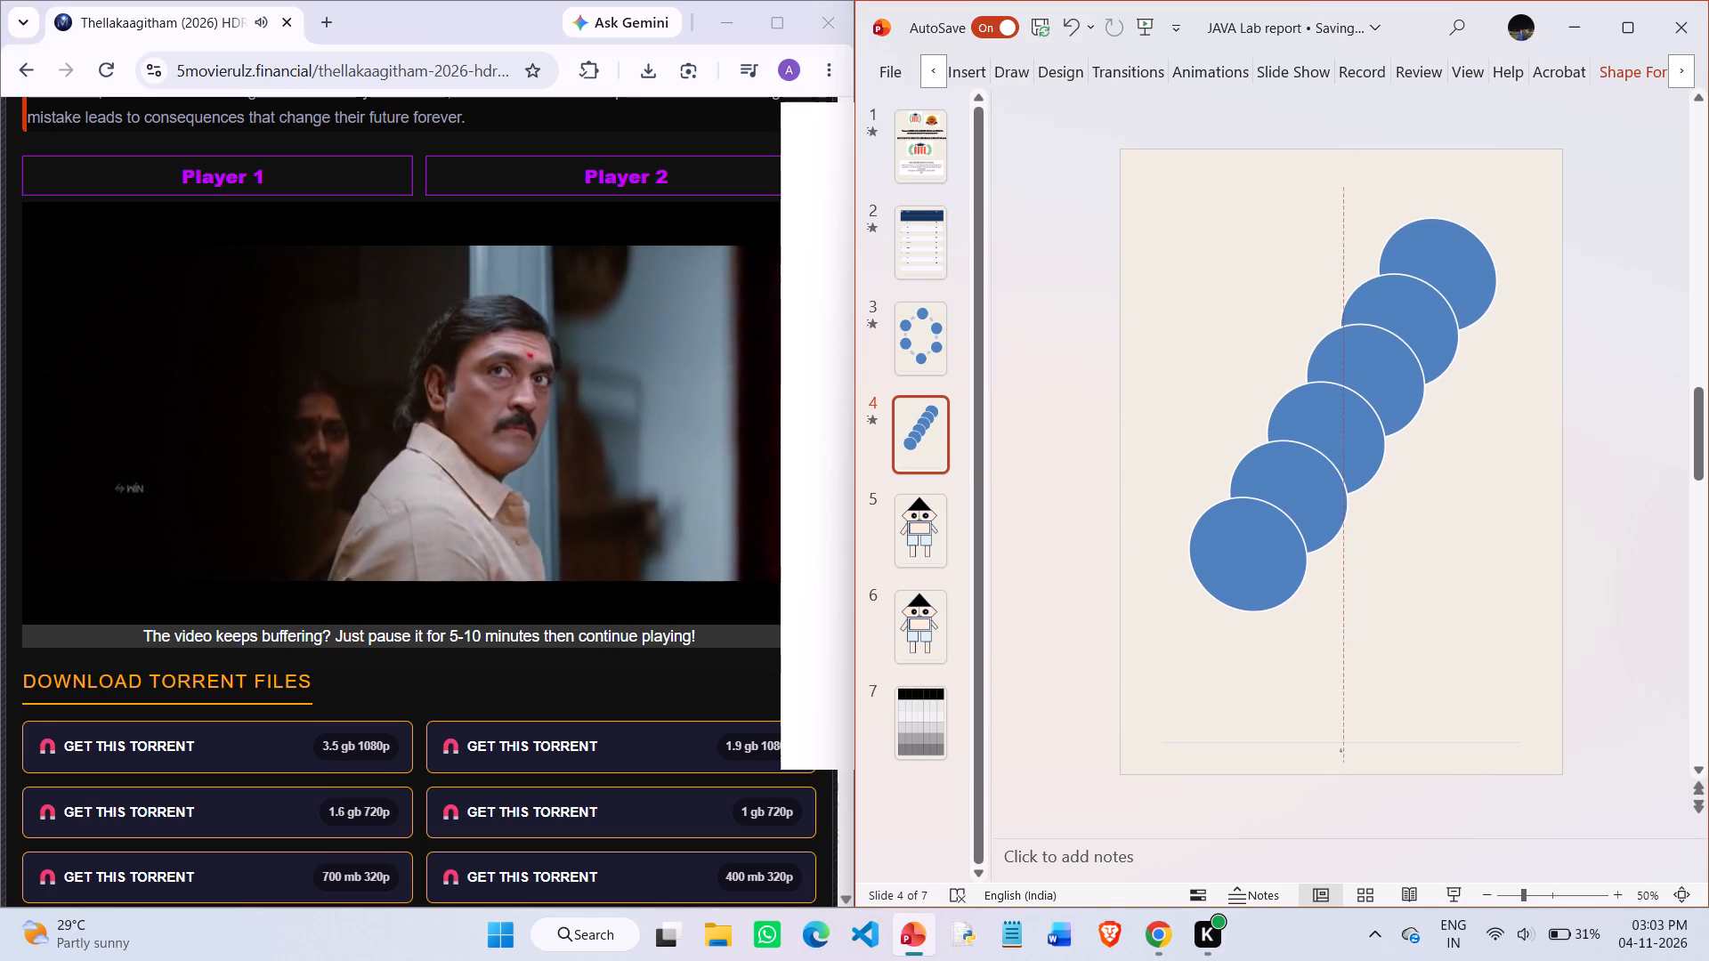
pyautogui.moveTo(1398, 337); pyautogui.dragTo(1399, 341)
# Lengthen and widen the diagonal circle group into larger, nearly round circles spanning the slide, shifting it slightly up and right.
pyautogui.moveTo(1211, 611); pyautogui.dragTo(1163, 732)
pyautogui.moveTo(1283, 517); pyautogui.dragTo(1309, 495)
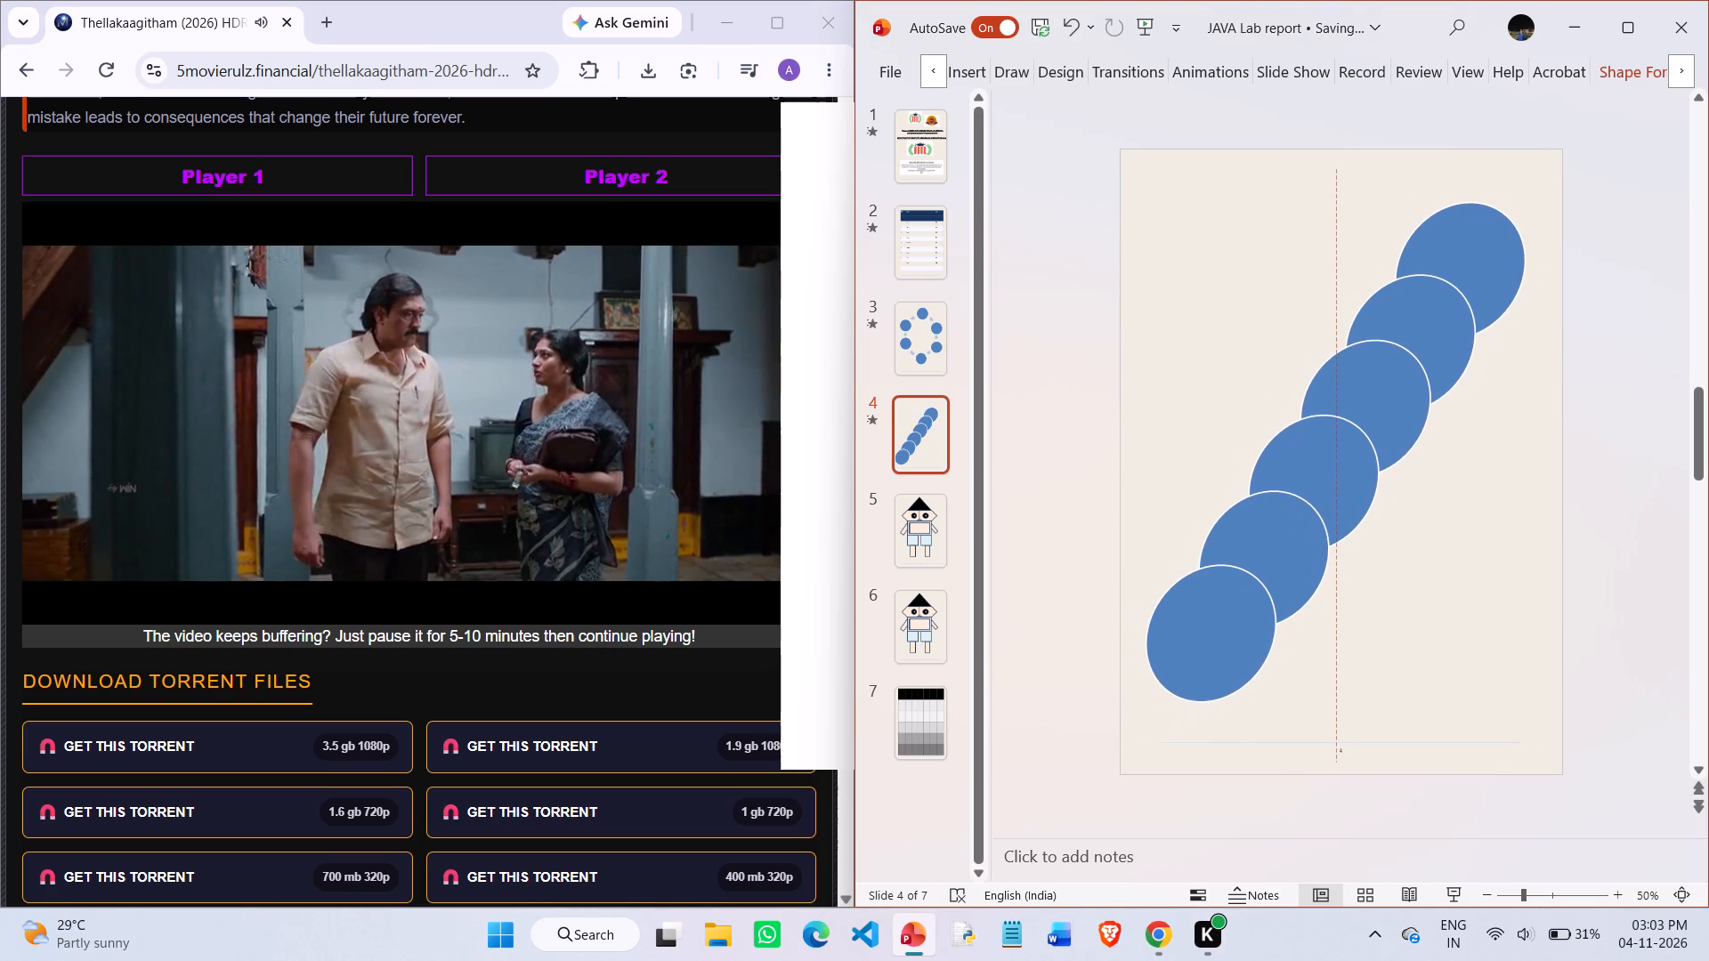
pyautogui.moveTo(1309, 495); pyautogui.dragTo(1308, 501)
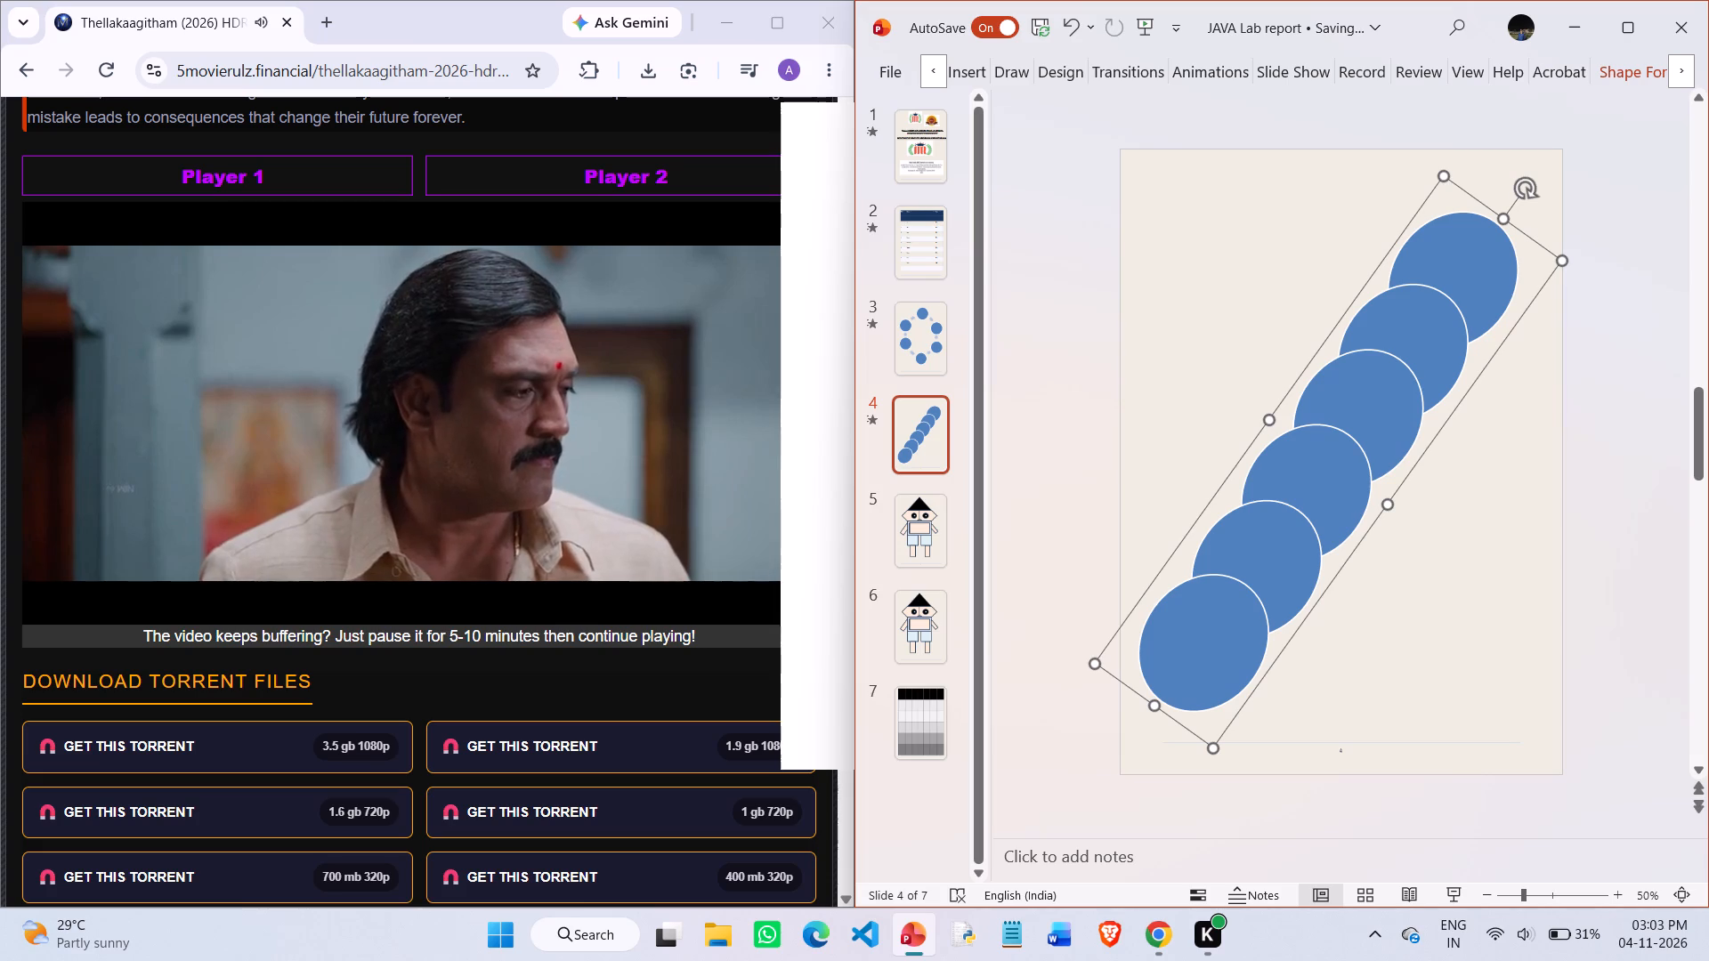
pyautogui.moveTo(1385, 507); pyautogui.dragTo(1426, 537)
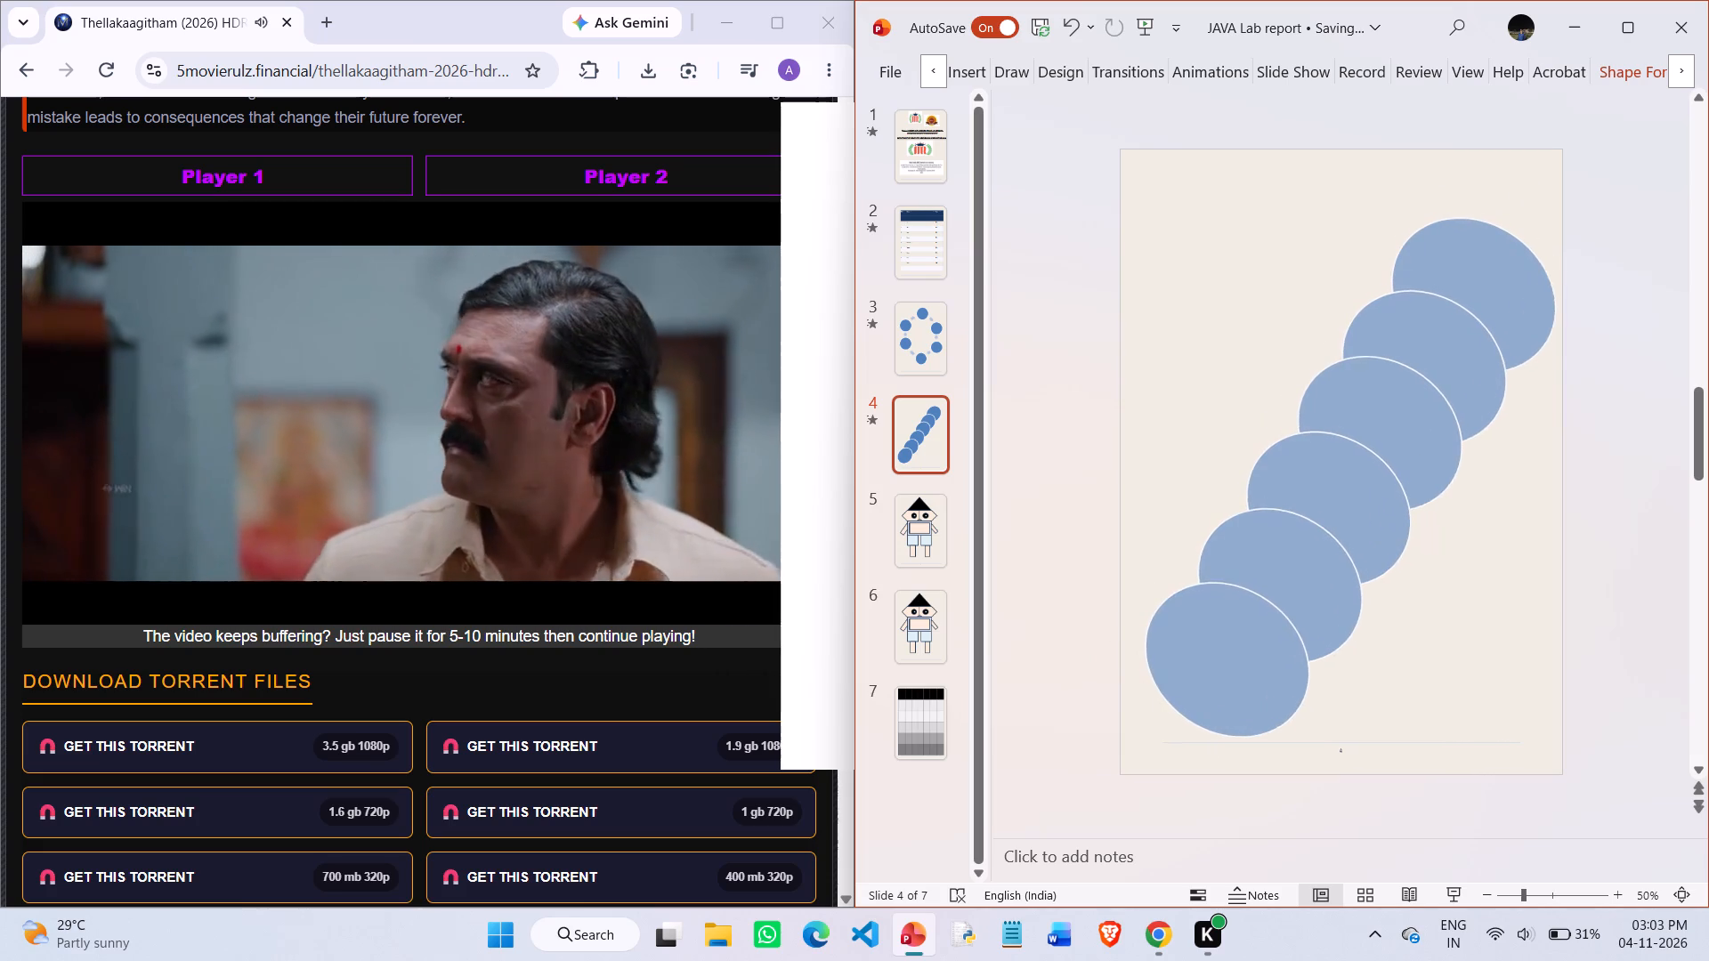
pyautogui.moveTo(1426, 537); pyautogui.dragTo(1434, 543)
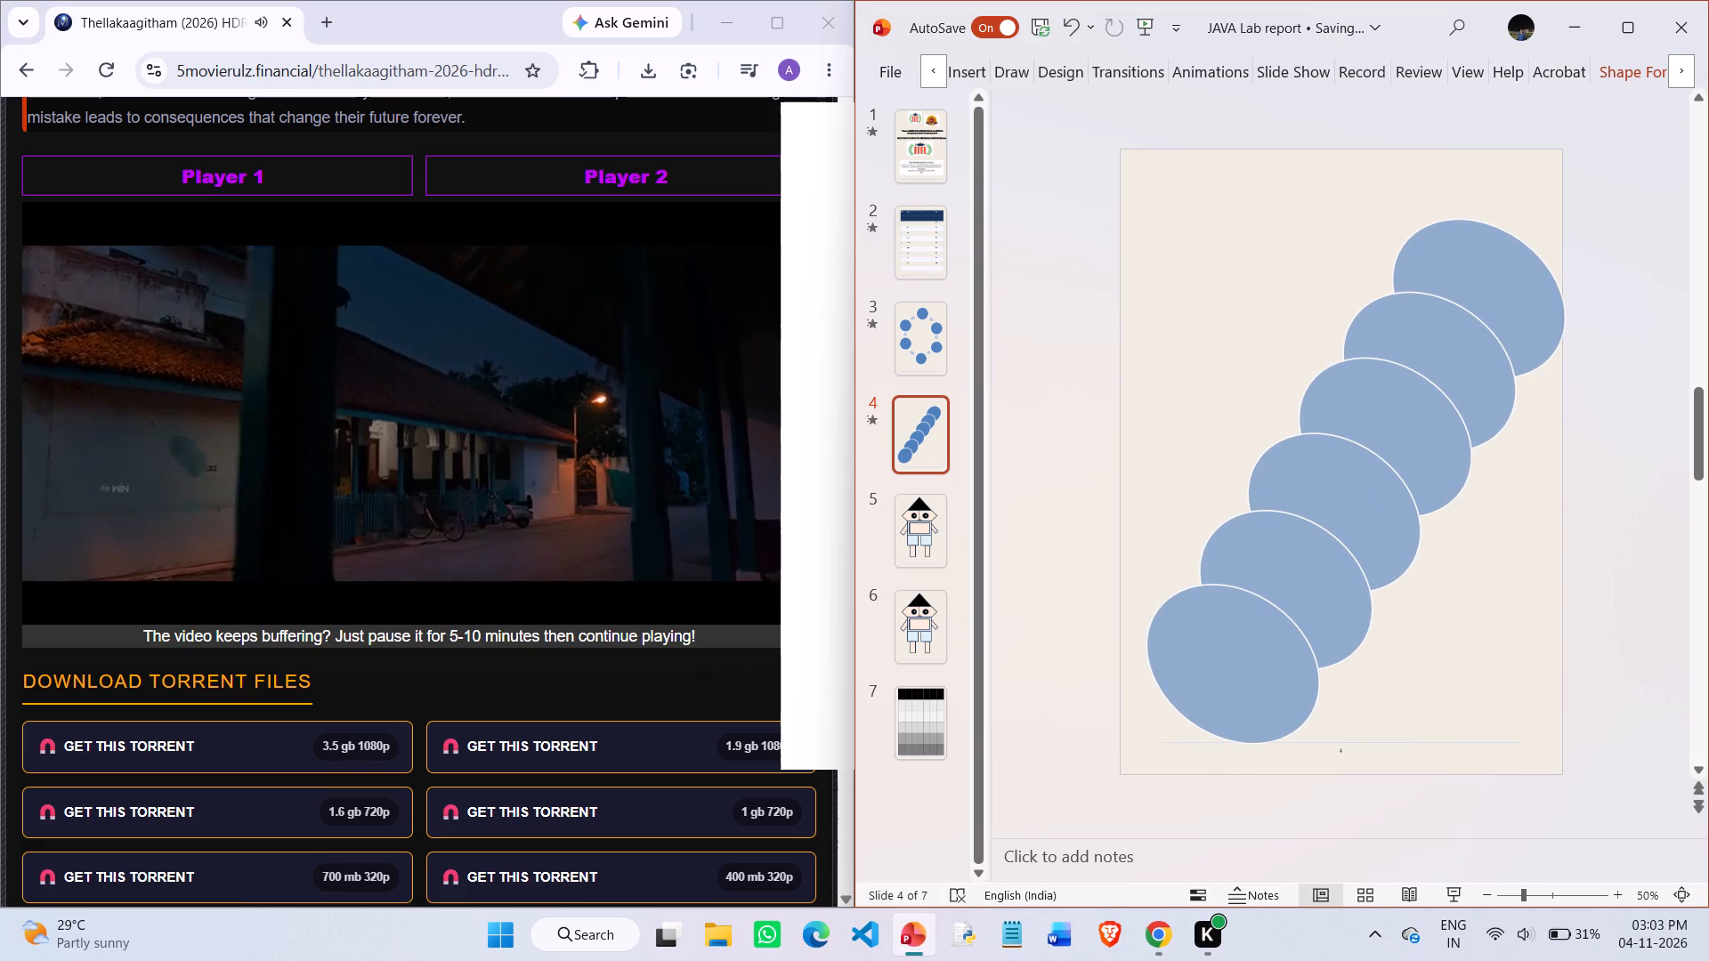
pyautogui.moveTo(1434, 543); pyautogui.dragTo(1419, 535)
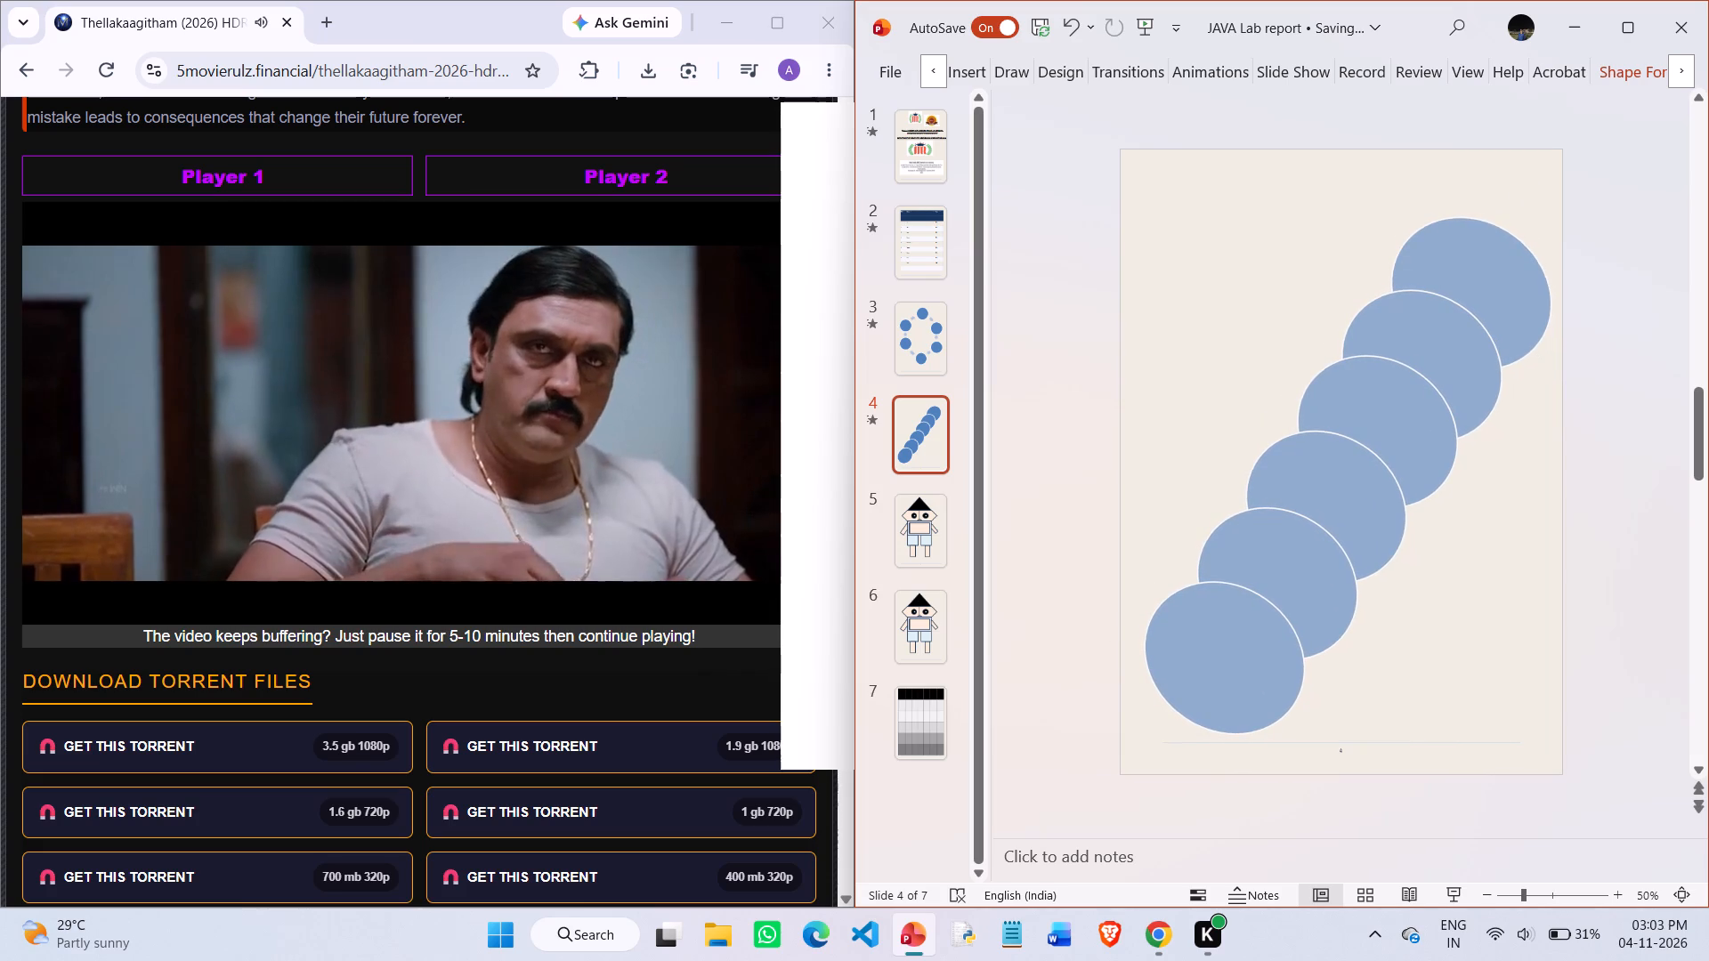
pyautogui.moveTo(1419, 535); pyautogui.dragTo(1413, 535)
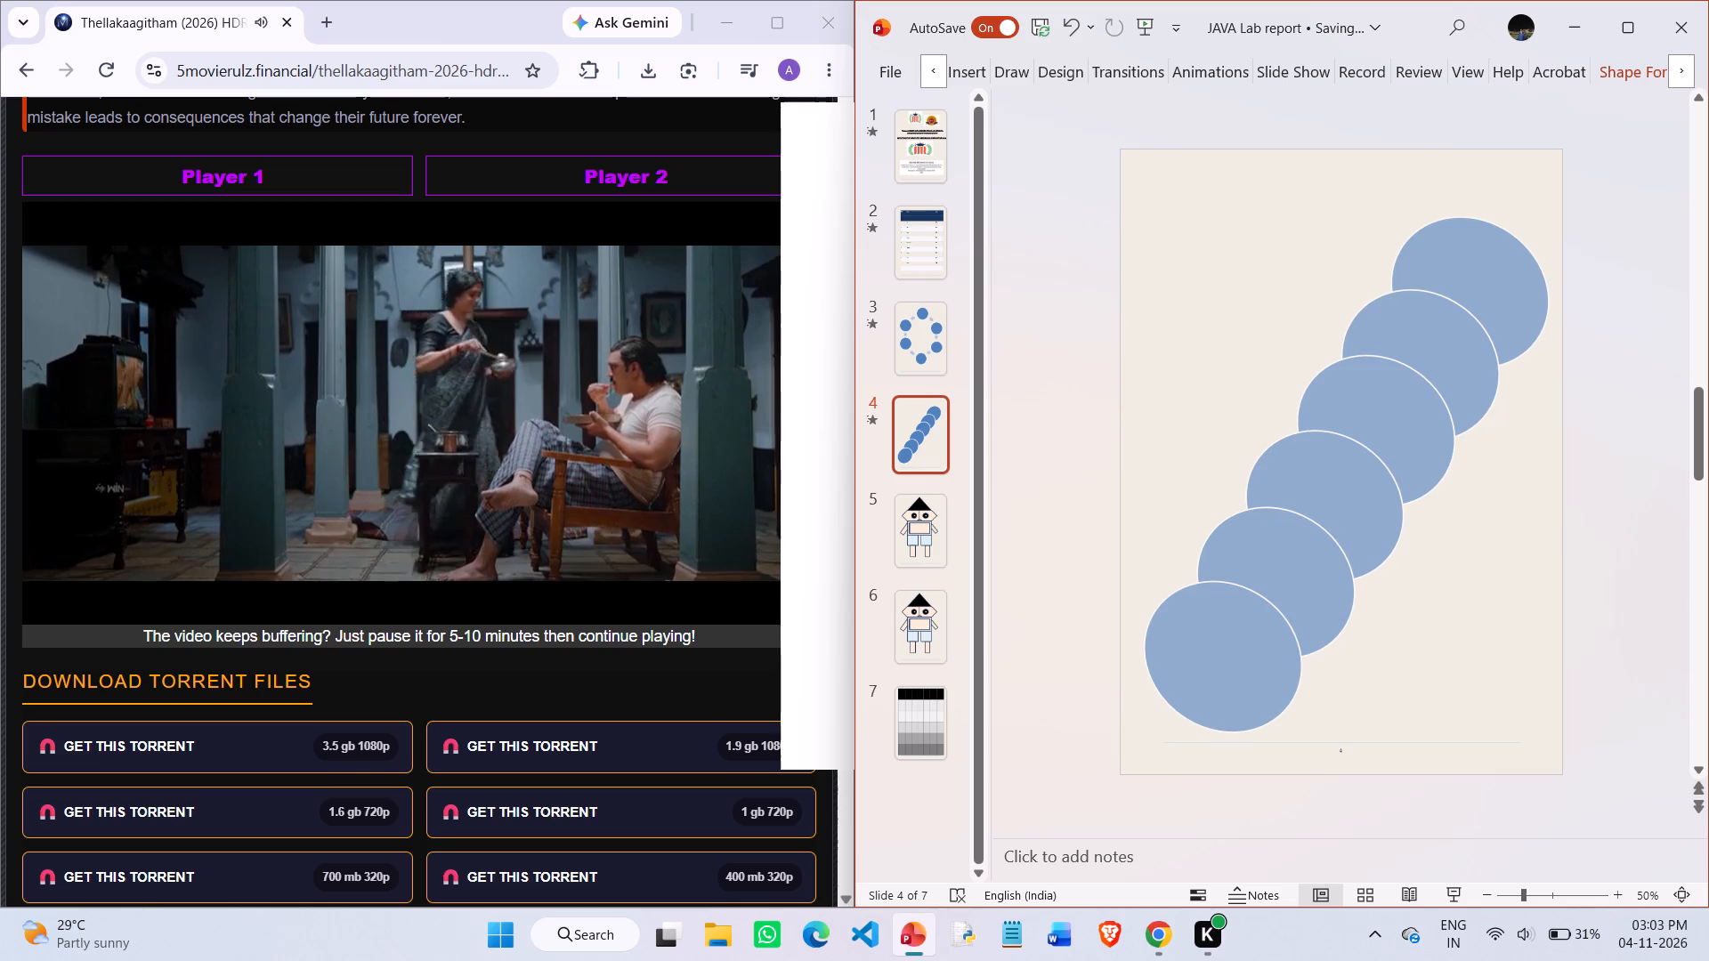
pyautogui.moveTo(1413, 535); pyautogui.dragTo(1403, 528)
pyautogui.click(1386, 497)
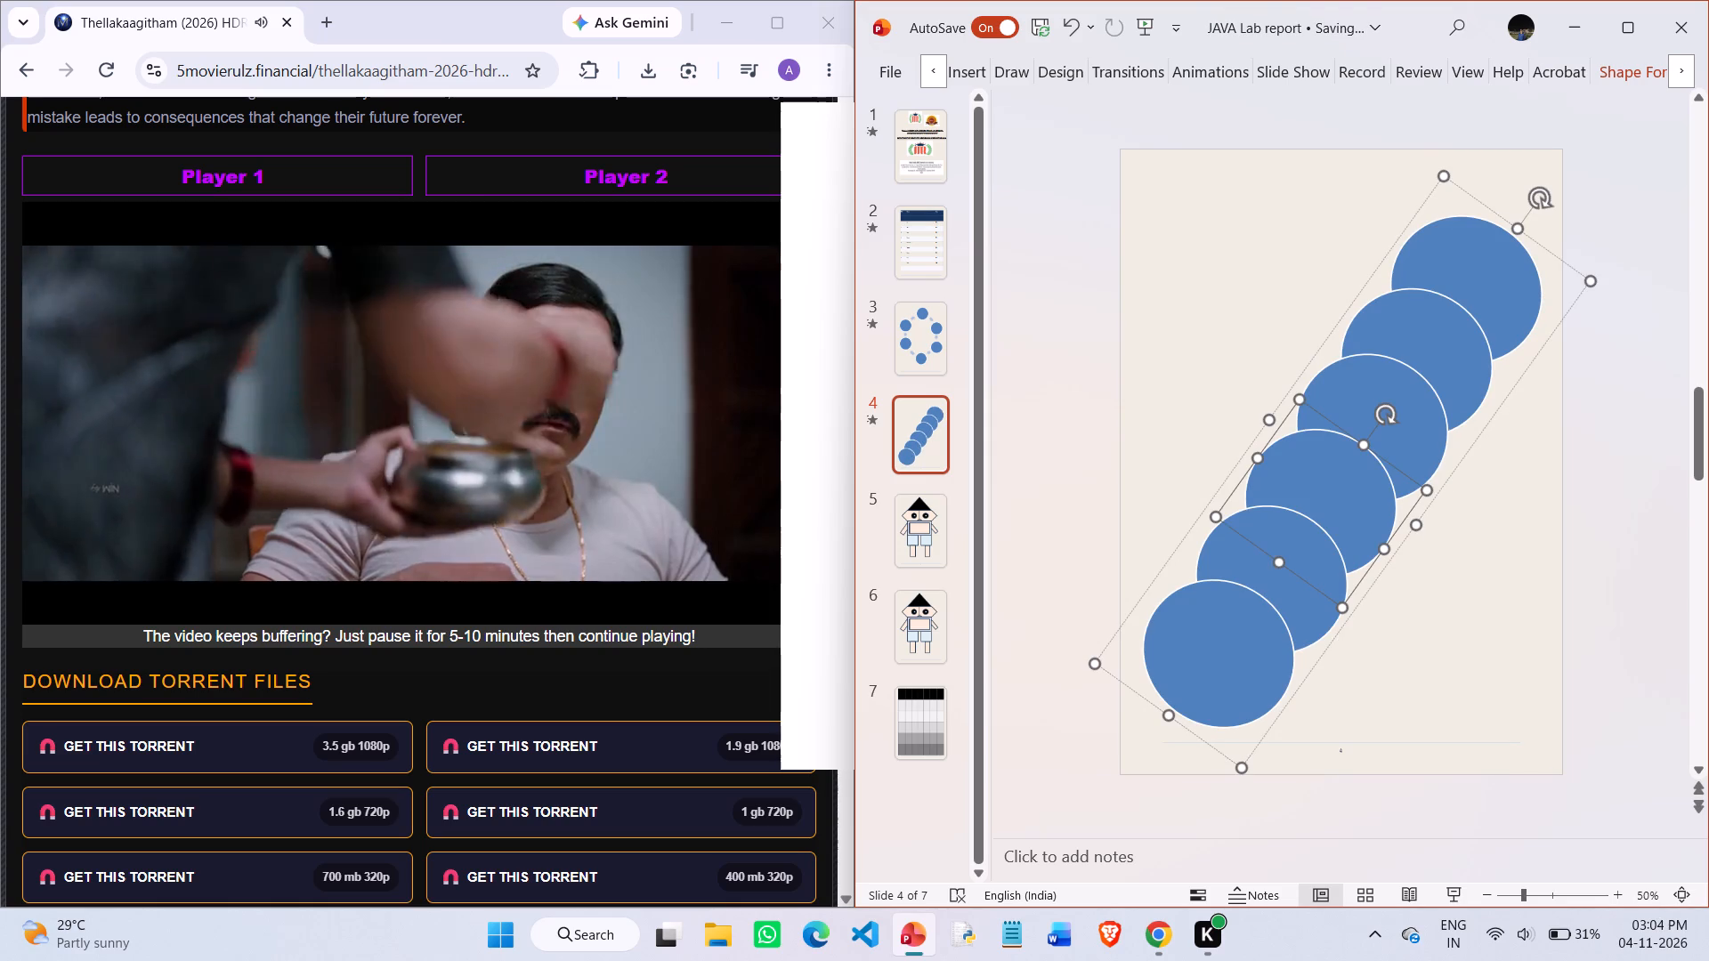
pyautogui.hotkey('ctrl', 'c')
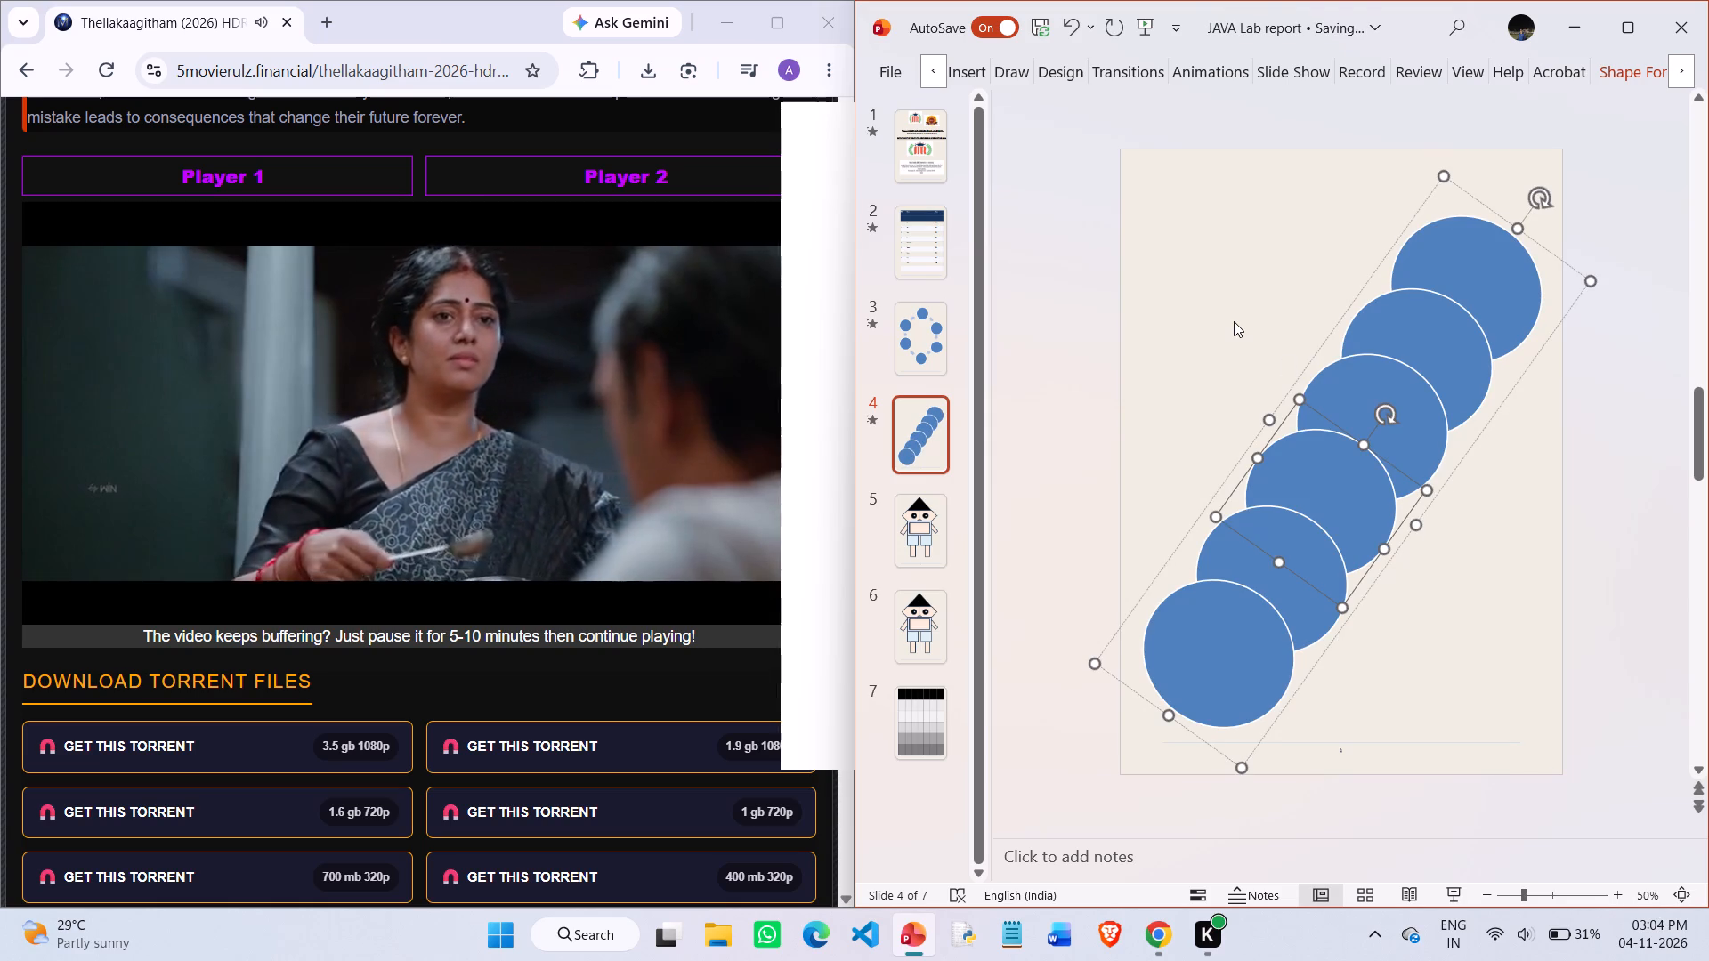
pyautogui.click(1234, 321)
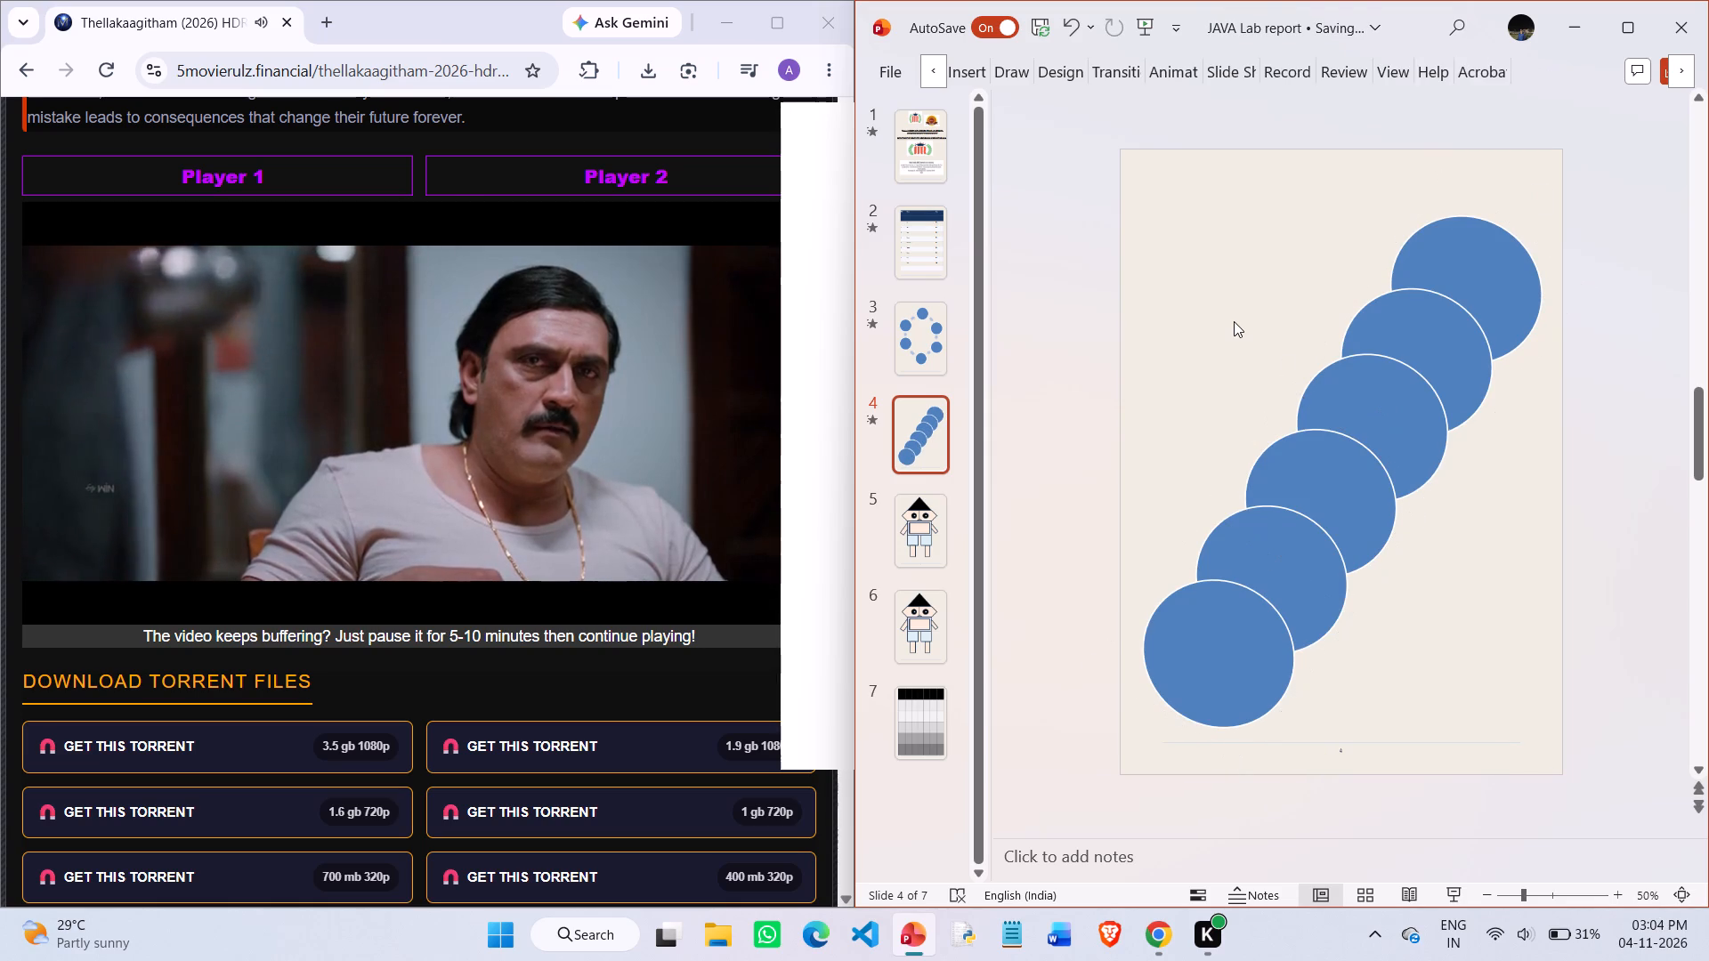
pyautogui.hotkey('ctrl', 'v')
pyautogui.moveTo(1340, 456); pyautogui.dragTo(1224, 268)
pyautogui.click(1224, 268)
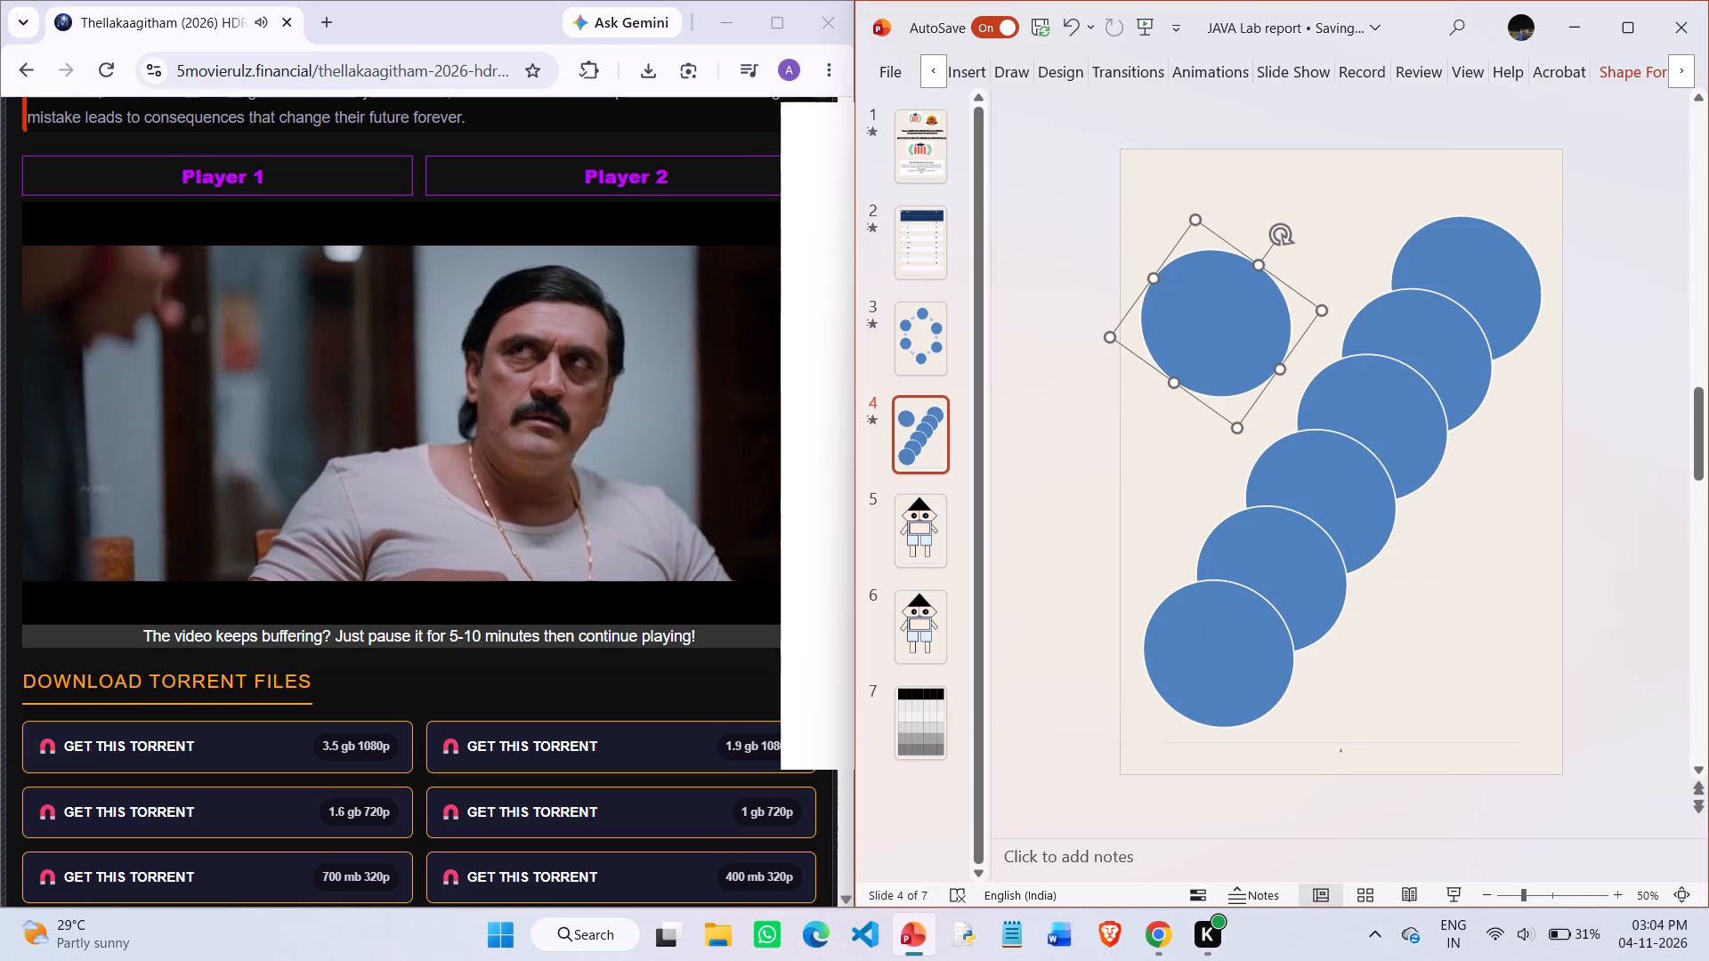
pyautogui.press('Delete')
# Duplicate the whole diagonal circle group and rotate the copy counter-clockwise into the opposite diagonal, forming an X of overlapping circles.
pyautogui.click(1478, 255)
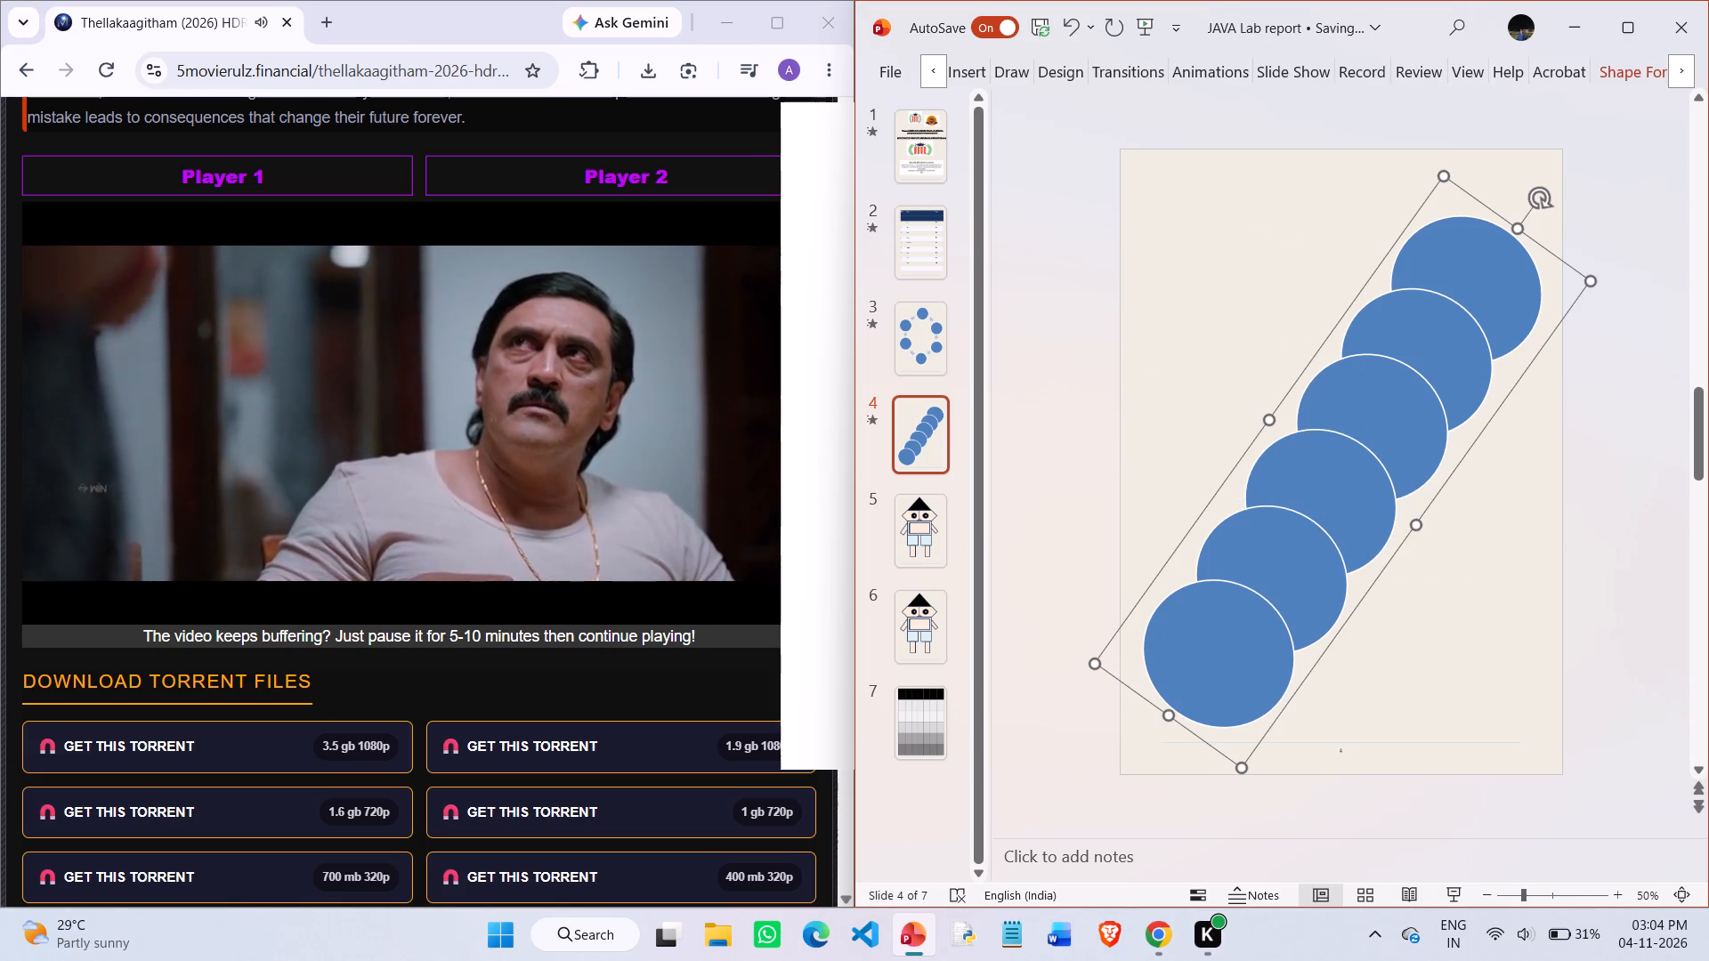
pyautogui.click(1473, 195)
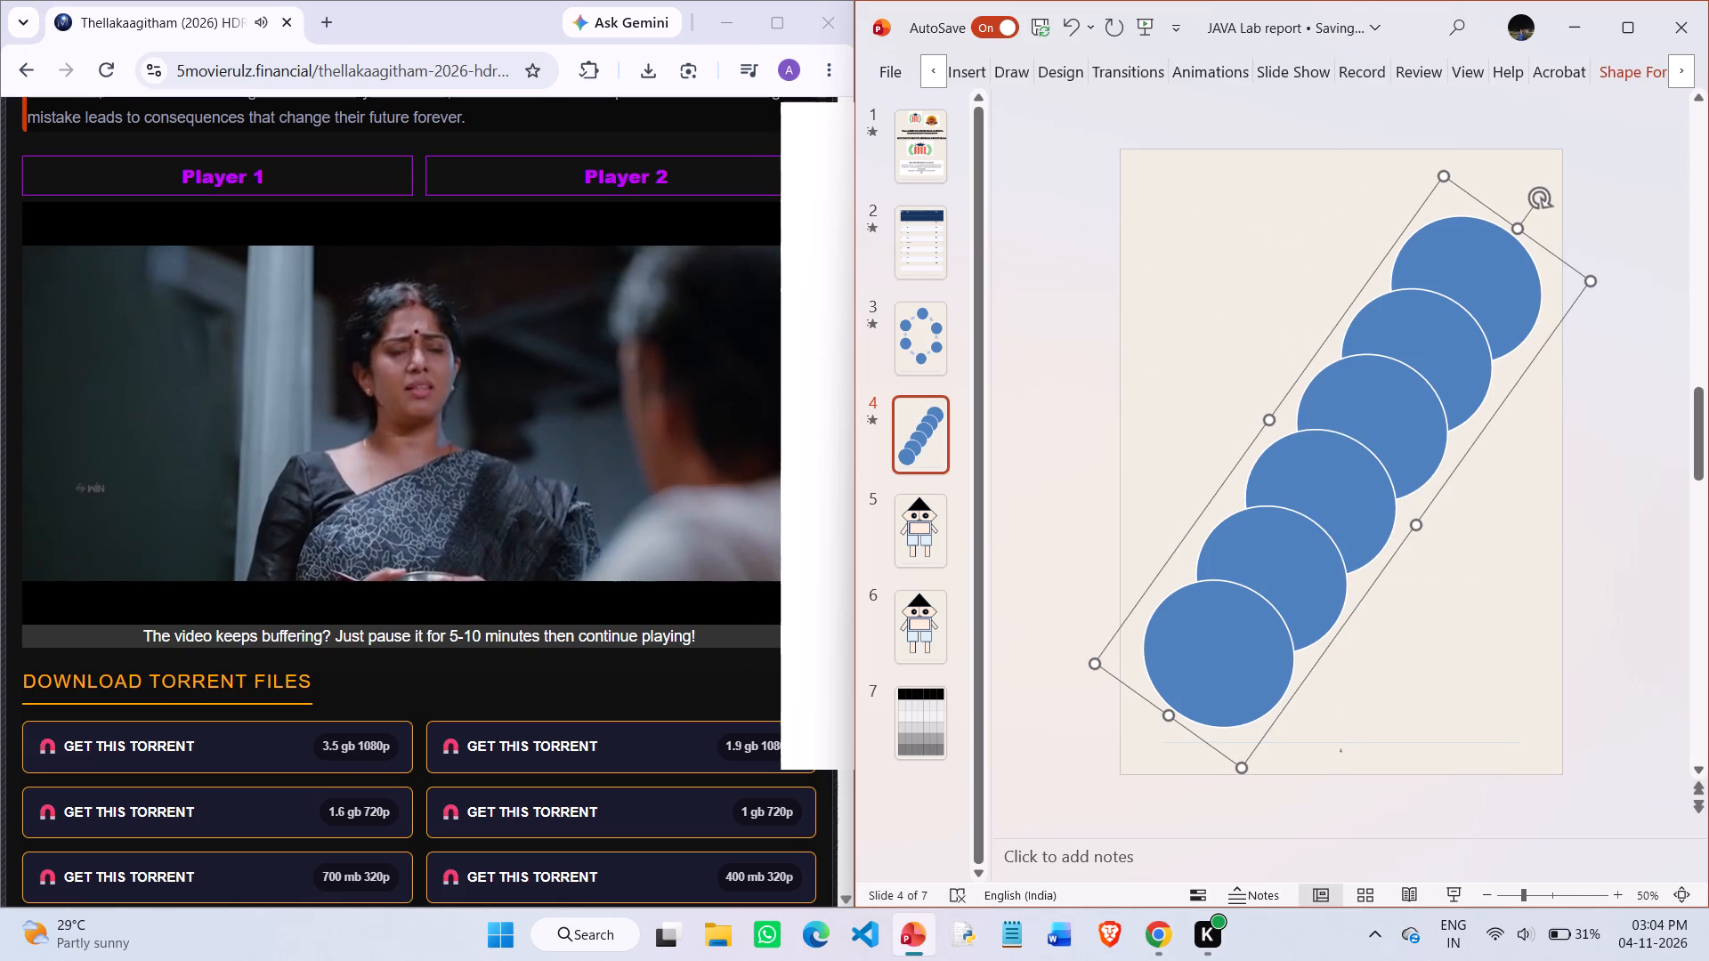
pyautogui.hotkey('ctrl', 'c')
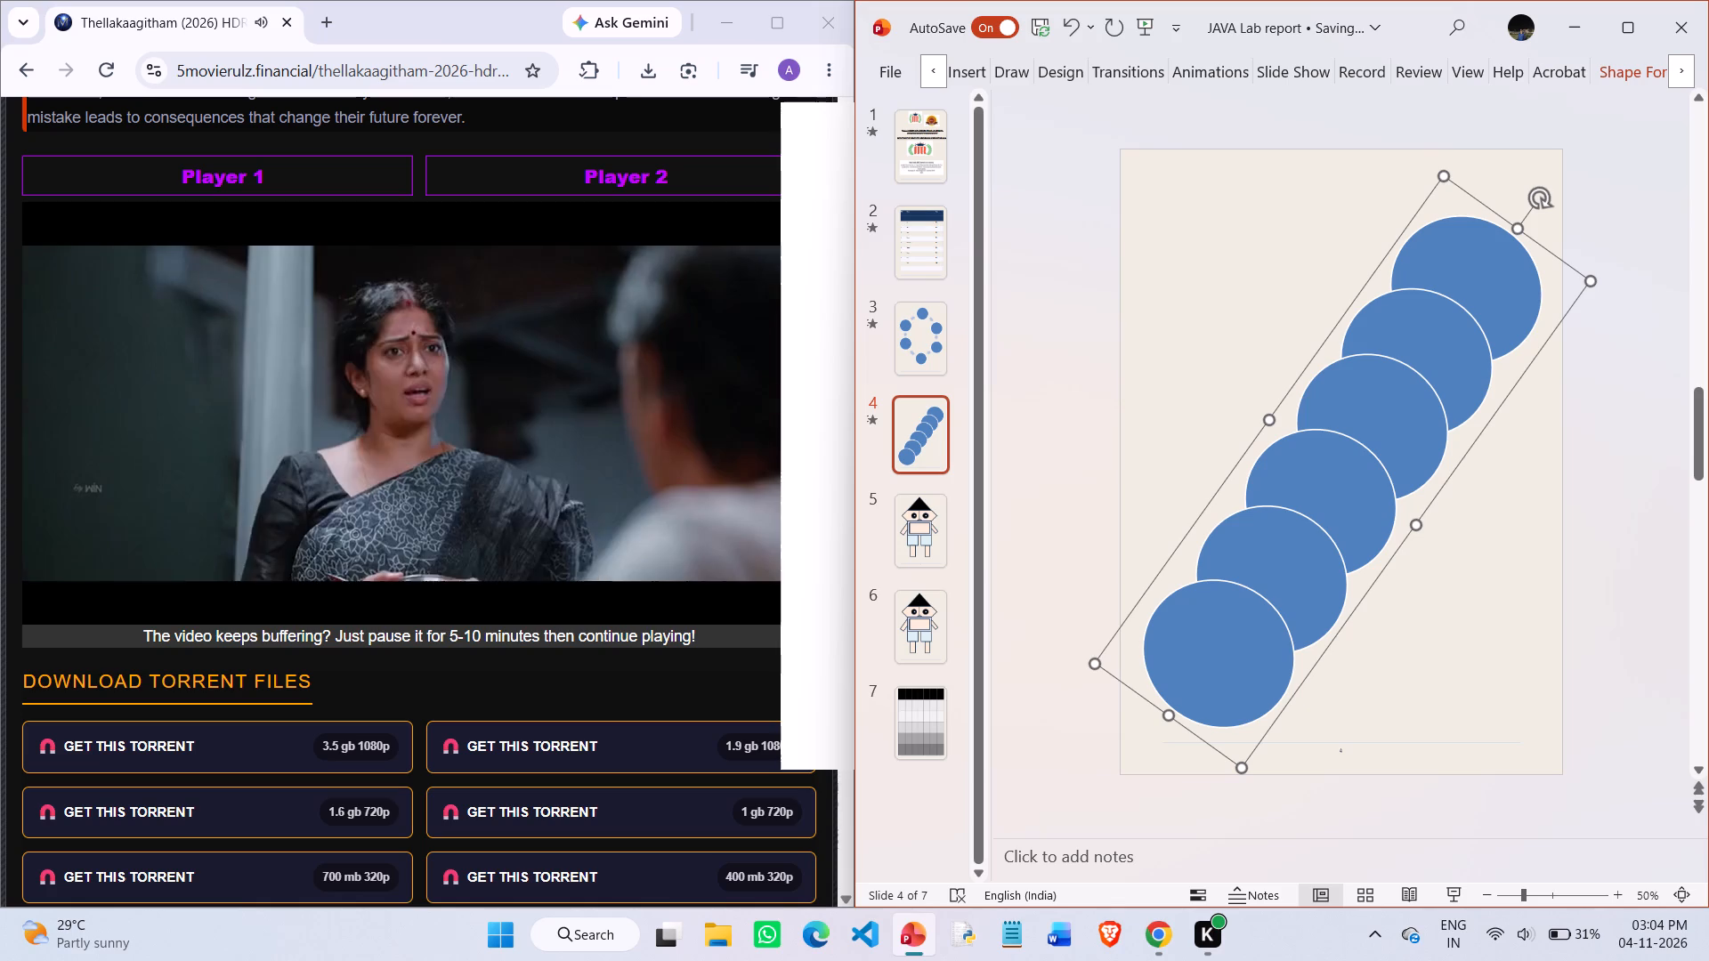
pyautogui.click(1274, 230)
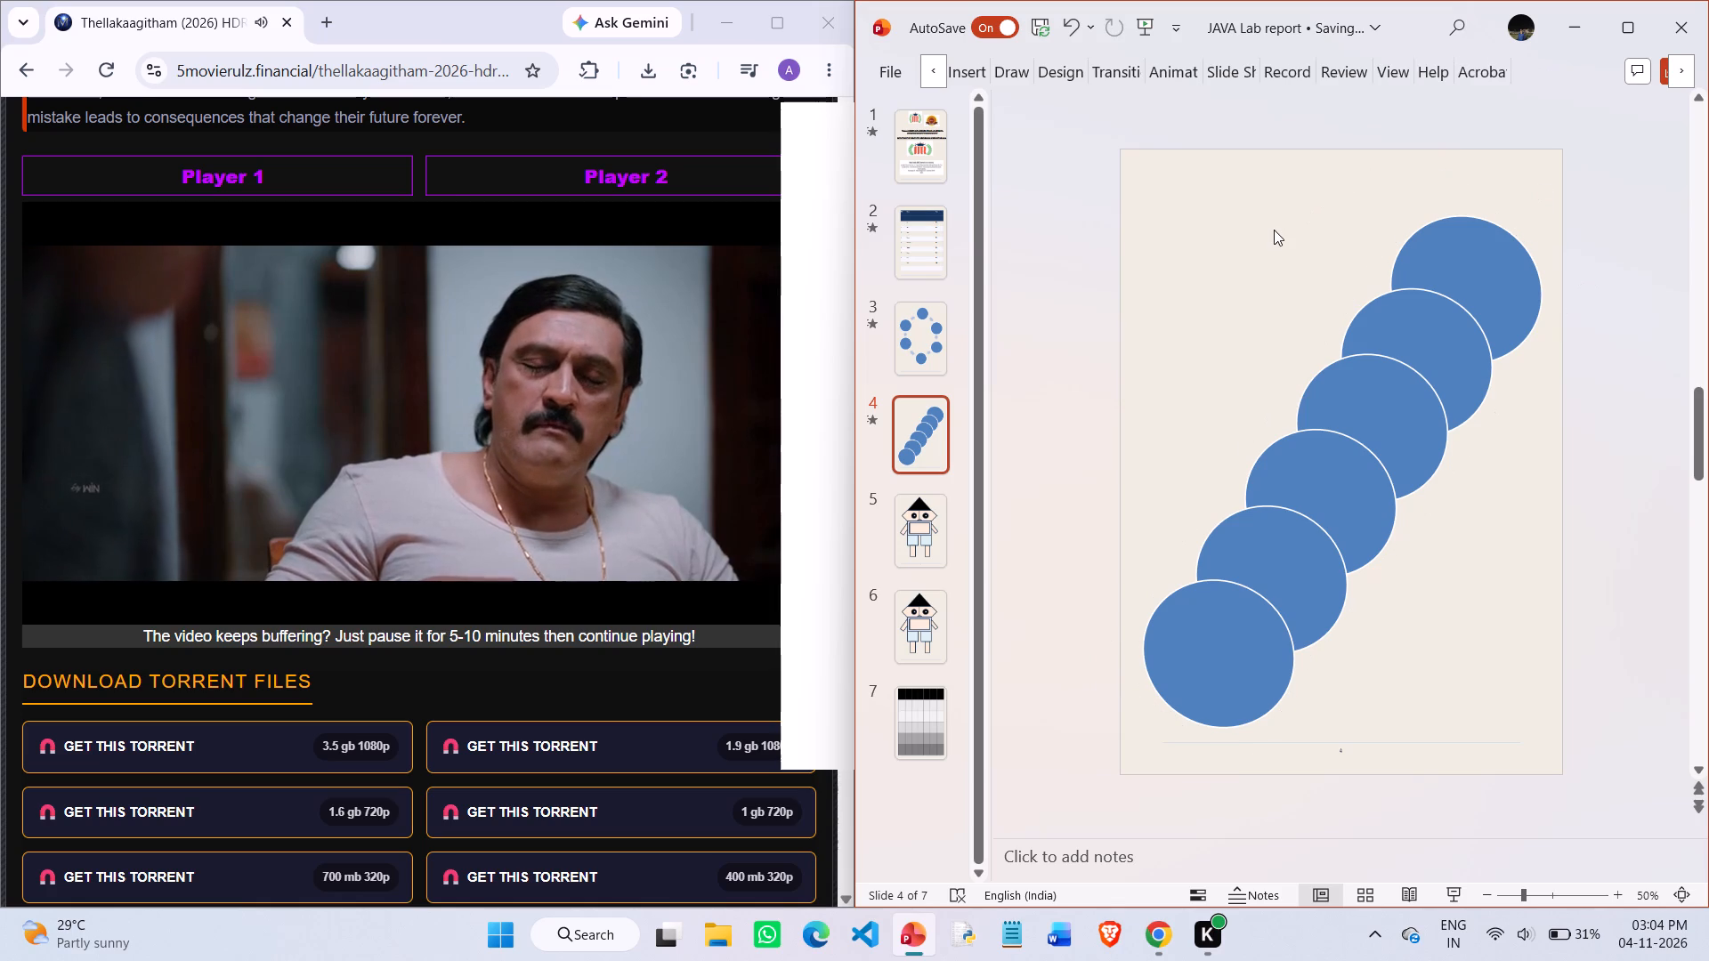
pyautogui.hotkey('ctrl', 'v')
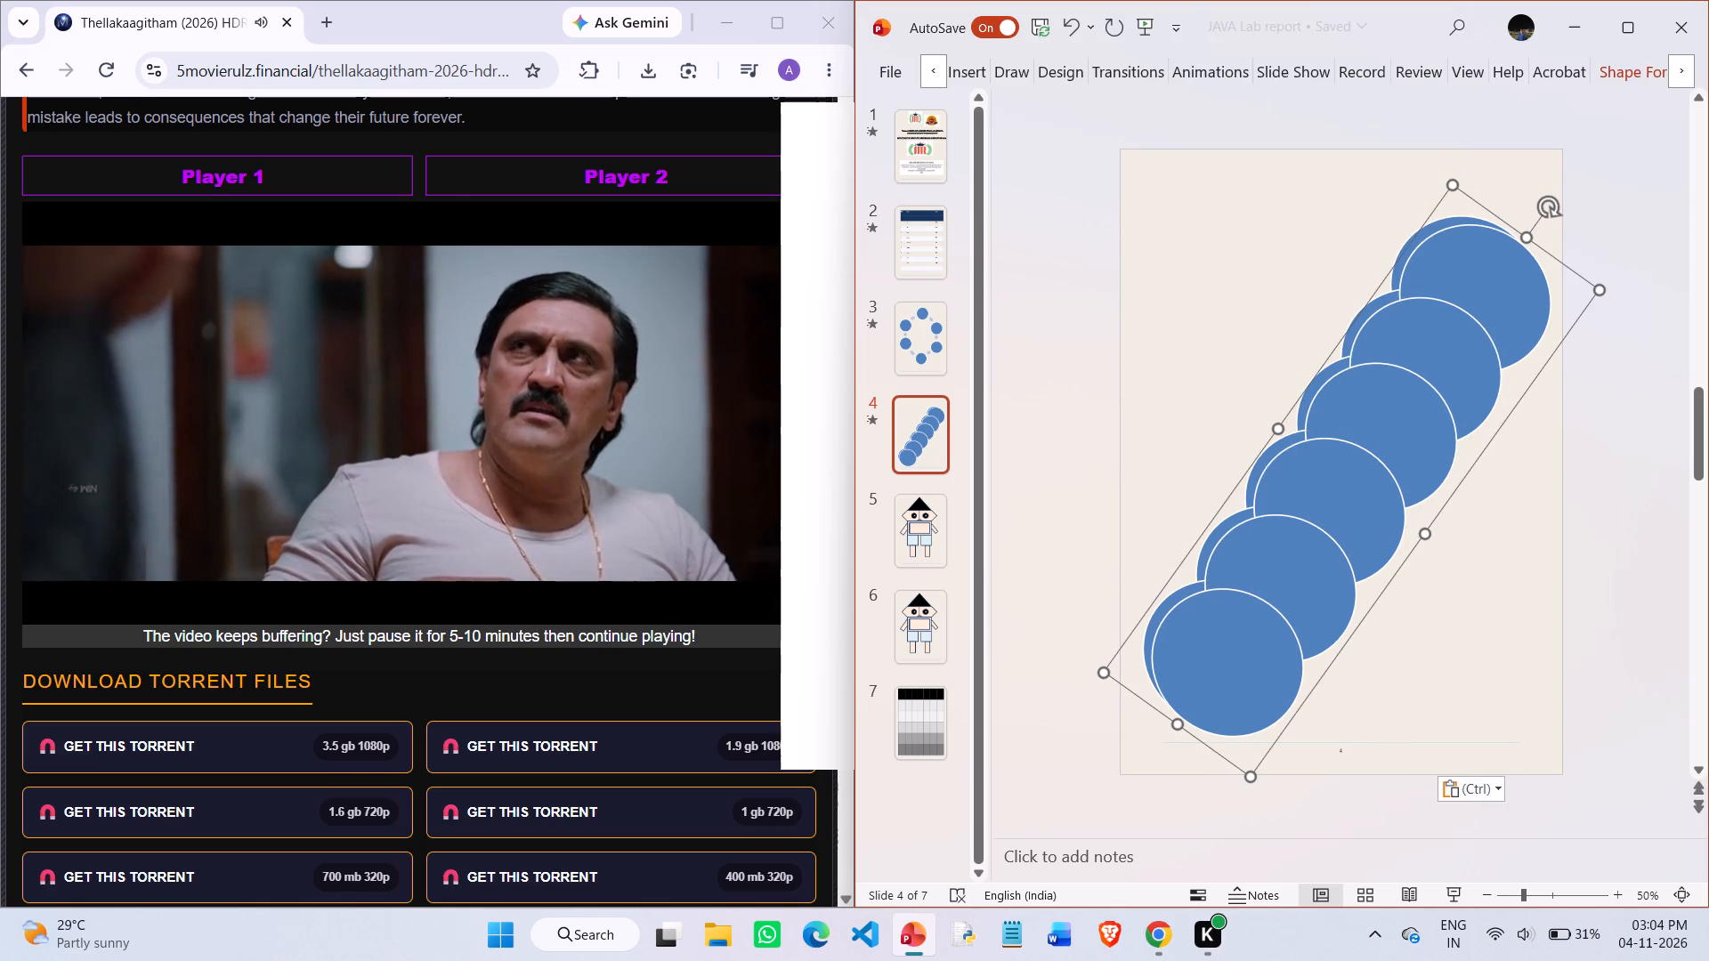
pyautogui.moveTo(1557, 202); pyautogui.dragTo(1231, 172)
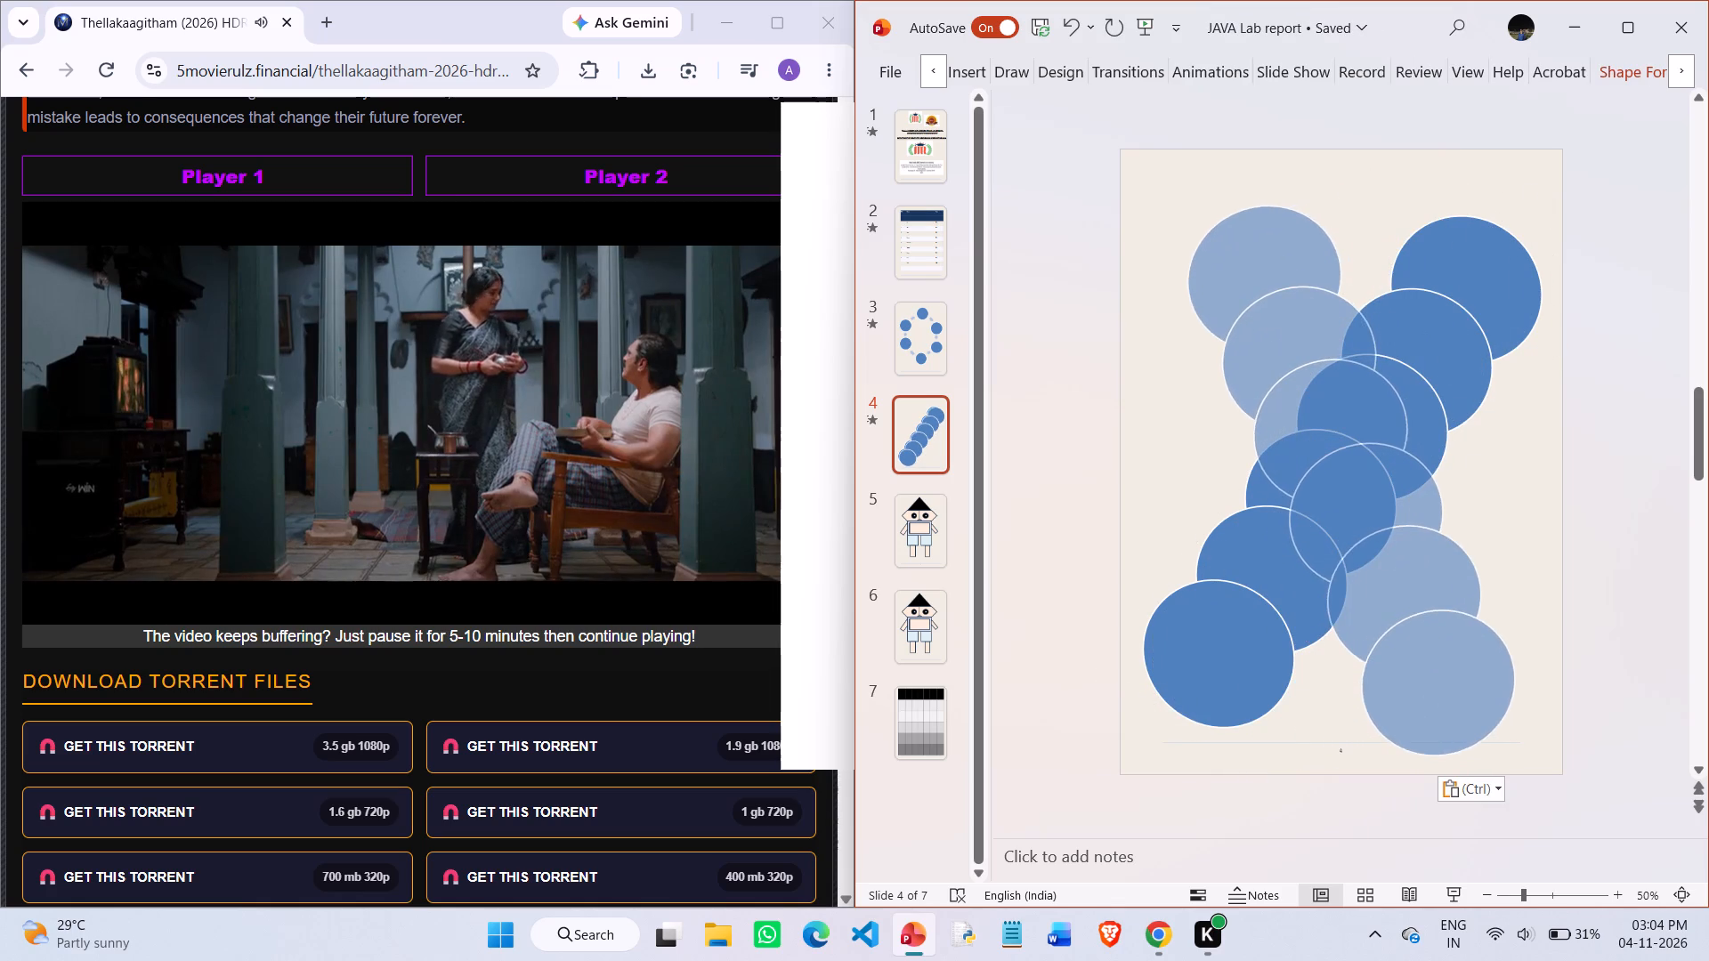
pyautogui.moveTo(1231, 172); pyautogui.dragTo(1182, 209)
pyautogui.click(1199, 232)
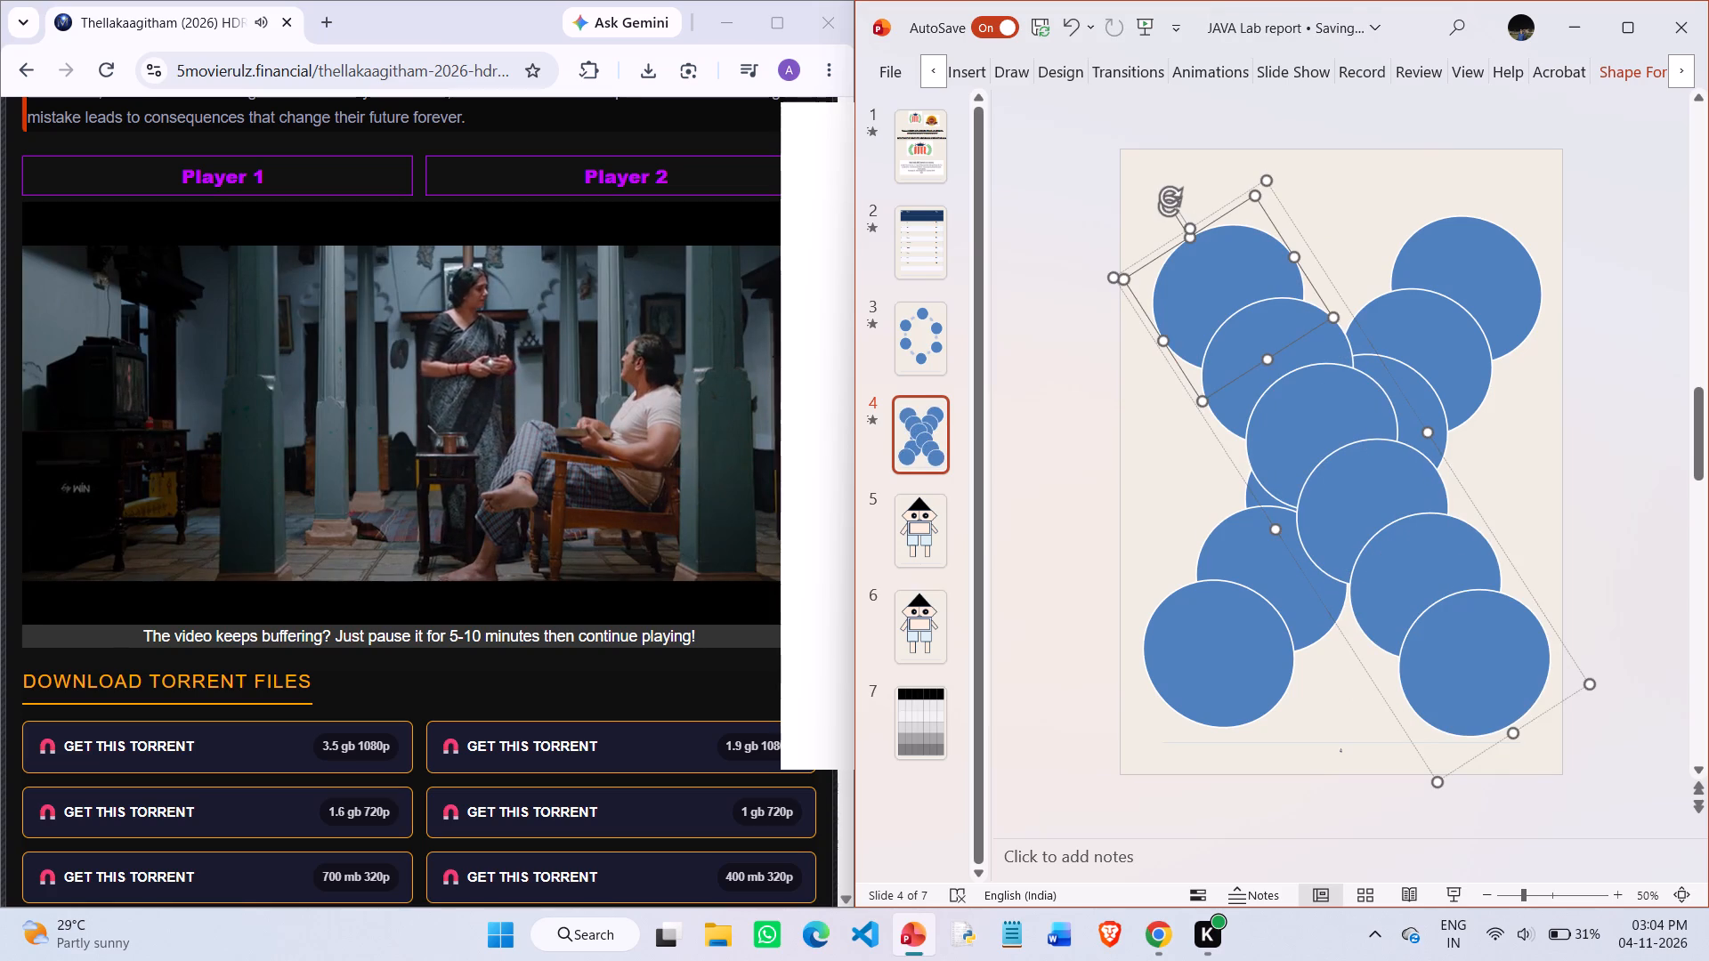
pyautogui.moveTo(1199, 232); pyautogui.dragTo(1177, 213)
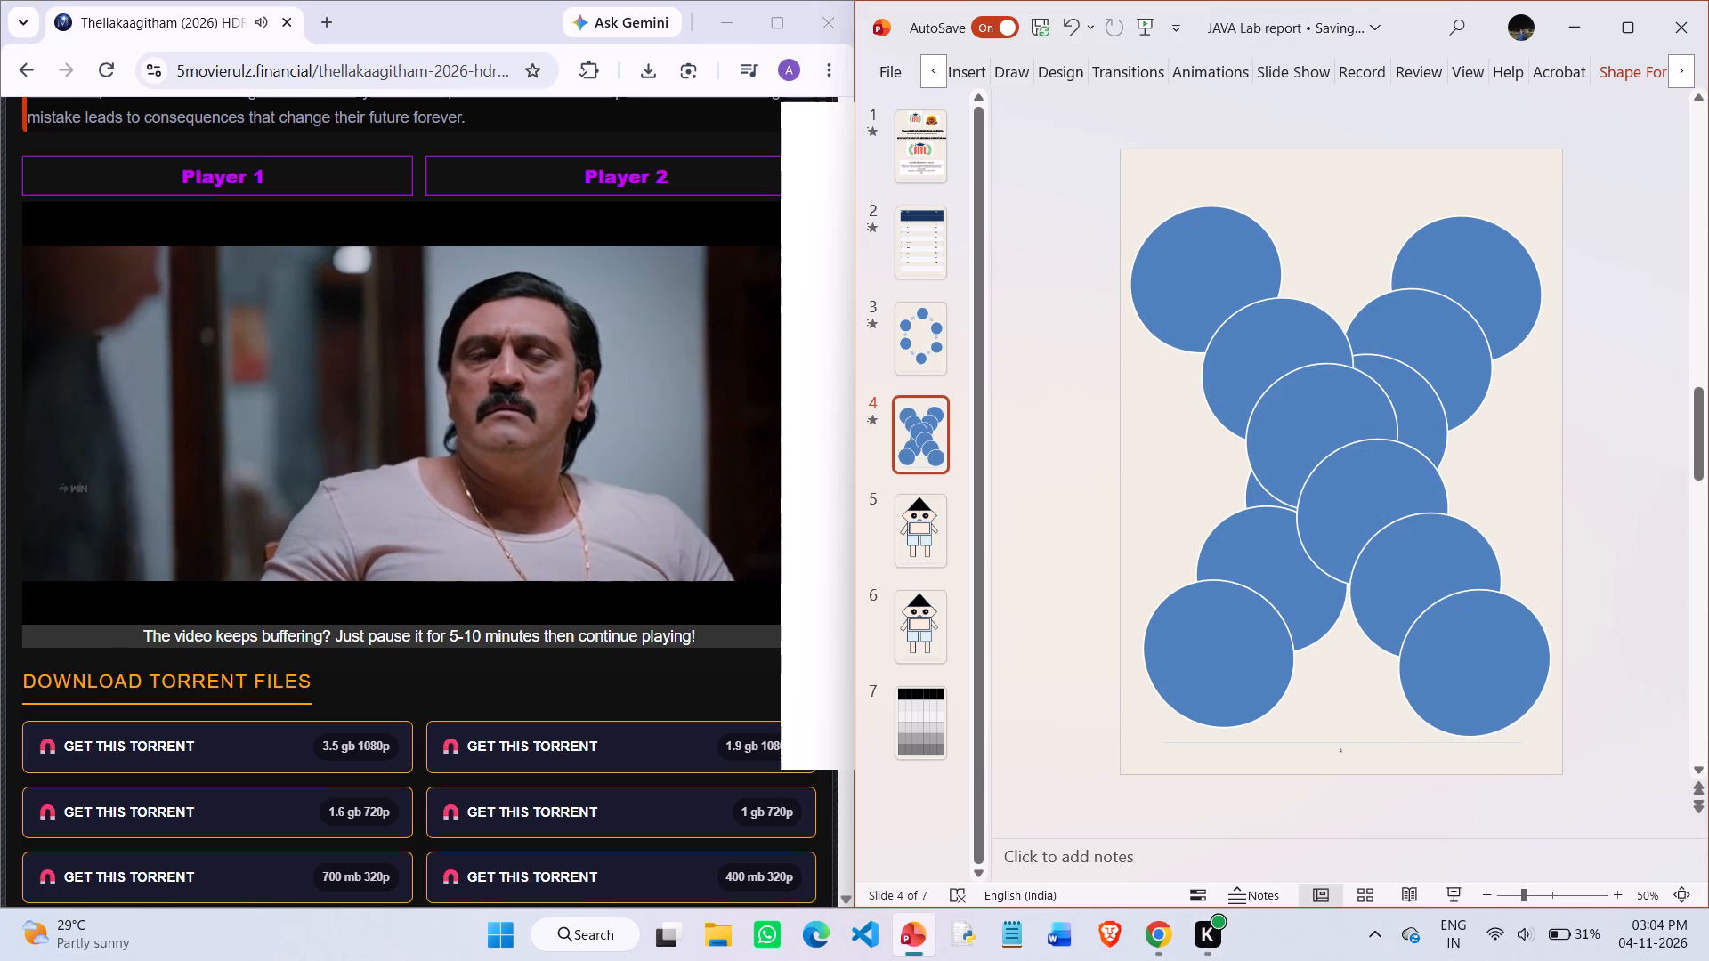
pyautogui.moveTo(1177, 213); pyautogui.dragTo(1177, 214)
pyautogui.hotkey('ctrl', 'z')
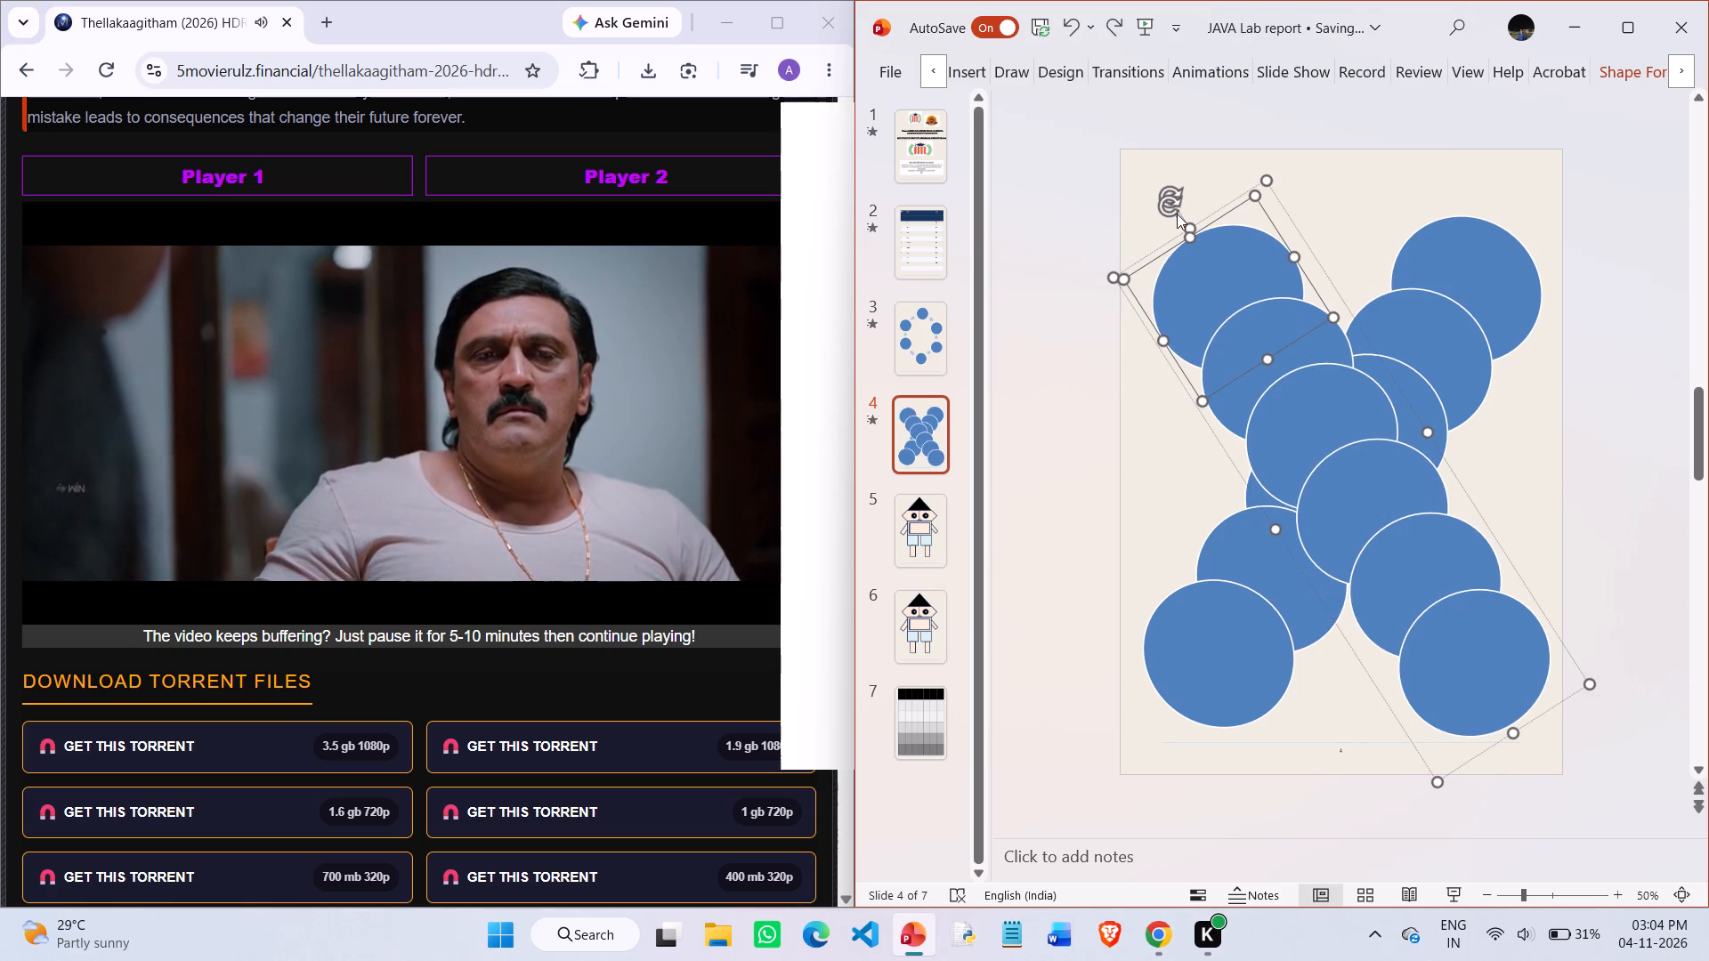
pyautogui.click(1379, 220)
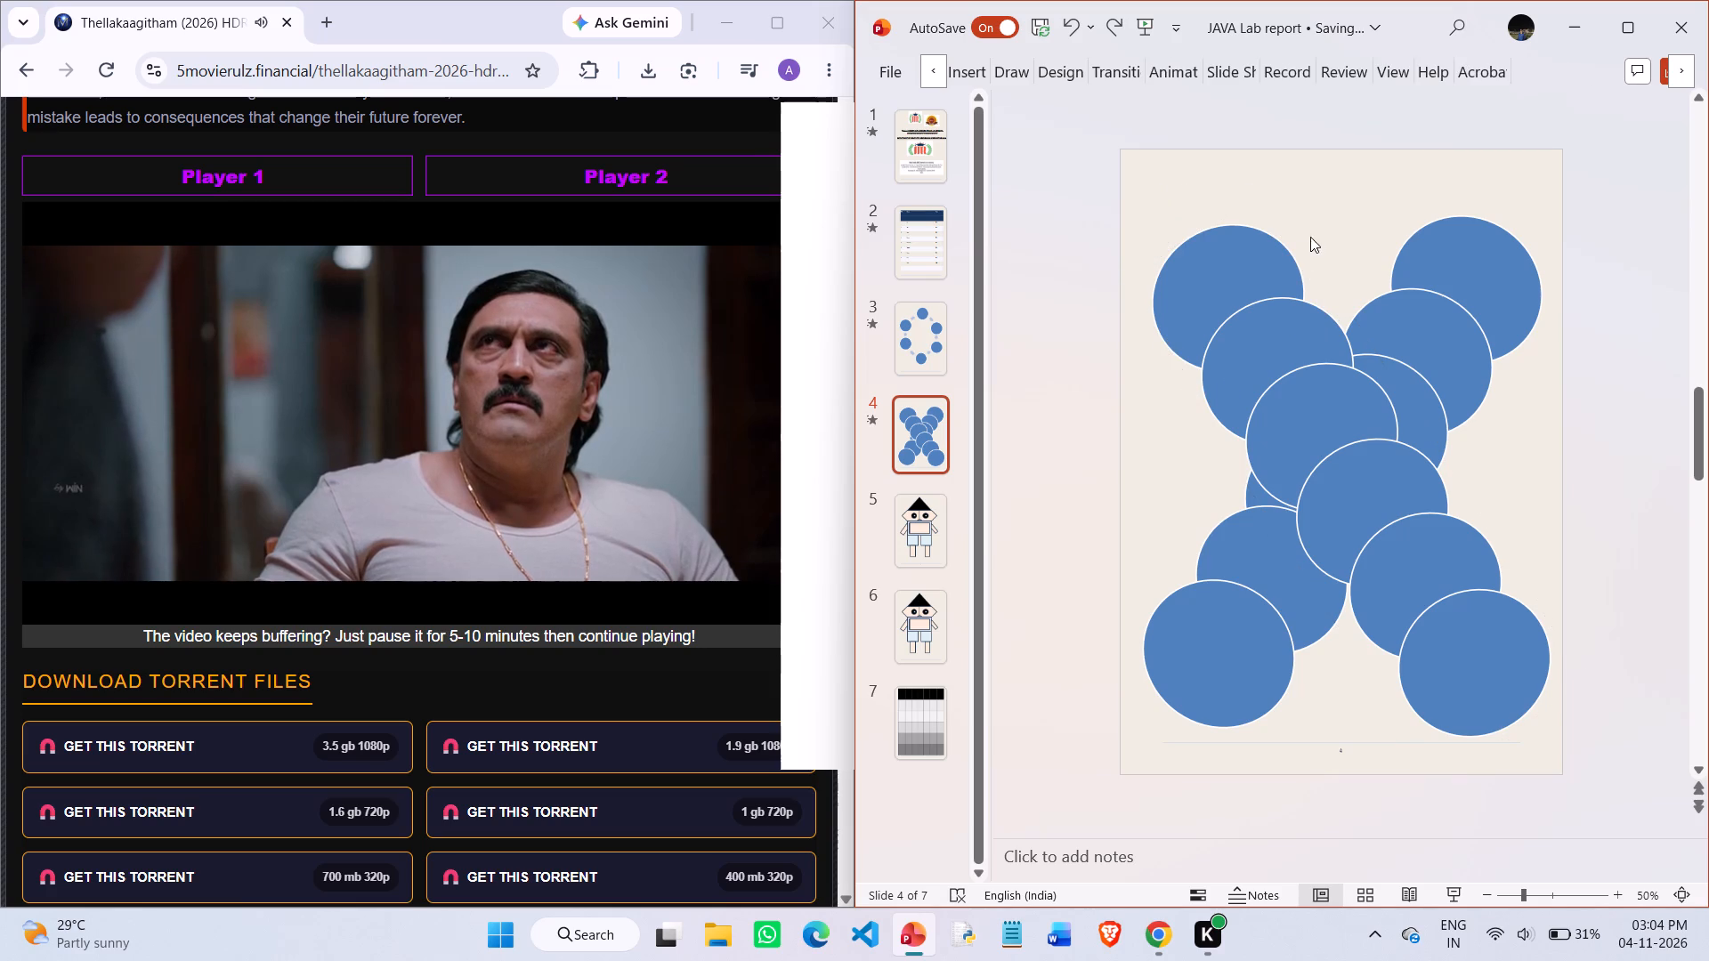
# Shift the copied circle group slightly up, centring it horizontally on the slide, and rotate it slightly clockwise.
pyautogui.click(1285, 326)
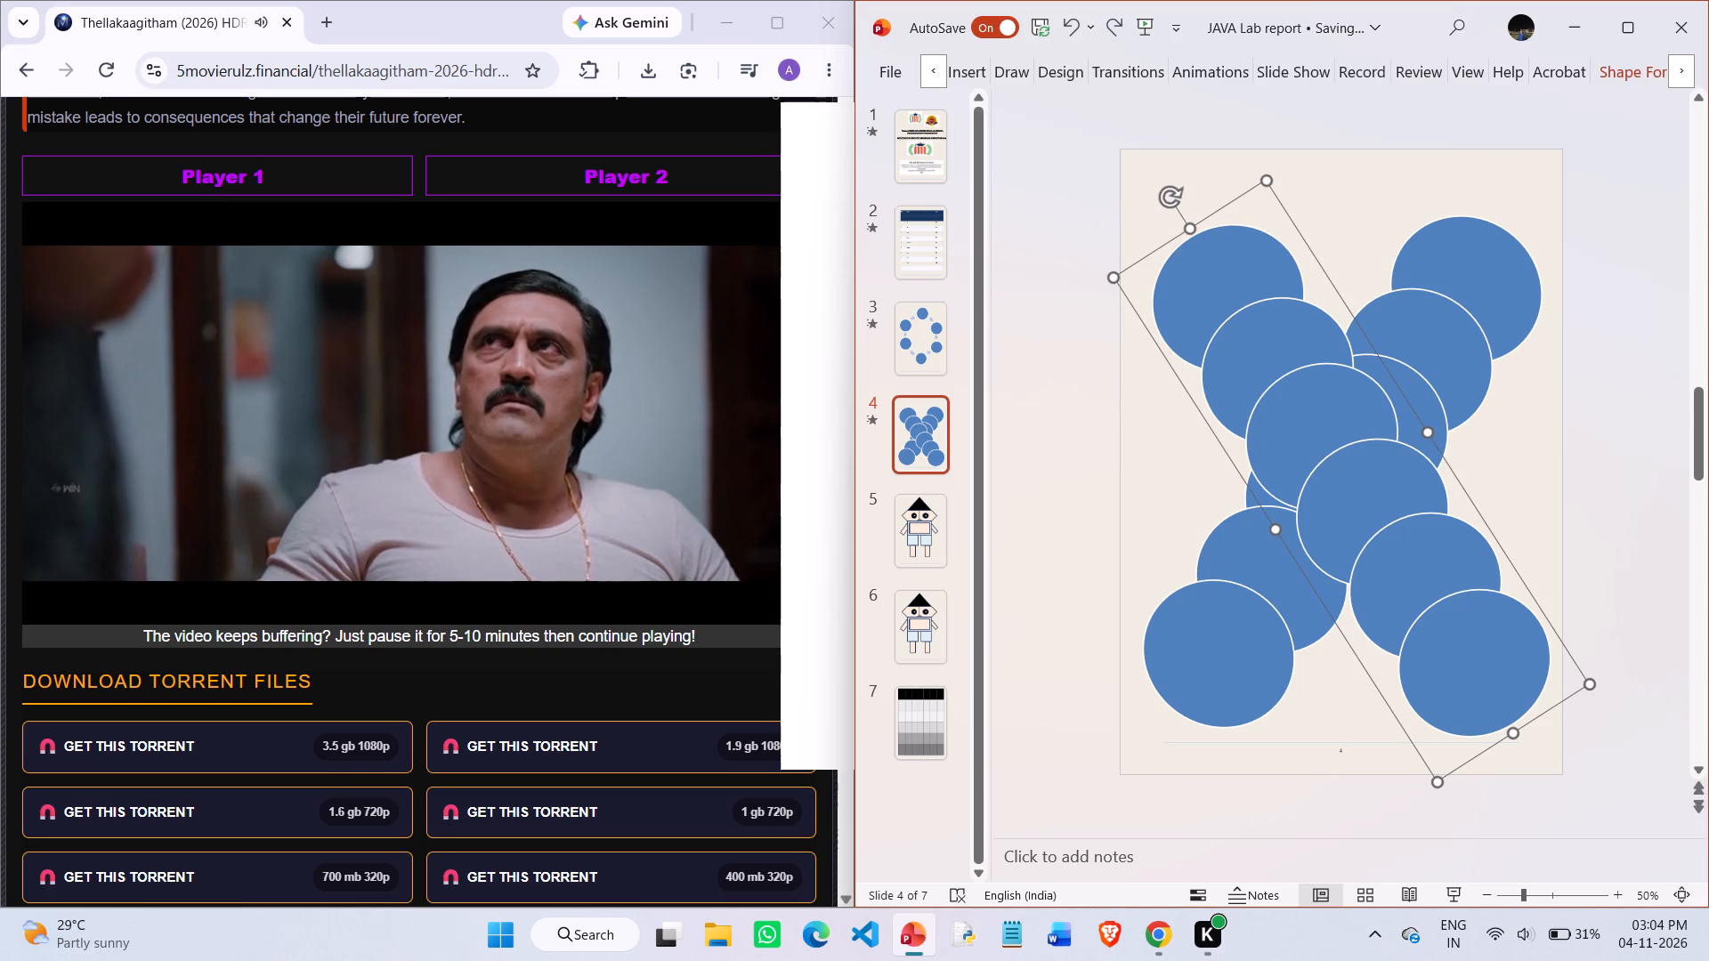
pyautogui.moveTo(1233, 201); pyautogui.dragTo(1208, 184)
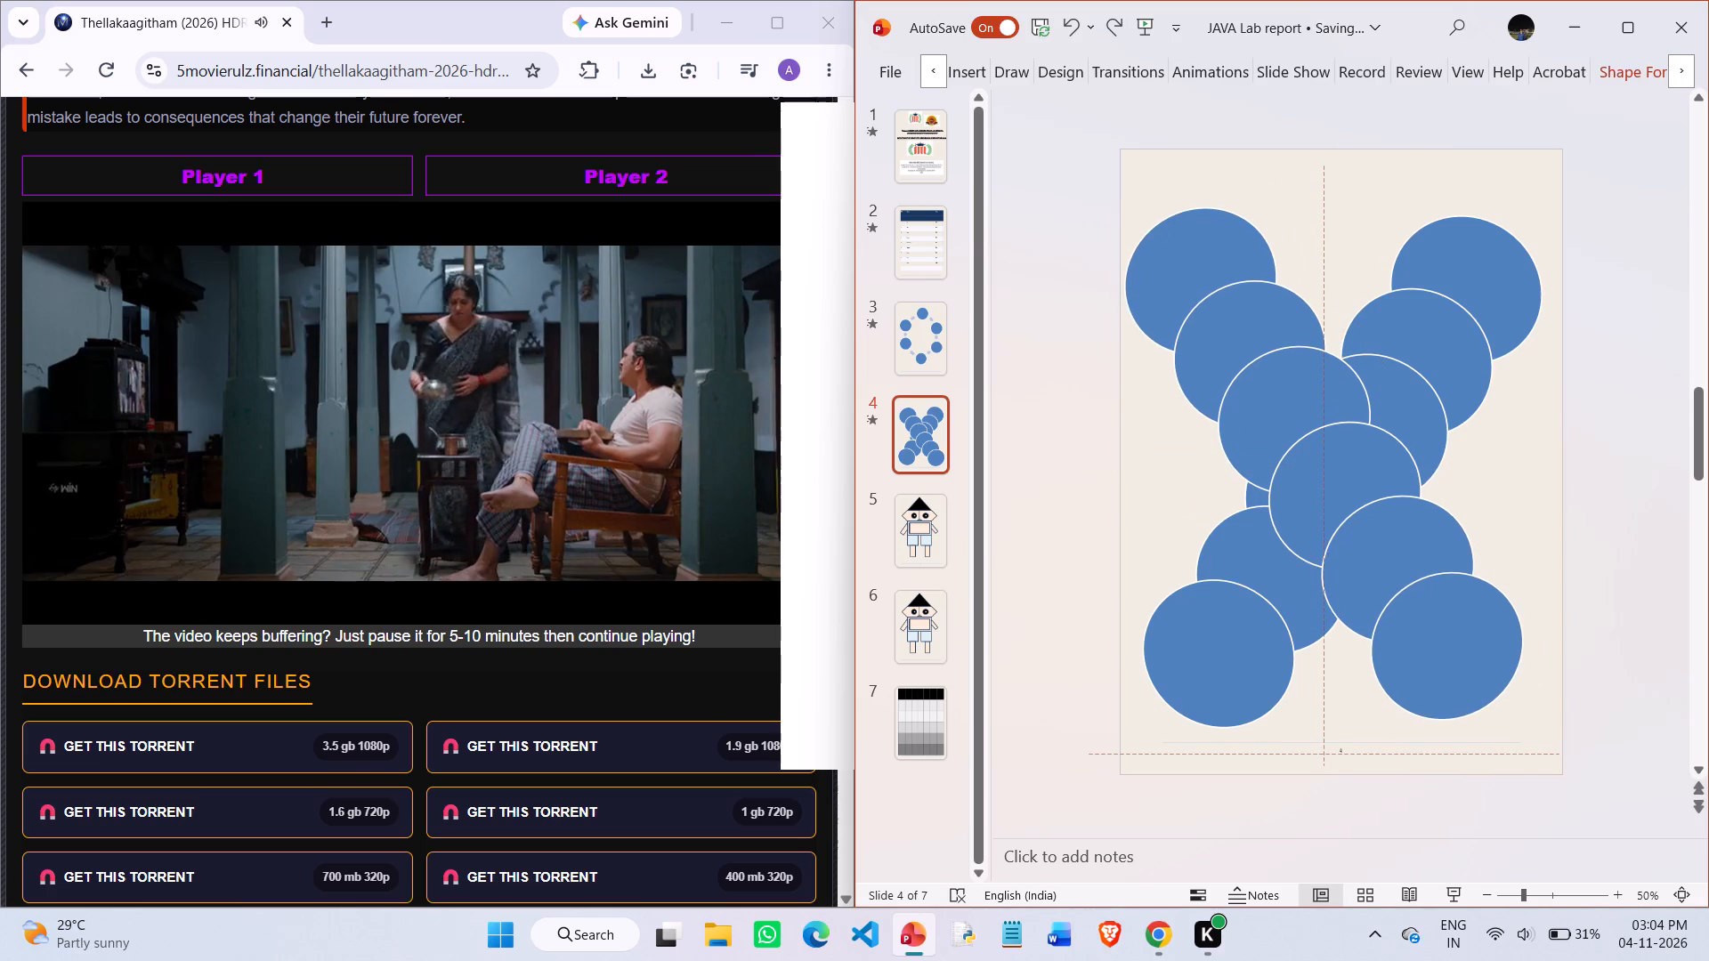
pyautogui.moveTo(1208, 184); pyautogui.dragTo(1209, 188)
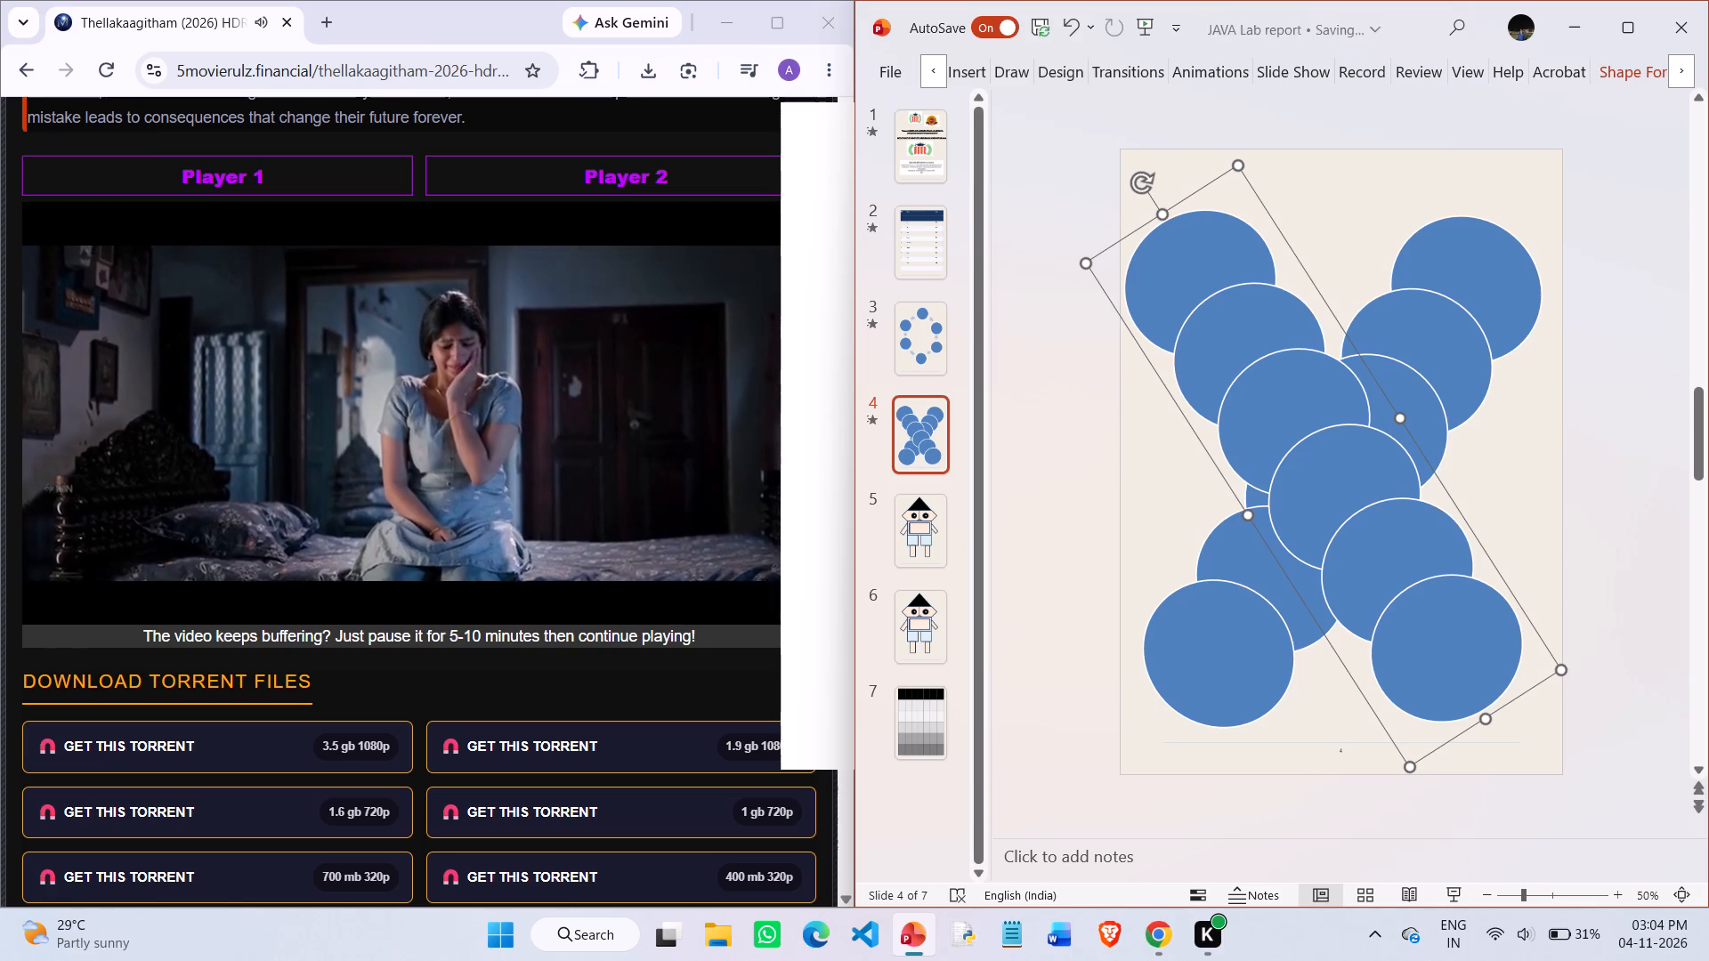
pyautogui.click(1137, 189)
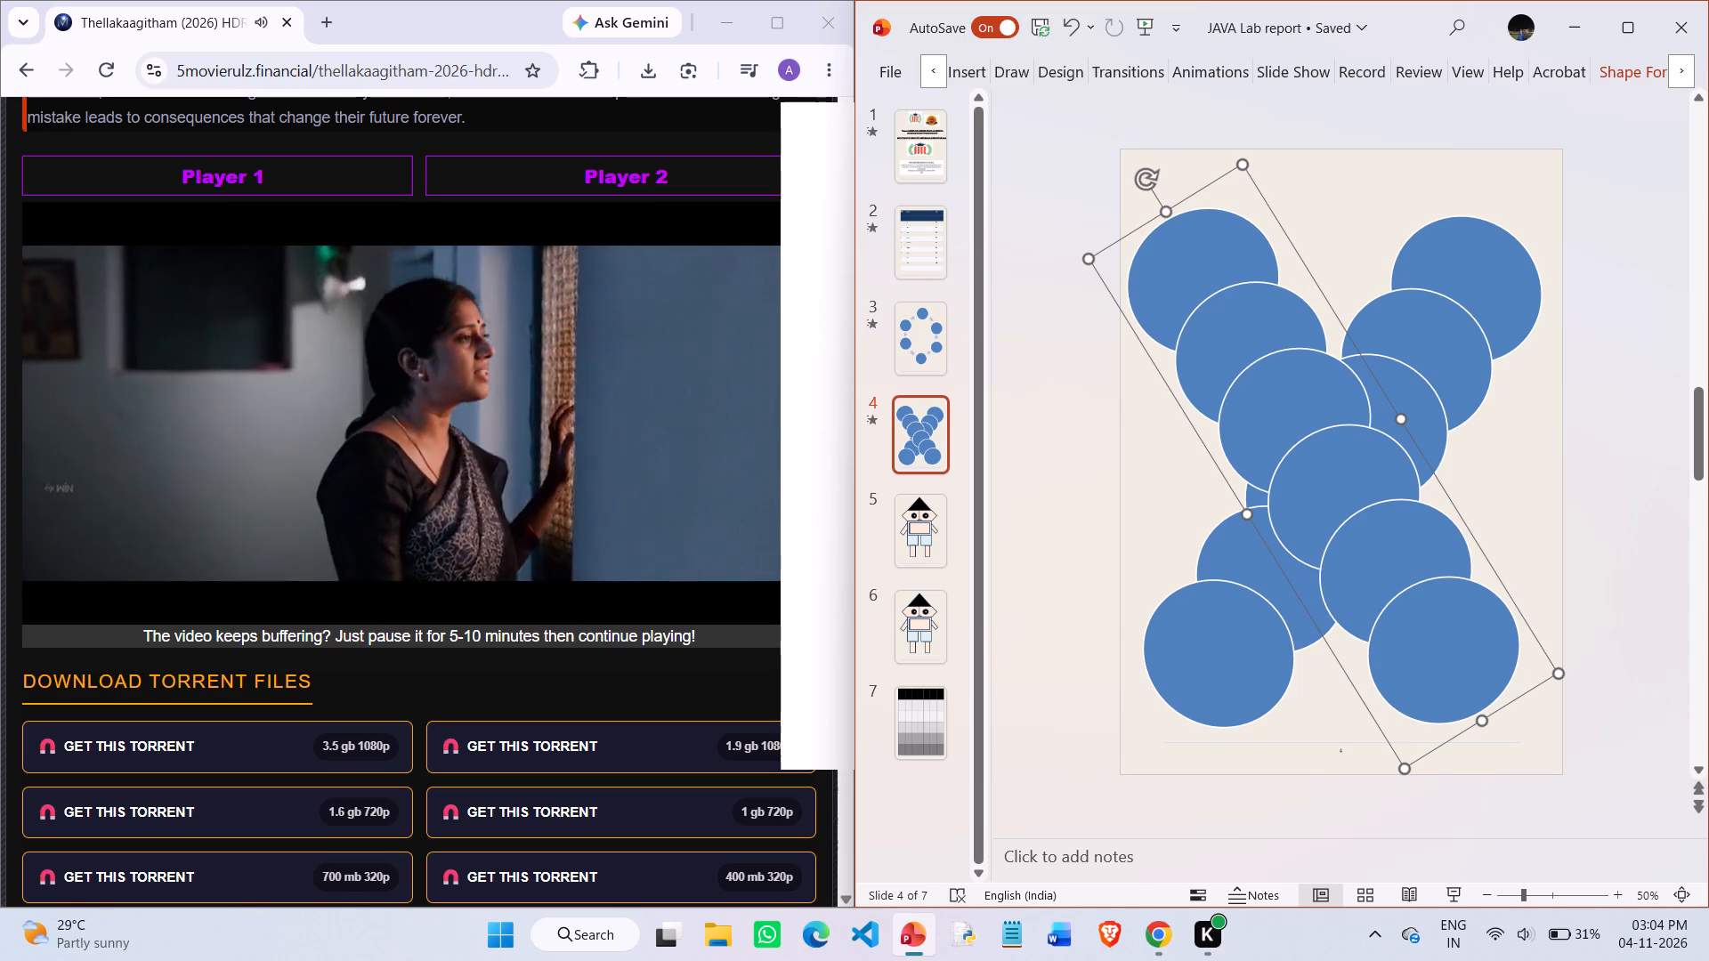
pyautogui.moveTo(1318, 285); pyautogui.dragTo(1327, 282)
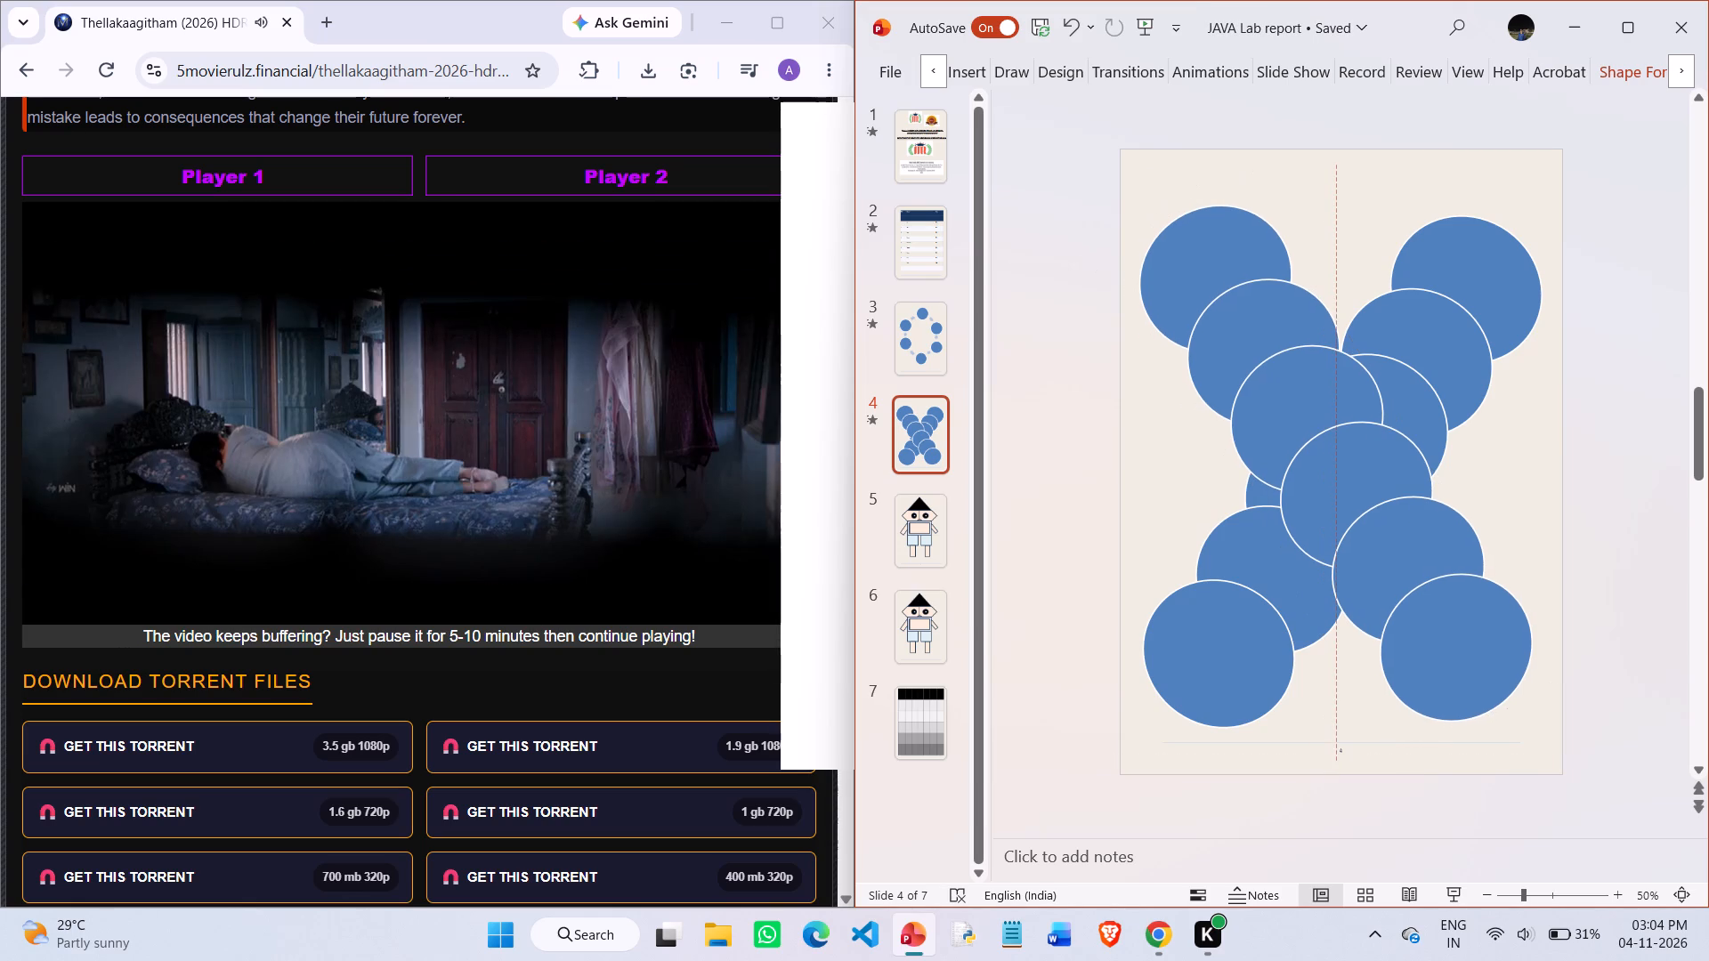
pyautogui.moveTo(1327, 282); pyautogui.dragTo(1330, 278)
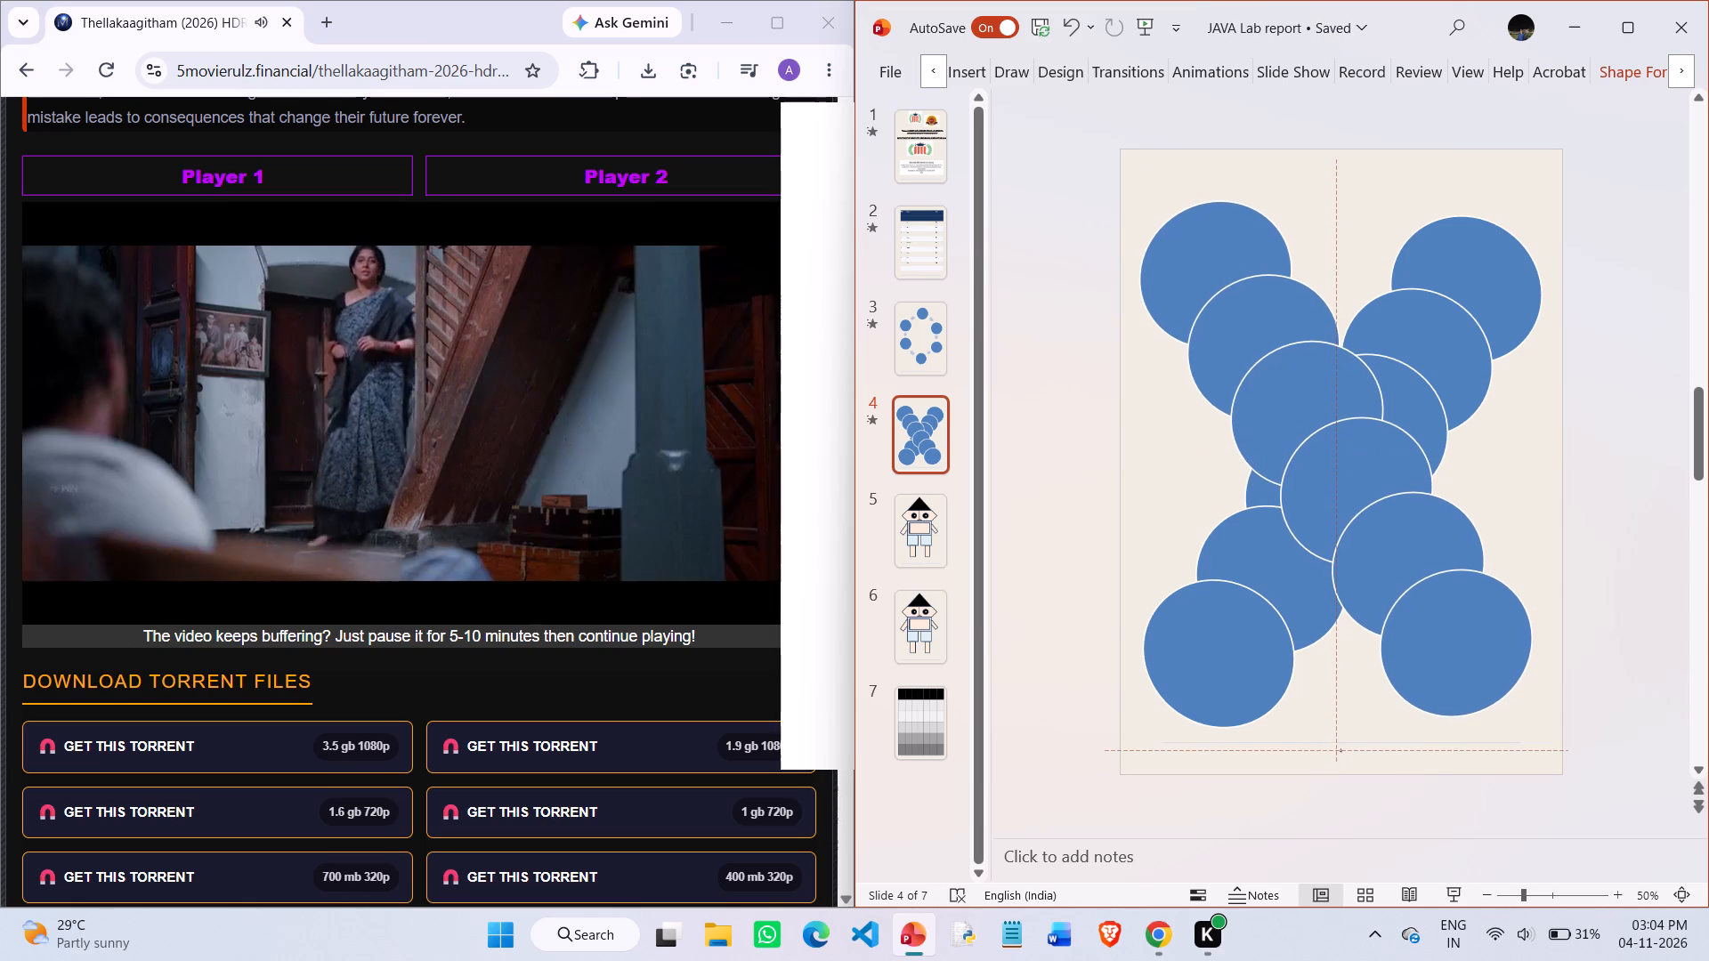
pyautogui.moveTo(1330, 278); pyautogui.dragTo(1336, 278)
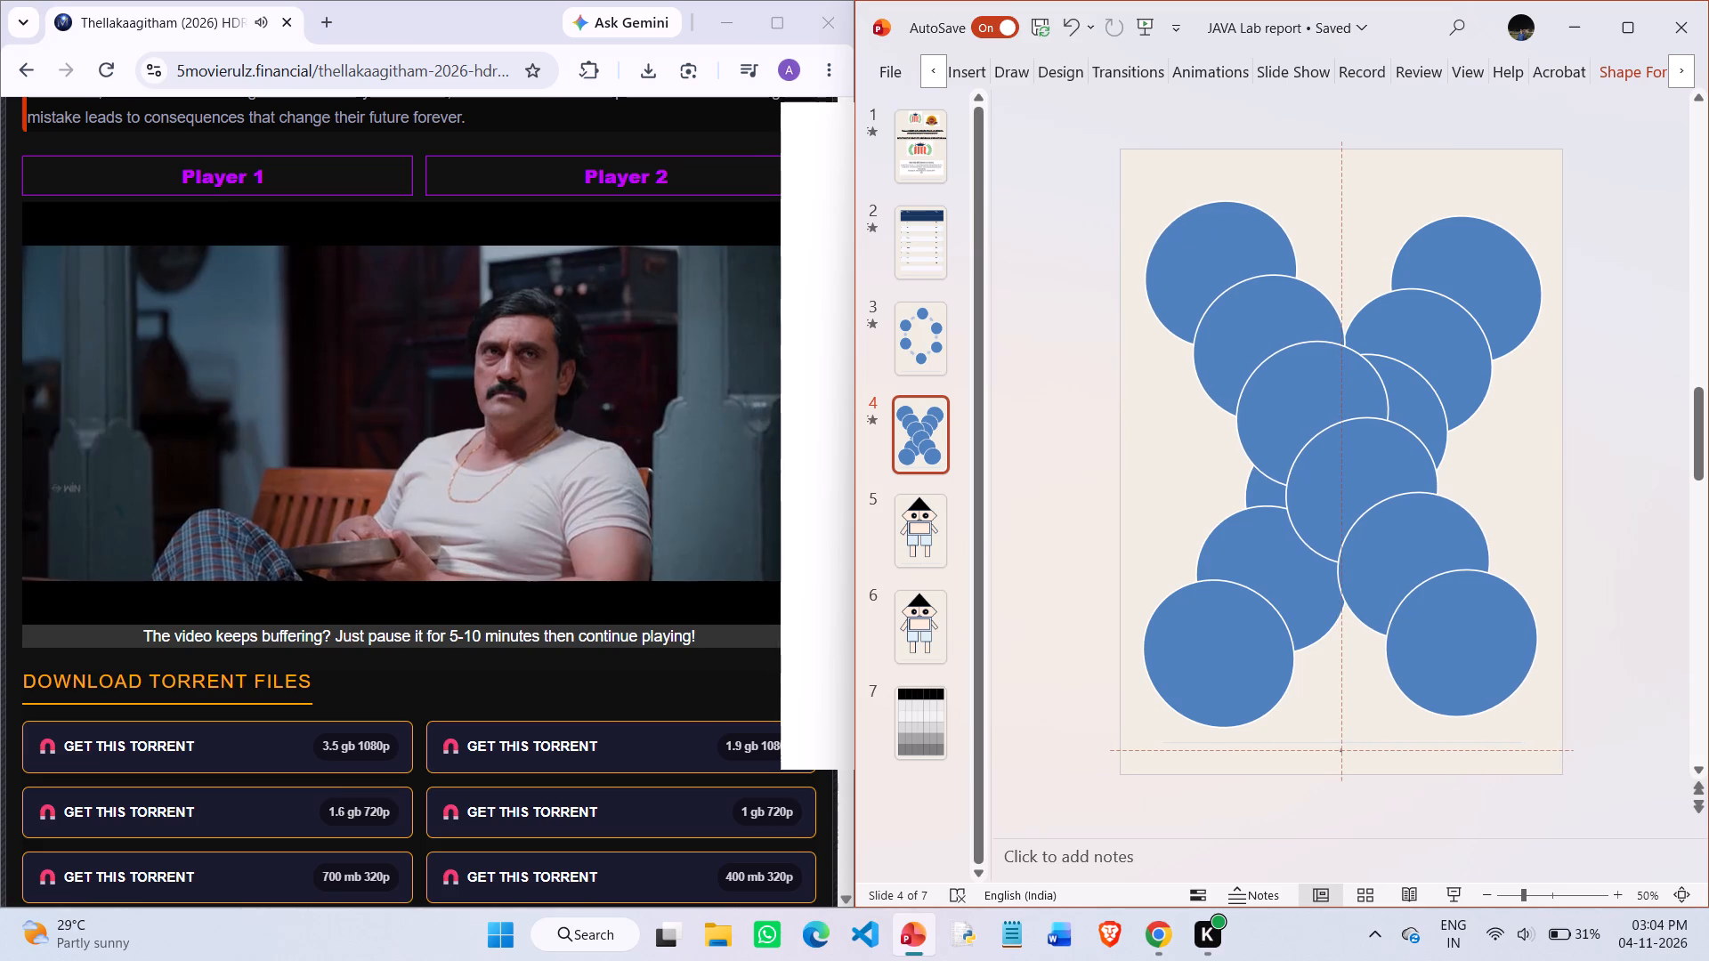
pyautogui.moveTo(1336, 278); pyautogui.dragTo(1339, 278)
# Balance the X by nudging the original circle group slightly up and right and rotating the copy slightly counter-clockwise.
pyautogui.click(1449, 296)
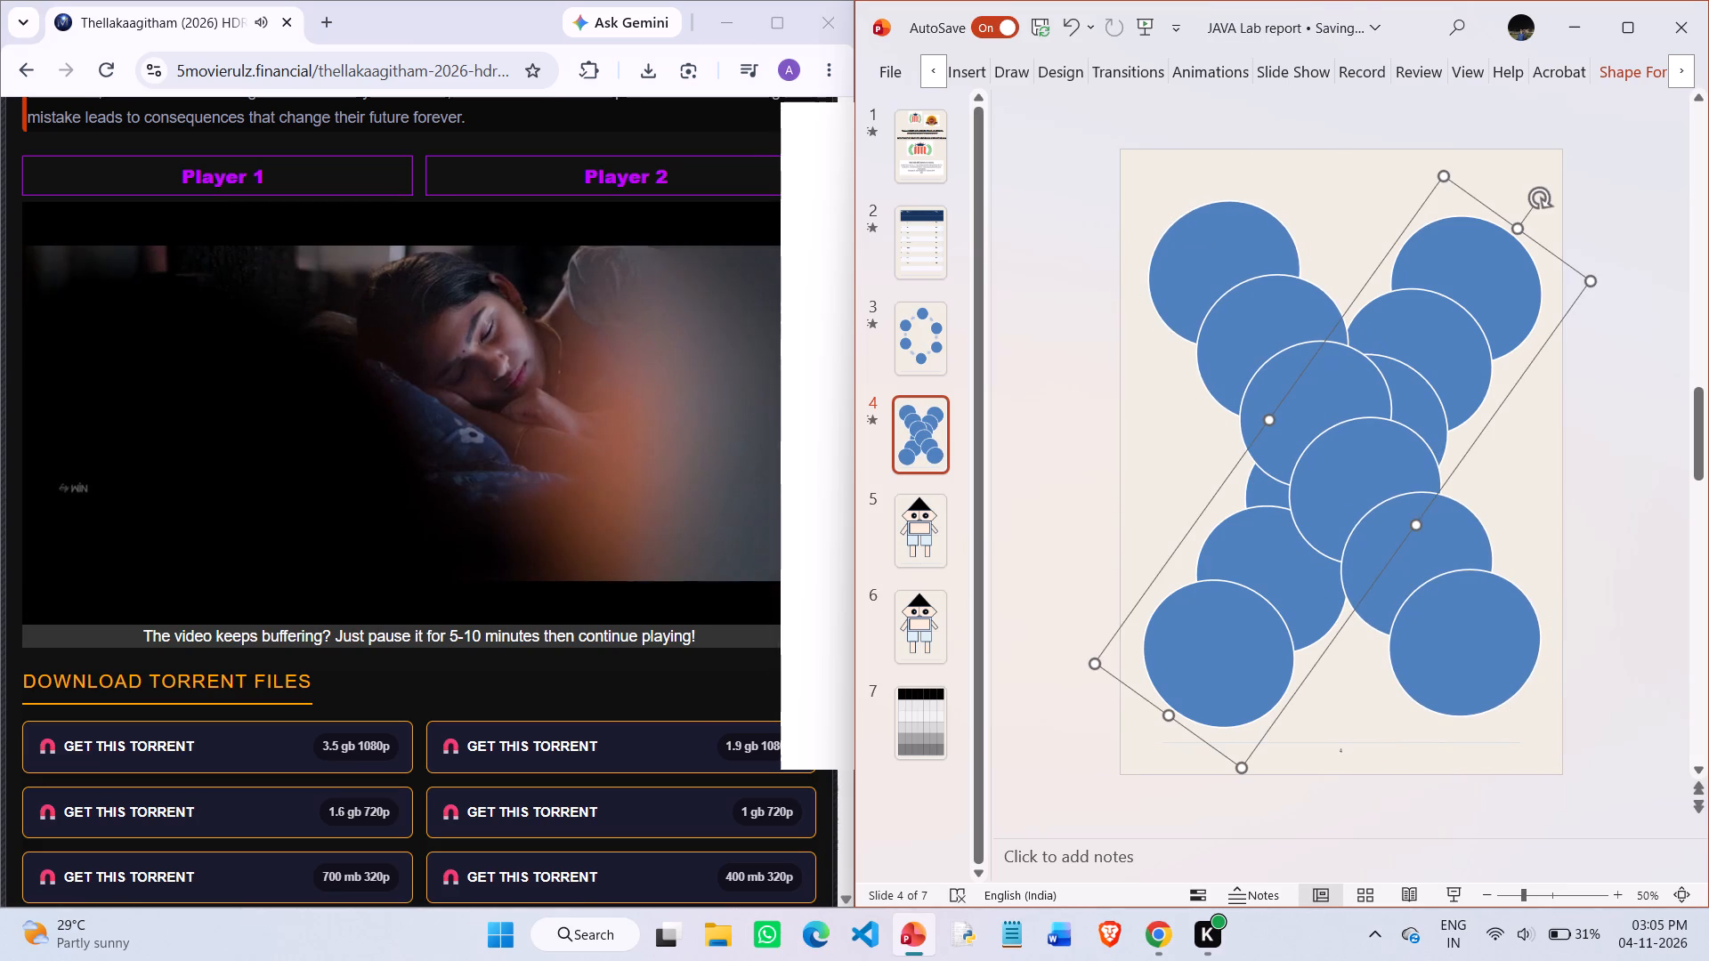
pyautogui.moveTo(1420, 213); pyautogui.dragTo(1431, 206)
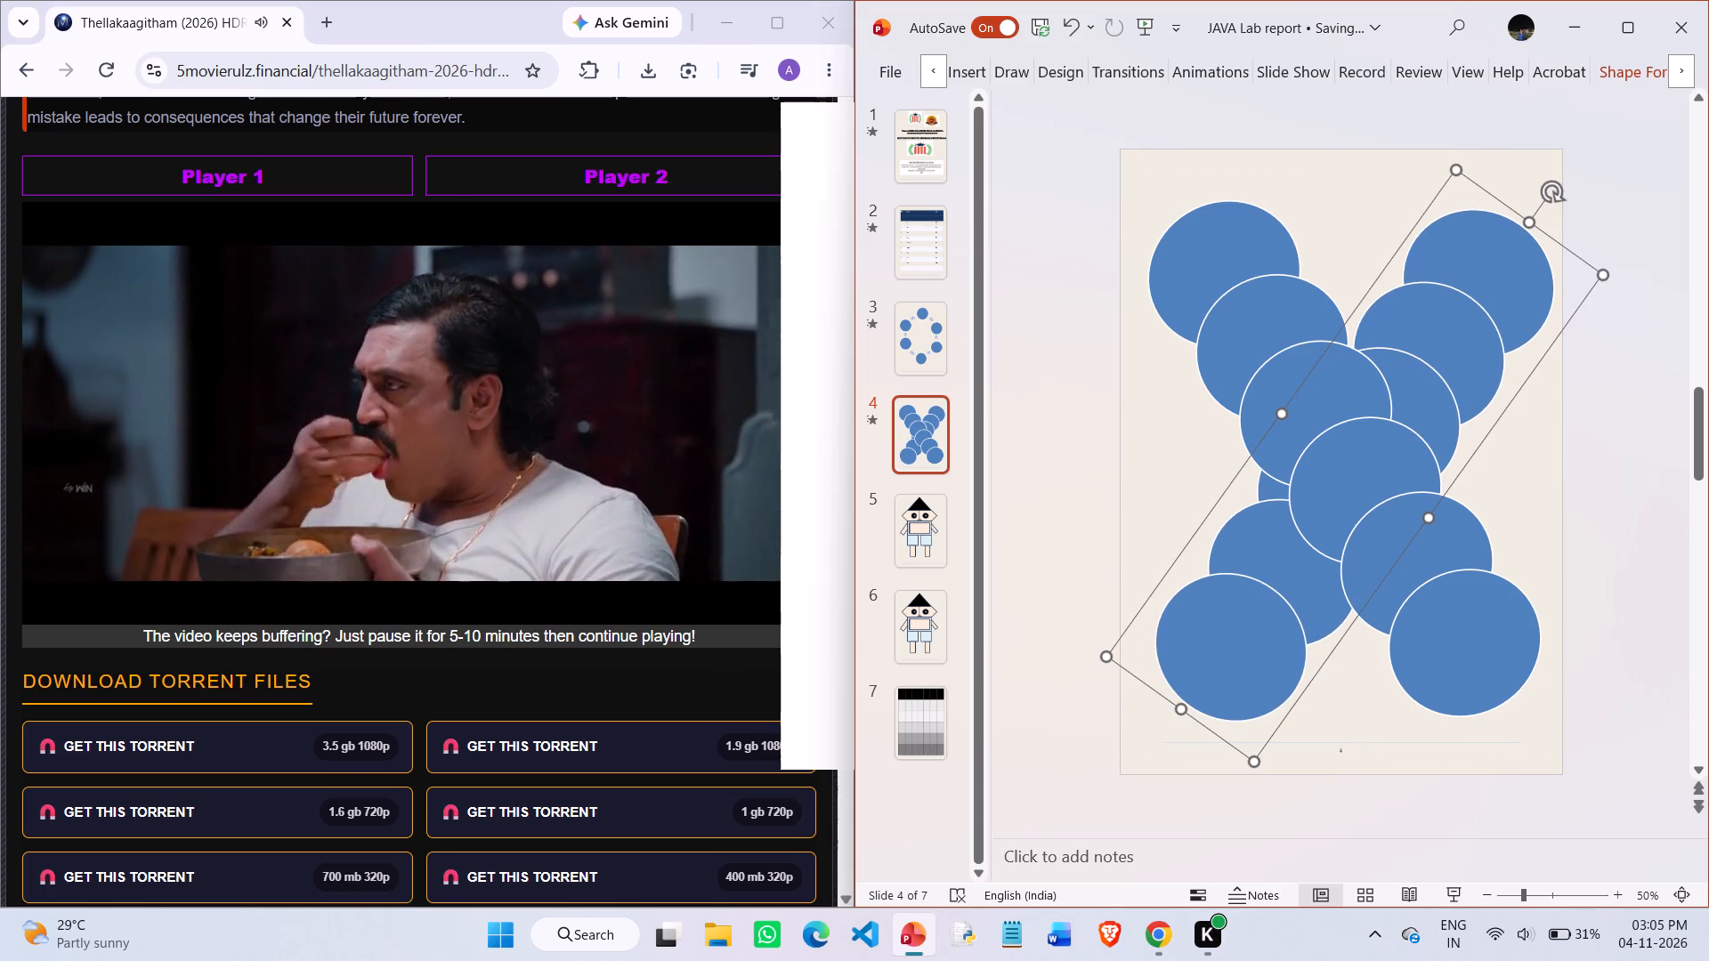
pyautogui.click(1261, 319)
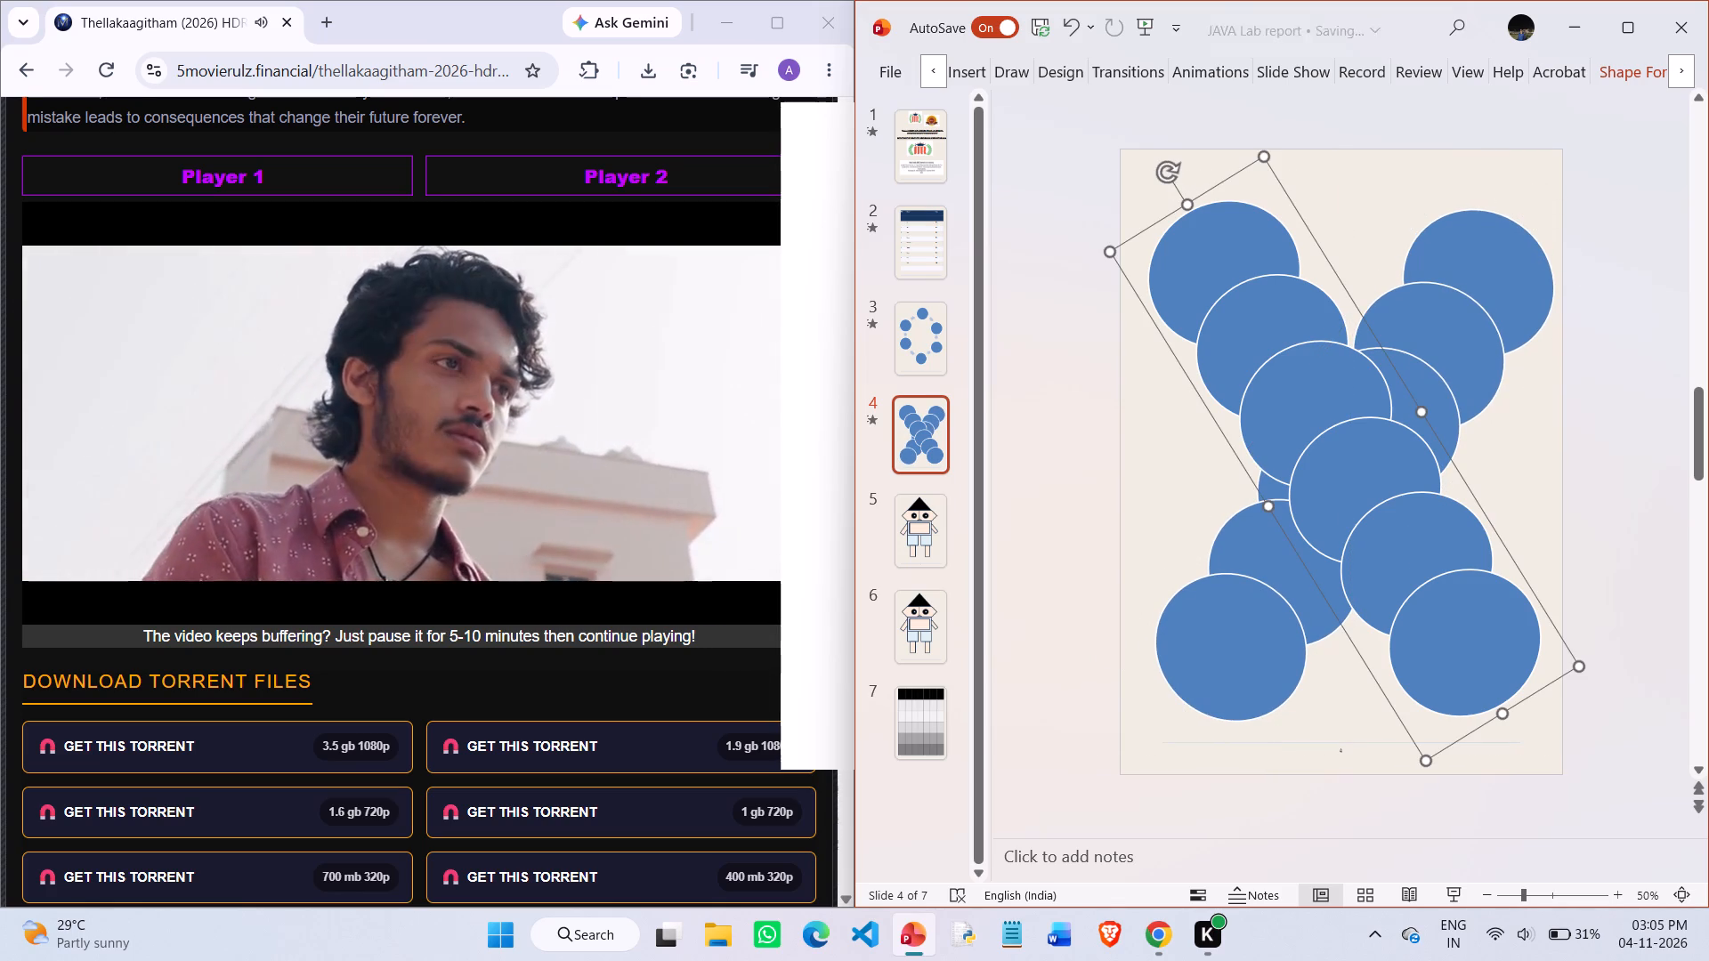
pyautogui.moveTo(1168, 169); pyautogui.dragTo(1157, 173)
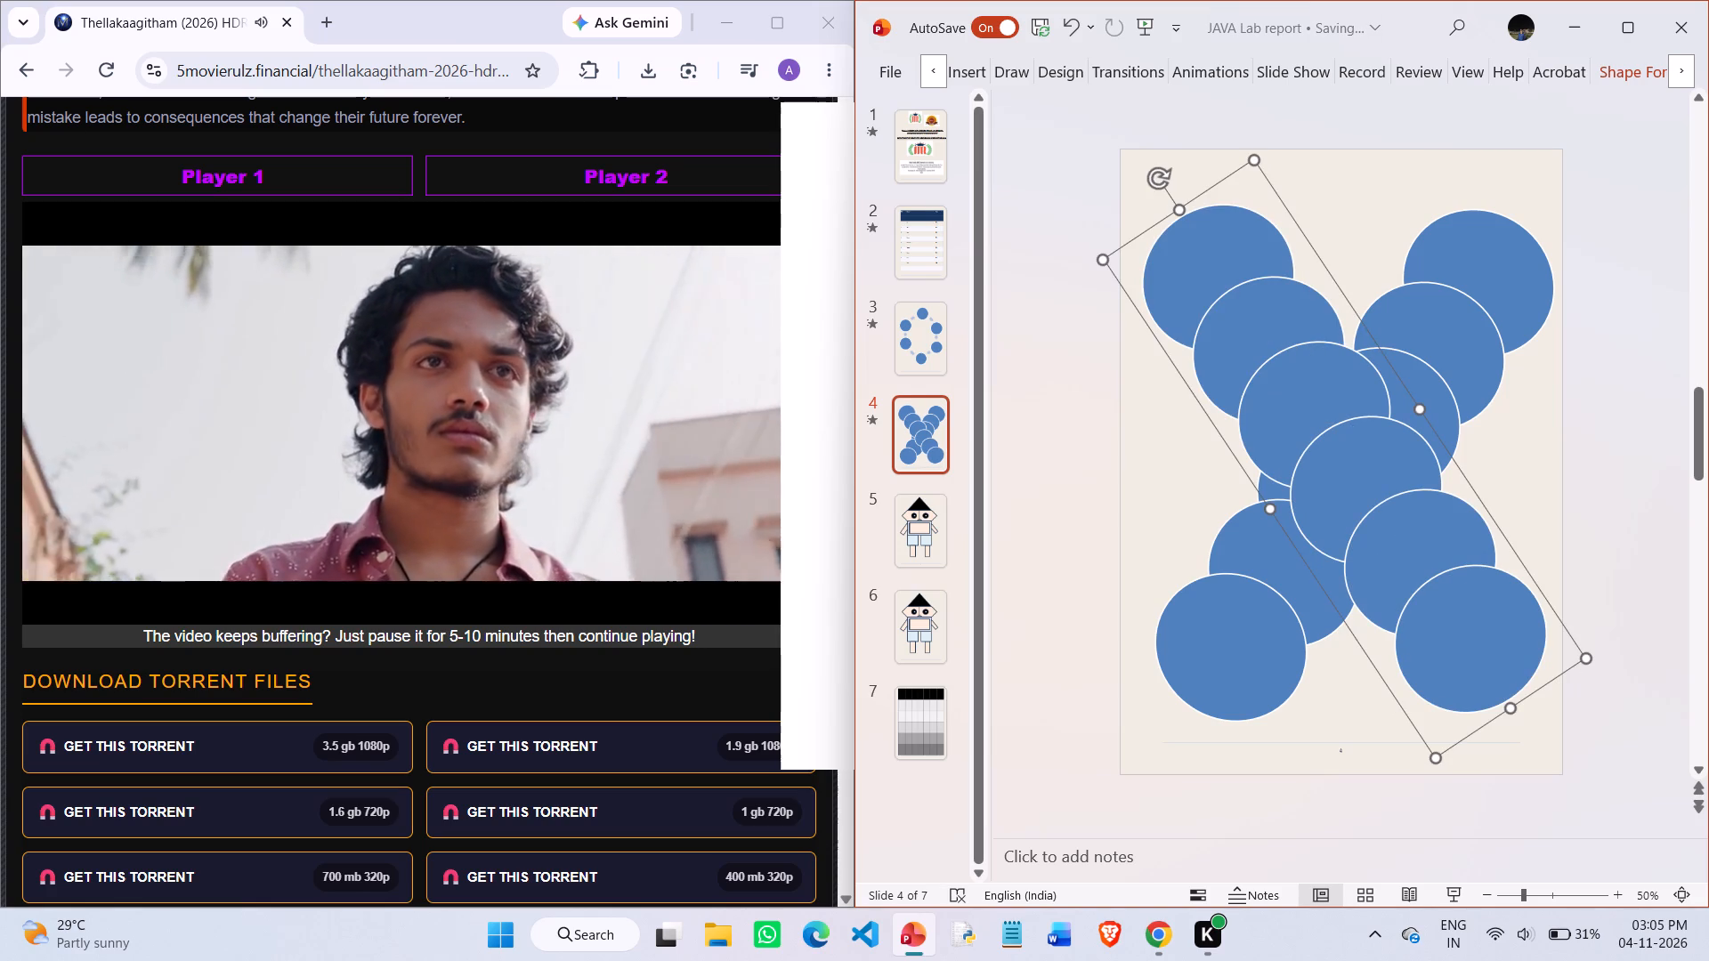
pyautogui.click(1357, 192)
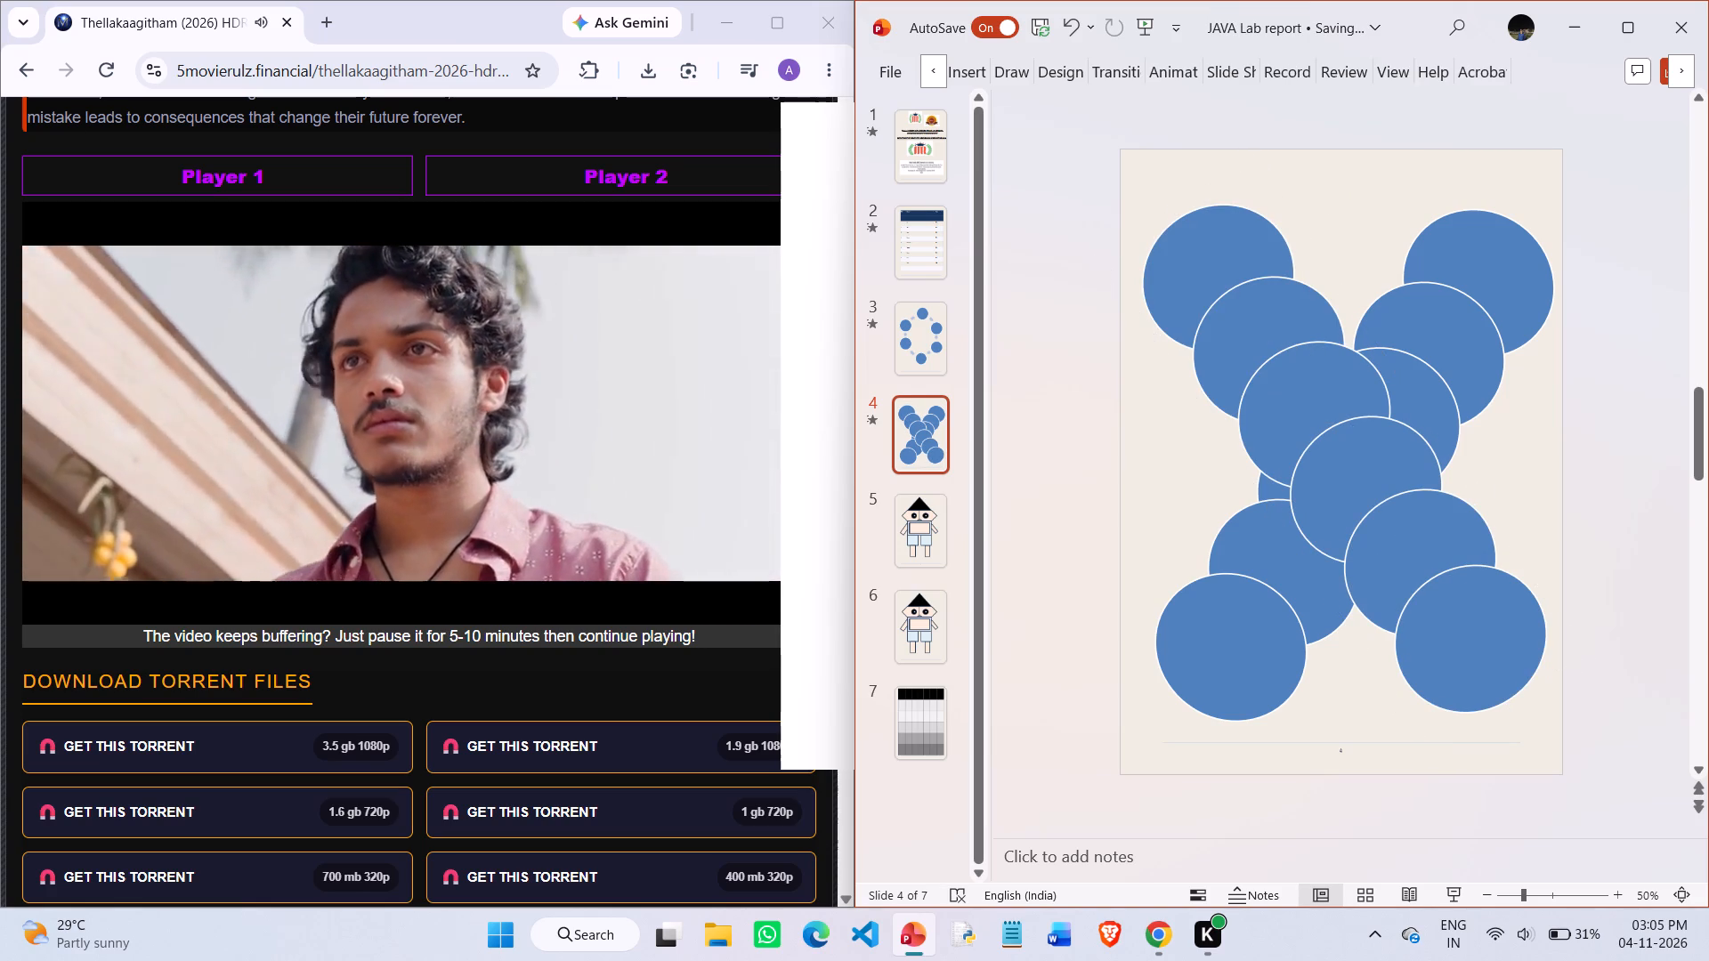
# Send the copied chain's fourth circle from the top, followed by its third, to the back of the chain's stacking order.
pyautogui.click(1490, 648)
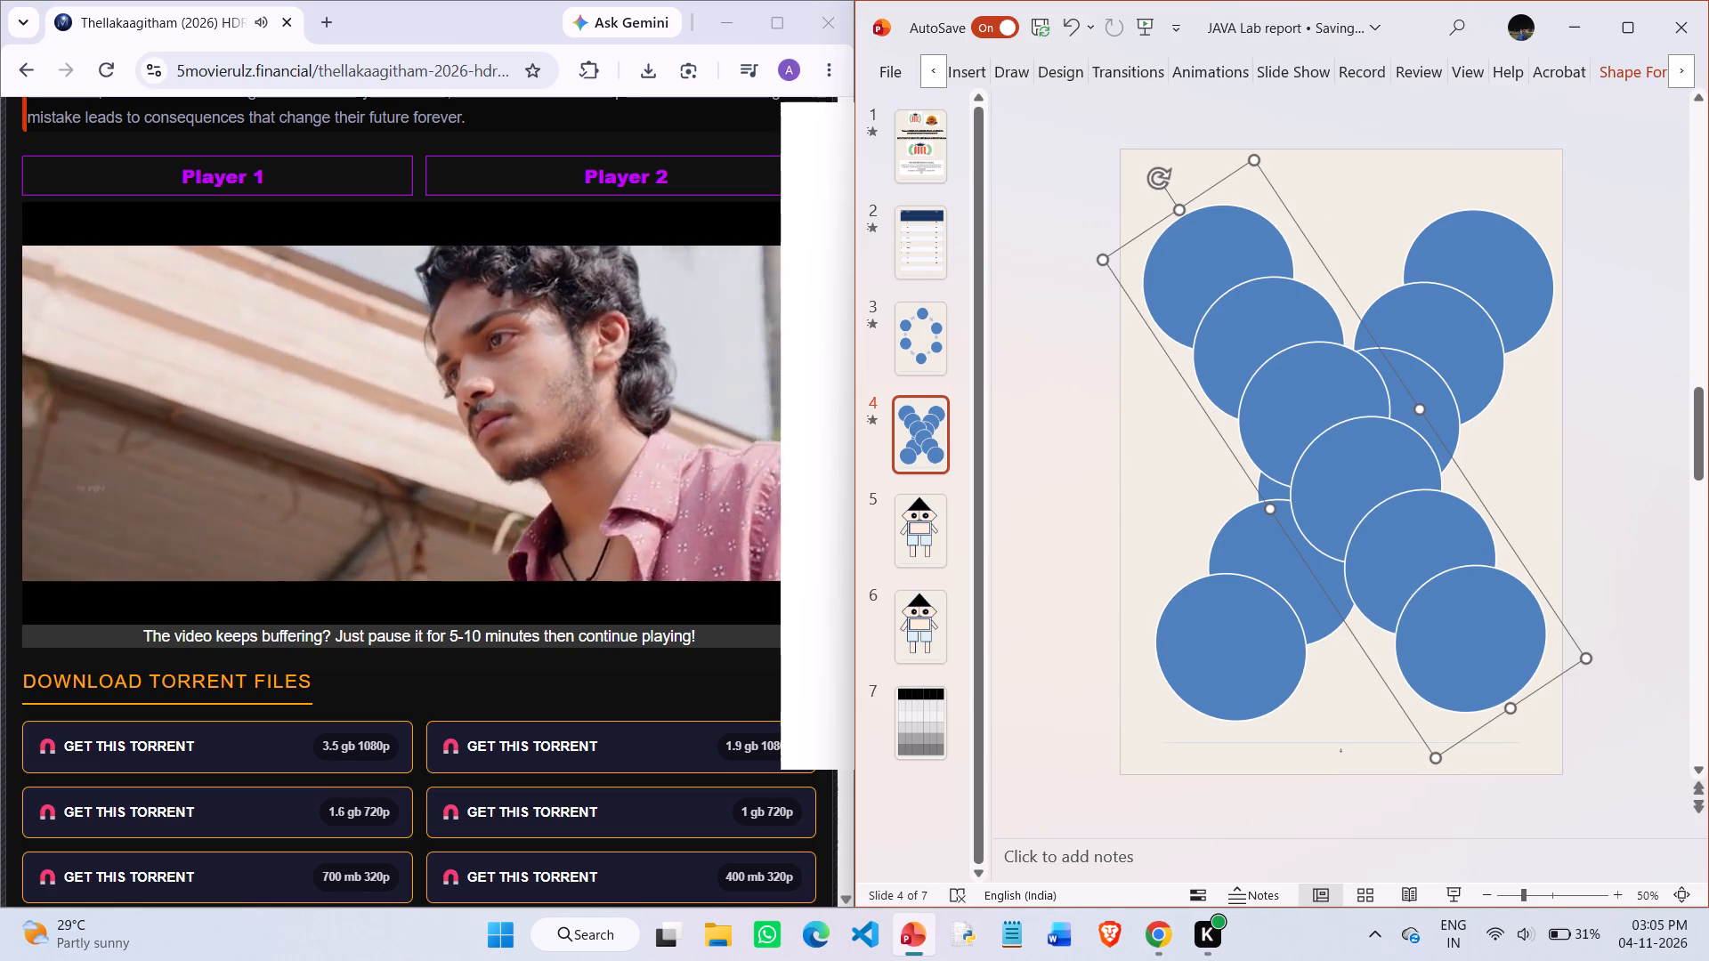
pyautogui.click(1375, 460)
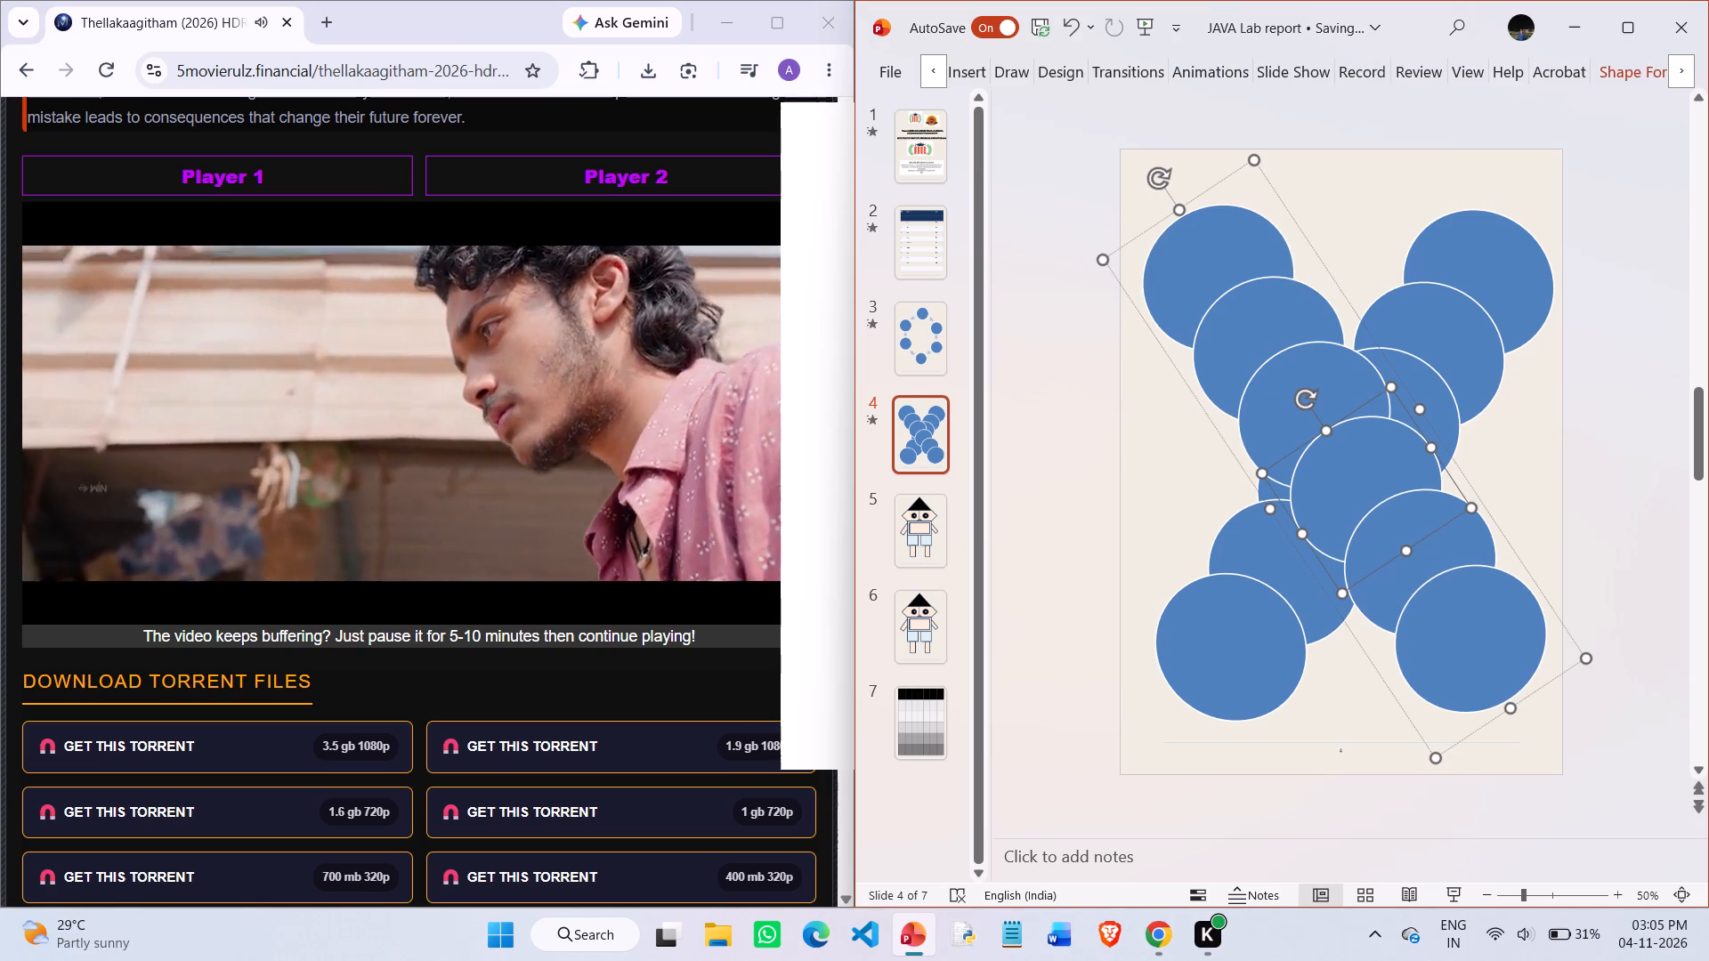
pyautogui.click(1348, 397)
pyautogui.click(1352, 435)
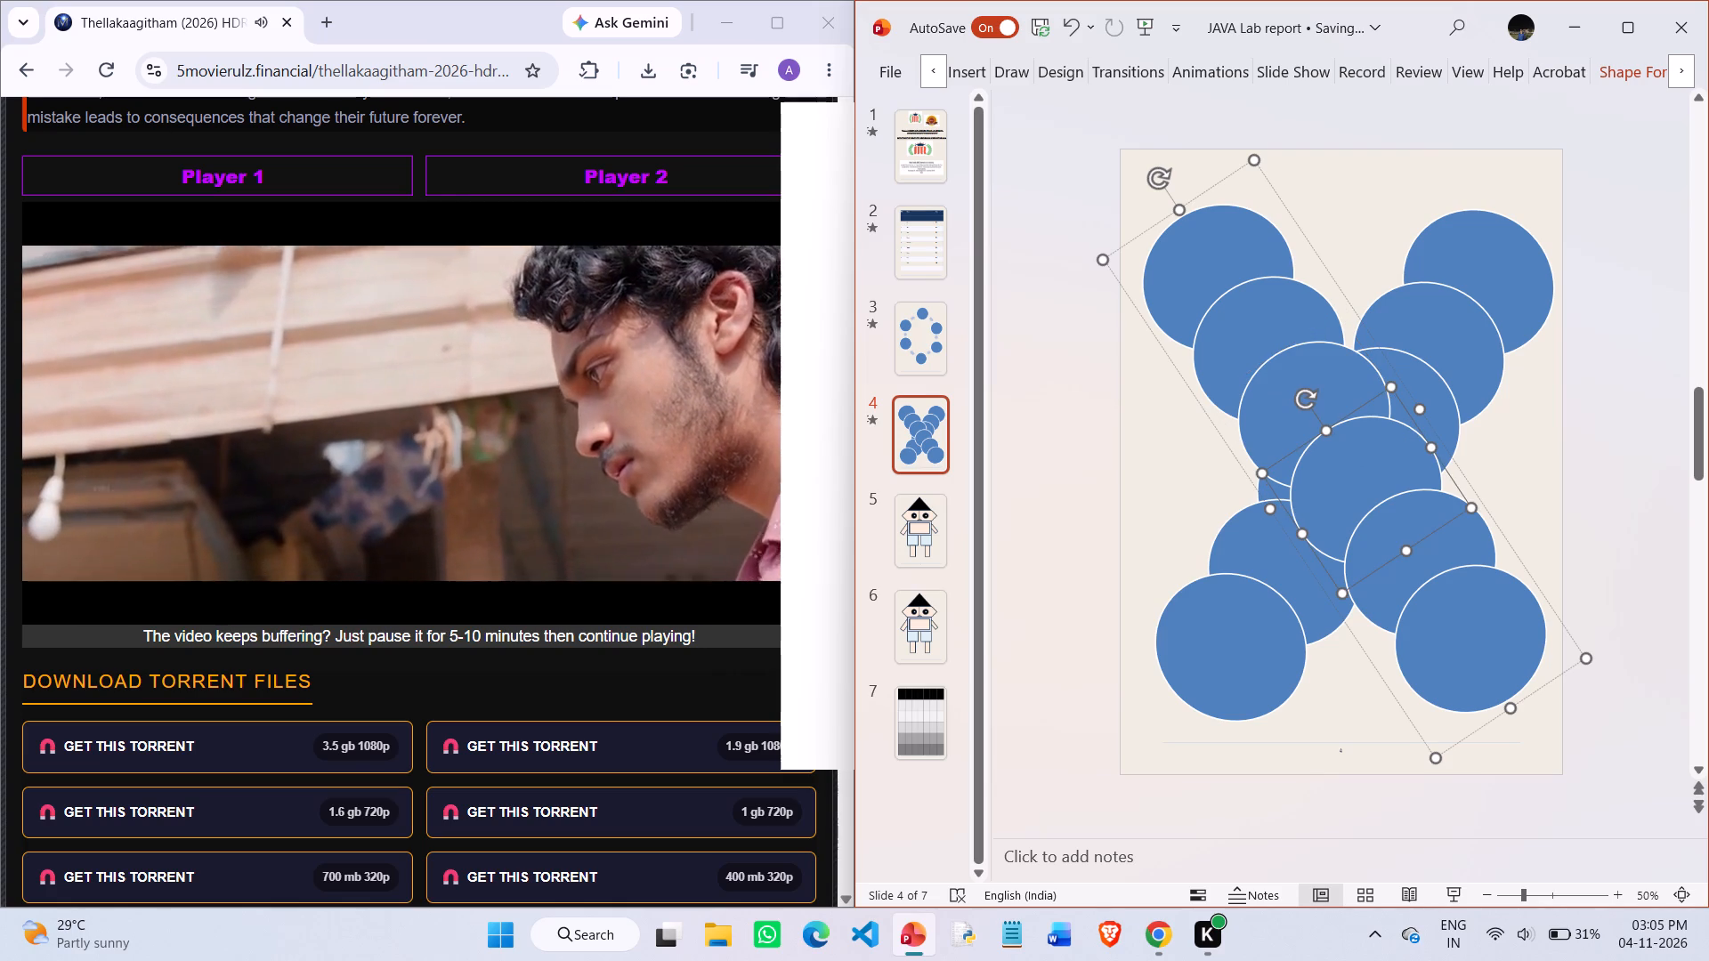
pyautogui.rightClick(1352, 435)
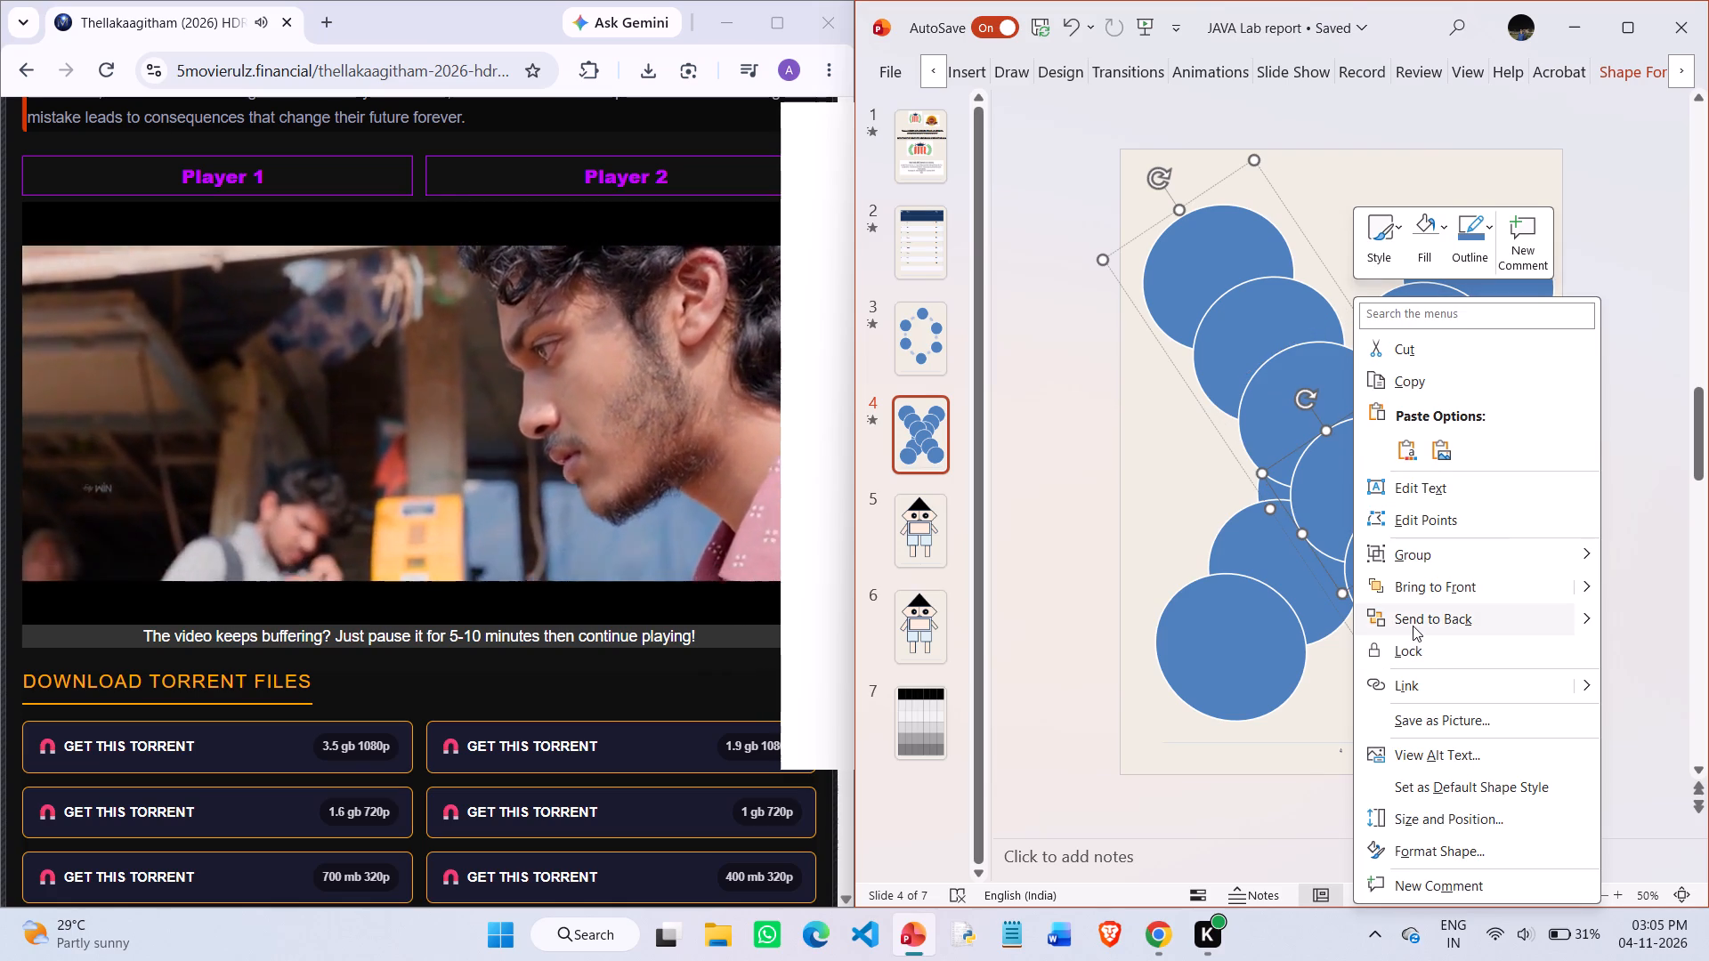
pyautogui.click(1413, 626)
pyautogui.click(1390, 464)
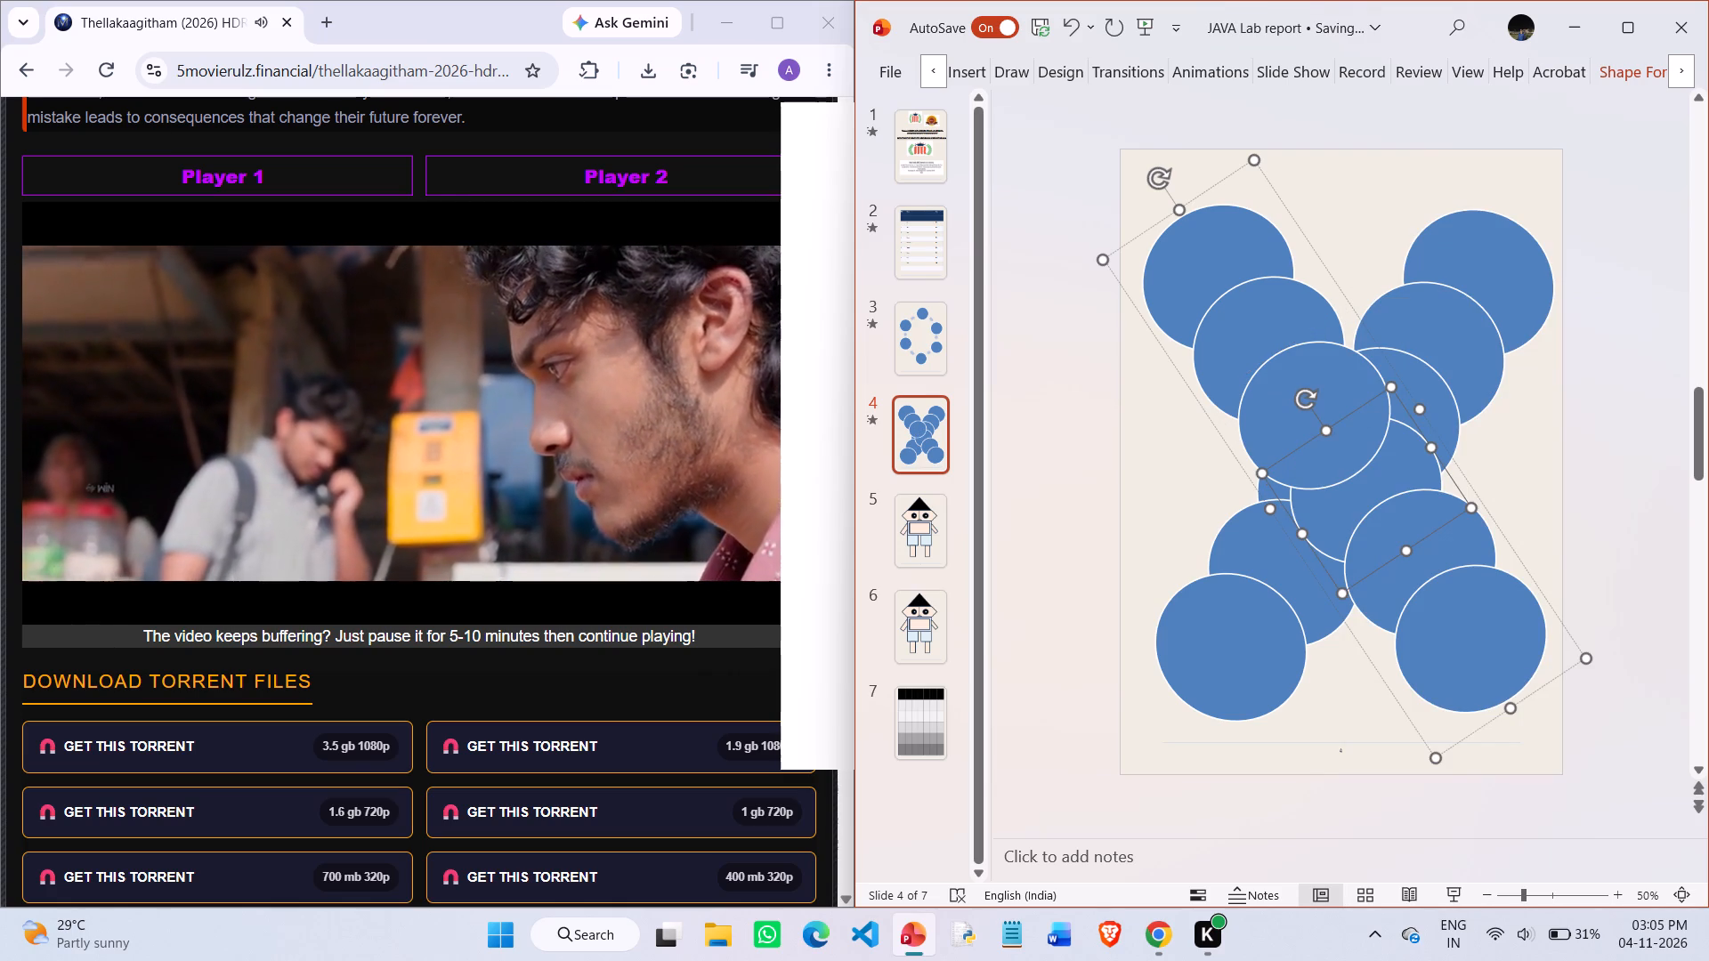
pyautogui.click(1350, 448)
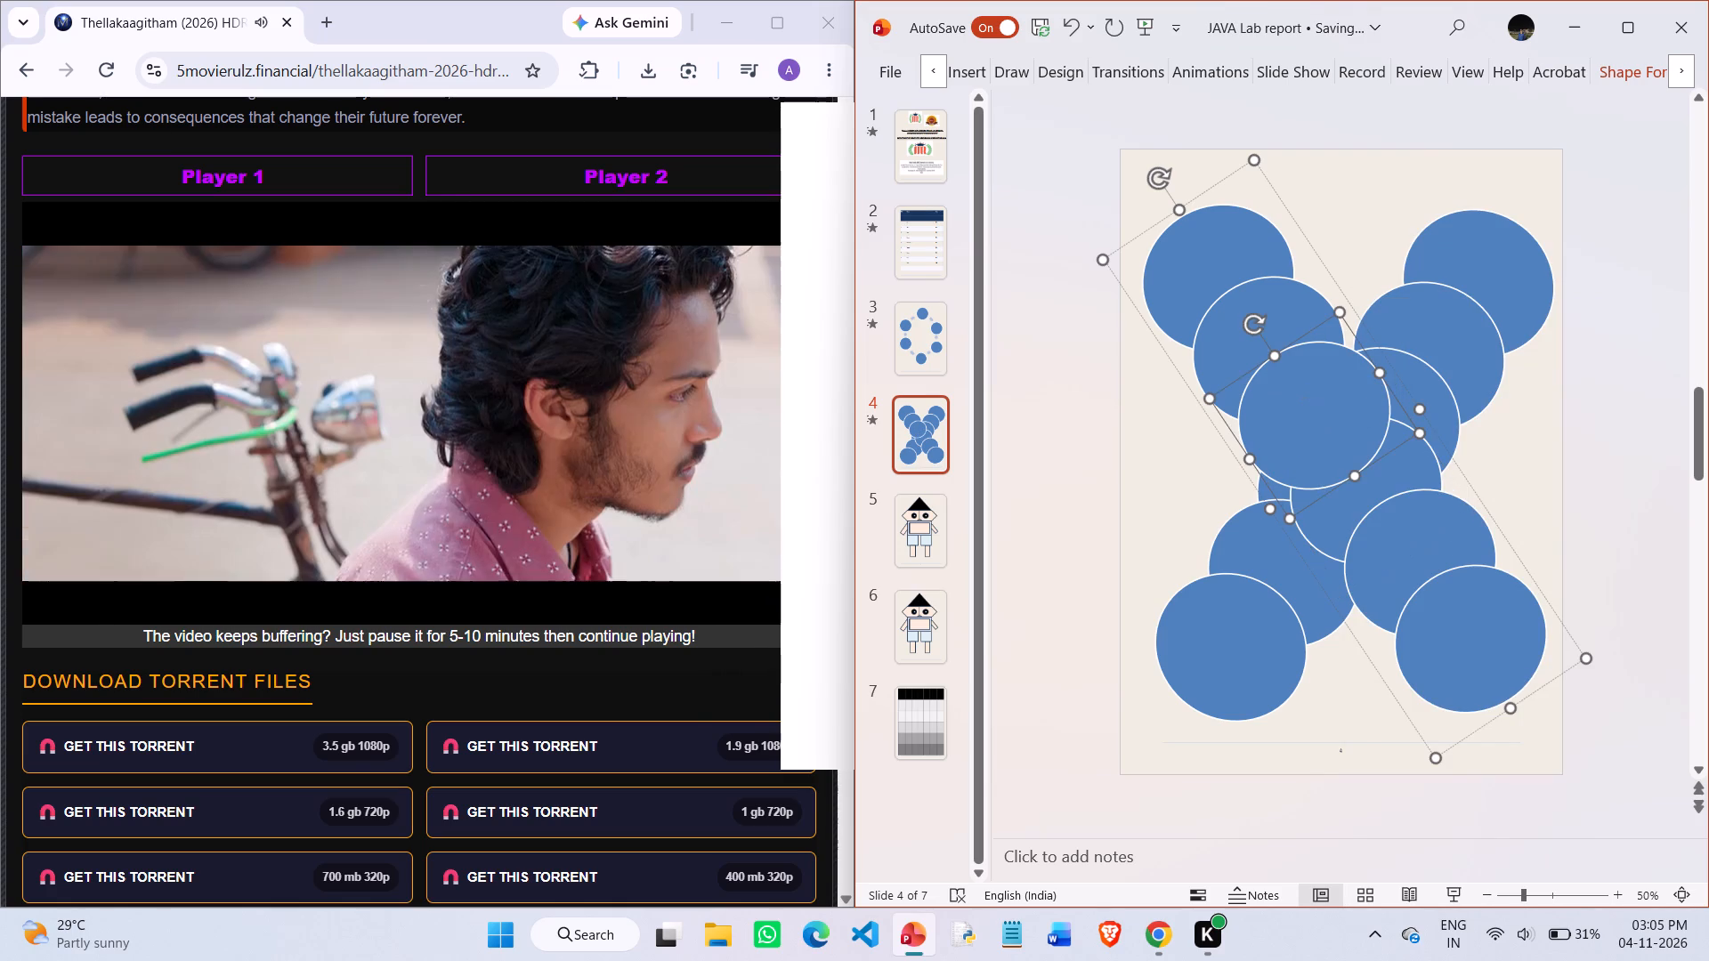
pyautogui.rightClick(1350, 448)
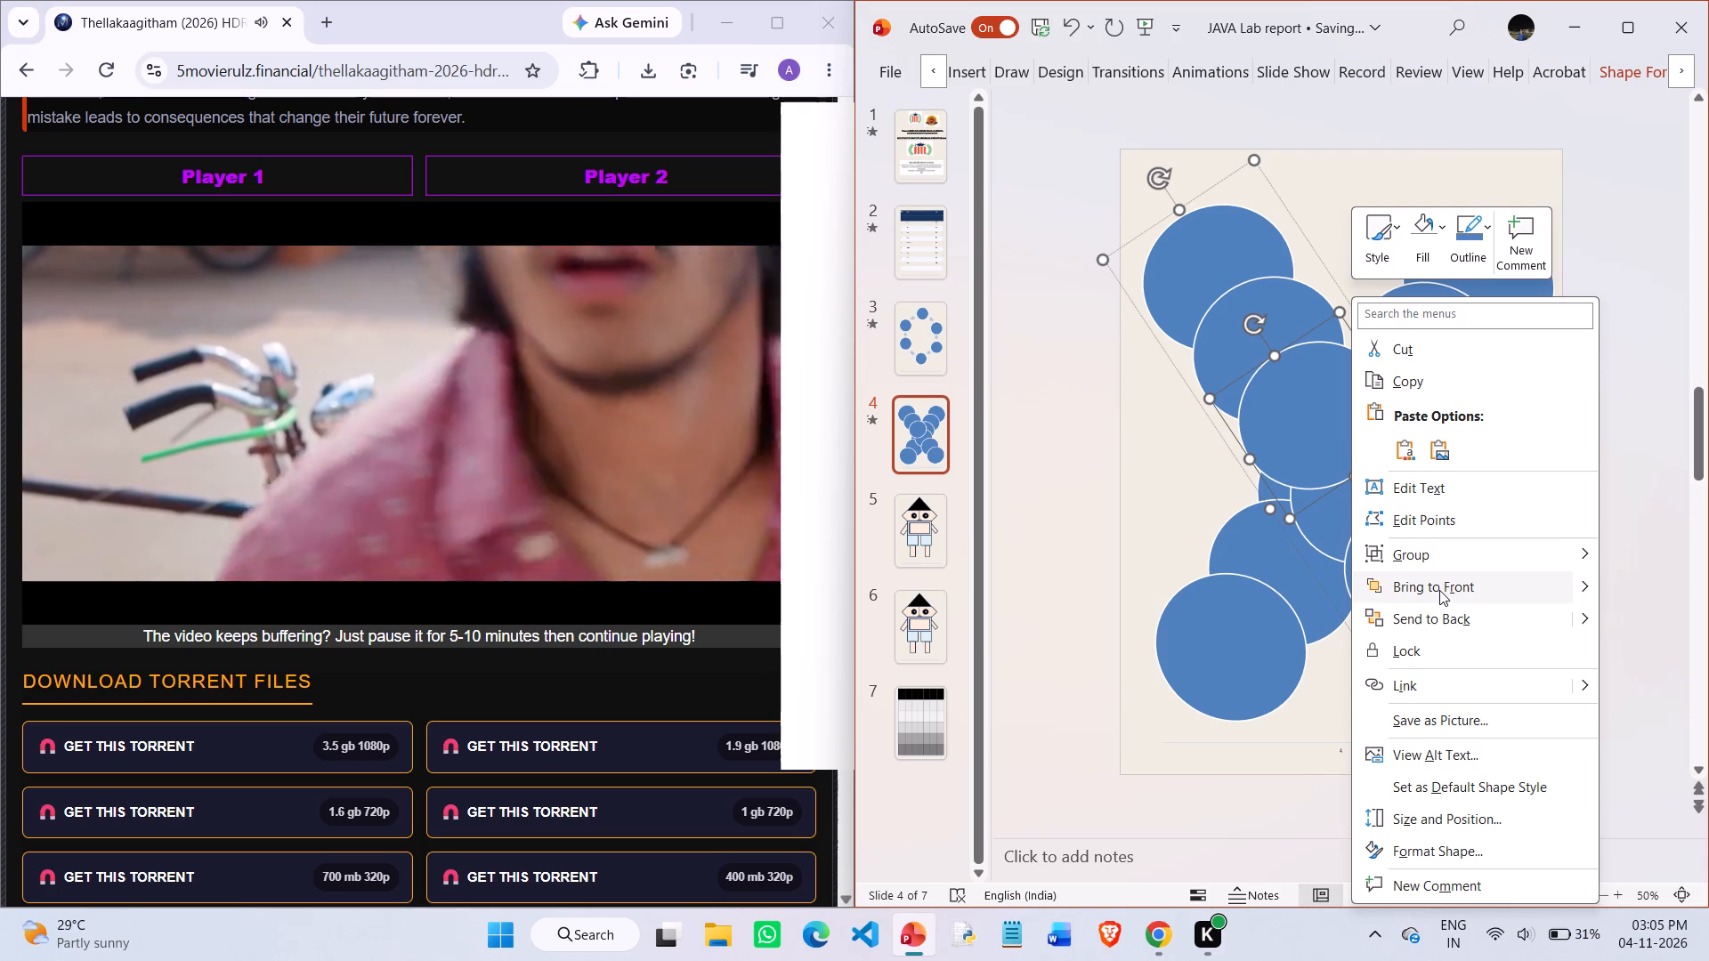
pyautogui.click(1439, 618)
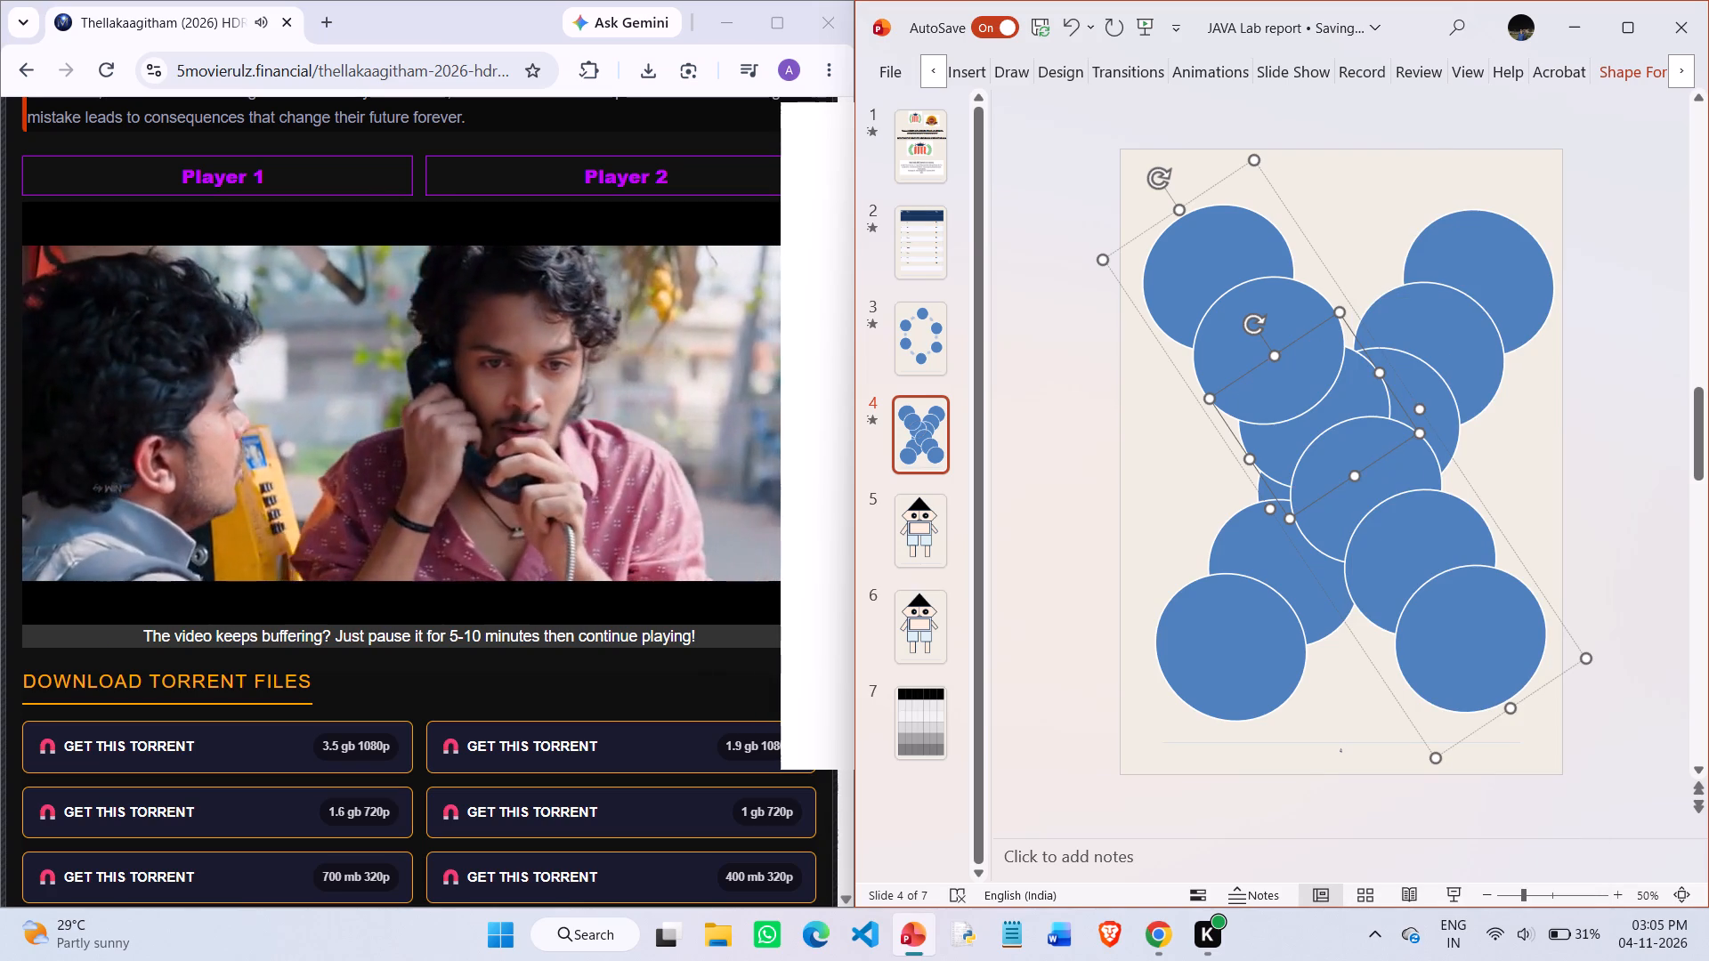
pyautogui.click(1364, 465)
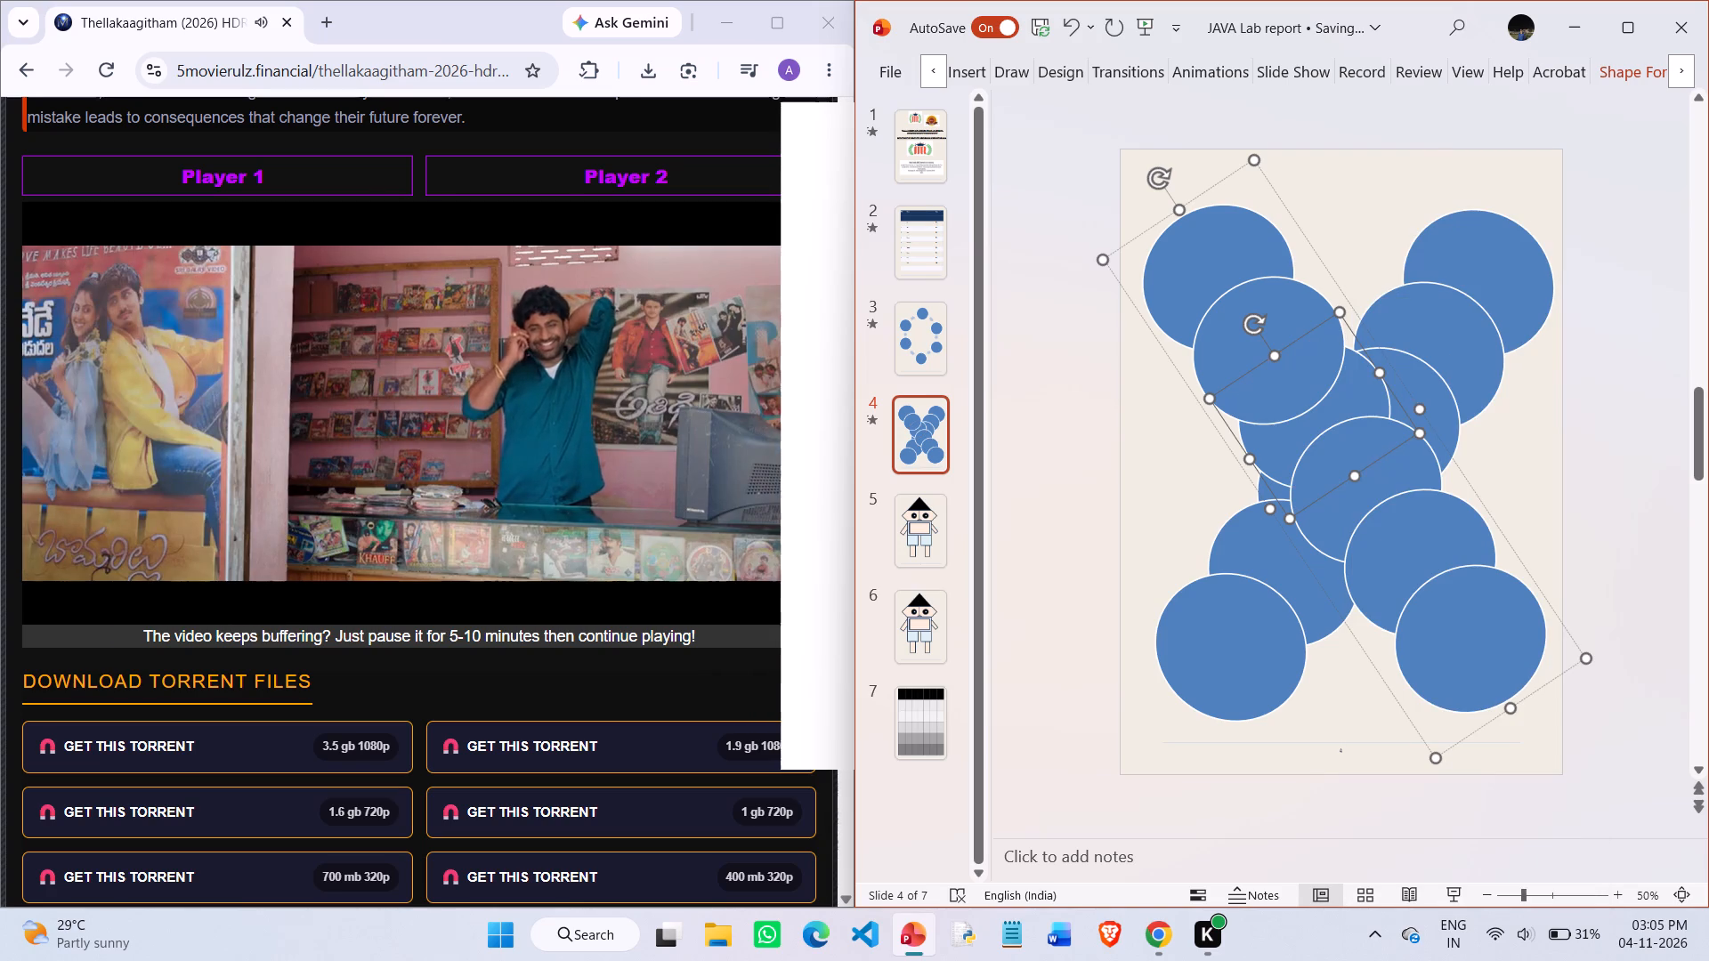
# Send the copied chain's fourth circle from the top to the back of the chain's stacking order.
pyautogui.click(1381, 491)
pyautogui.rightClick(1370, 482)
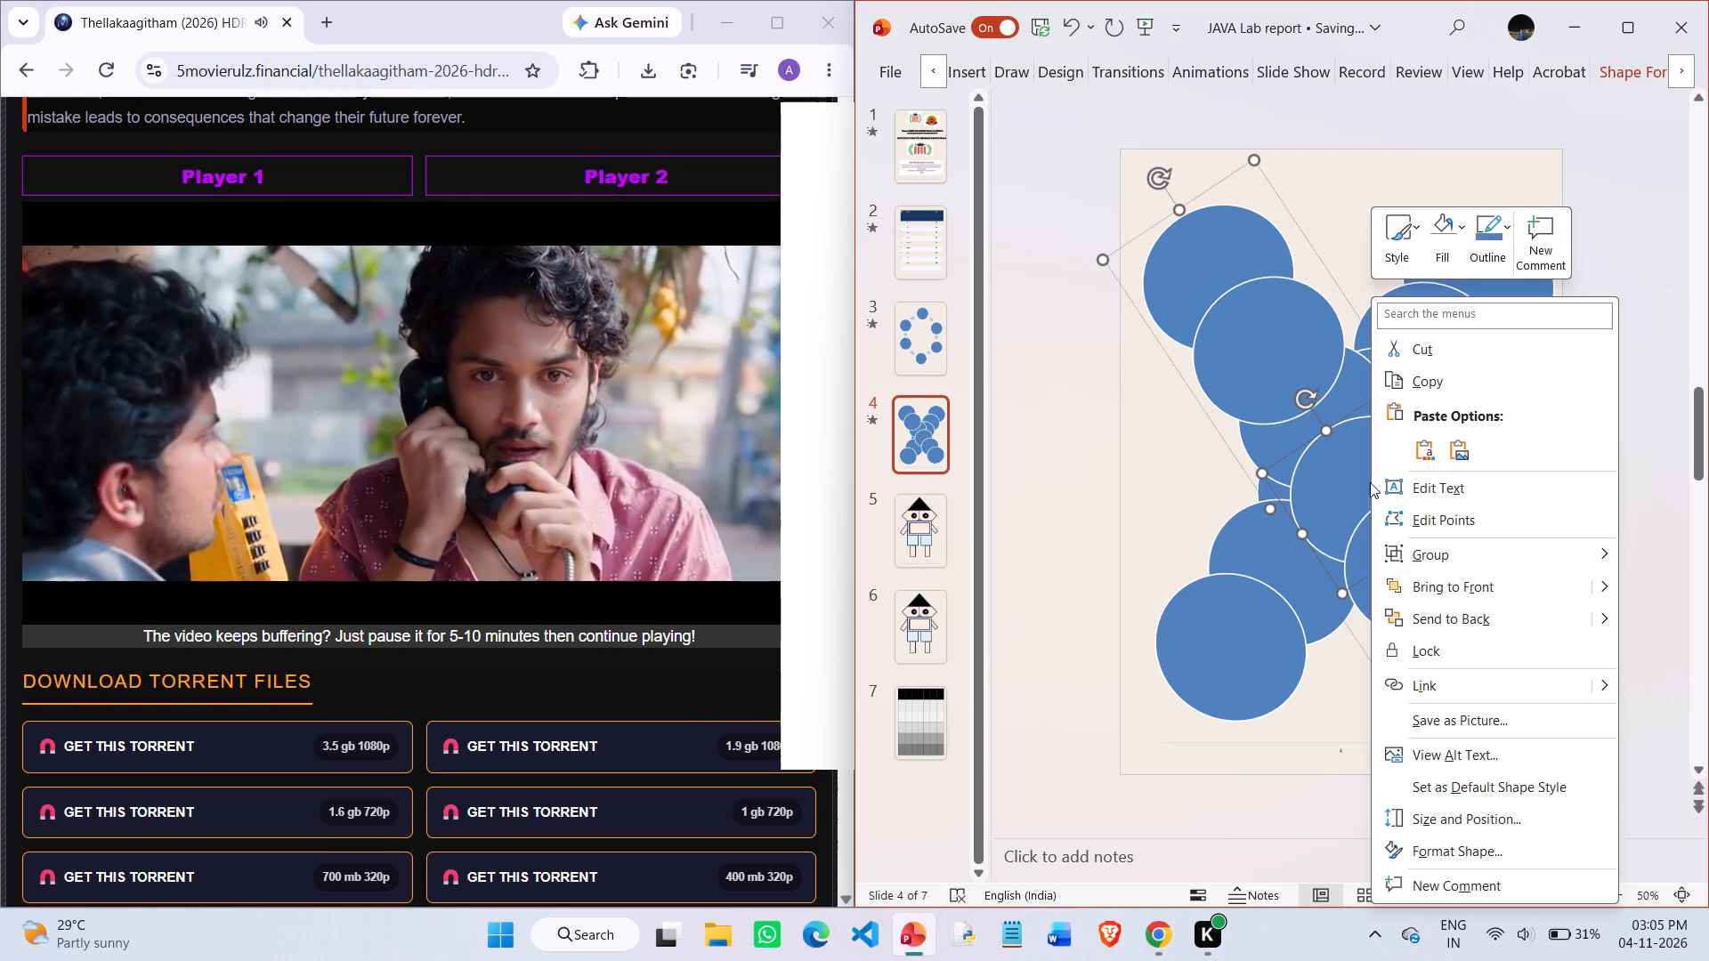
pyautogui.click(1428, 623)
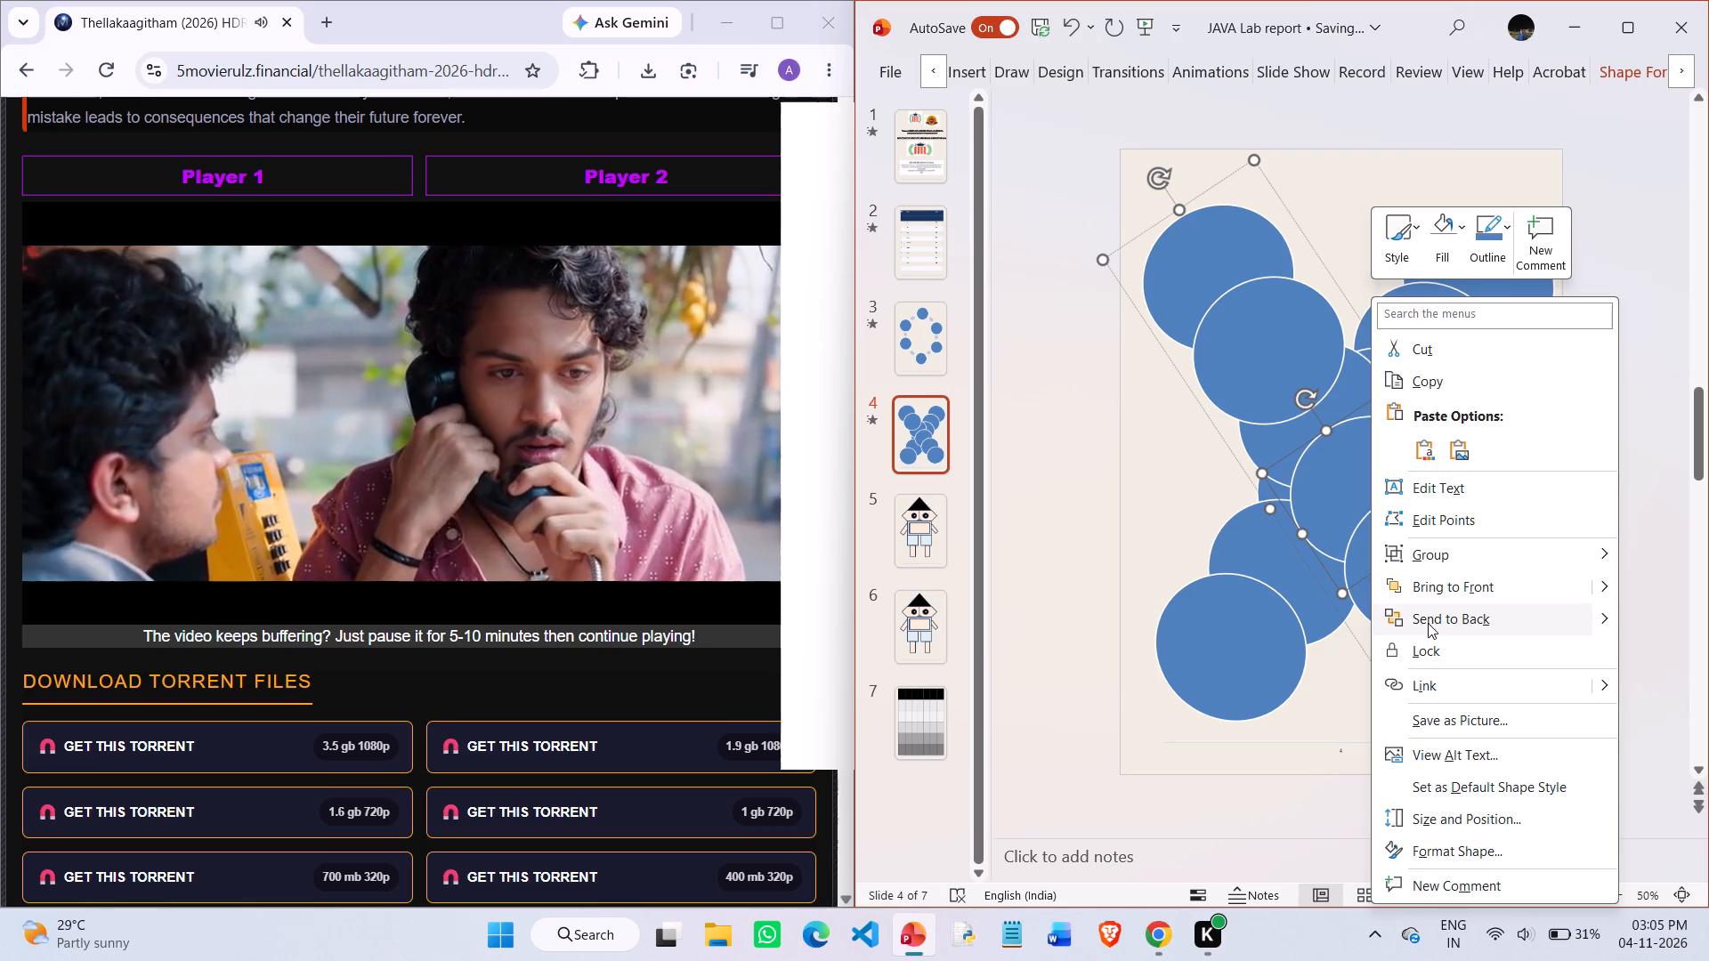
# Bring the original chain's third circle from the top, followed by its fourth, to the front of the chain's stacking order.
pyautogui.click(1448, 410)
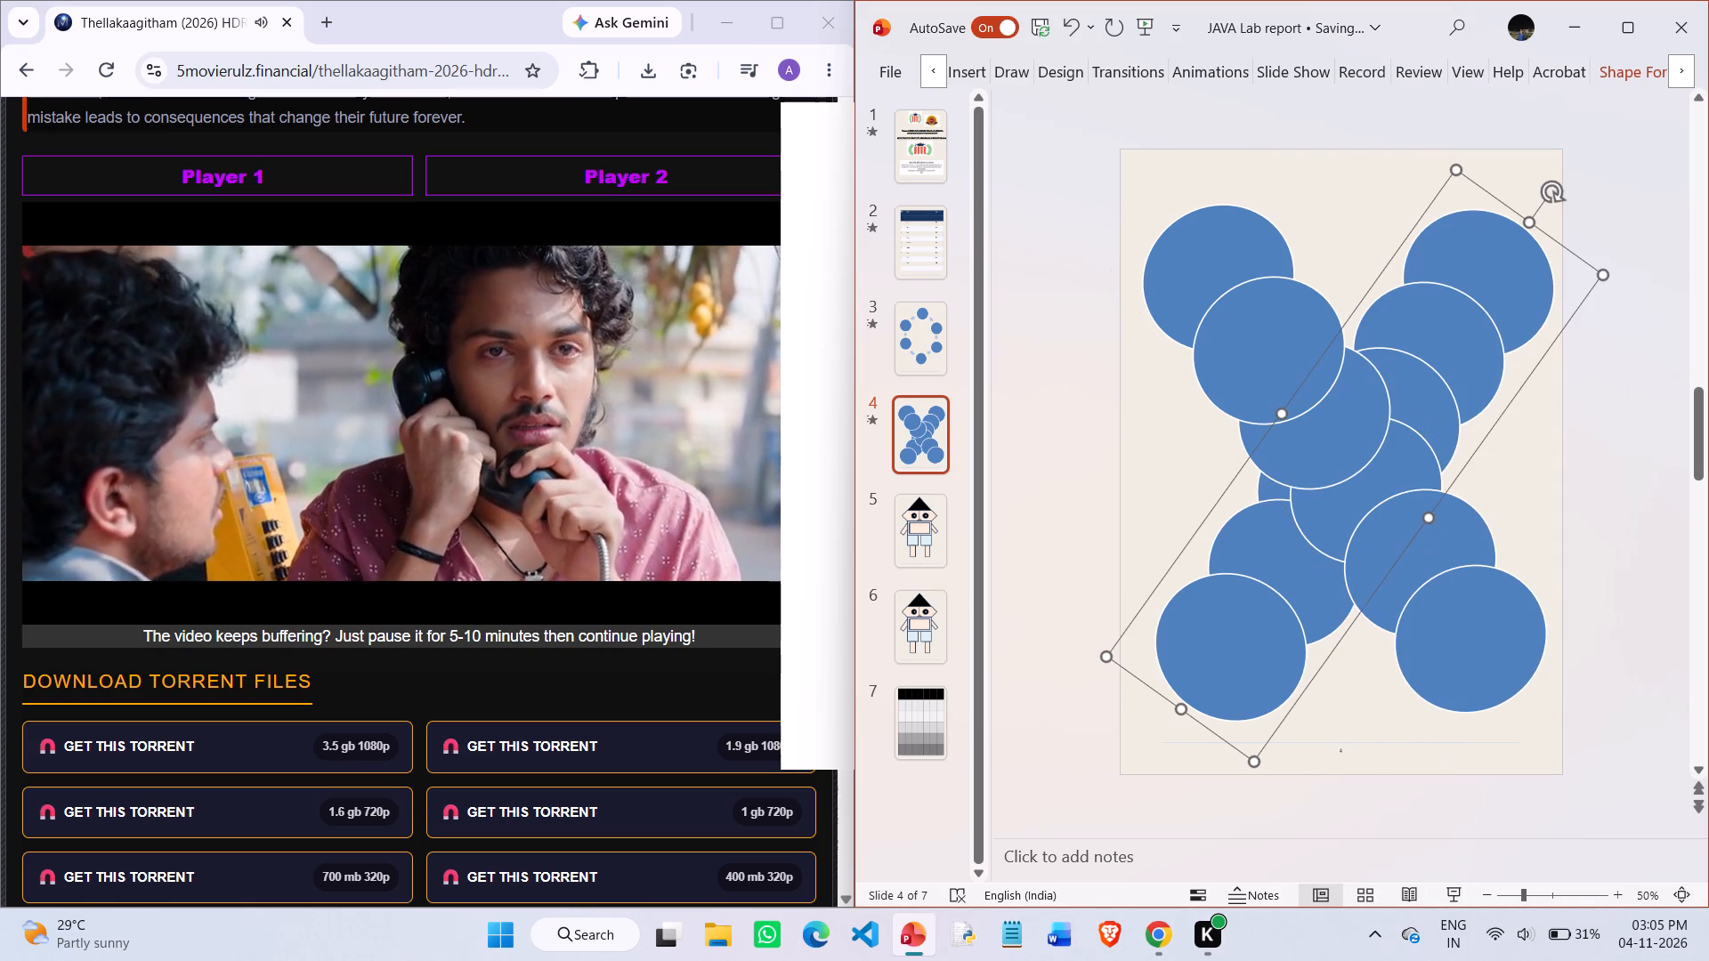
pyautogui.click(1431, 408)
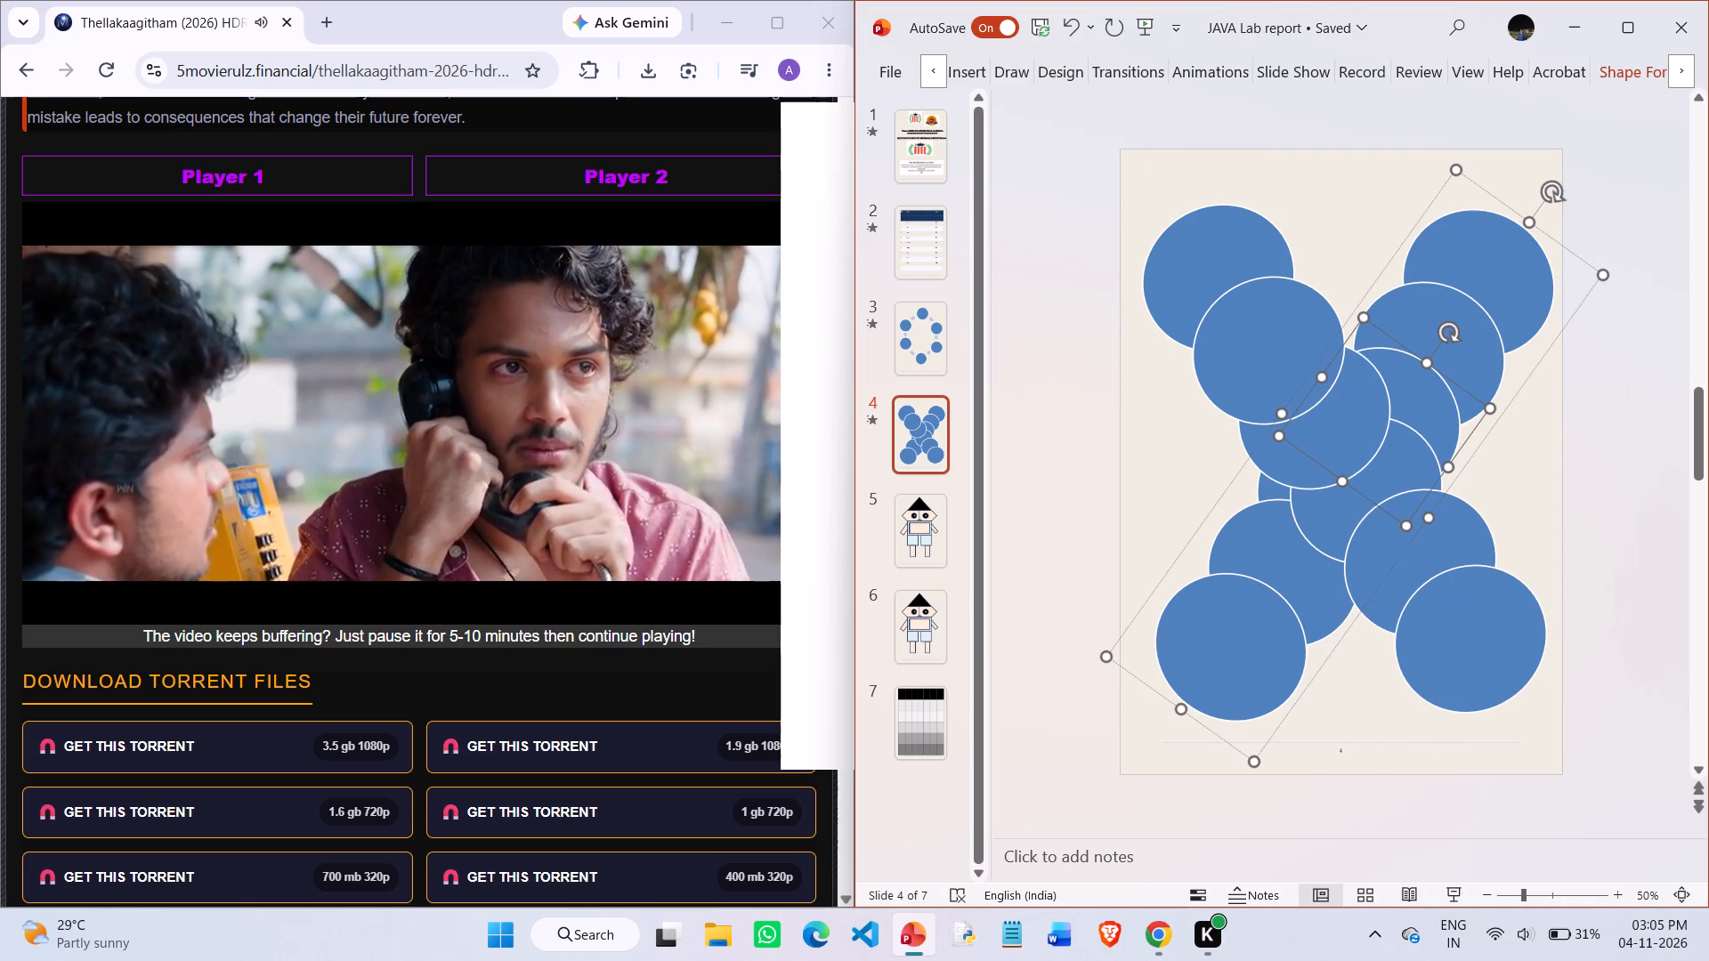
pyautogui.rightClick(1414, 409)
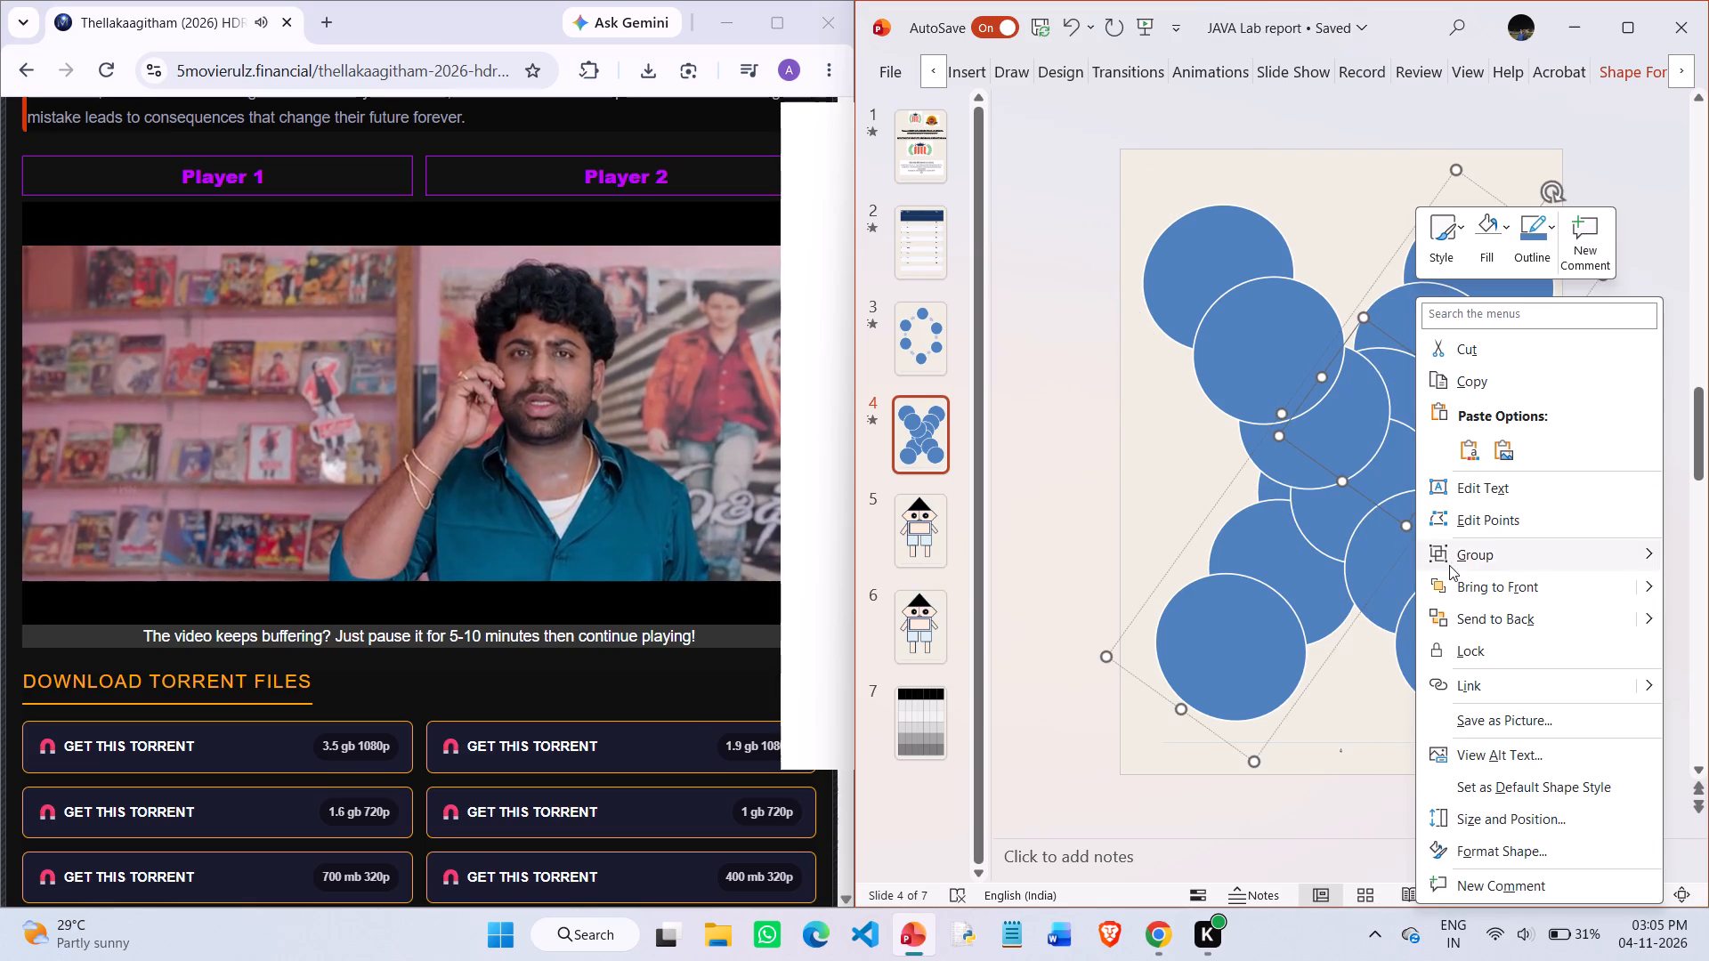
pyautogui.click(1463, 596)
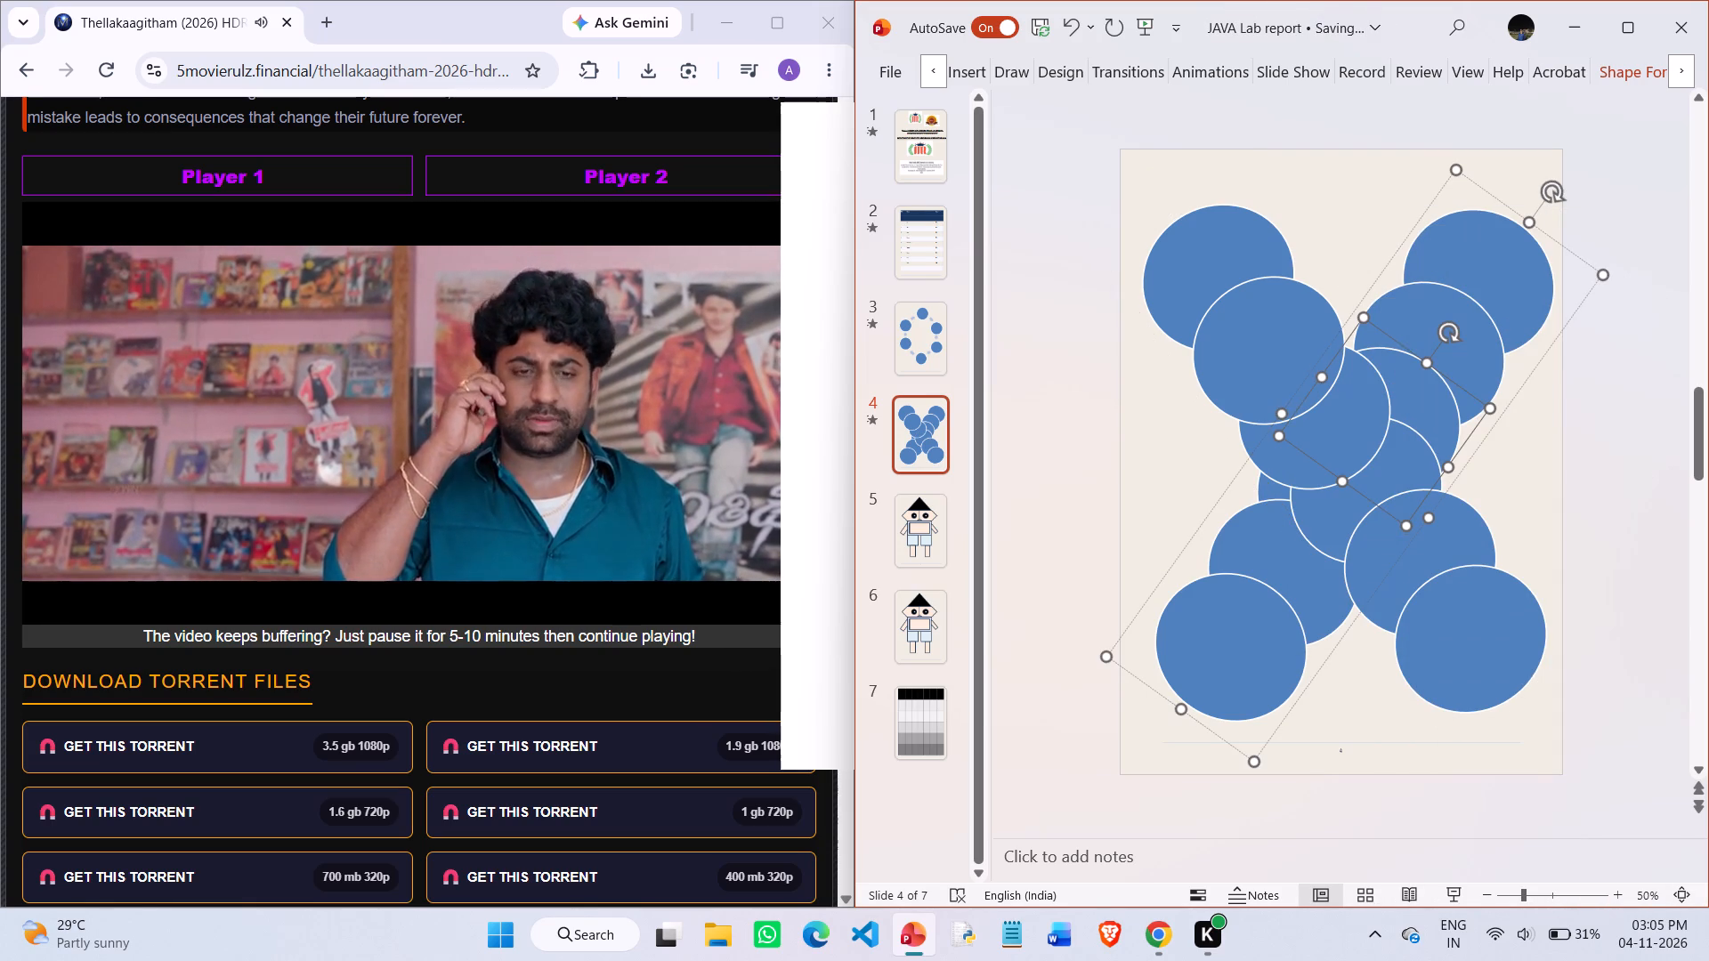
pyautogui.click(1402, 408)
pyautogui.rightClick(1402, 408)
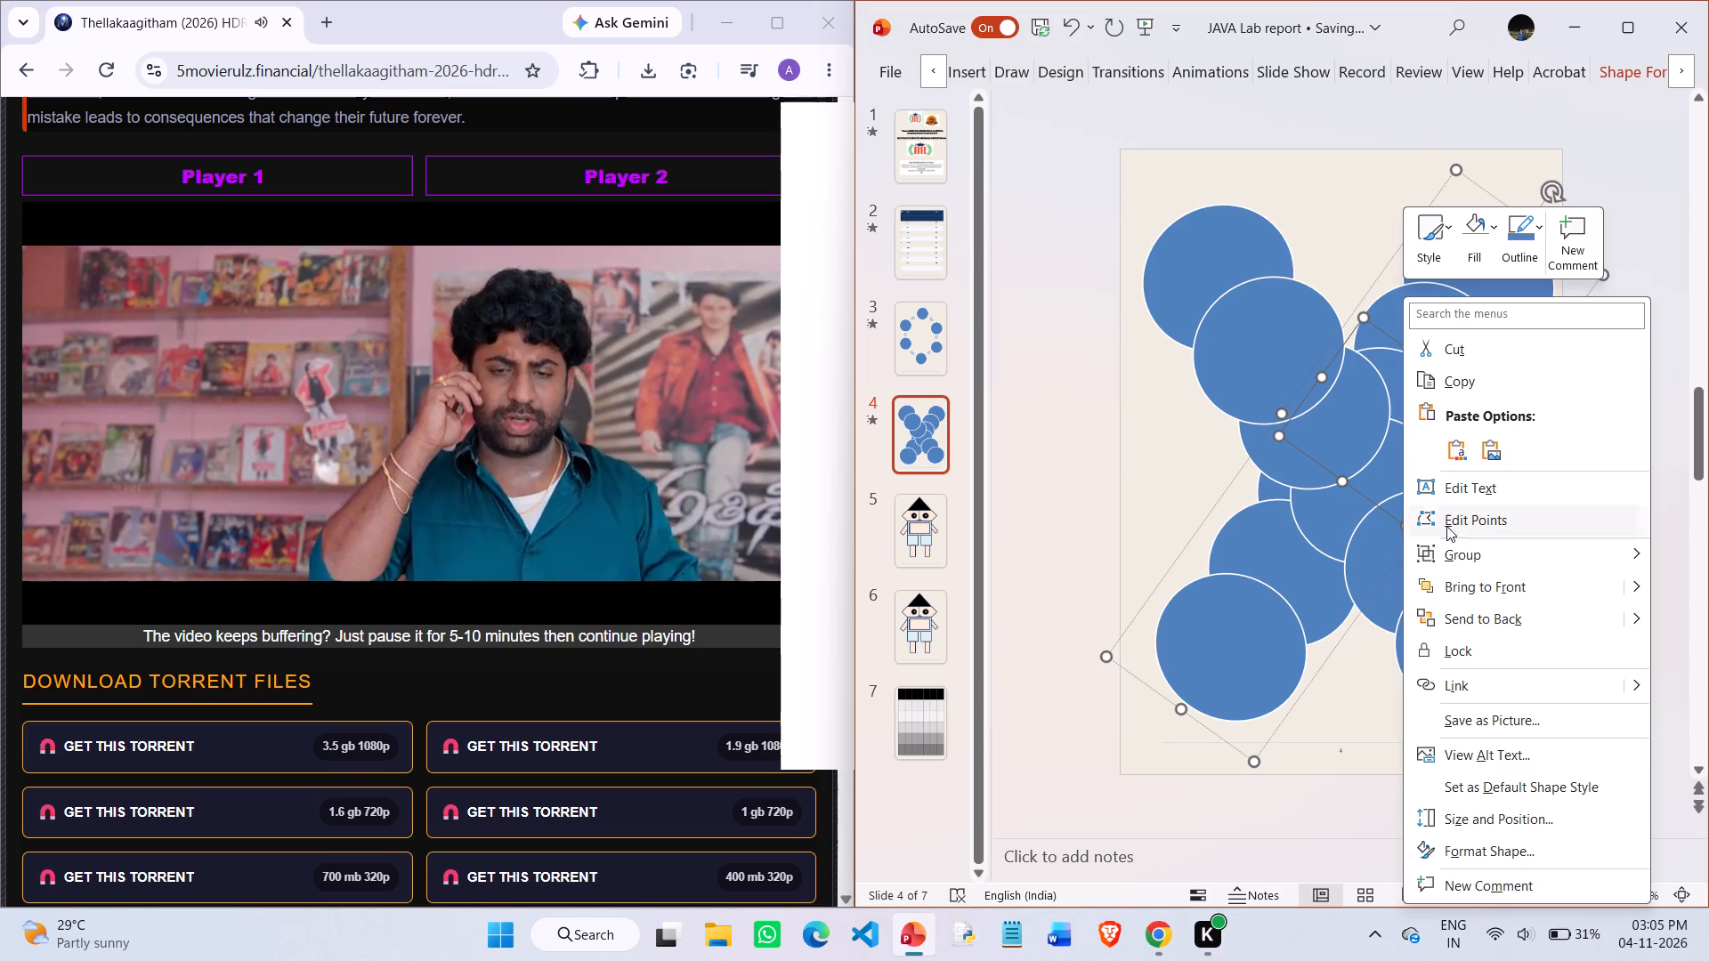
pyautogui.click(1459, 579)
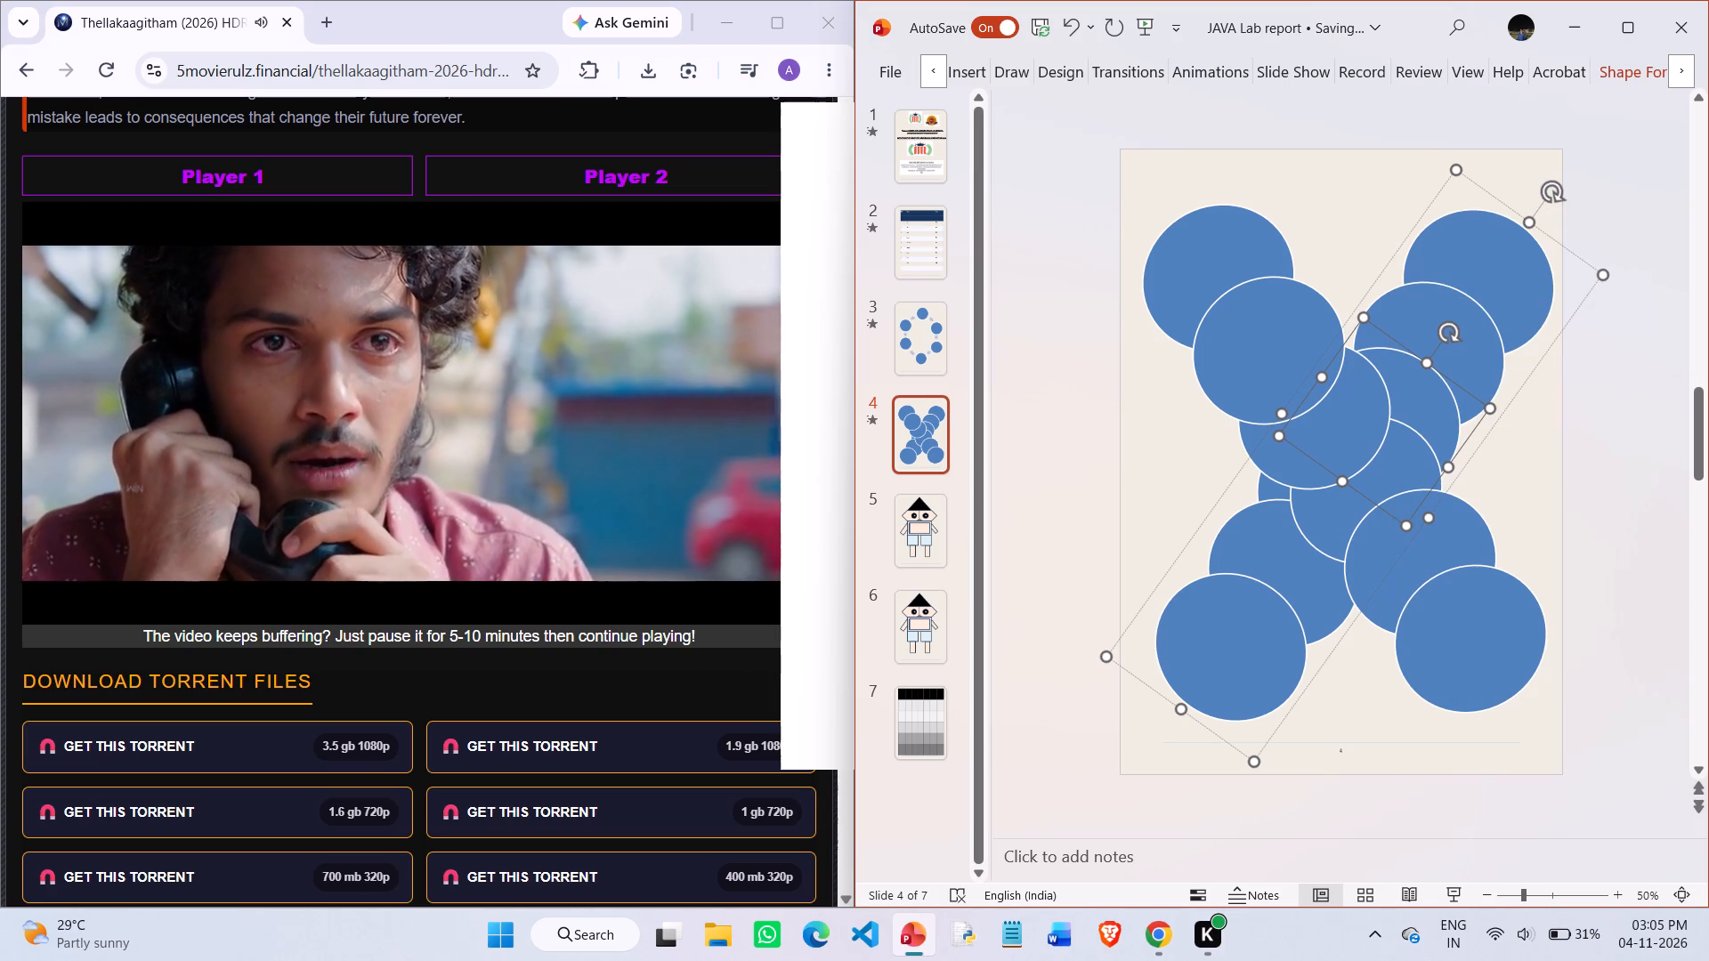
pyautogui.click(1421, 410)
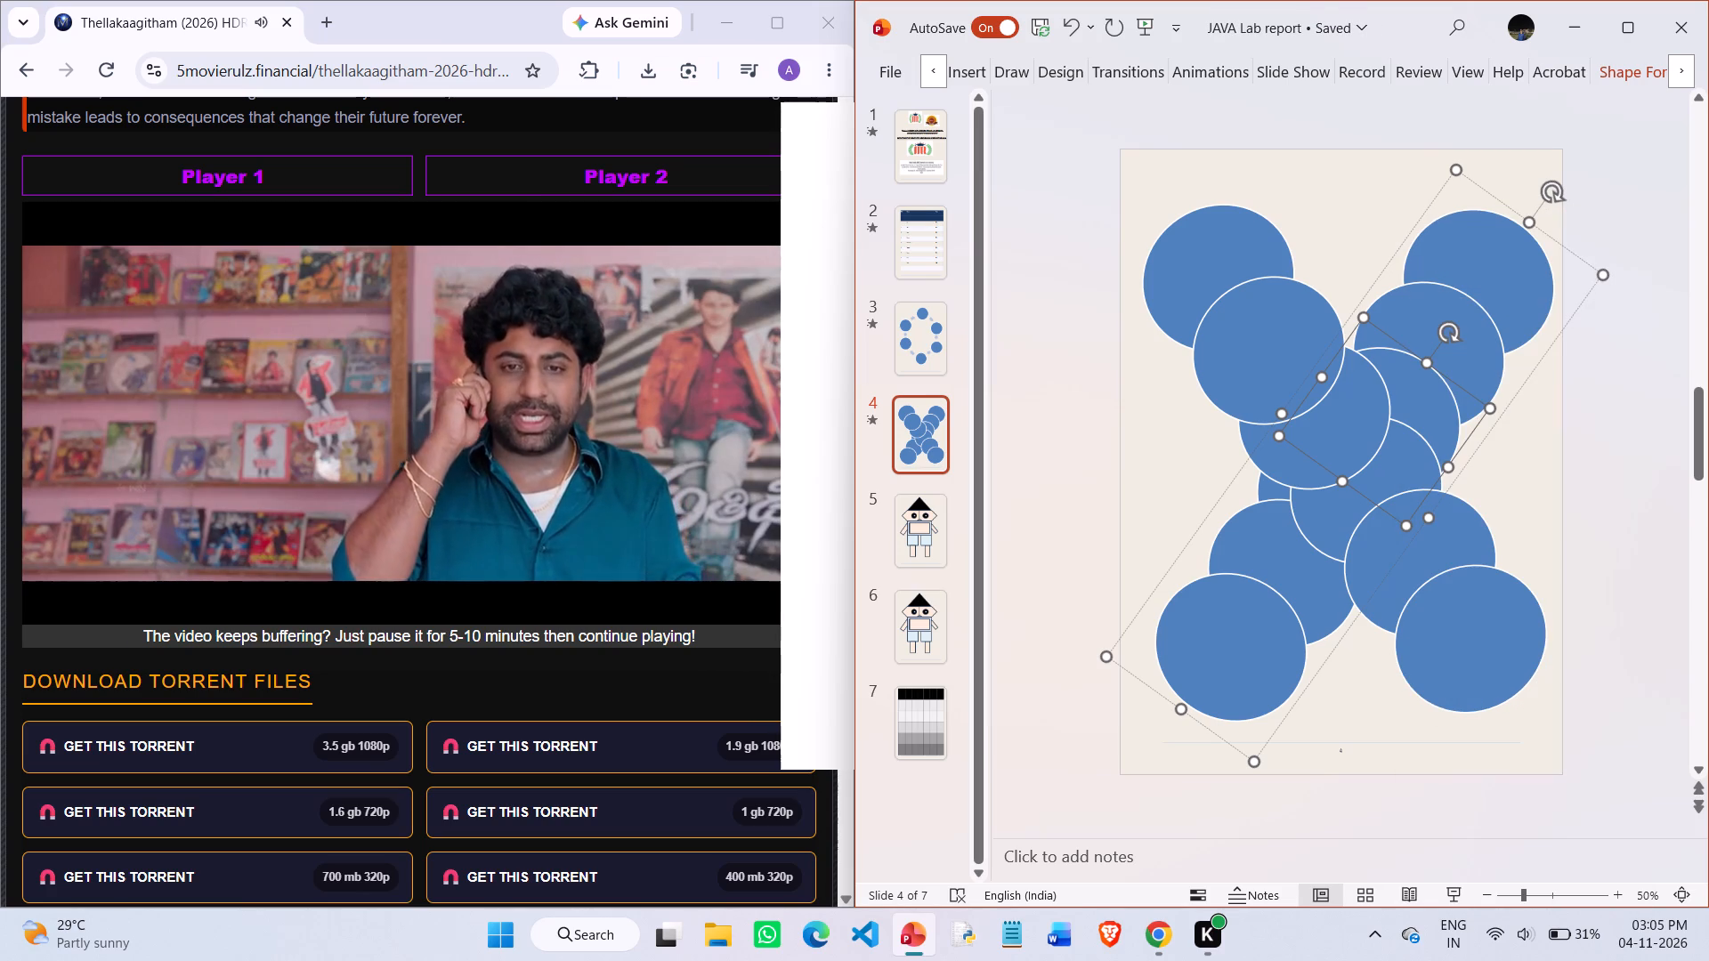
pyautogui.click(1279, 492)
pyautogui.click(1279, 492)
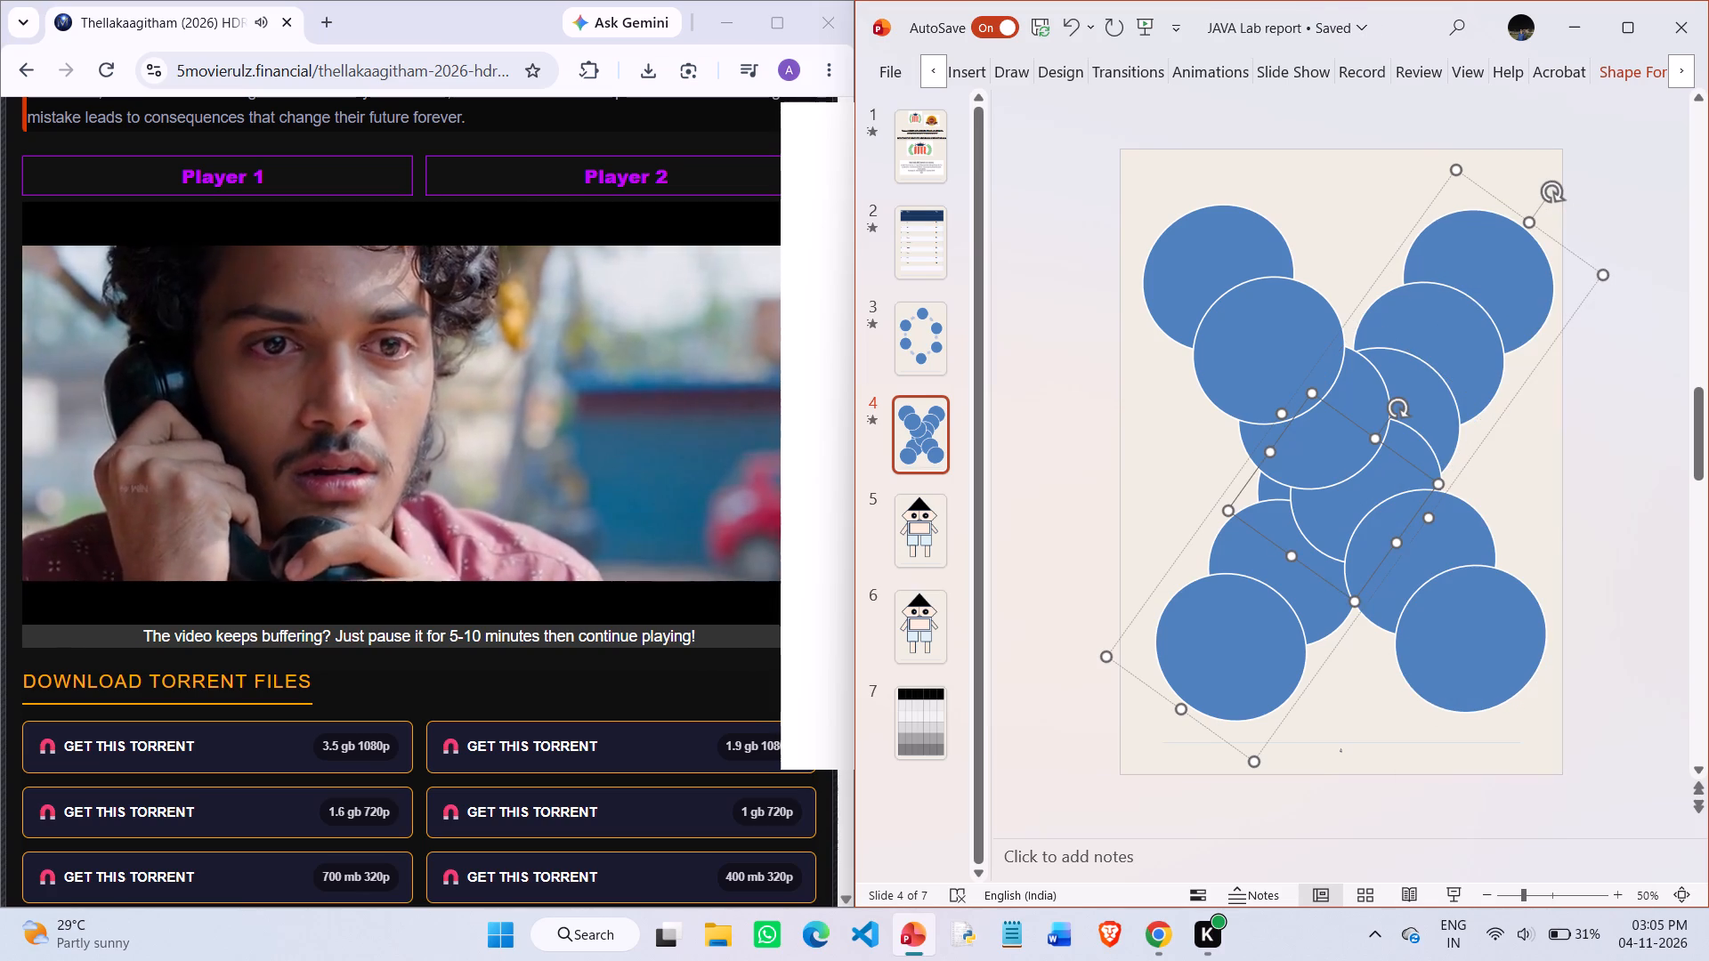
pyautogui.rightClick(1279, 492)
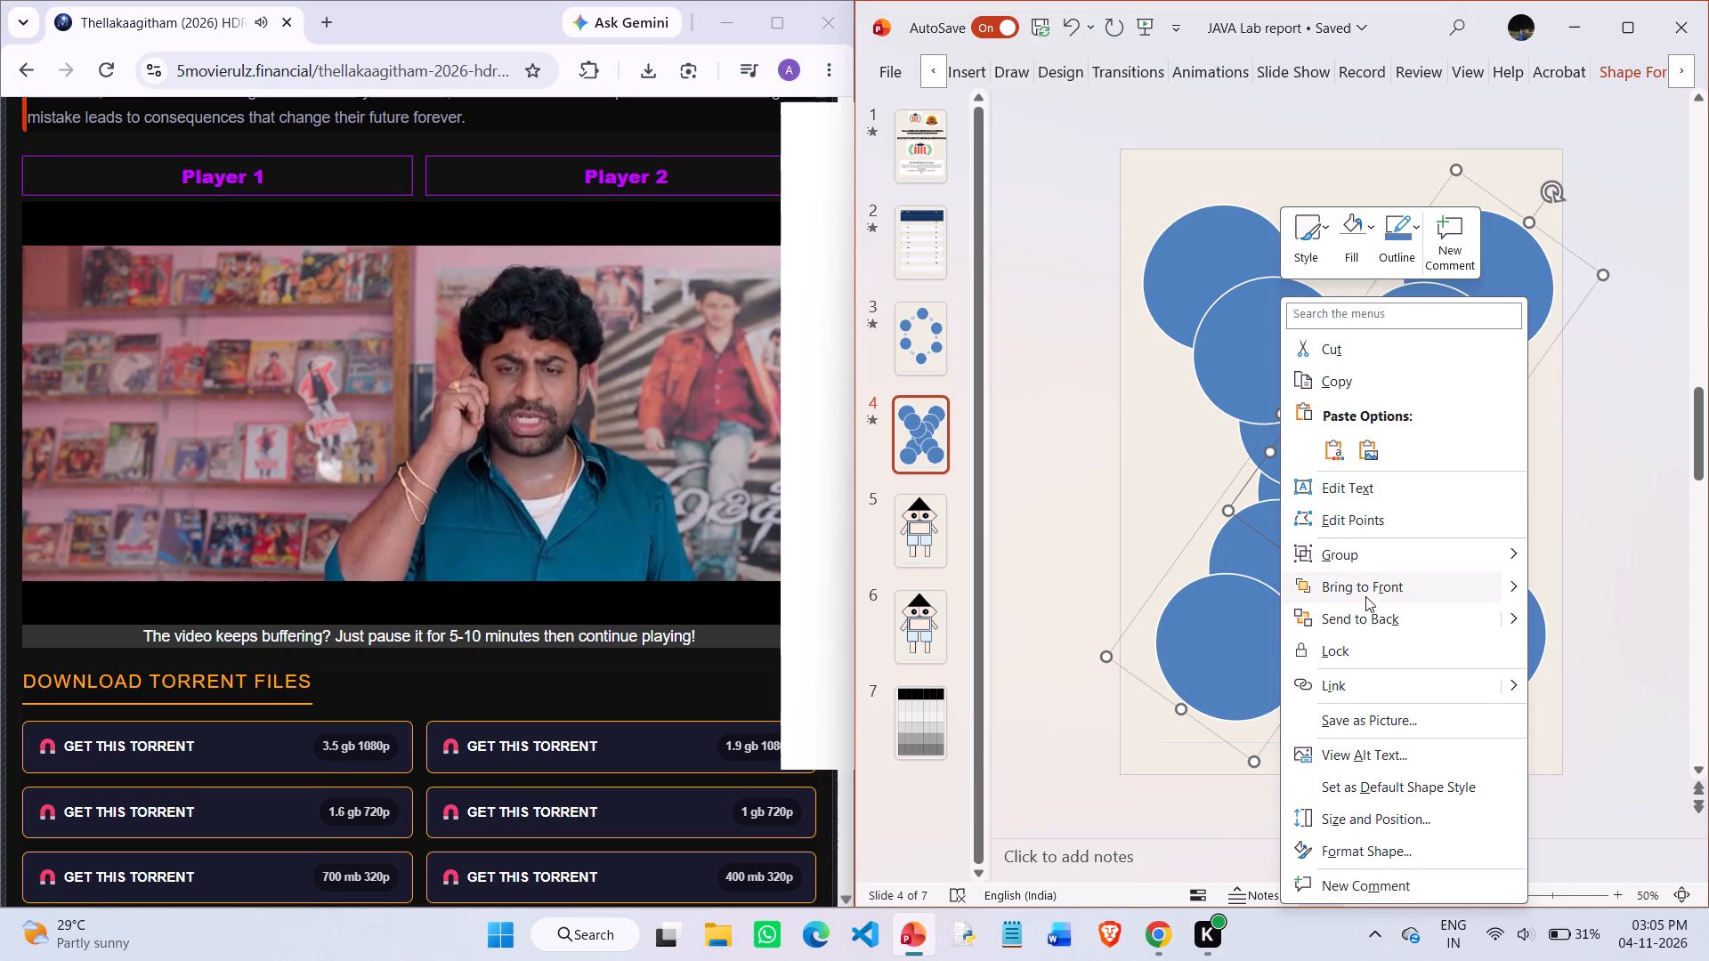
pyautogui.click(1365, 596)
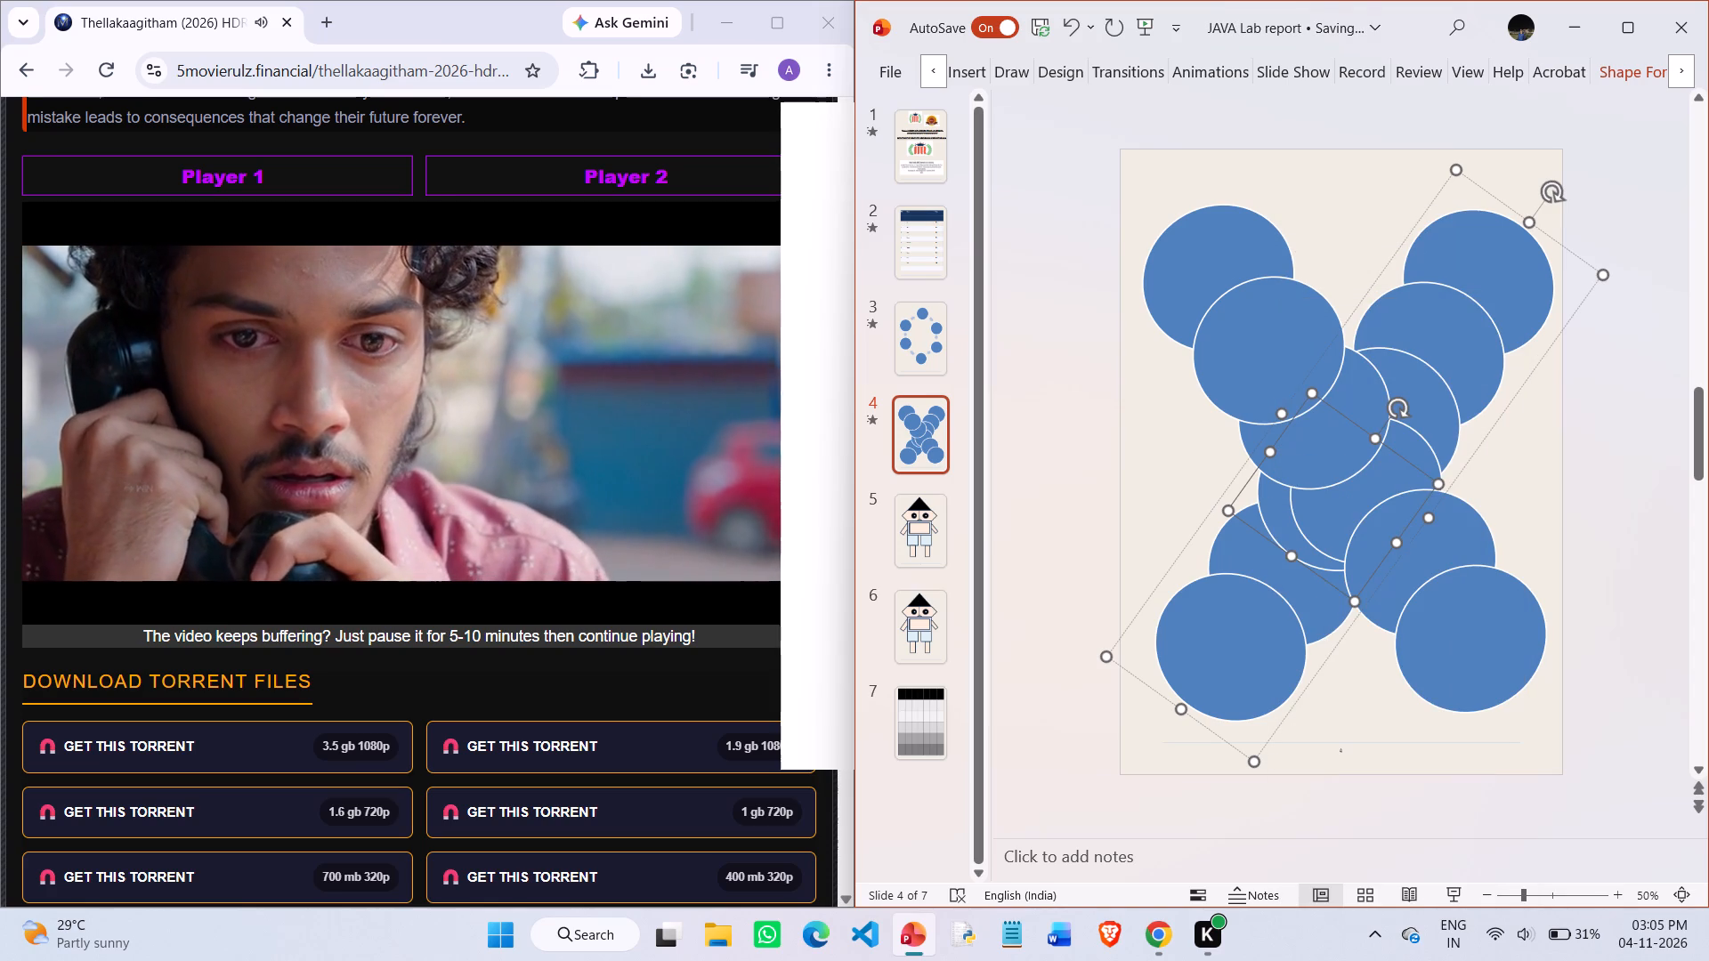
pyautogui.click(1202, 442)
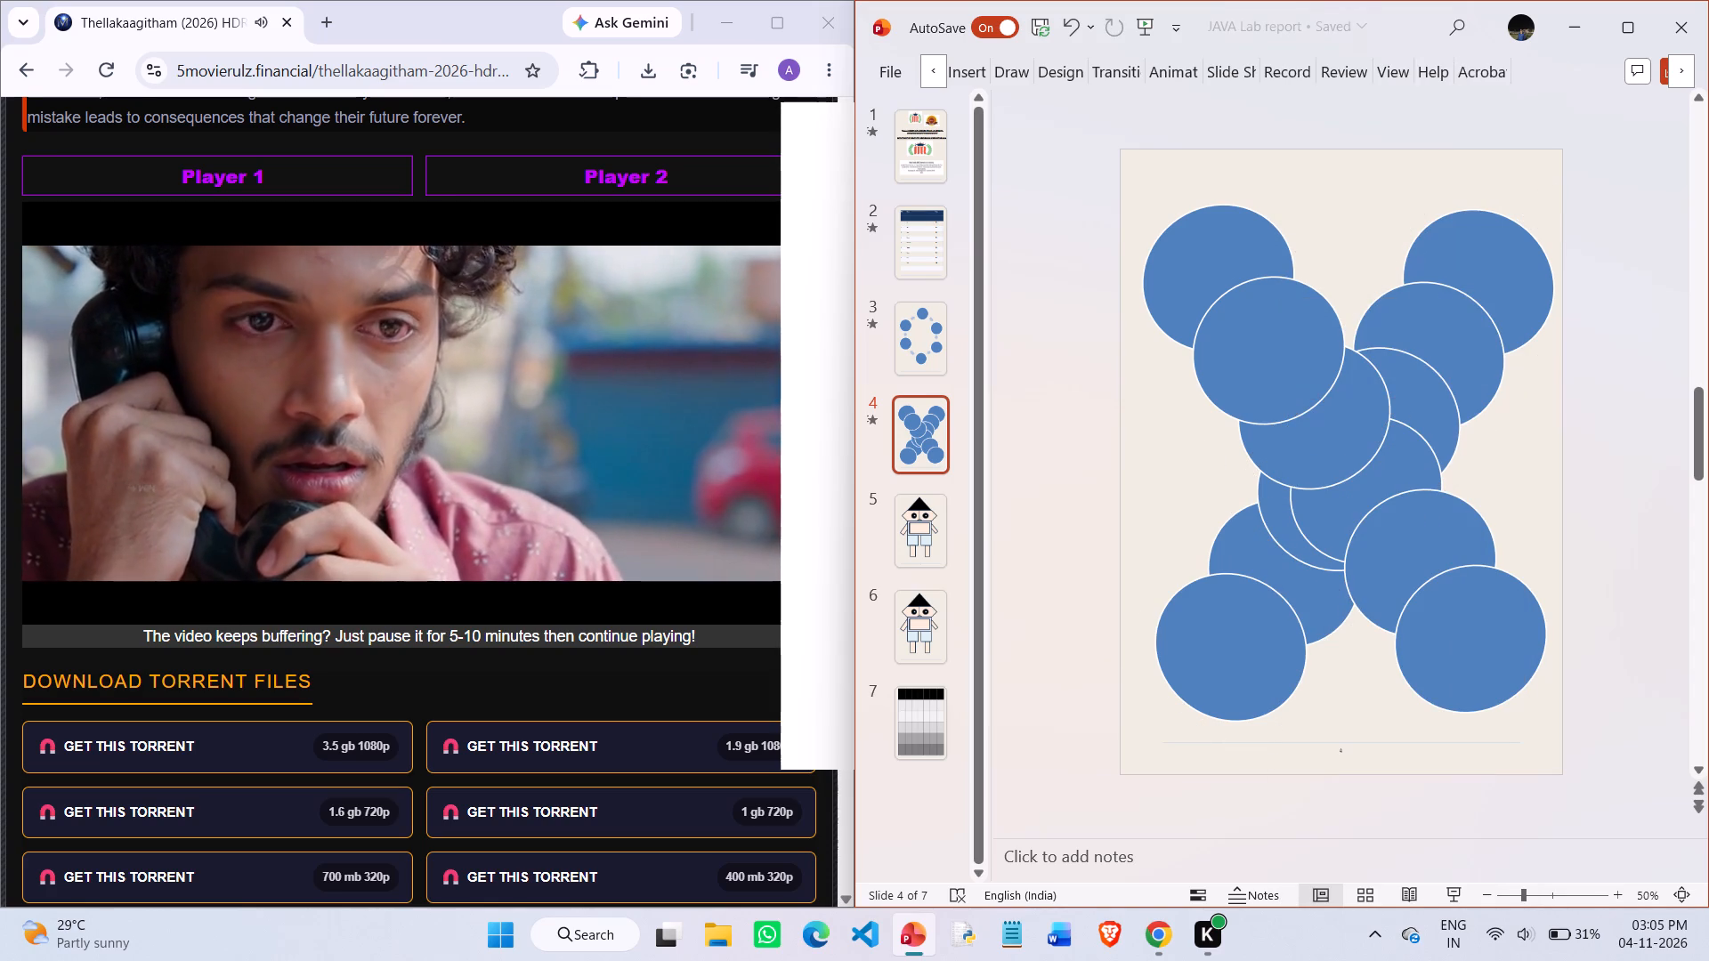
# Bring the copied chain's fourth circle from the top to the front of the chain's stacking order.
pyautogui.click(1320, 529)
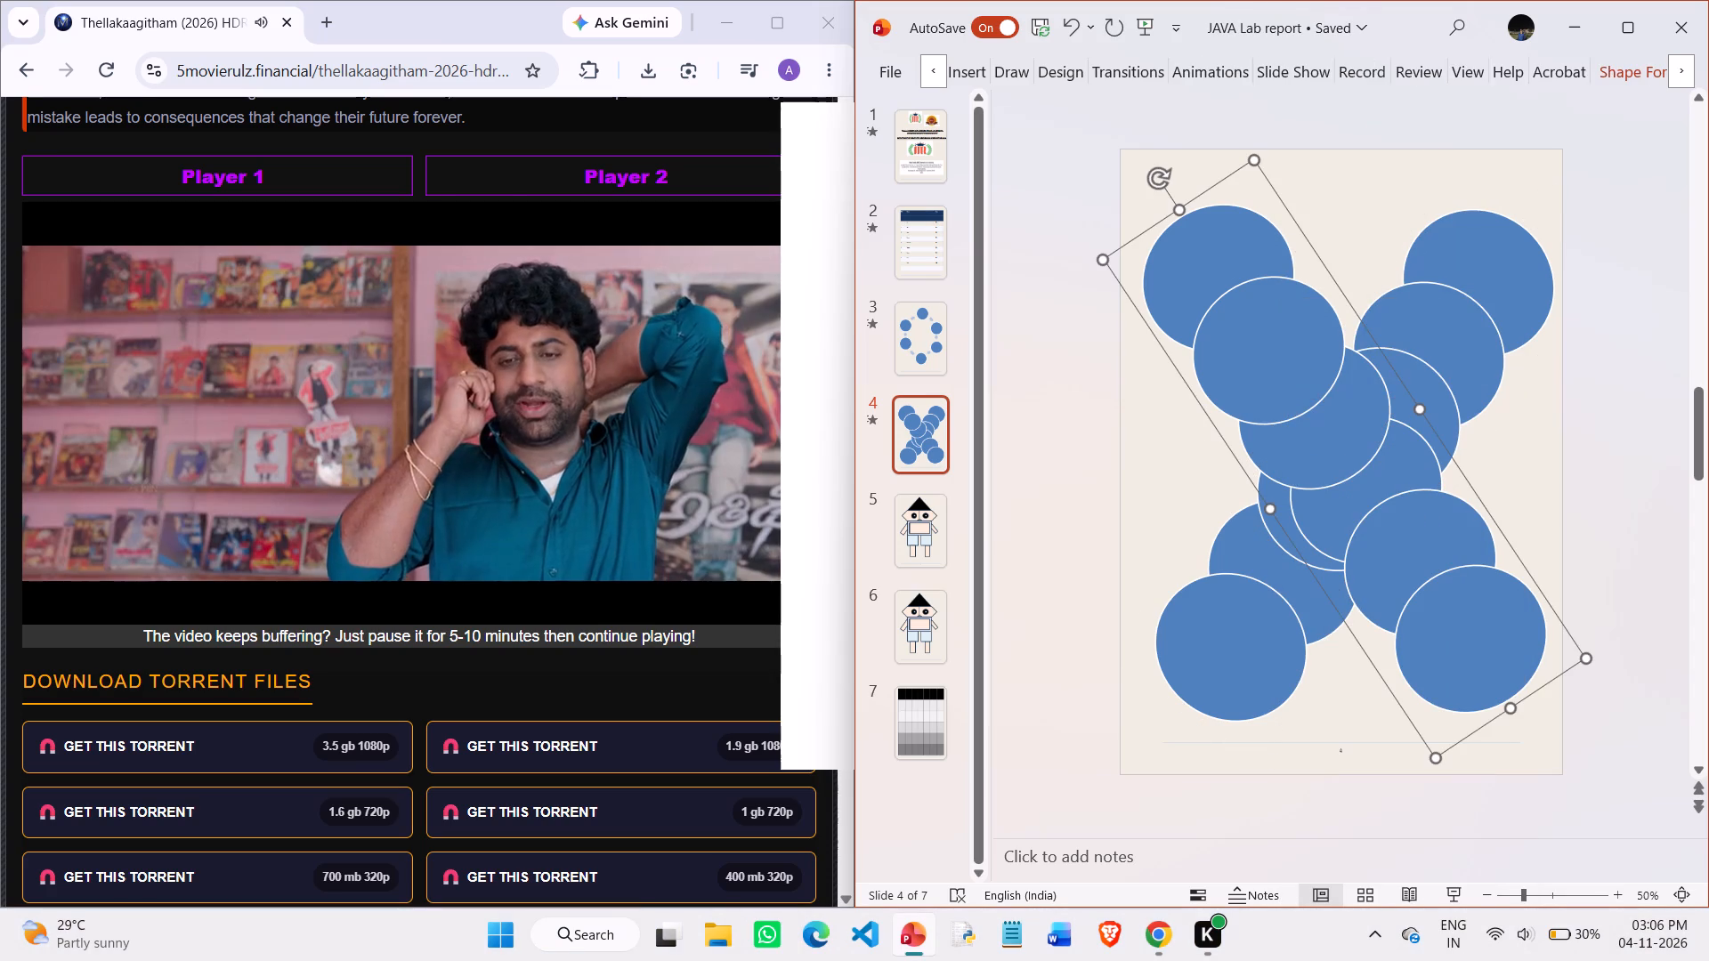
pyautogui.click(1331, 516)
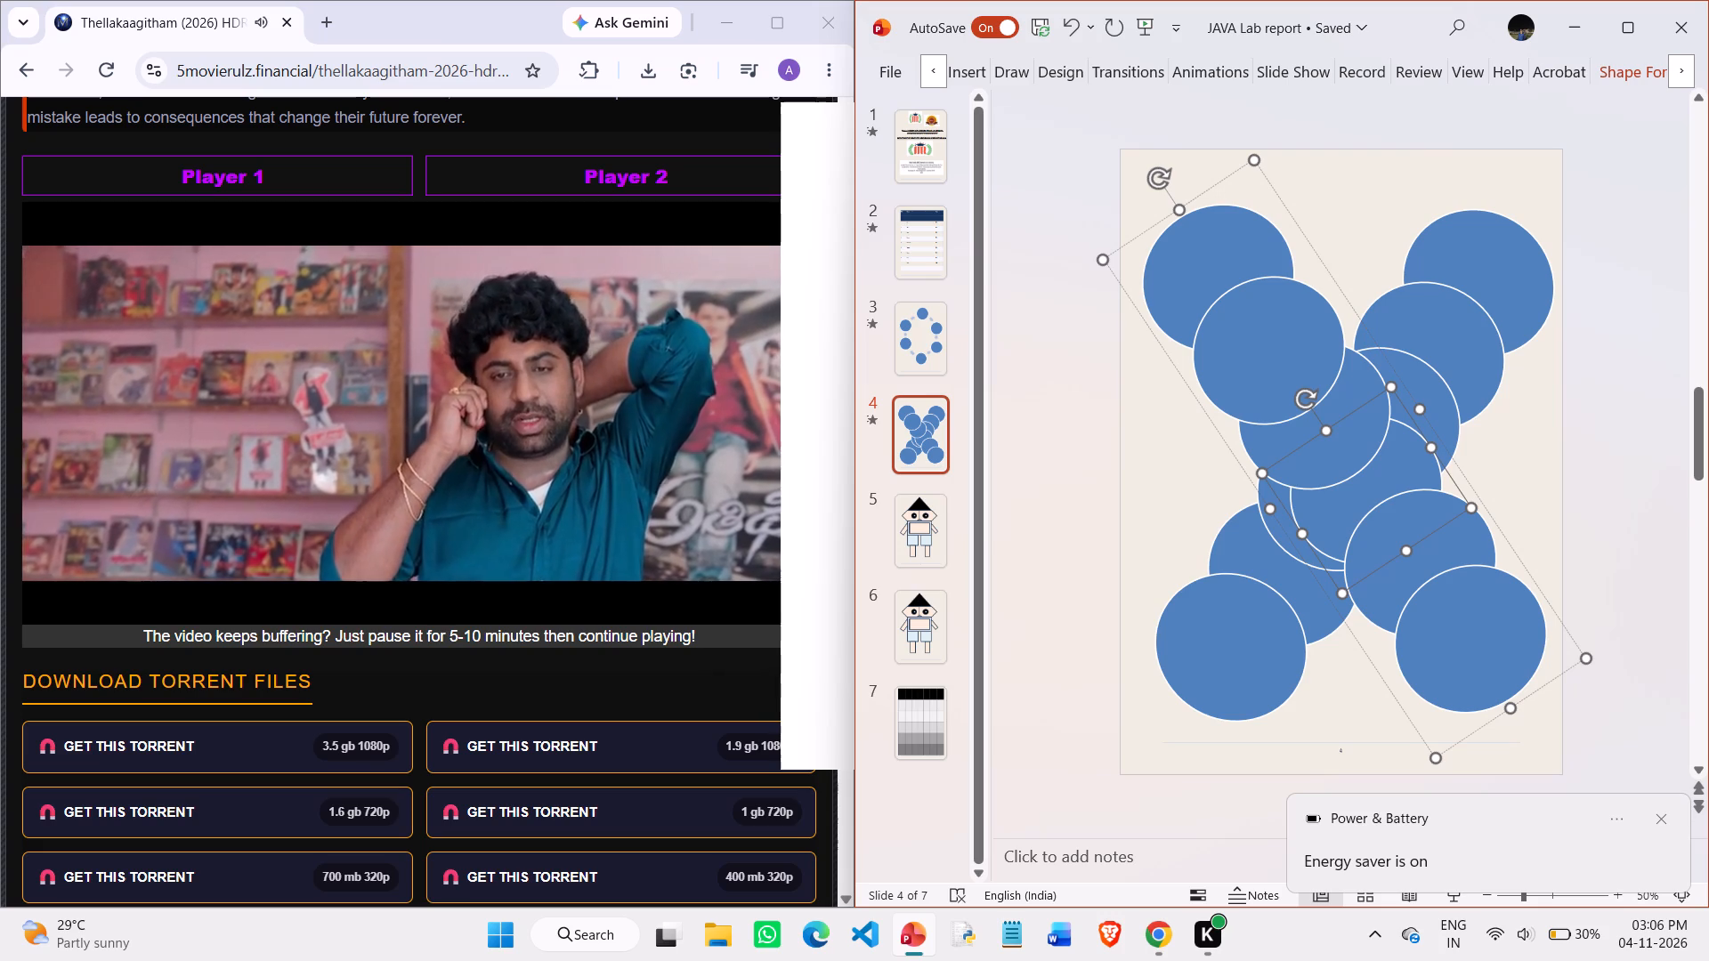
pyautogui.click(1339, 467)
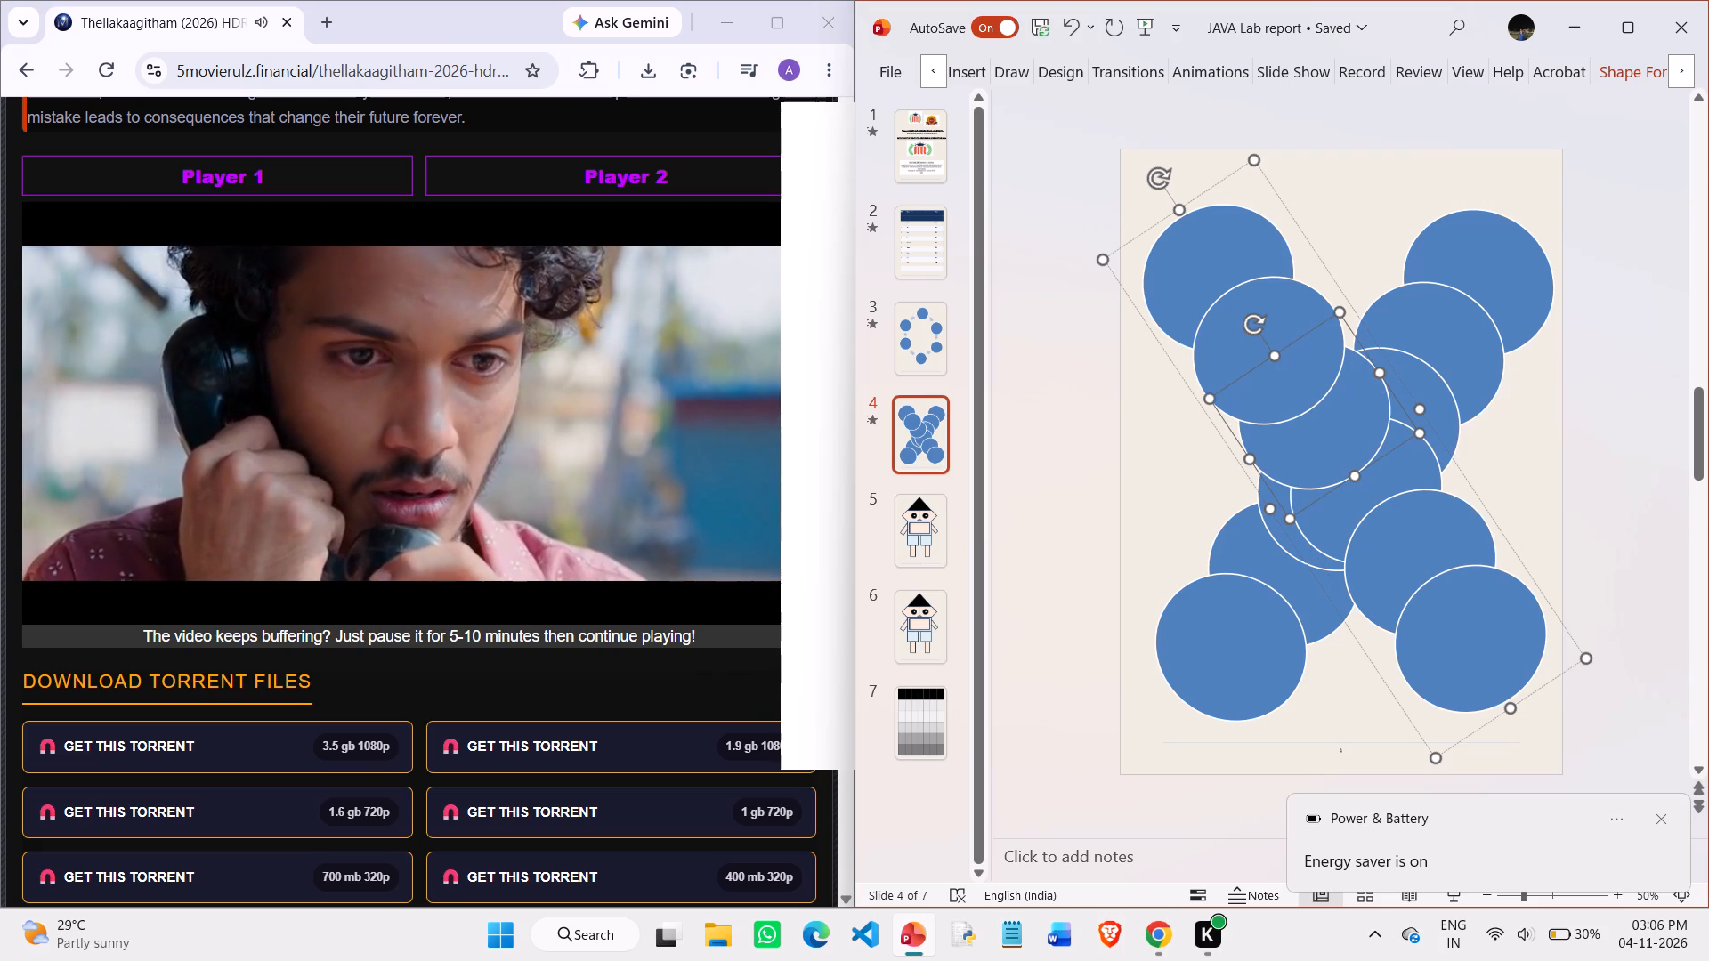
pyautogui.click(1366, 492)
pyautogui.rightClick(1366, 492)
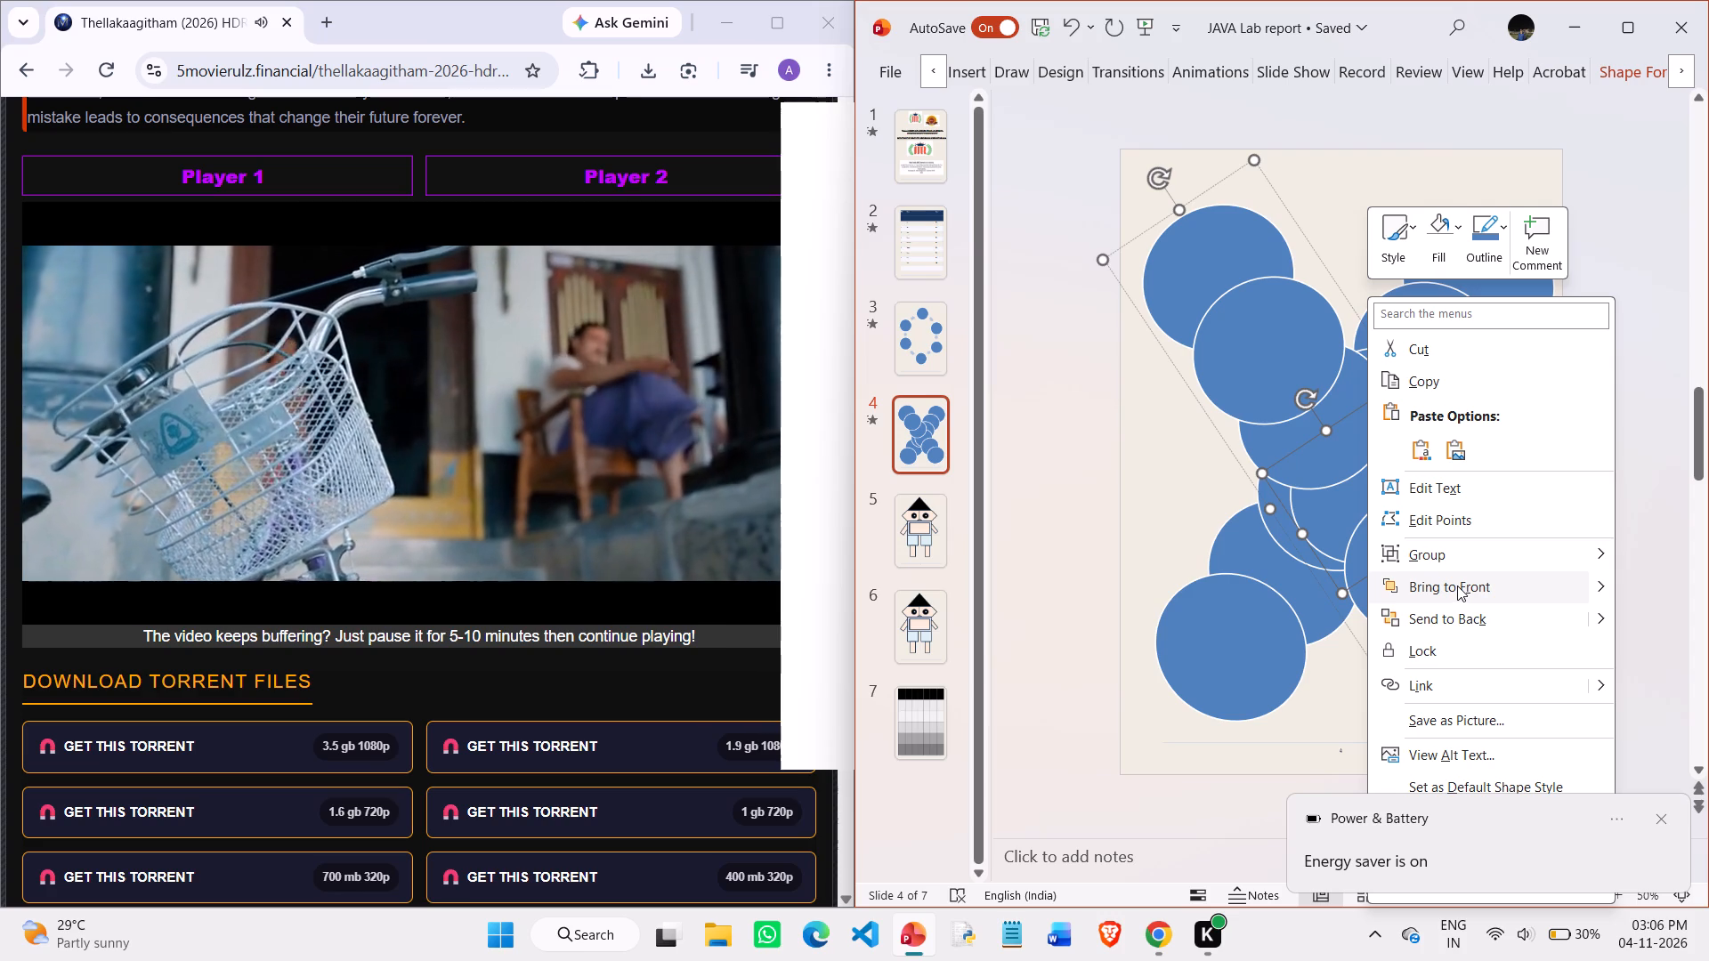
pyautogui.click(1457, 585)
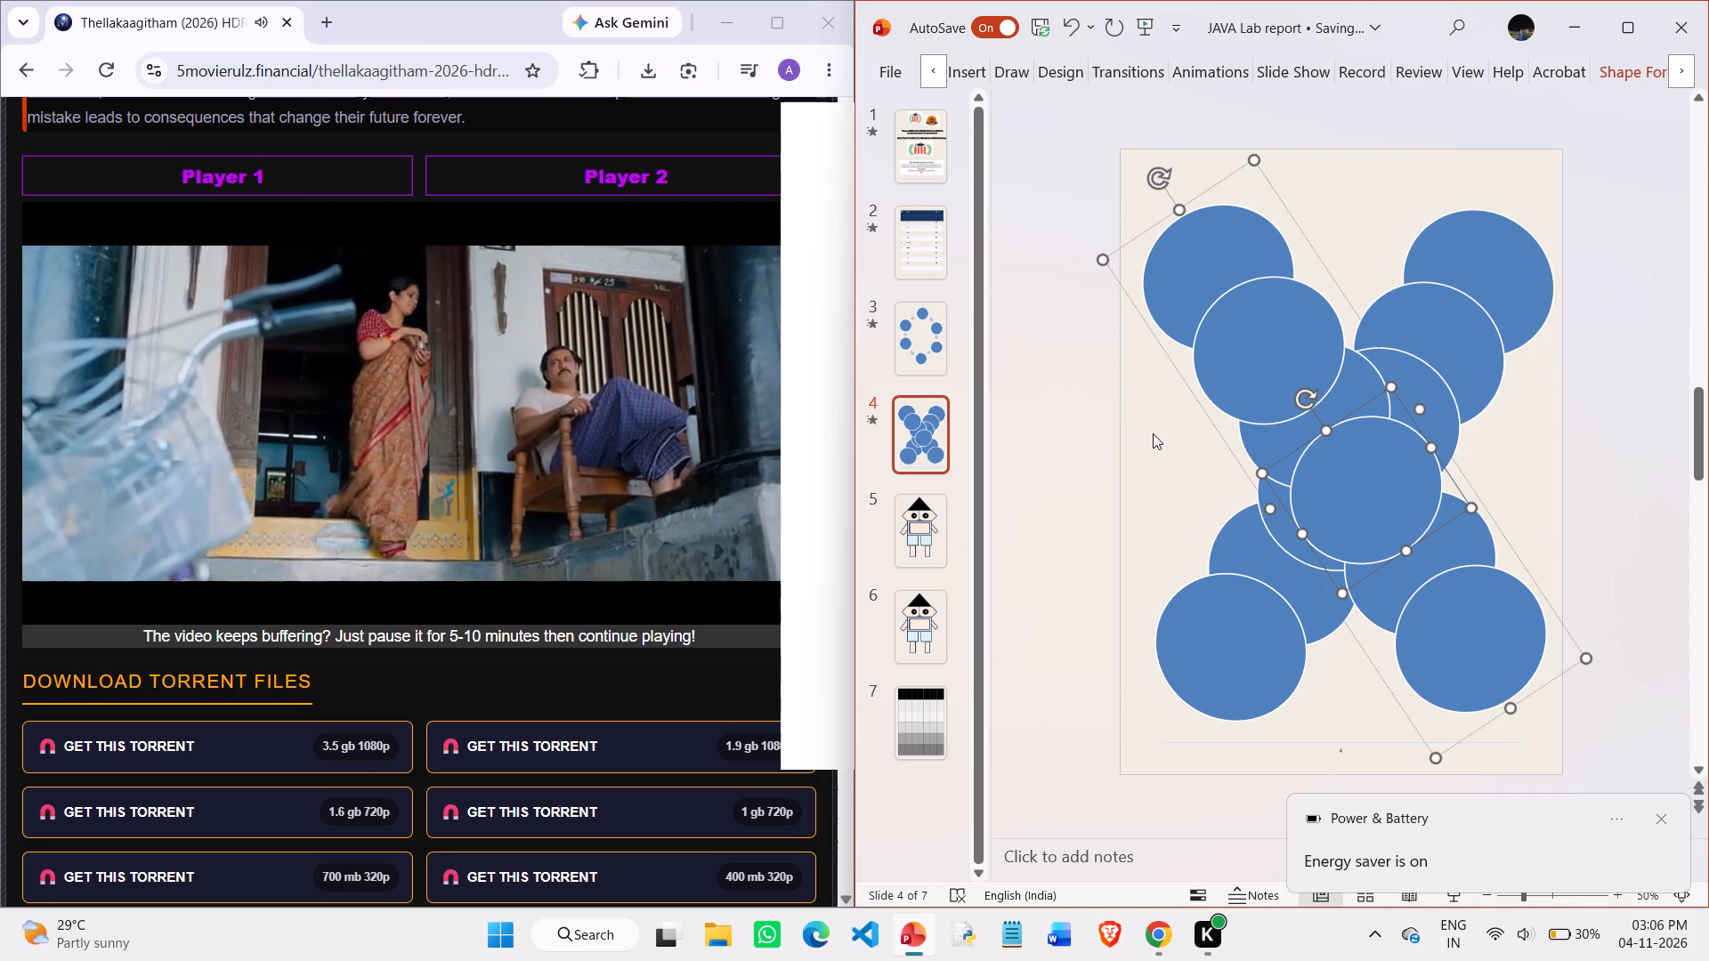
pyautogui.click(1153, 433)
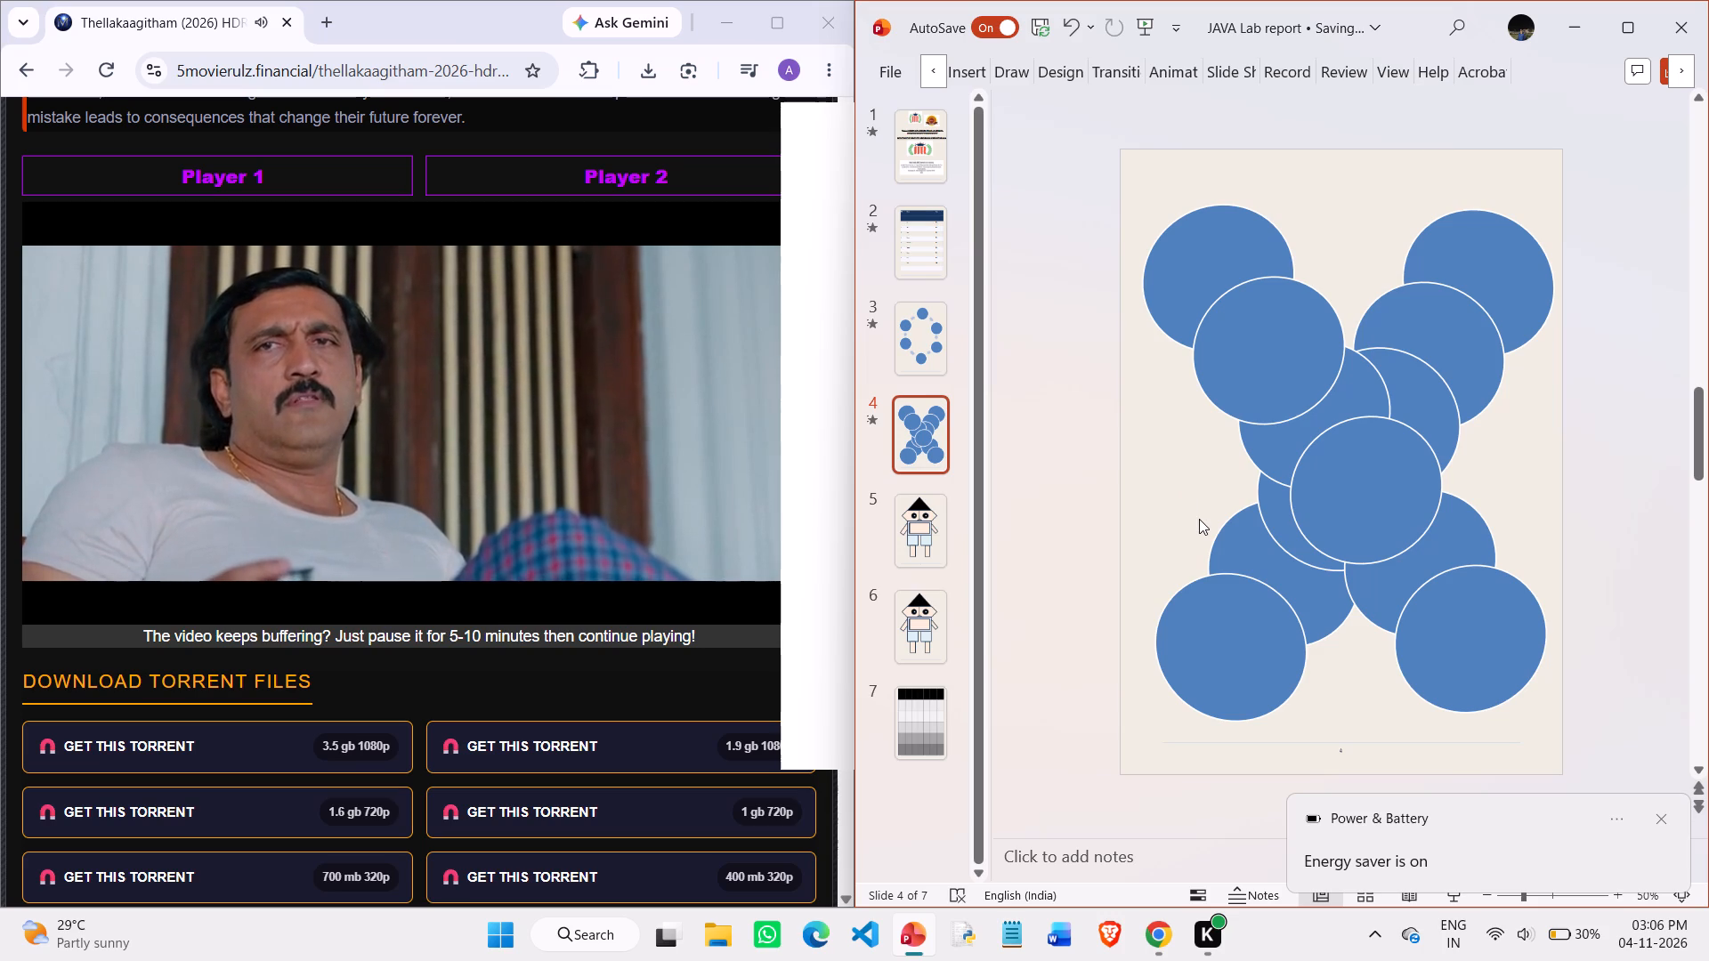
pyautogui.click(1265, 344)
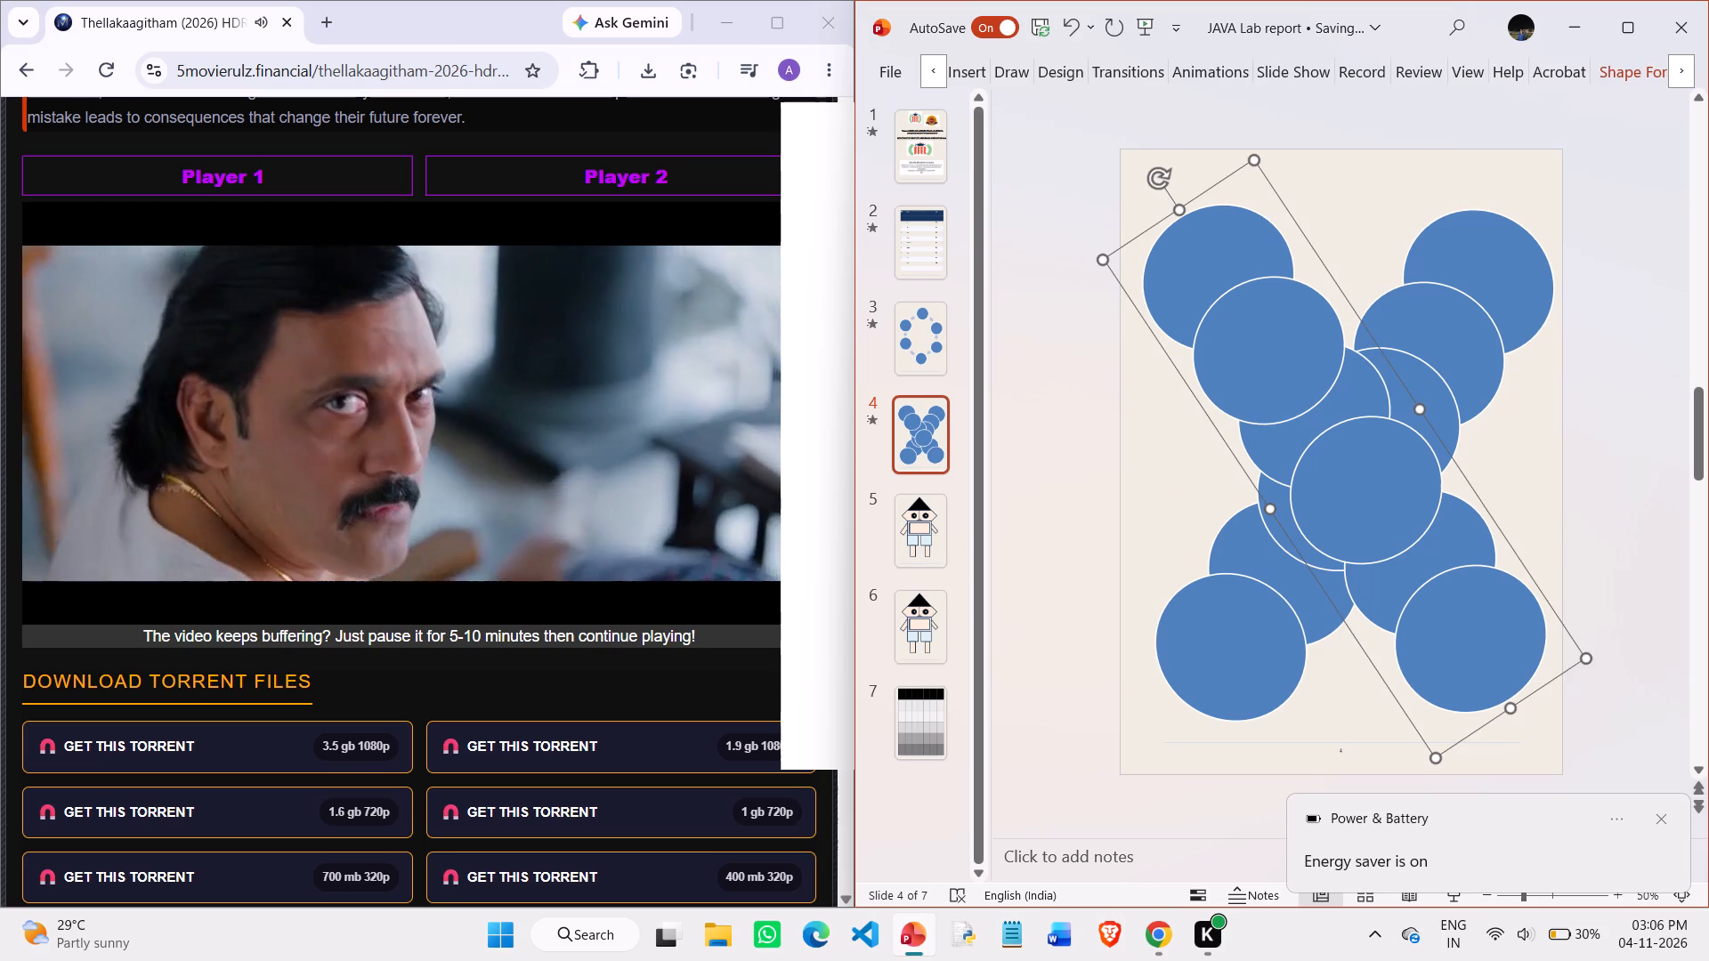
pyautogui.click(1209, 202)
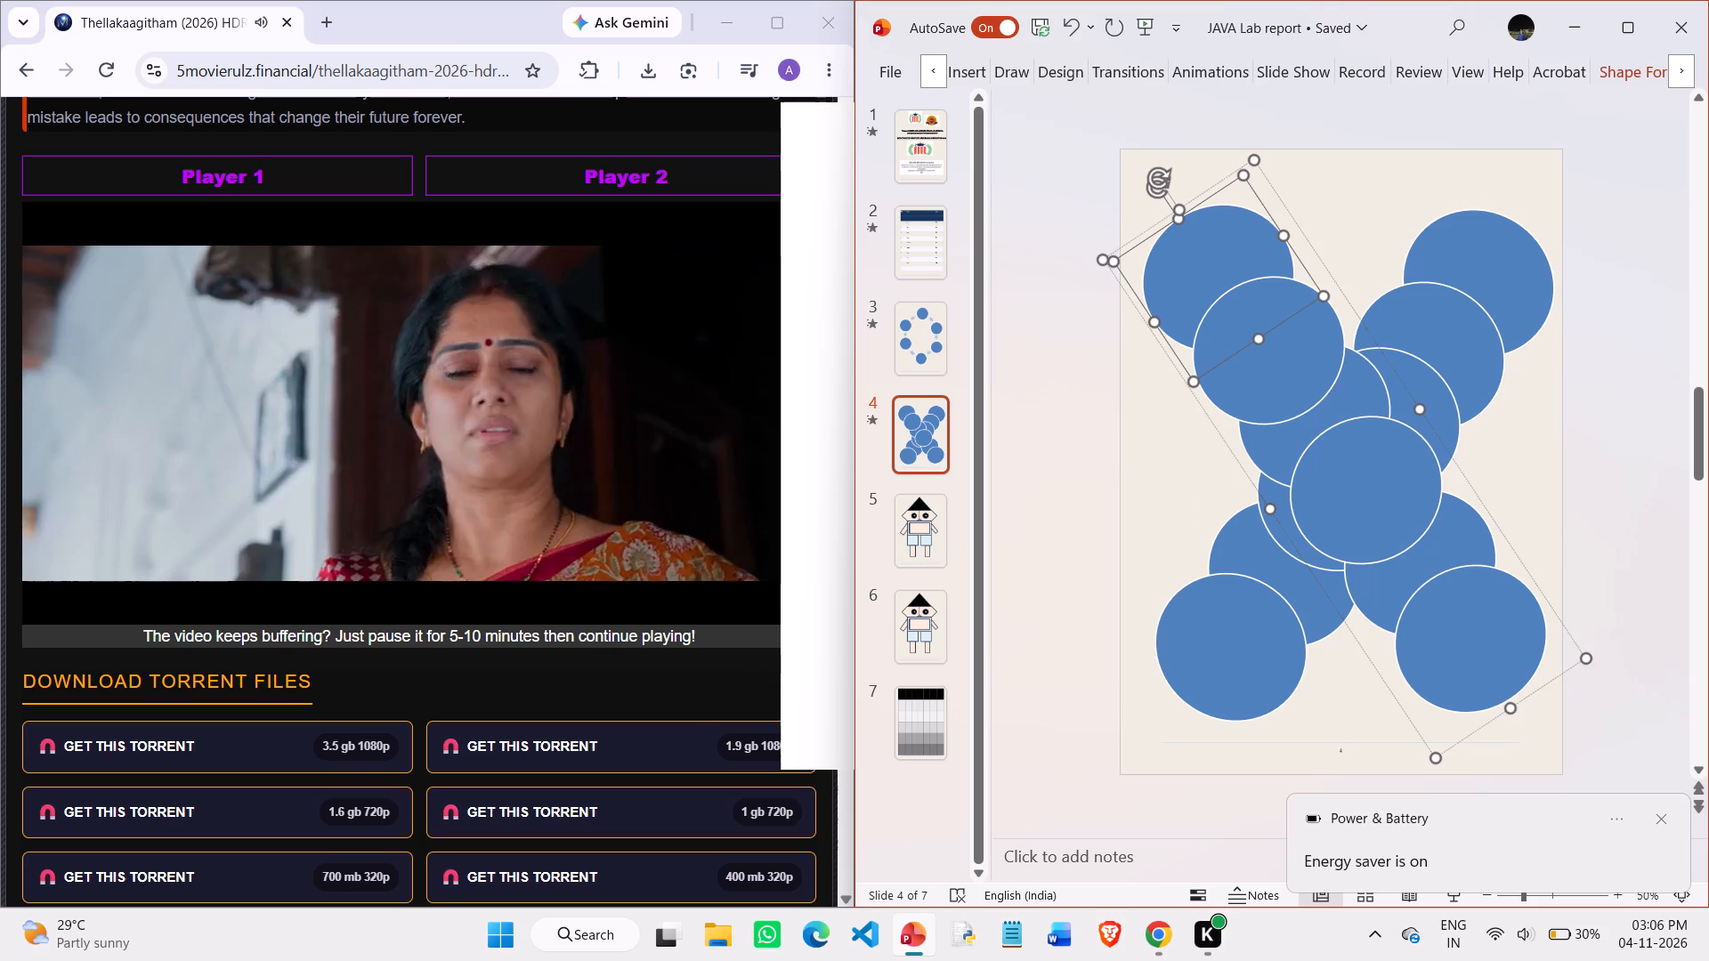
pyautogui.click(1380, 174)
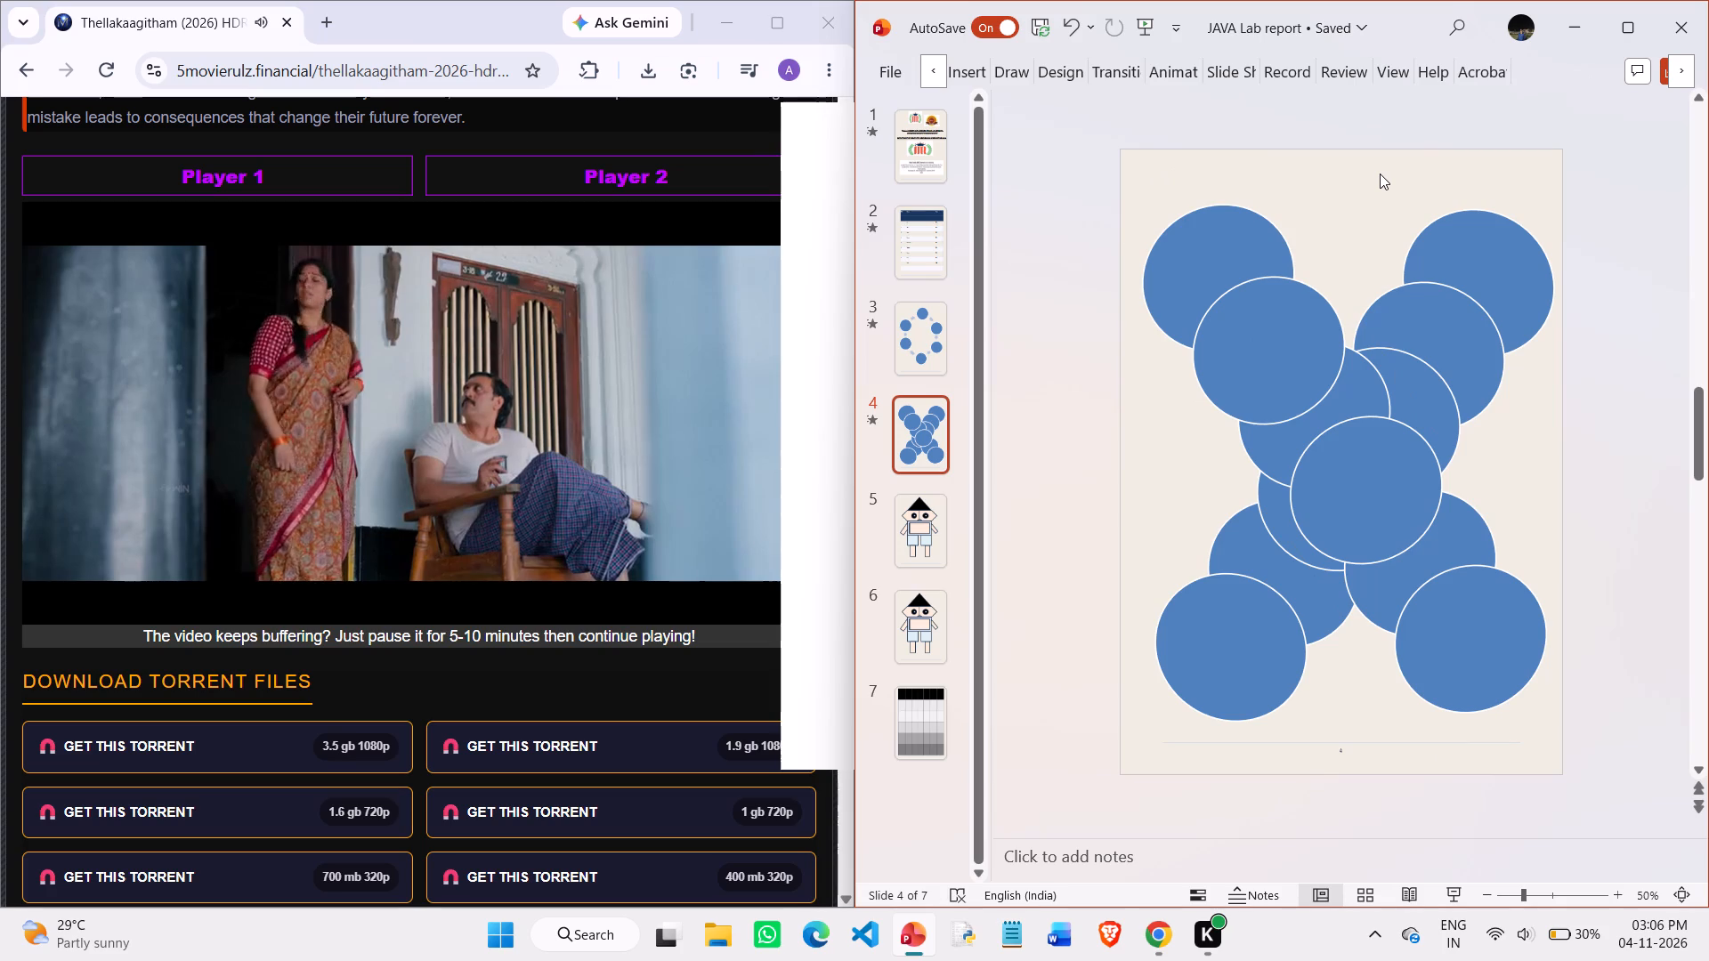
# Undo all the circle stacking-order changes and the last slight counter-clockwise rotation of the copied chain.
pyautogui.hotkey('ctrl', 'z')
pyautogui.hotkey('ctrl', 'z')
pyautogui.hotkey('ctrl', 'z')
pyautogui.hotkey('ctrl', 'z')
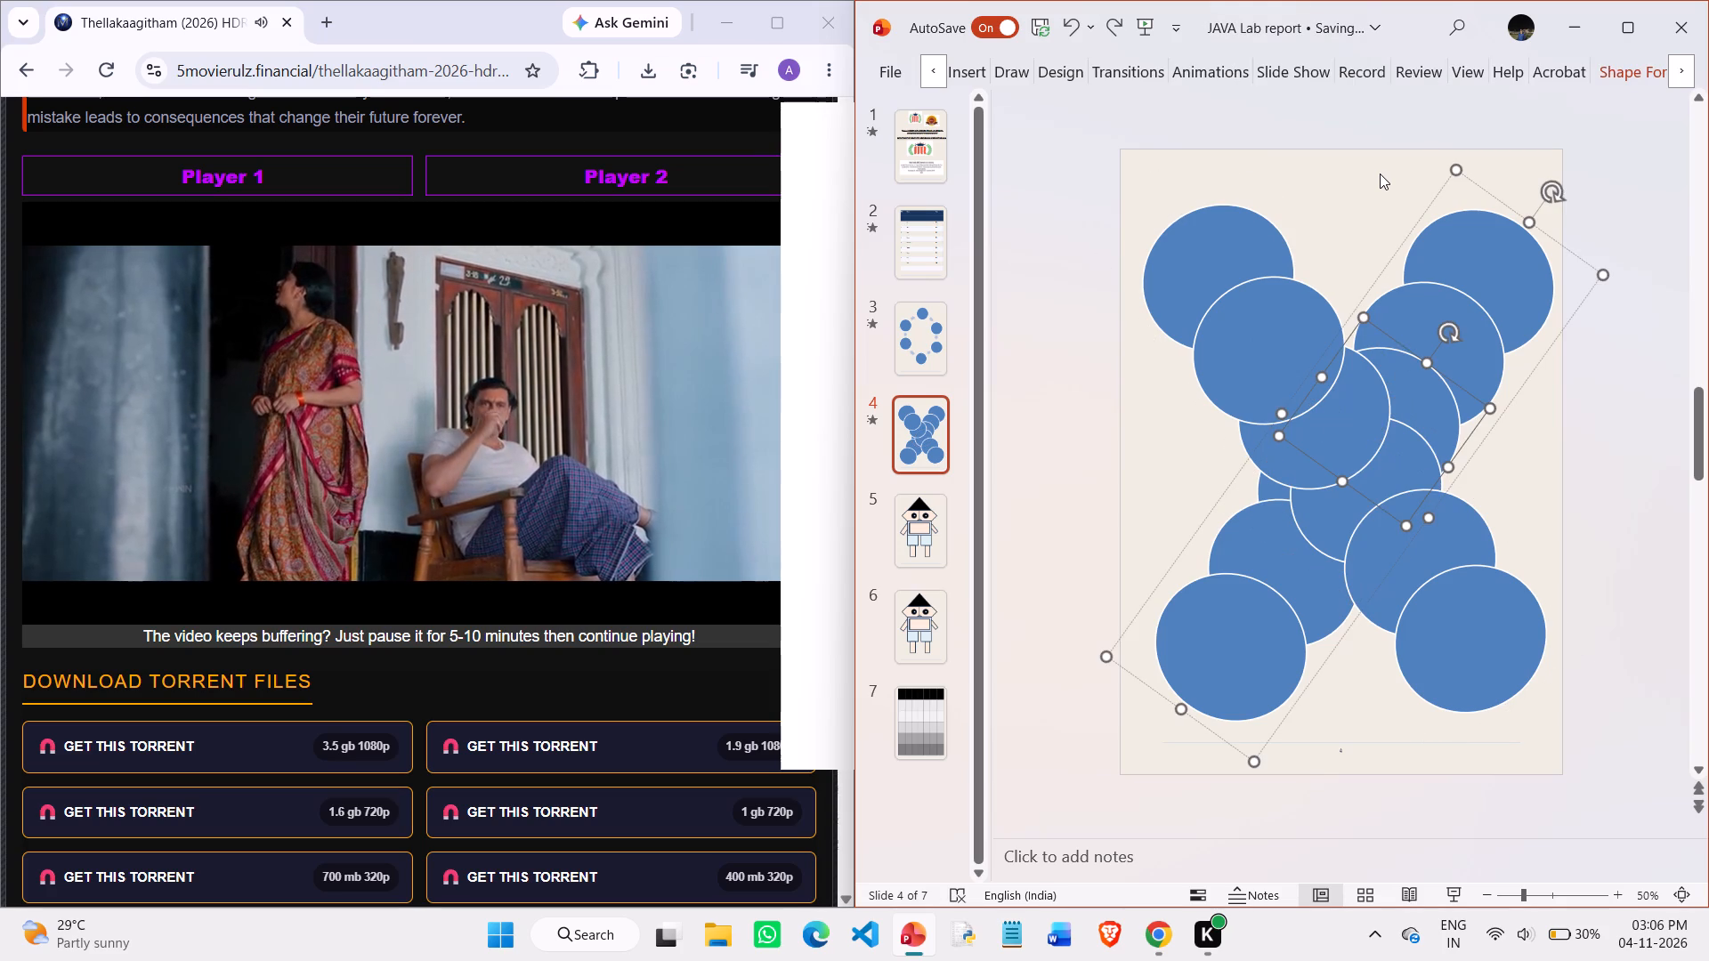
pyautogui.hotkey('ctrl', 'z')
pyautogui.hotkey('ctrl', 'z')
pyautogui.hotkey('ctrl', 'z')
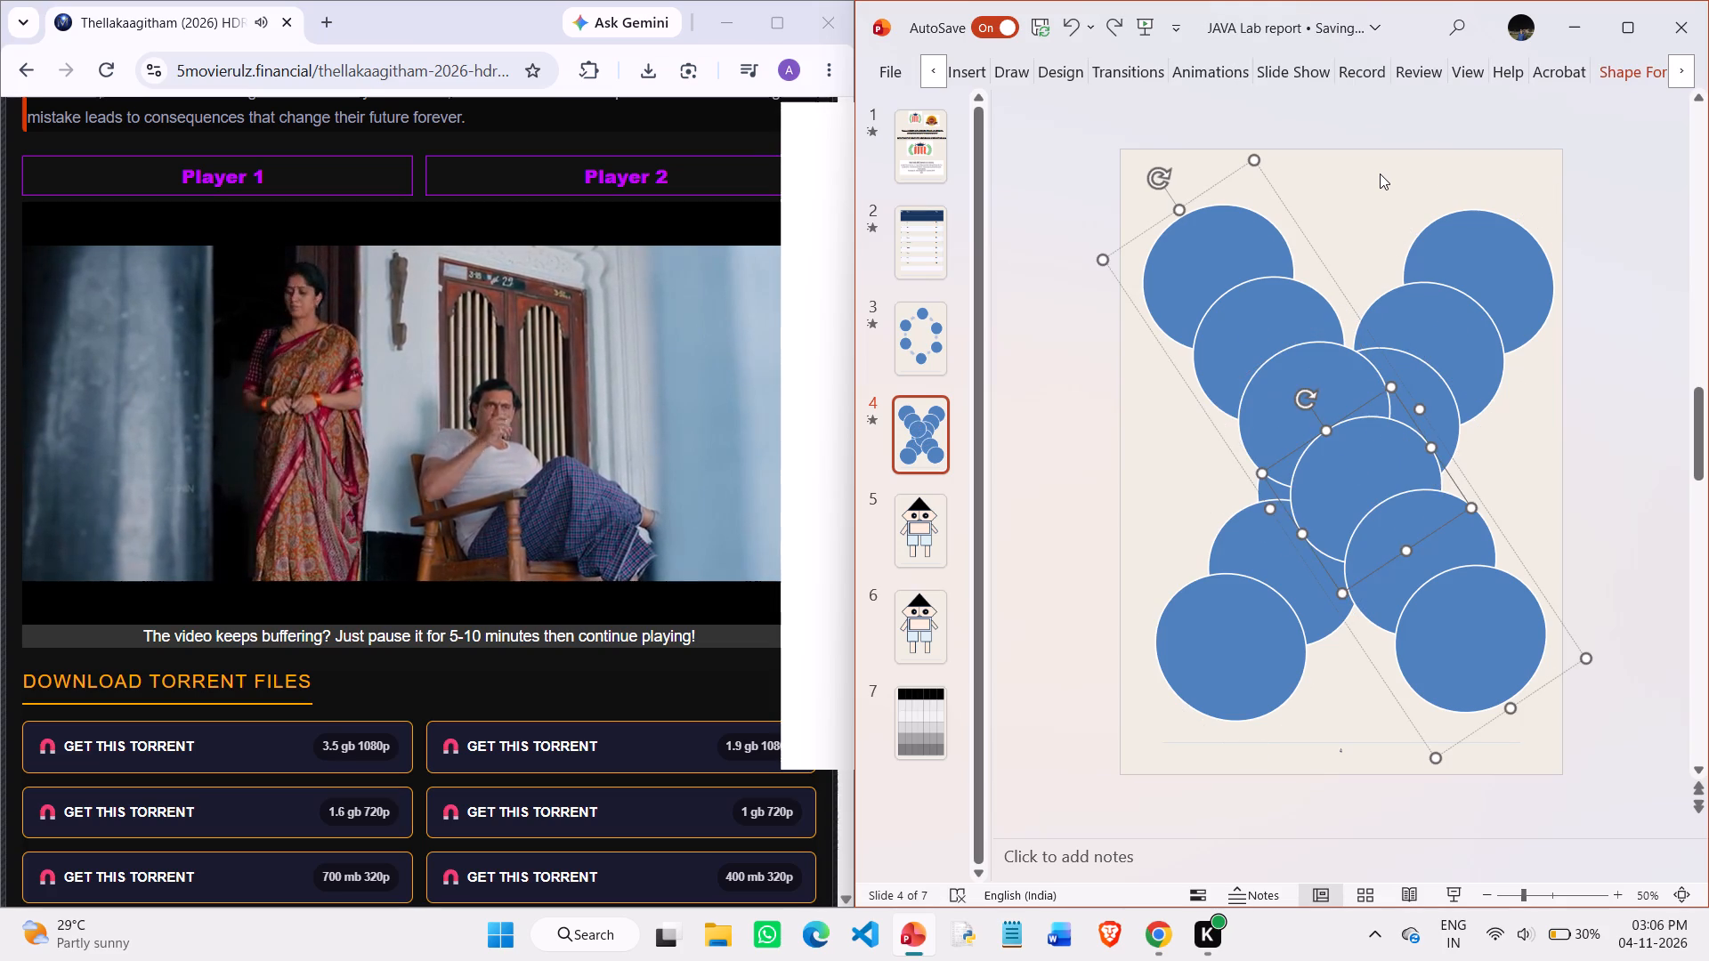
pyautogui.hotkey('ctrl', 'z')
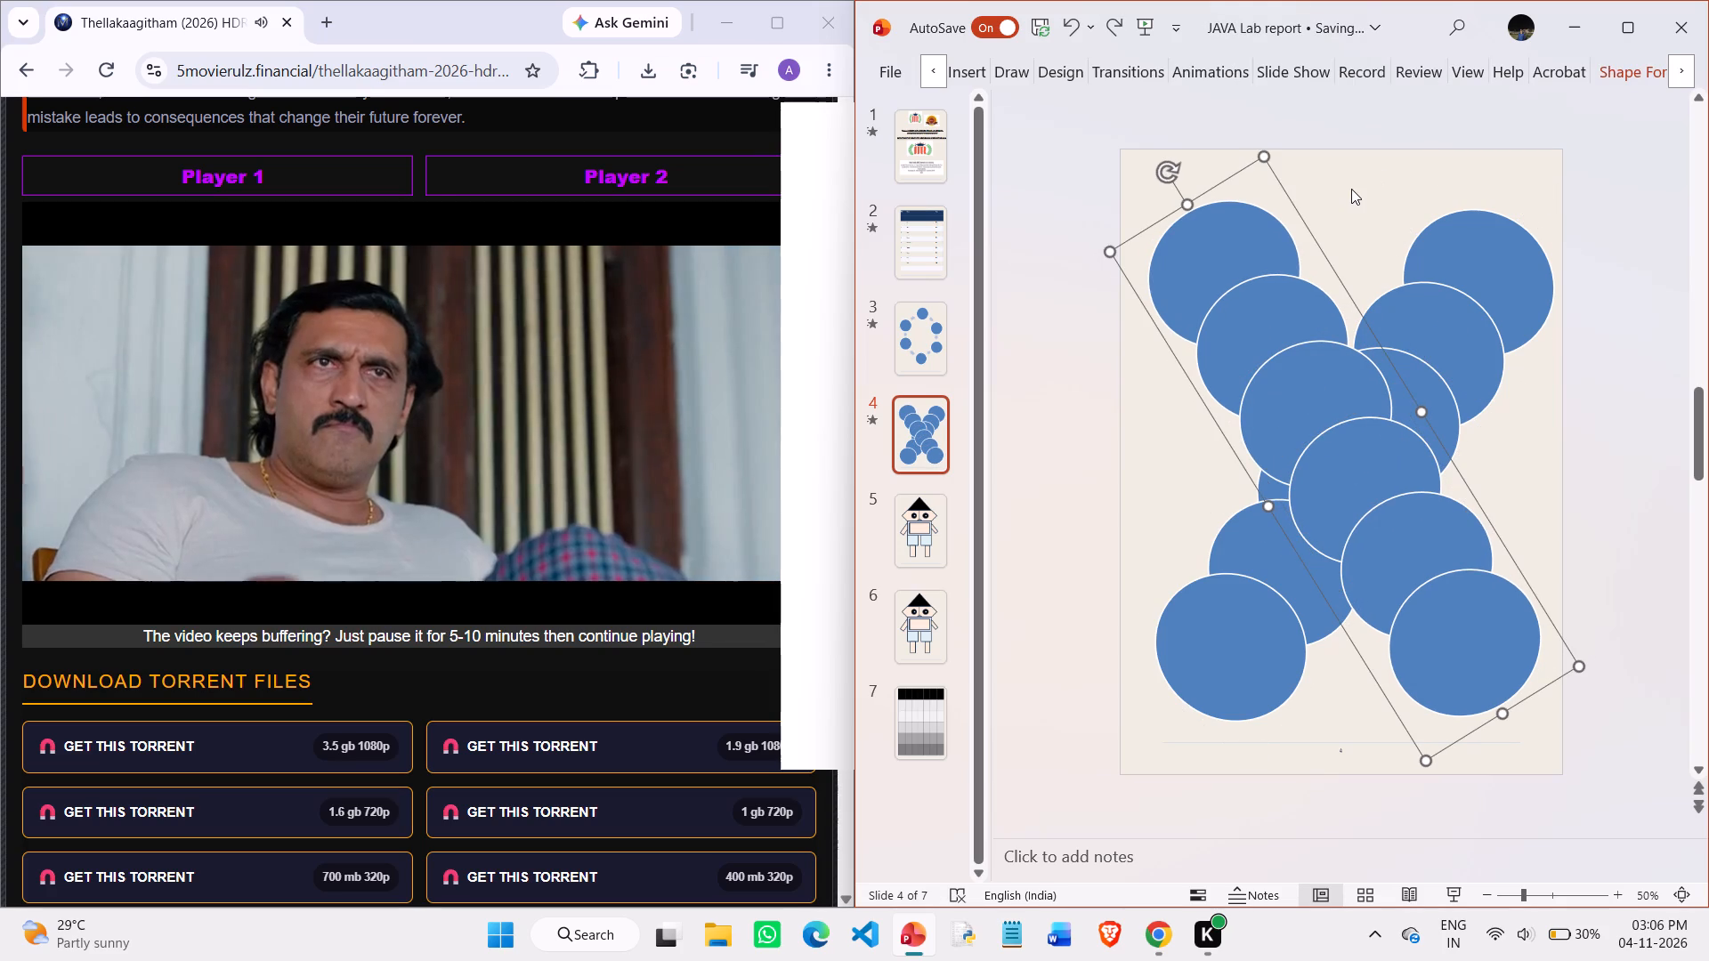
# Stretch the copied chain lengthwise at both ends so it spans from the slide's upper-left corner to its lower-right corner.
pyautogui.click(1351, 189)
pyautogui.click(1243, 236)
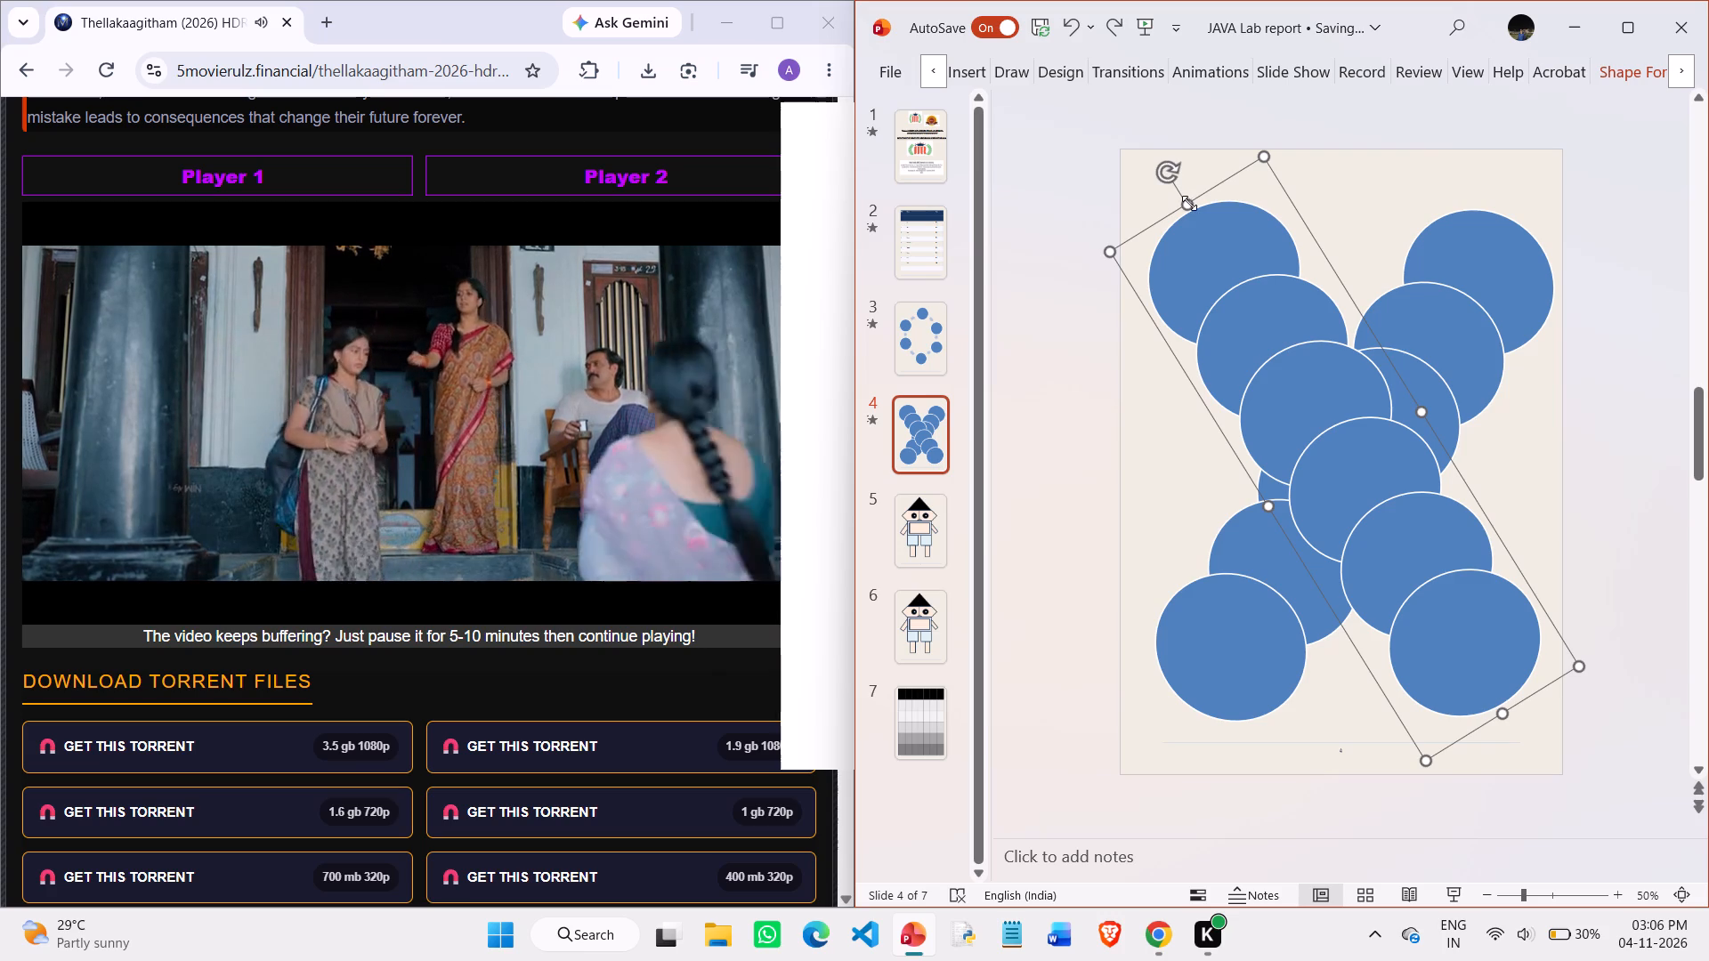
pyautogui.moveTo(1190, 203); pyautogui.dragTo(1178, 194)
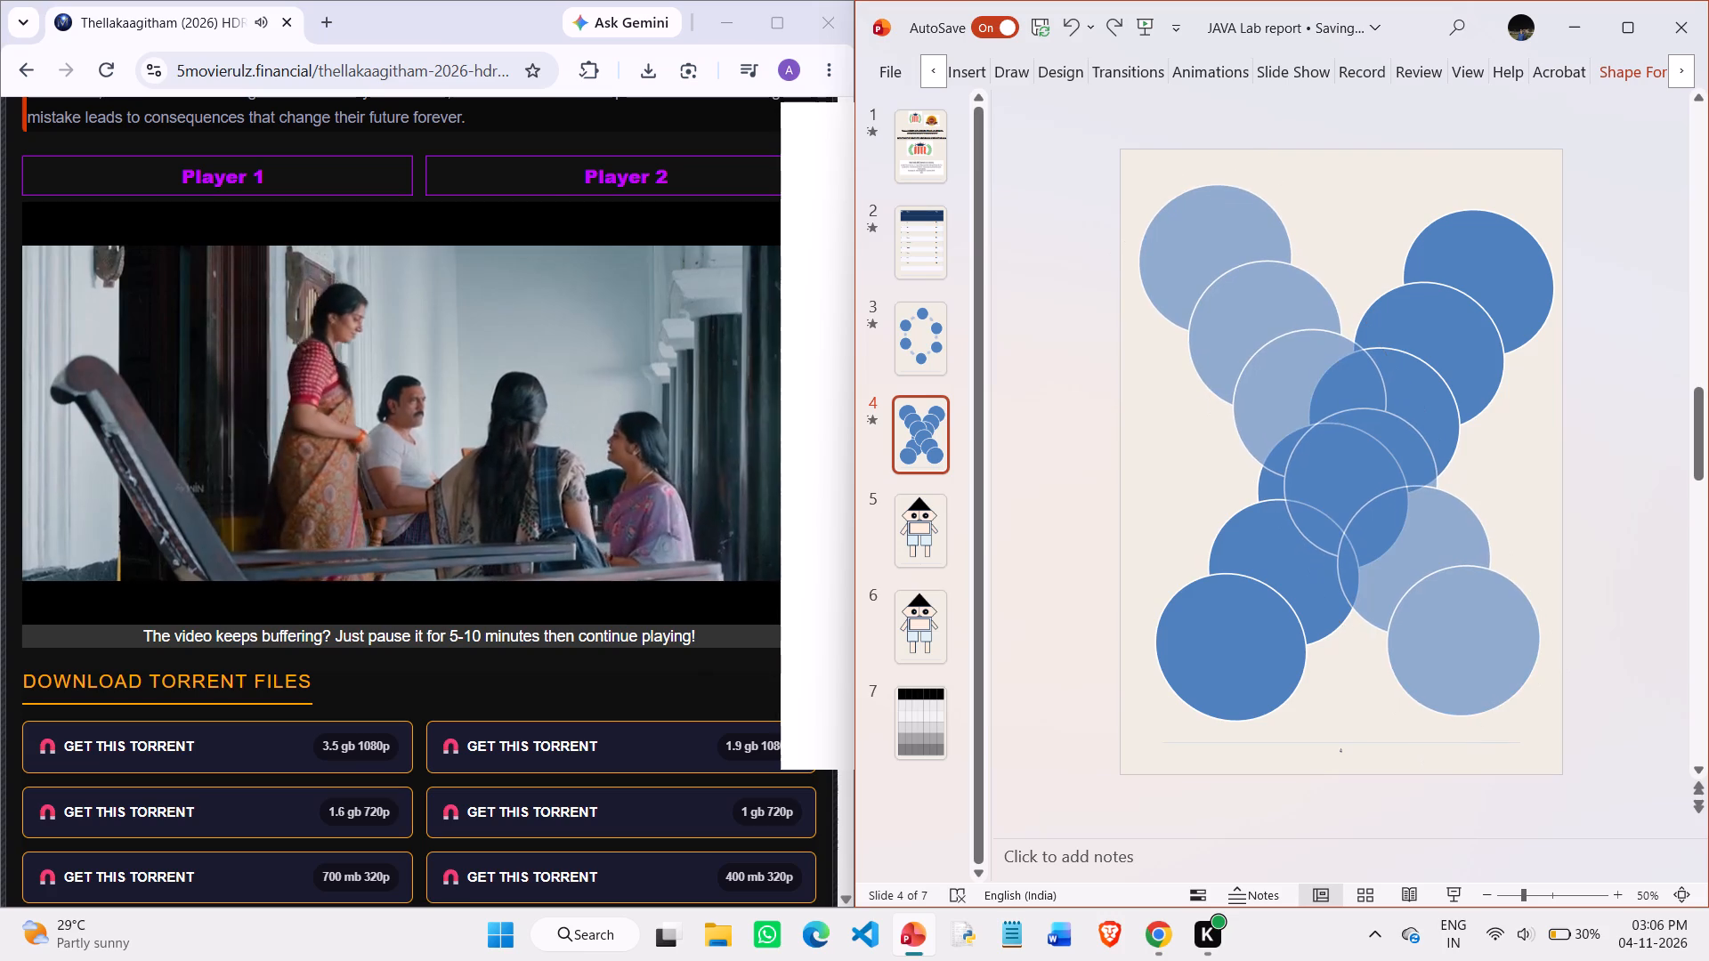
pyautogui.moveTo(1178, 194); pyautogui.dragTo(1147, 172)
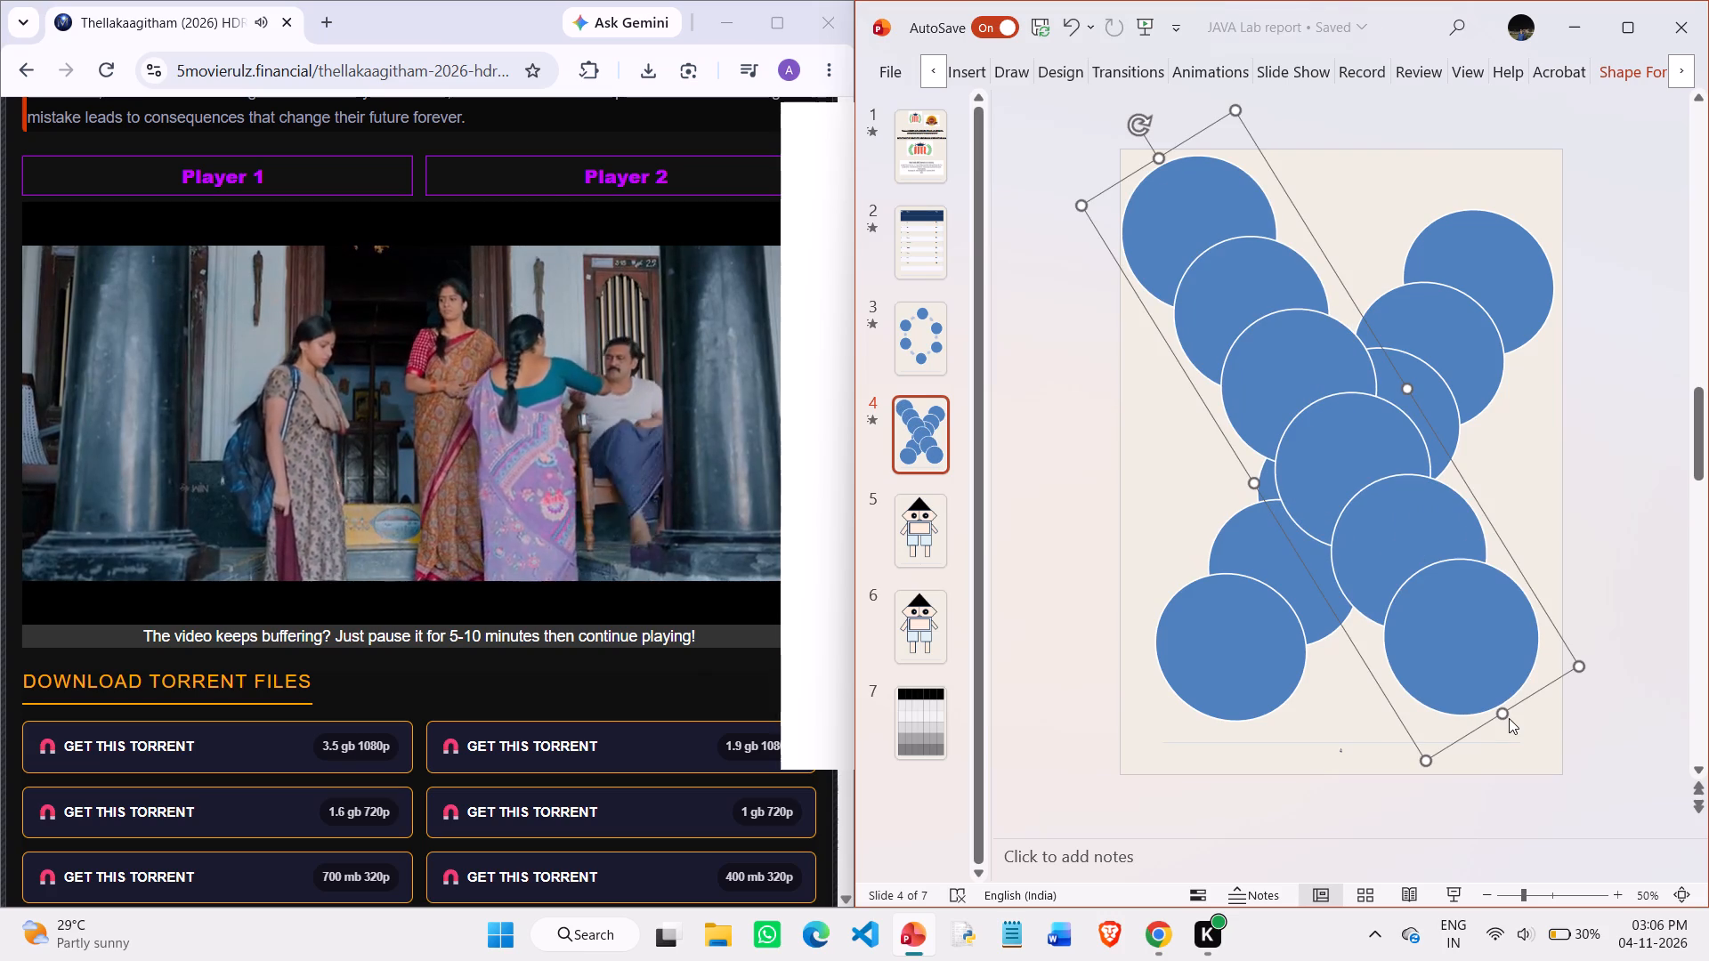
pyautogui.click(1509, 718)
pyautogui.click(1509, 718)
pyautogui.click(1490, 667)
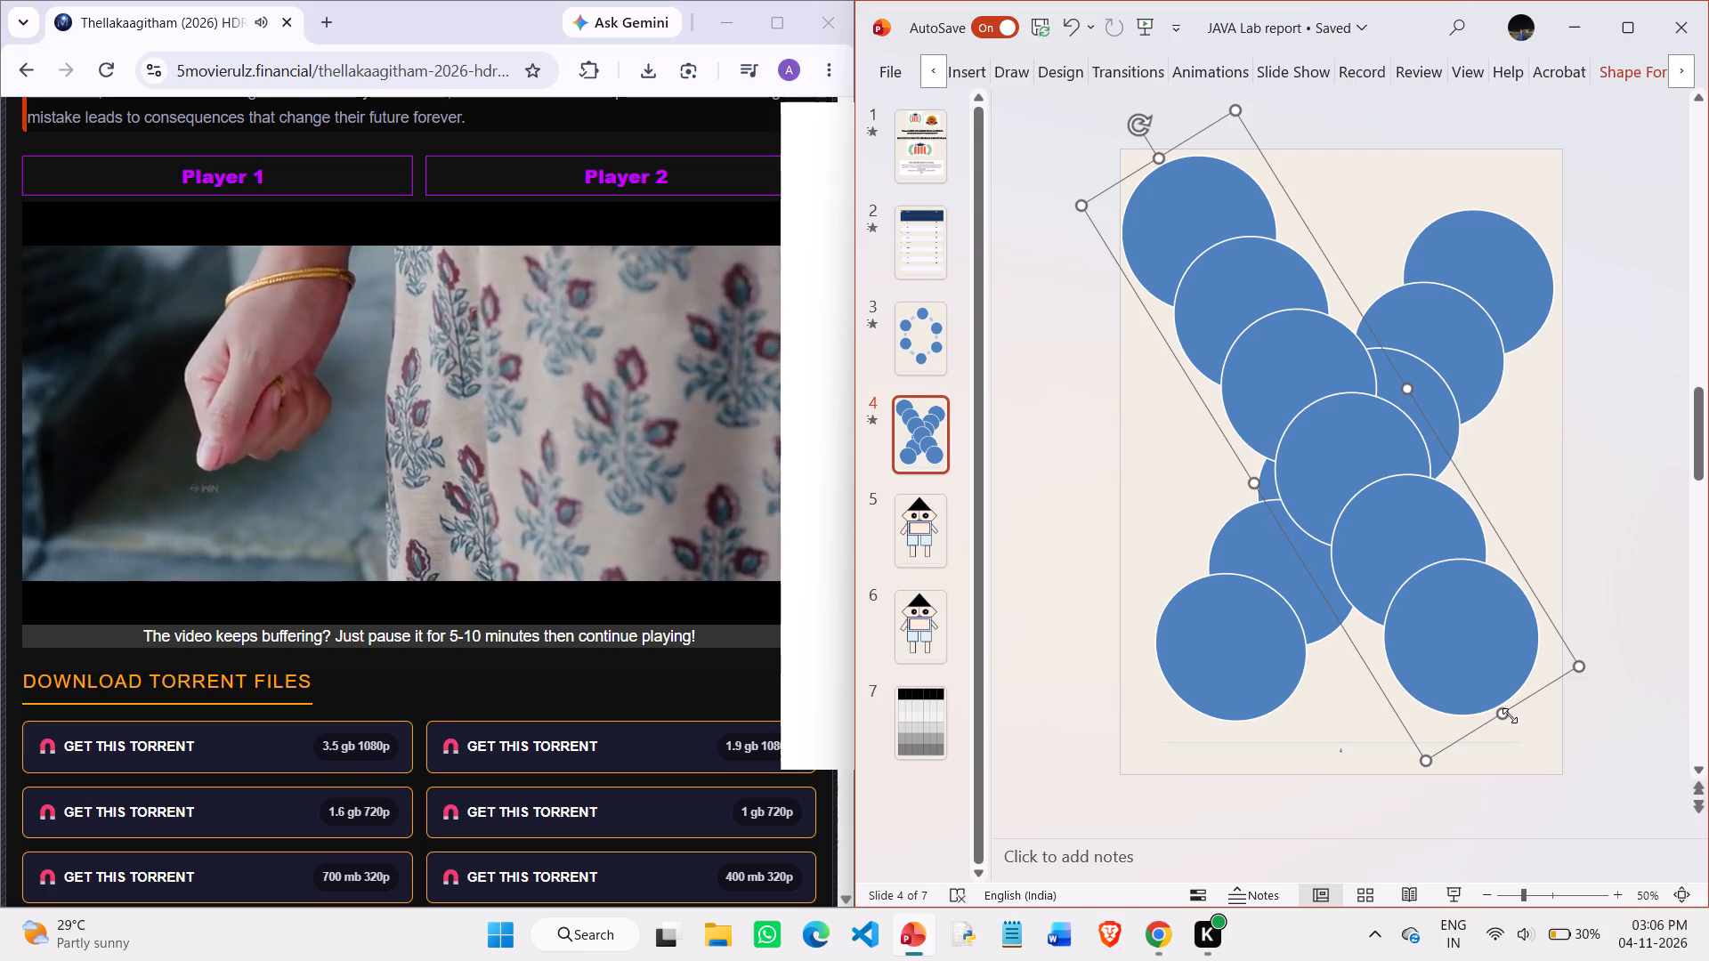
pyautogui.moveTo(1510, 715); pyautogui.dragTo(1510, 726)
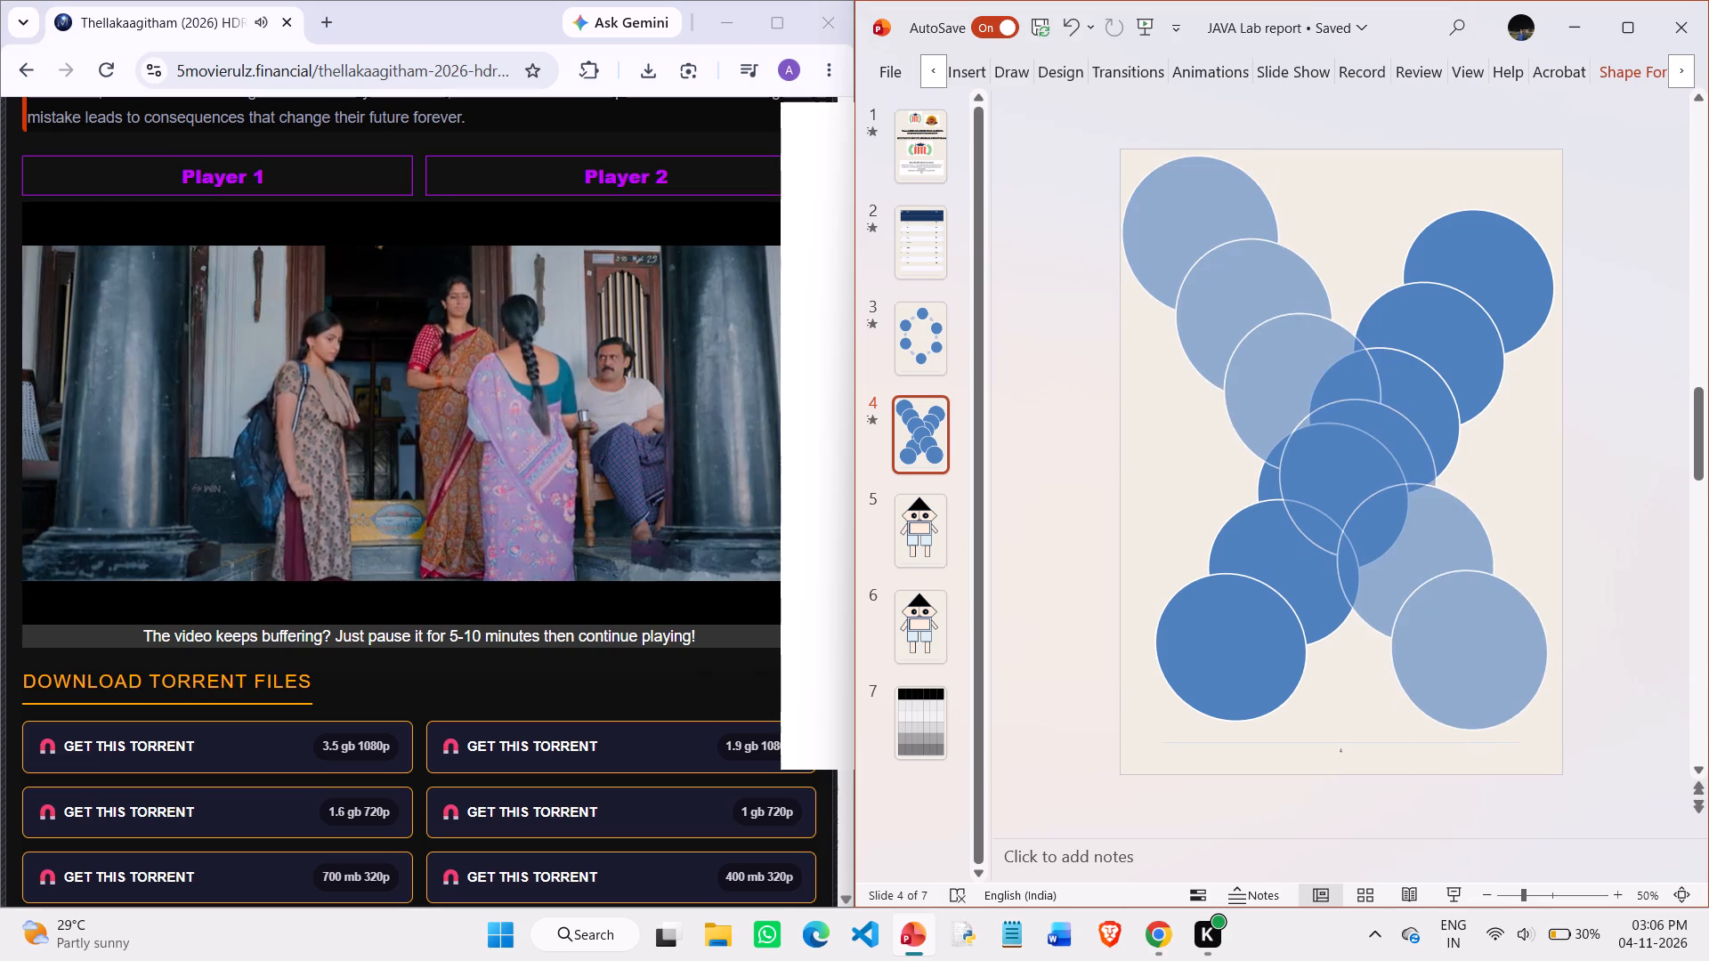
pyautogui.moveTo(1510, 726); pyautogui.dragTo(1522, 763)
# Stretch the original chain lengthwise at both ends so it spans from the slide's lower-left corner to its upper-right corner.
pyautogui.click(1268, 642)
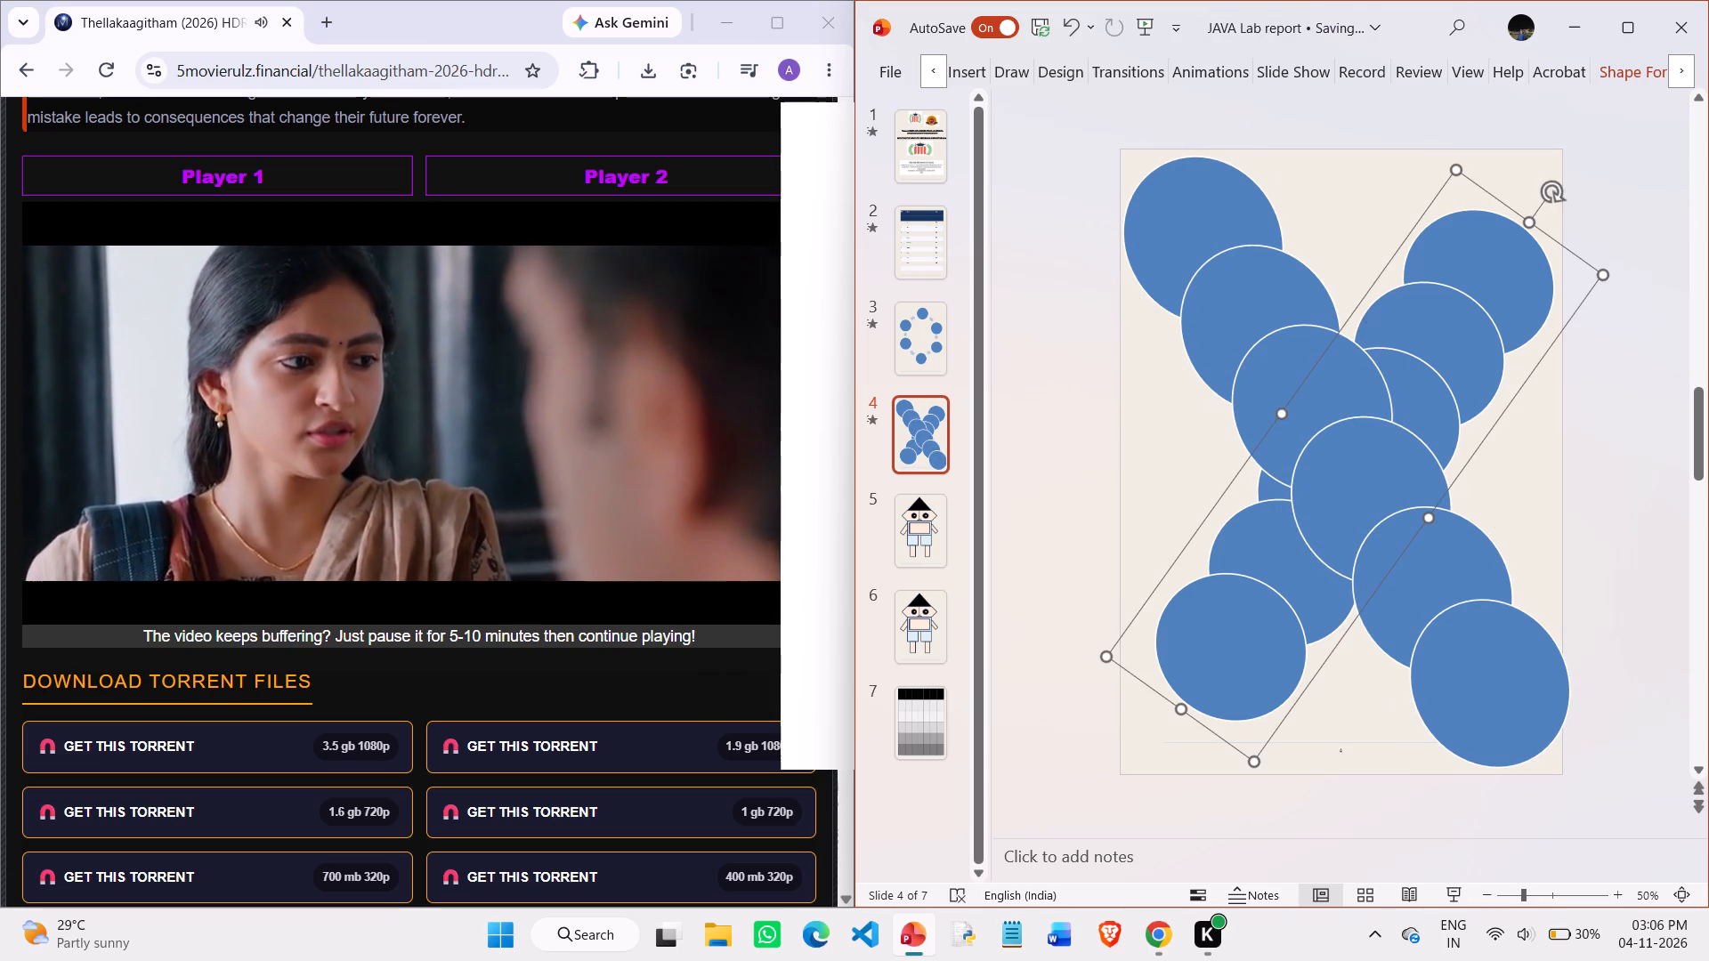
pyautogui.moveTo(1183, 713); pyautogui.dragTo(1157, 761)
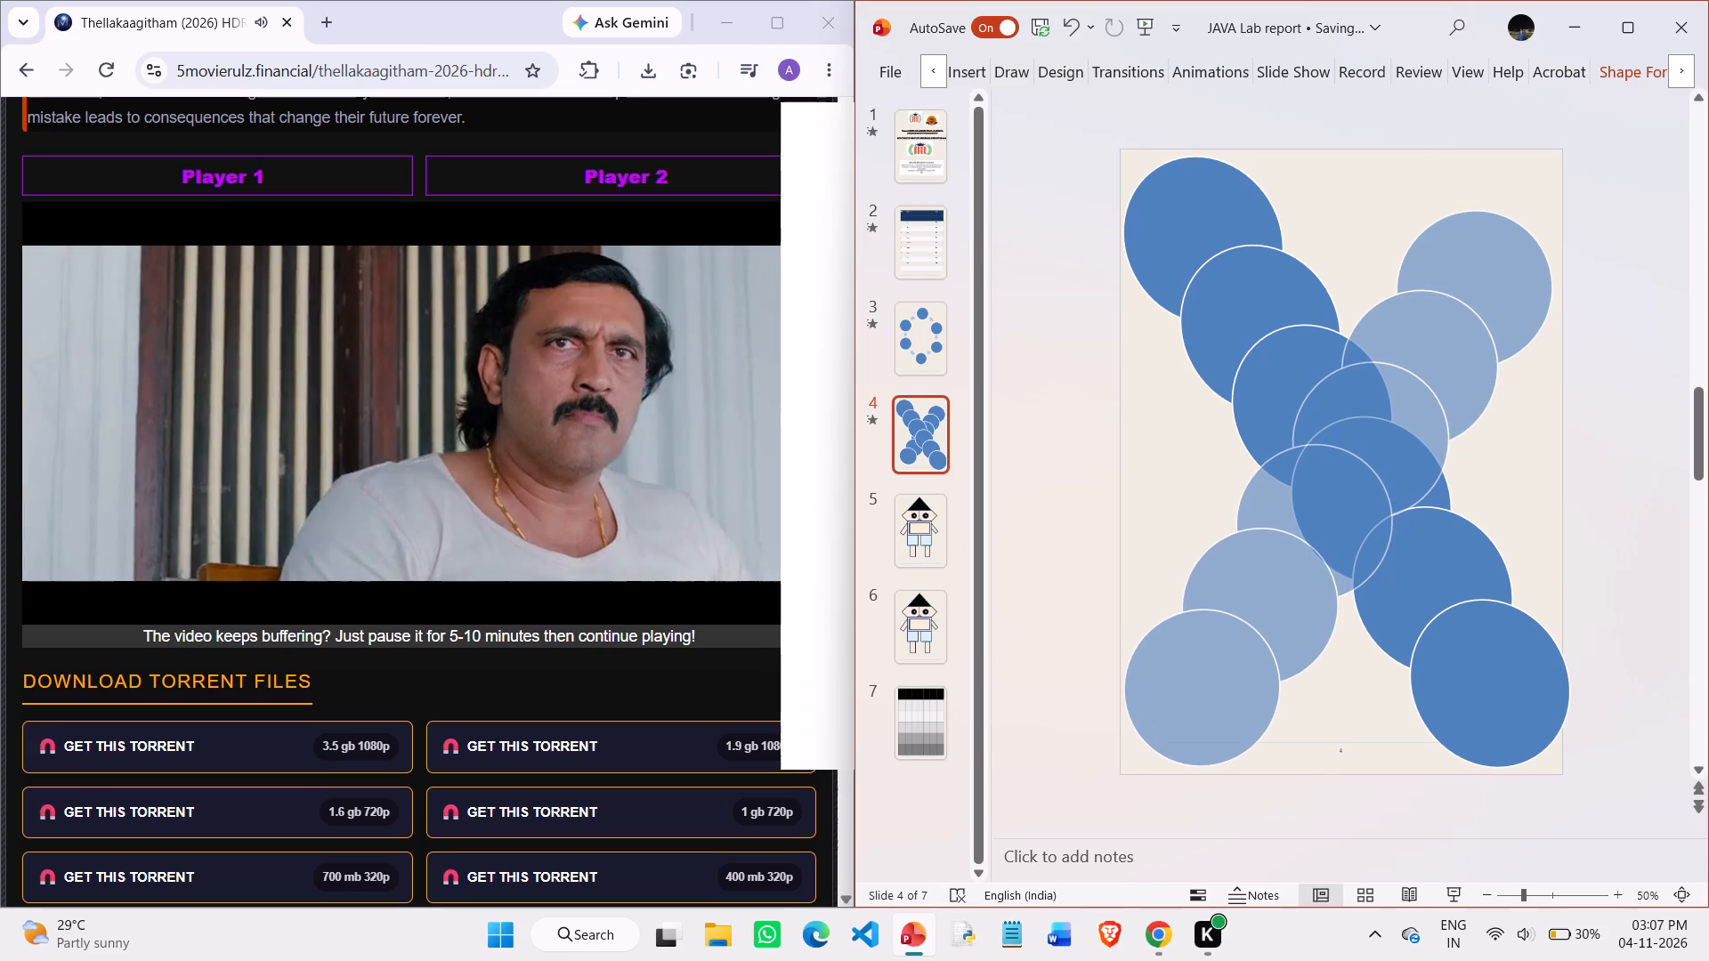
pyautogui.moveTo(1157, 761); pyautogui.dragTo(1153, 771)
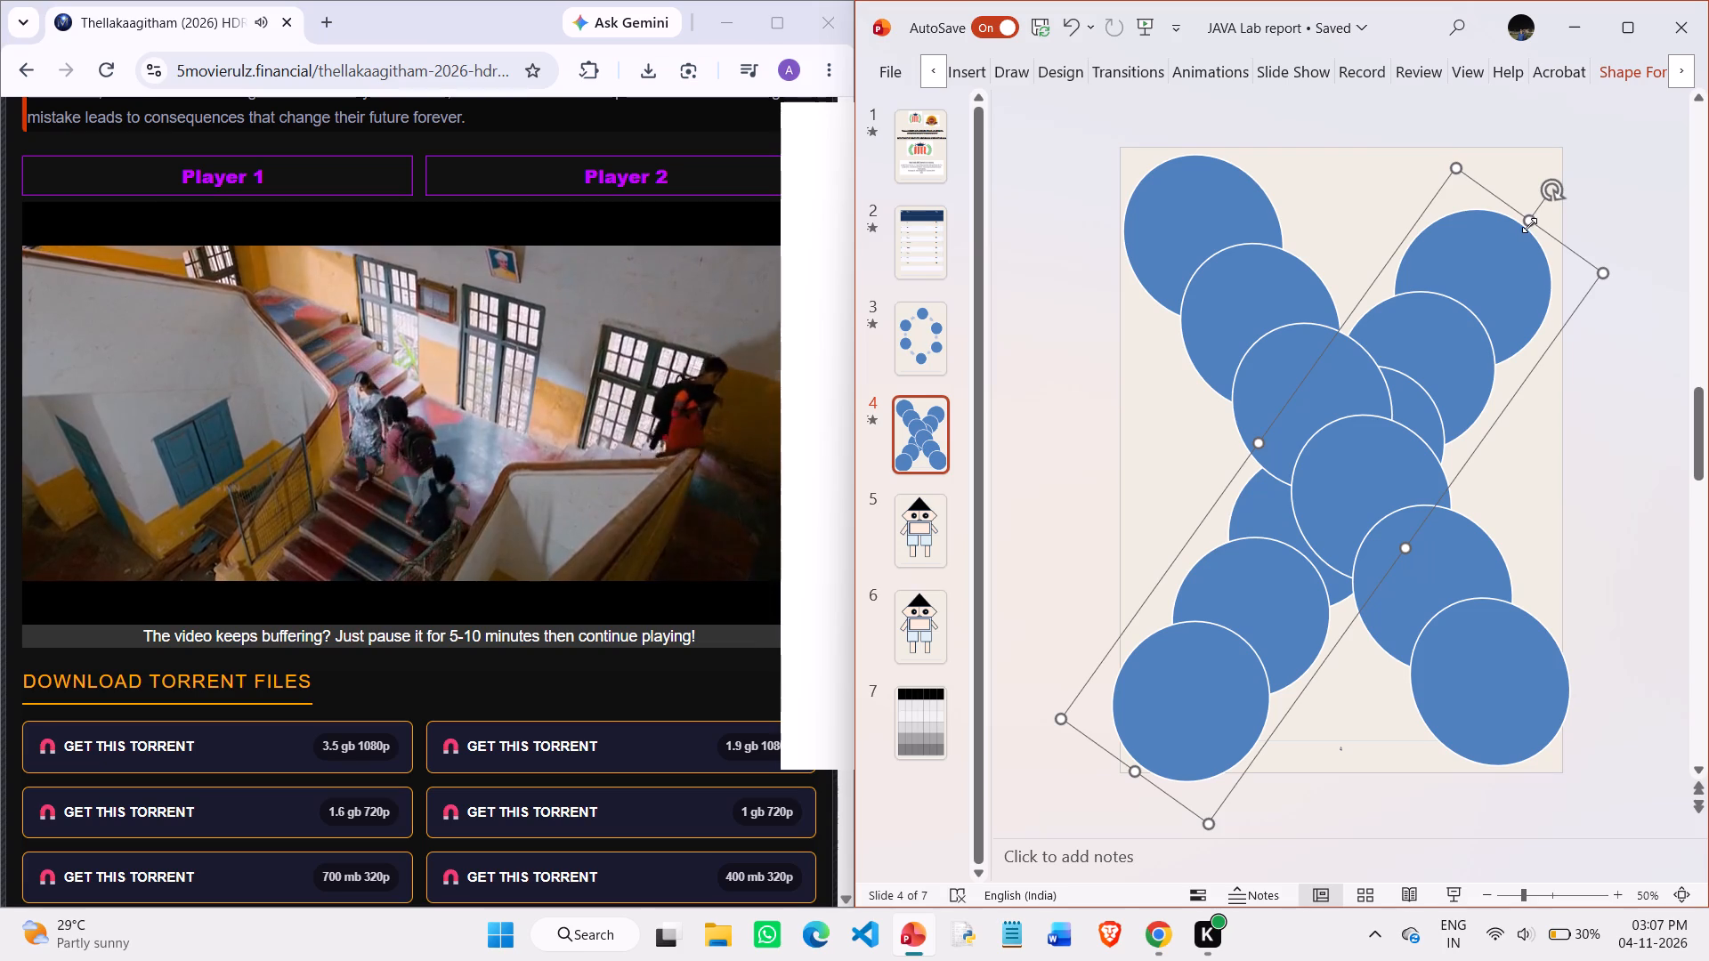
pyautogui.moveTo(1528, 224); pyautogui.dragTo(1525, 174)
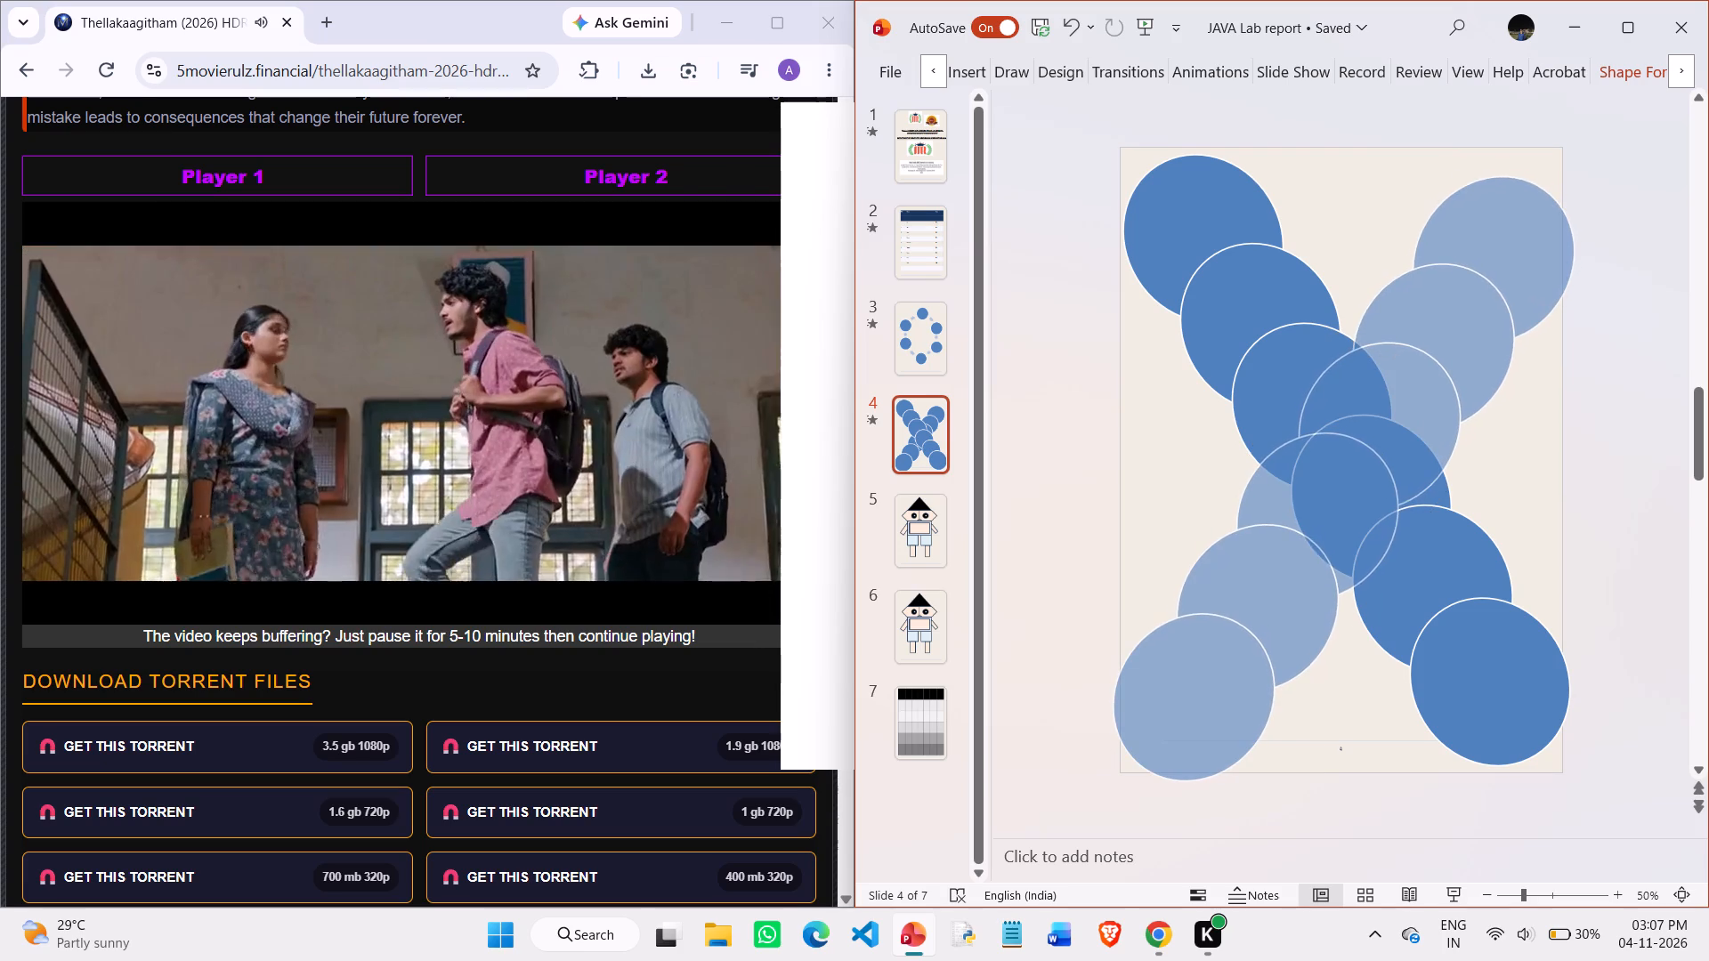
pyautogui.moveTo(1525, 174); pyautogui.dragTo(1489, 158)
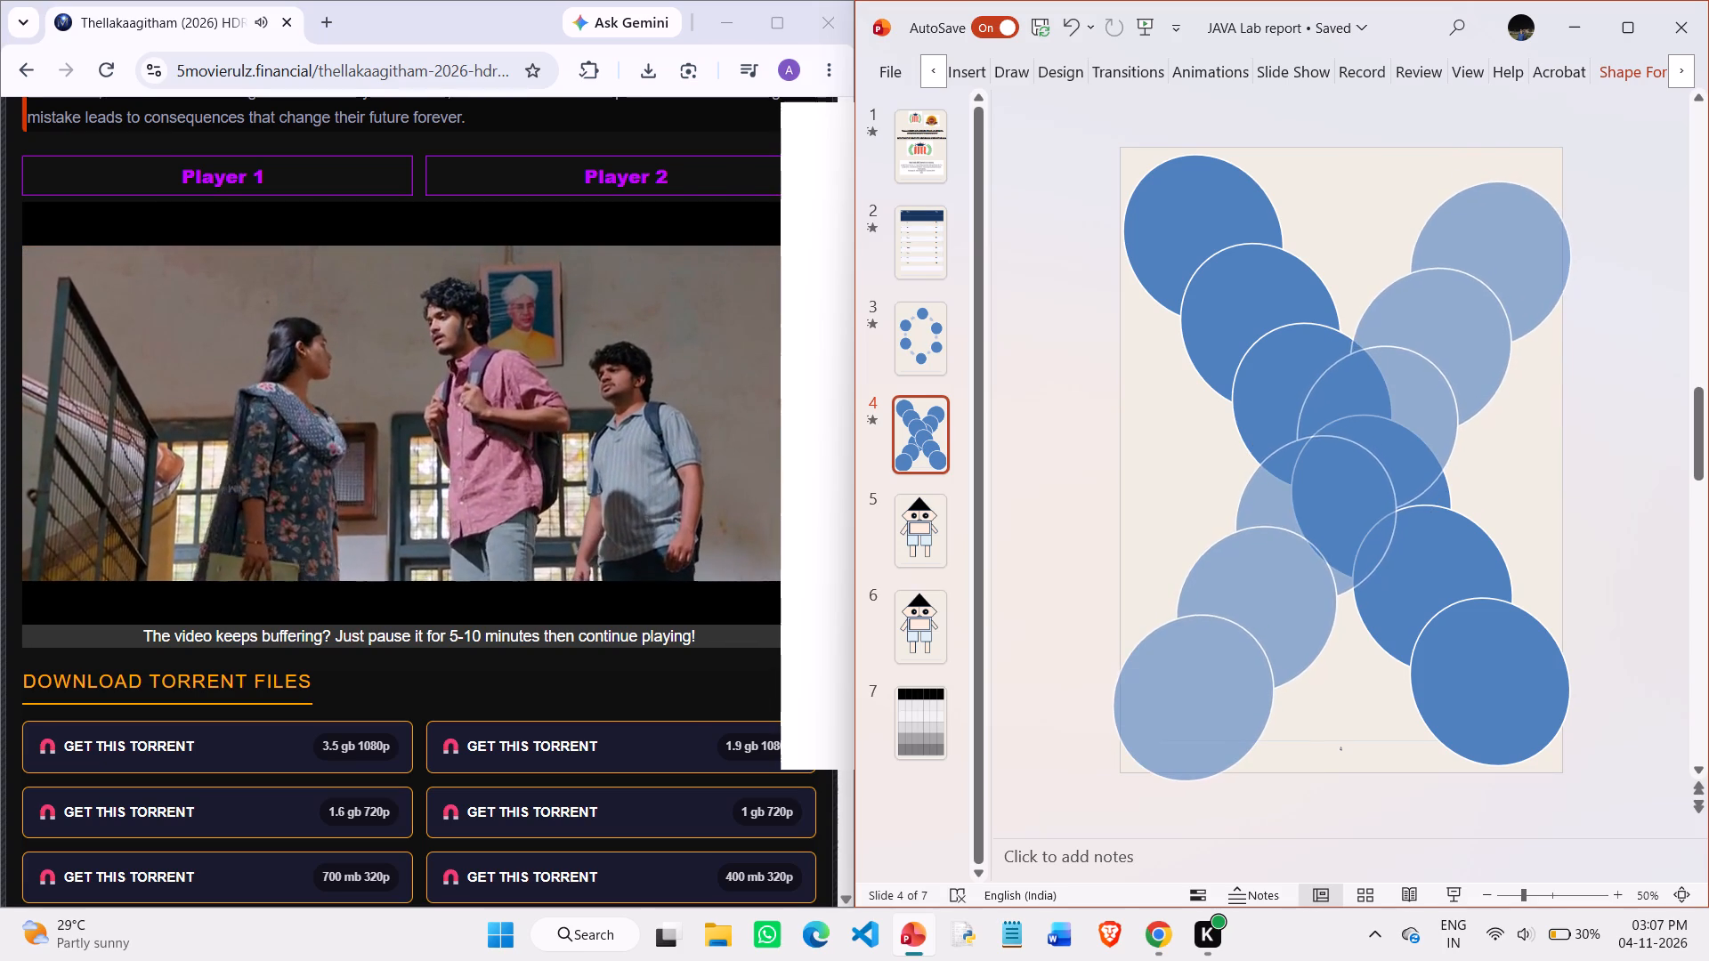
pyautogui.moveTo(1489, 158); pyautogui.dragTo(1489, 159)
pyautogui.moveTo(1583, 163); pyautogui.dragTo(1538, 162)
pyautogui.click(1537, 212)
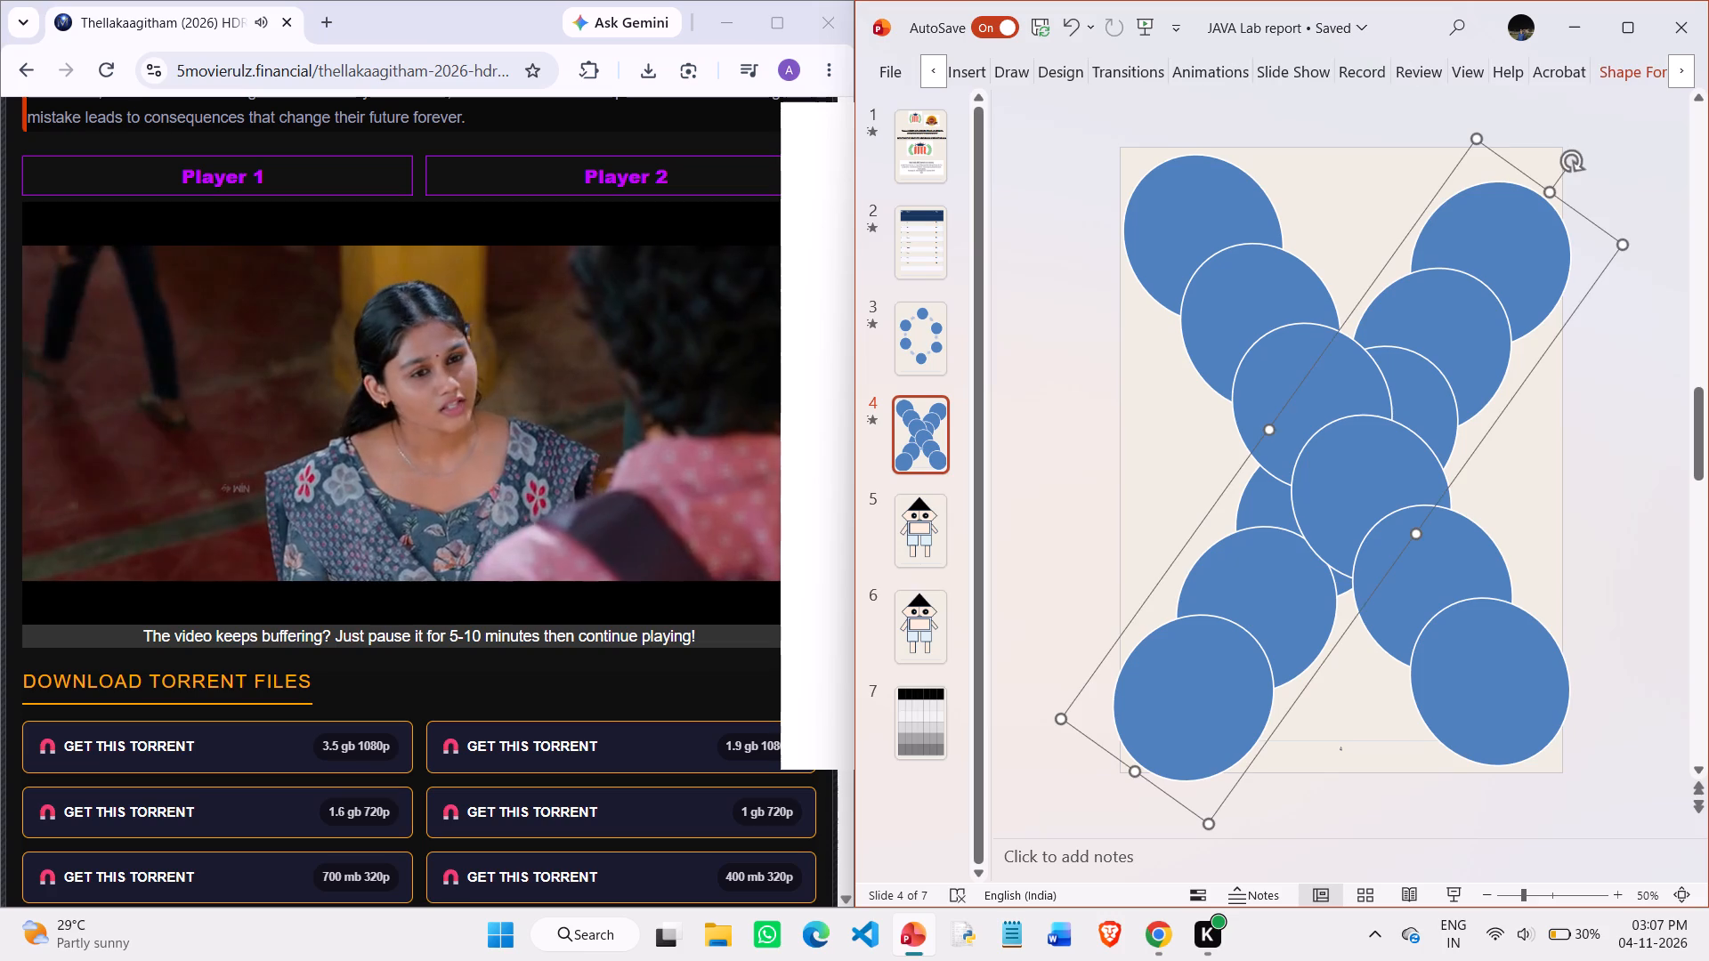
pyautogui.click(1569, 157)
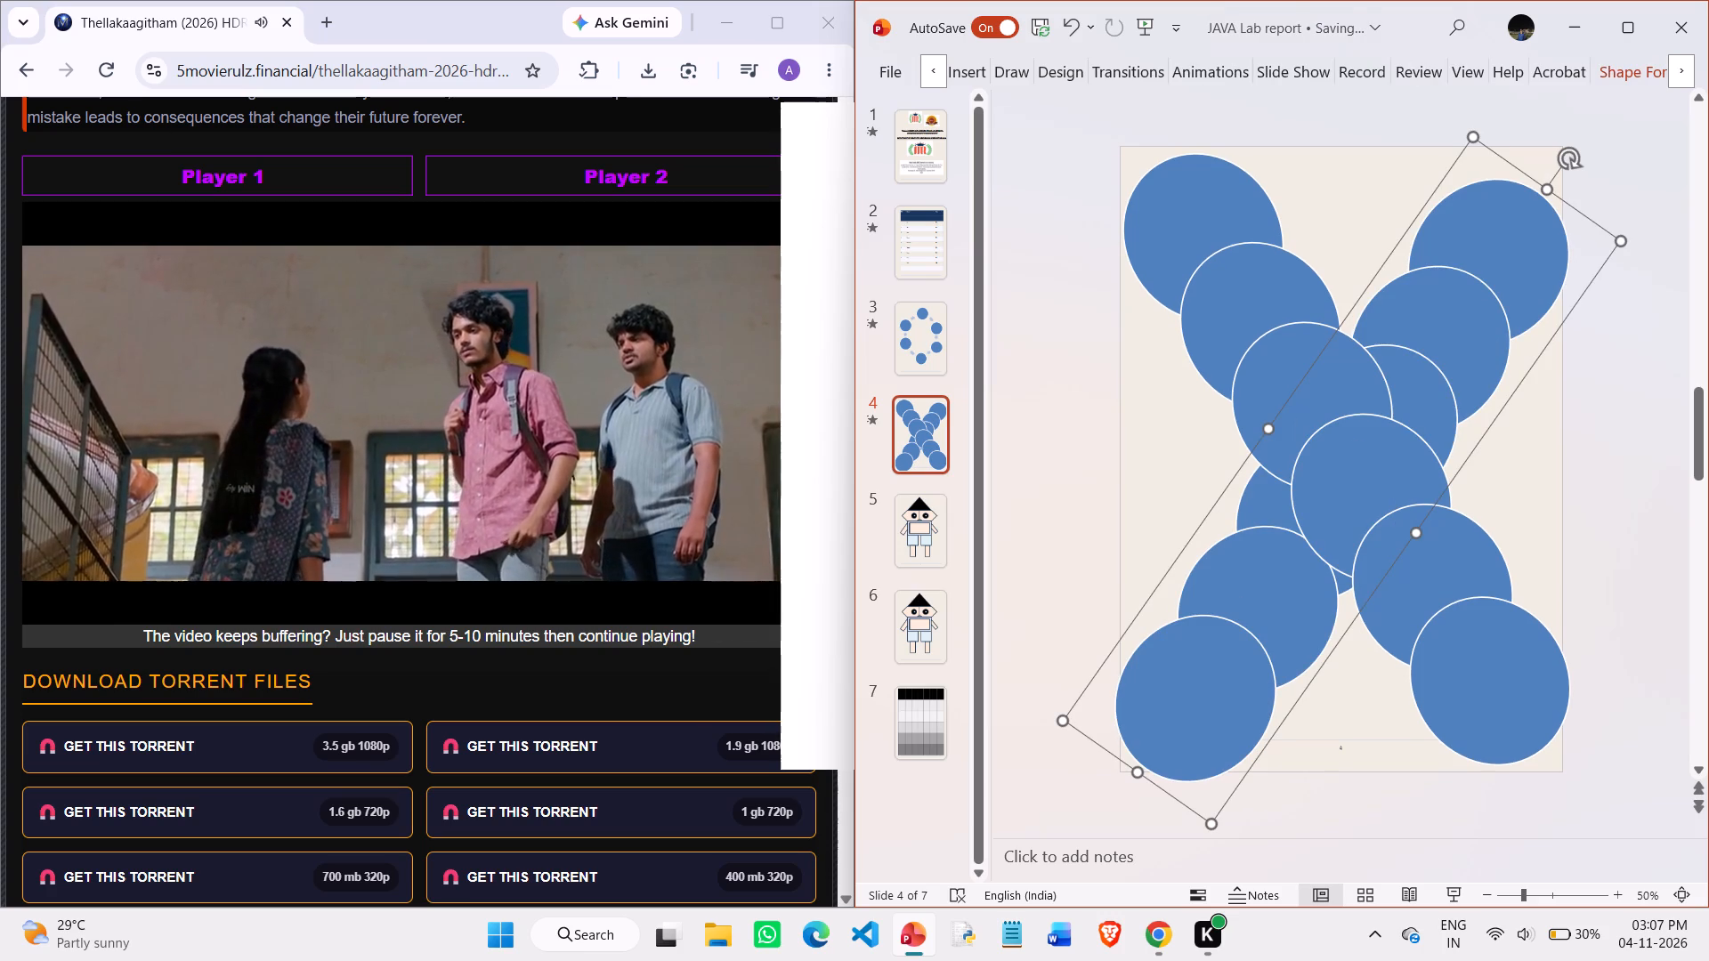
# Move the original chain up slightly so its end circles line up with the copied chain's end circles.
pyautogui.moveTo(1450, 172); pyautogui.dragTo(1450, 157)
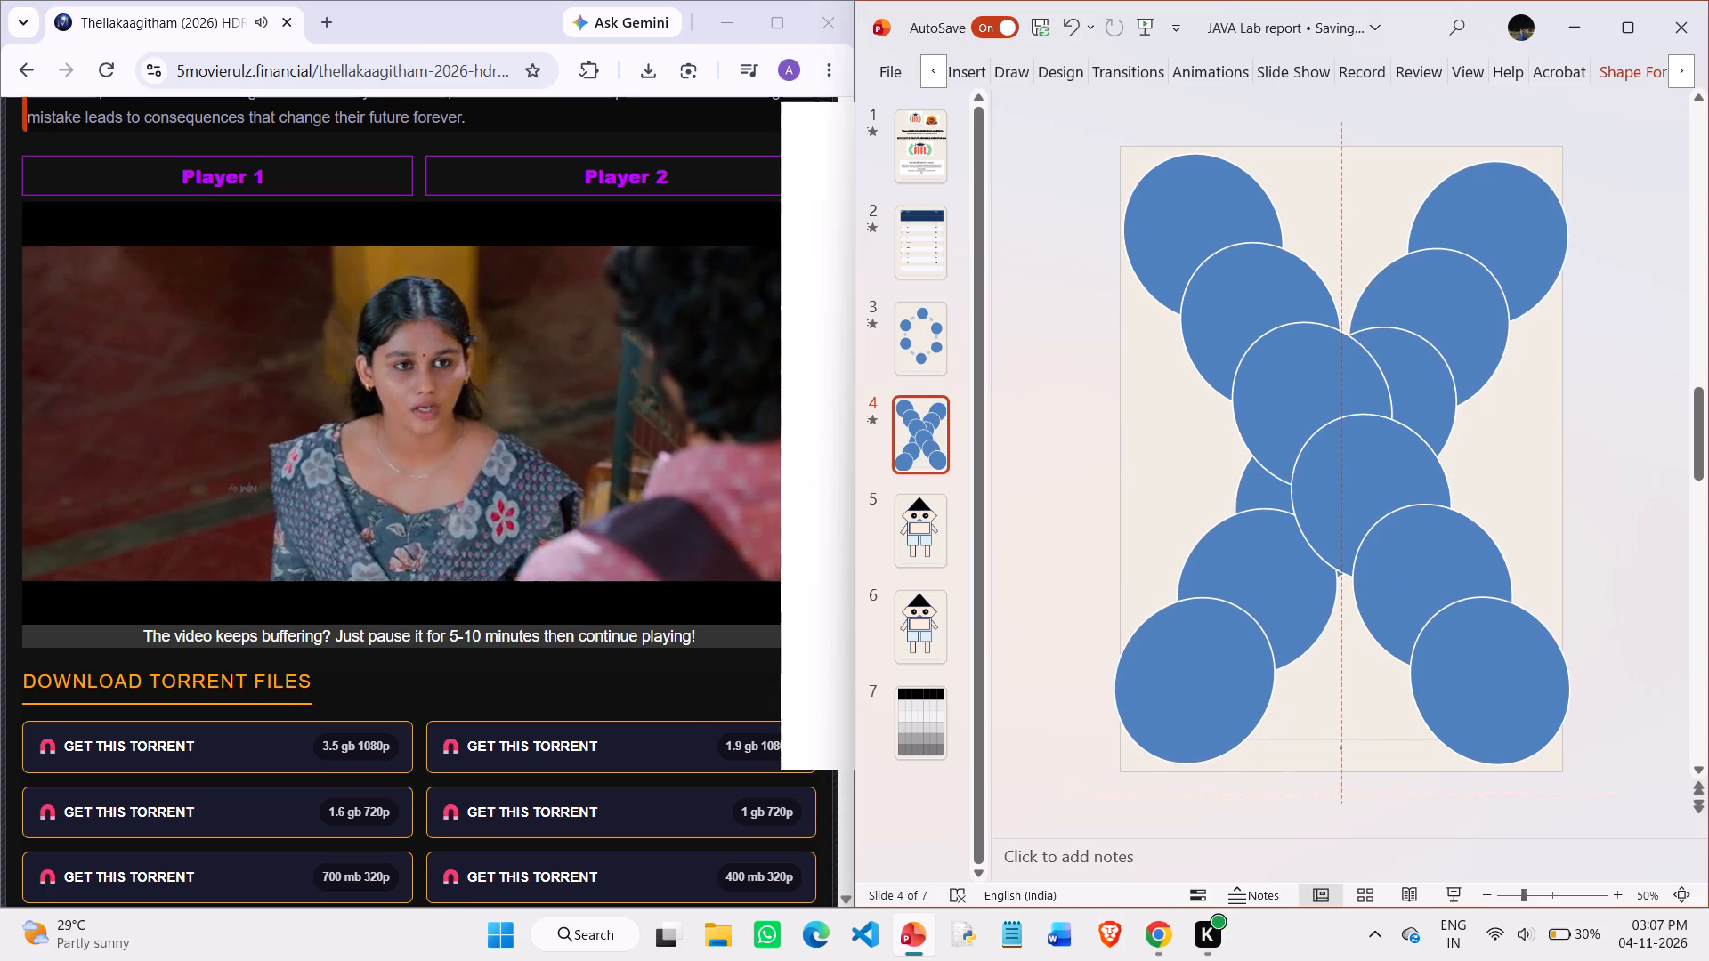
pyautogui.moveTo(1450, 157); pyautogui.dragTo(1453, 157)
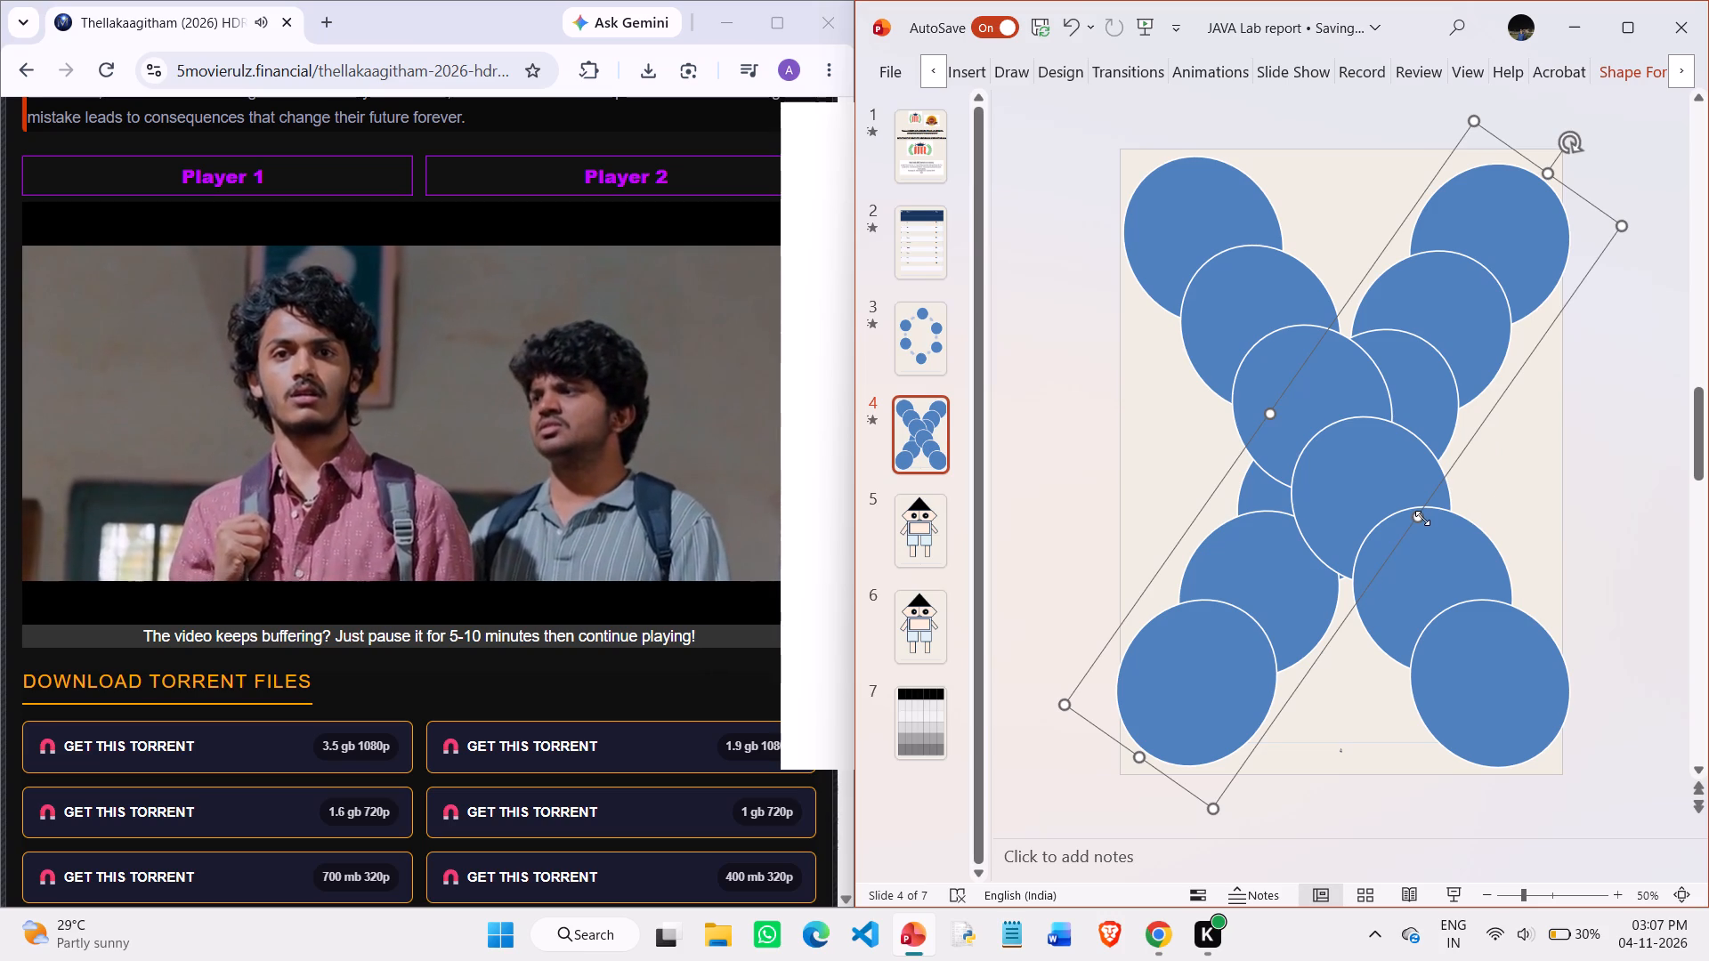
# Widen the original chain slightly so its circles match the copied chain's circles, and leave both chains deselected.
pyautogui.moveTo(1422, 518); pyautogui.dragTo(1396, 553)
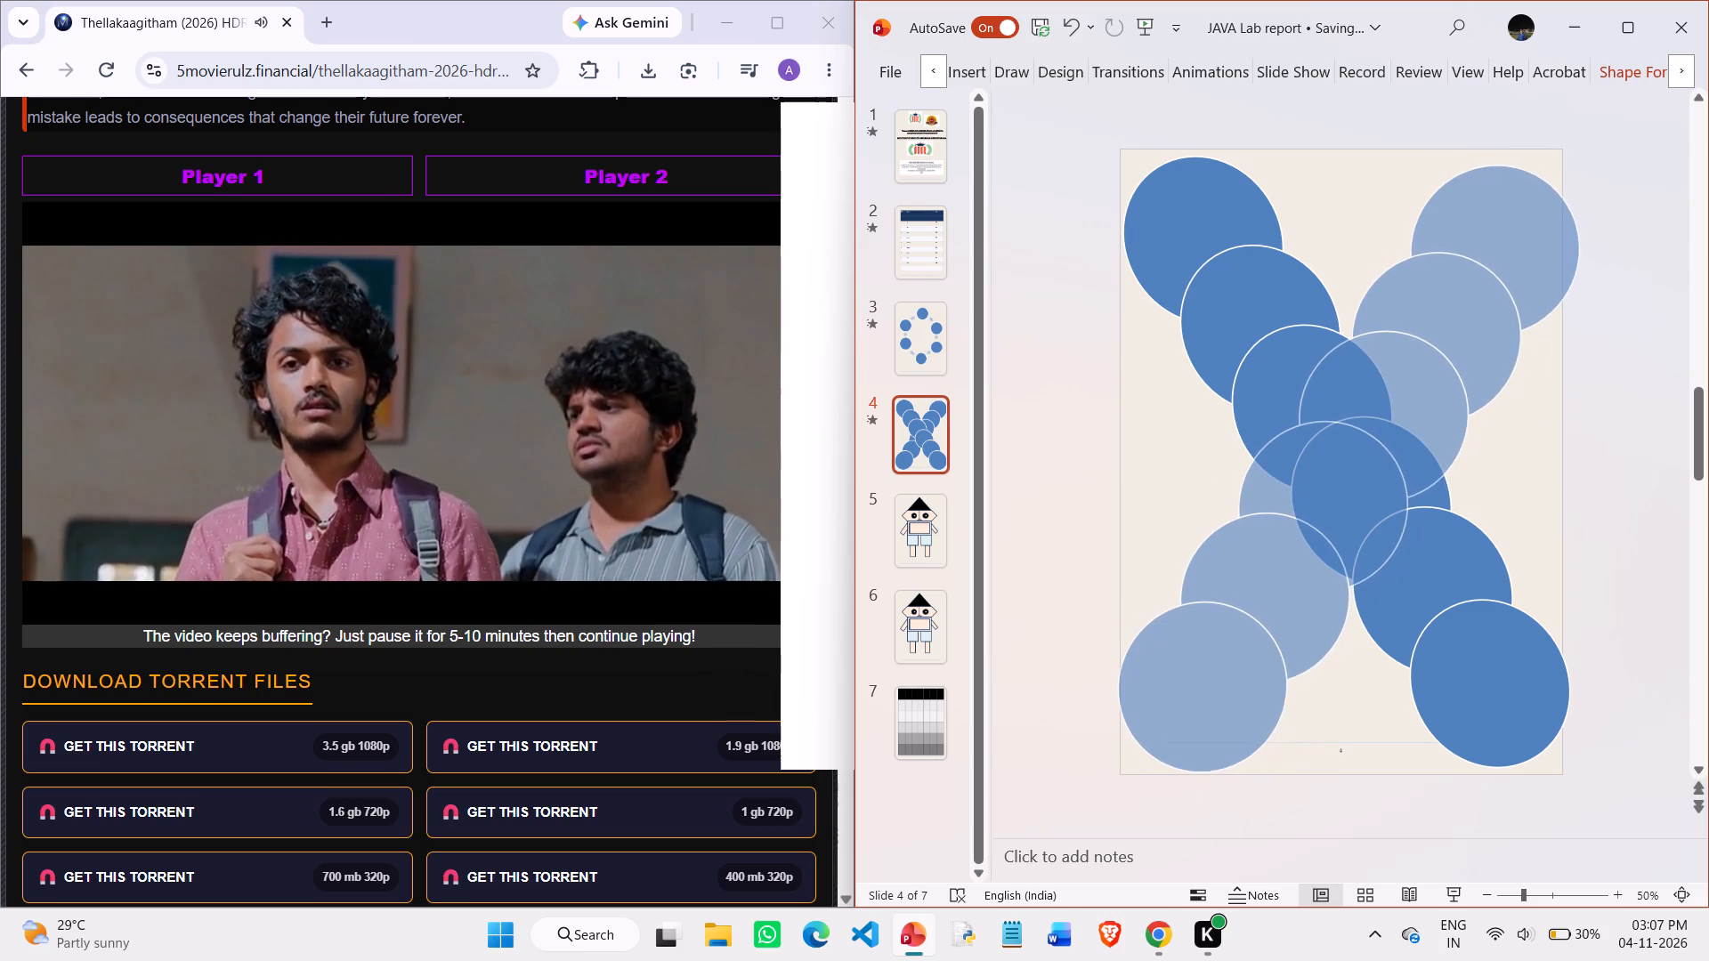
pyautogui.moveTo(1396, 553); pyautogui.dragTo(1388, 529)
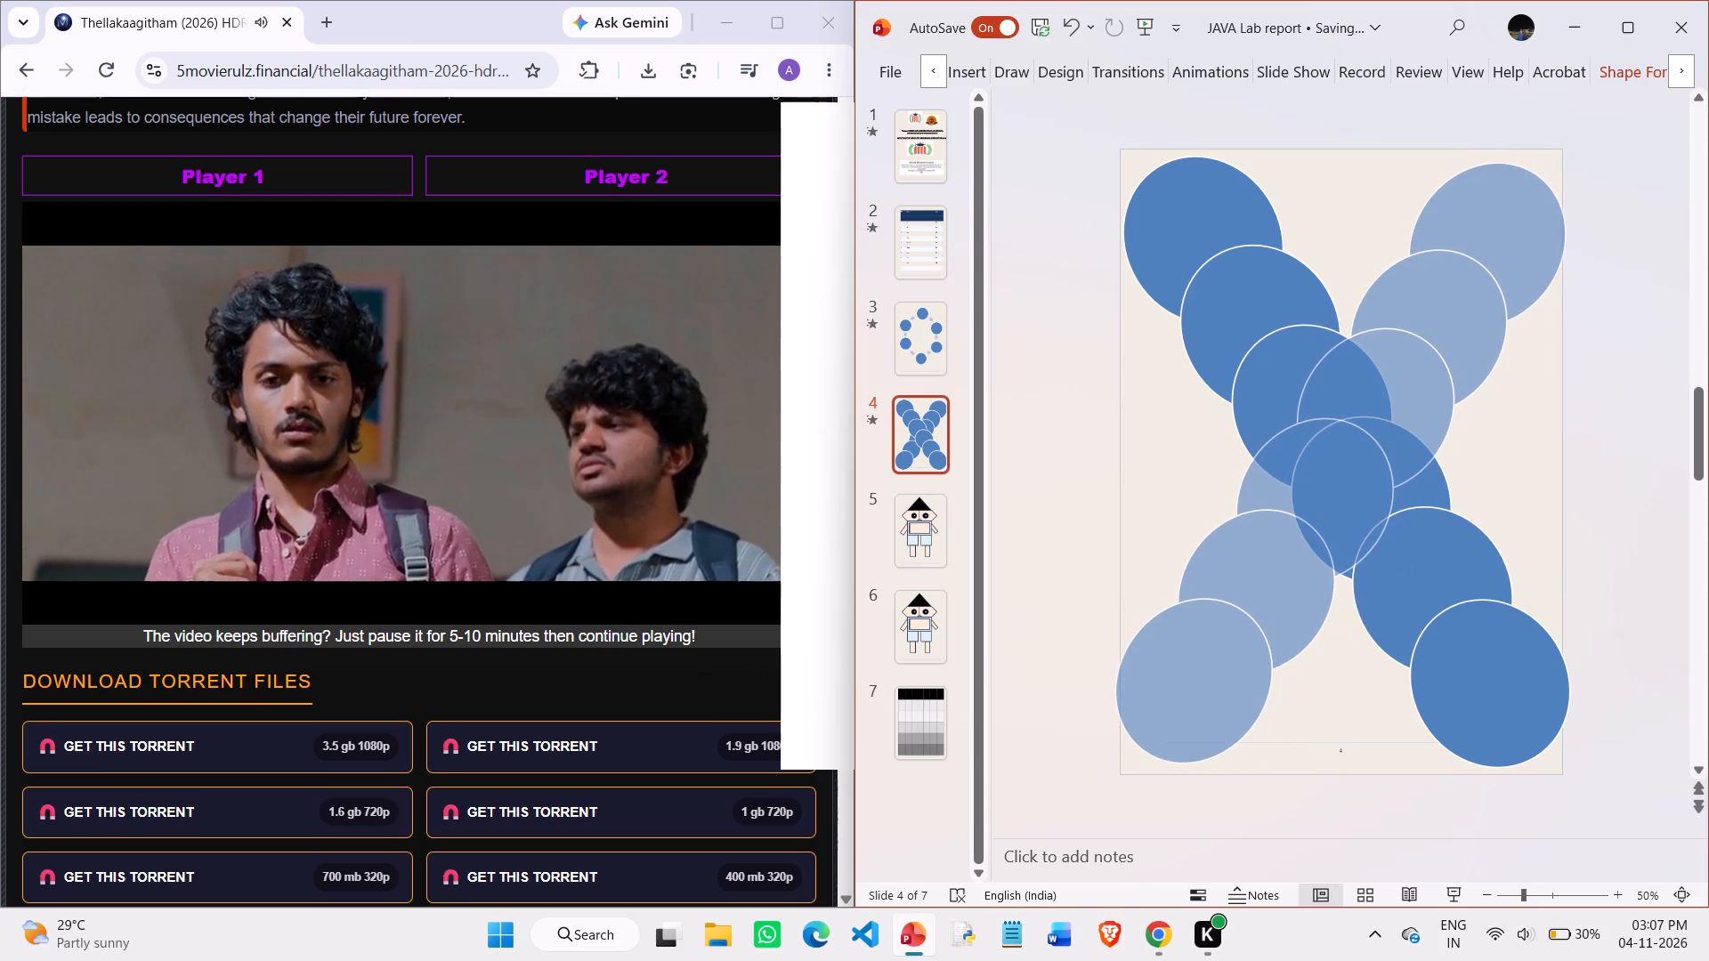
pyautogui.moveTo(1388, 529); pyautogui.dragTo(1401, 537)
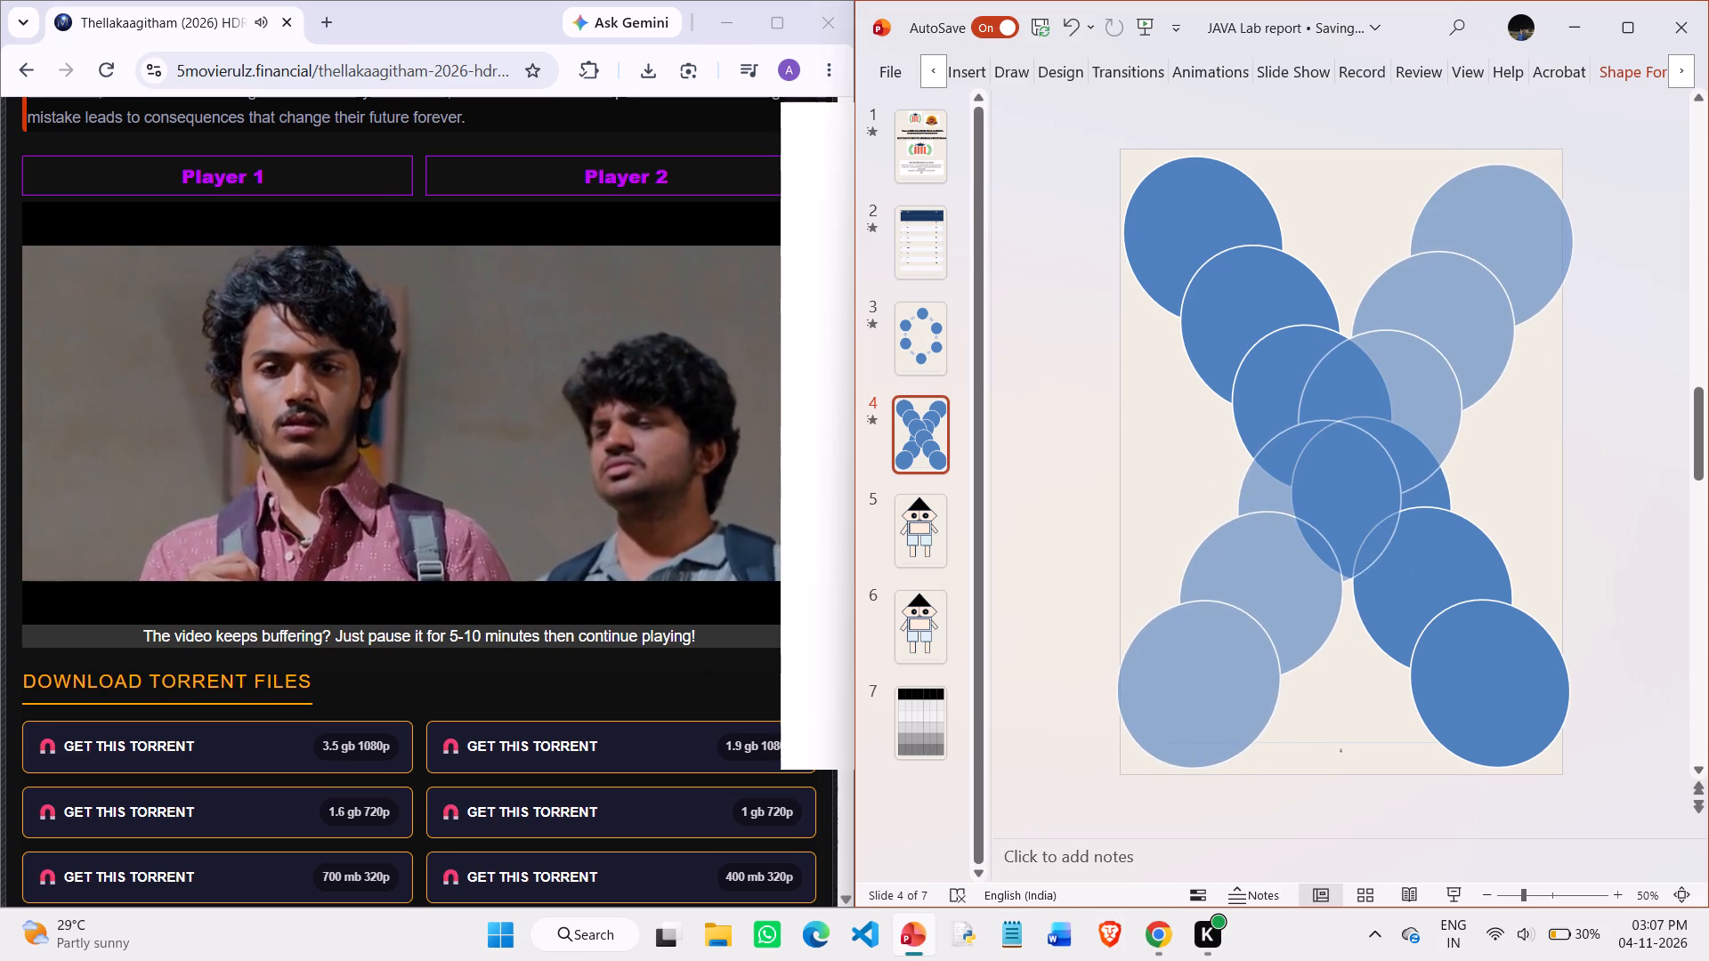
pyautogui.moveTo(1401, 537); pyautogui.dragTo(1404, 537)
pyautogui.click(1259, 323)
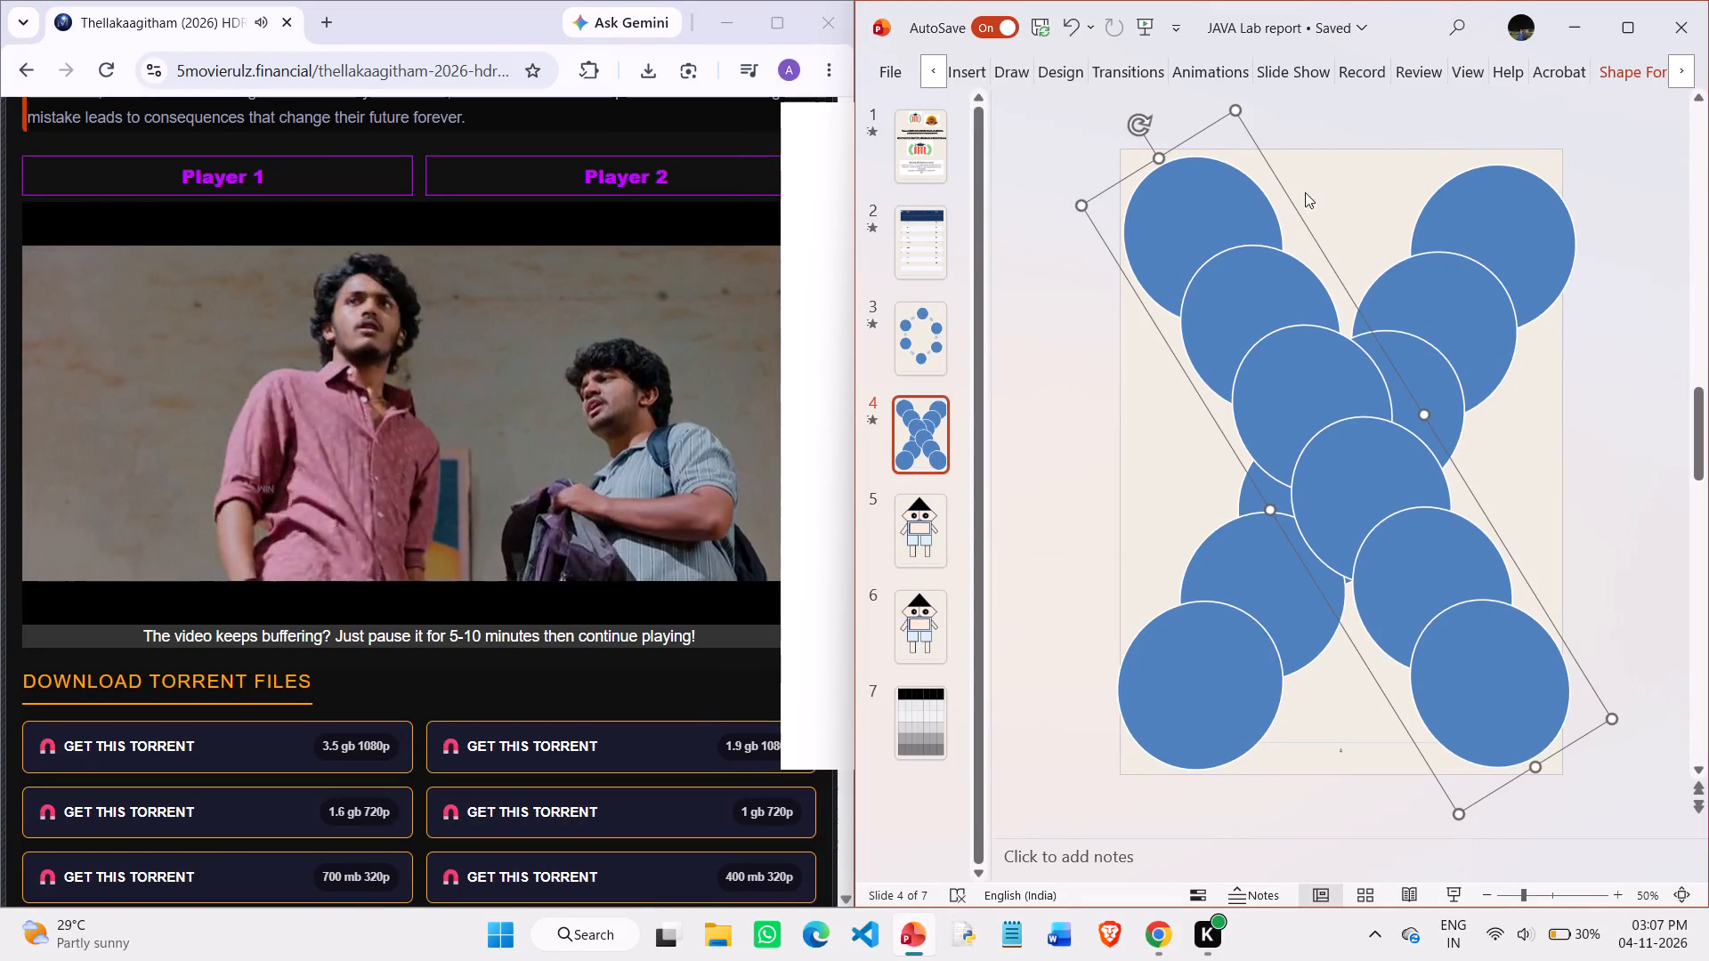
pyautogui.click(1327, 182)
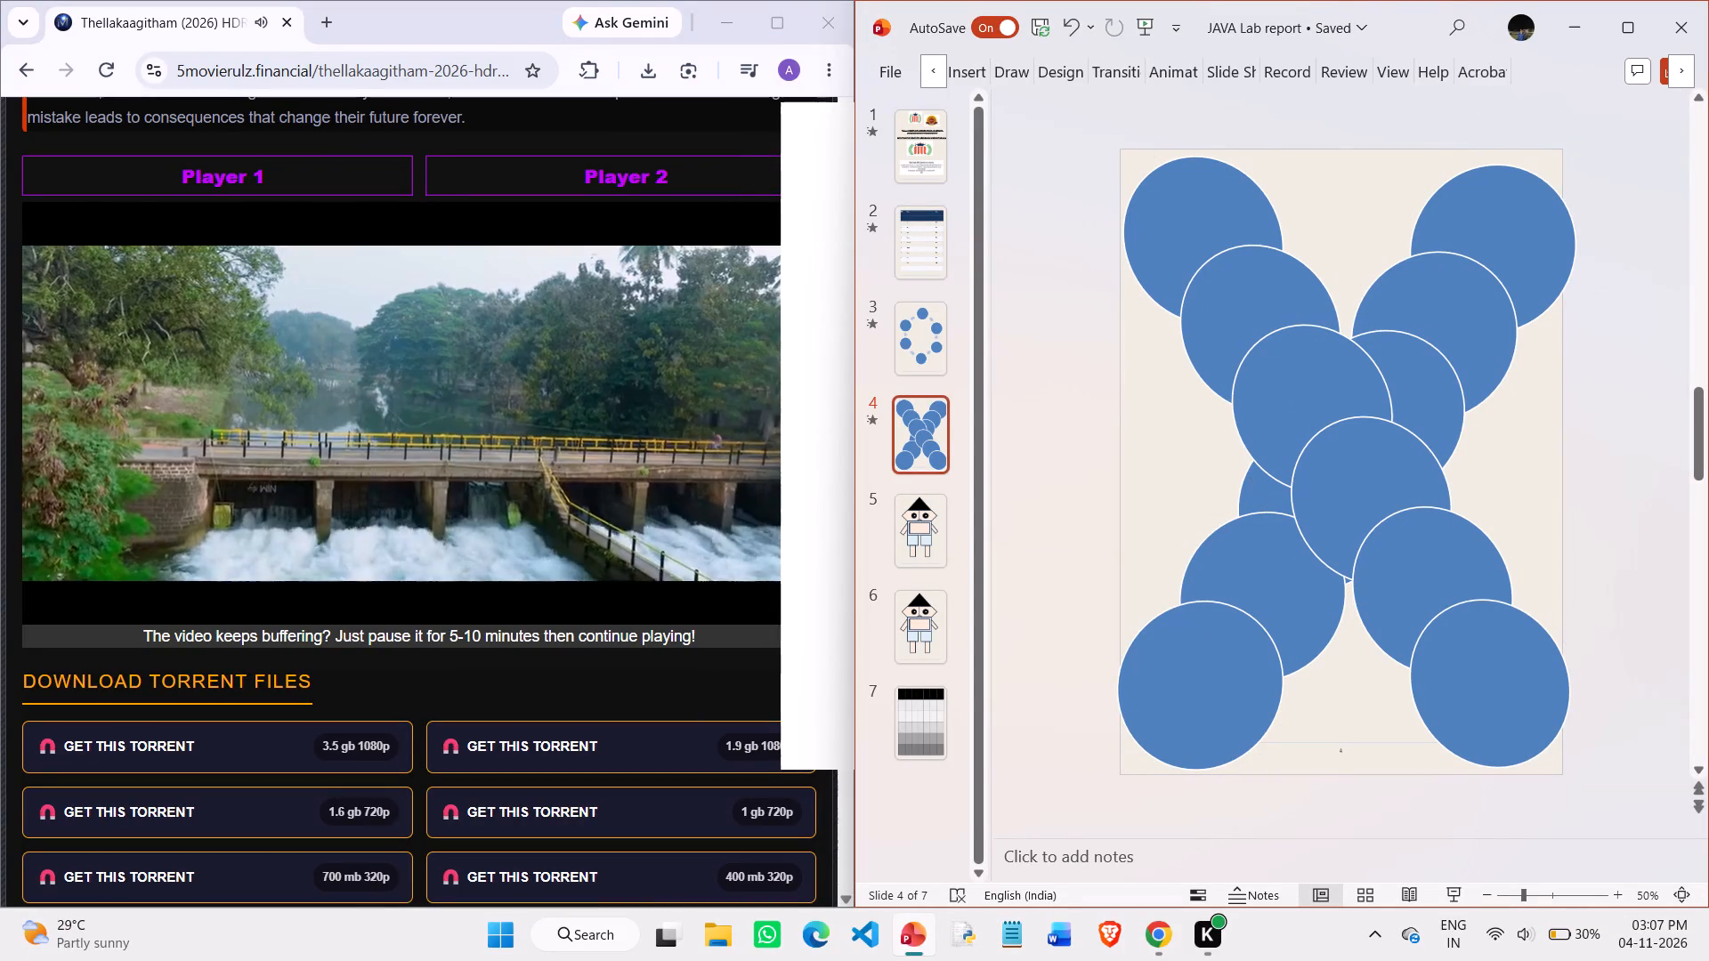
pyautogui.click(1352, 433)
pyautogui.click(1339, 196)
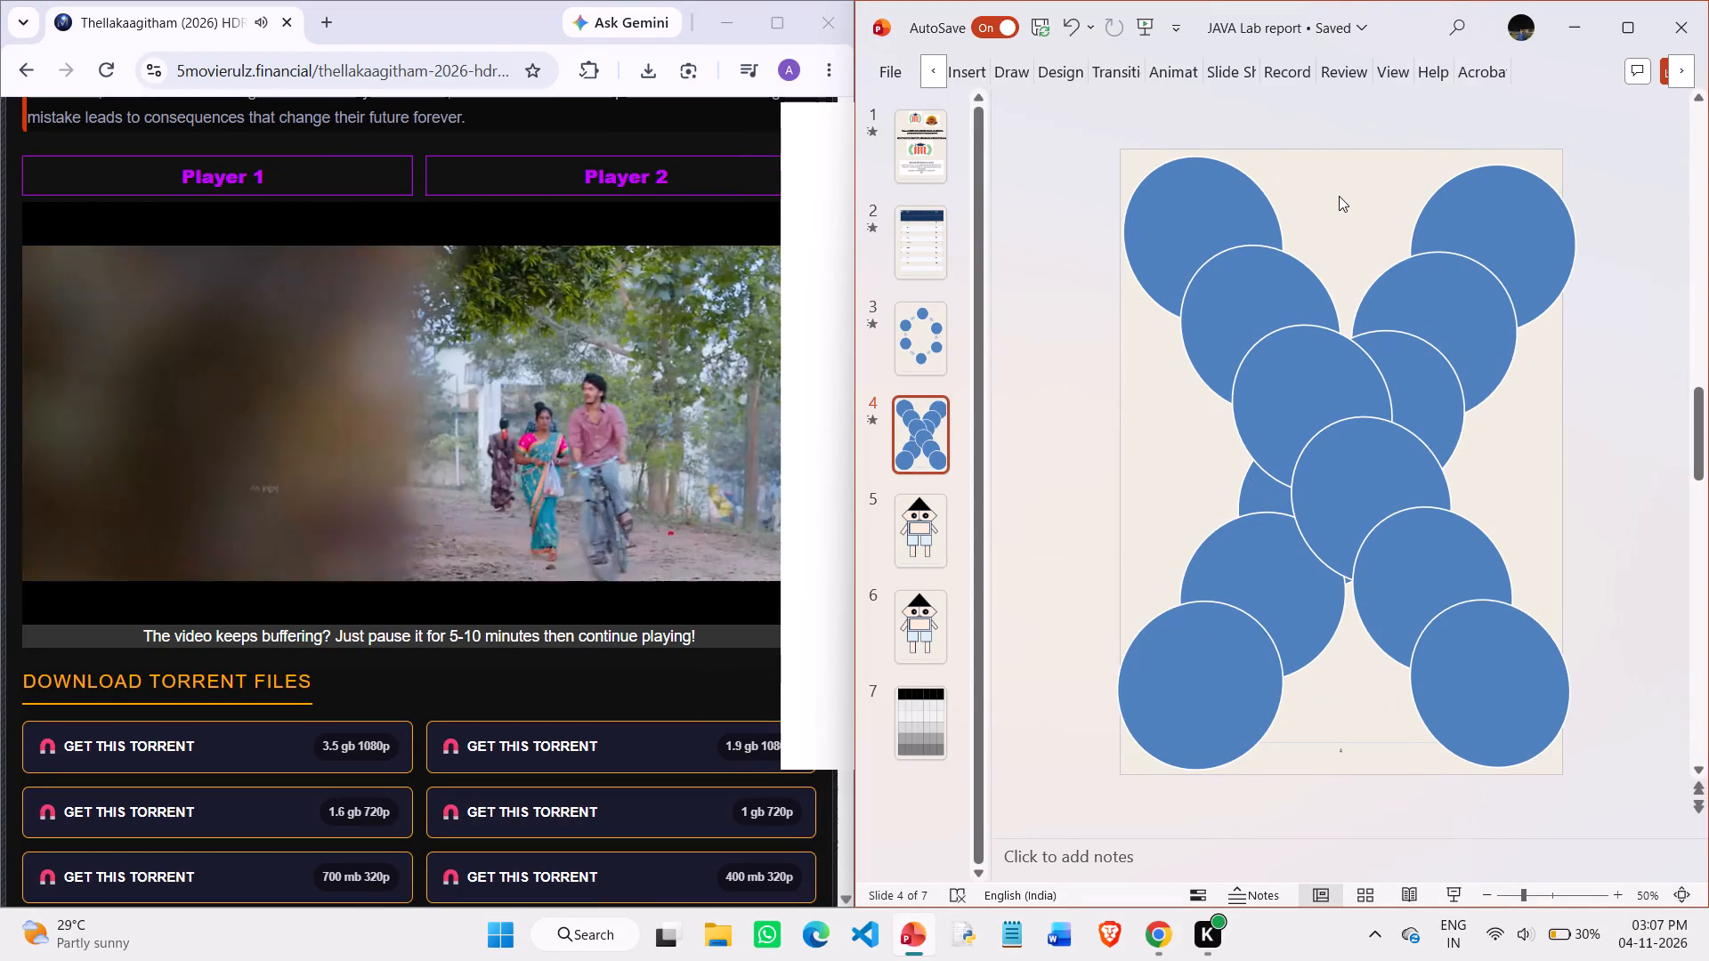
# Apply the Reveal transition to slide 4 with the Smoothly From Left effect option.
pyautogui.click(1113, 68)
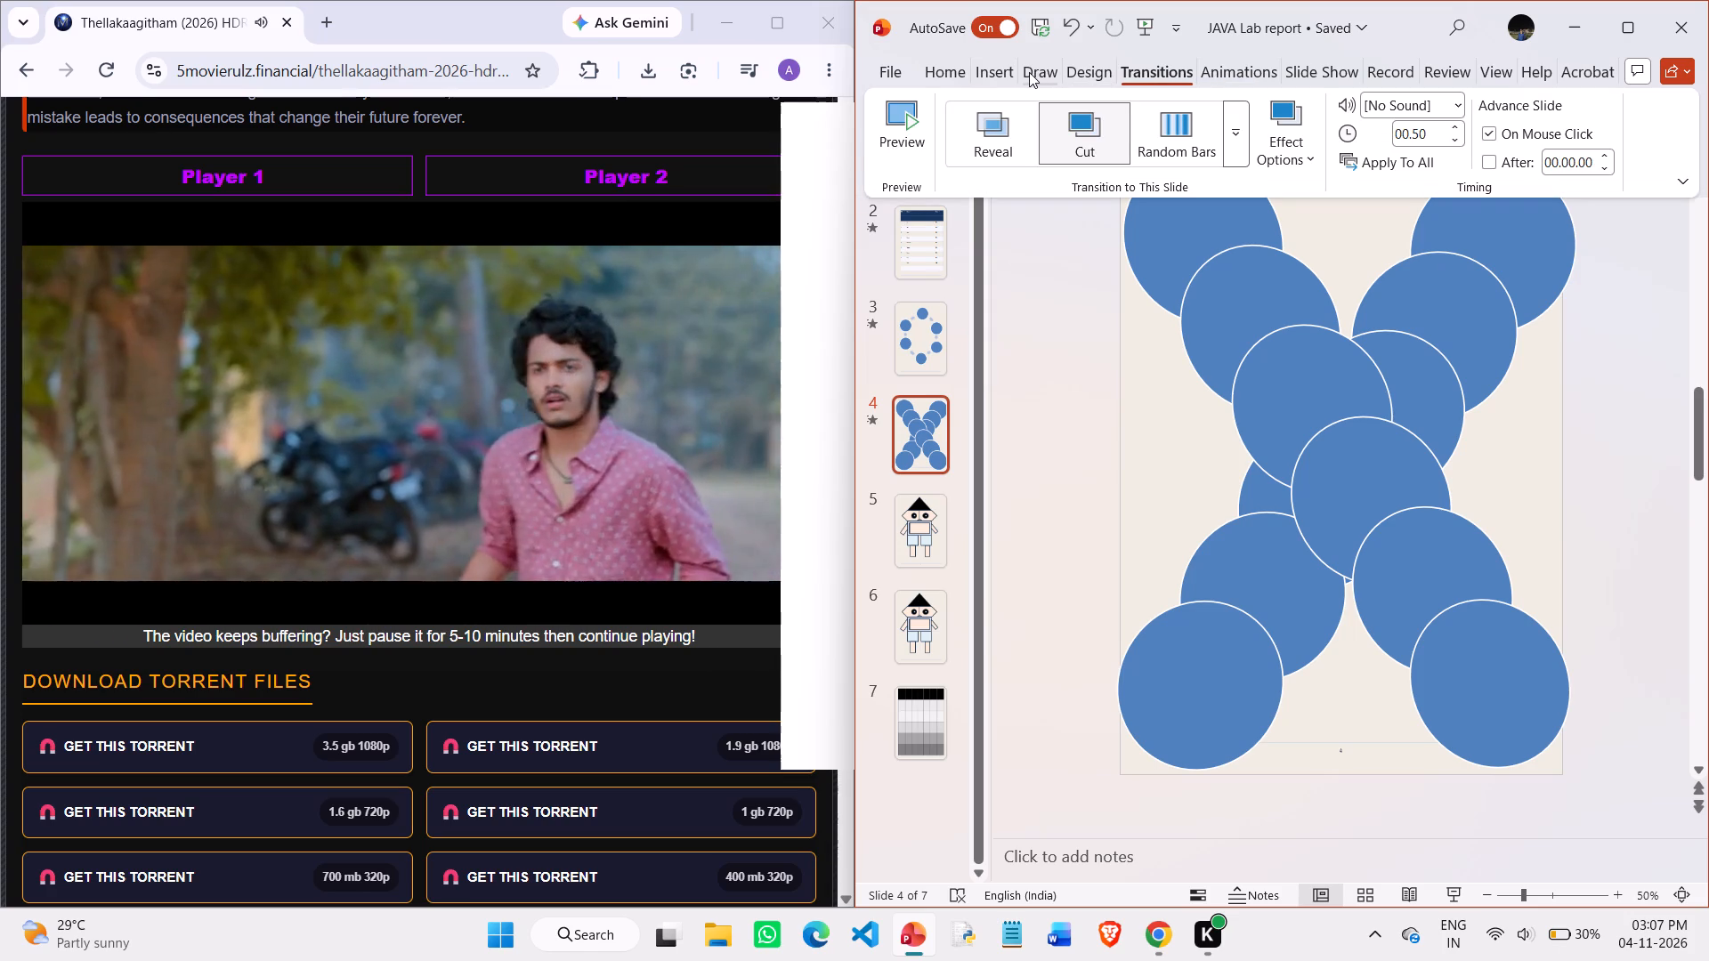
pyautogui.click(1007, 156)
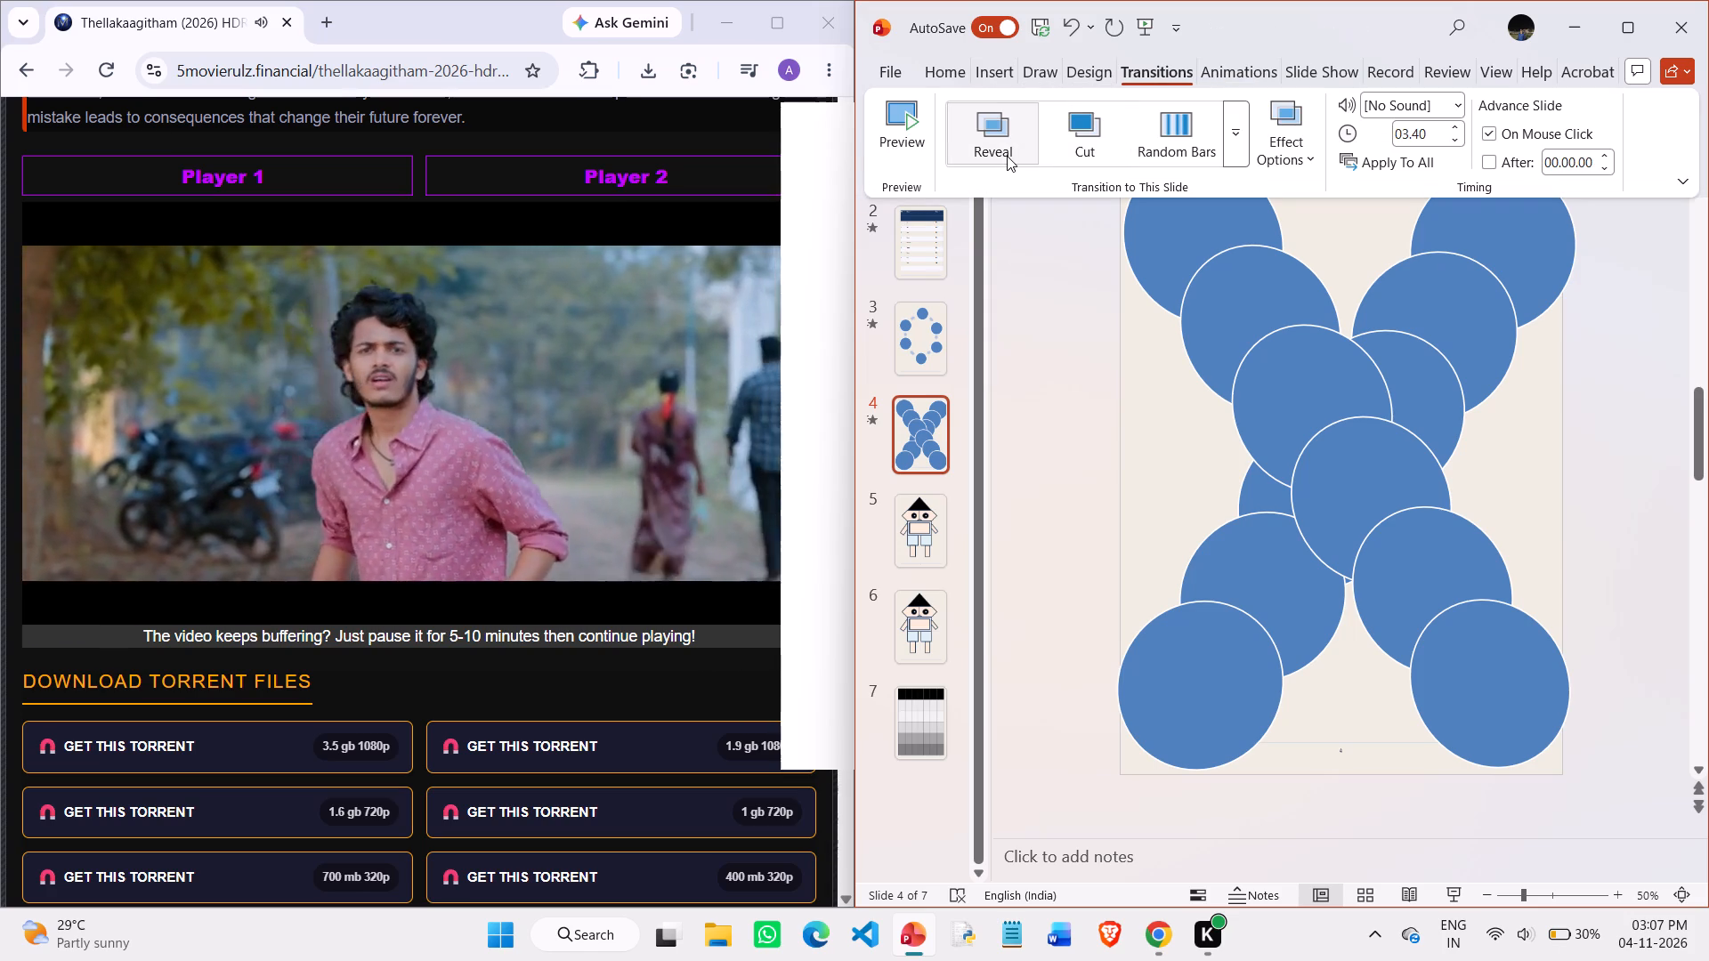
pyautogui.click(1289, 140)
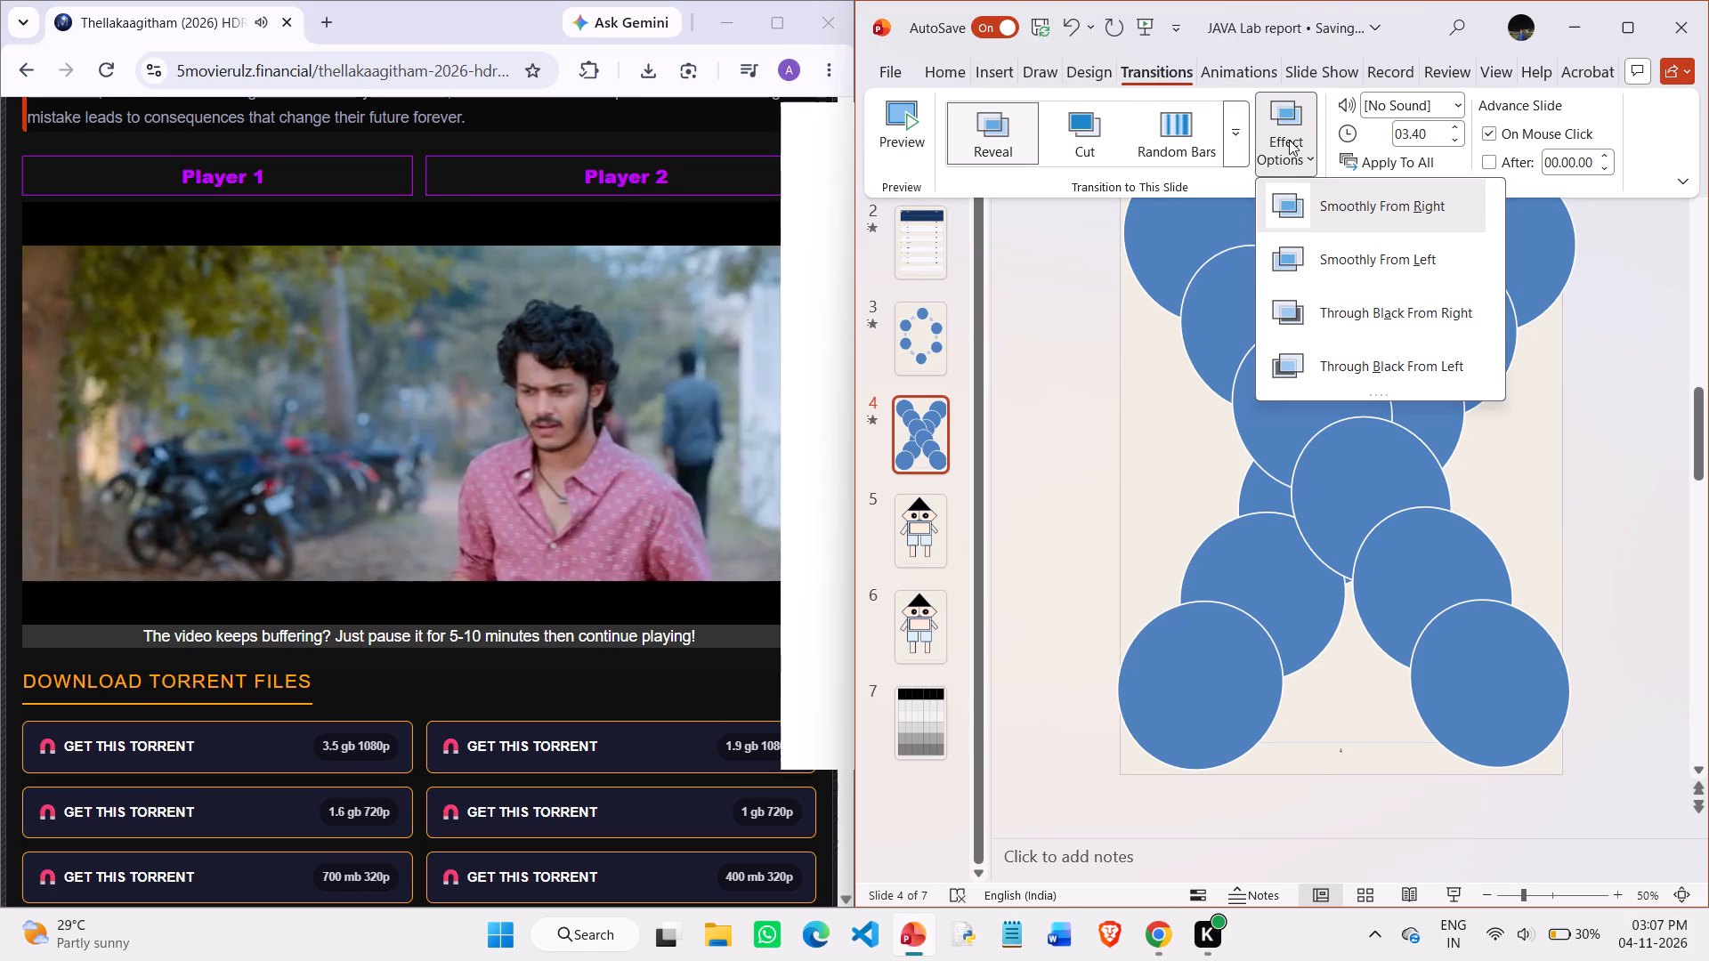
pyautogui.click(1331, 278)
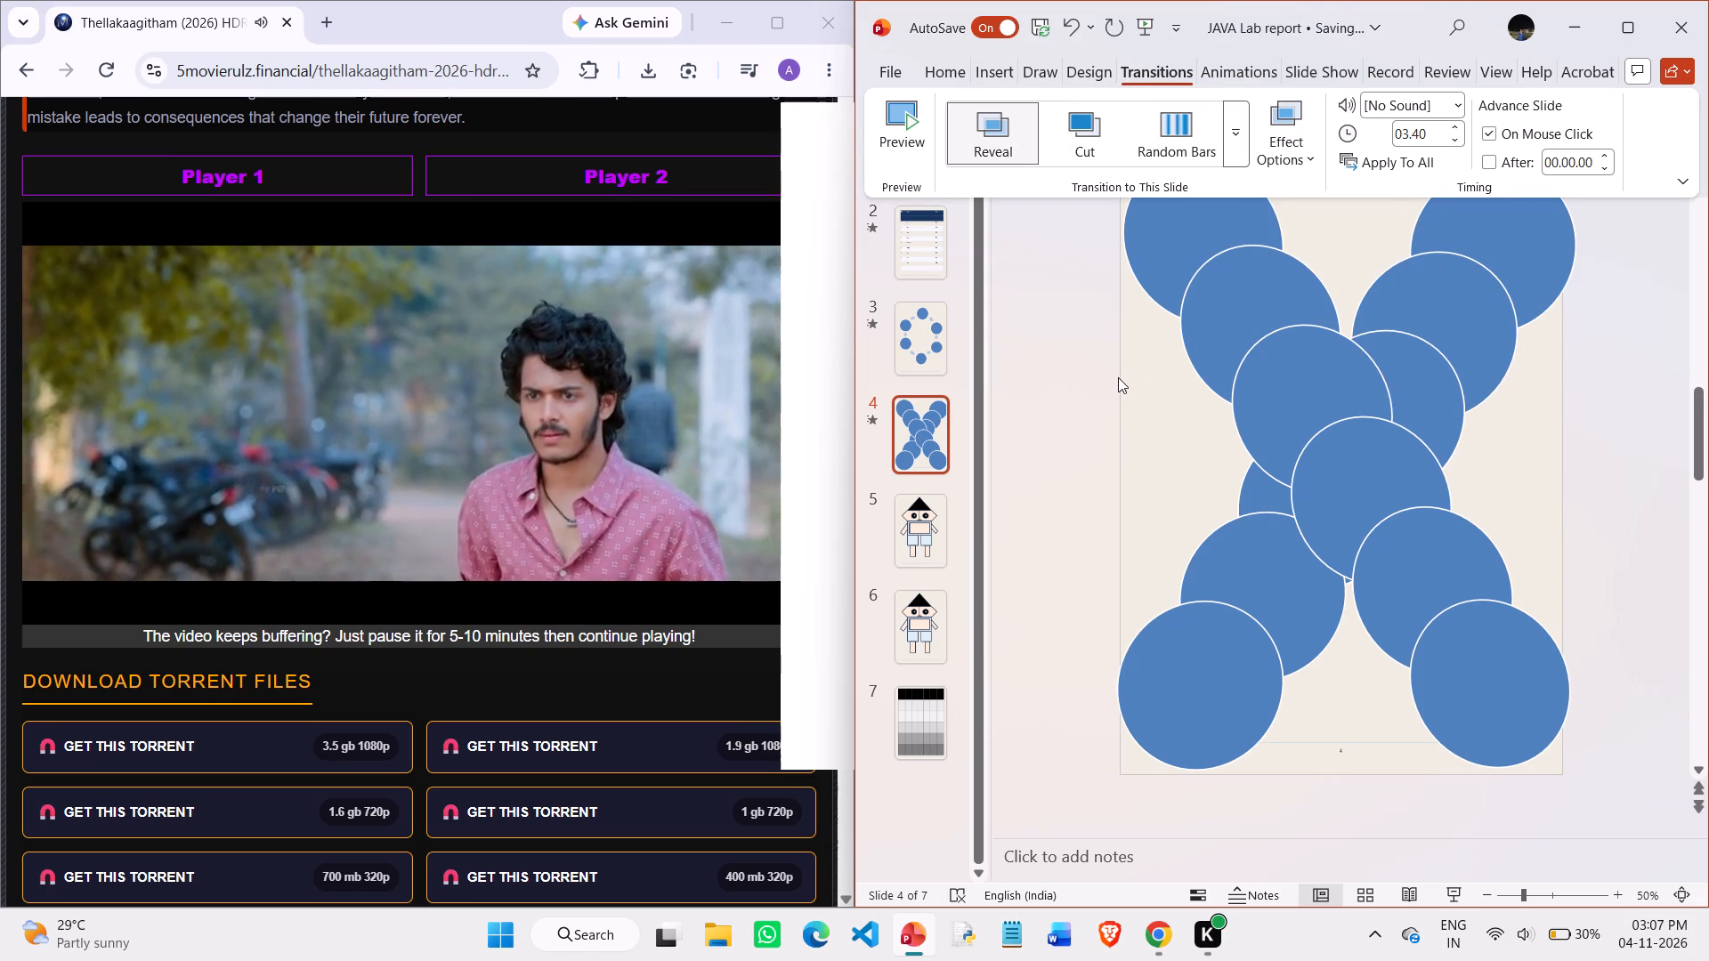
pyautogui.click(1118, 377)
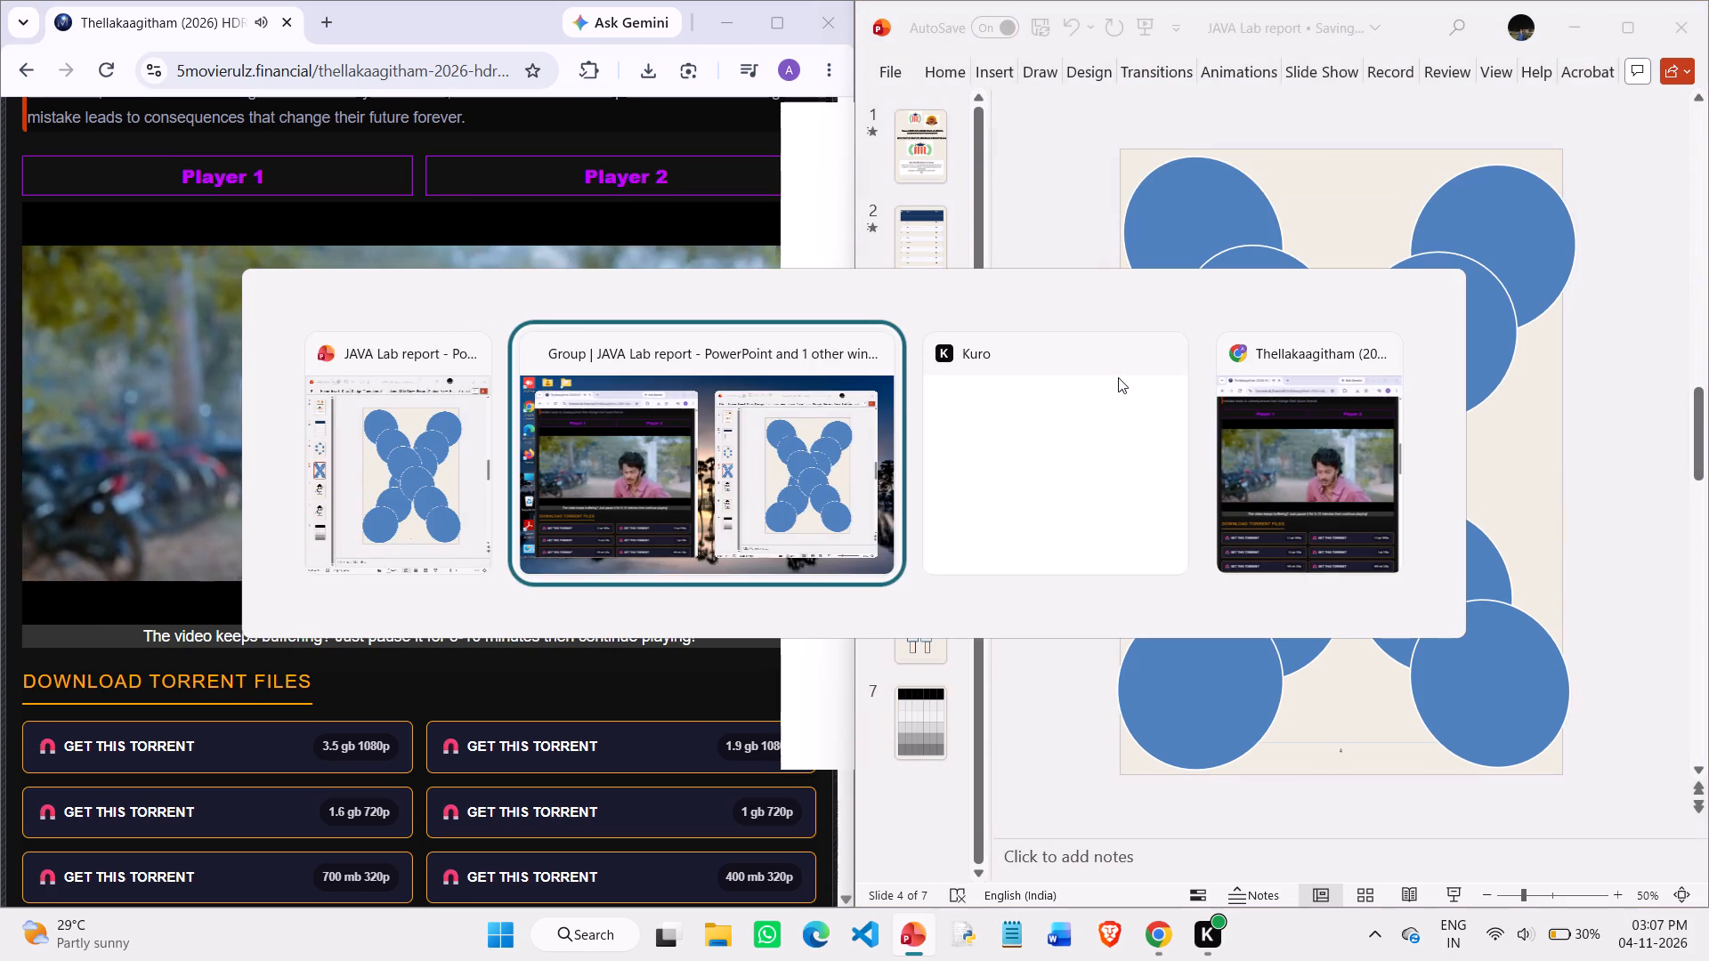
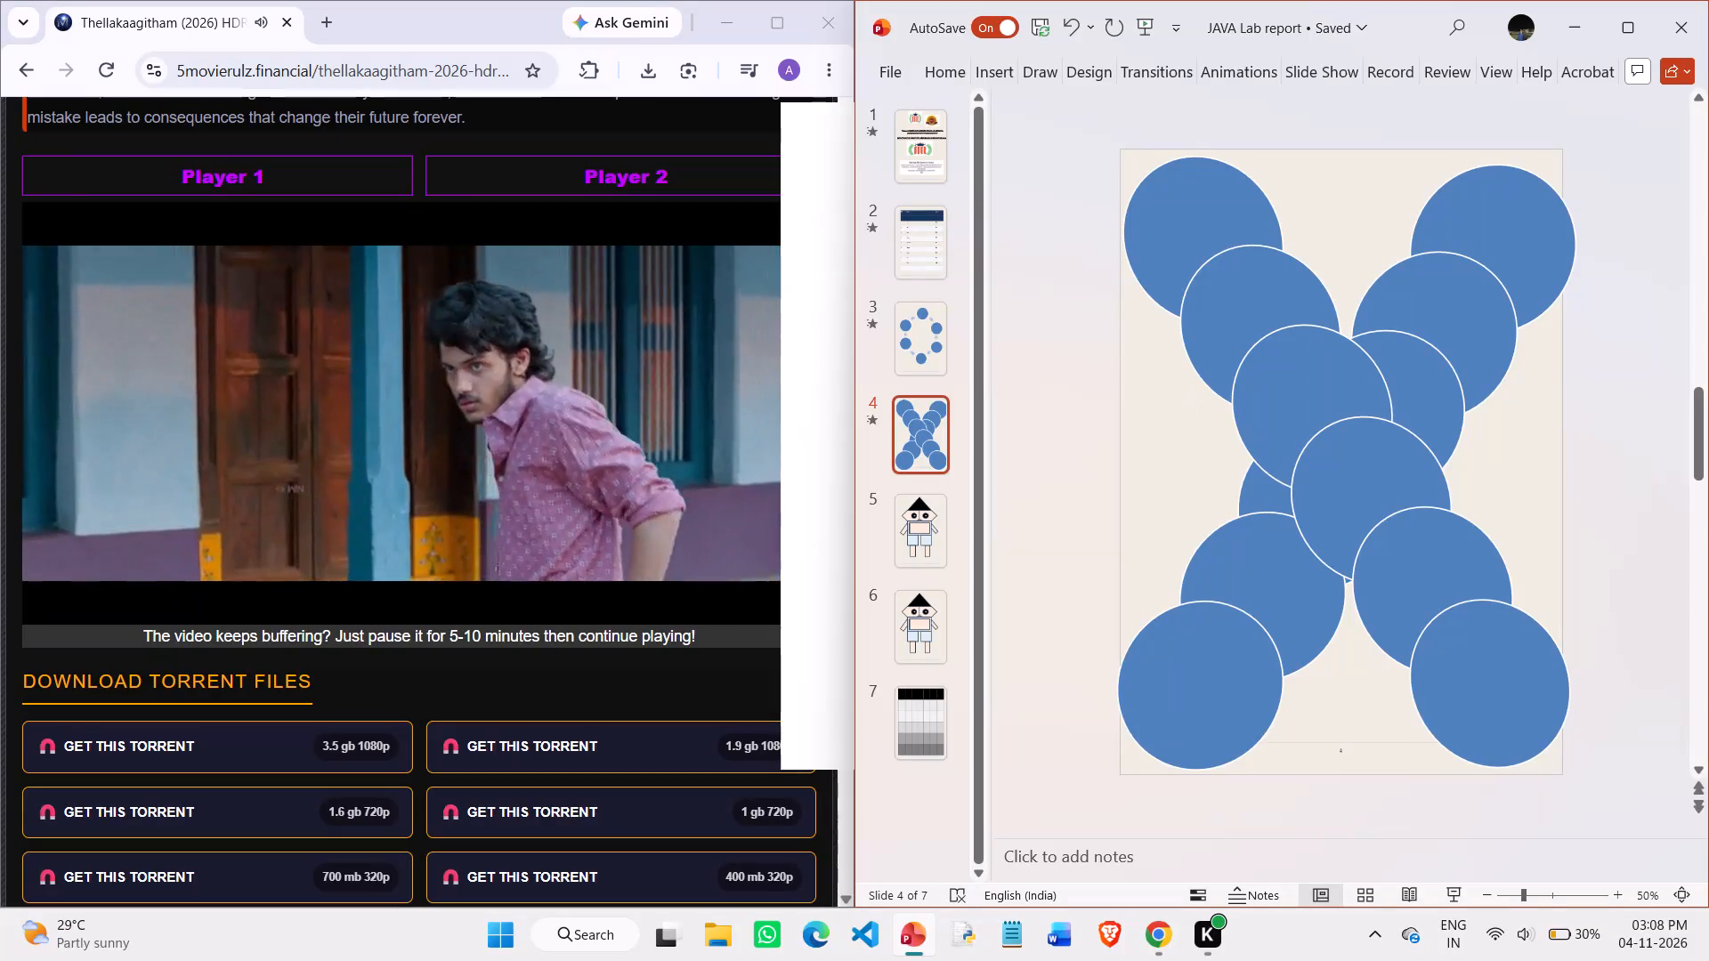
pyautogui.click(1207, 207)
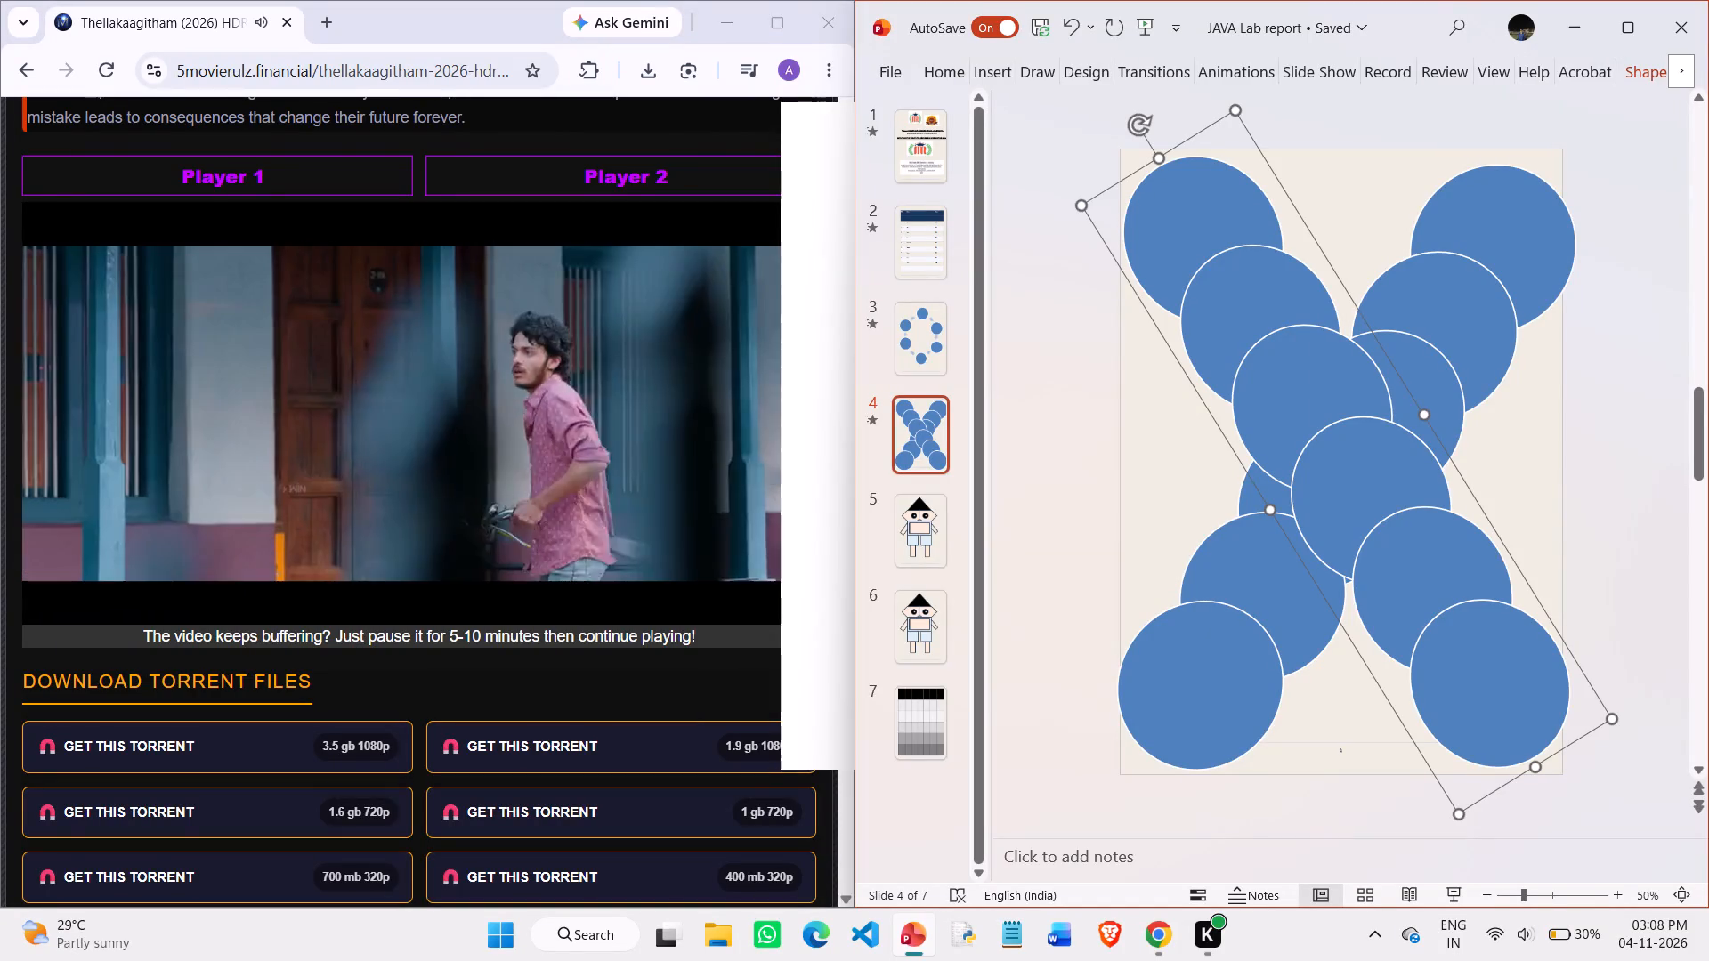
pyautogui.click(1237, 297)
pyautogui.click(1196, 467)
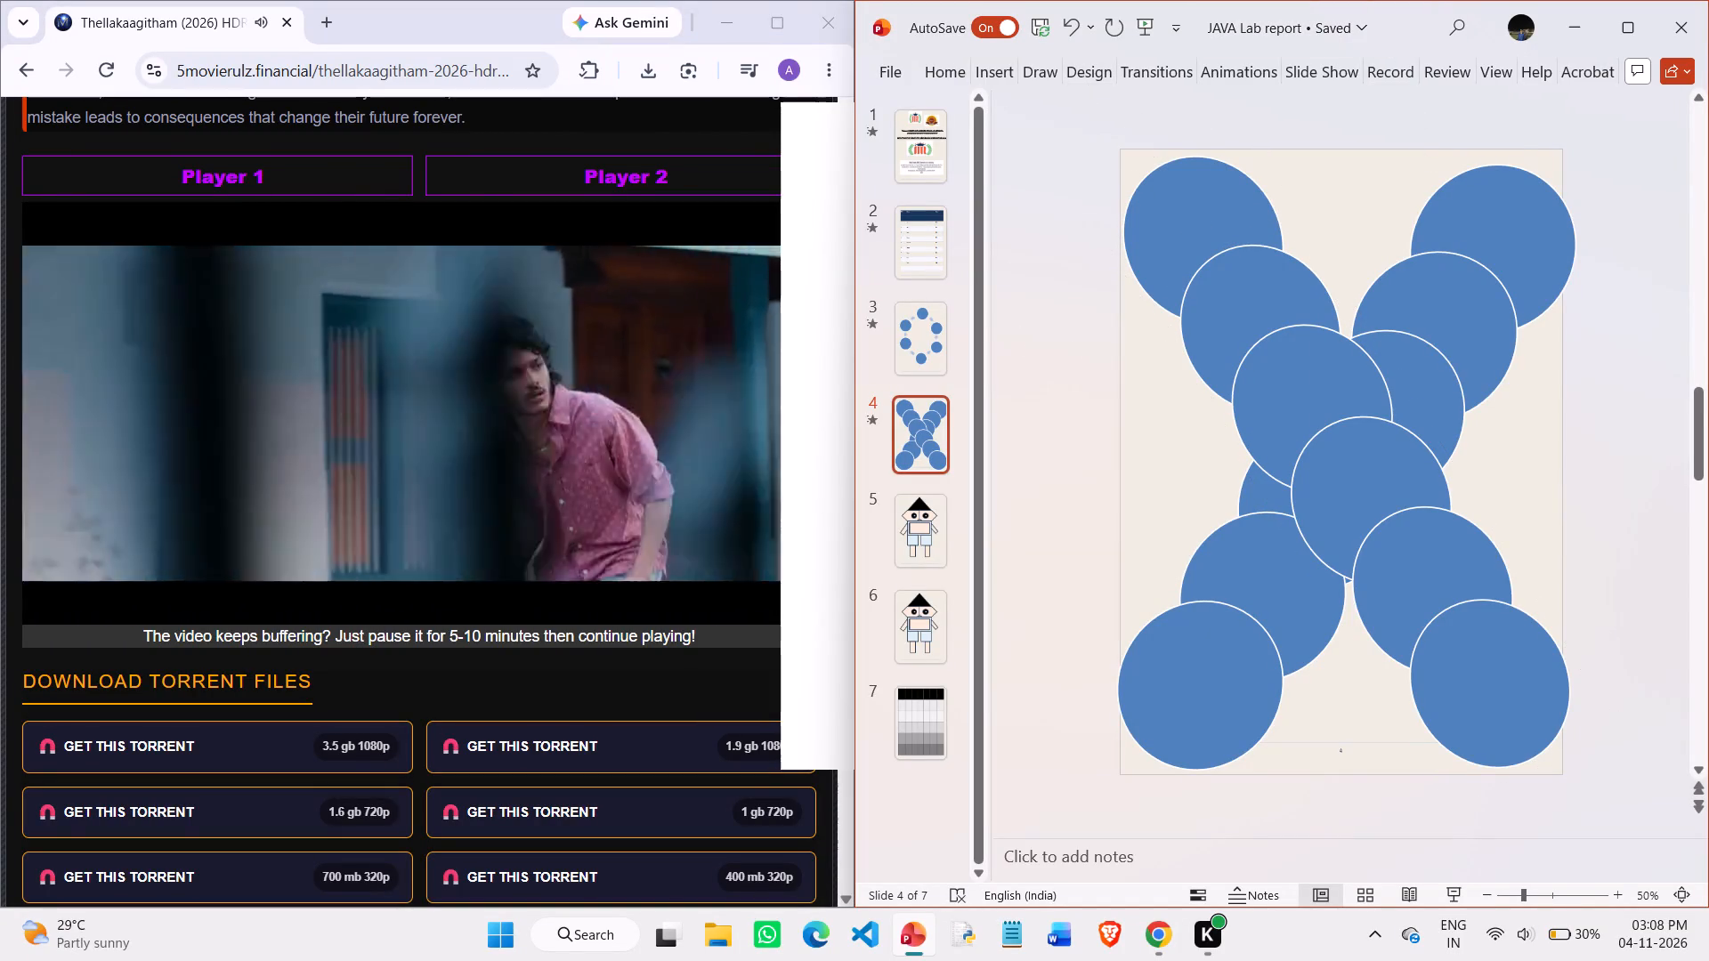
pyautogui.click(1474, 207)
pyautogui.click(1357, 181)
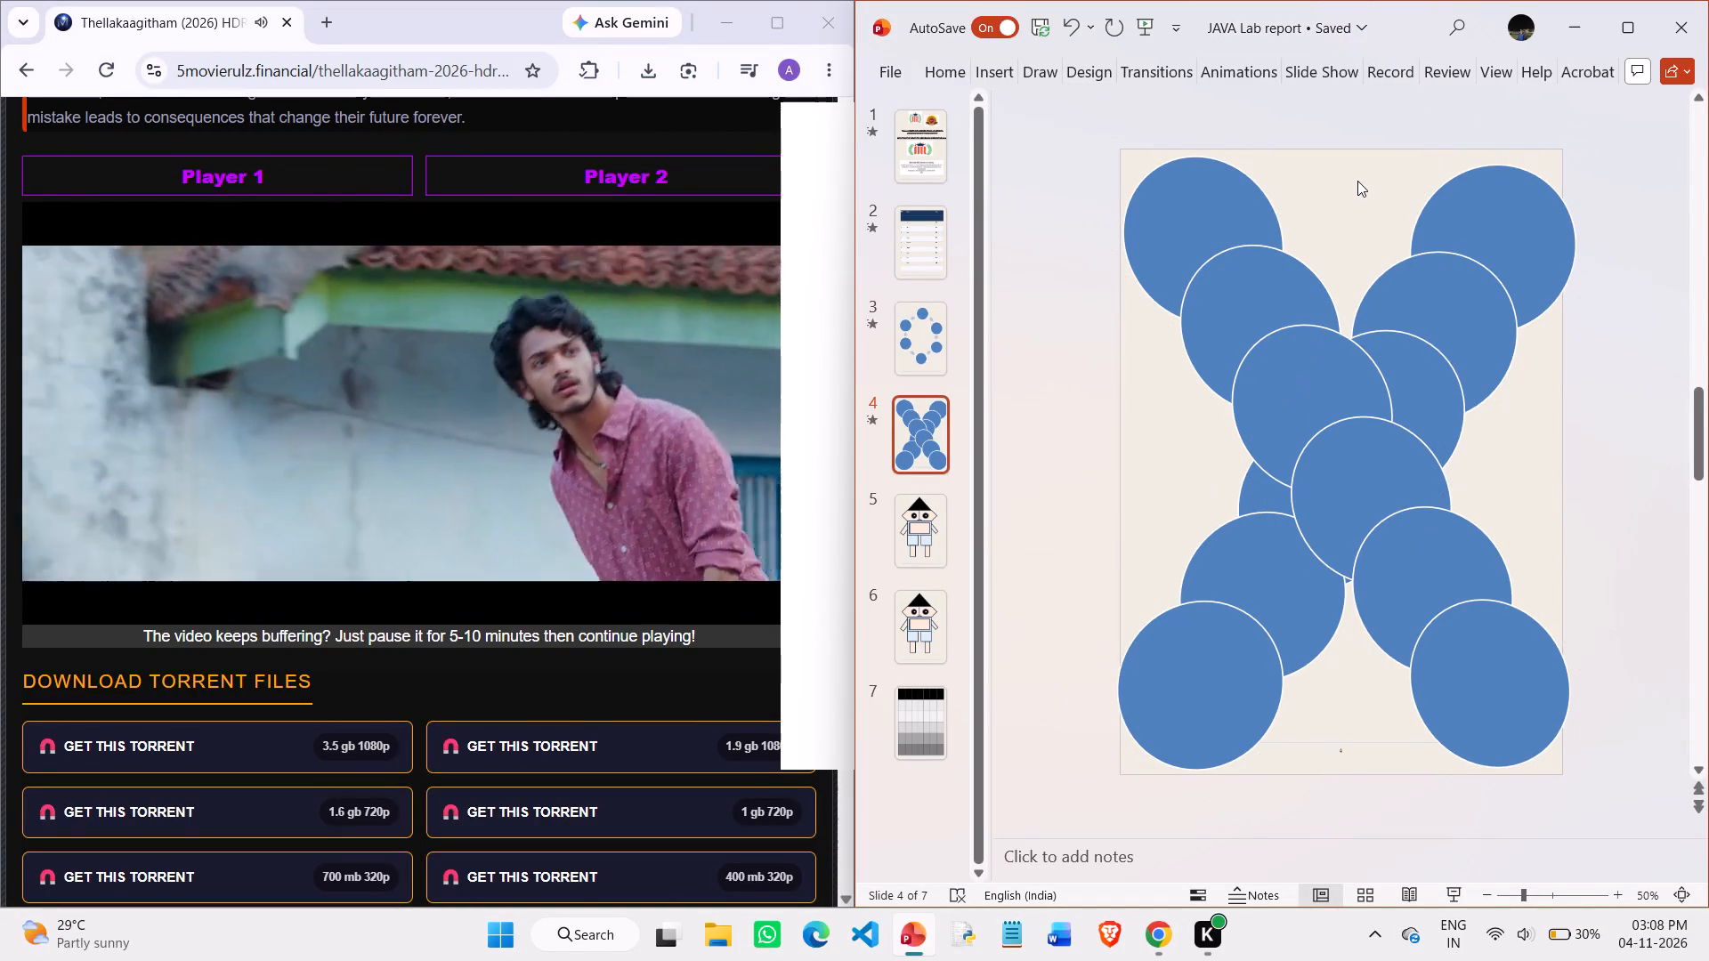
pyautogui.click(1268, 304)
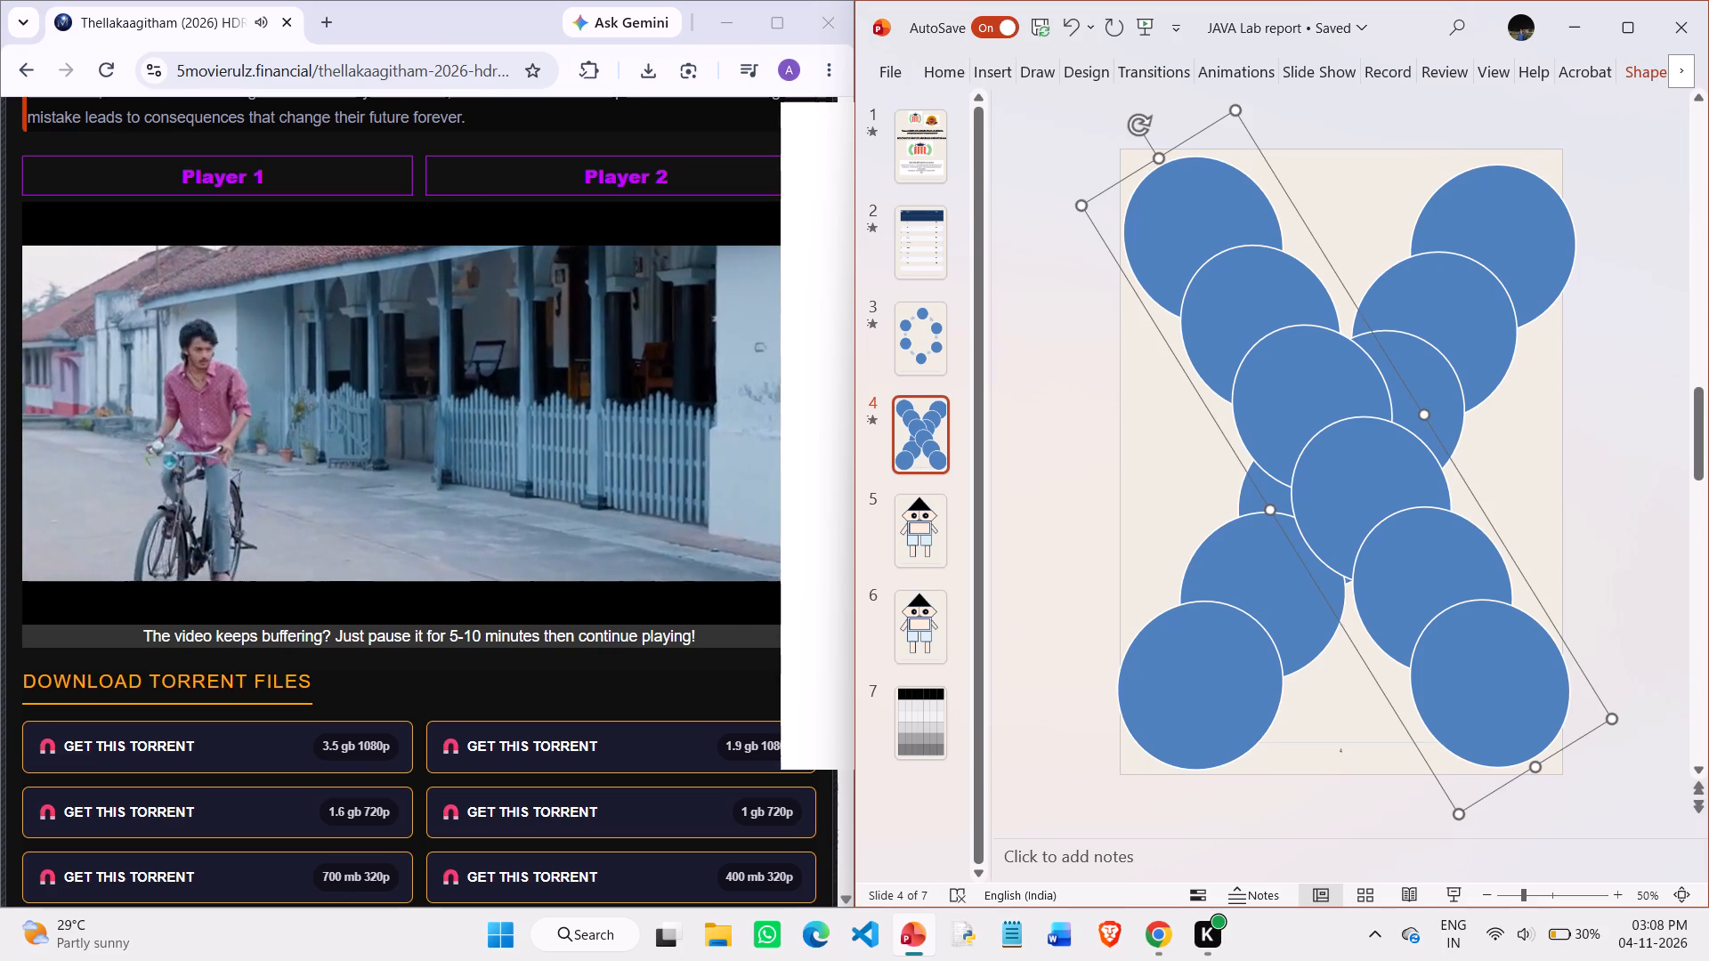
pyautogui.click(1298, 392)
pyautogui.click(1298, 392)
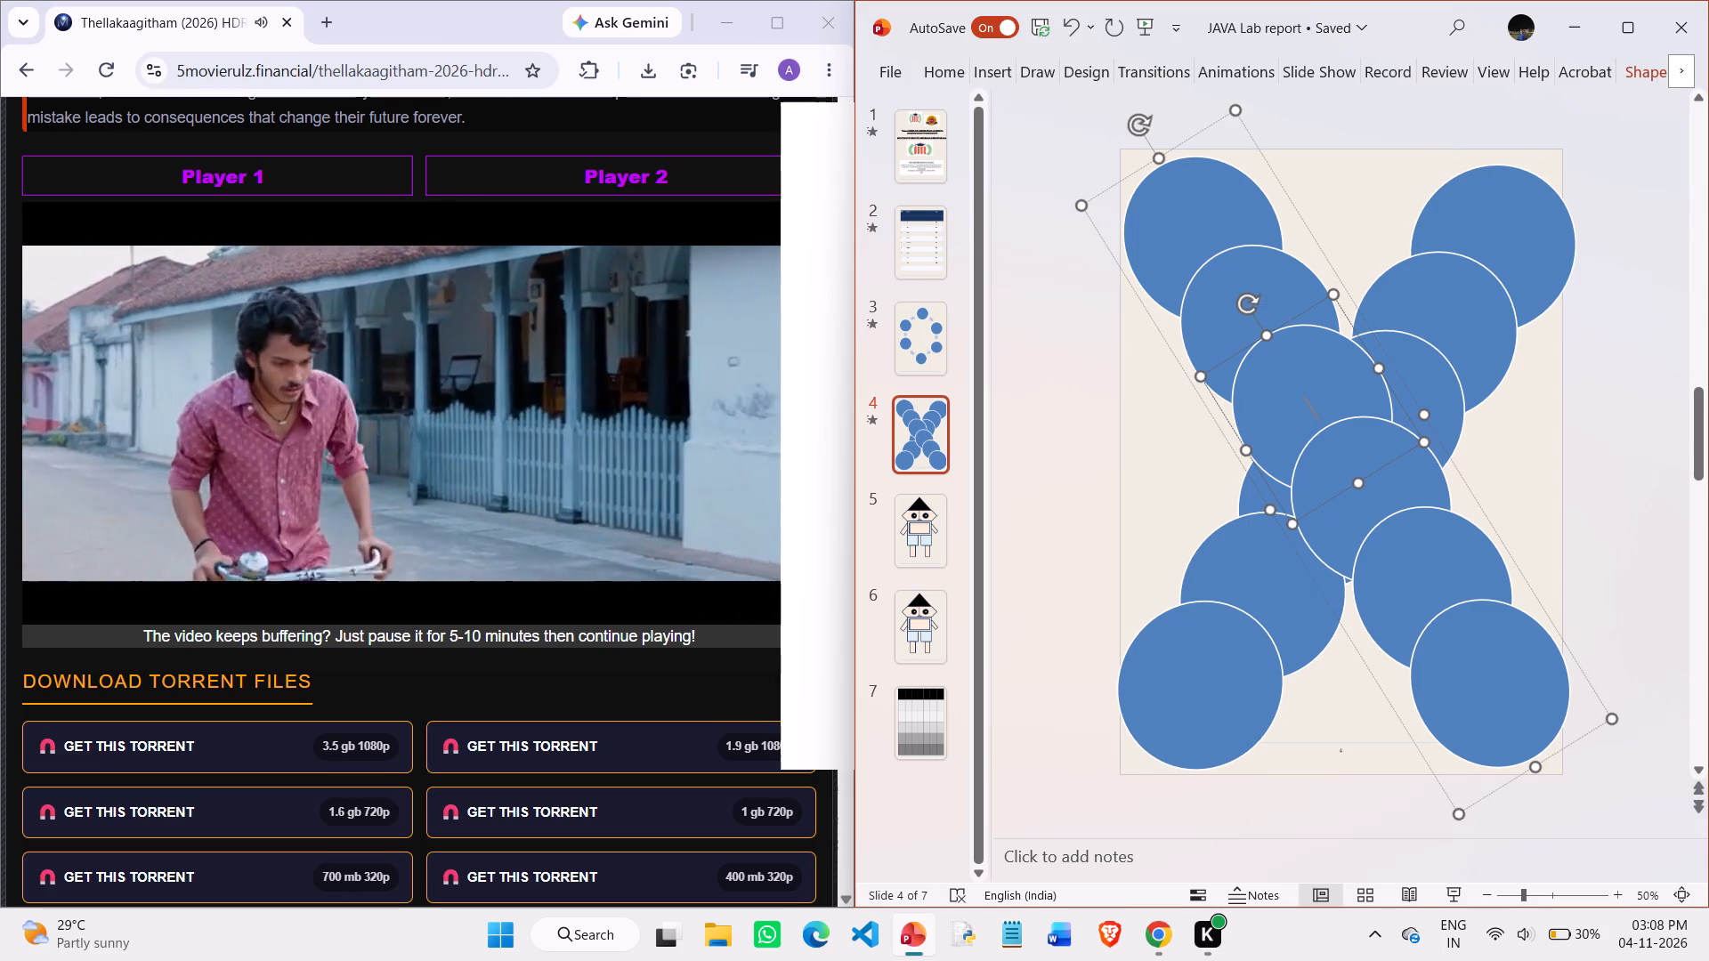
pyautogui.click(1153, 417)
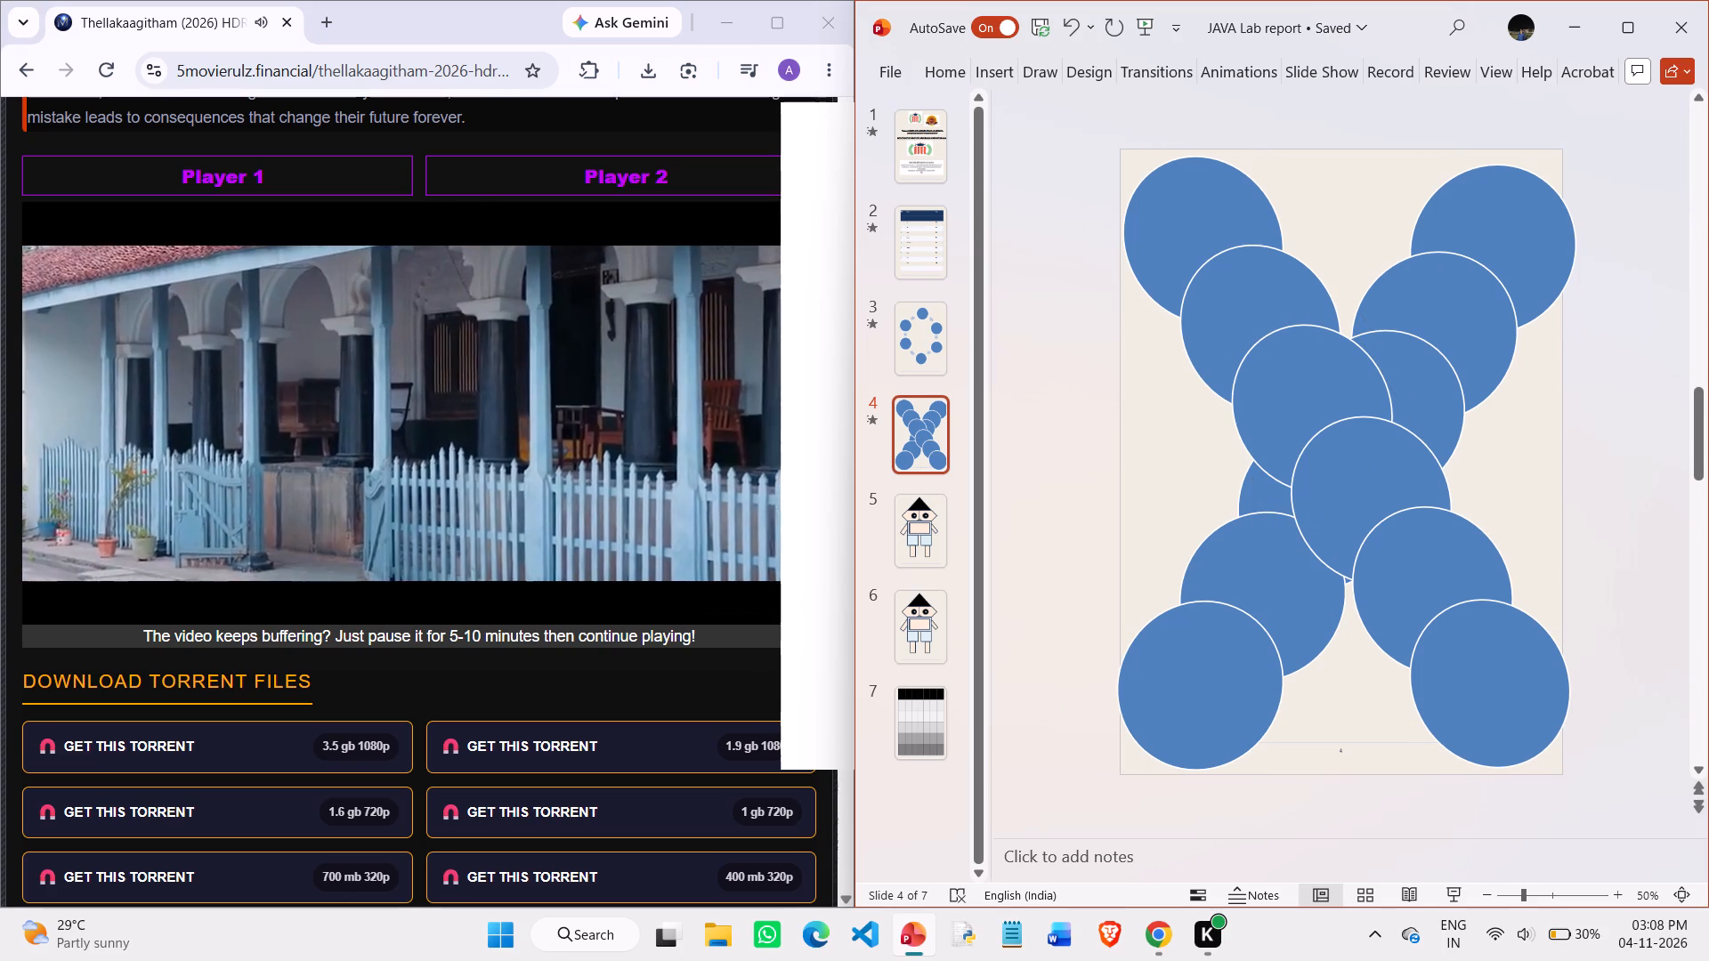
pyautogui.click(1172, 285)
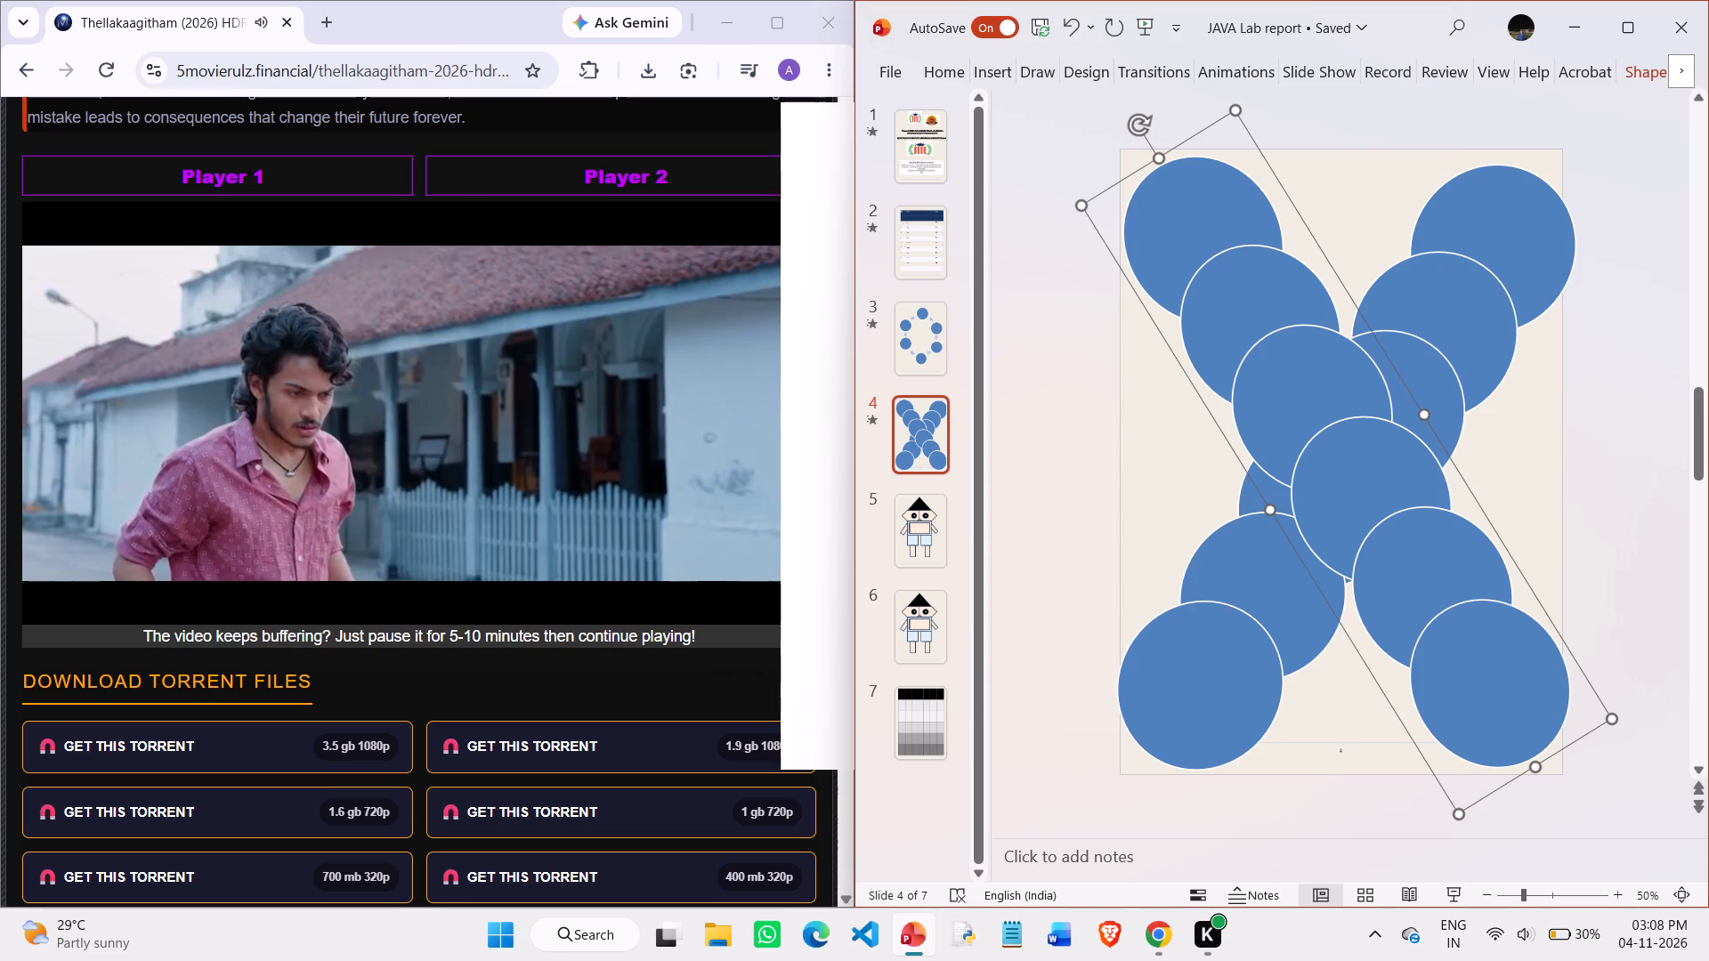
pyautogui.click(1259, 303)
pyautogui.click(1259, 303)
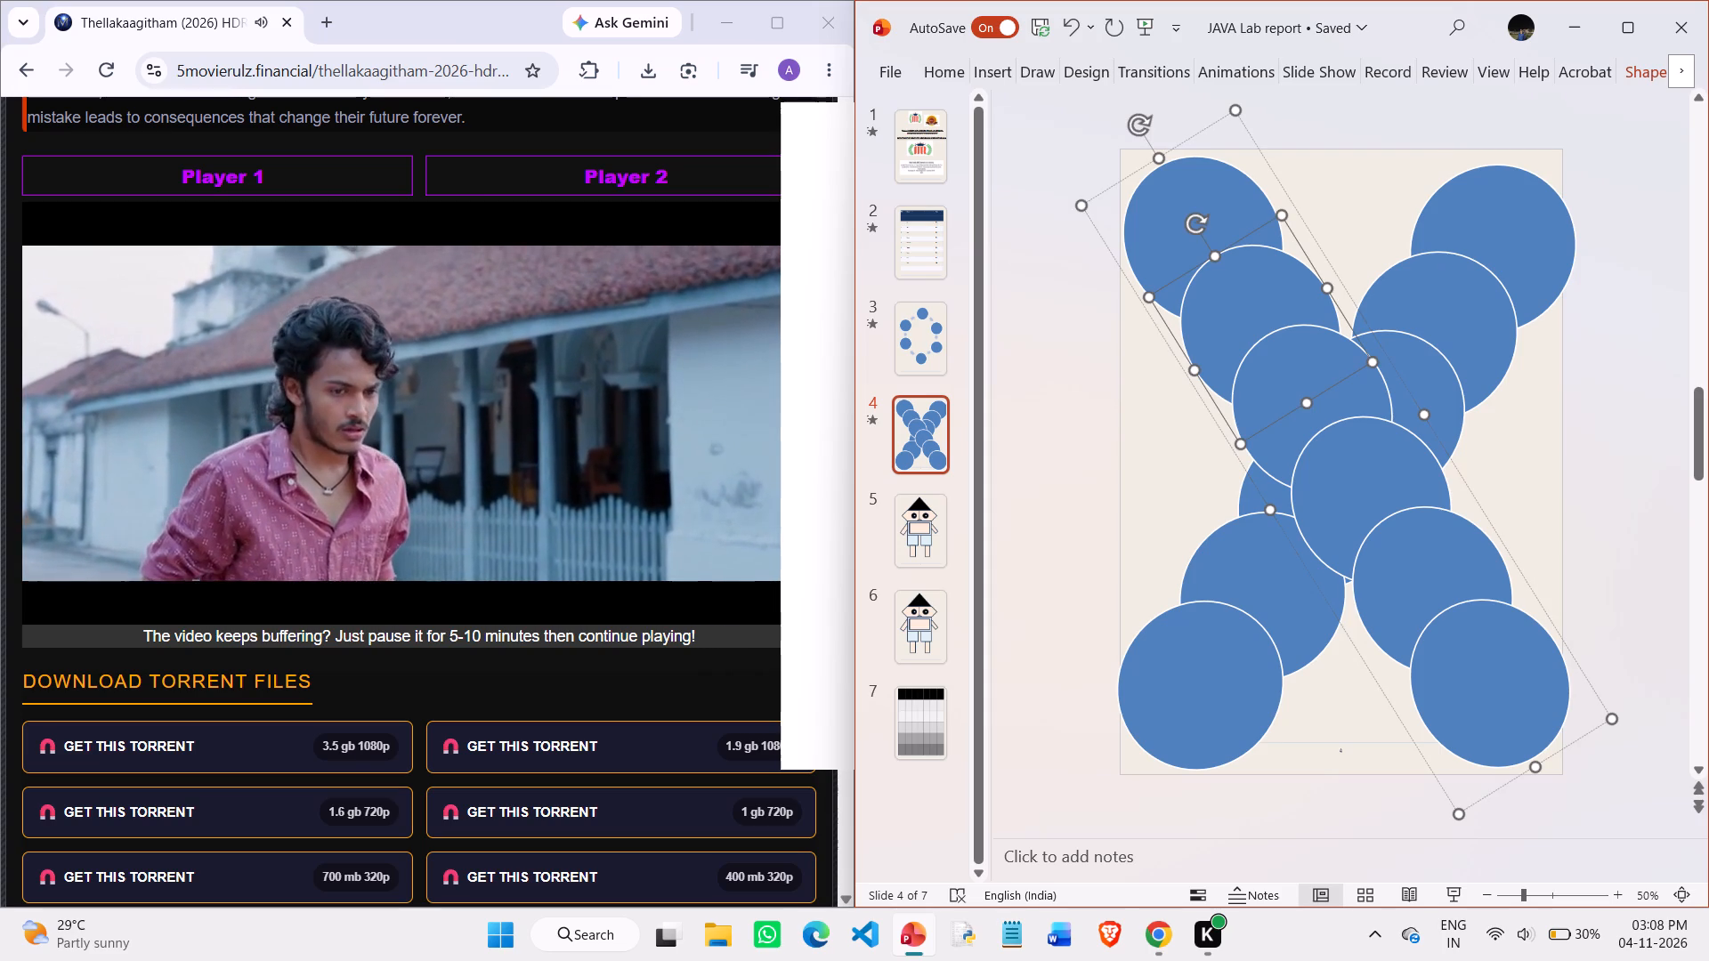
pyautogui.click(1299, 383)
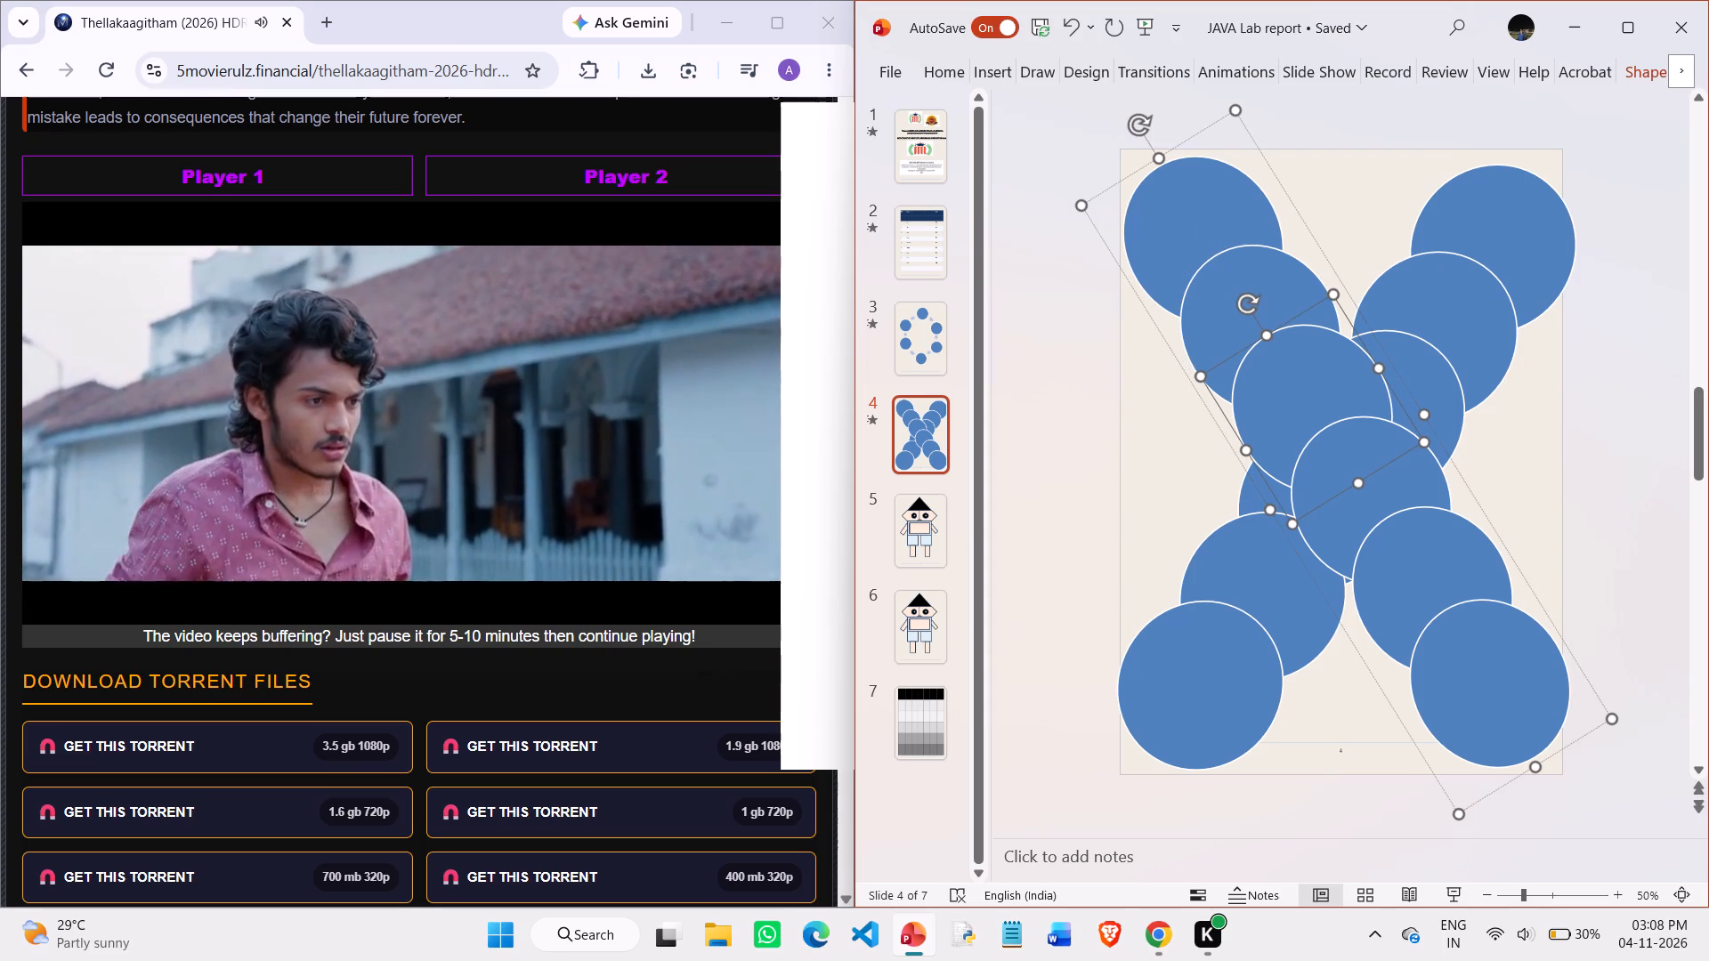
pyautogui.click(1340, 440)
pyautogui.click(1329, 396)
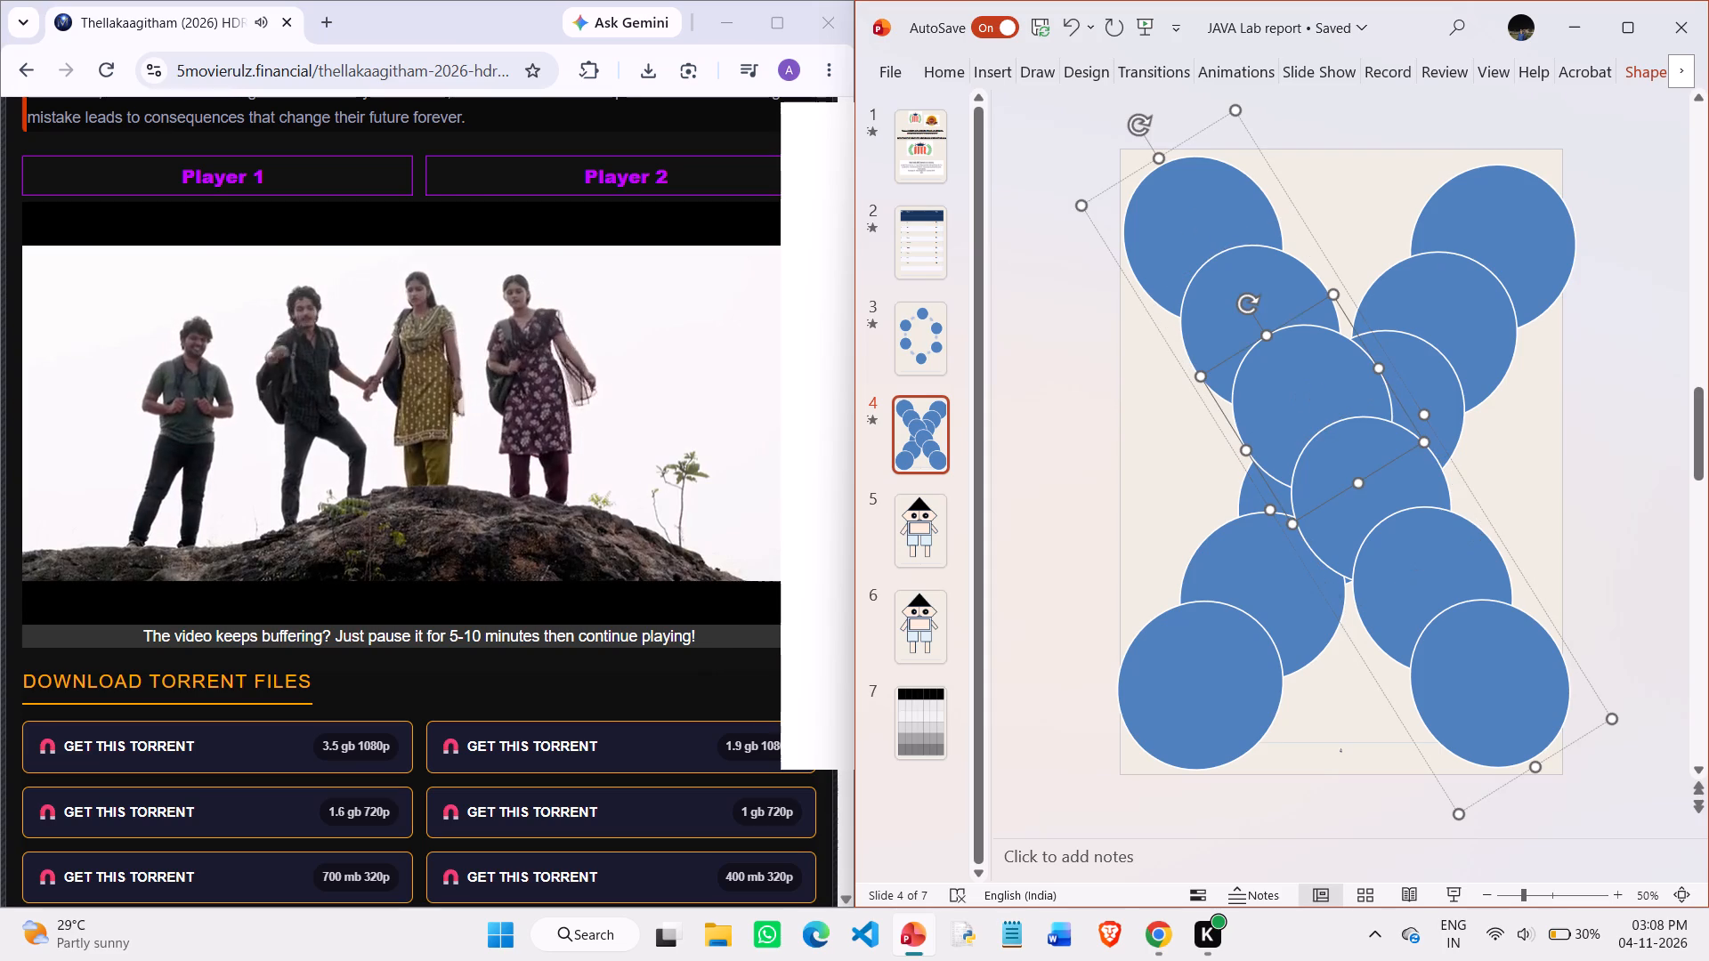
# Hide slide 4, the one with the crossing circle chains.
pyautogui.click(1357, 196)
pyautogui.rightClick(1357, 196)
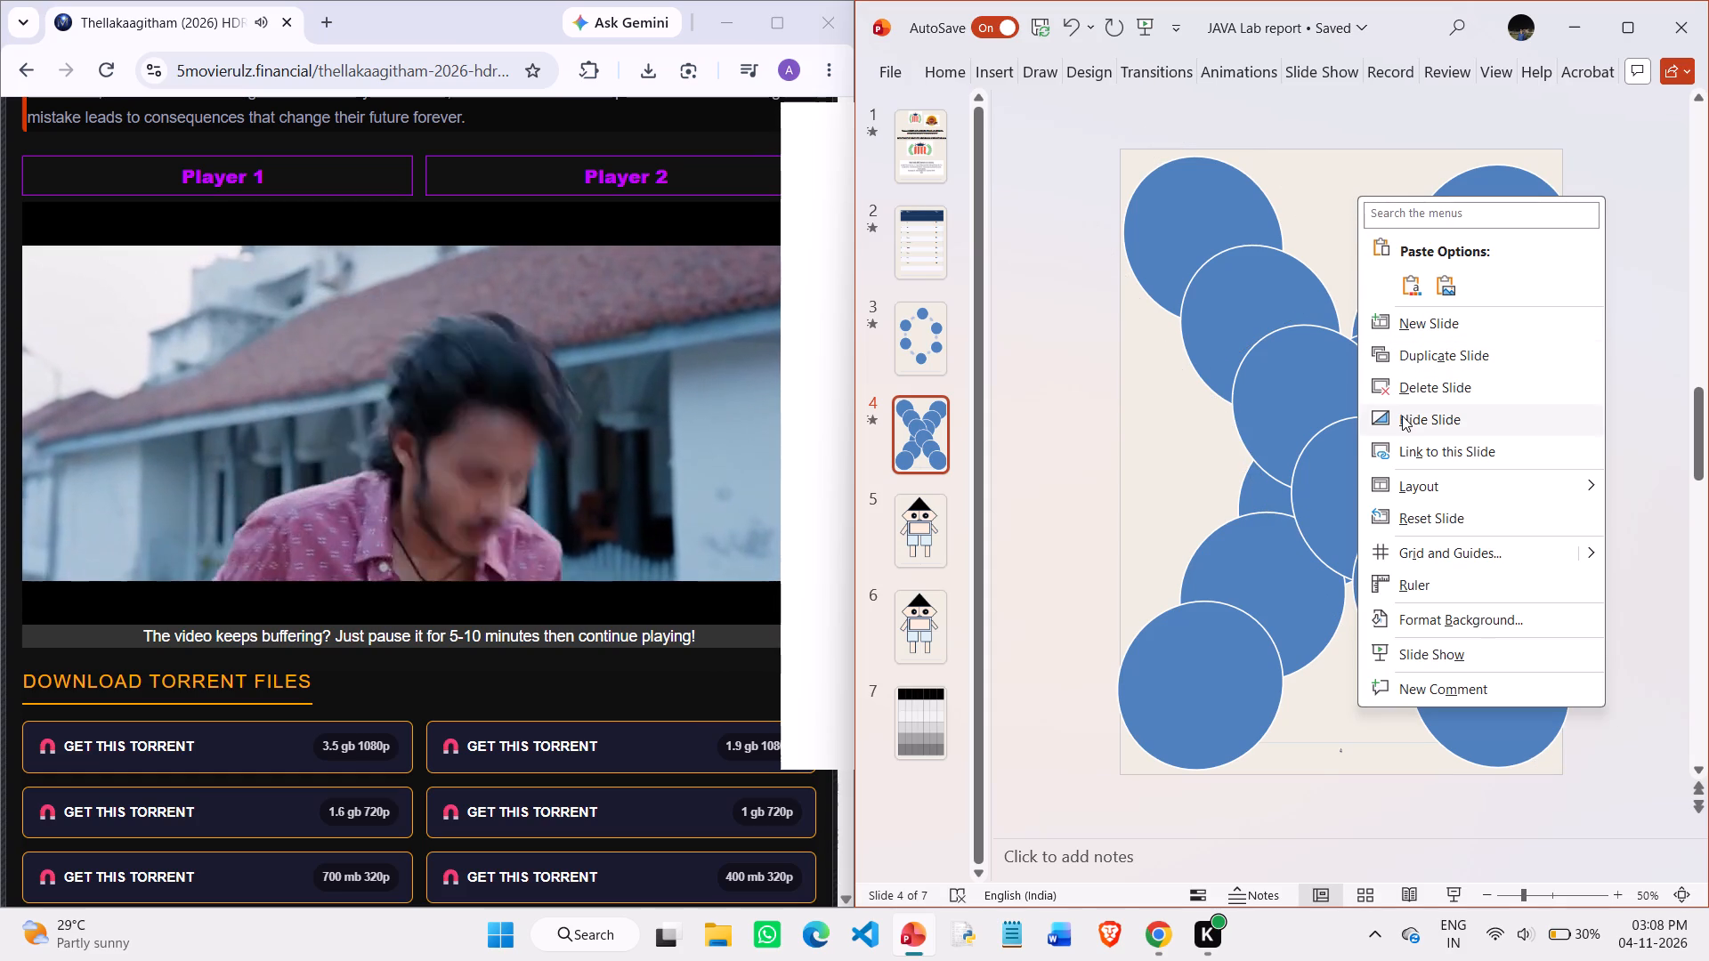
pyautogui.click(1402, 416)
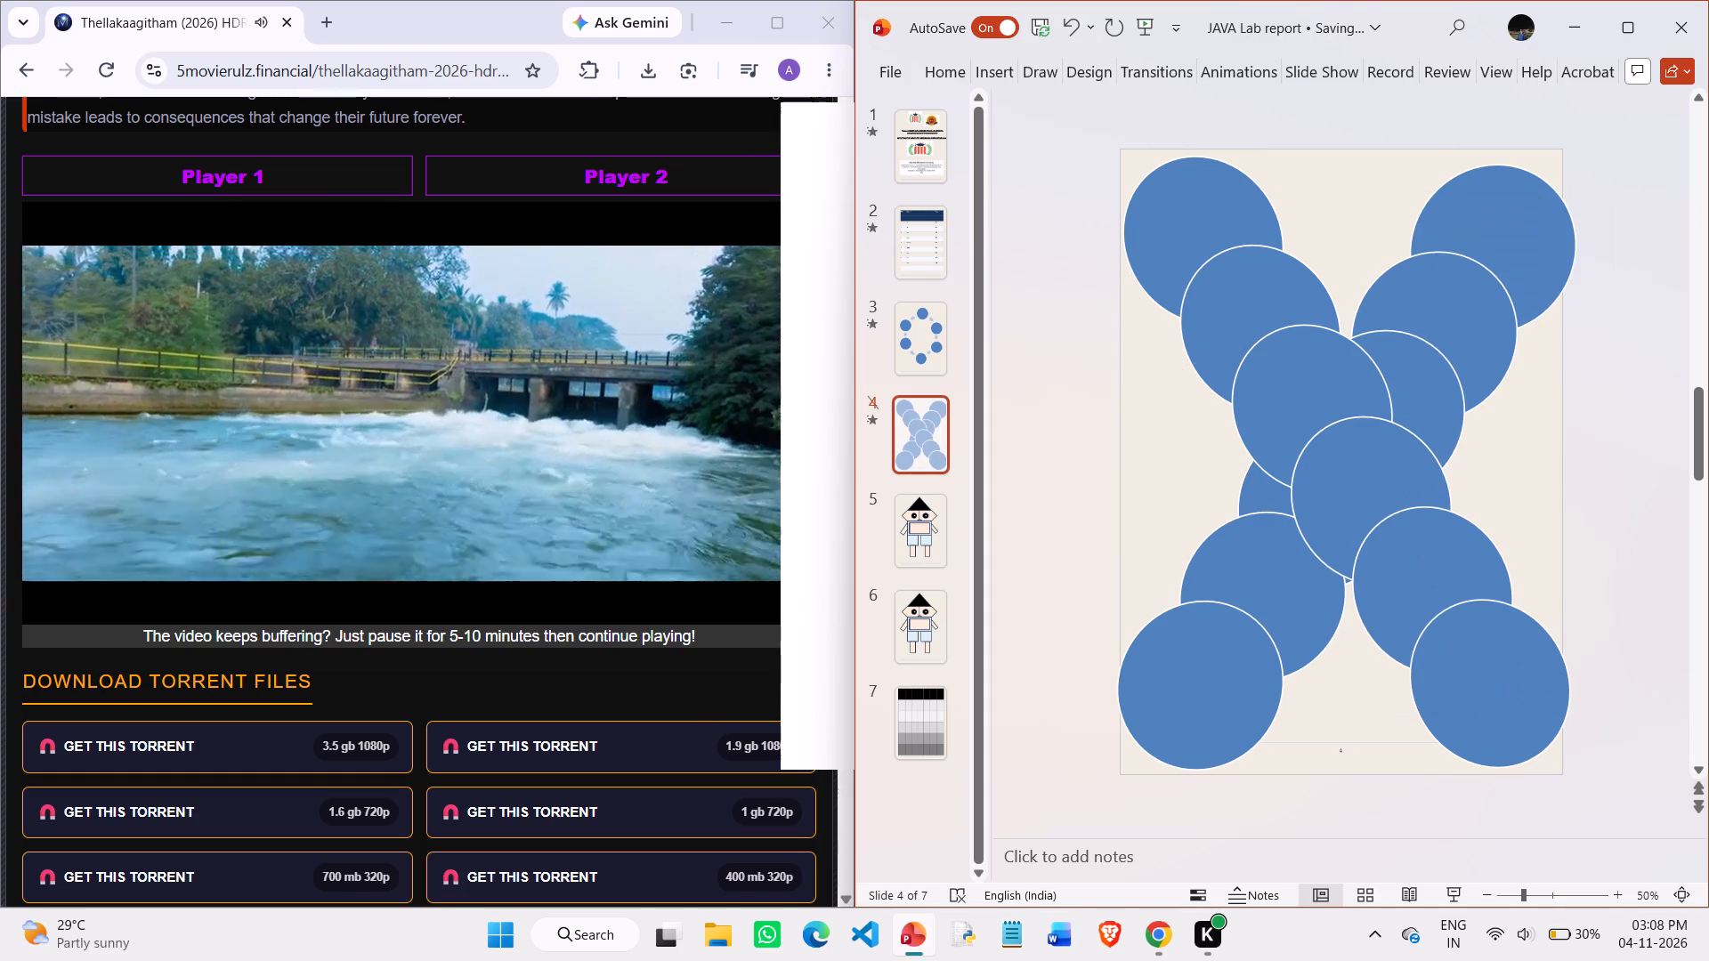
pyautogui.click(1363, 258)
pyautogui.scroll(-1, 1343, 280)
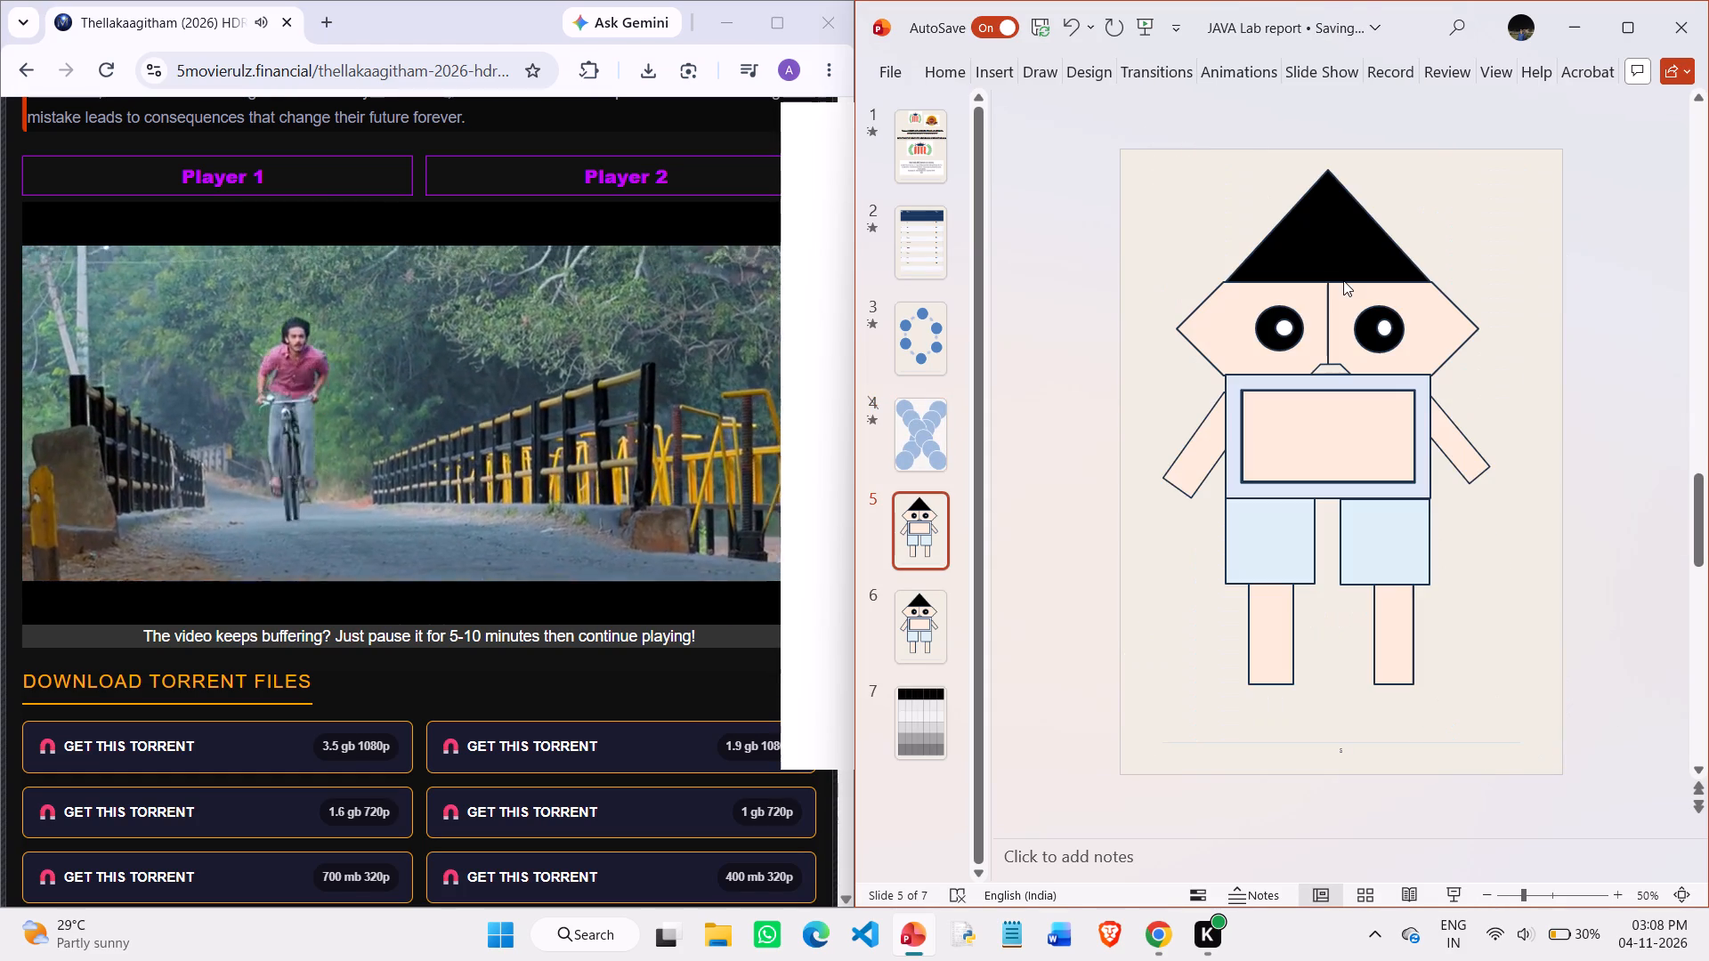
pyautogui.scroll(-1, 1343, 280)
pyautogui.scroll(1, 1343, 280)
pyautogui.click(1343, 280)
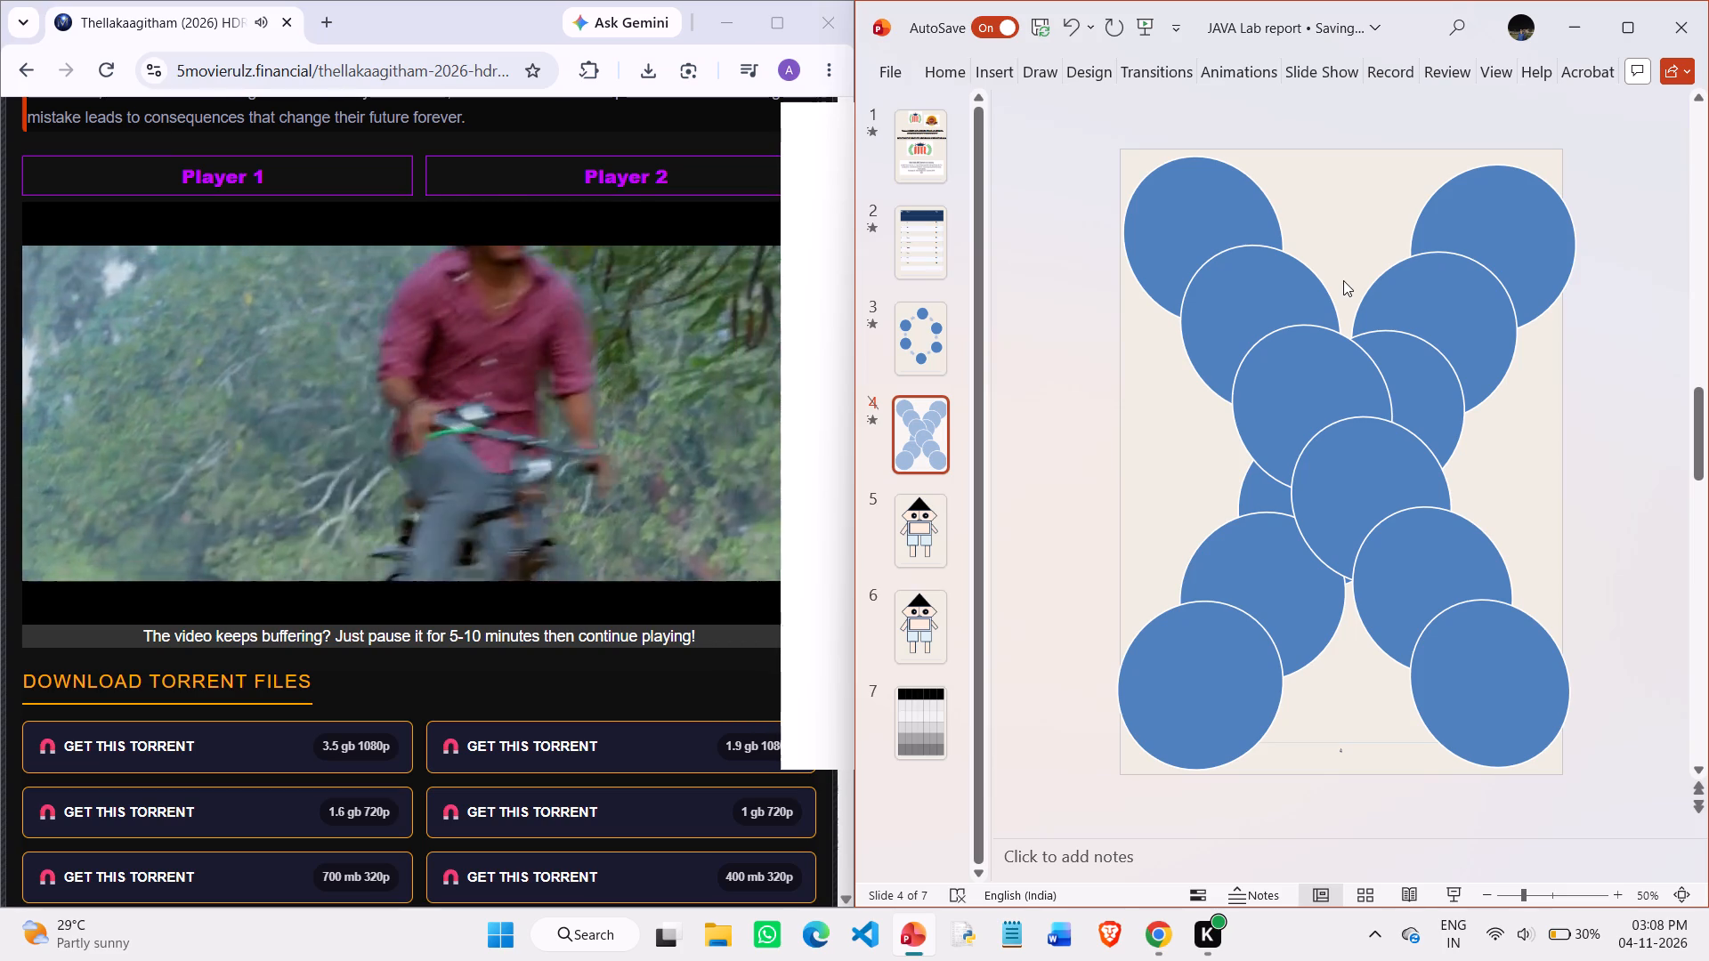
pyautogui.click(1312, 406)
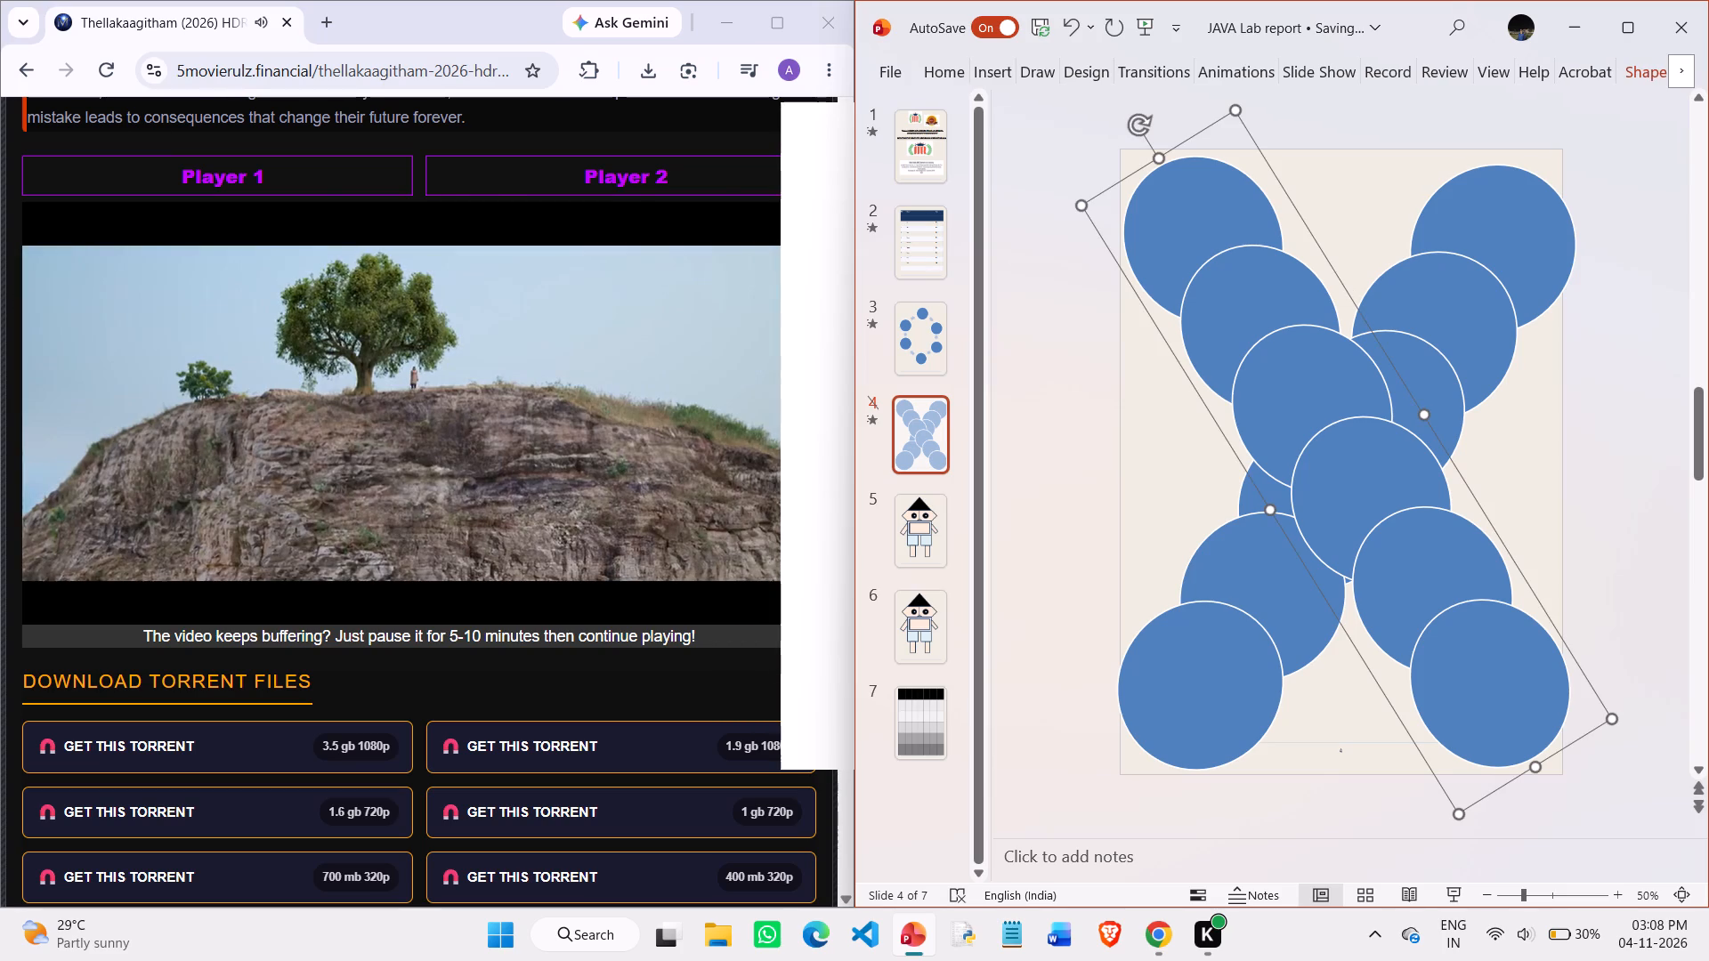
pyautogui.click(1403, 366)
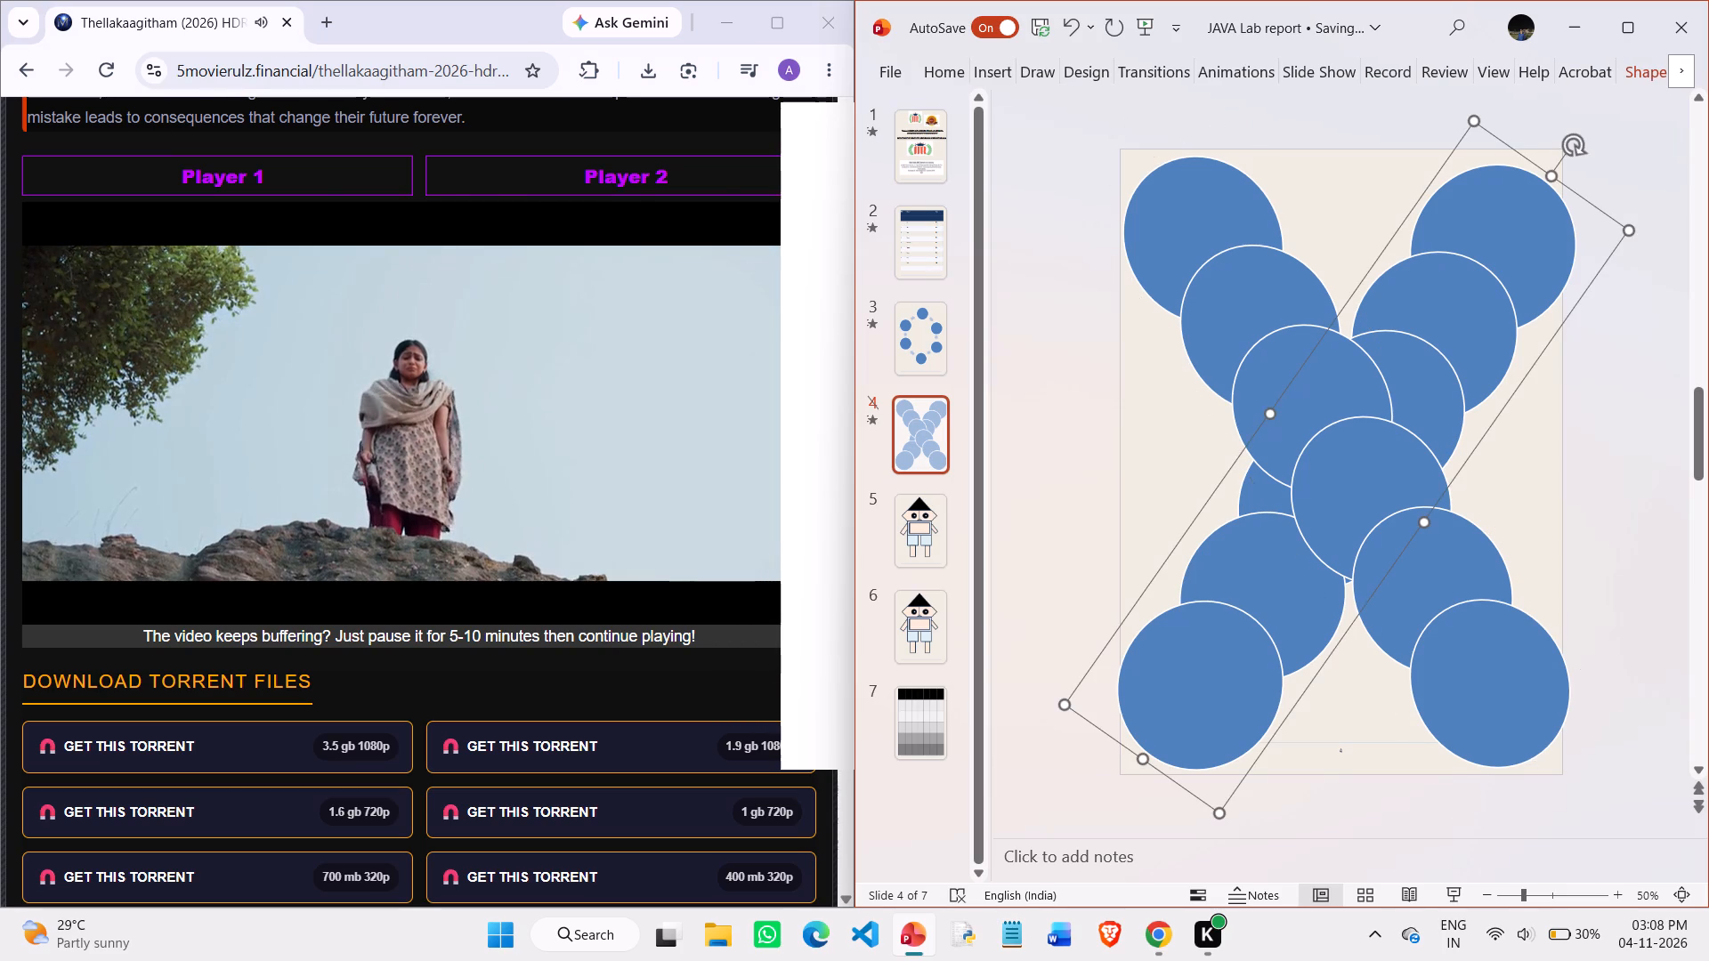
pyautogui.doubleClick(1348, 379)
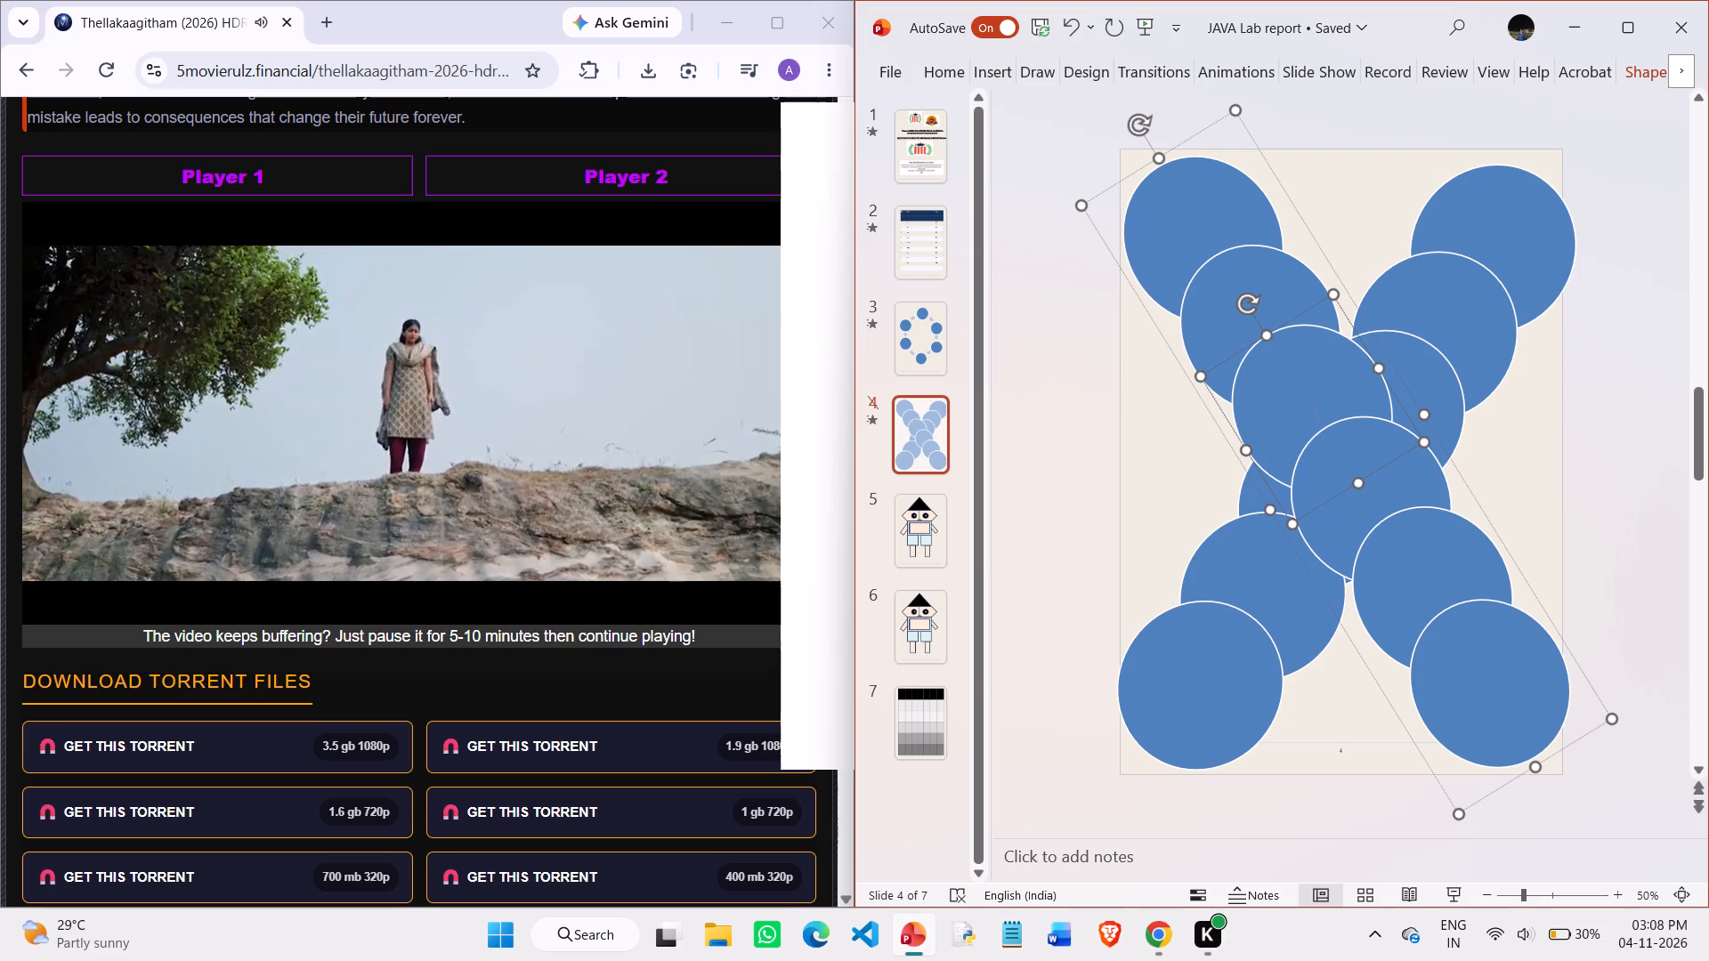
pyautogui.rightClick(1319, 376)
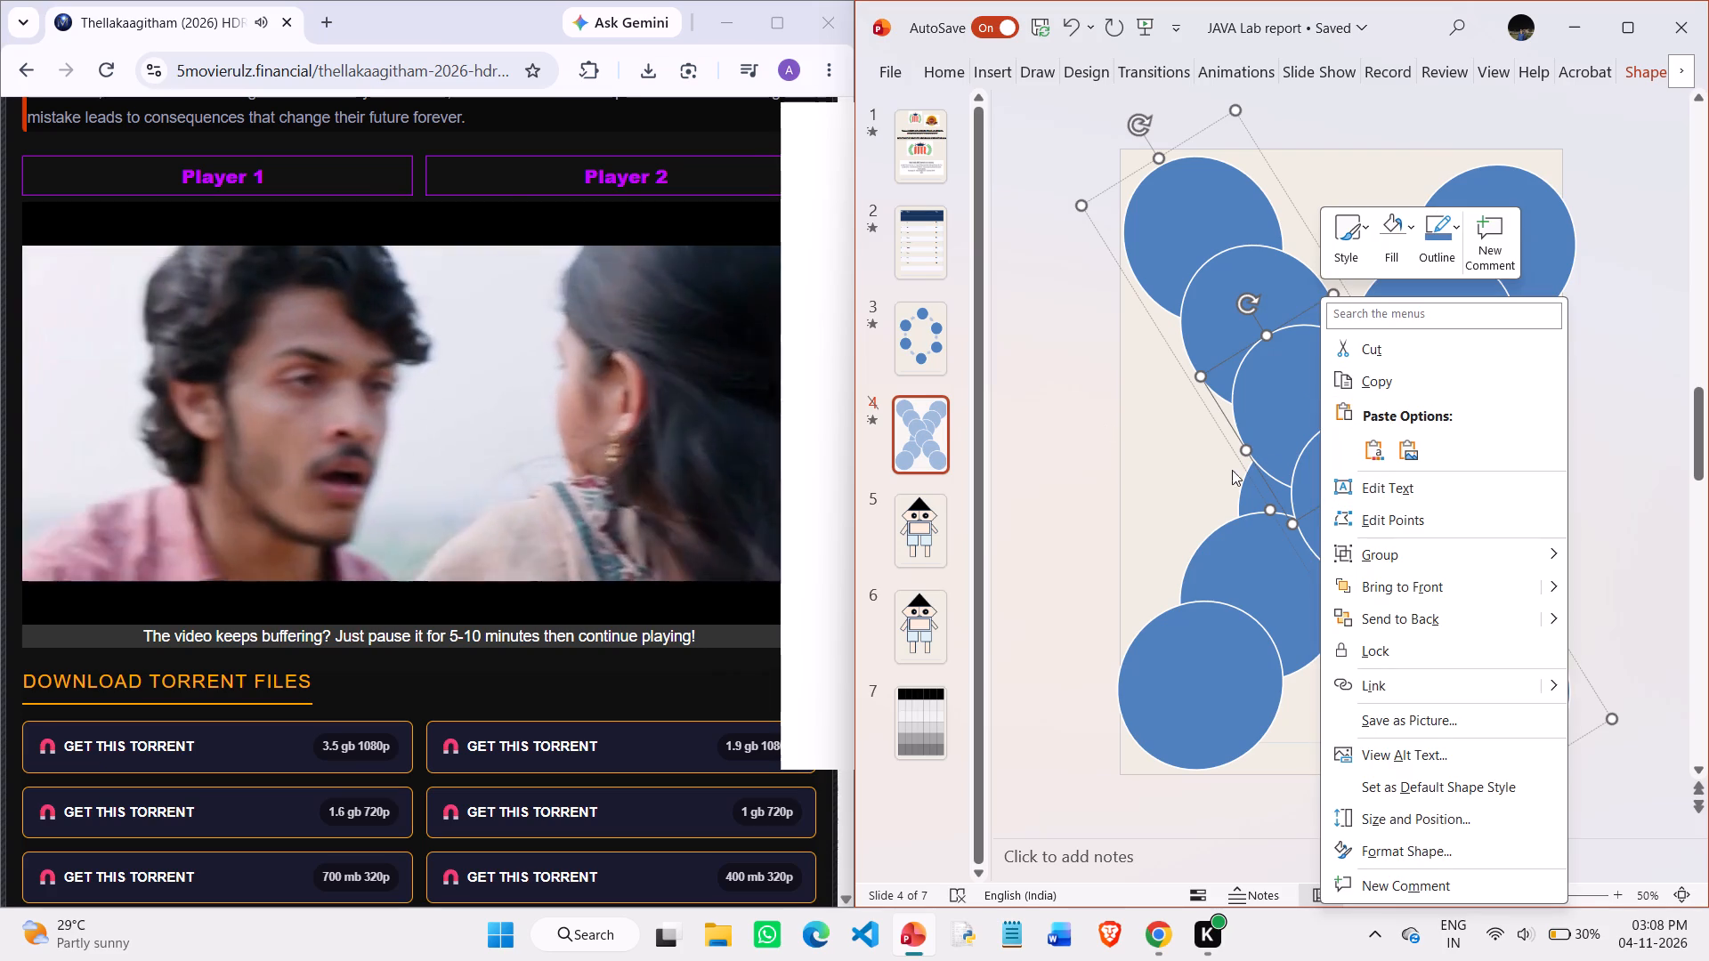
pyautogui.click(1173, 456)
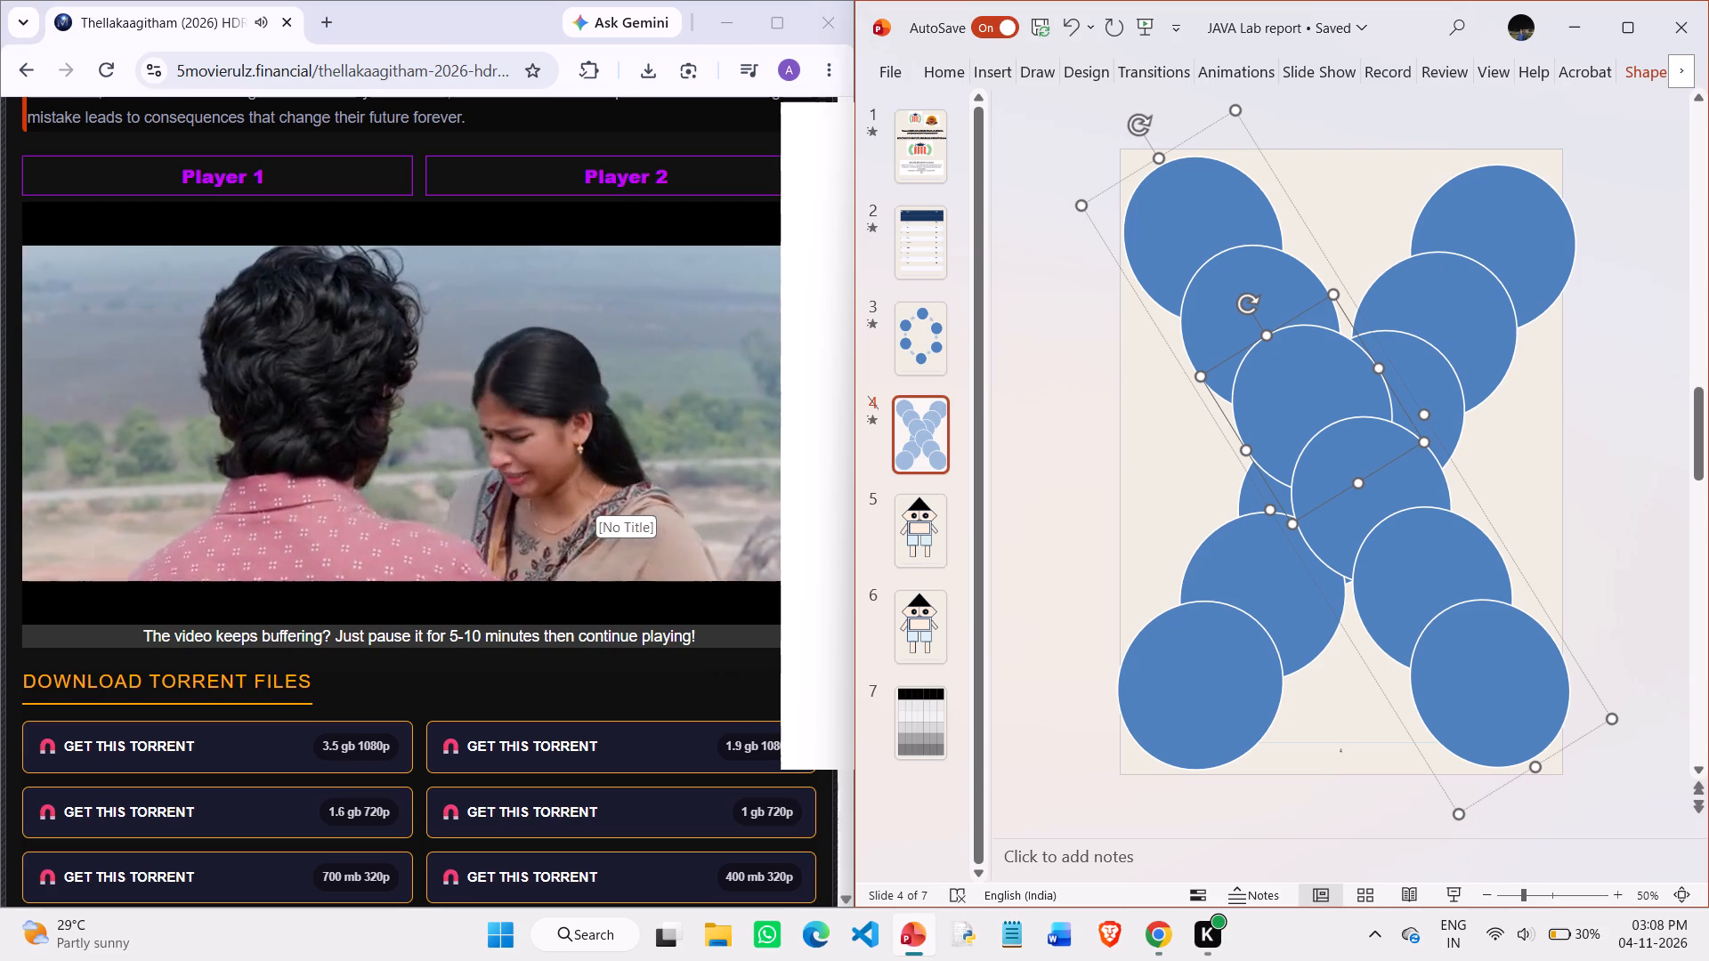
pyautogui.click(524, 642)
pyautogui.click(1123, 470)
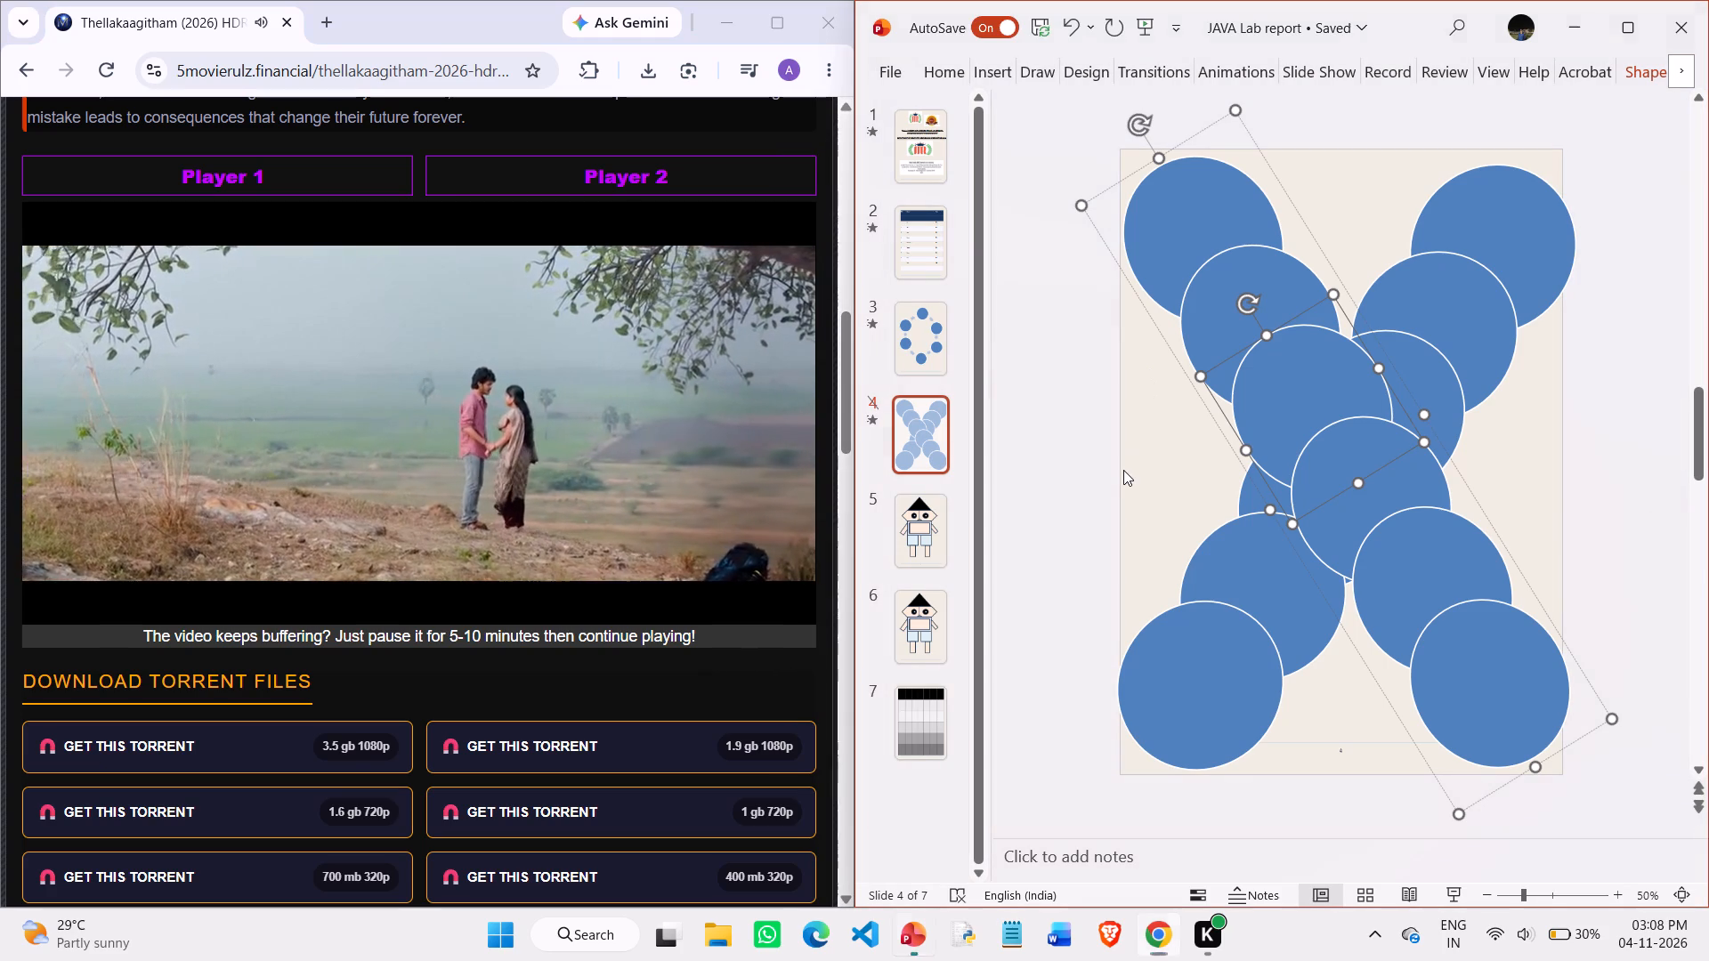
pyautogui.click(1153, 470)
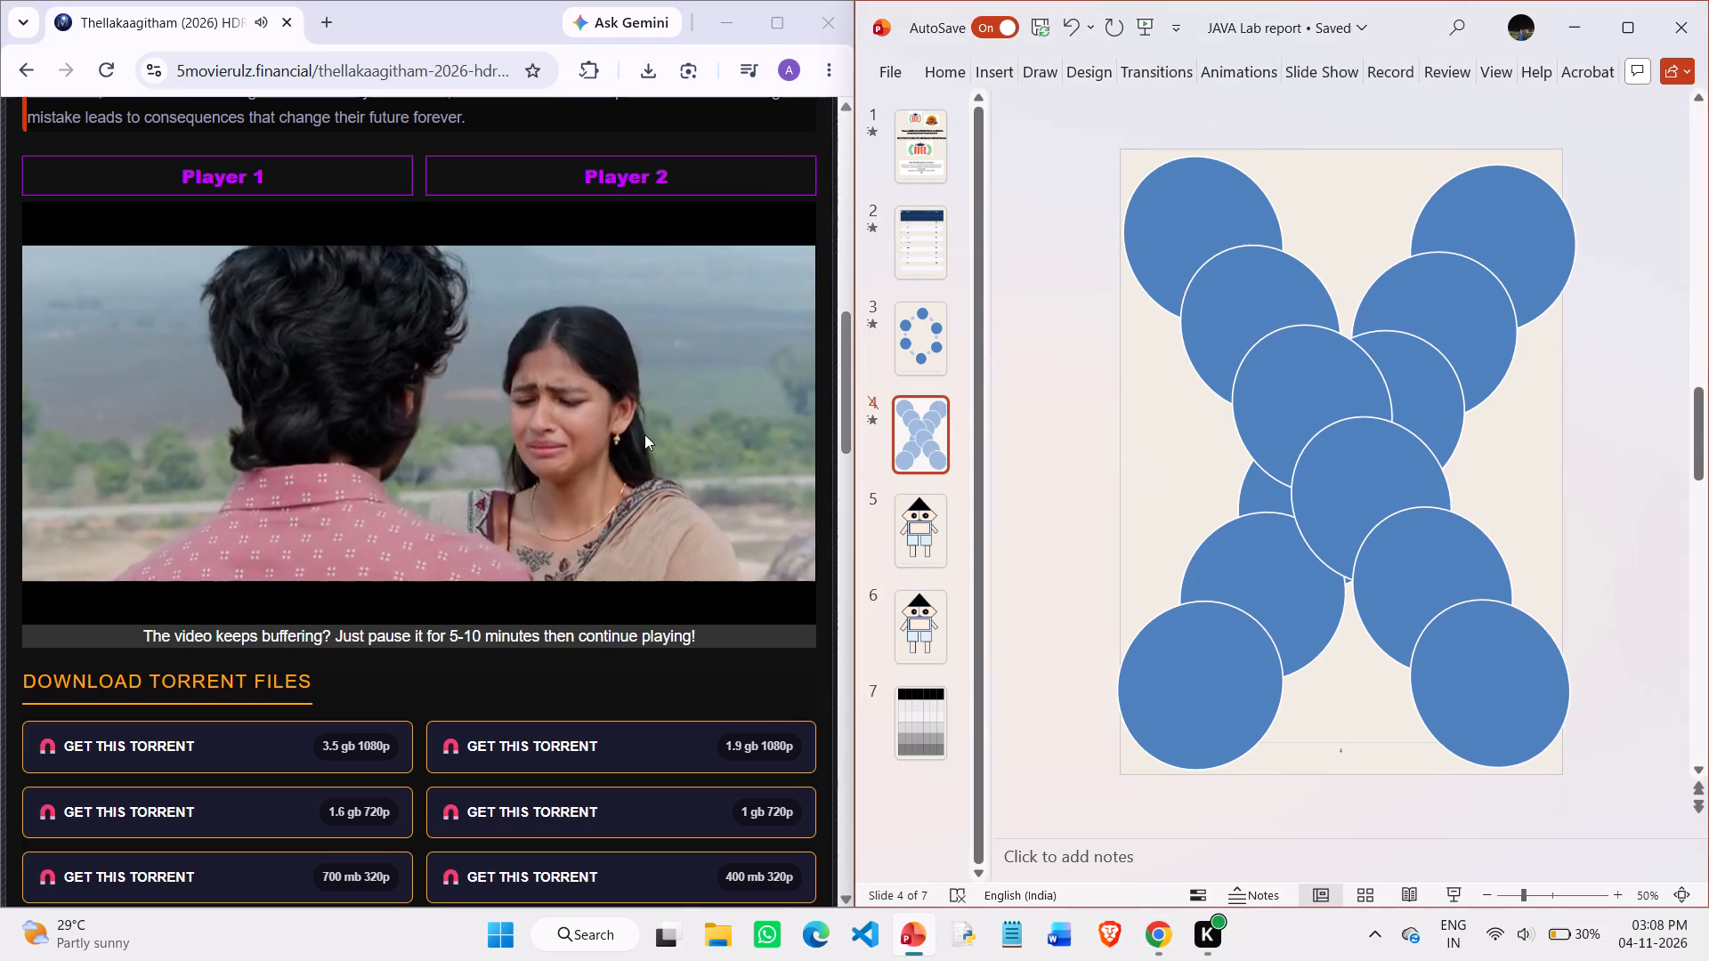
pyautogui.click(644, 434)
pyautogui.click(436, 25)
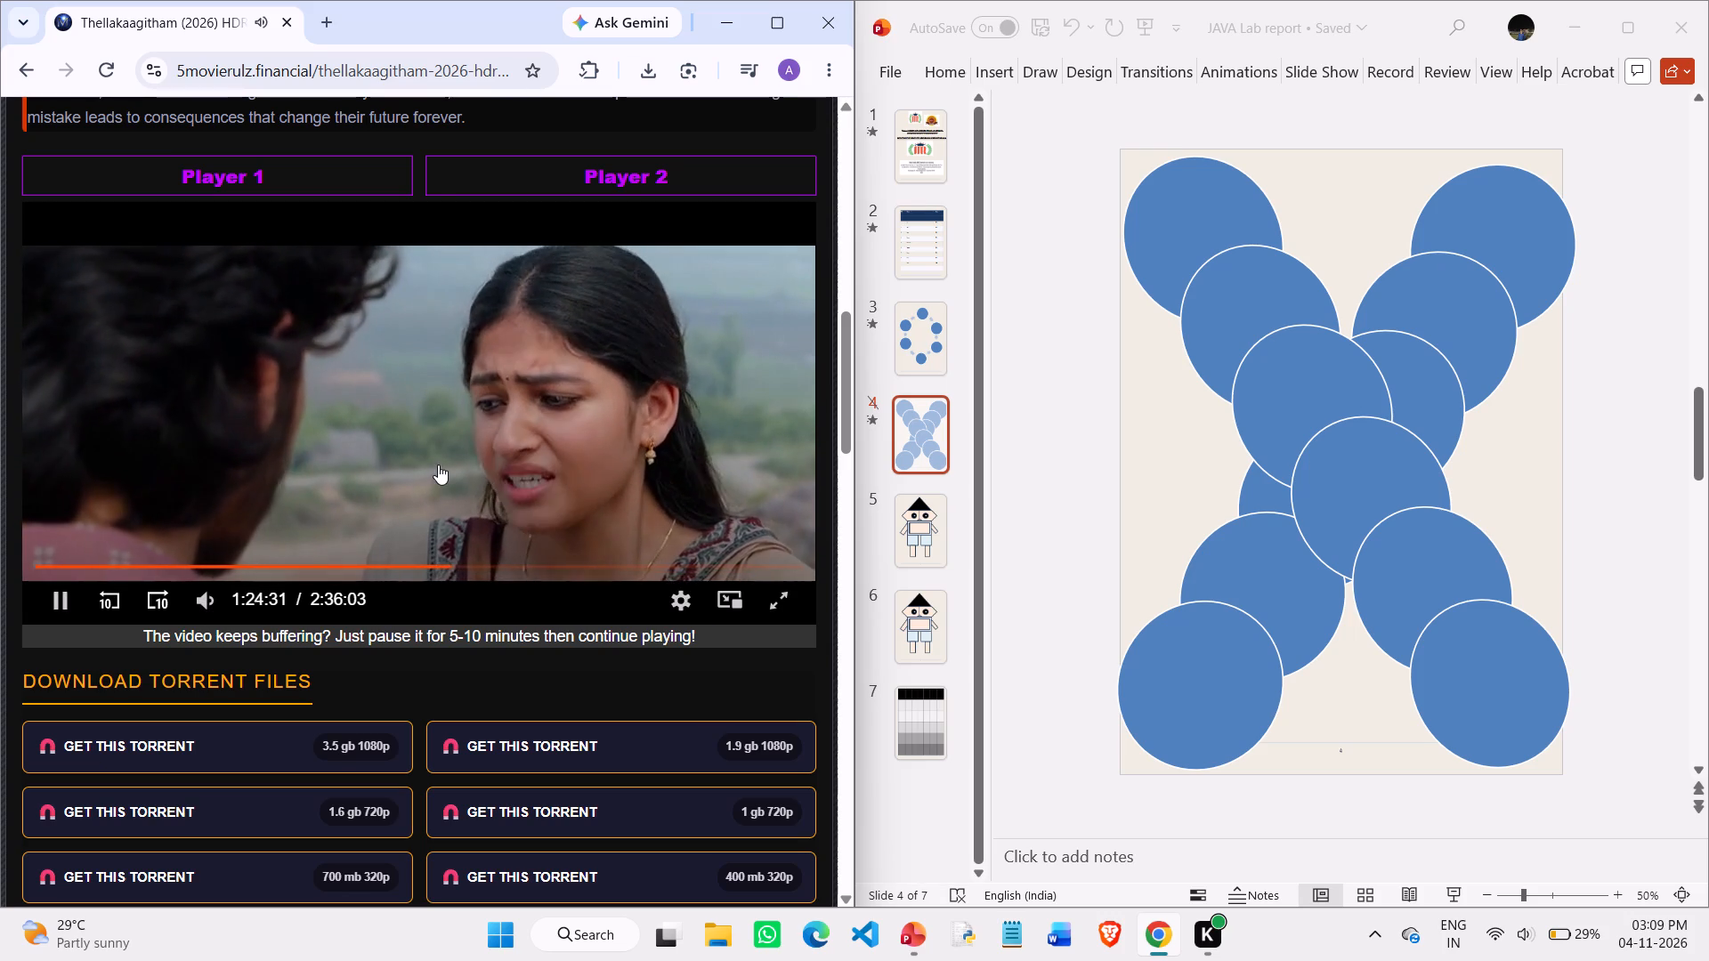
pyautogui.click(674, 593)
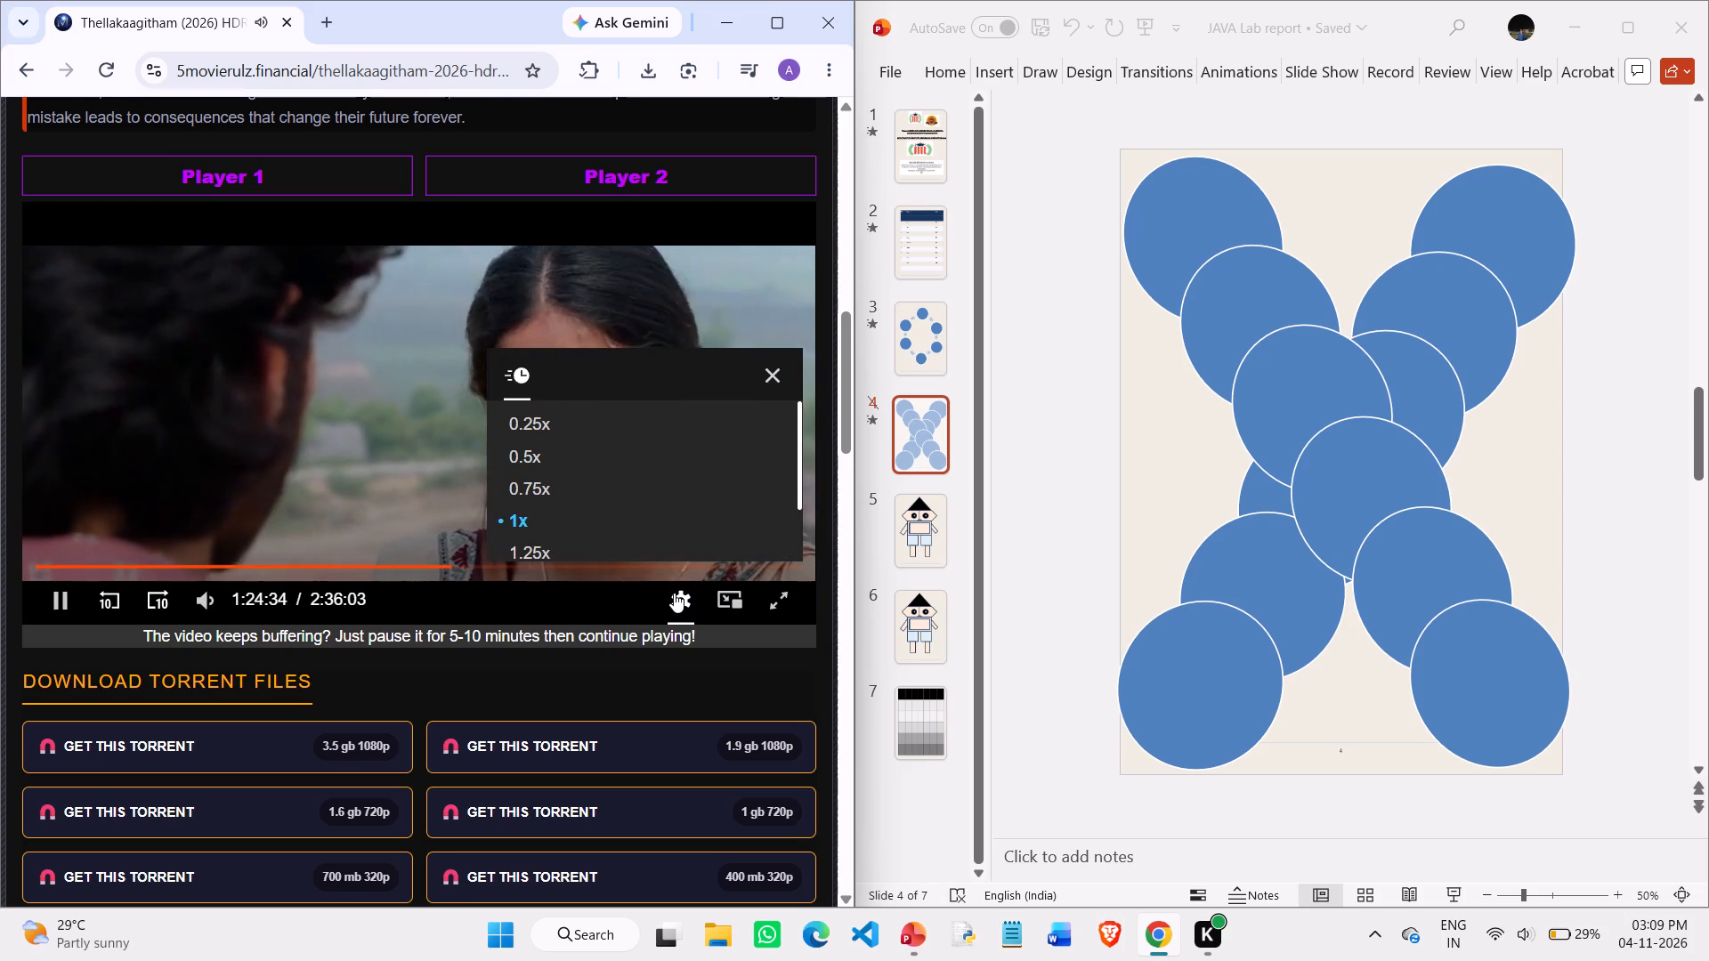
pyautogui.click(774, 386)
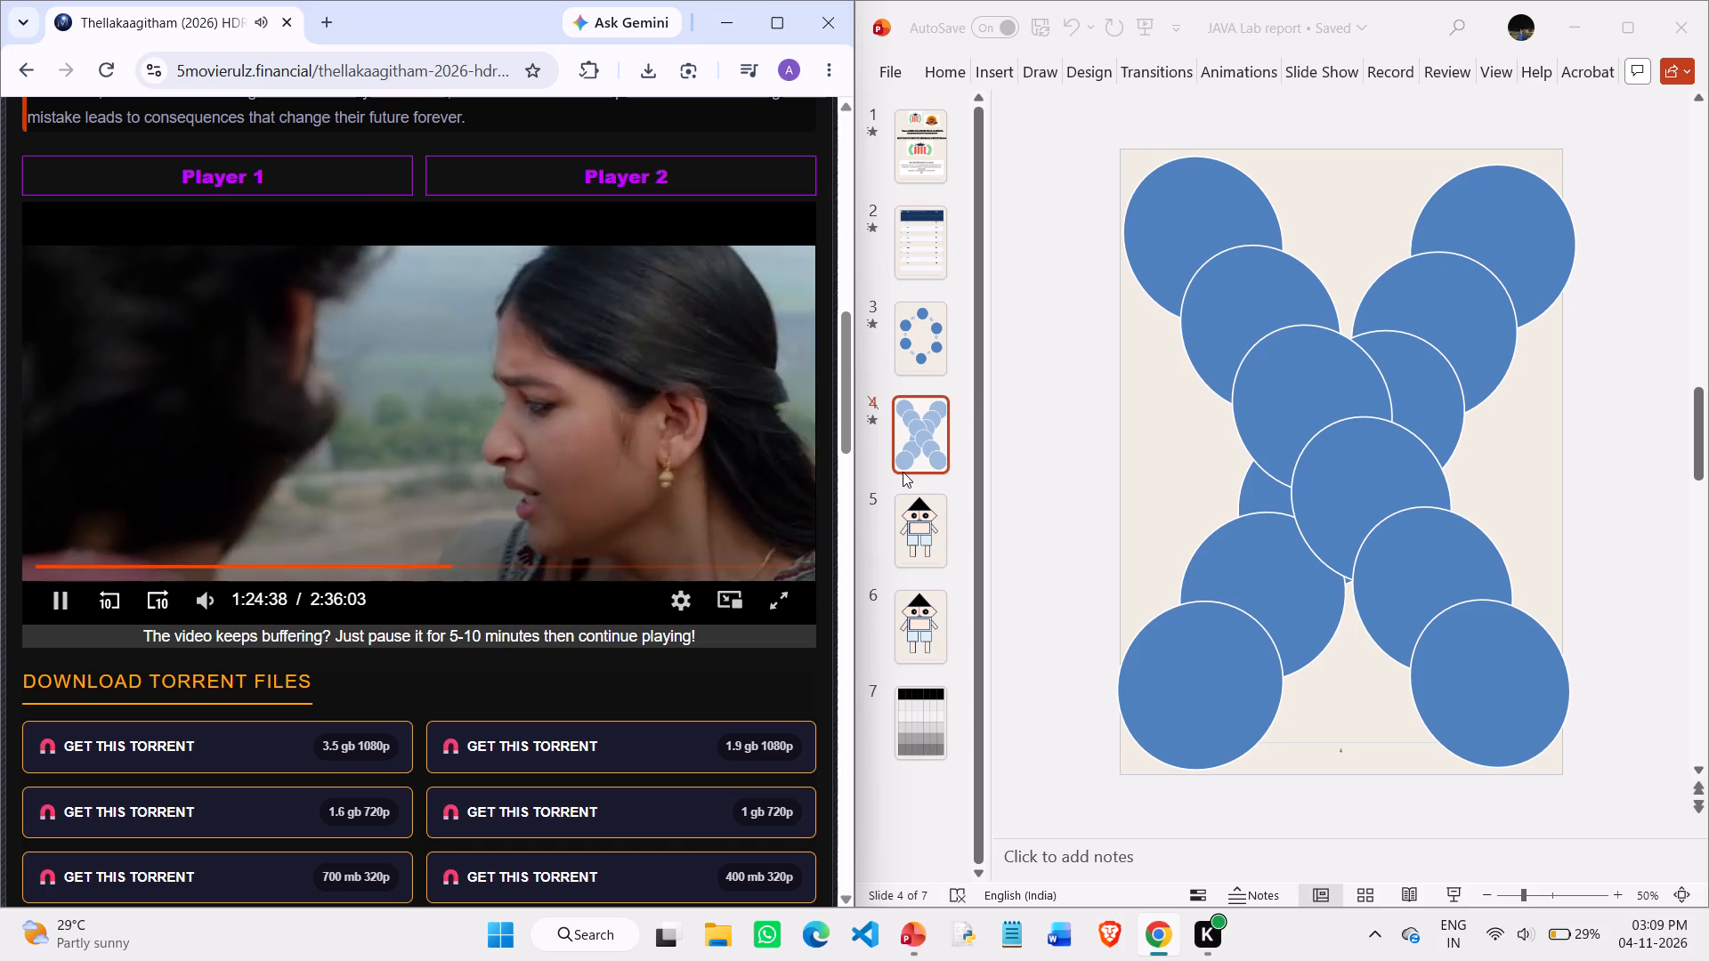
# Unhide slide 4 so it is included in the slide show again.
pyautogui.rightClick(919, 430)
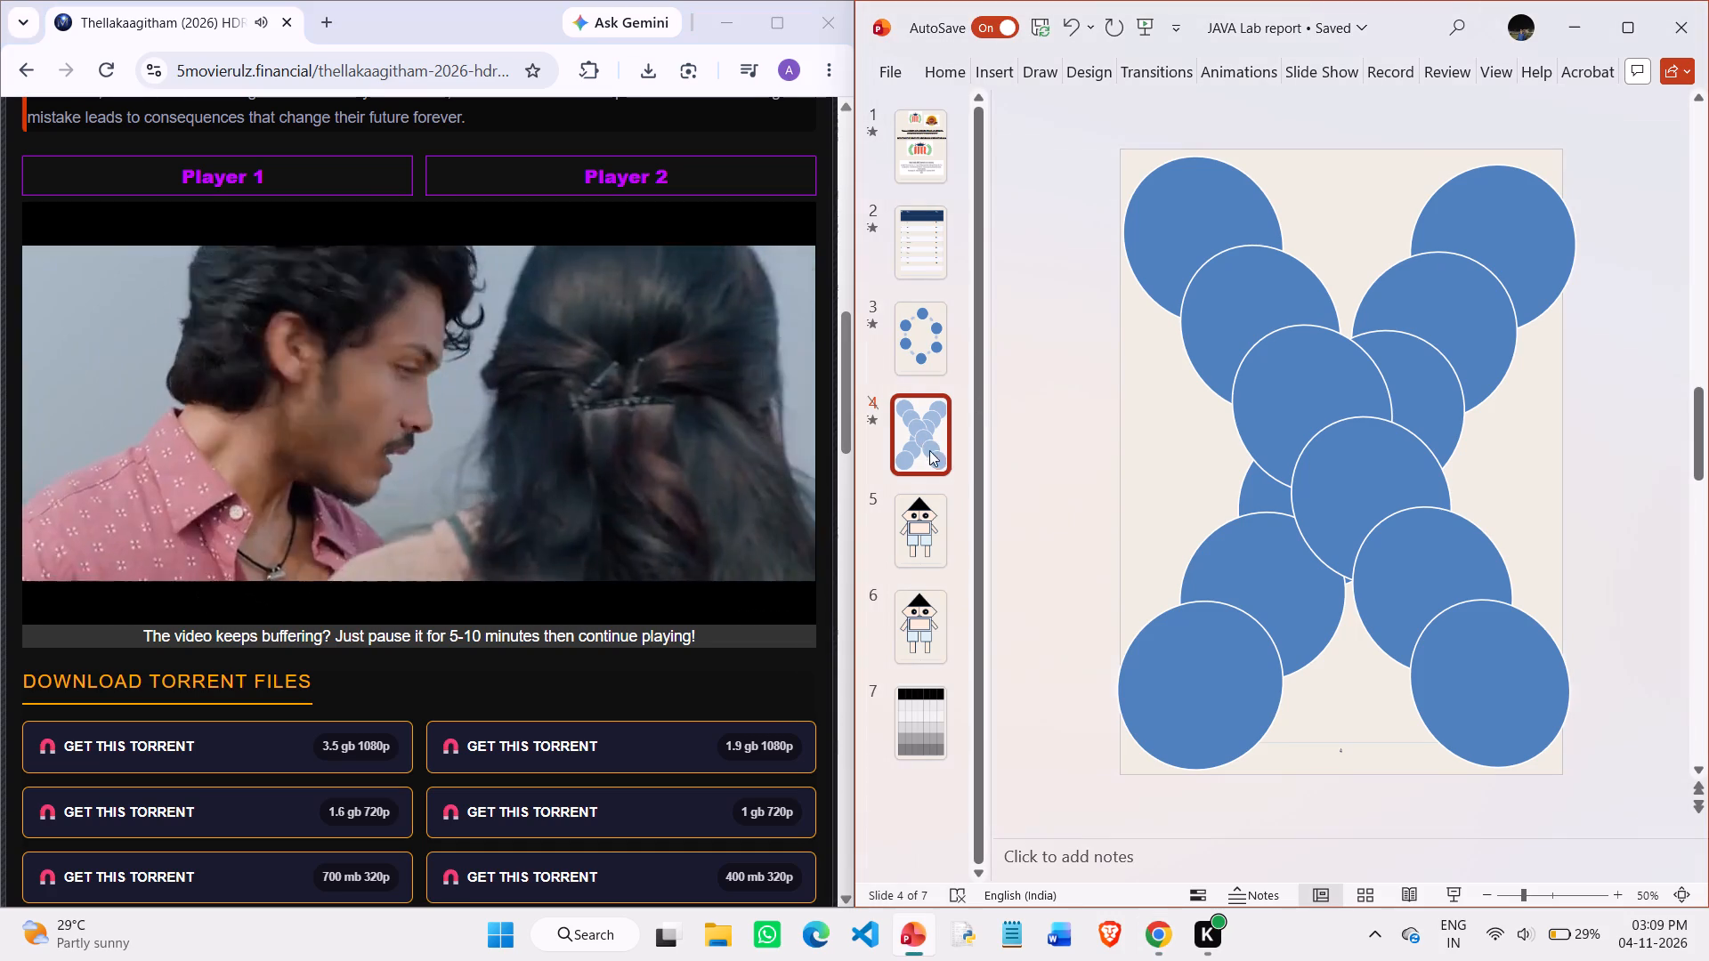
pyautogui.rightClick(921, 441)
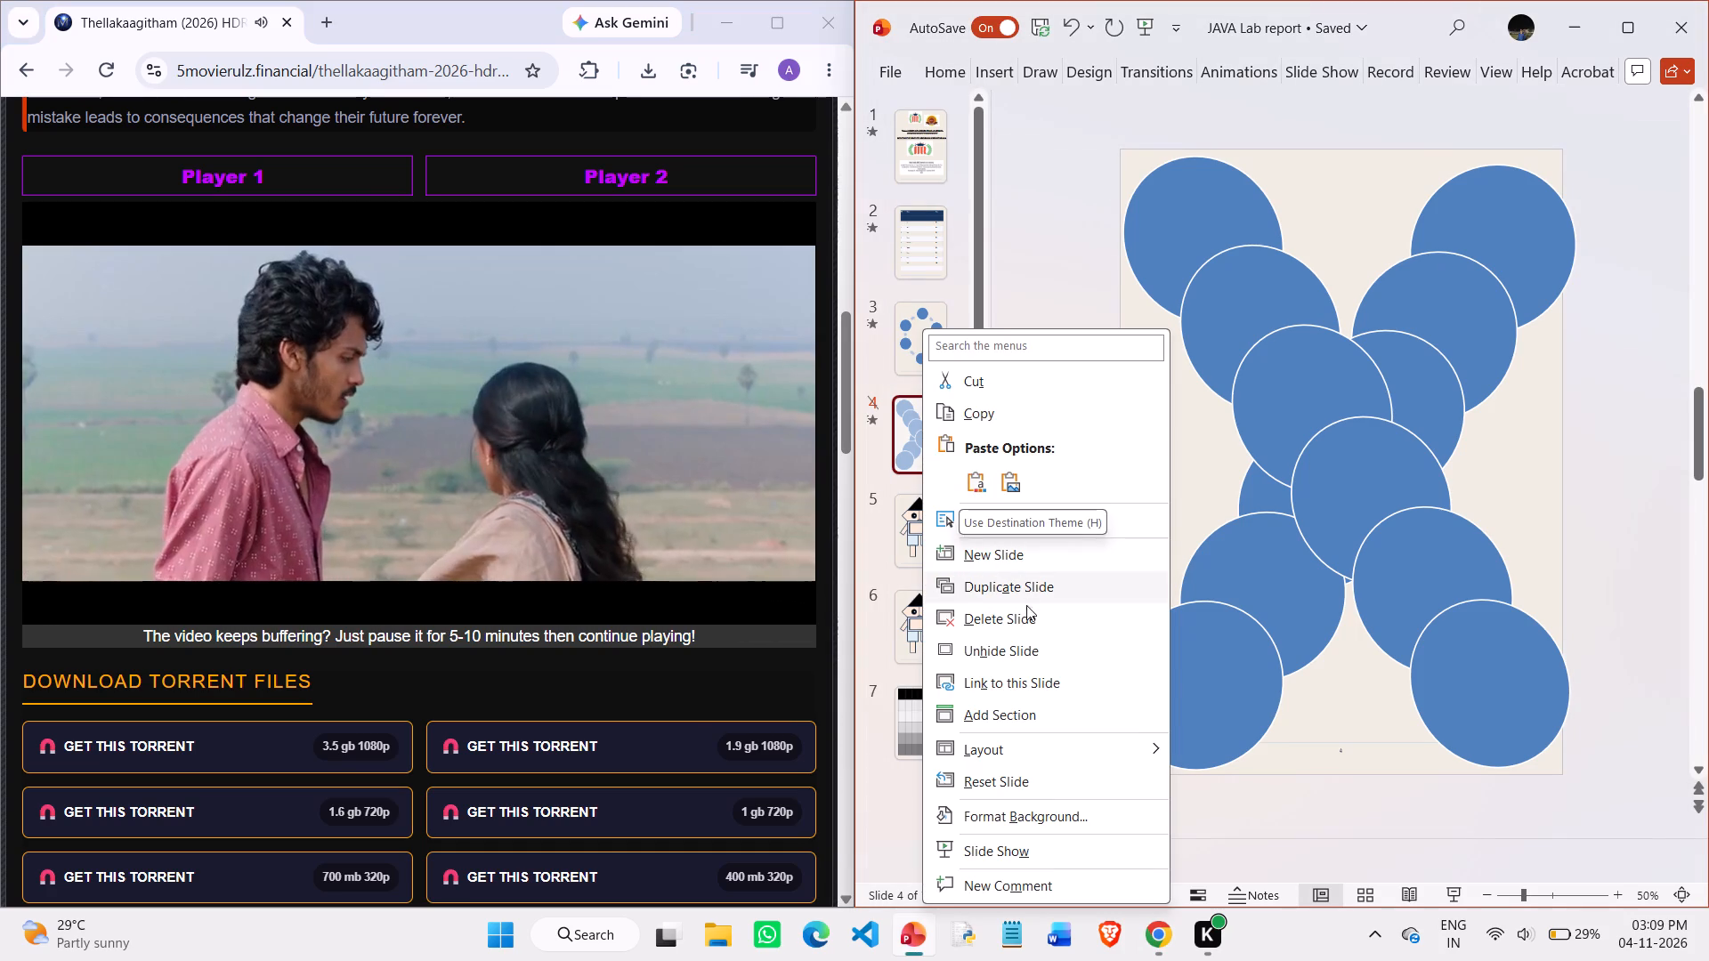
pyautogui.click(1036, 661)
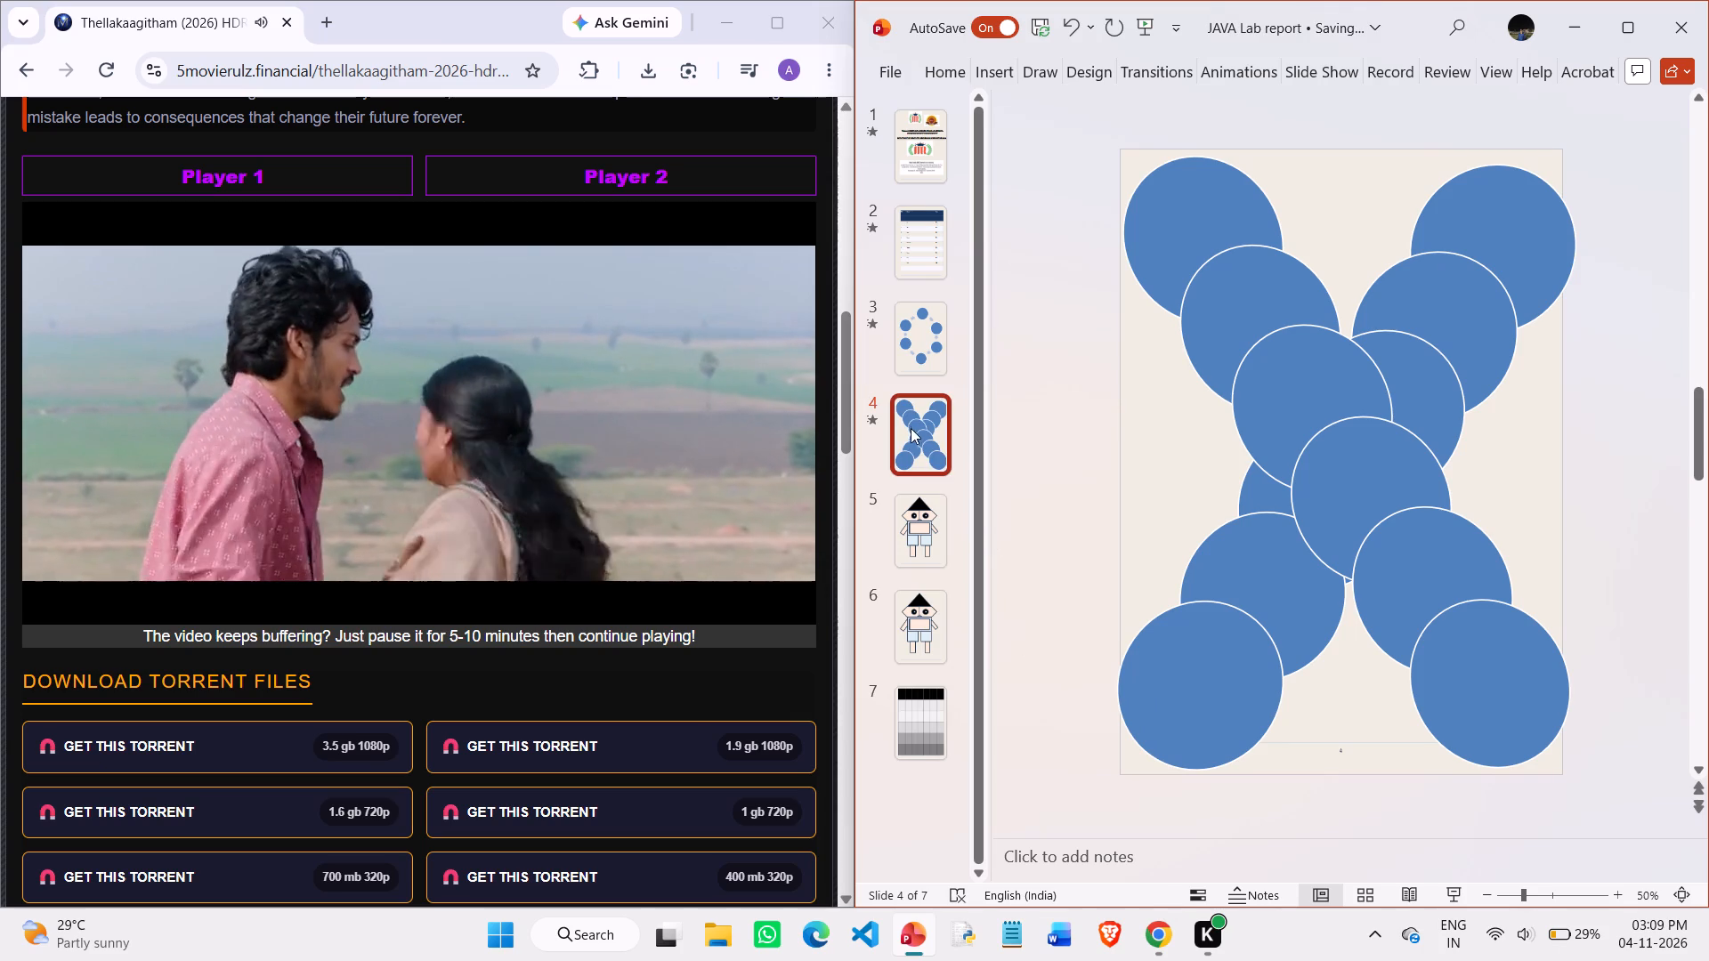
# Copy a link to slide 4 and dismiss the link notice.
pyautogui.rightClick(911, 424)
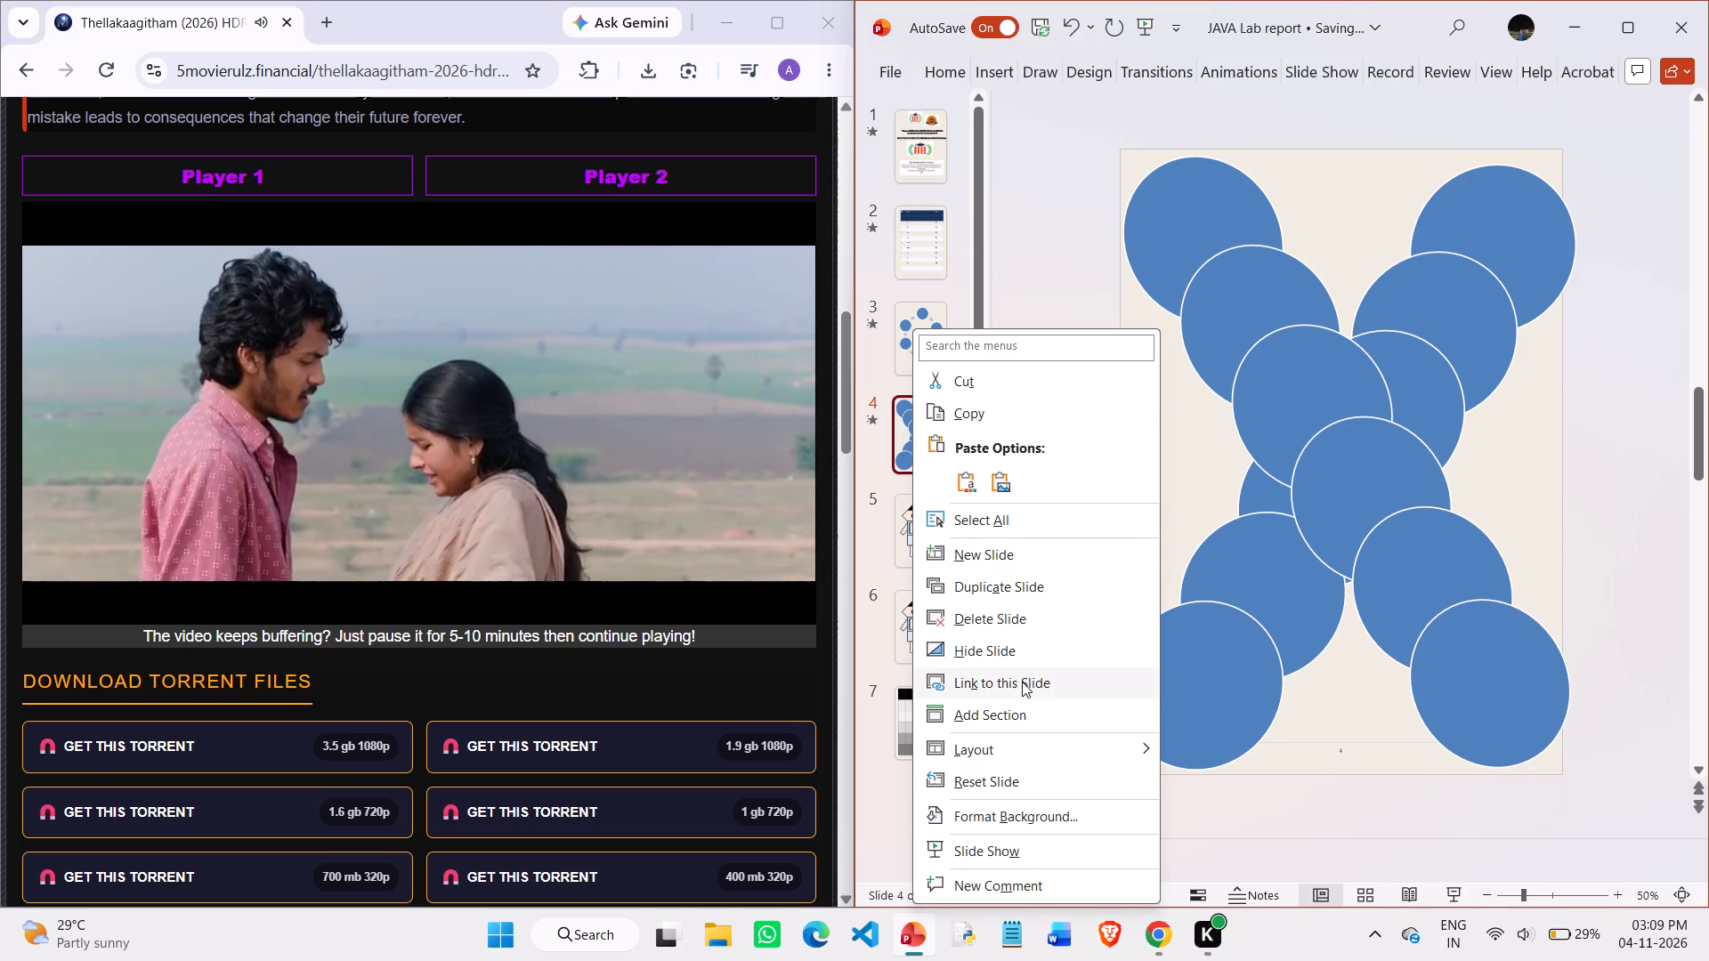
pyautogui.click(1022, 682)
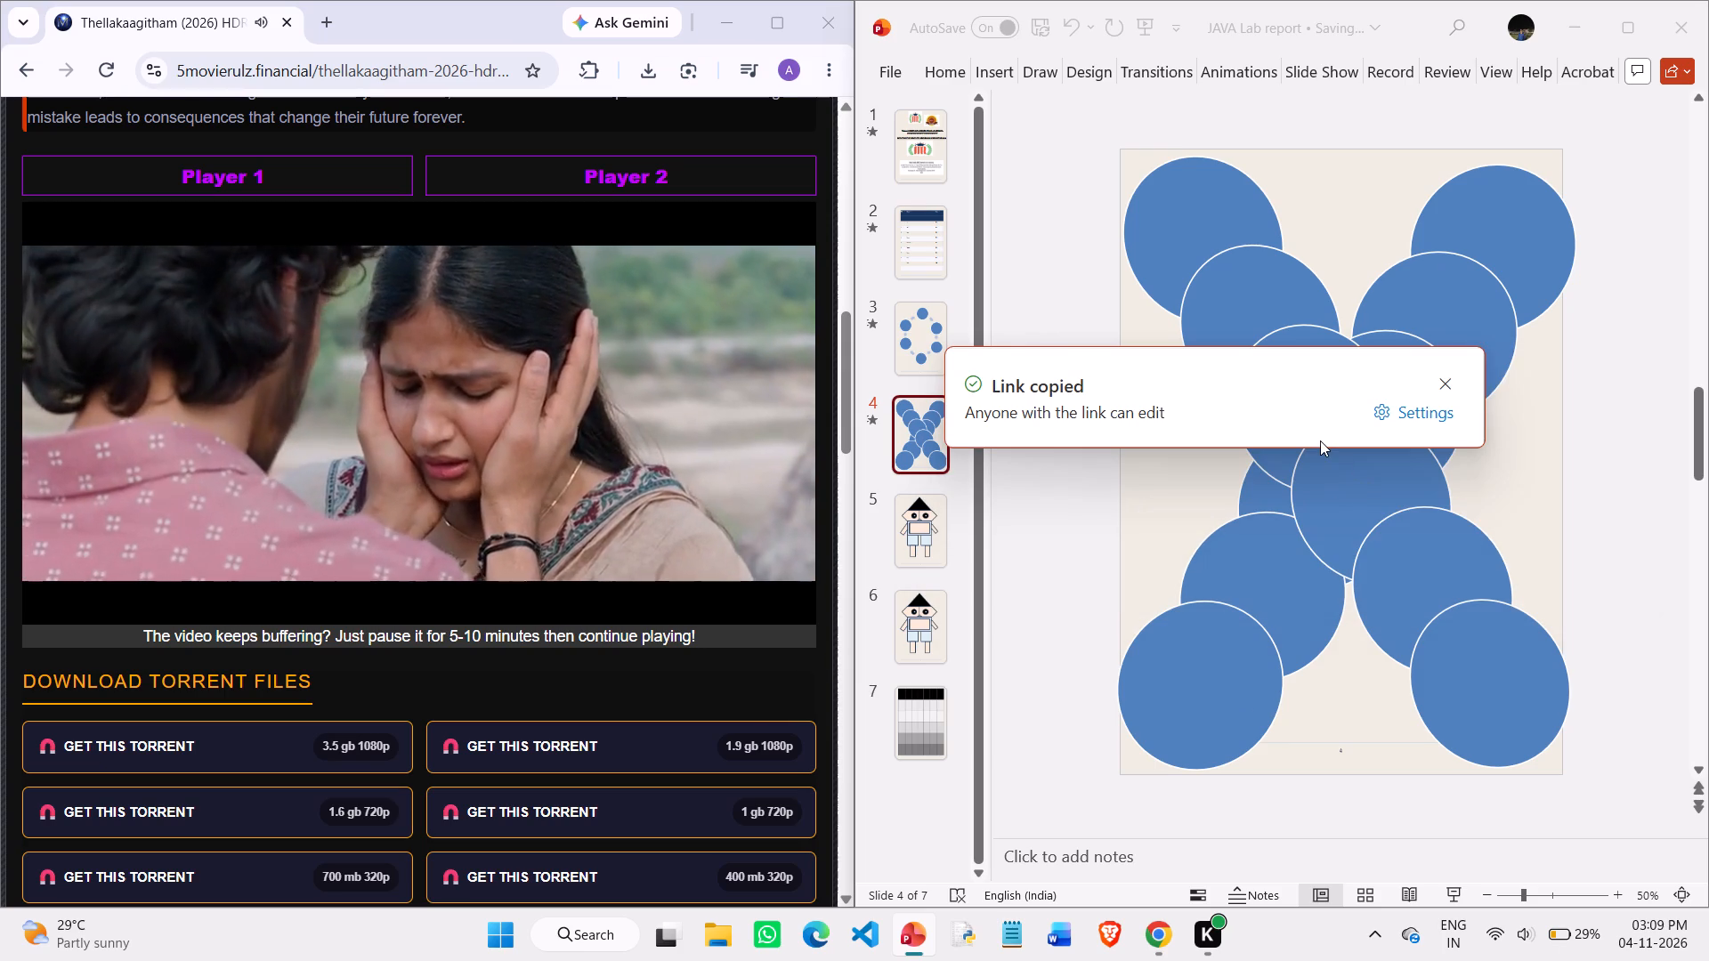
pyautogui.click(1457, 384)
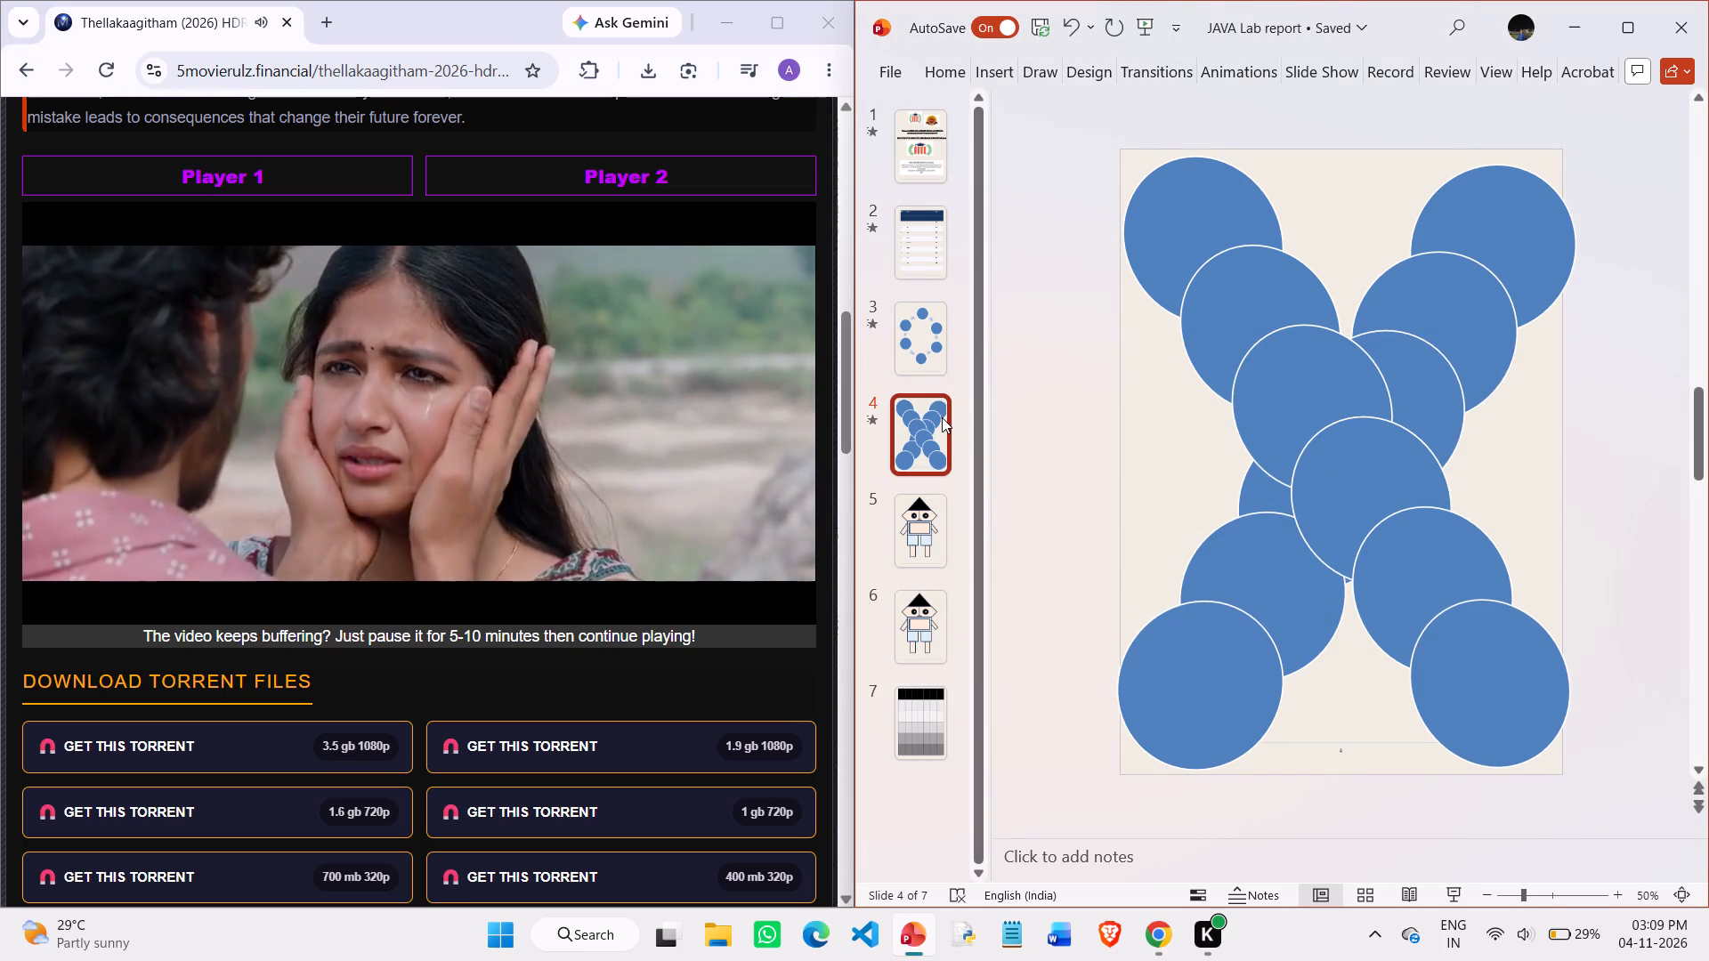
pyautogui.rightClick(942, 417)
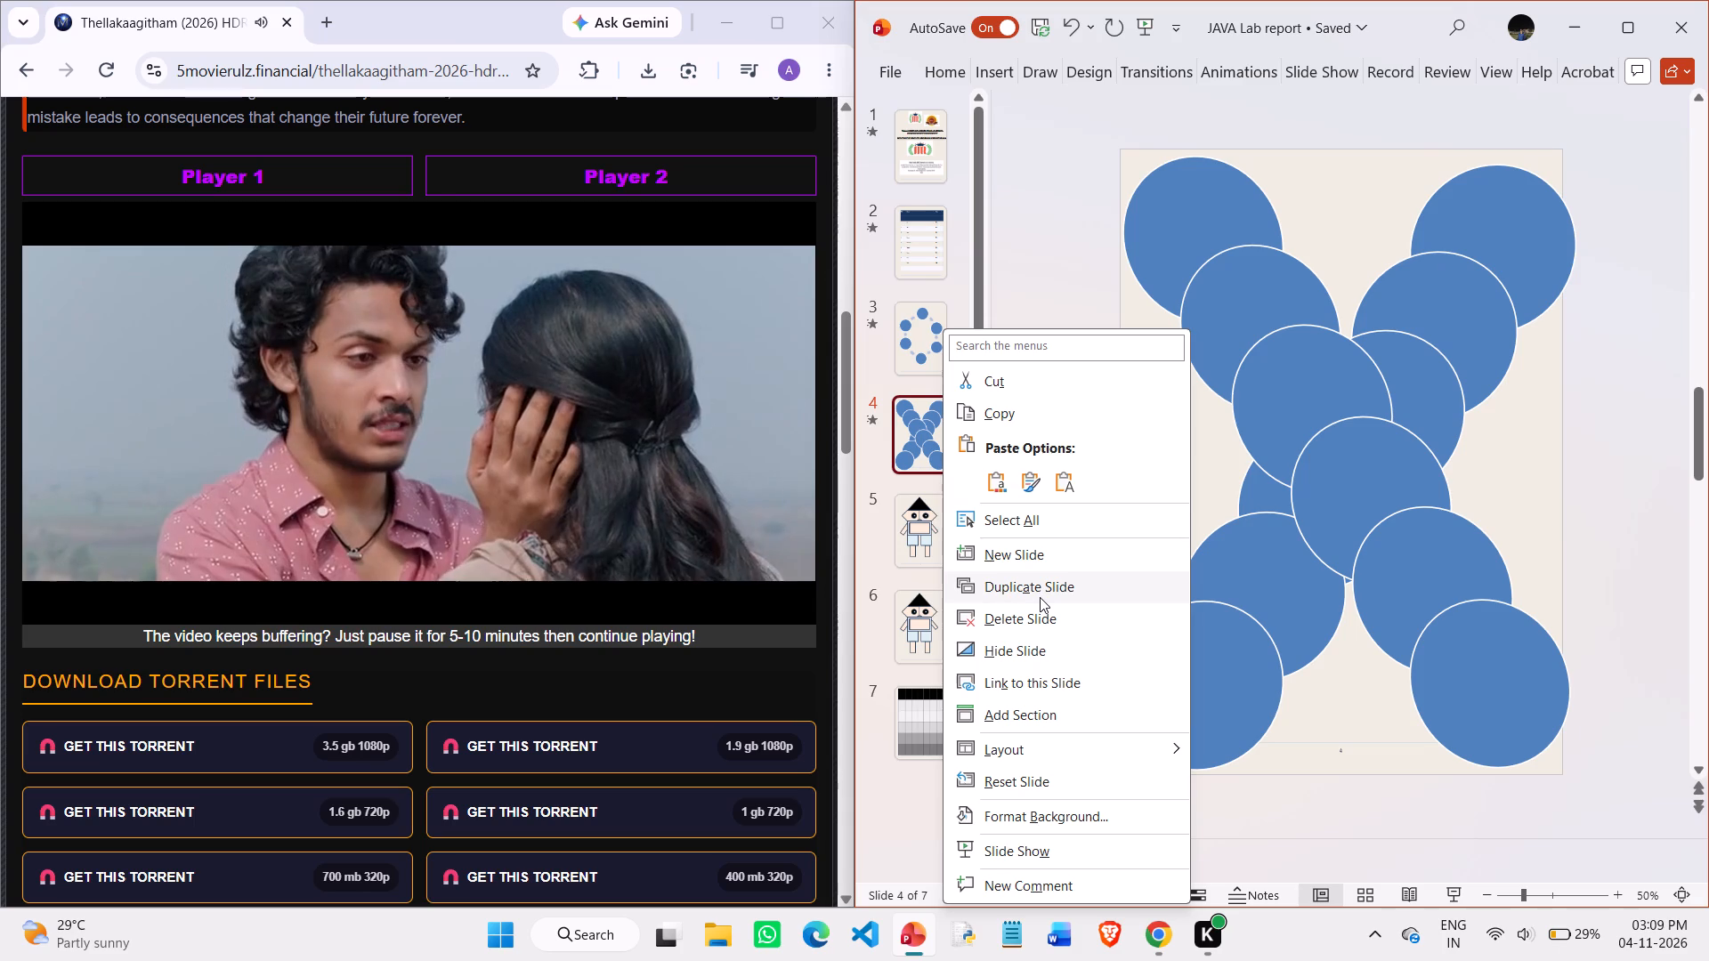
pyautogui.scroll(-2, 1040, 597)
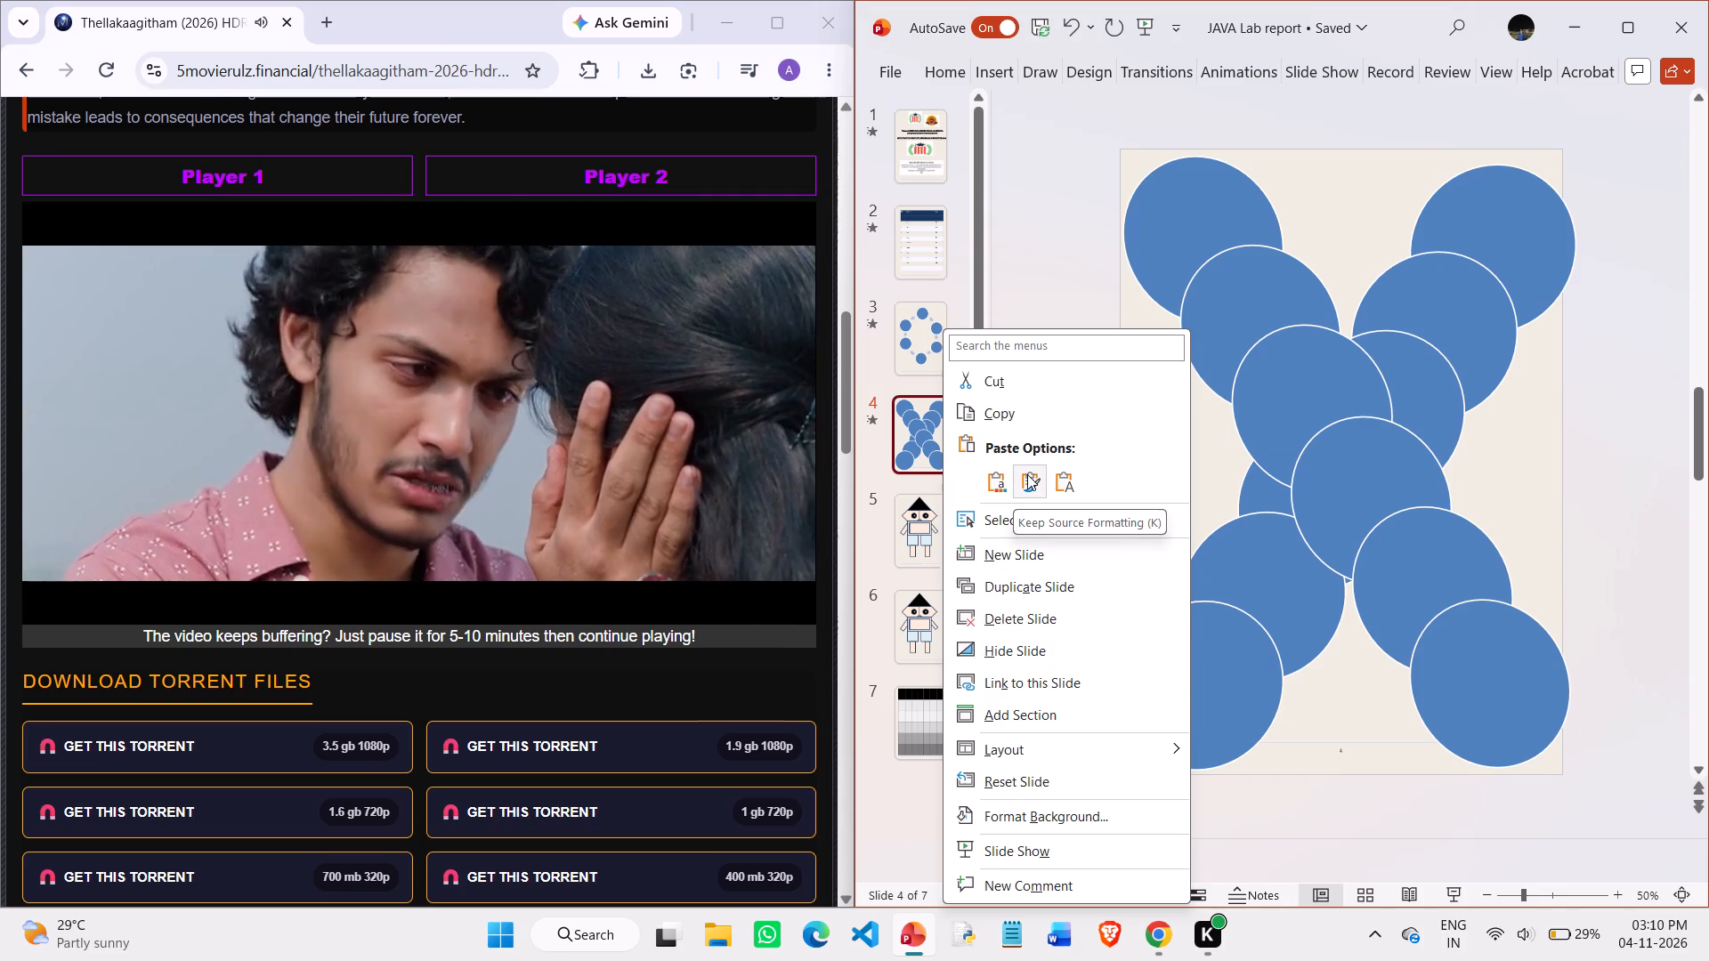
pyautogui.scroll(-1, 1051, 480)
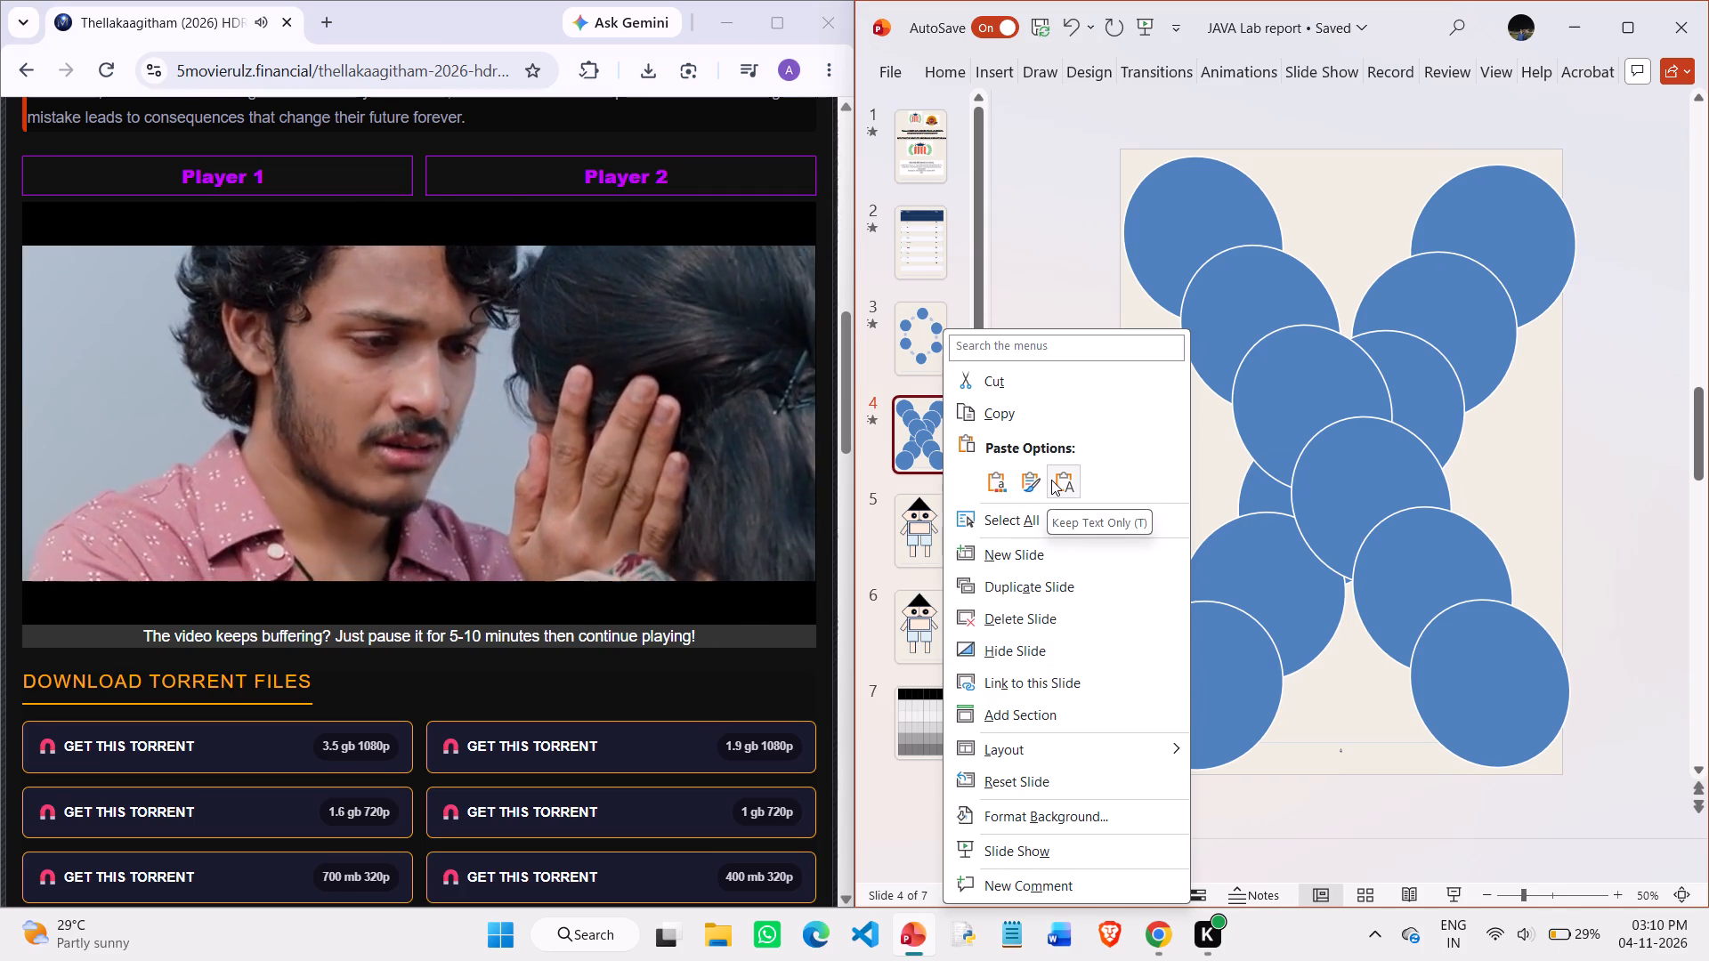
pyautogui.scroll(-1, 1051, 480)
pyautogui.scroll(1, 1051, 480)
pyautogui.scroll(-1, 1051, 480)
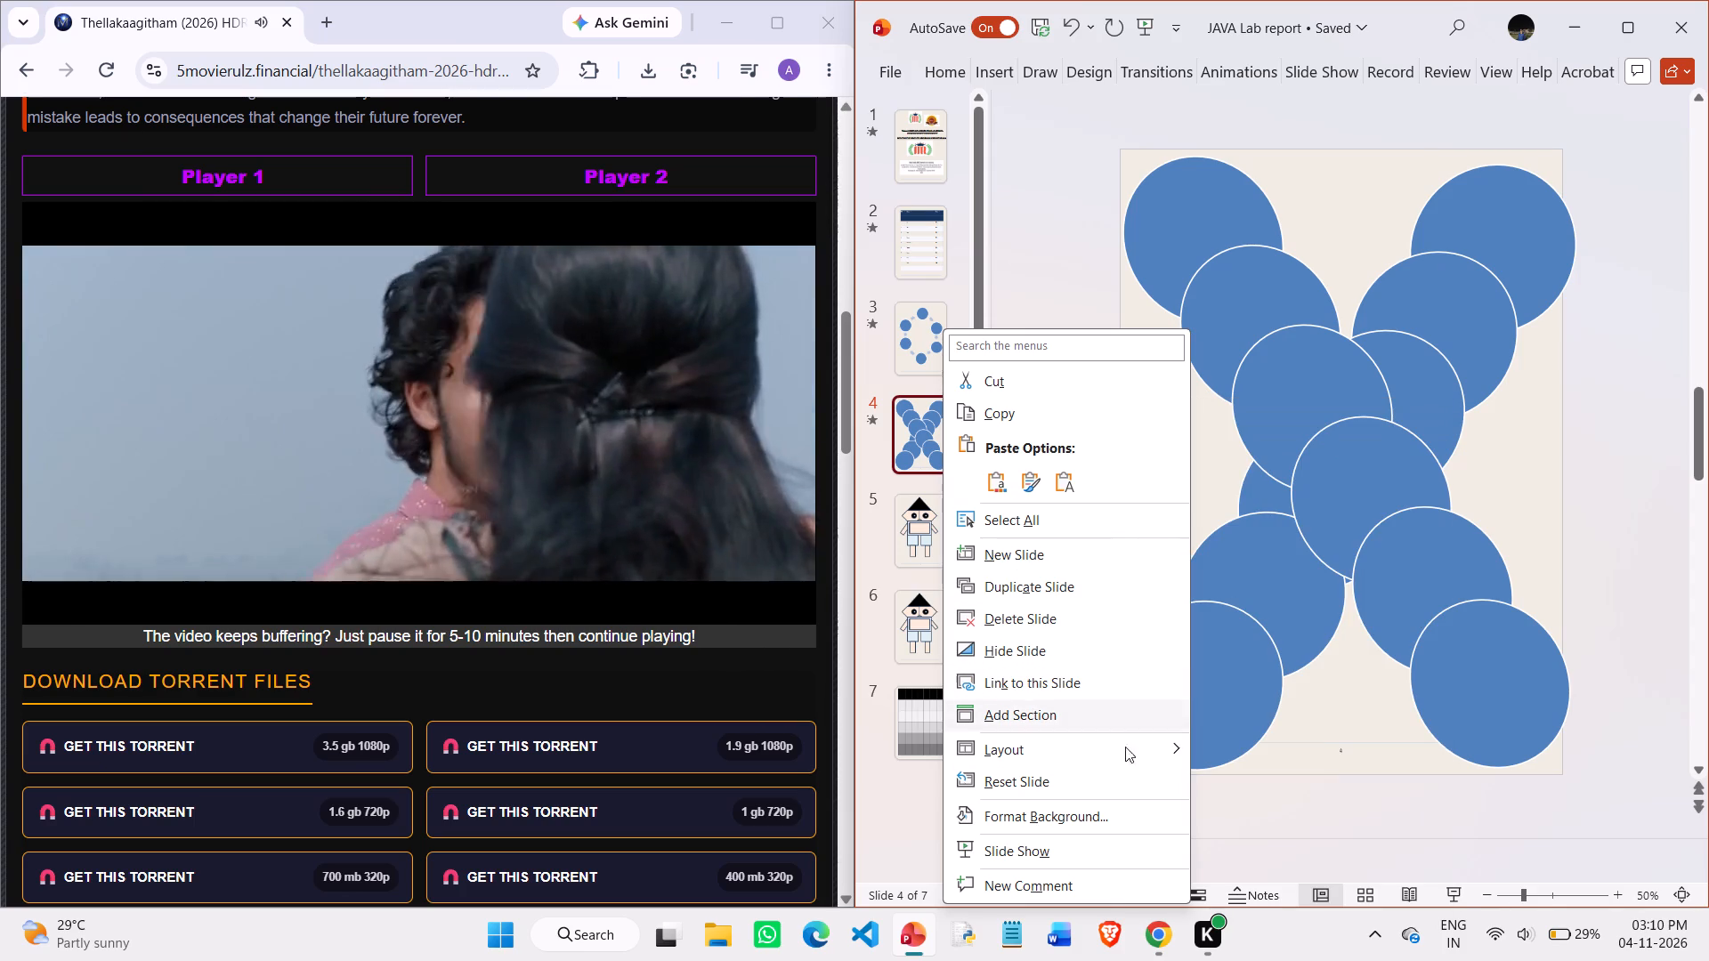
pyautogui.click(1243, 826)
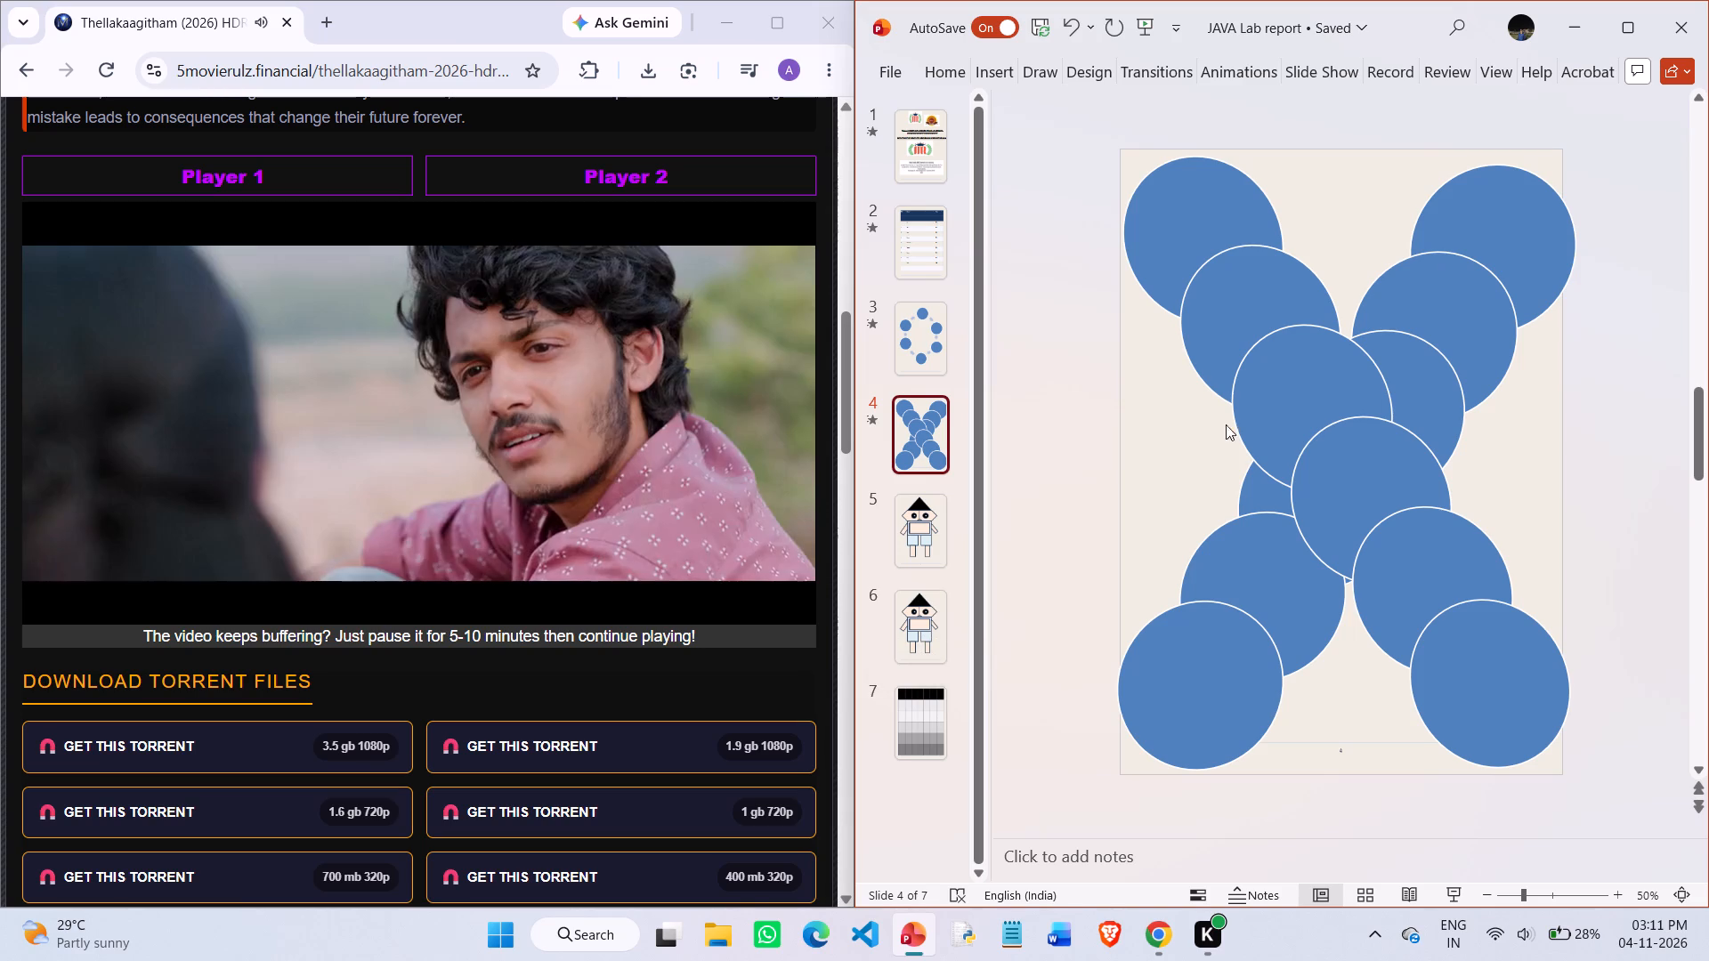
# Go to slide 7, the one with the blank black-and-grey table.
pyautogui.click(1176, 449)
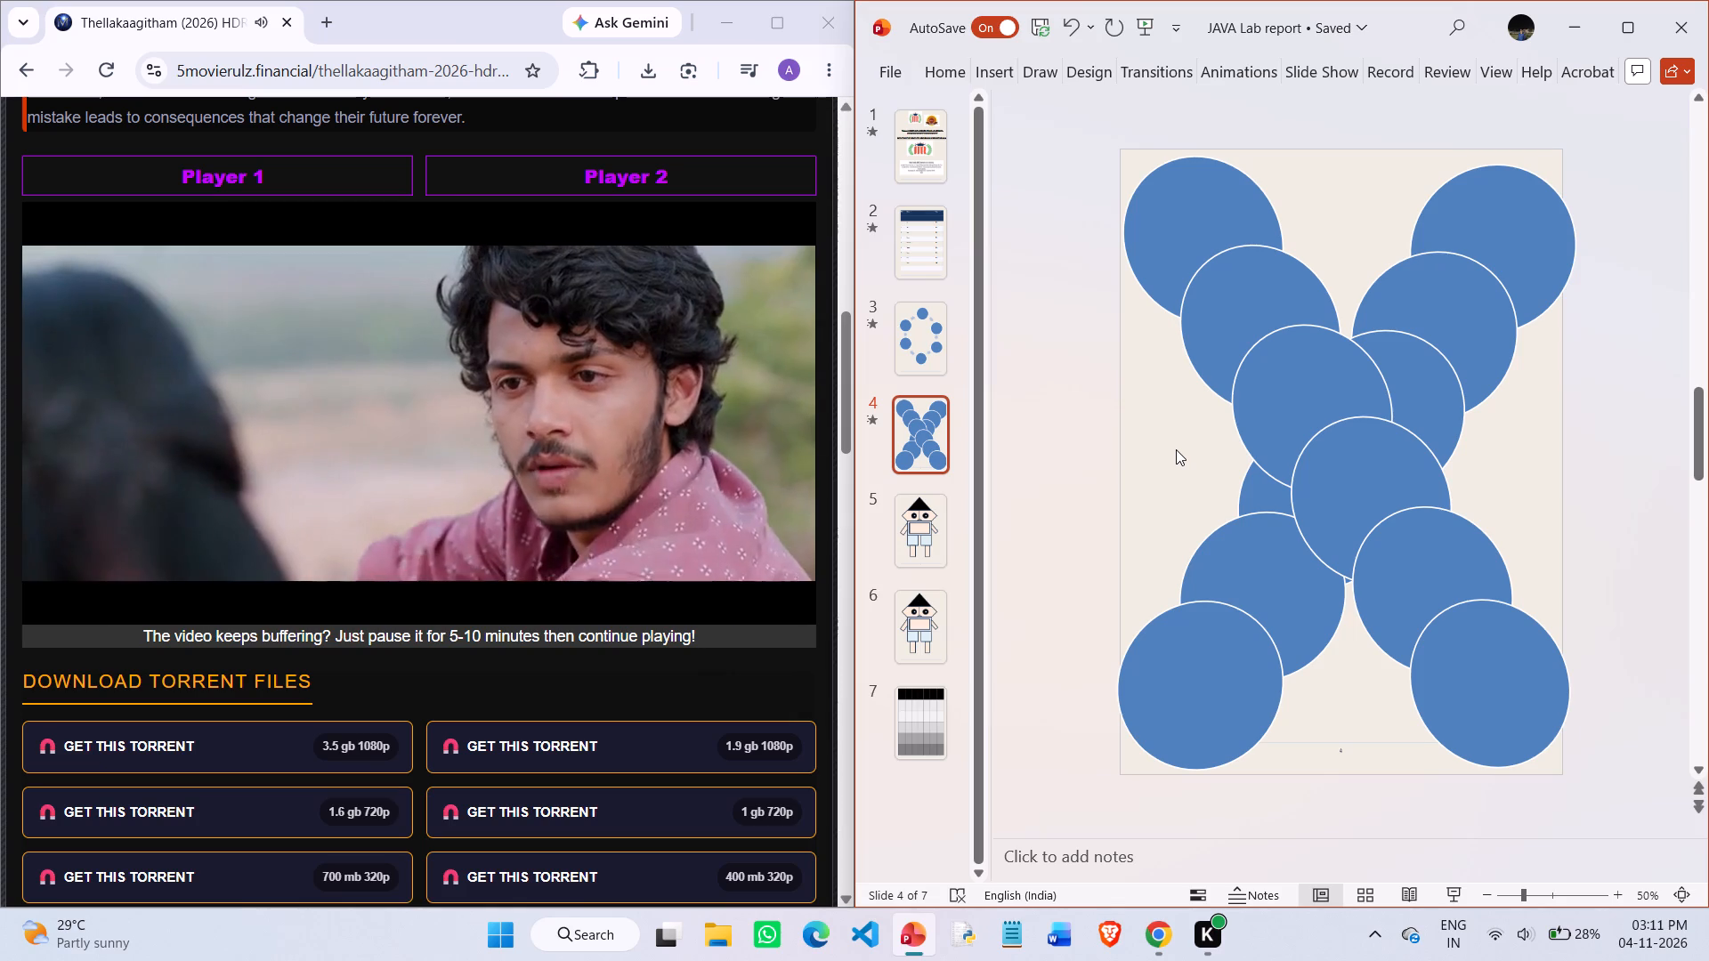
pyautogui.press('Down')
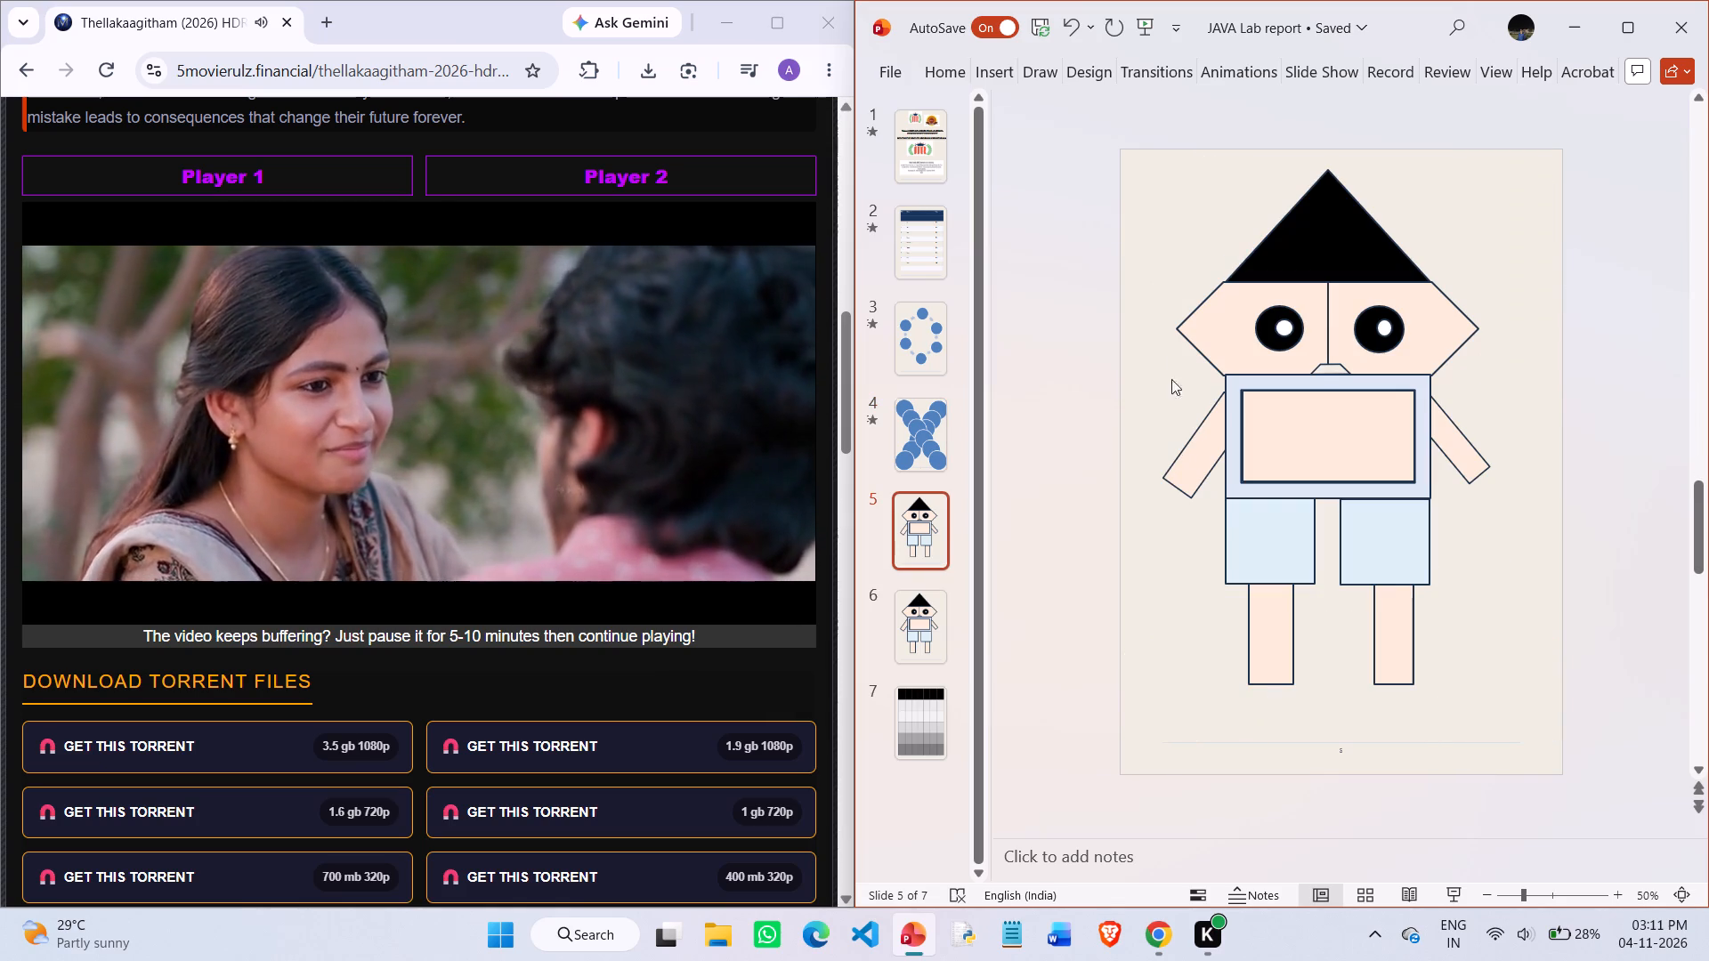
pyautogui.click(1165, 302)
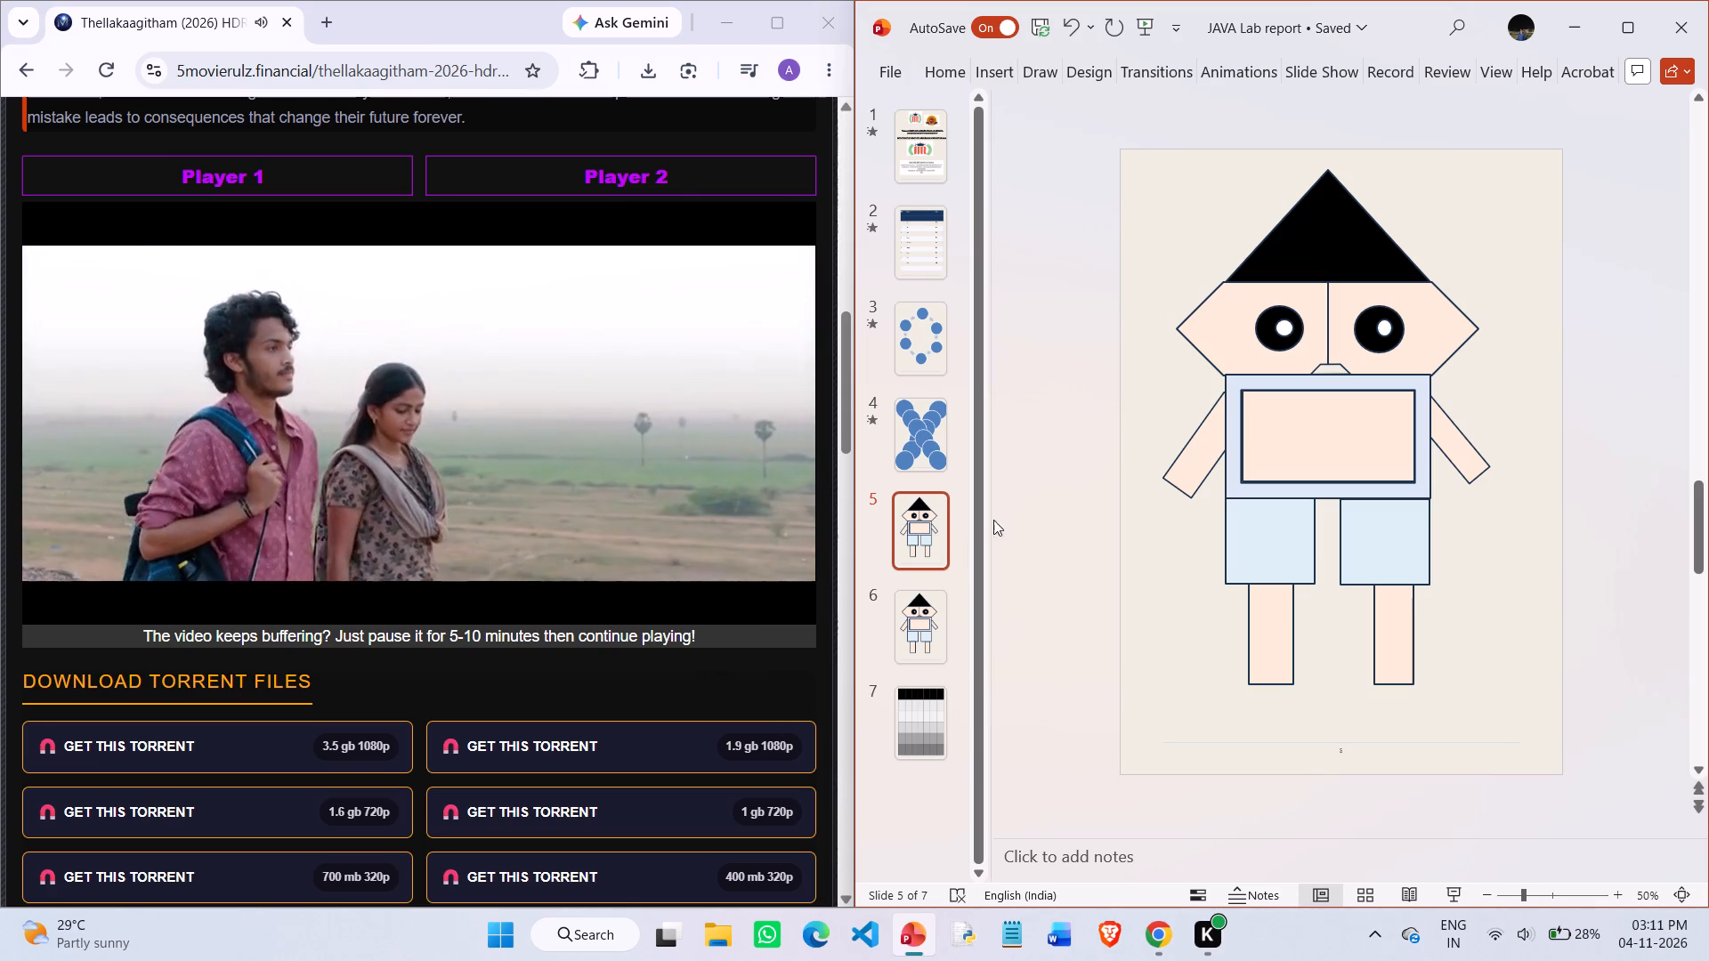
pyautogui.click(930, 618)
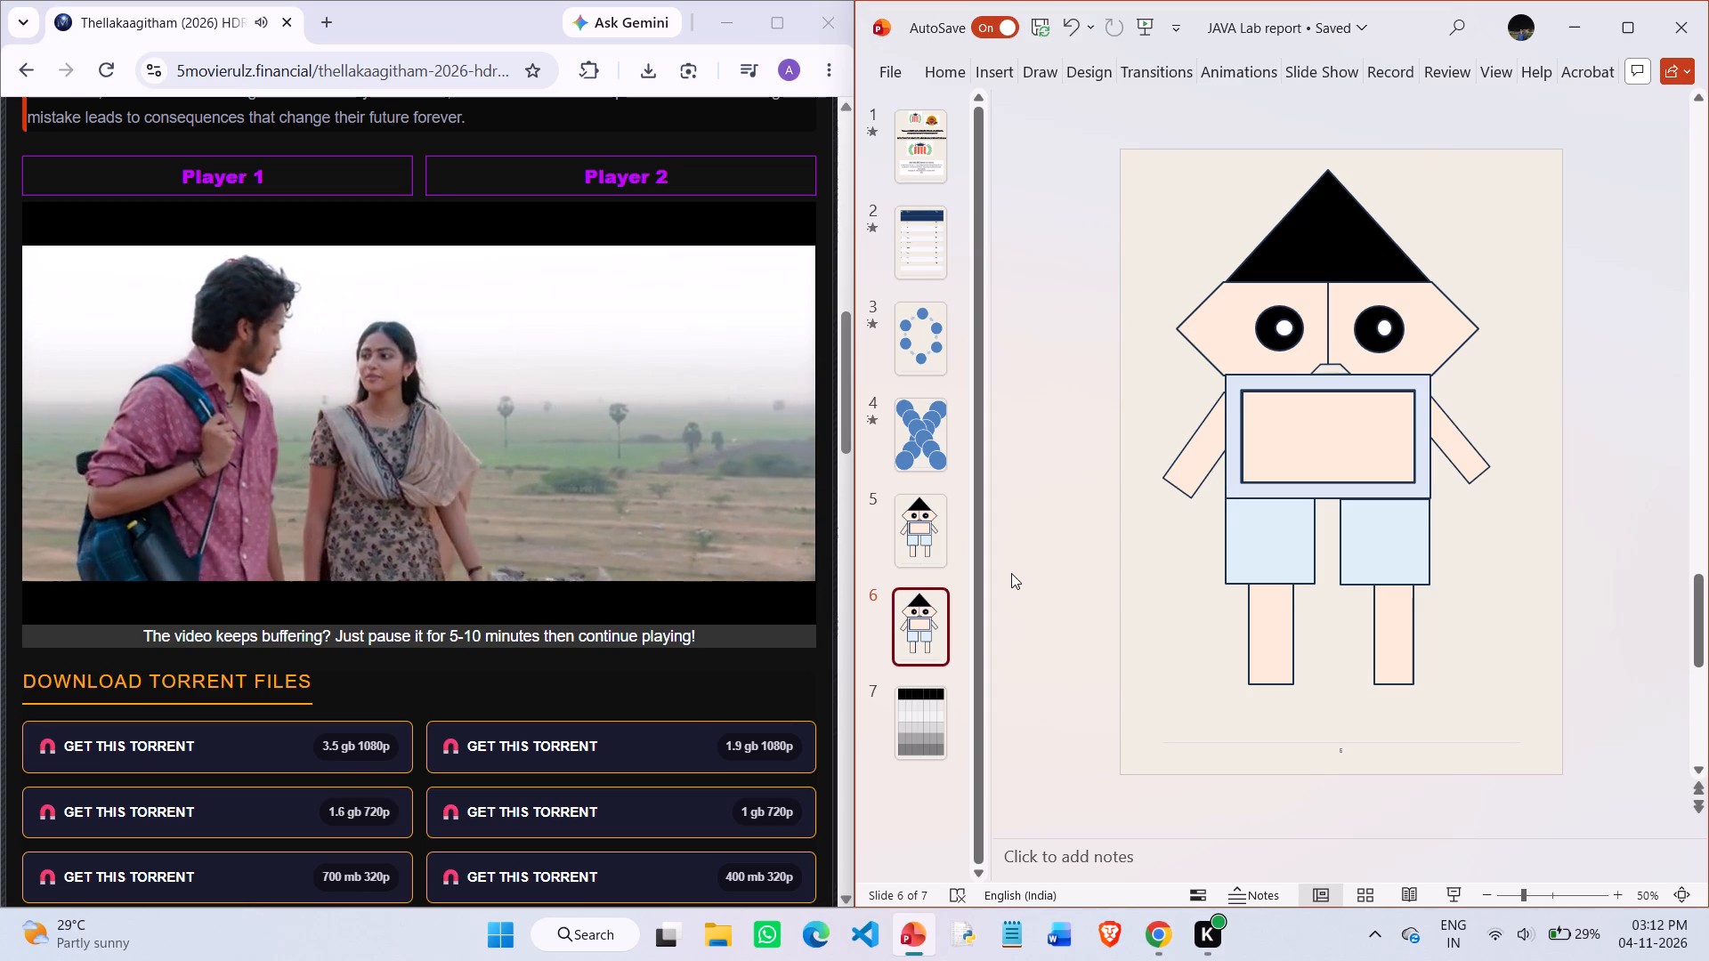
pyautogui.scroll(-2, 1033, 329)
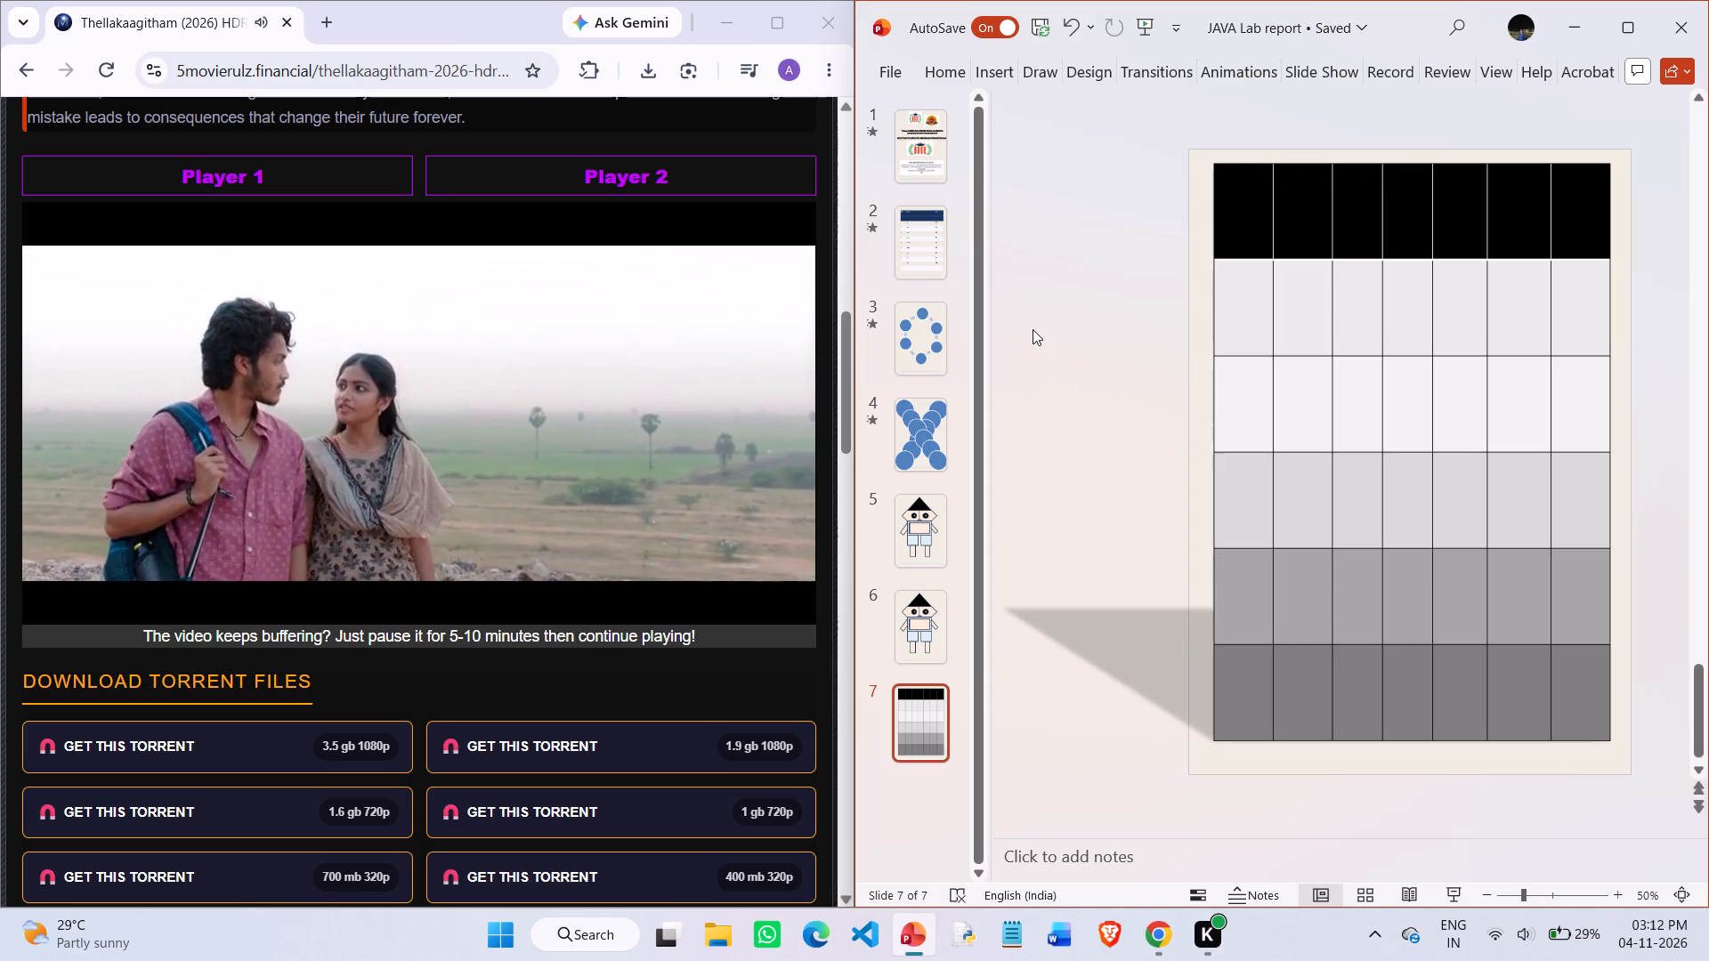
pyautogui.scroll(-2, 1081, 585)
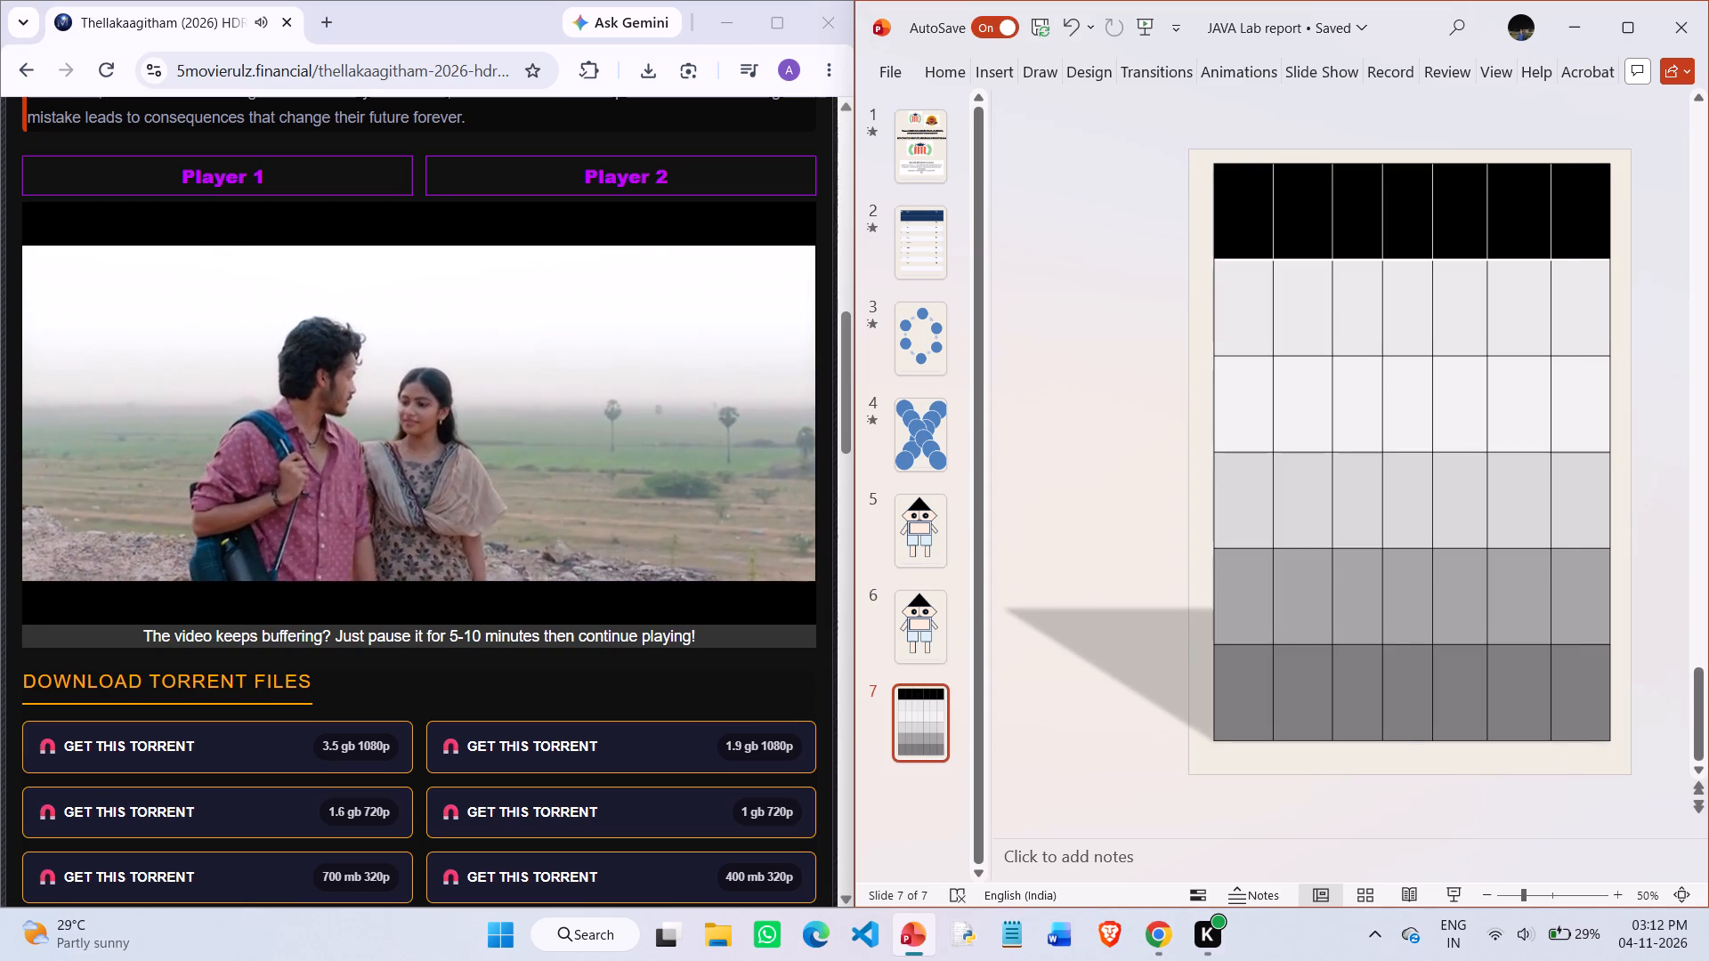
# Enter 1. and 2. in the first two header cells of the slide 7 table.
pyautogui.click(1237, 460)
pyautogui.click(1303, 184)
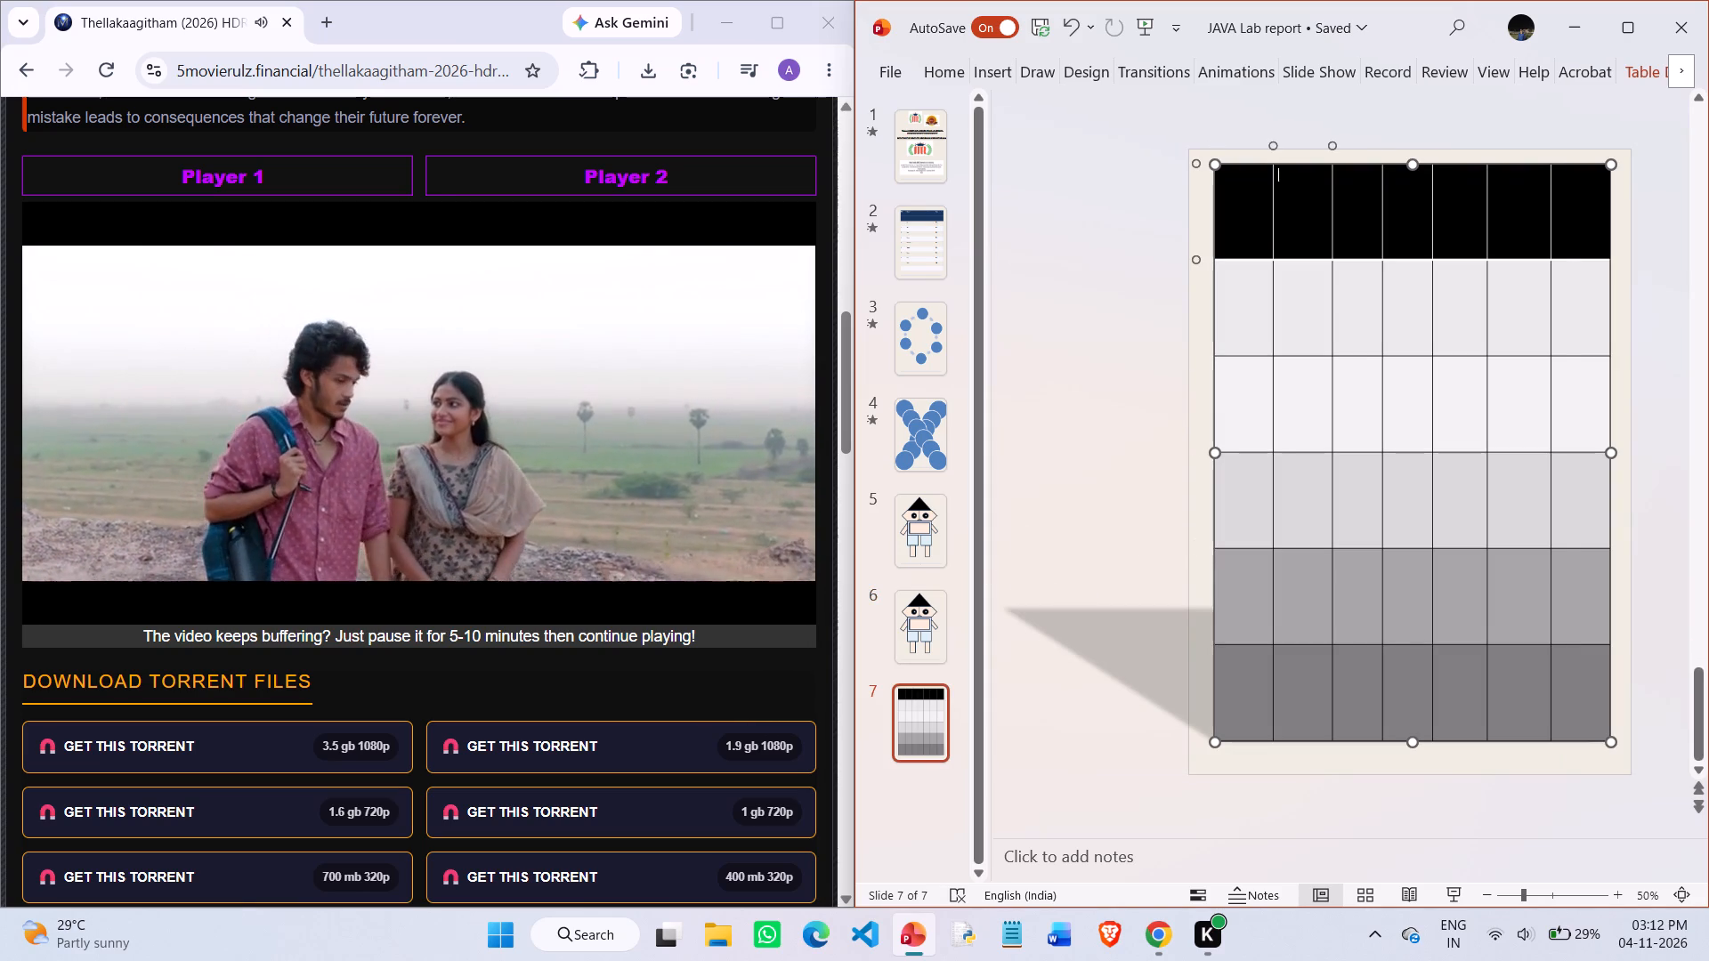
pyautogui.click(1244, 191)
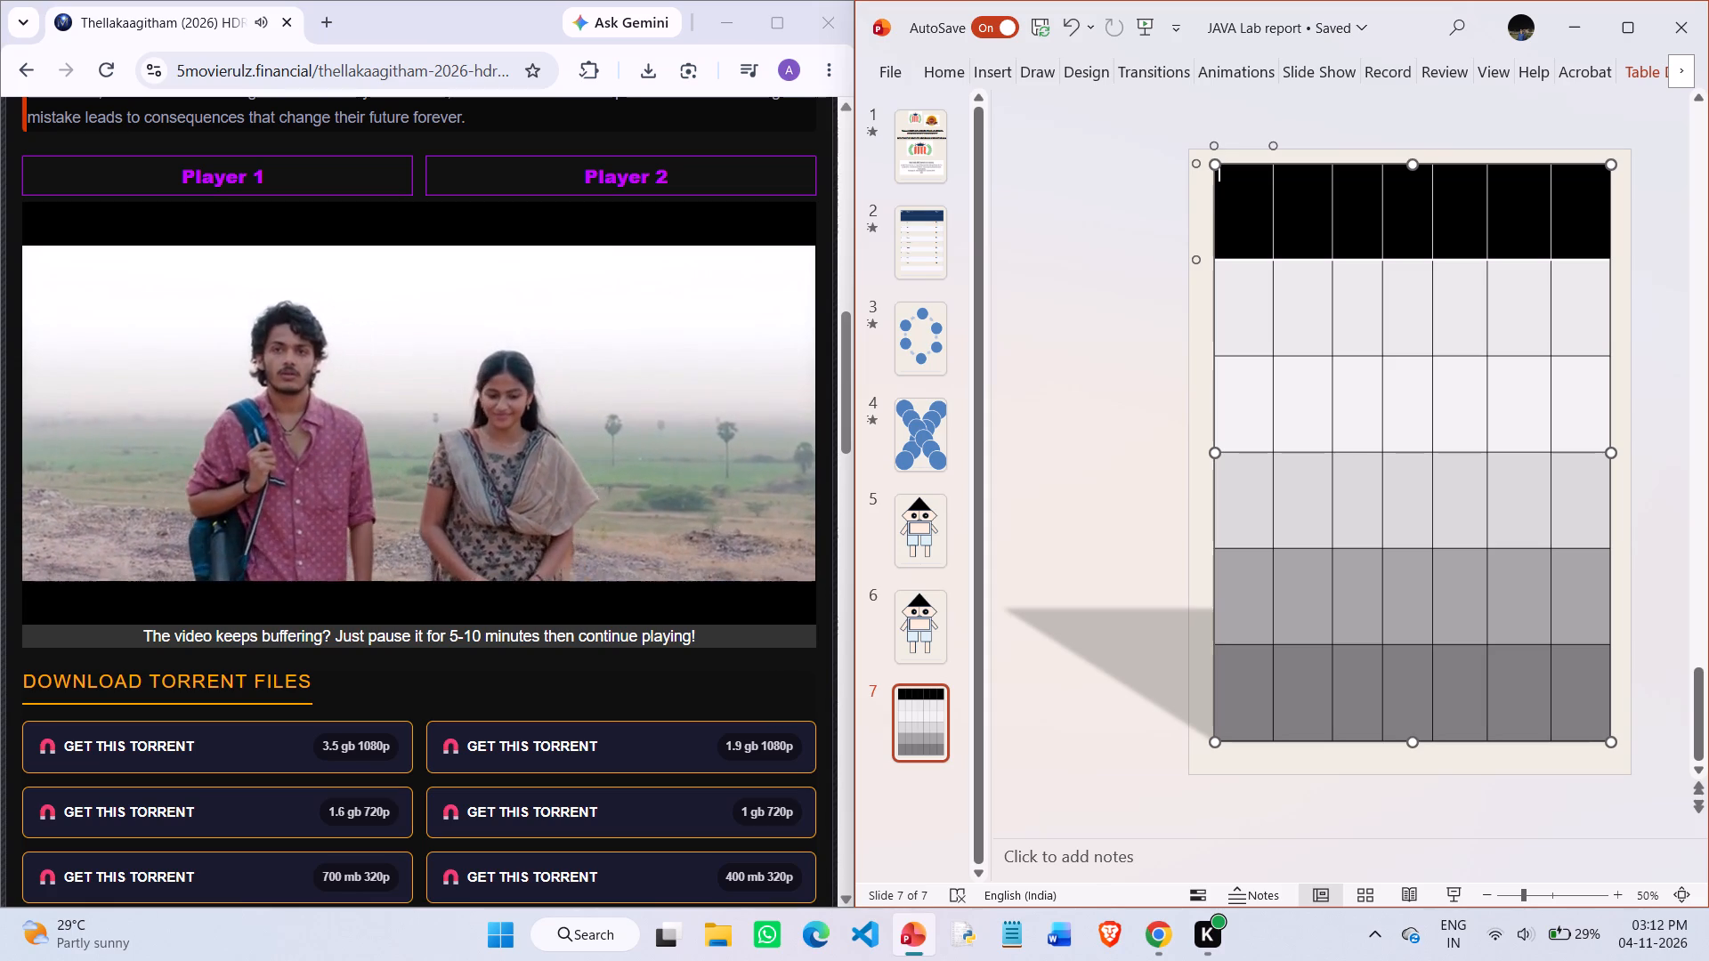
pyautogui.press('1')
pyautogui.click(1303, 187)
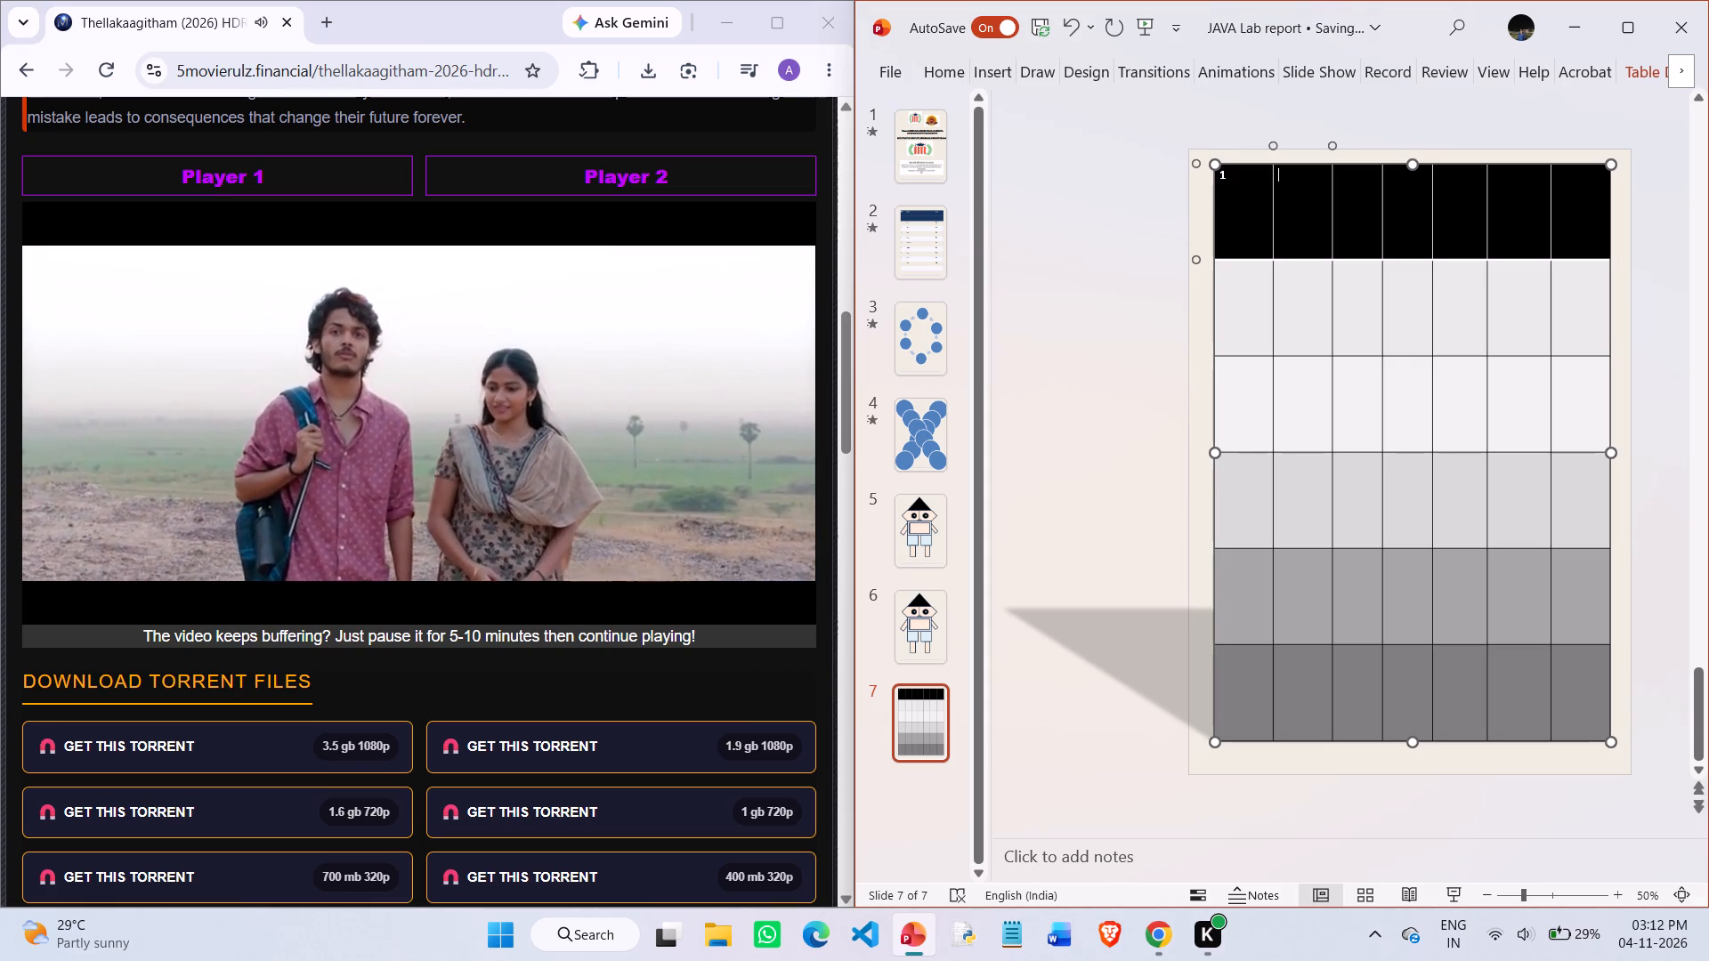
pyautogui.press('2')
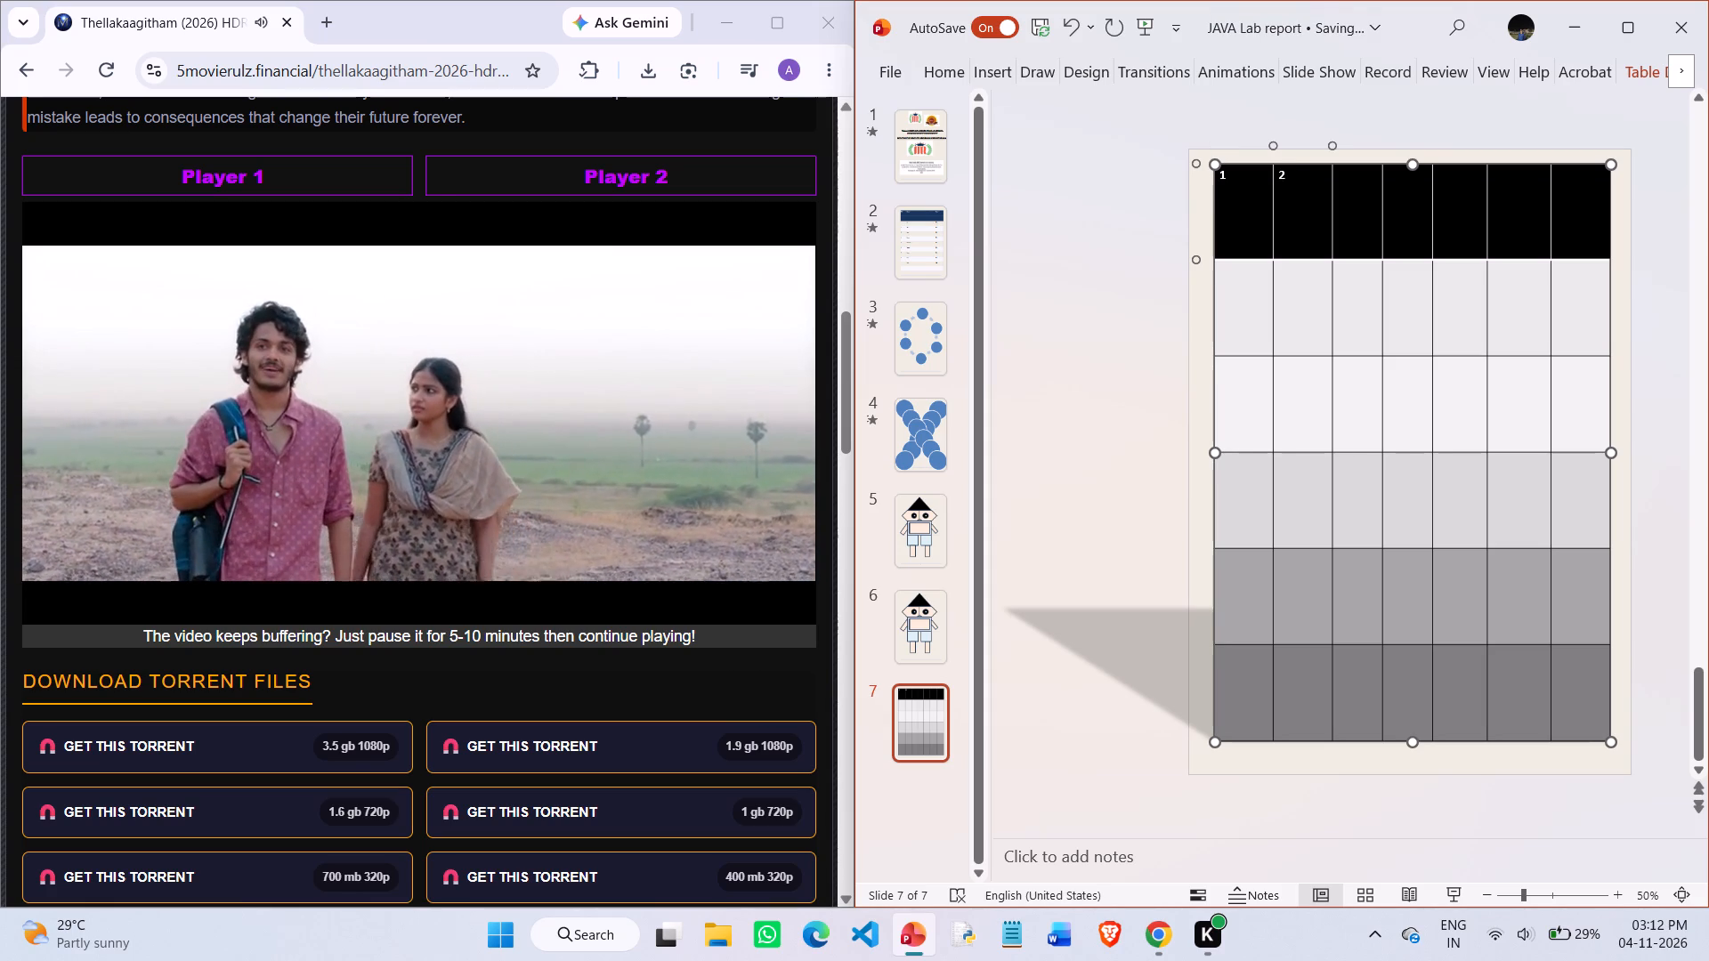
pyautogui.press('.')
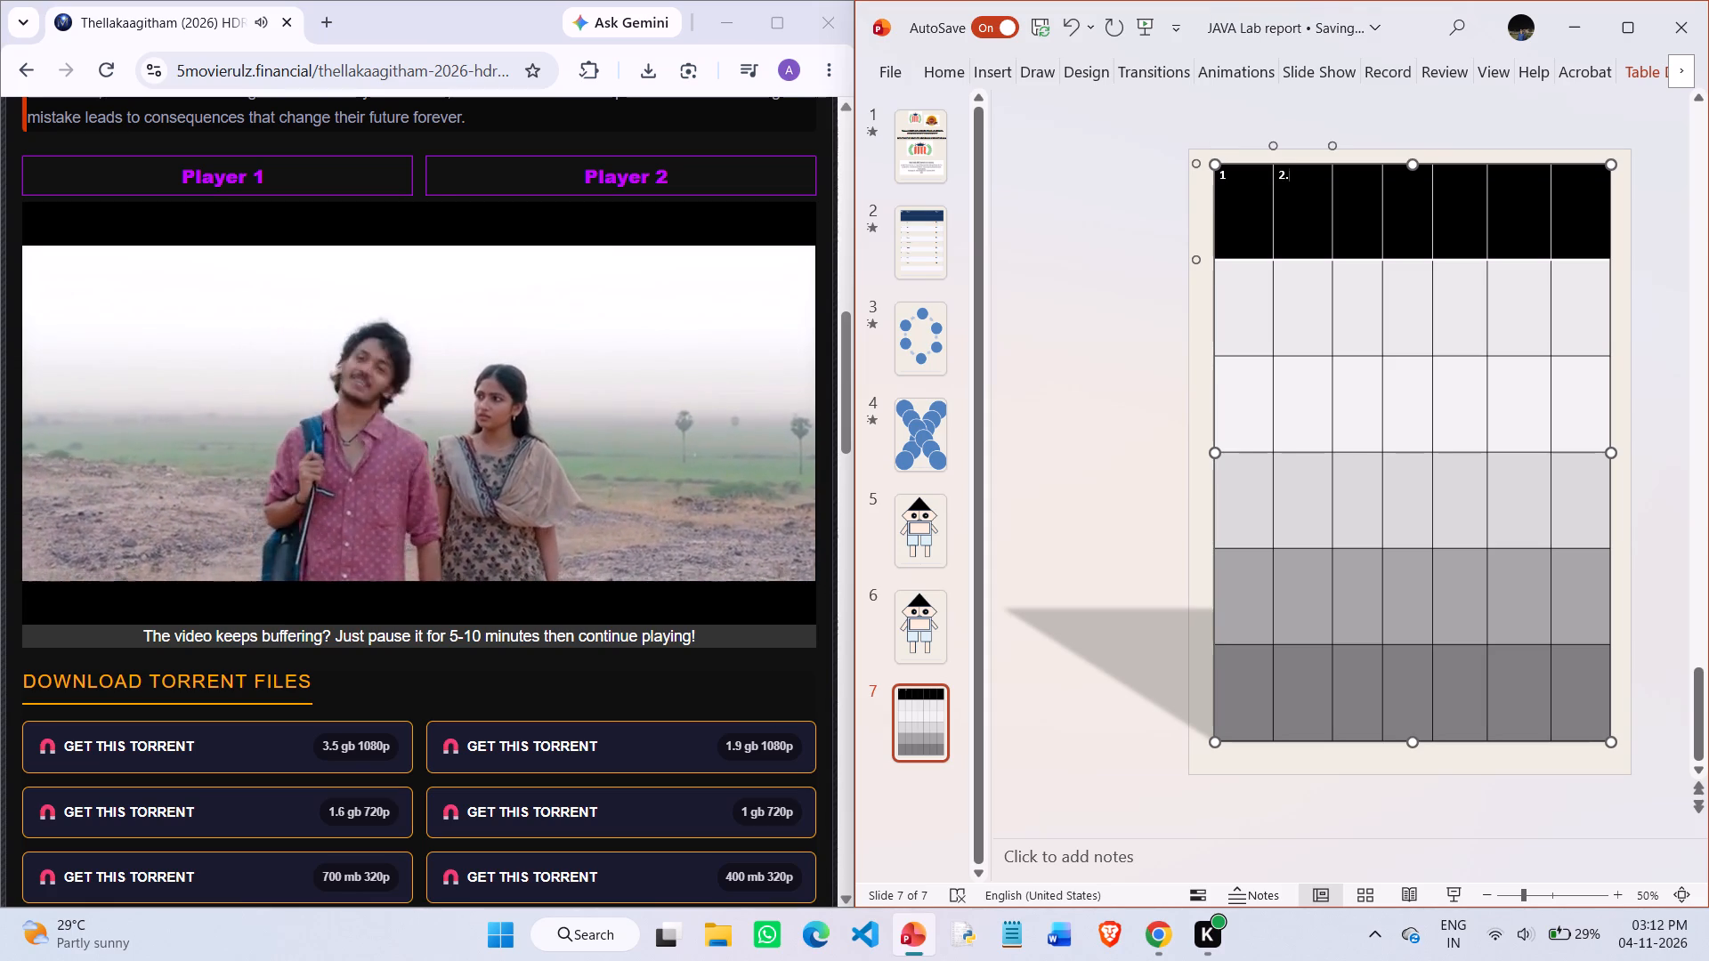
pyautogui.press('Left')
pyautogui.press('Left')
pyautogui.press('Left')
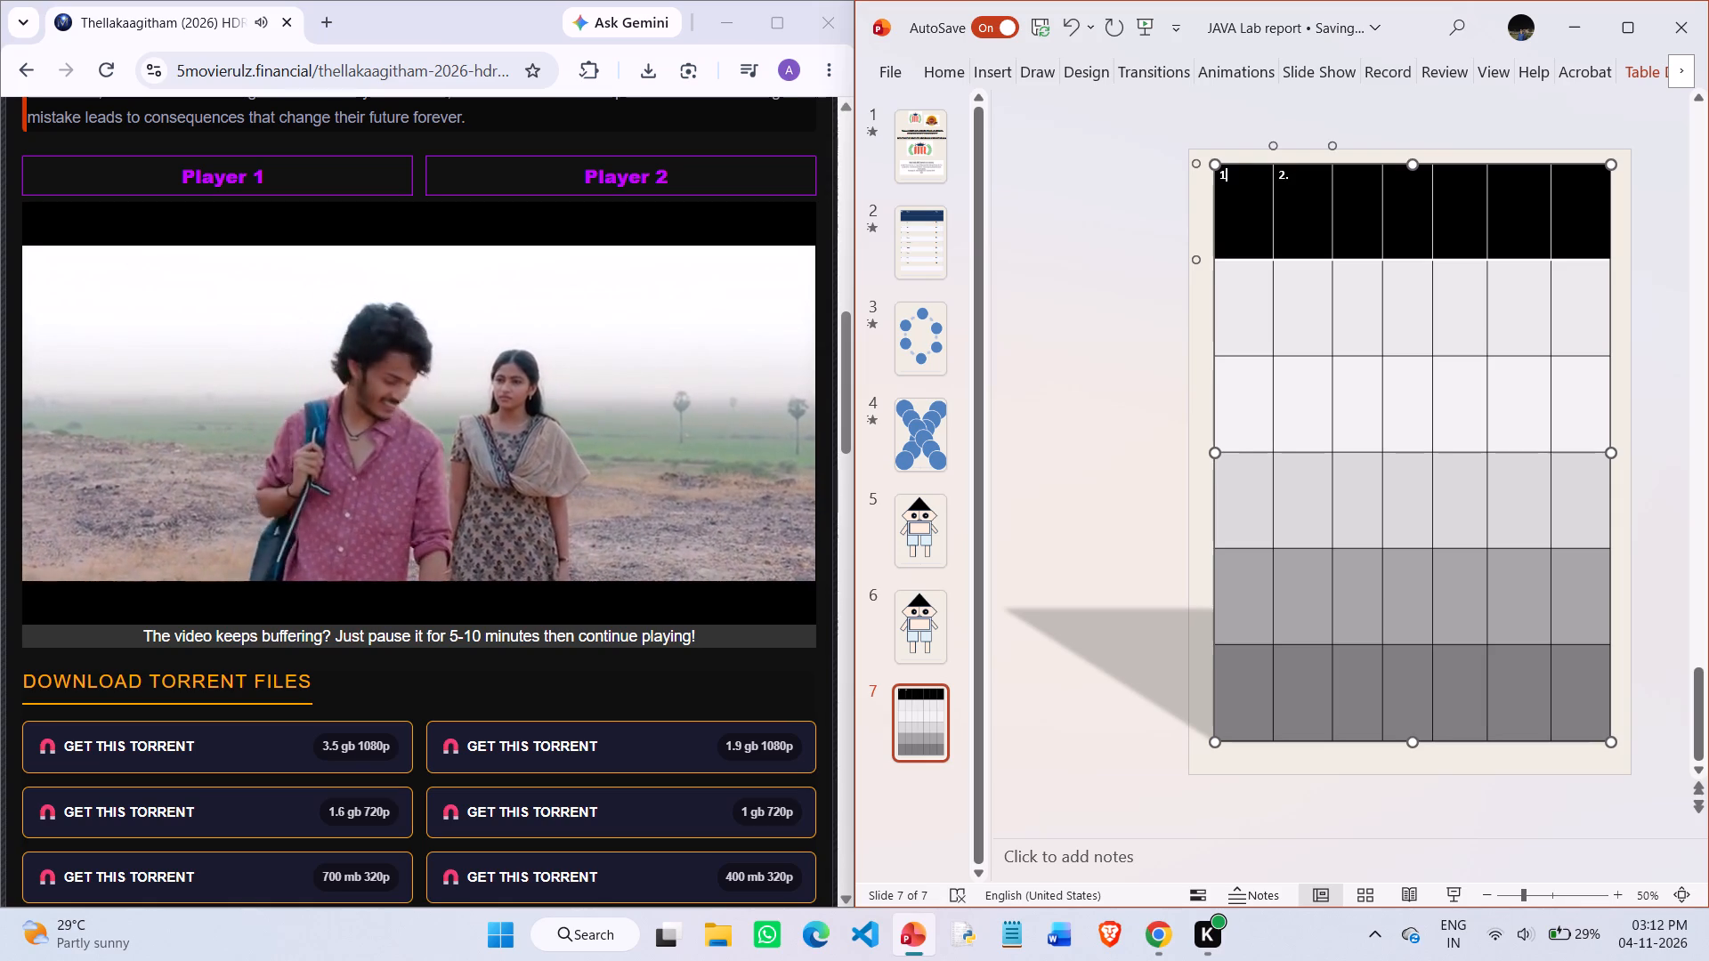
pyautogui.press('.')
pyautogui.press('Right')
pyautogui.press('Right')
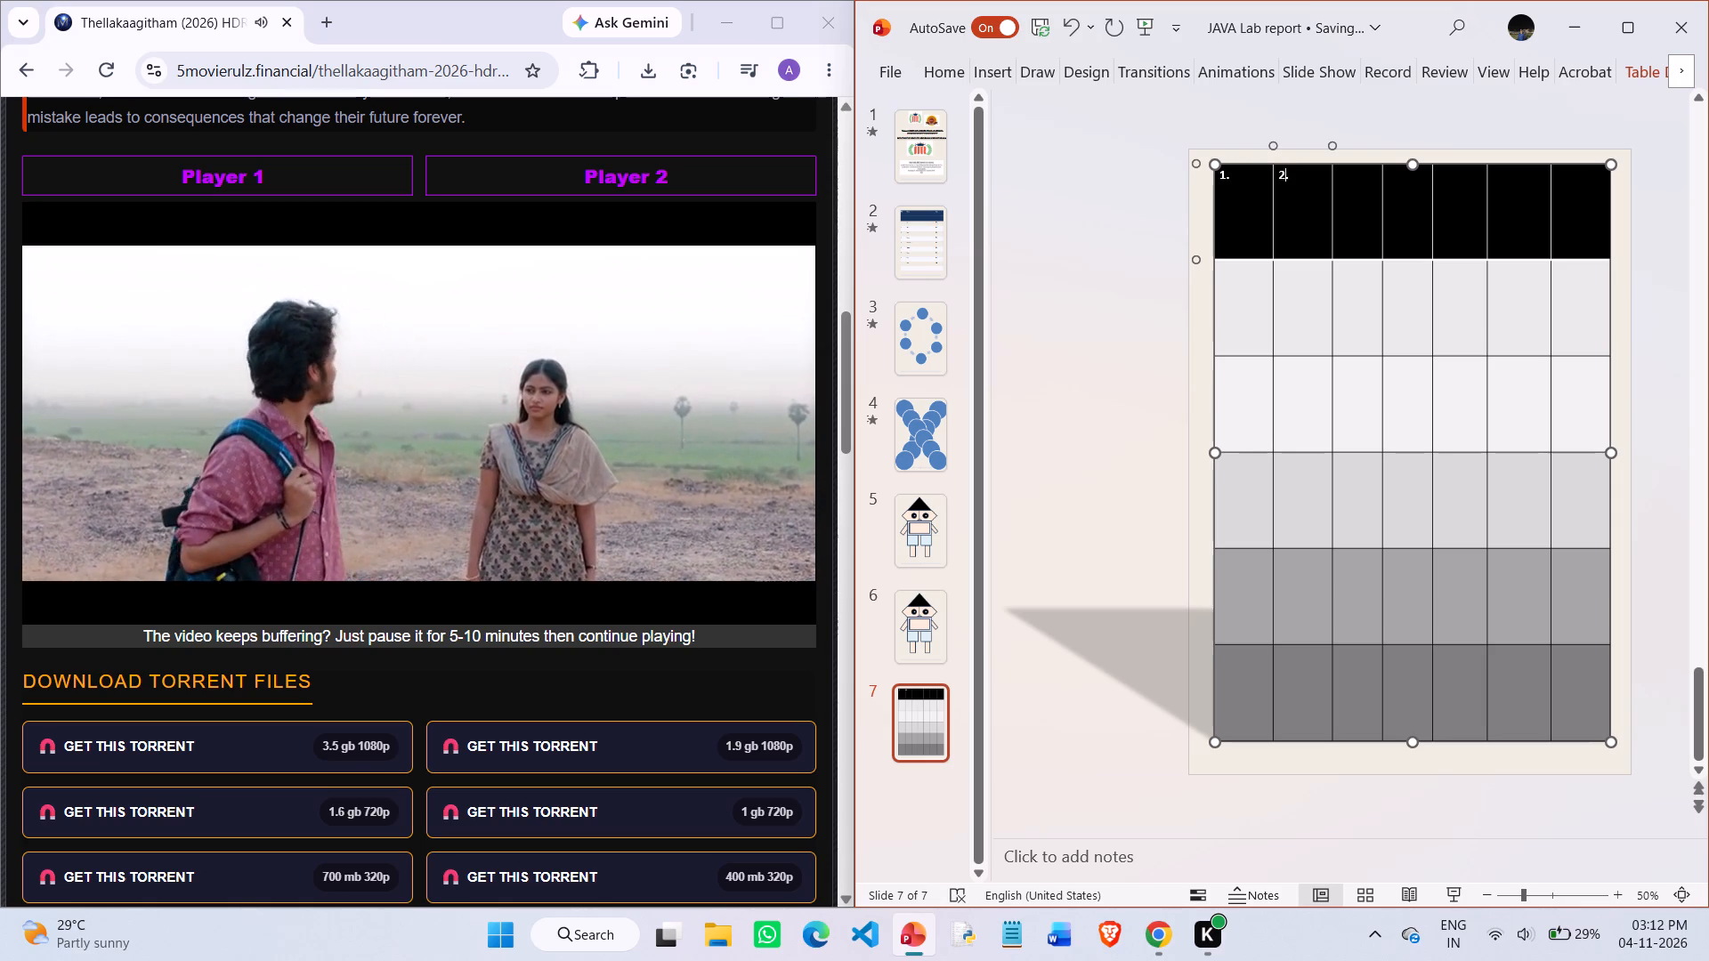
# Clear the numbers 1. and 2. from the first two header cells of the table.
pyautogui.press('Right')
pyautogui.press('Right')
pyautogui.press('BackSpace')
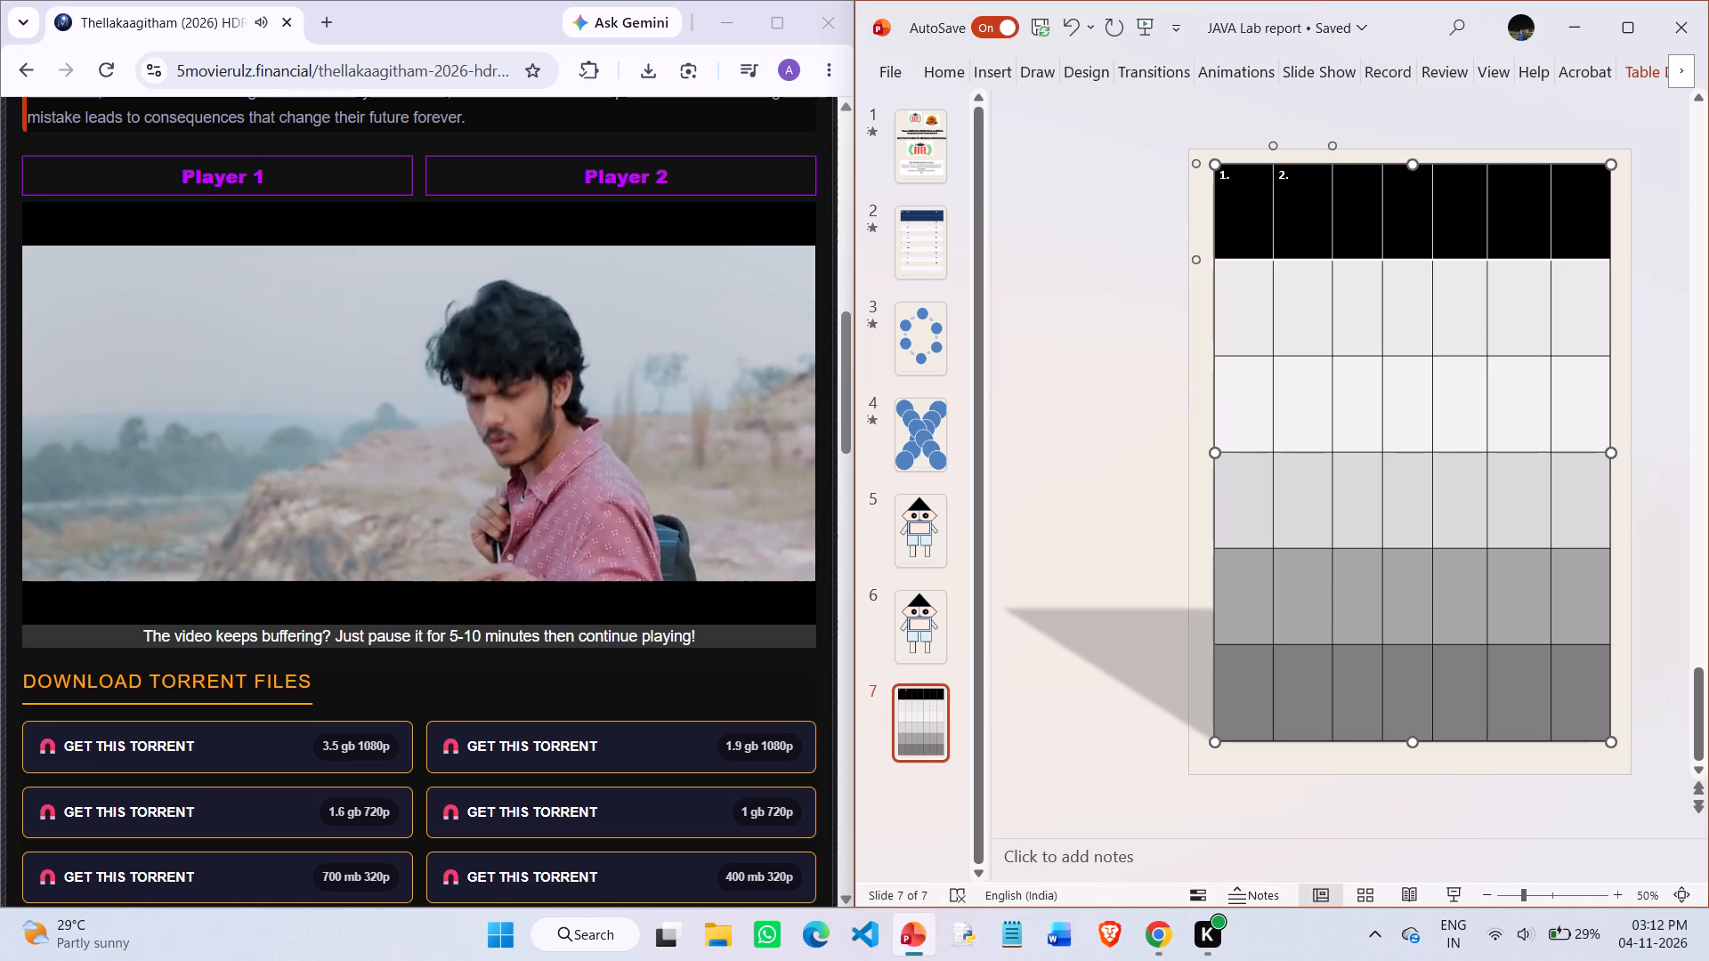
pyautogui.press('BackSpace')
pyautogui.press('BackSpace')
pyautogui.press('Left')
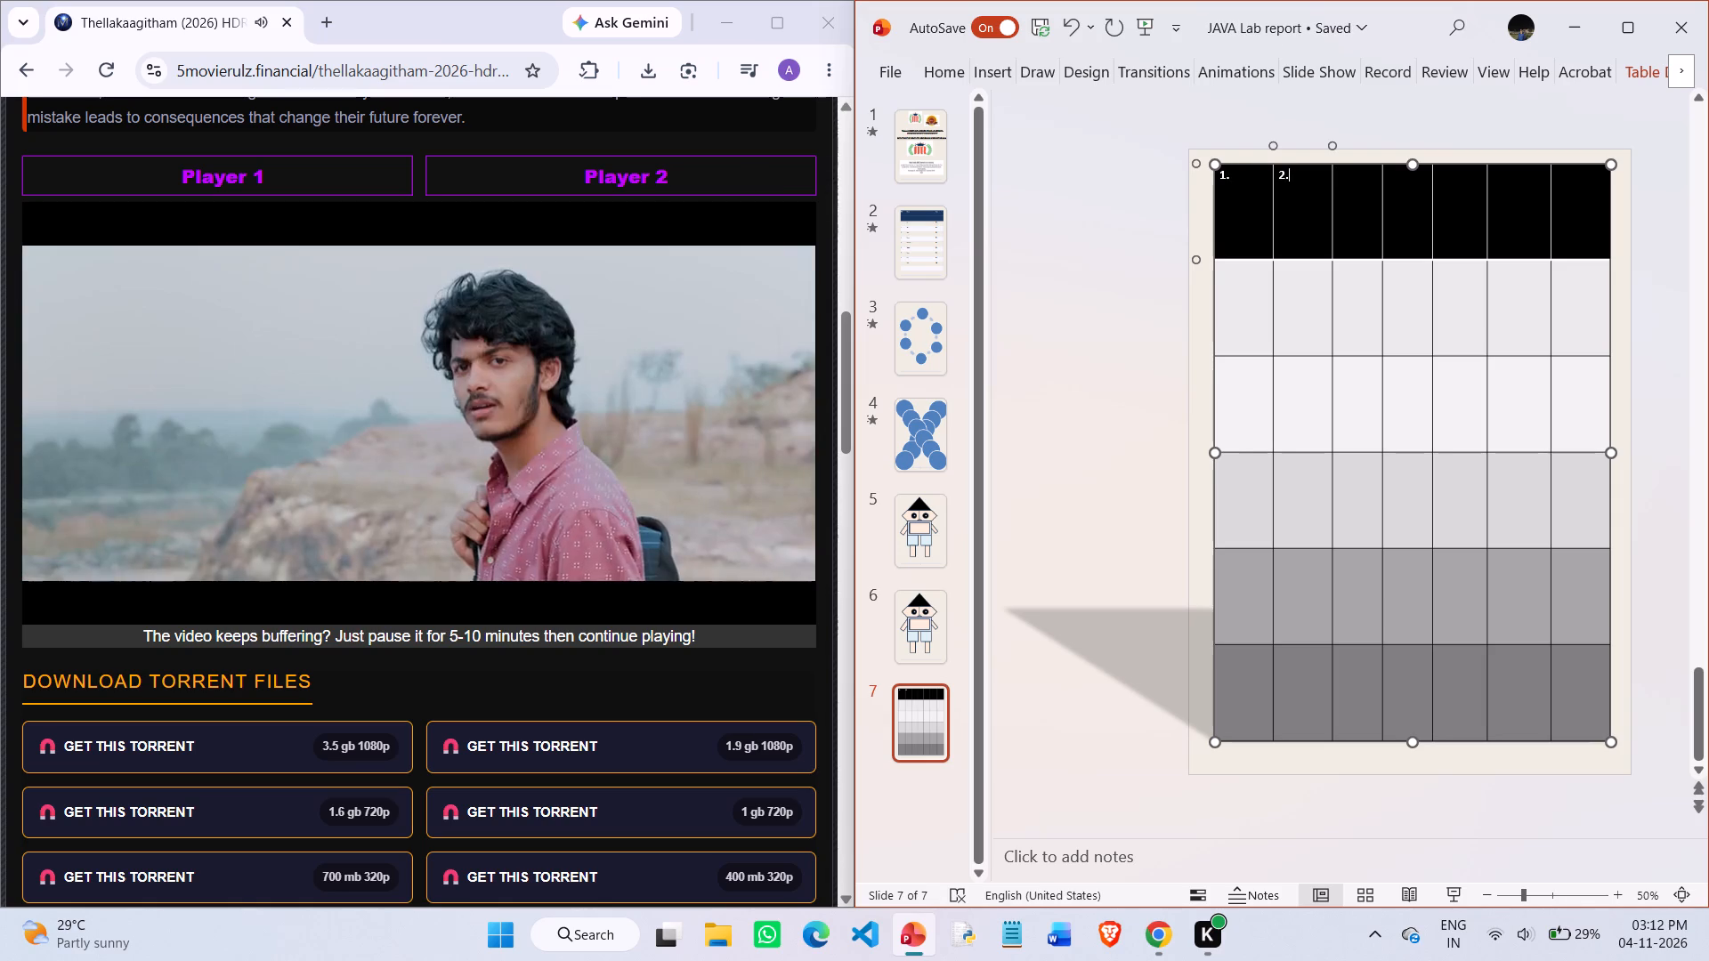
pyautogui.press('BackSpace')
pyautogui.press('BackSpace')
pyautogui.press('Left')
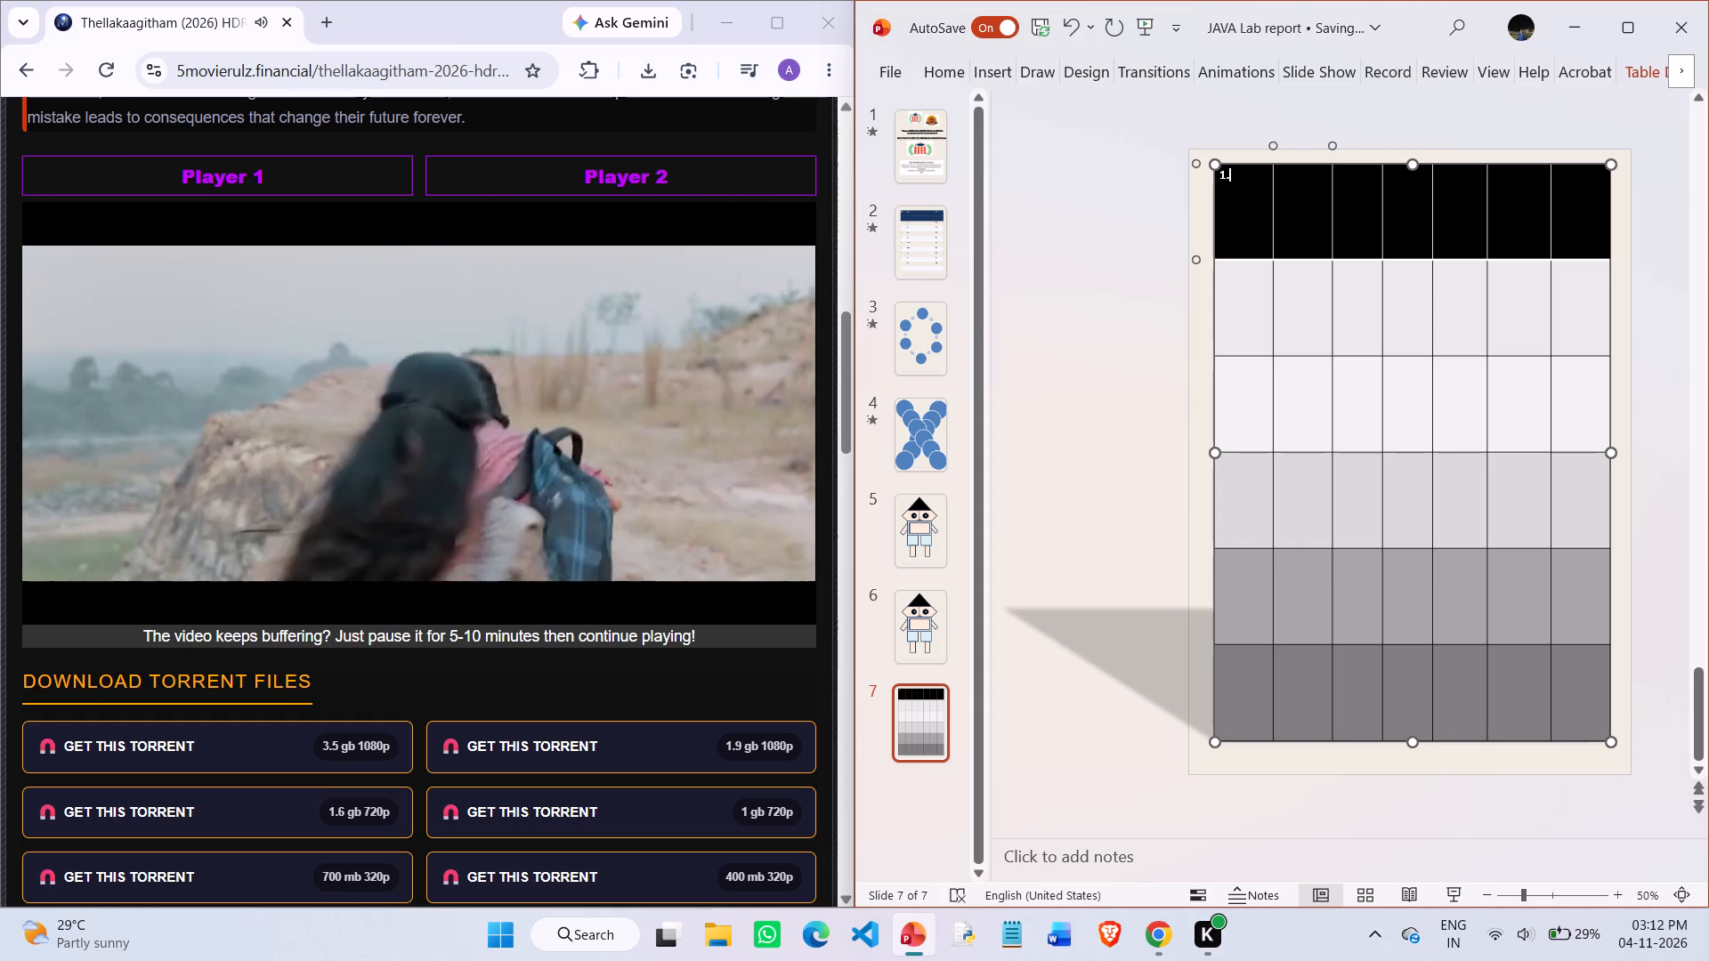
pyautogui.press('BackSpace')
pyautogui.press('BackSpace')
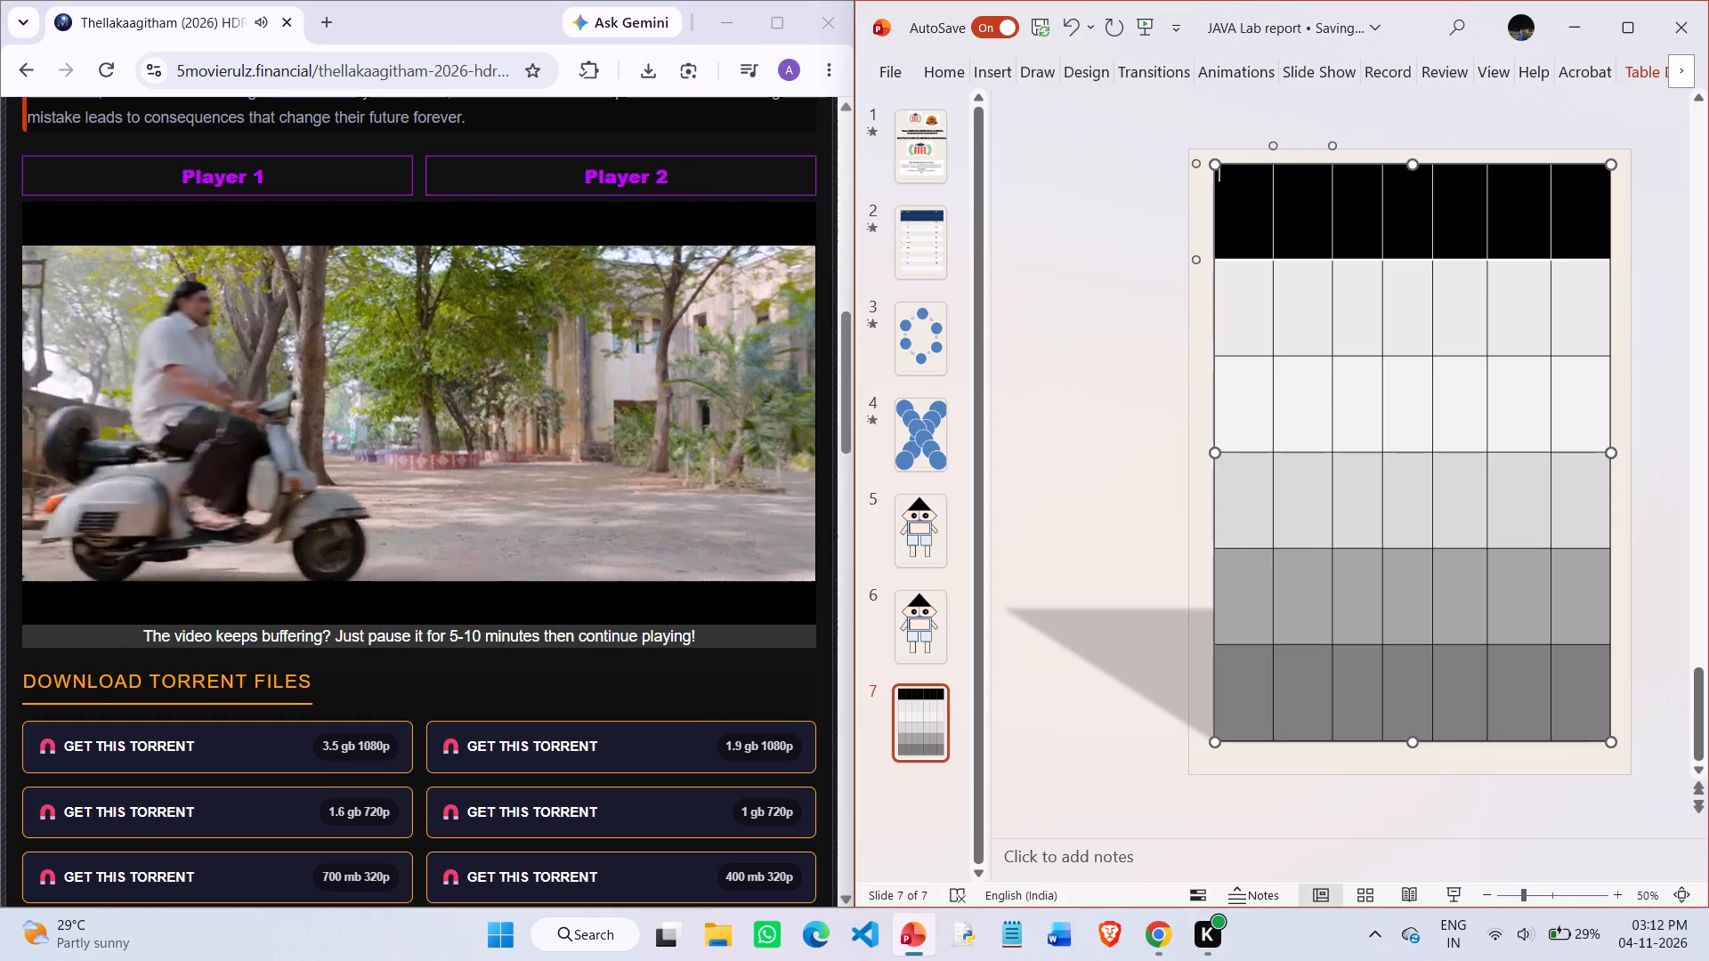
# Enter S.NO as the heading of the table's first column.
pyautogui.write('S.')
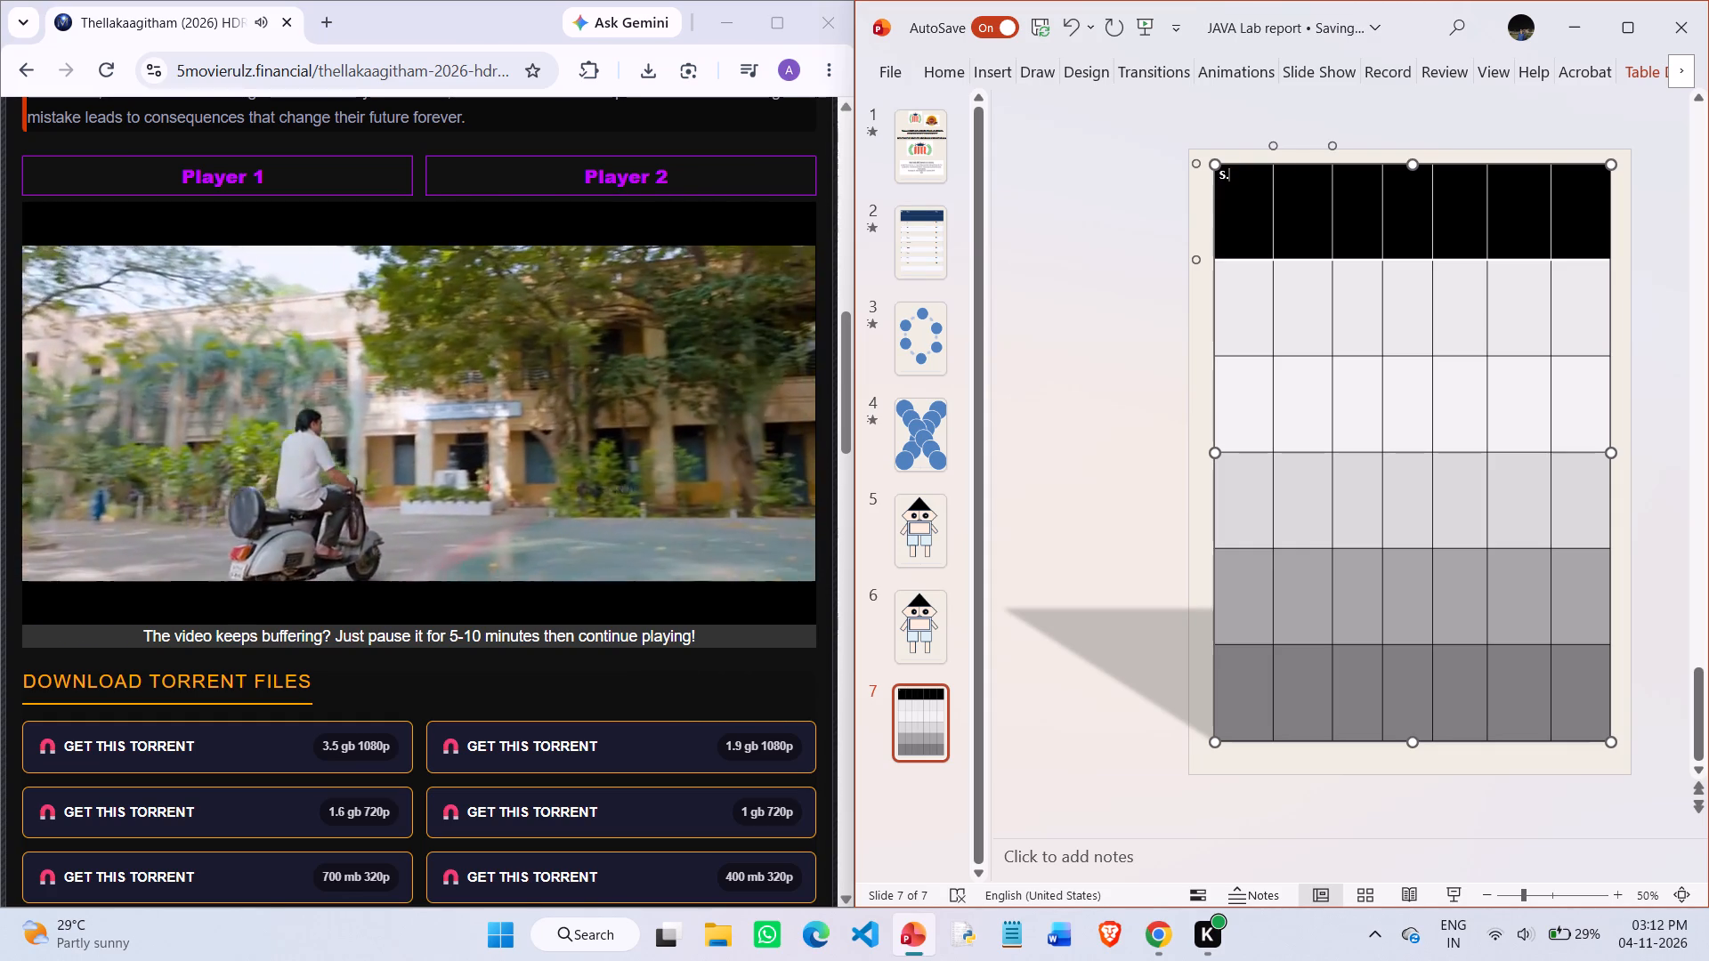
pyautogui.write('NO')
pyautogui.press('BackSpace')
pyautogui.press('BackSpace')
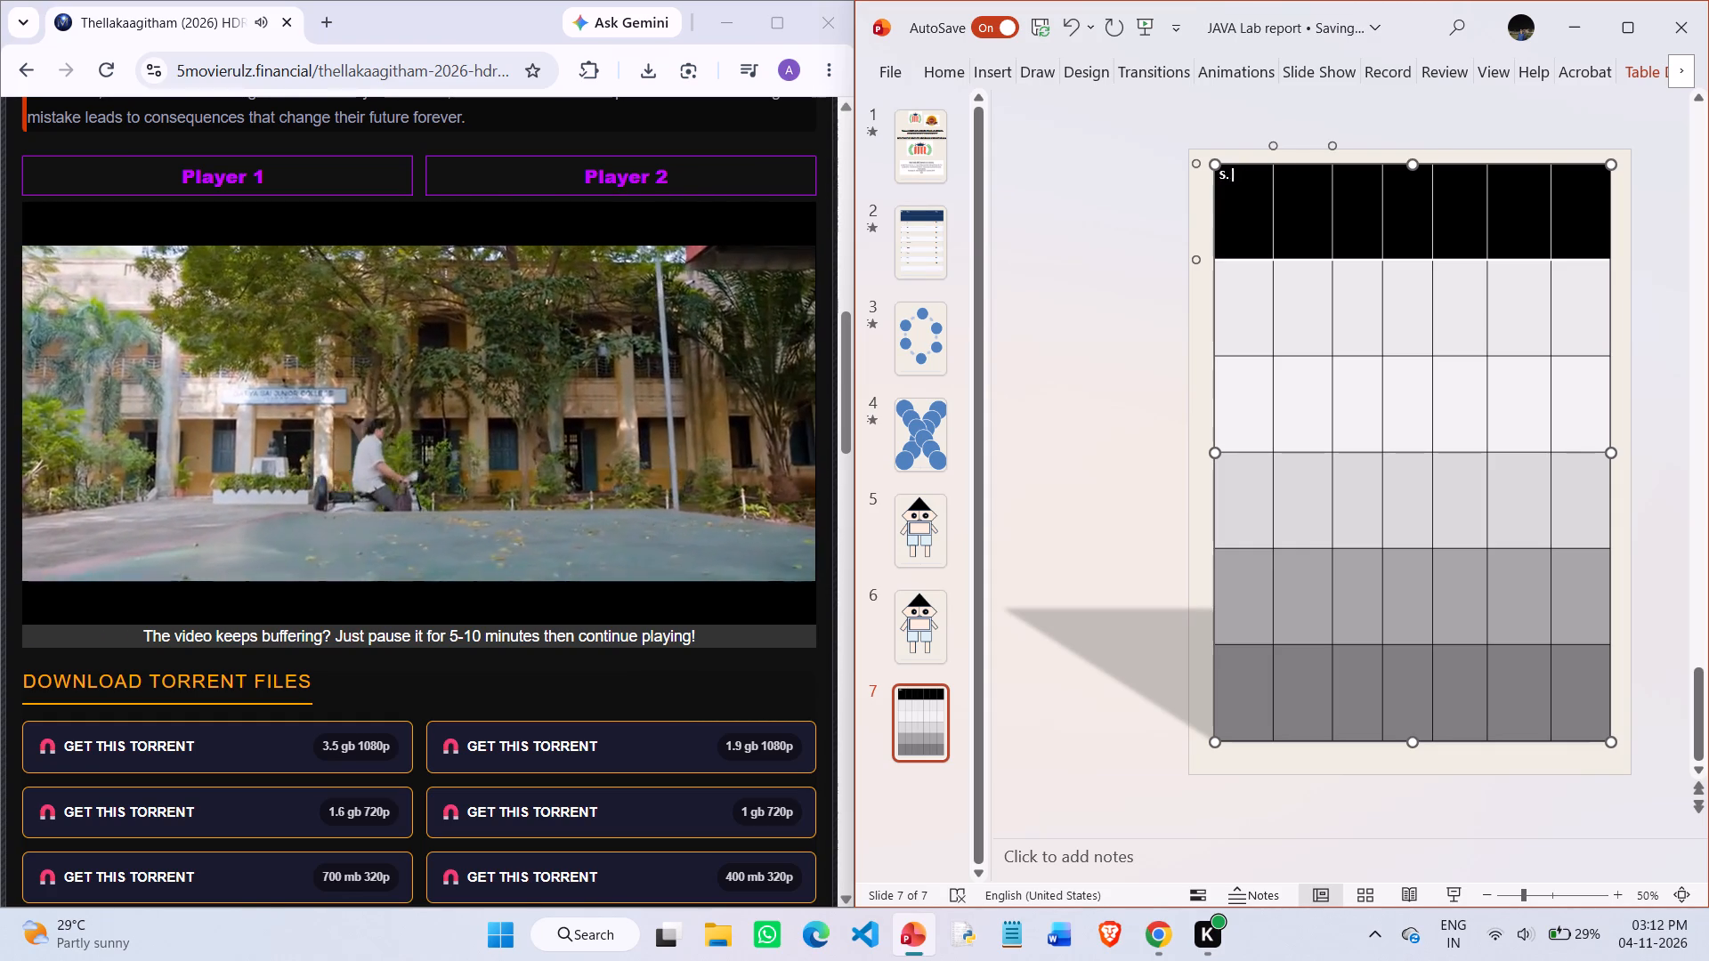
pyautogui.press('BackSpace')
pyautogui.press('BackSpace')
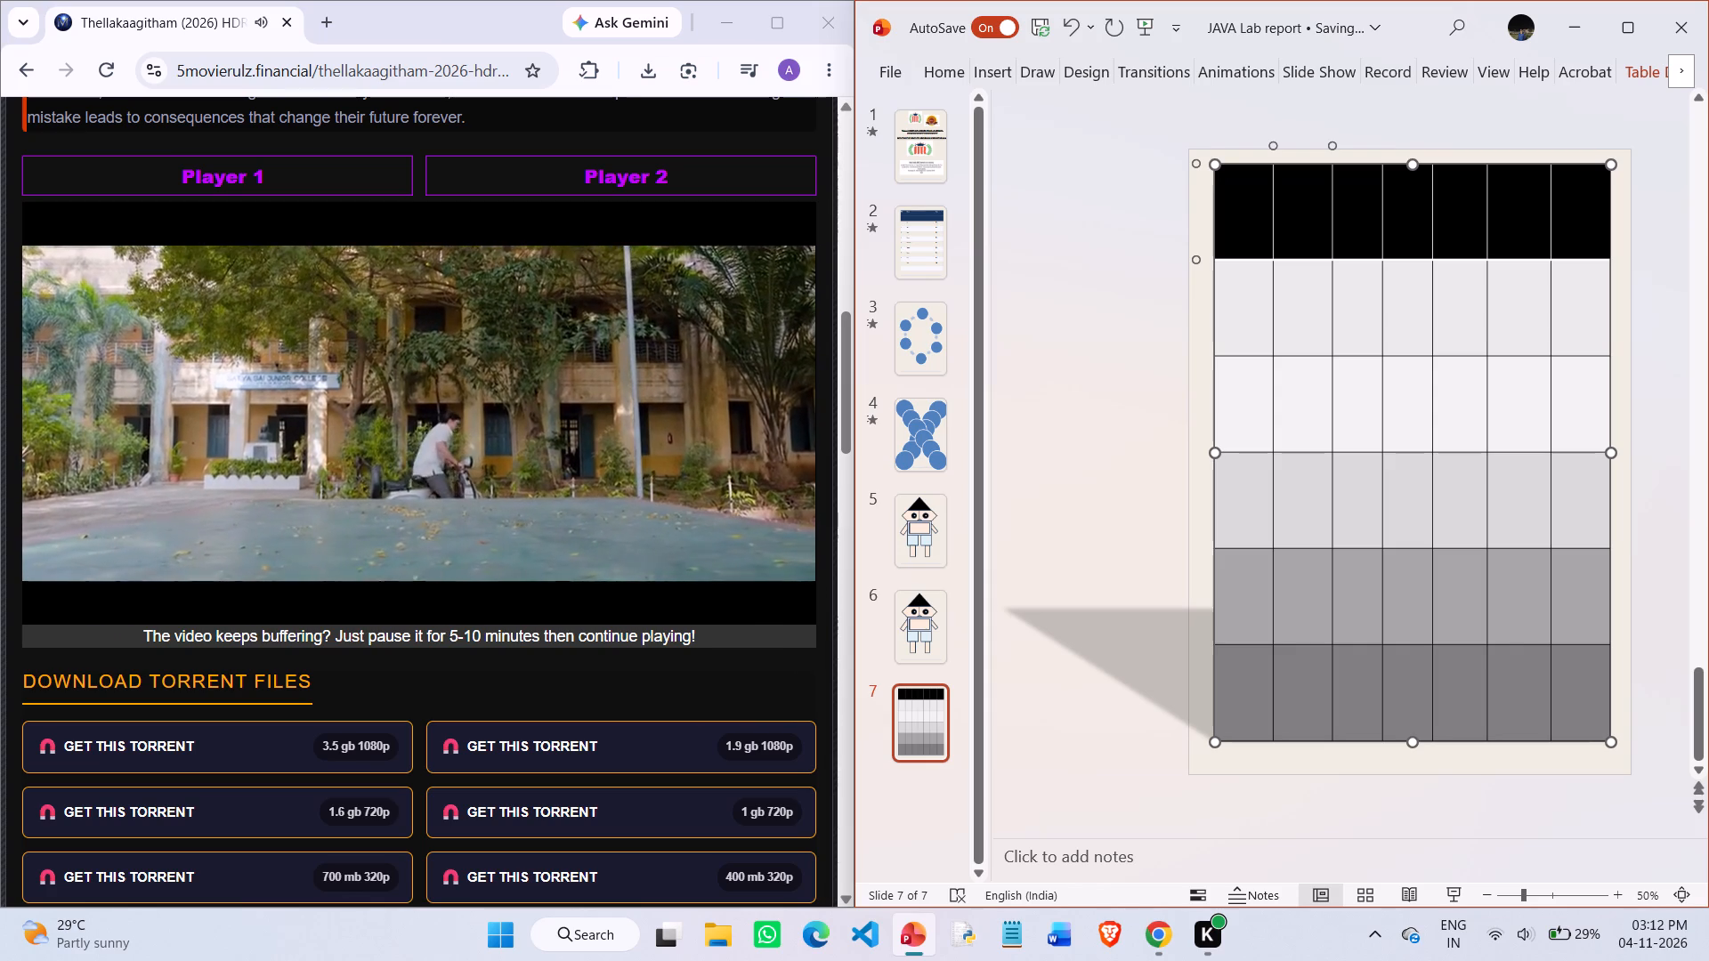
pyautogui.write('S.NO')
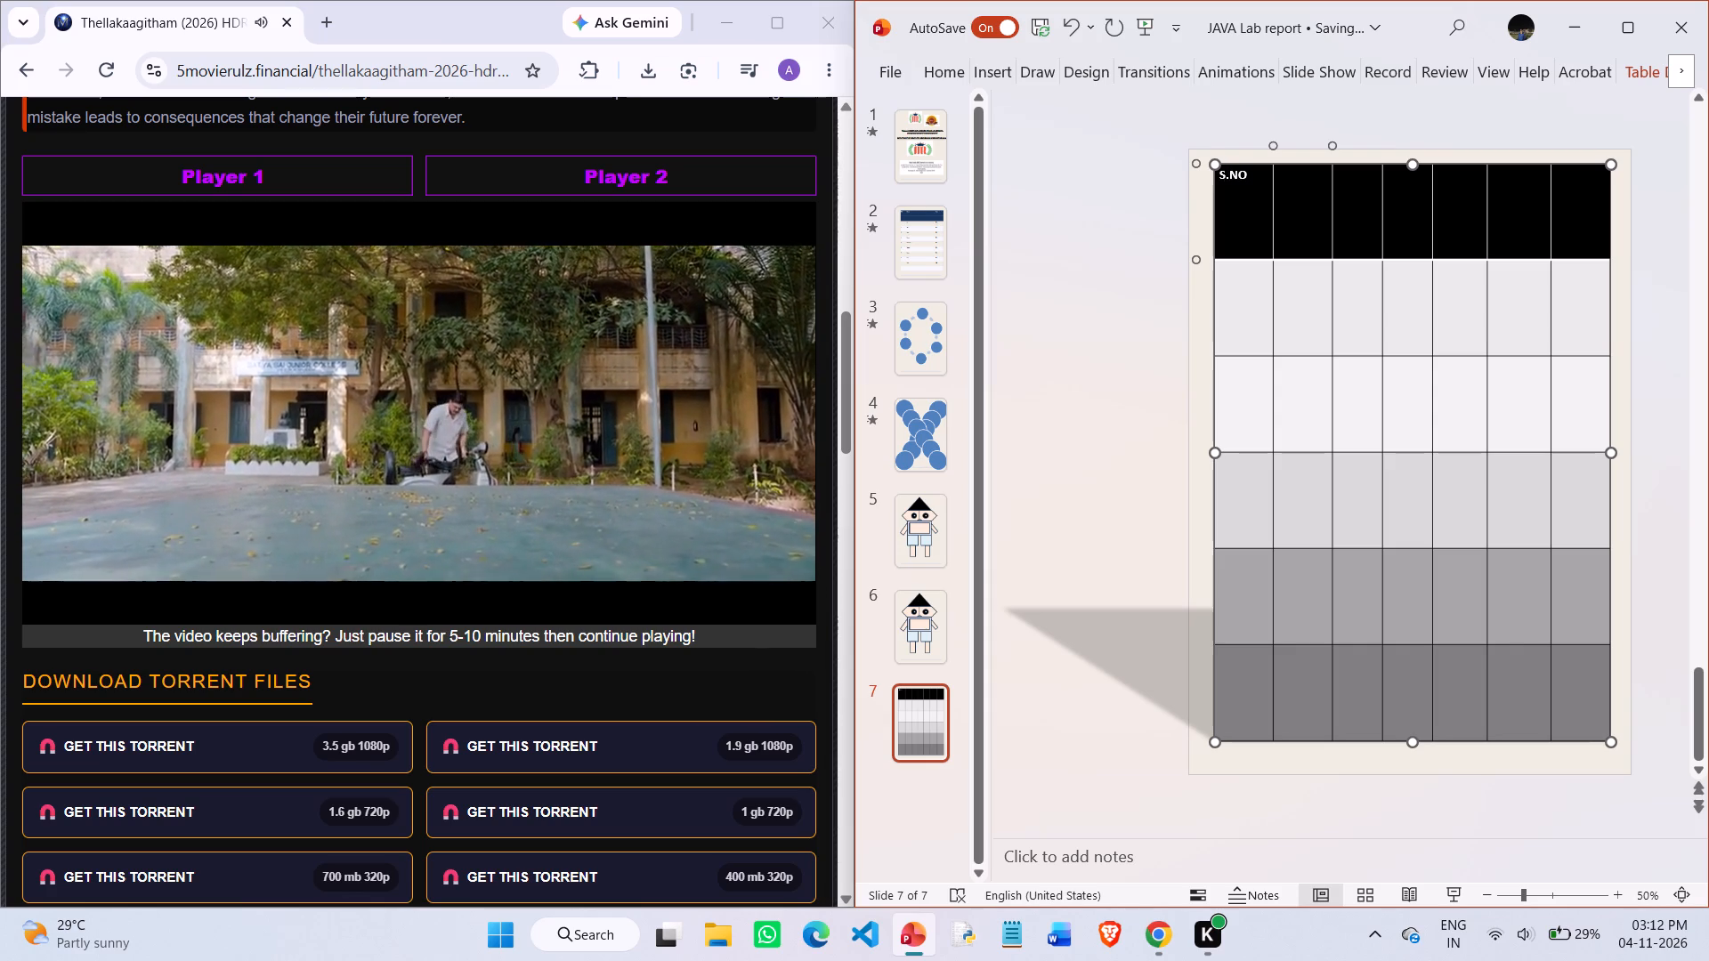
# Number the five rows under the S.NO heading from 1. to 5., one number per row.
pyautogui.click(1231, 285)
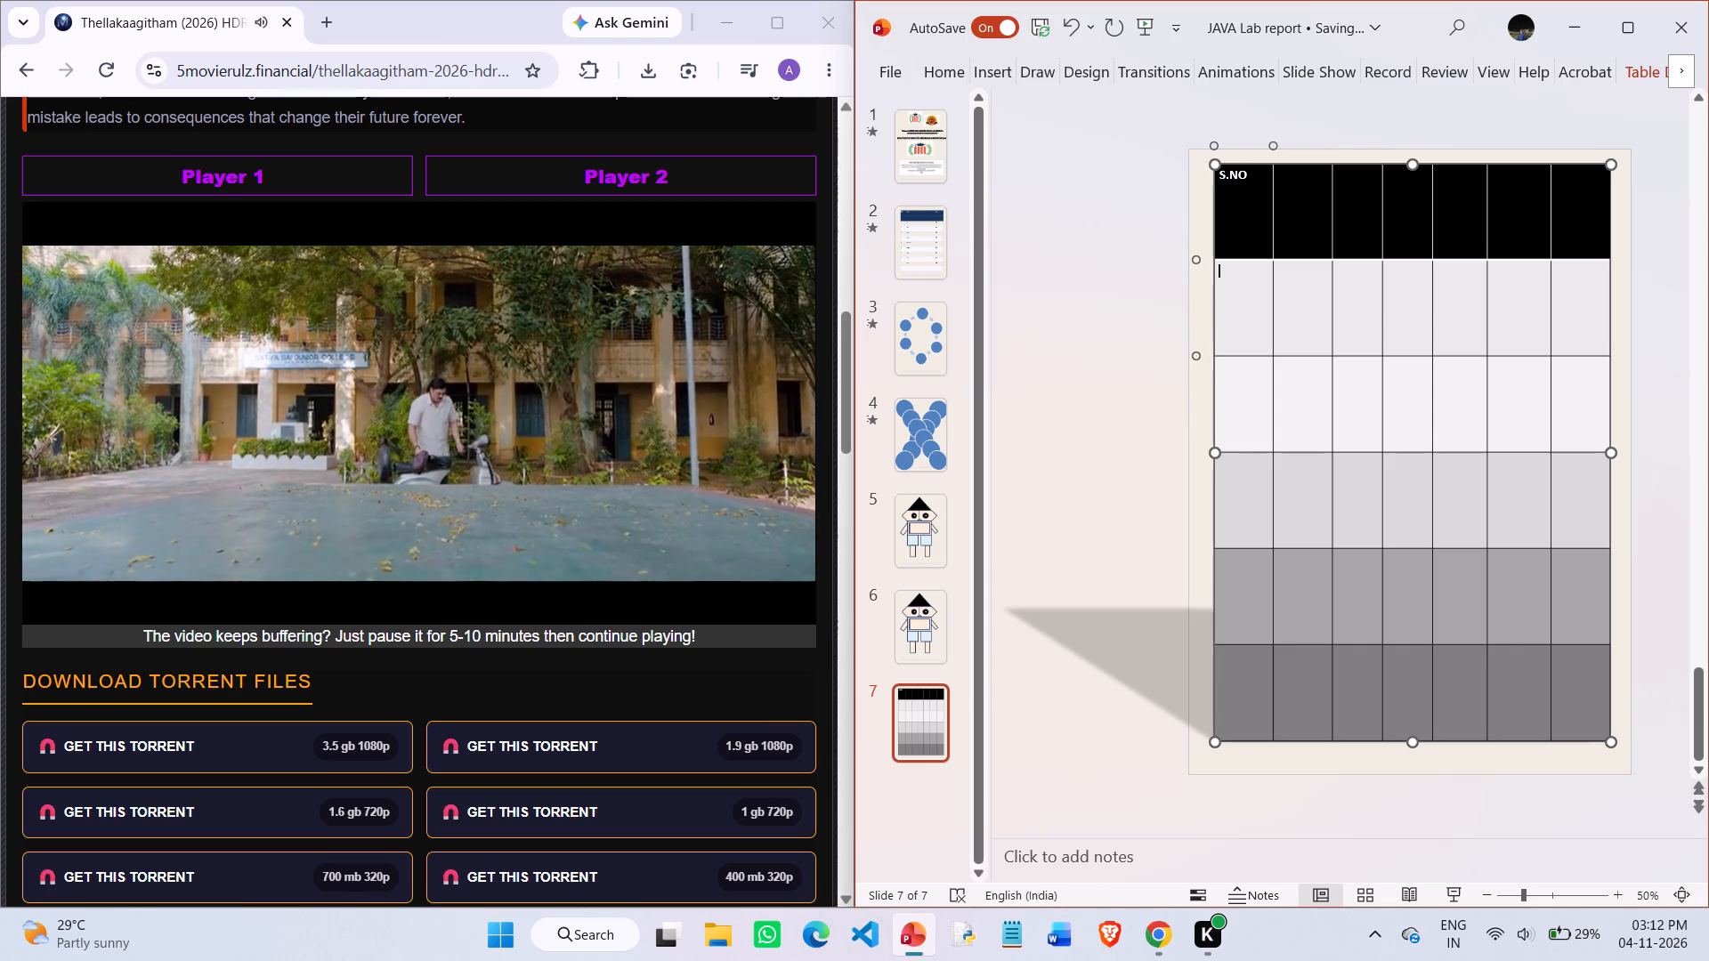
pyautogui.press('1')
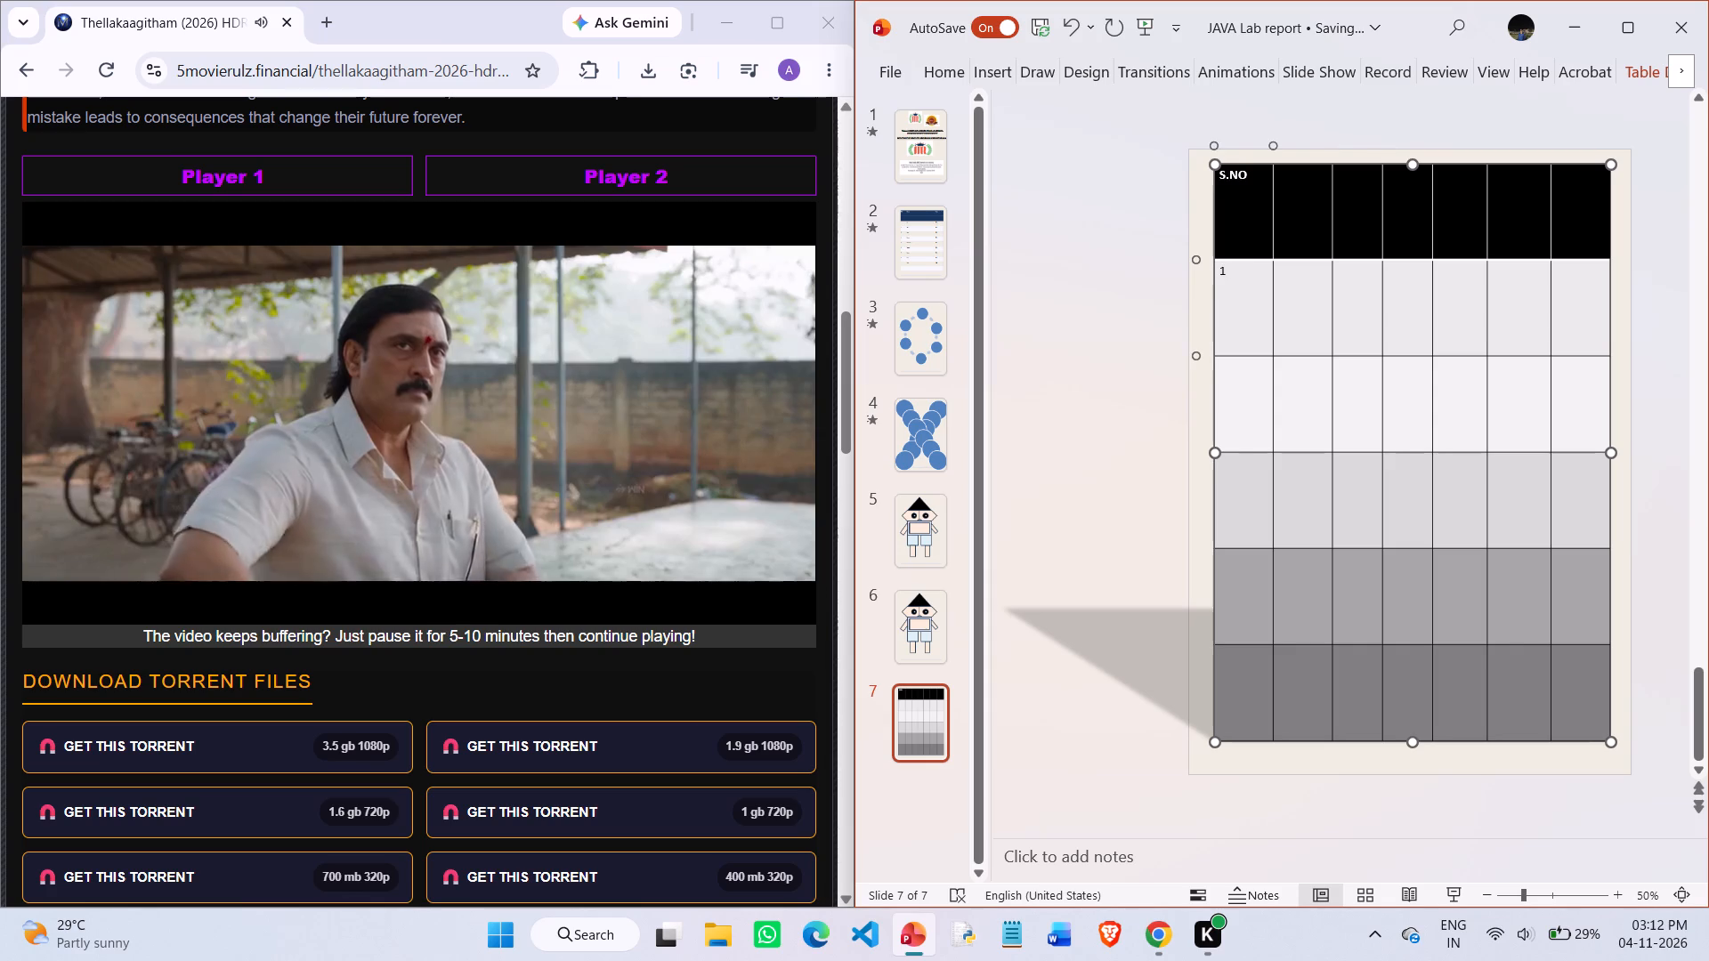
pyautogui.press('.')
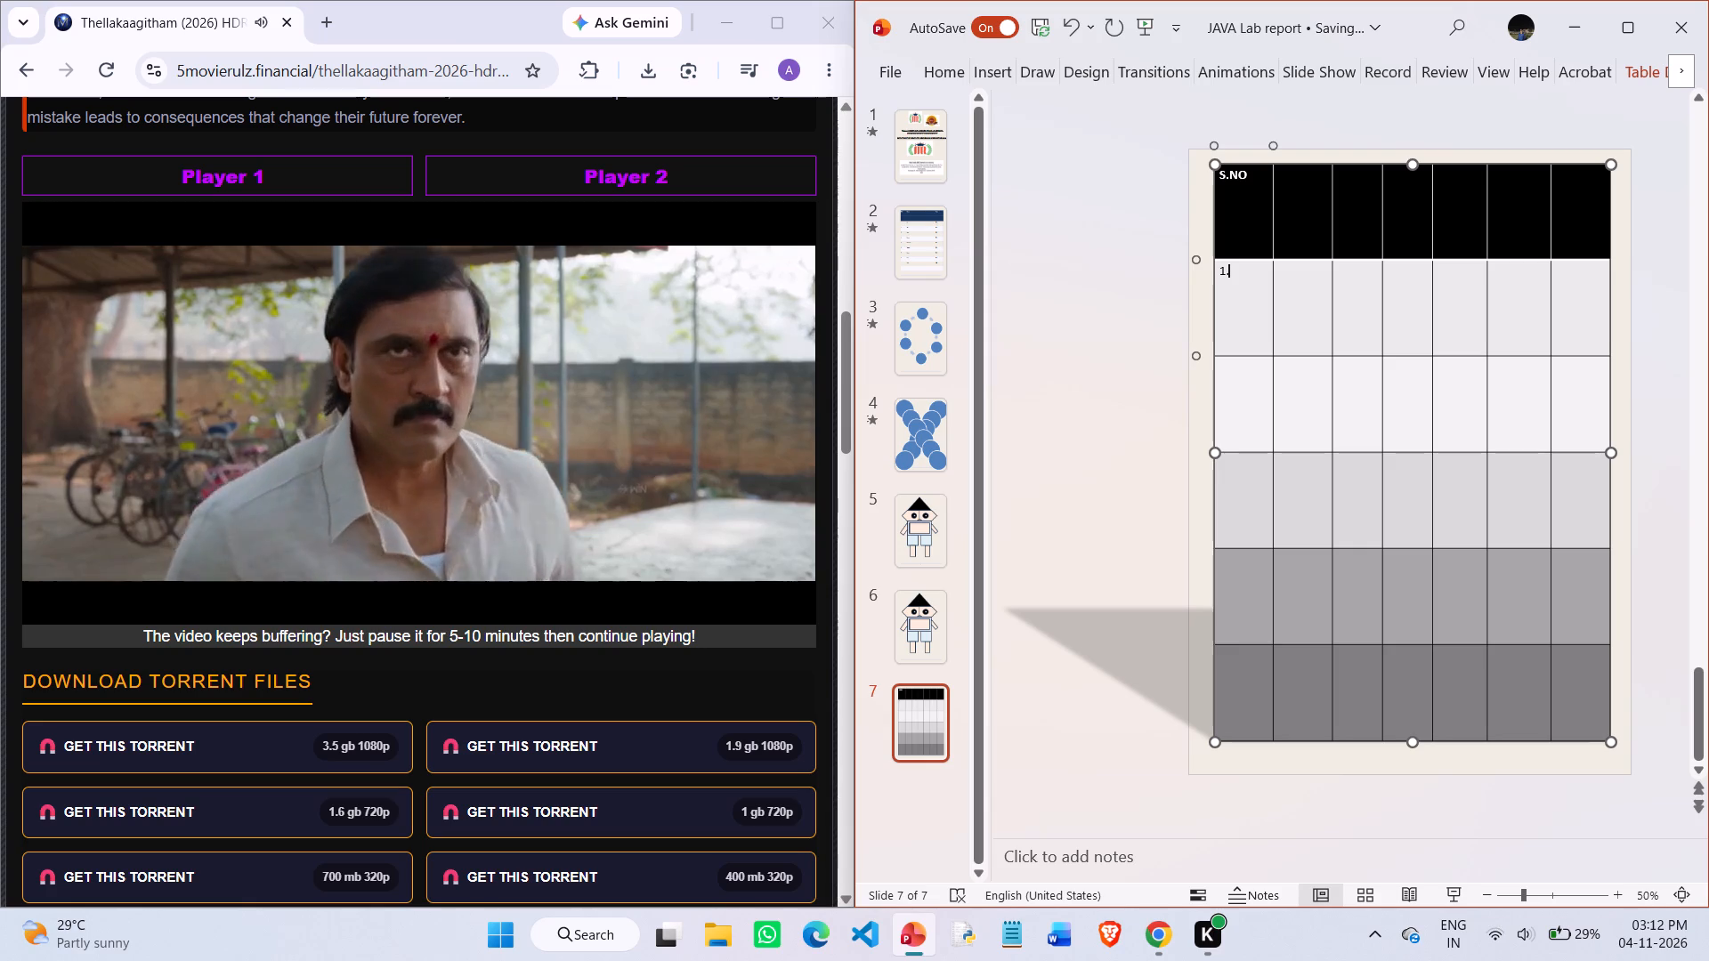
pyautogui.press('Down')
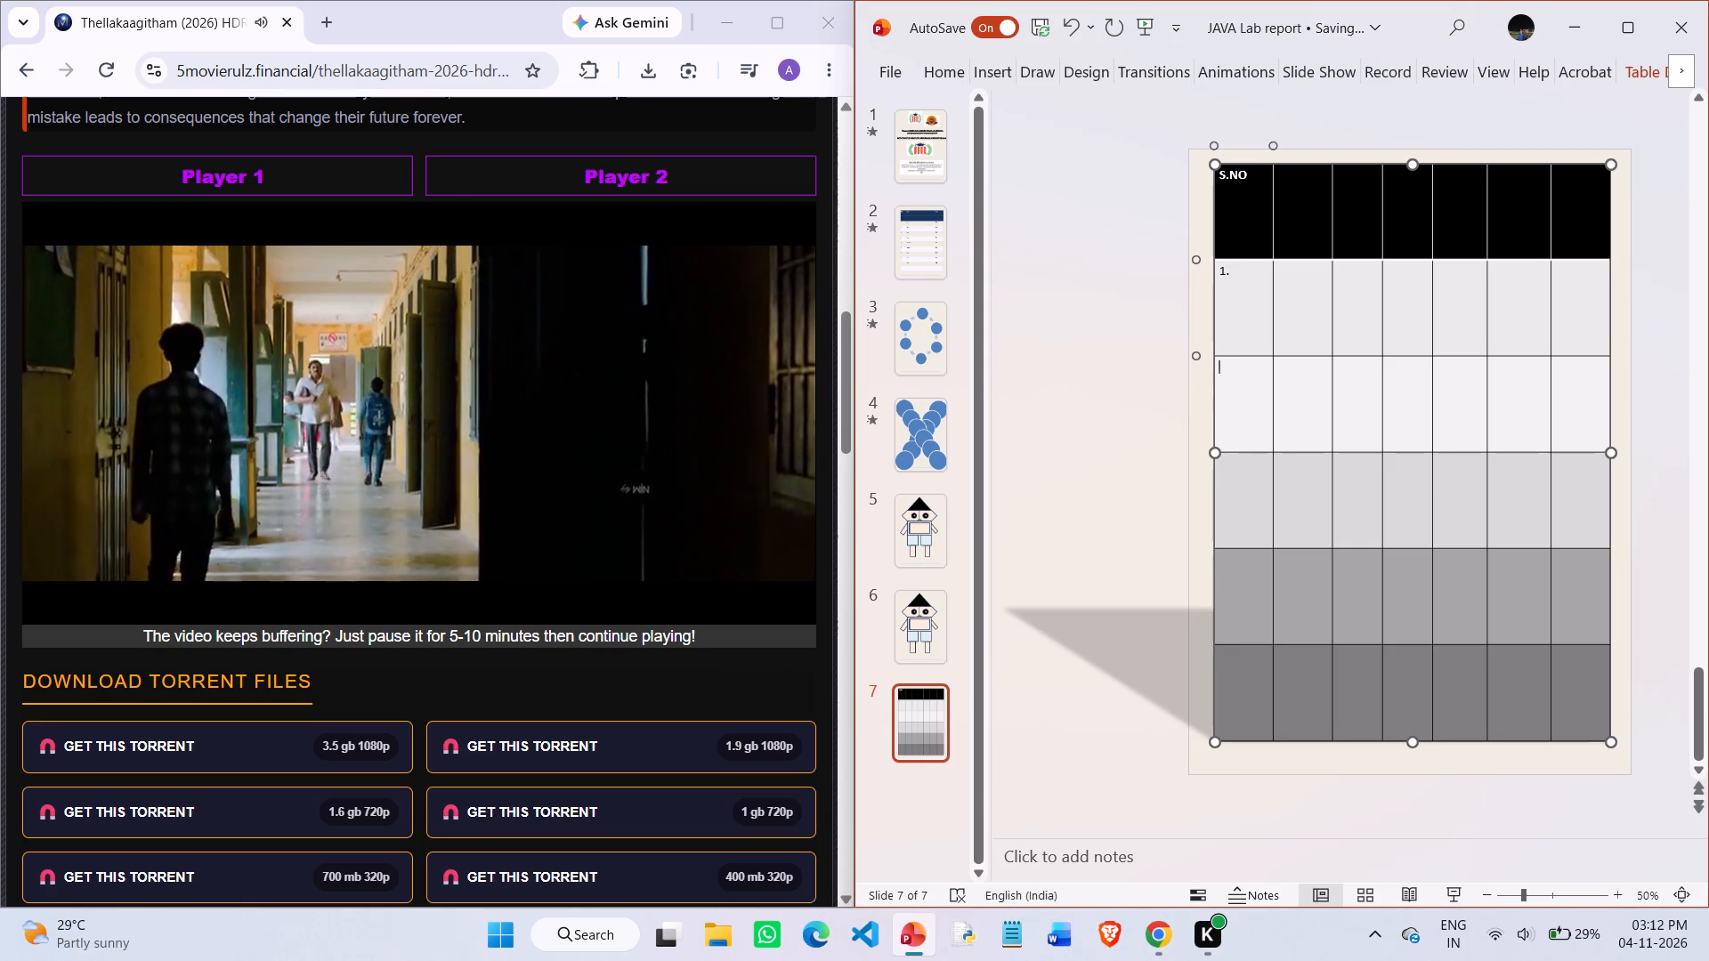
pyautogui.press('2')
pyautogui.press('.')
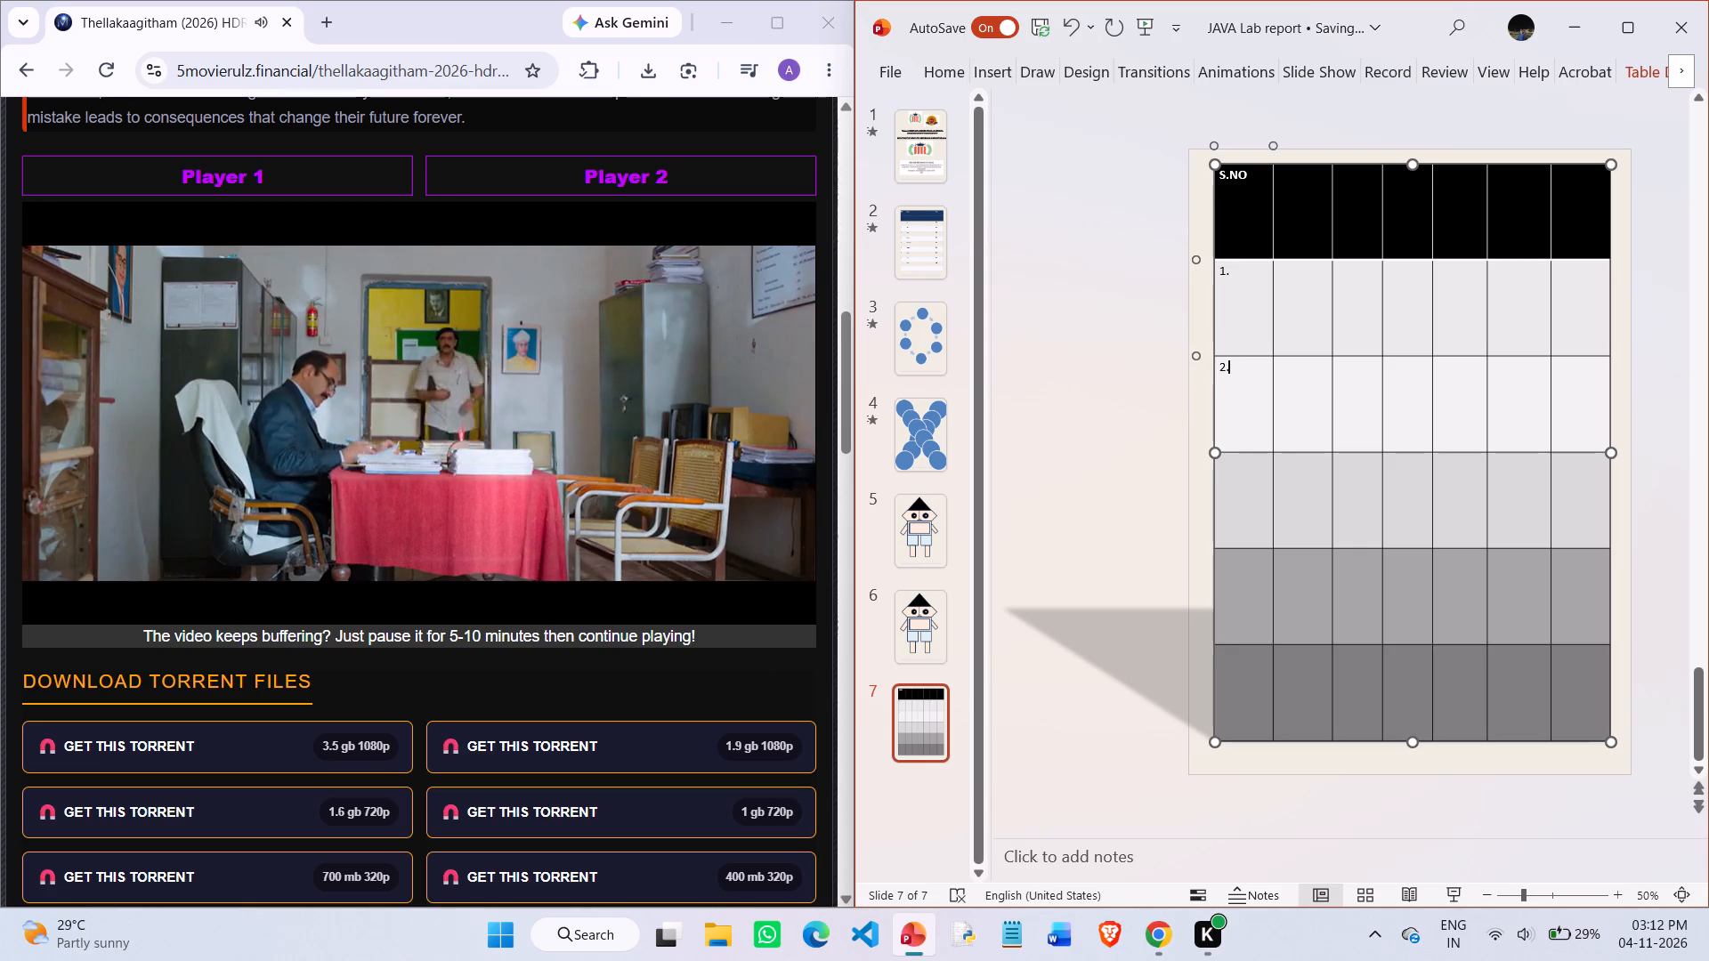
pyautogui.press('Down')
pyautogui.write('3.')
pyautogui.press('Down')
pyautogui.write('4.')
pyautogui.press('Down')
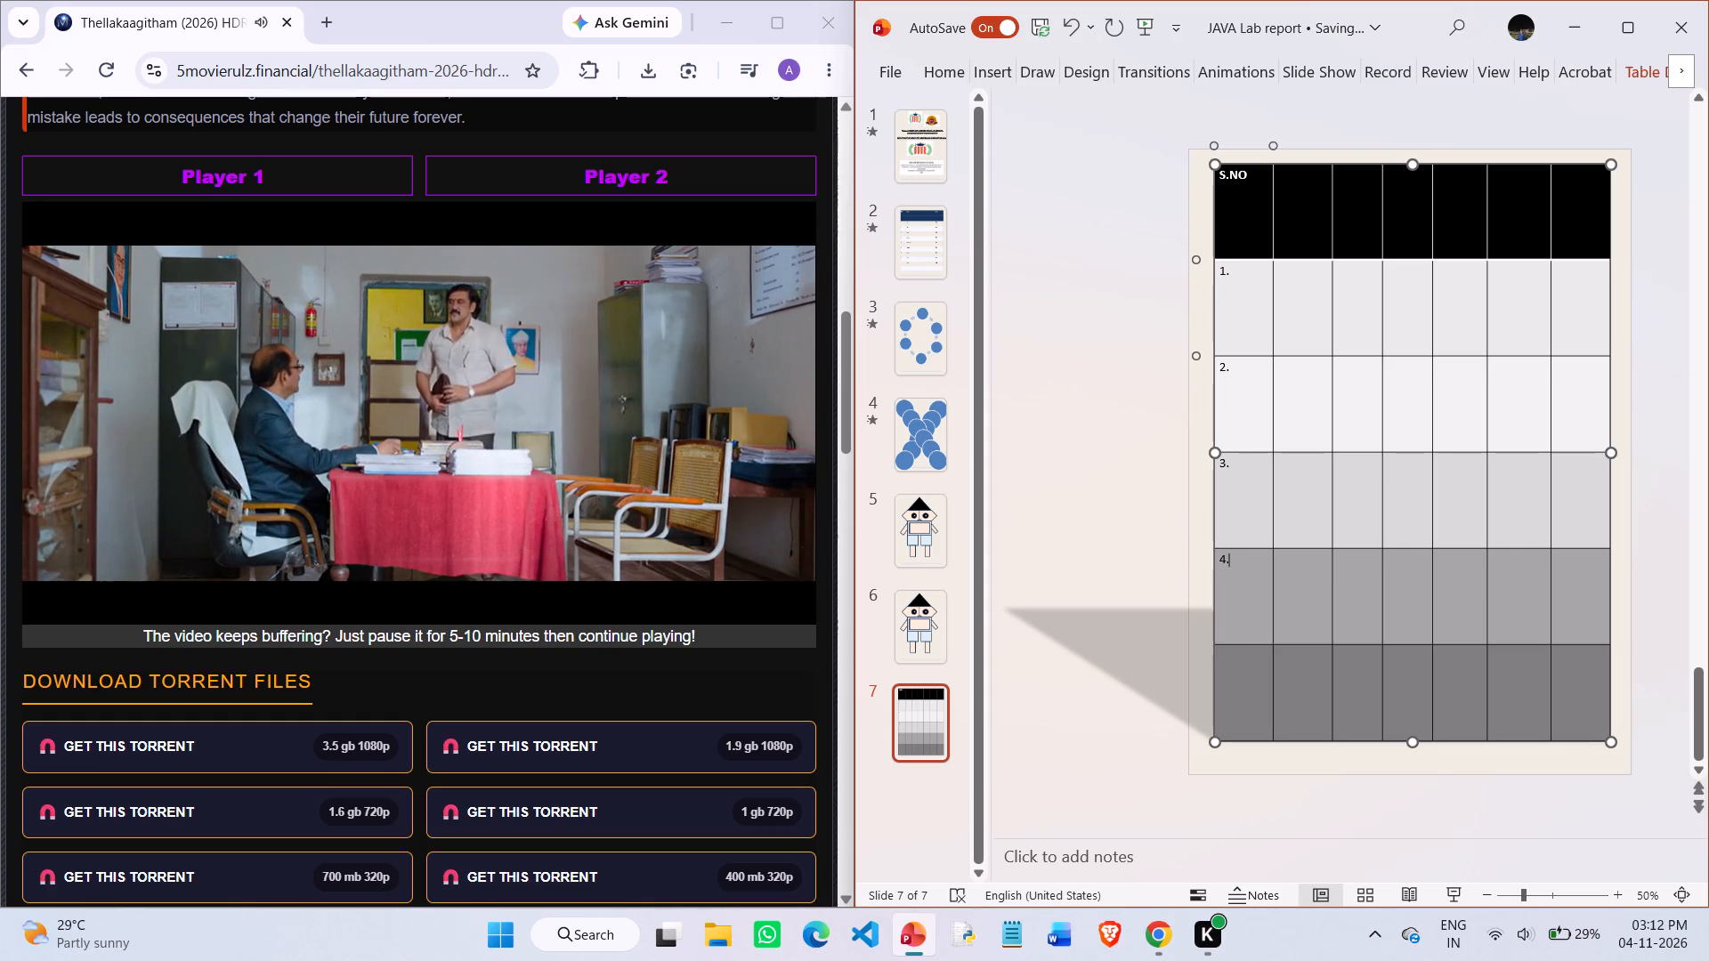
pyautogui.write('5.')
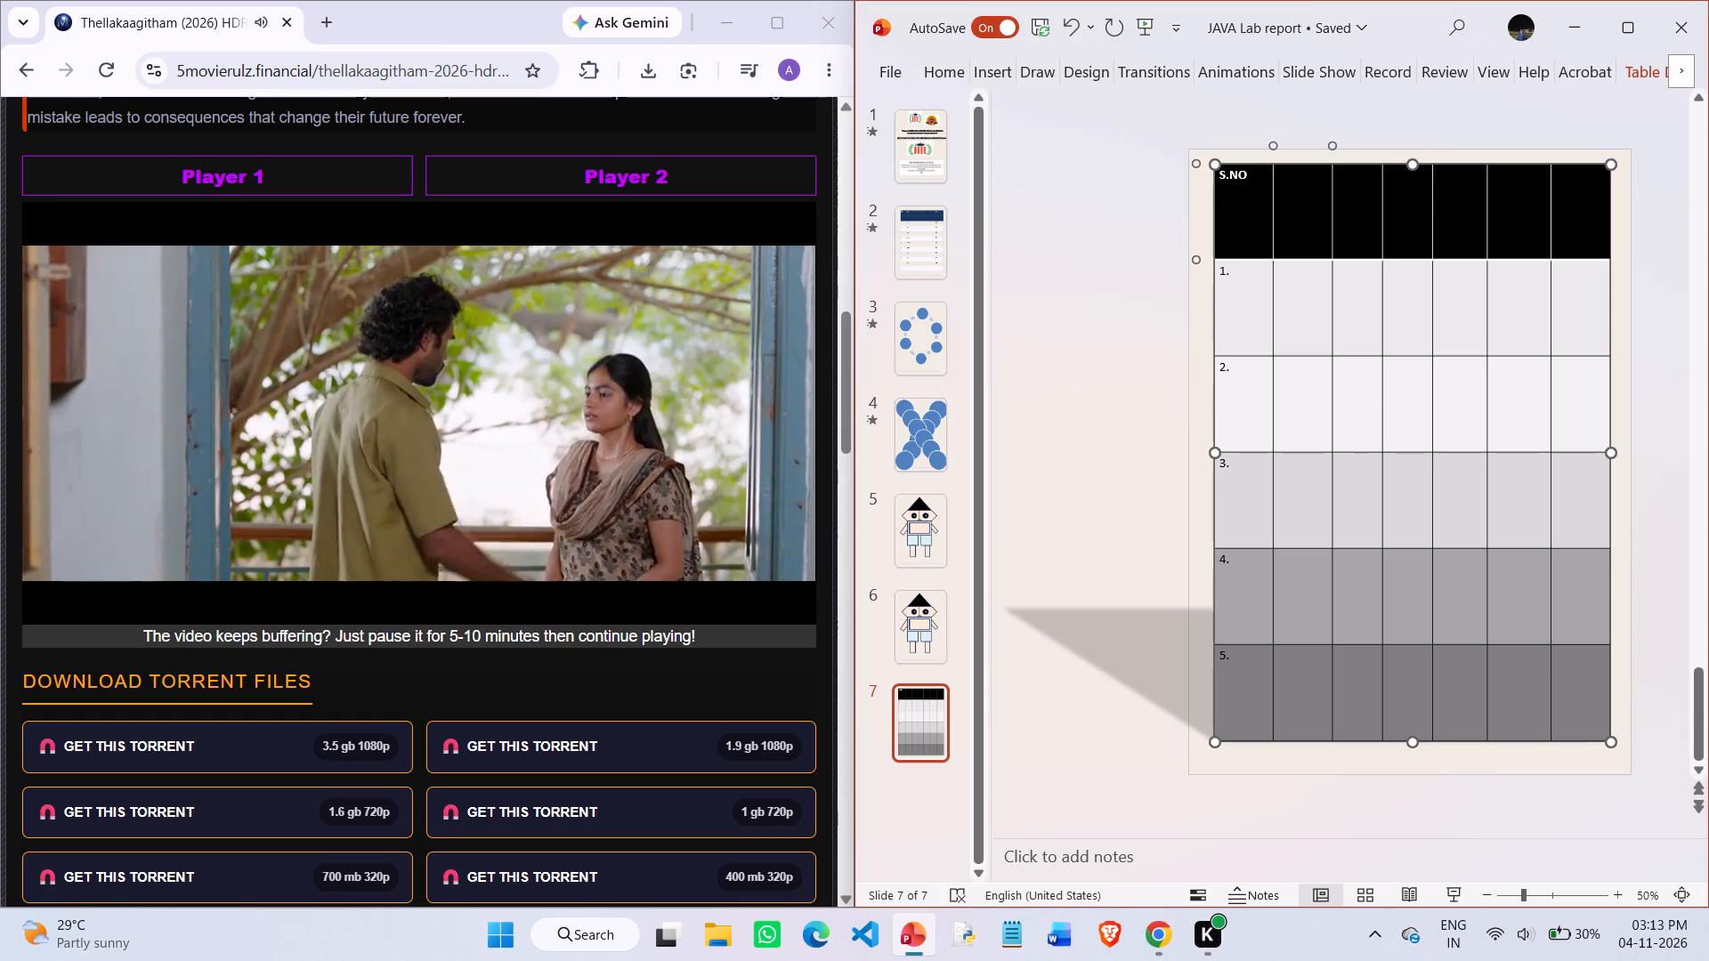
# Narrow the table's second column slightly by shifting its border with the third column.
pyautogui.click(1296, 212)
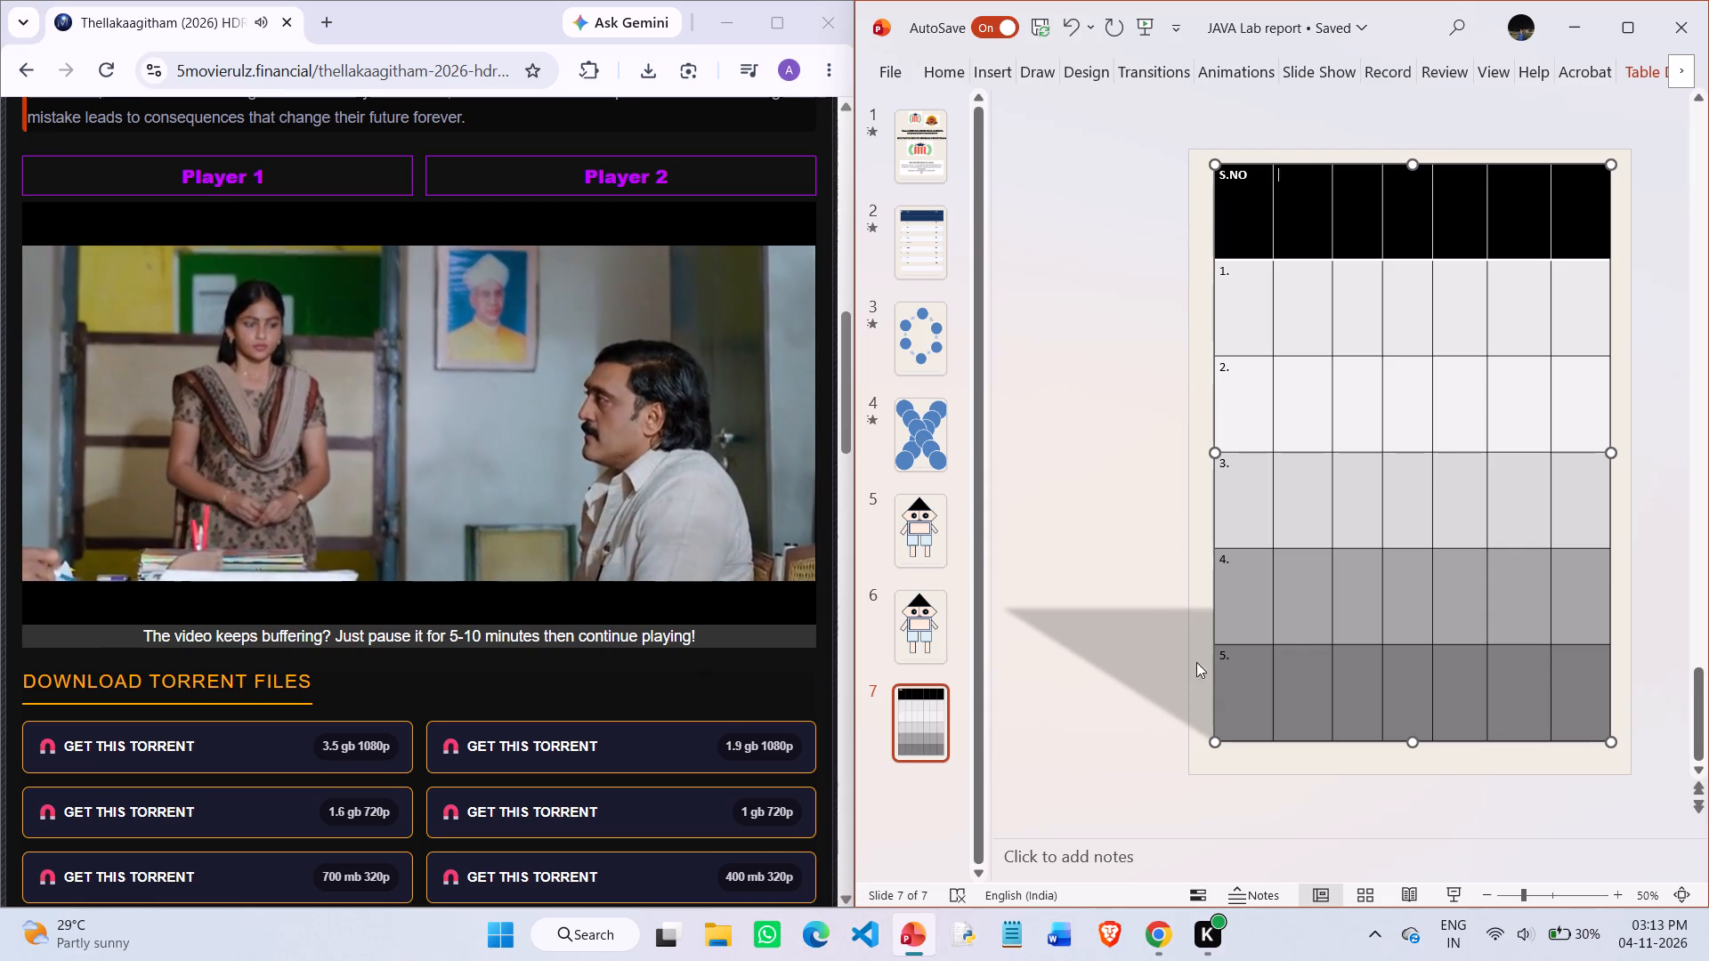
pyautogui.click(1361, 193)
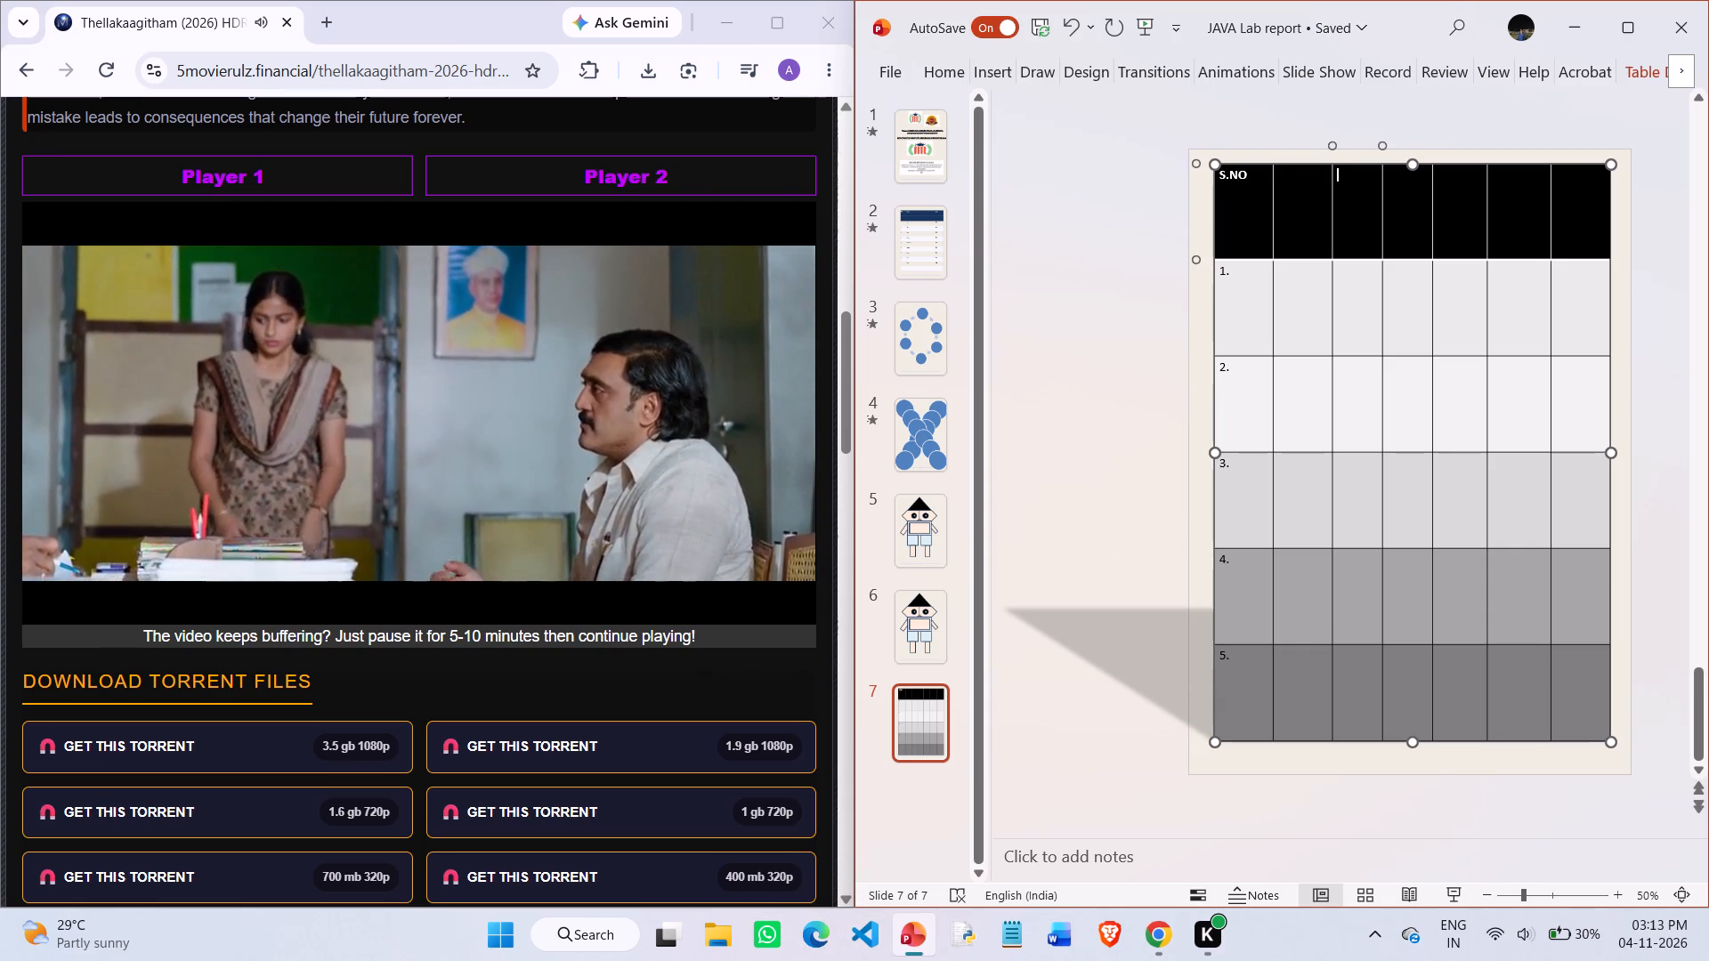
pyautogui.click(1329, 190)
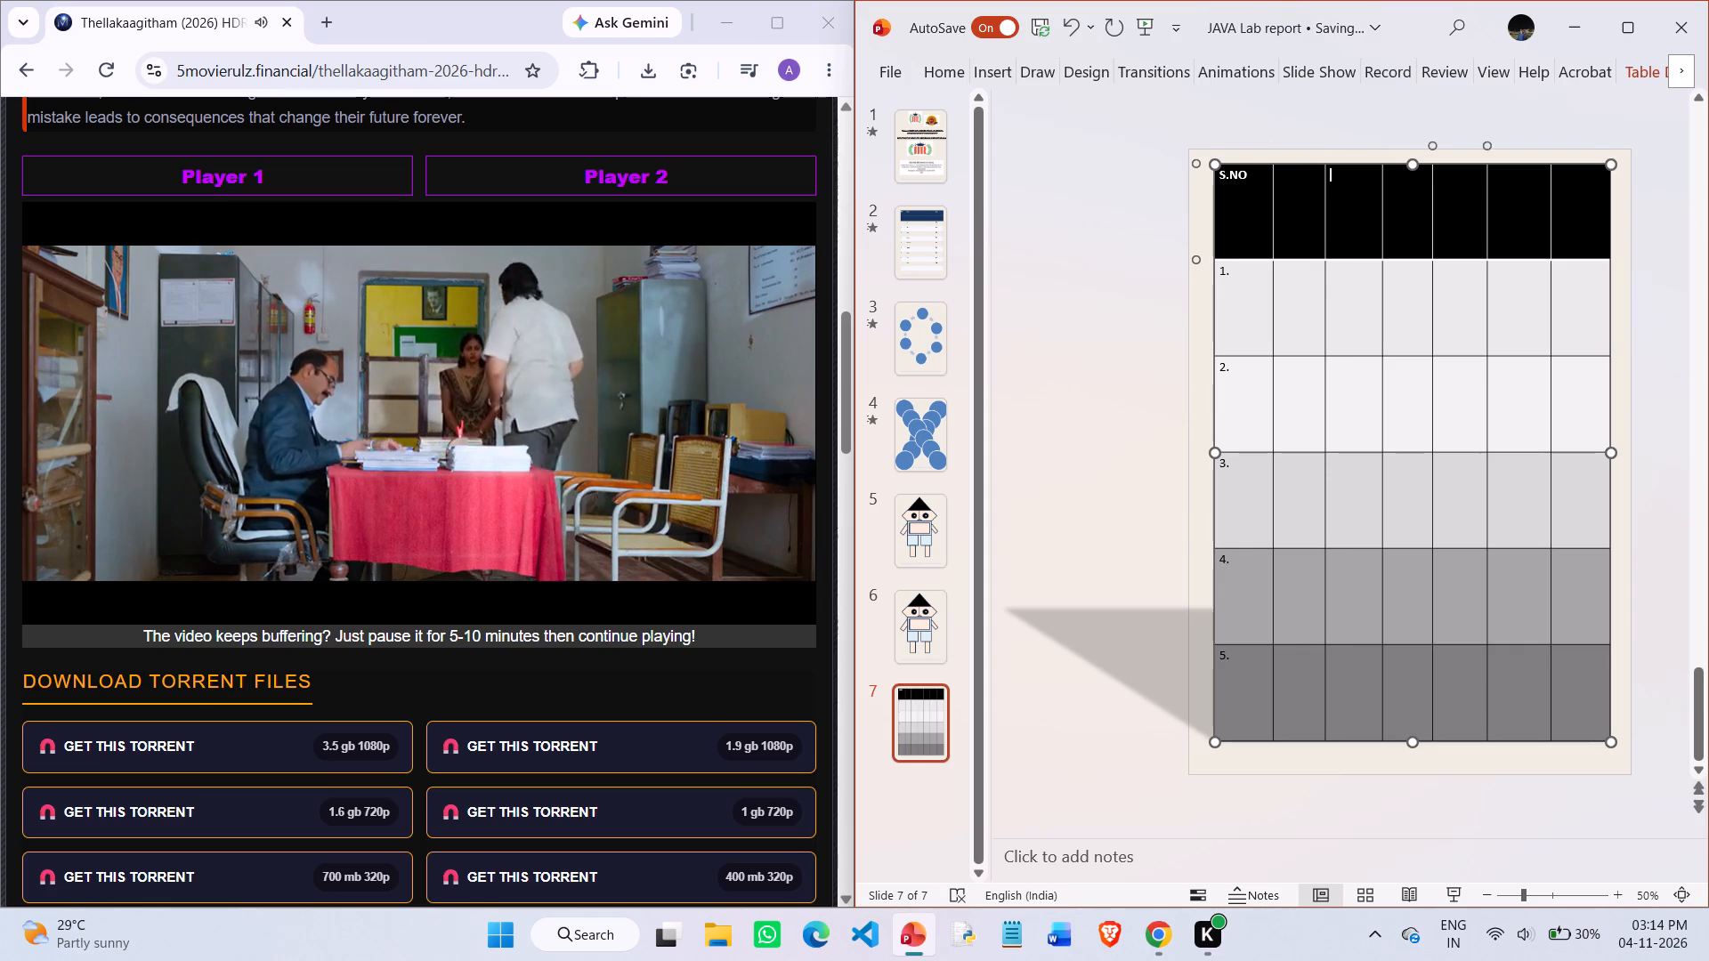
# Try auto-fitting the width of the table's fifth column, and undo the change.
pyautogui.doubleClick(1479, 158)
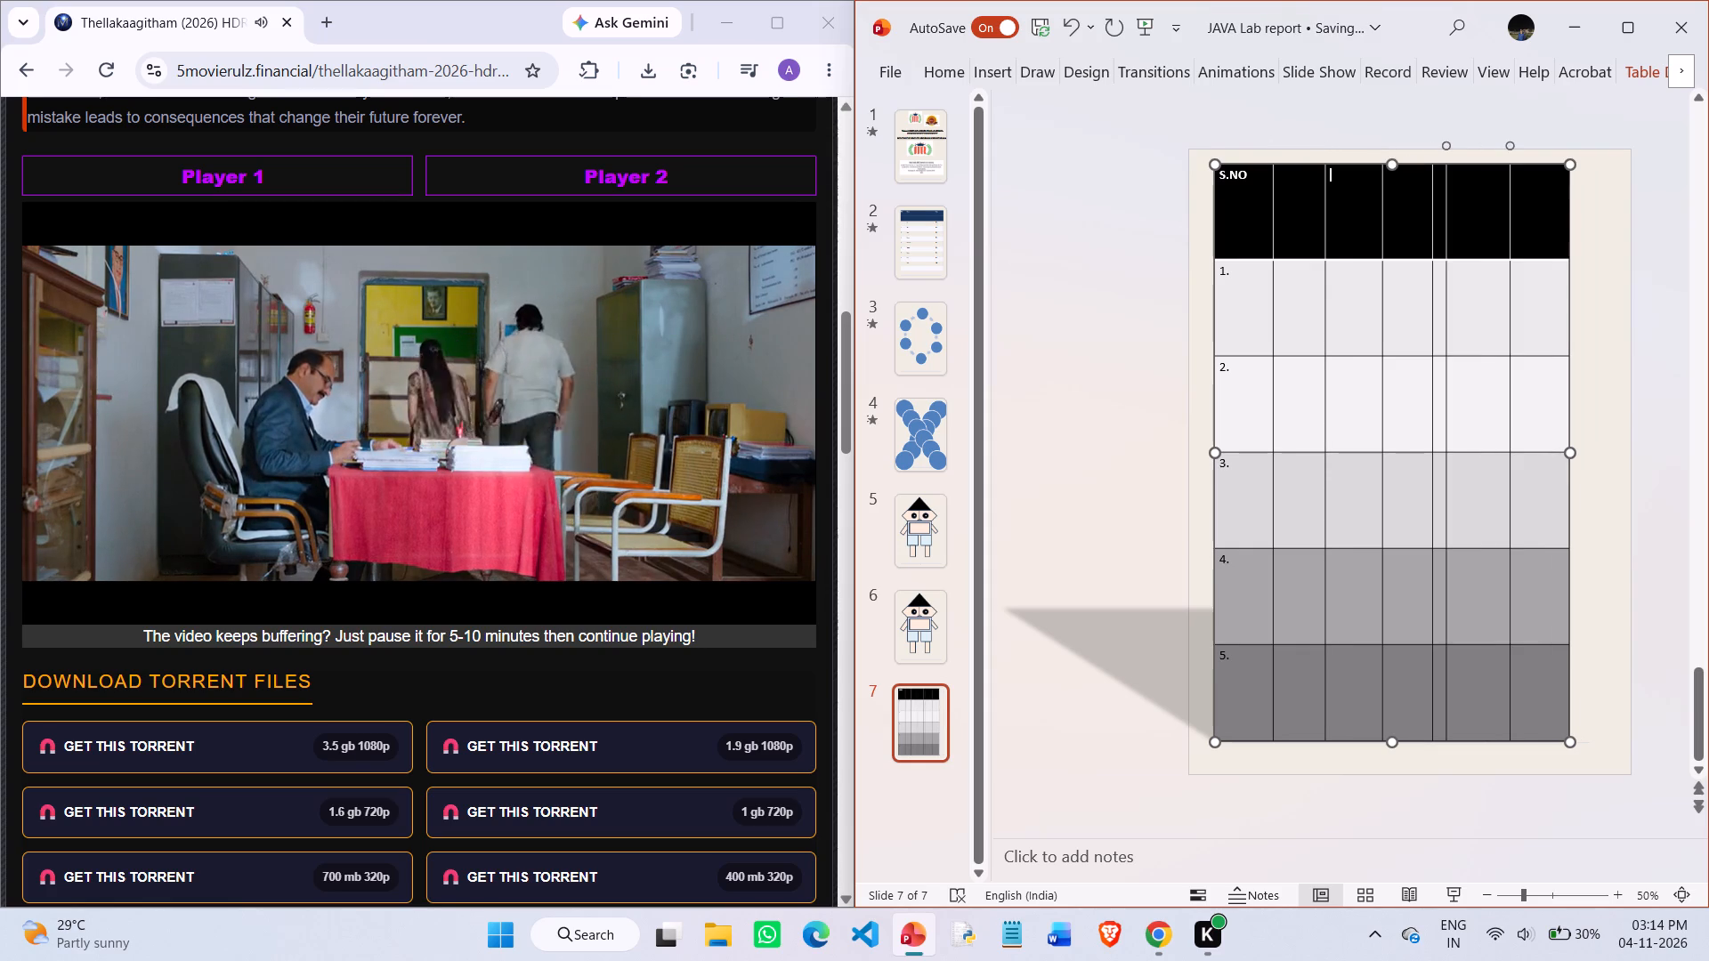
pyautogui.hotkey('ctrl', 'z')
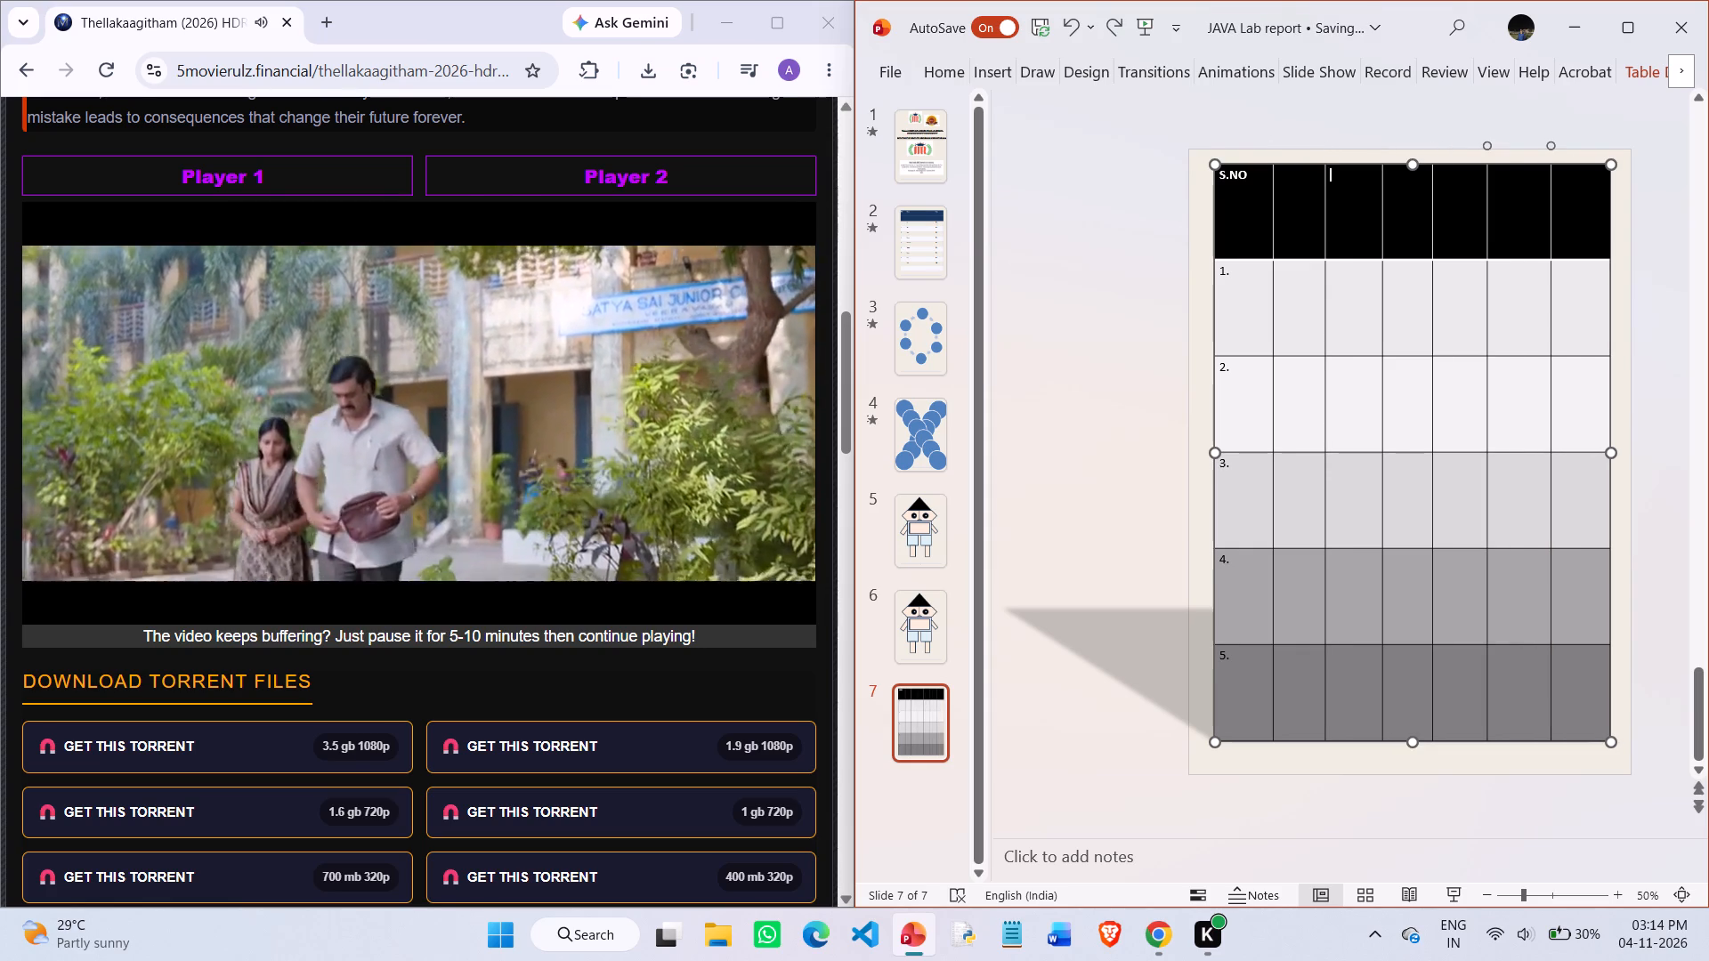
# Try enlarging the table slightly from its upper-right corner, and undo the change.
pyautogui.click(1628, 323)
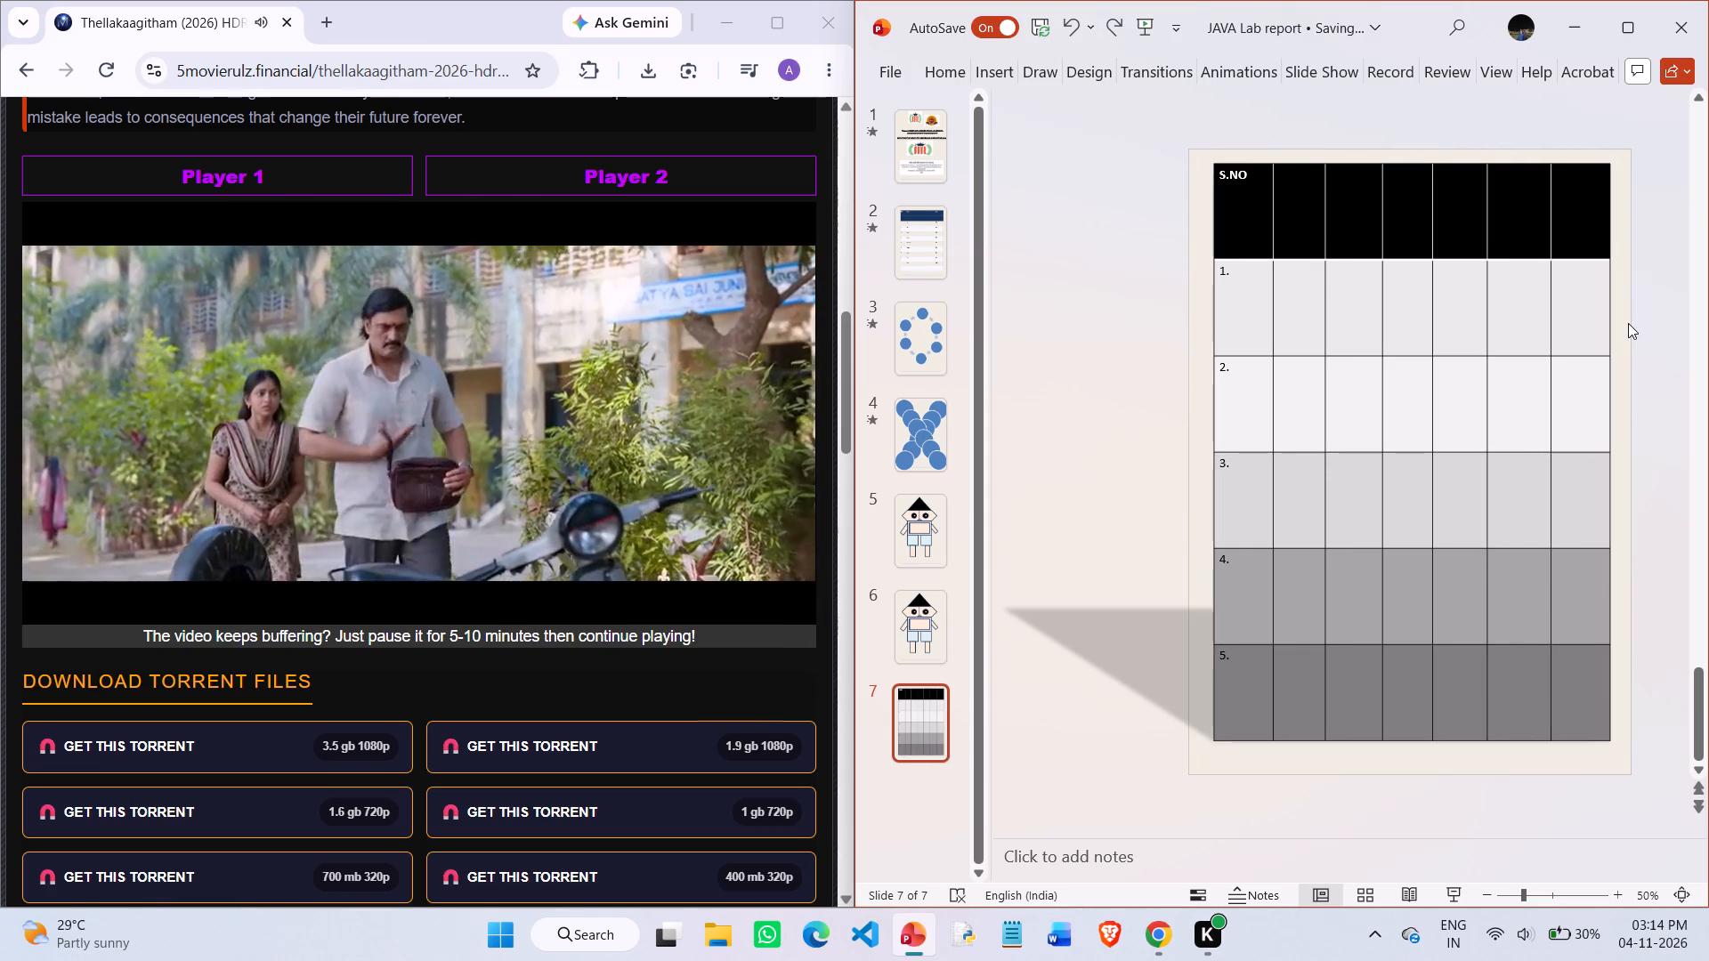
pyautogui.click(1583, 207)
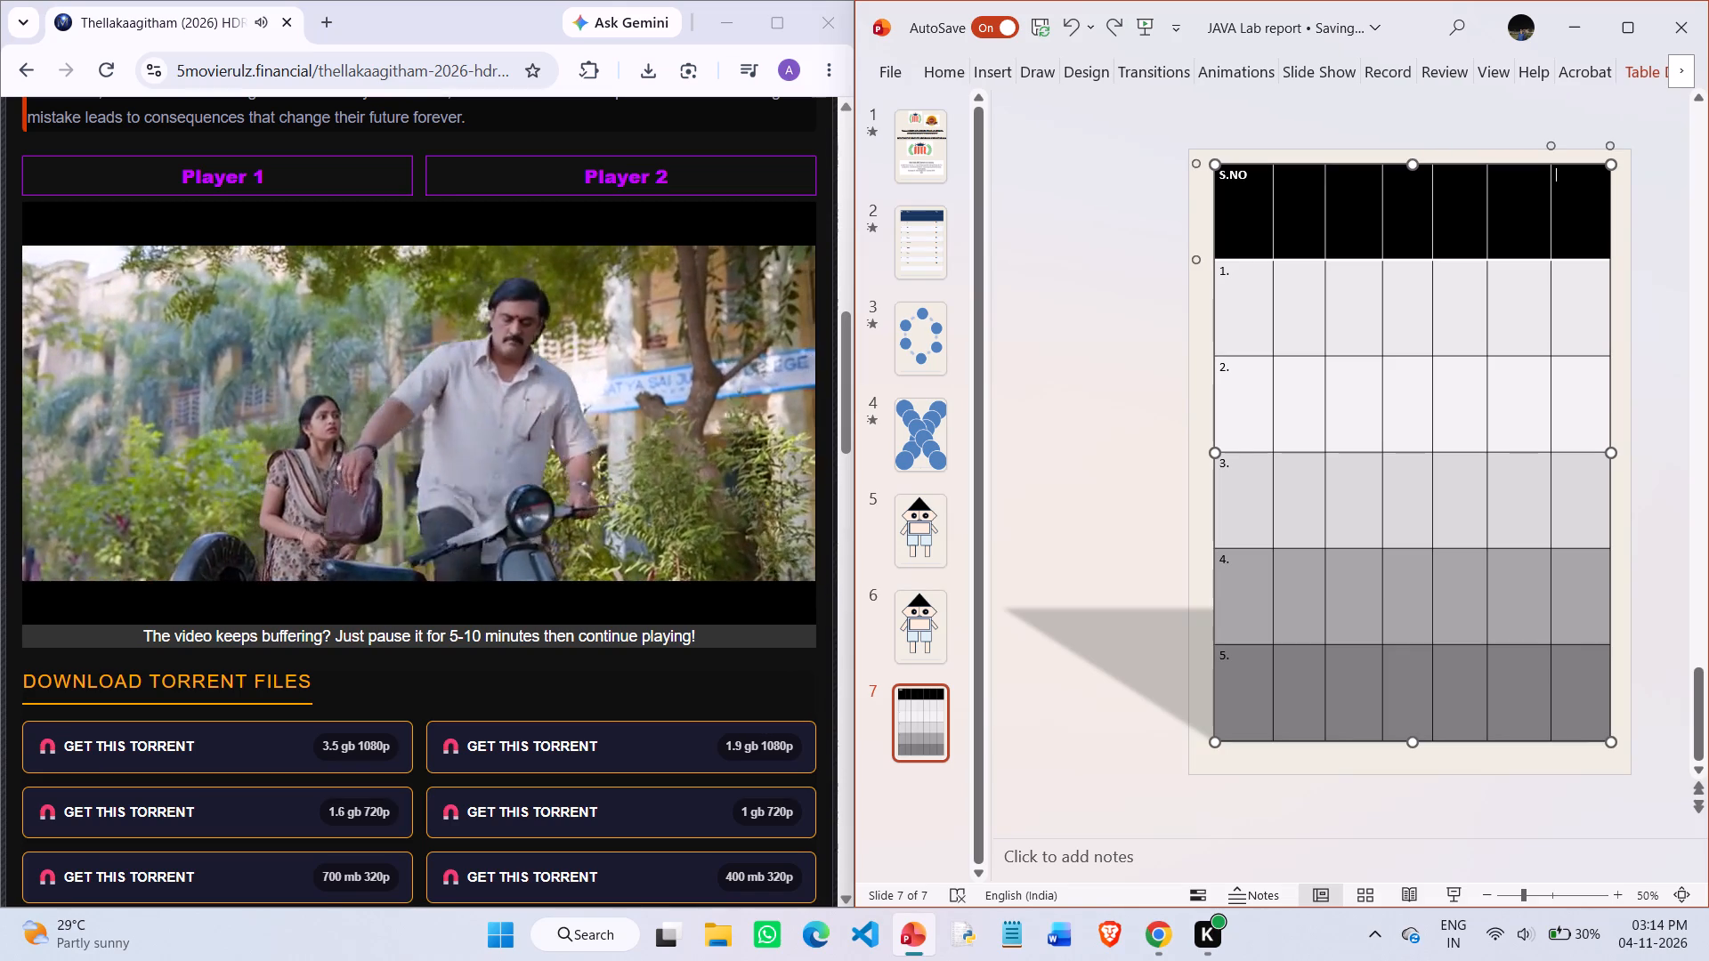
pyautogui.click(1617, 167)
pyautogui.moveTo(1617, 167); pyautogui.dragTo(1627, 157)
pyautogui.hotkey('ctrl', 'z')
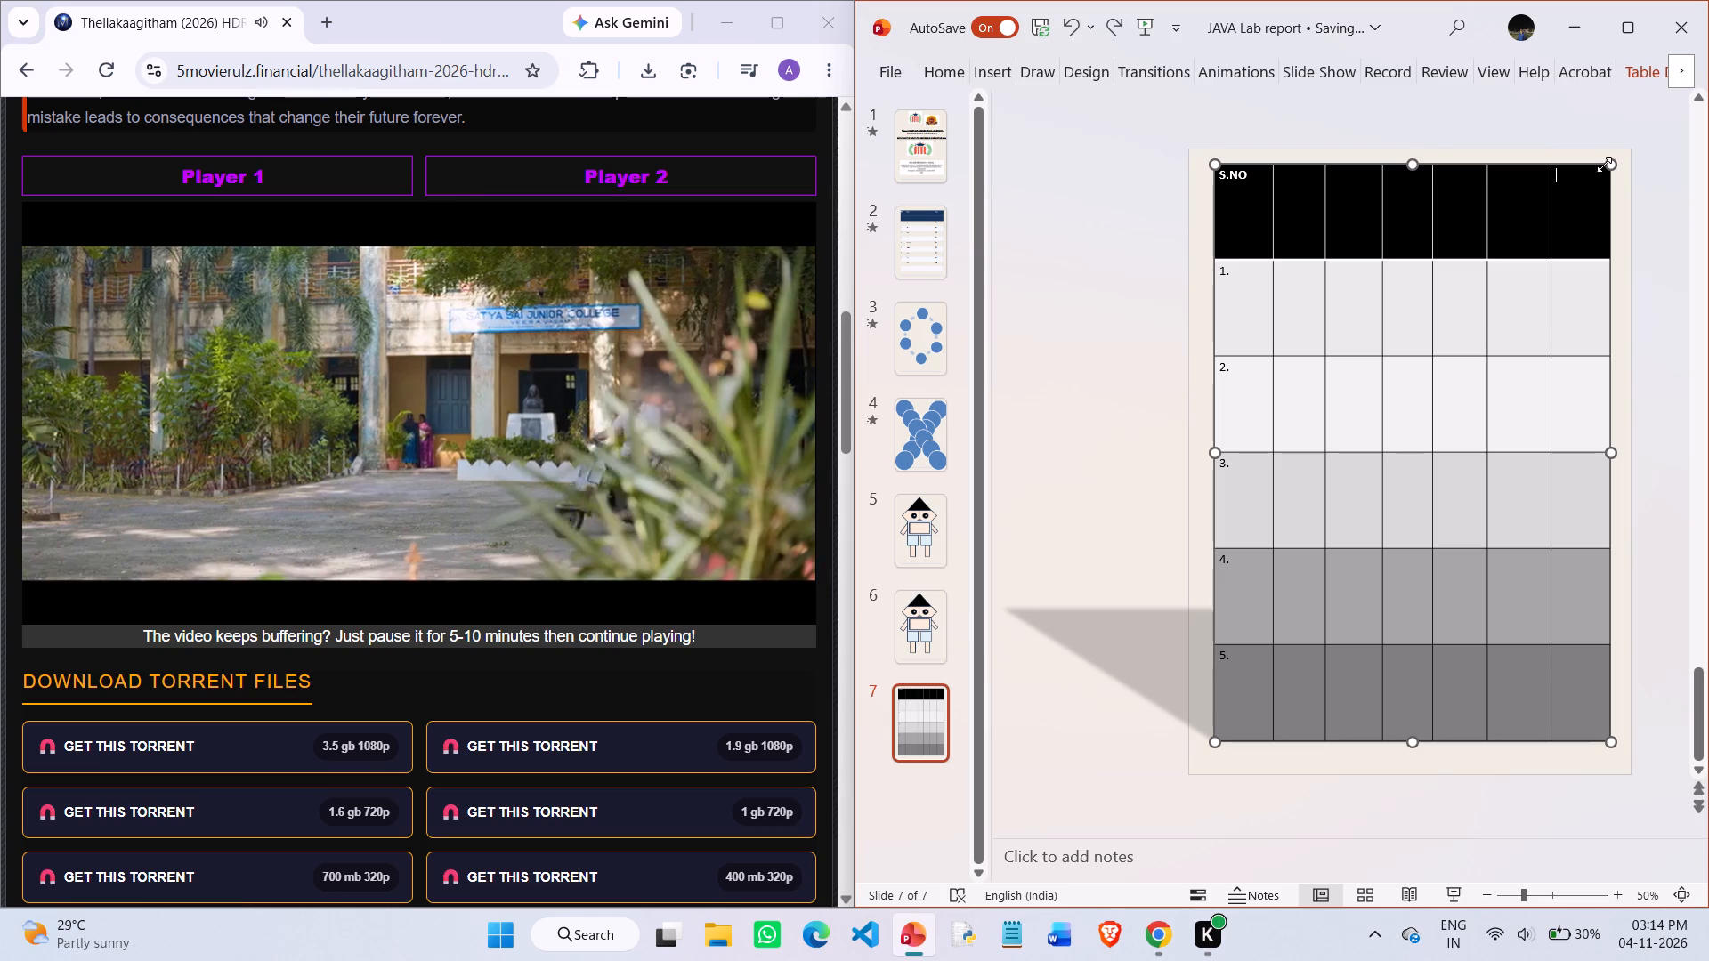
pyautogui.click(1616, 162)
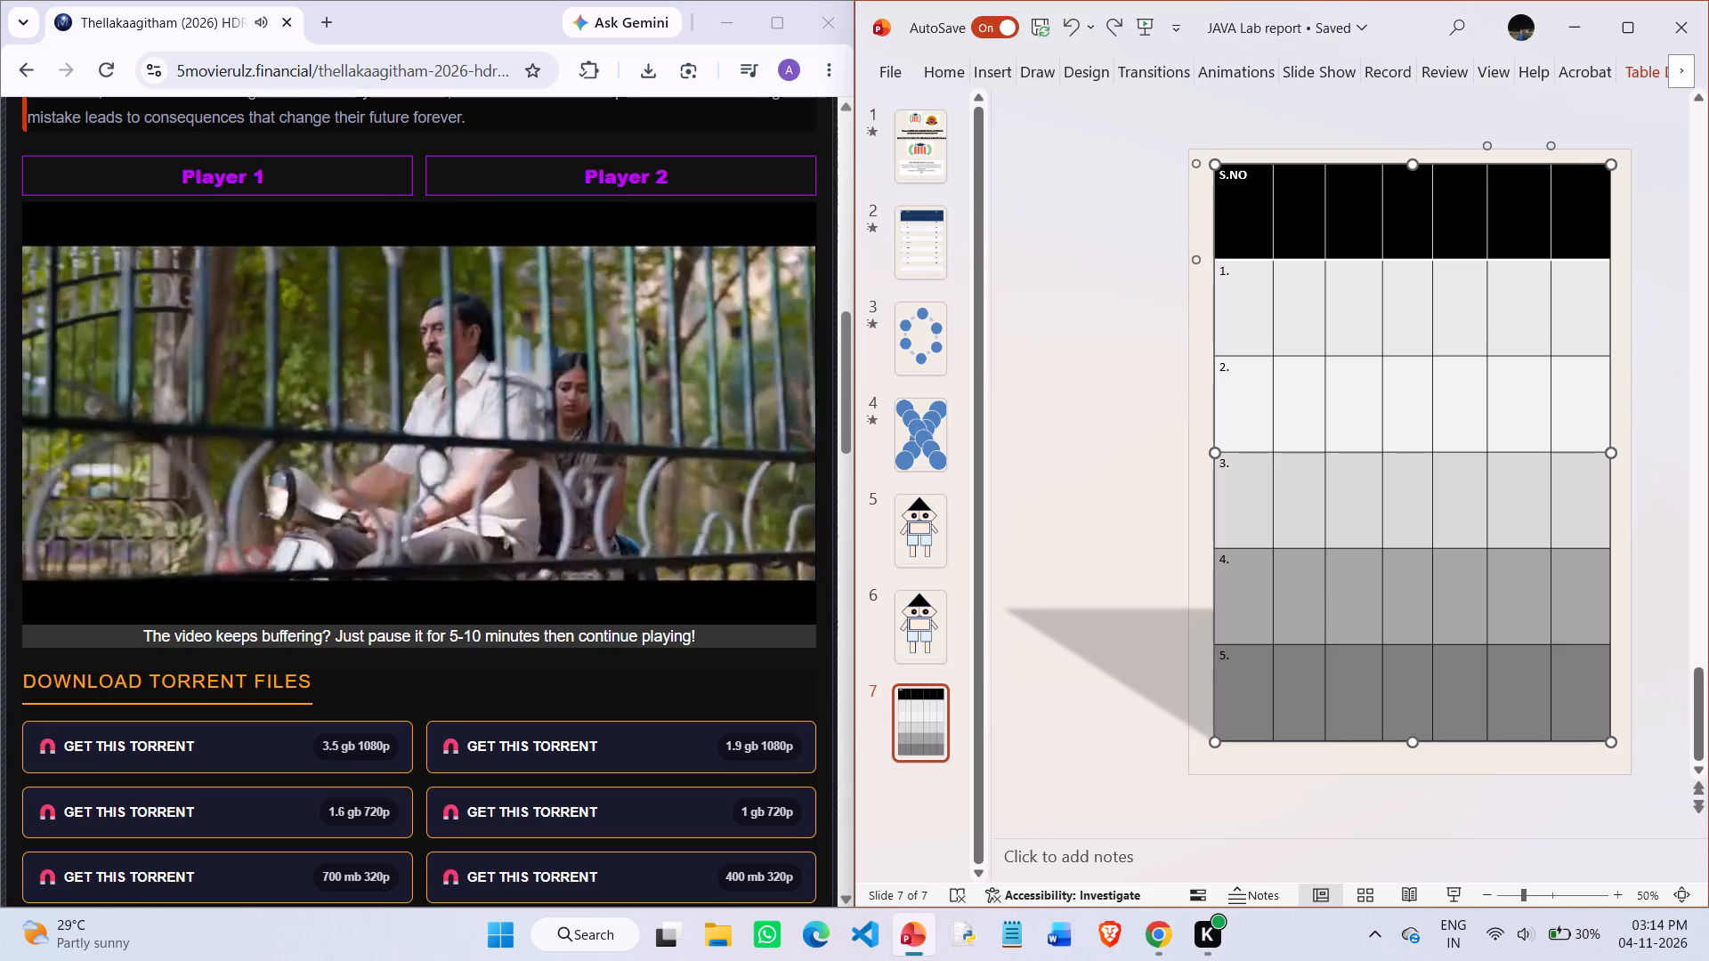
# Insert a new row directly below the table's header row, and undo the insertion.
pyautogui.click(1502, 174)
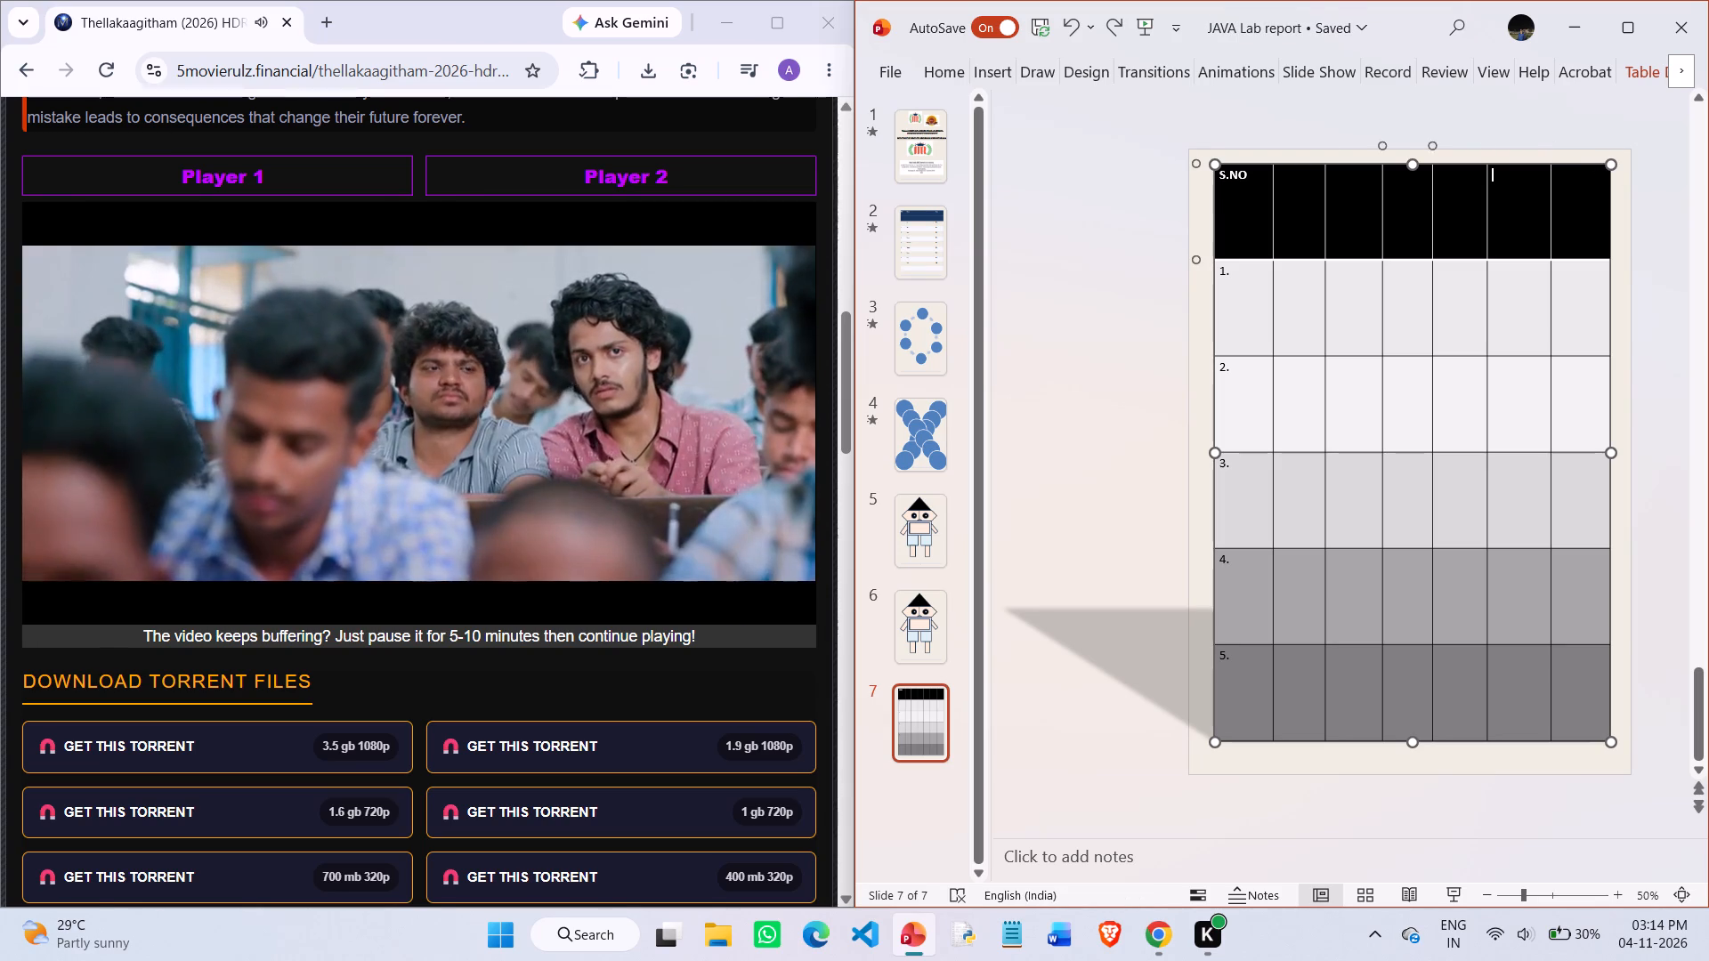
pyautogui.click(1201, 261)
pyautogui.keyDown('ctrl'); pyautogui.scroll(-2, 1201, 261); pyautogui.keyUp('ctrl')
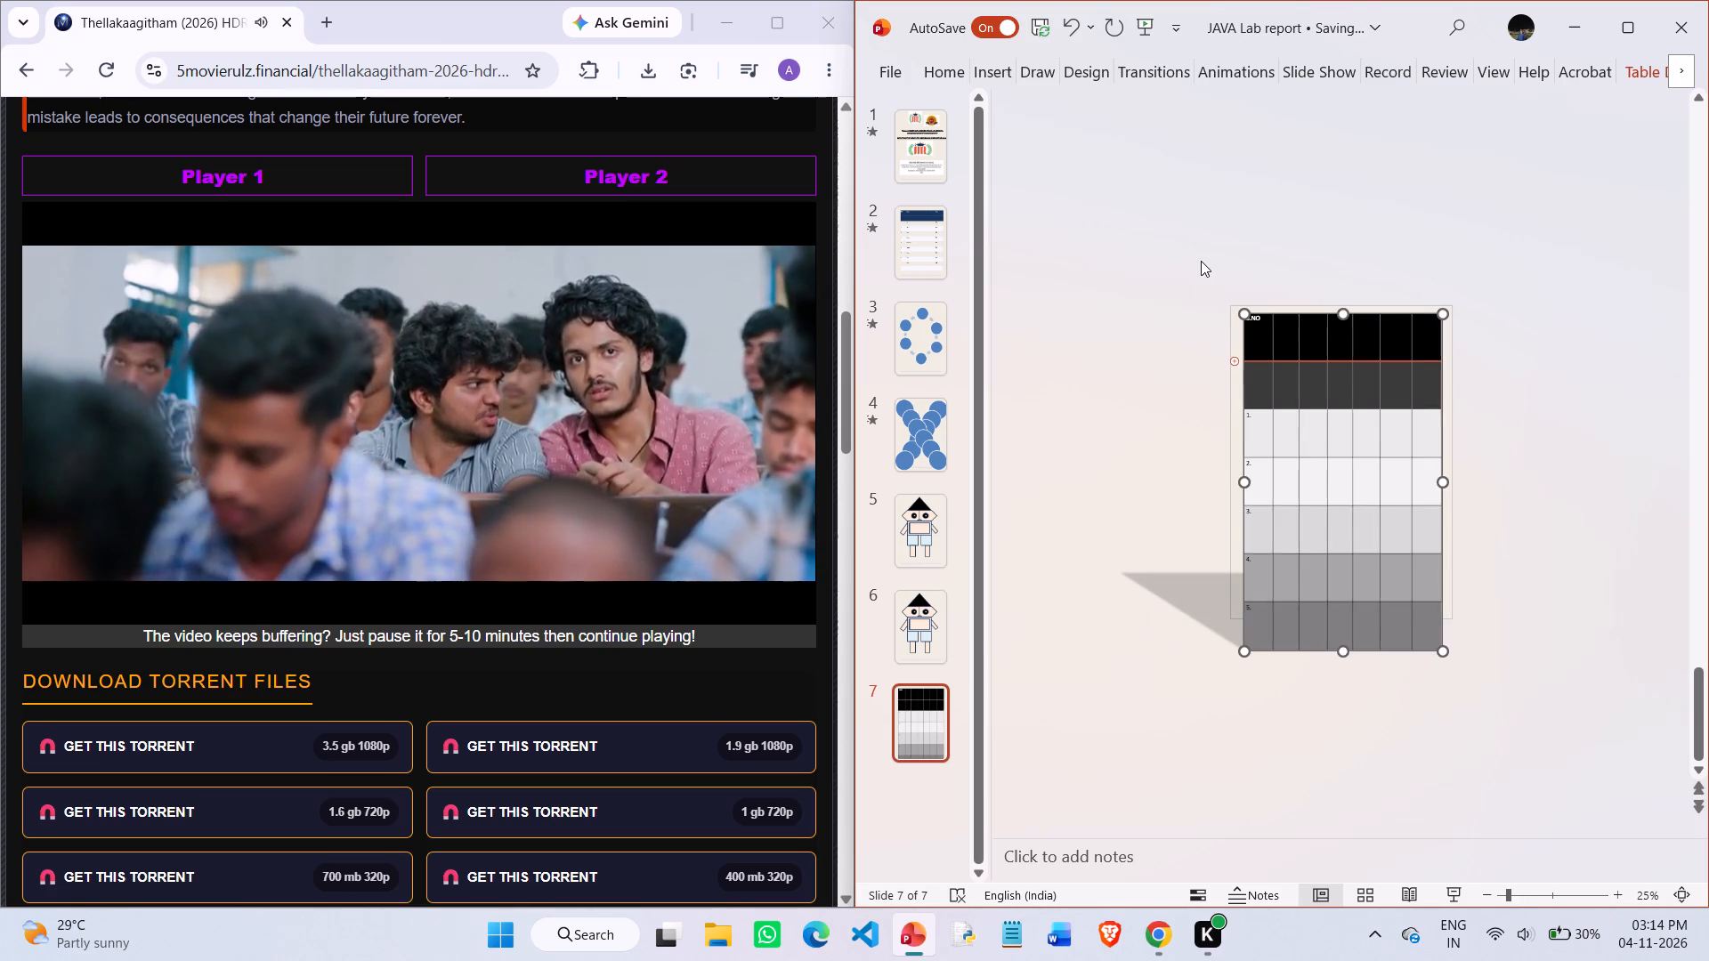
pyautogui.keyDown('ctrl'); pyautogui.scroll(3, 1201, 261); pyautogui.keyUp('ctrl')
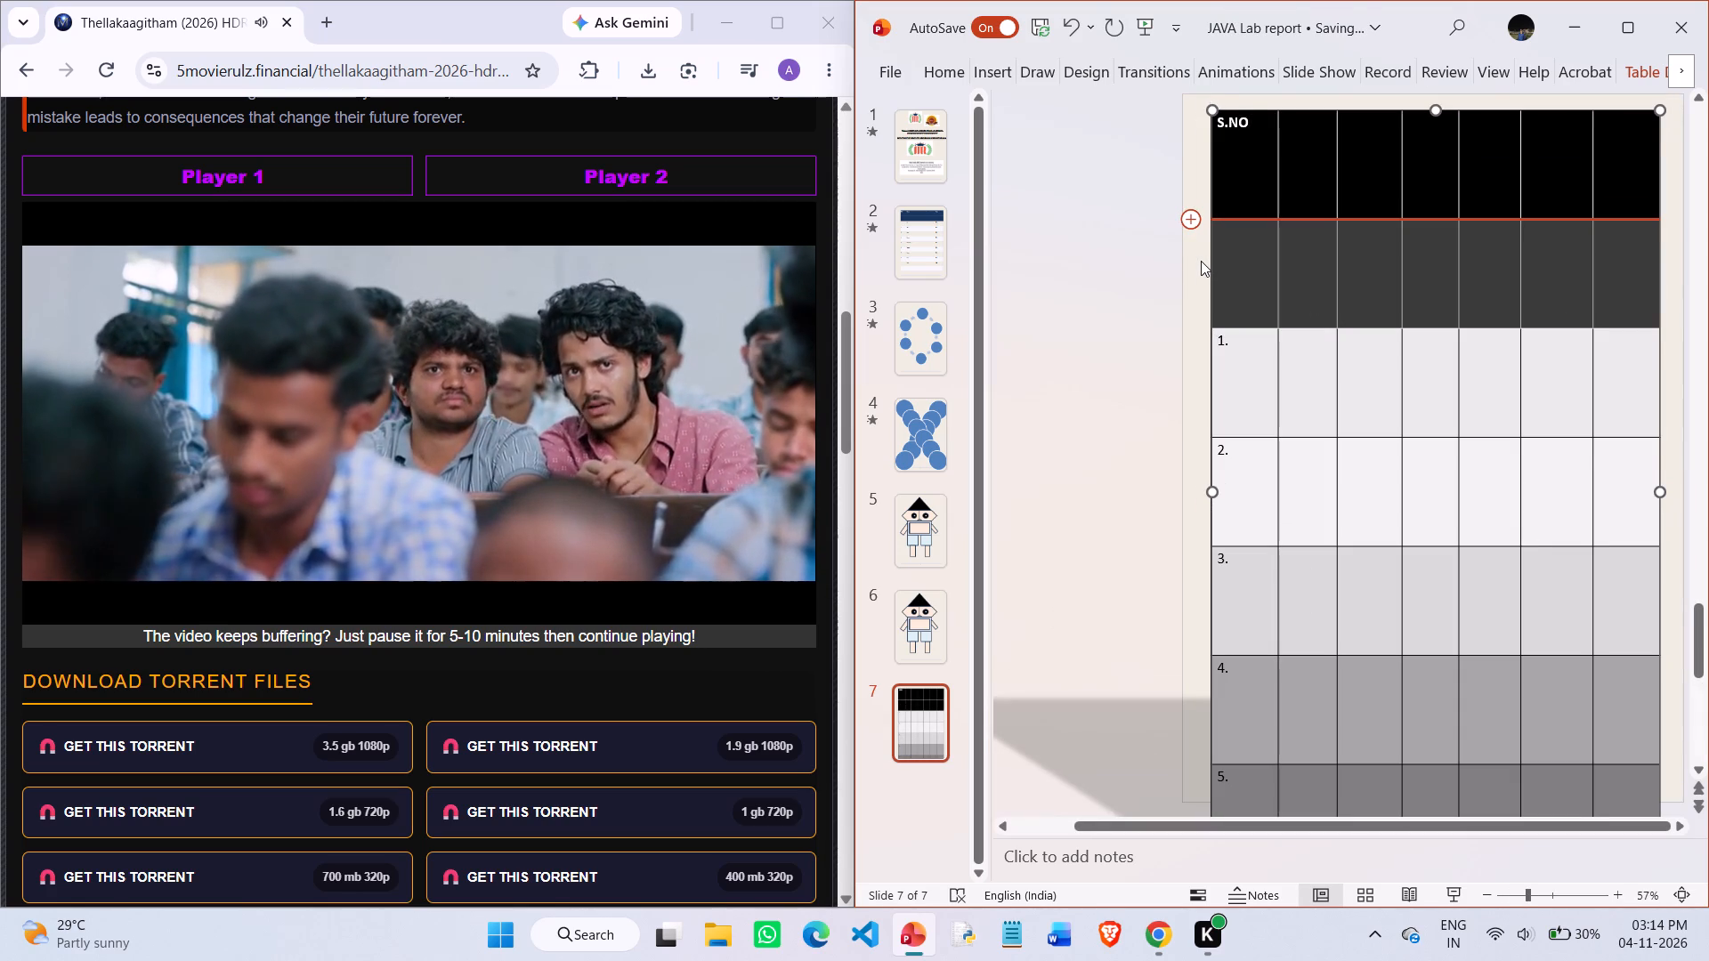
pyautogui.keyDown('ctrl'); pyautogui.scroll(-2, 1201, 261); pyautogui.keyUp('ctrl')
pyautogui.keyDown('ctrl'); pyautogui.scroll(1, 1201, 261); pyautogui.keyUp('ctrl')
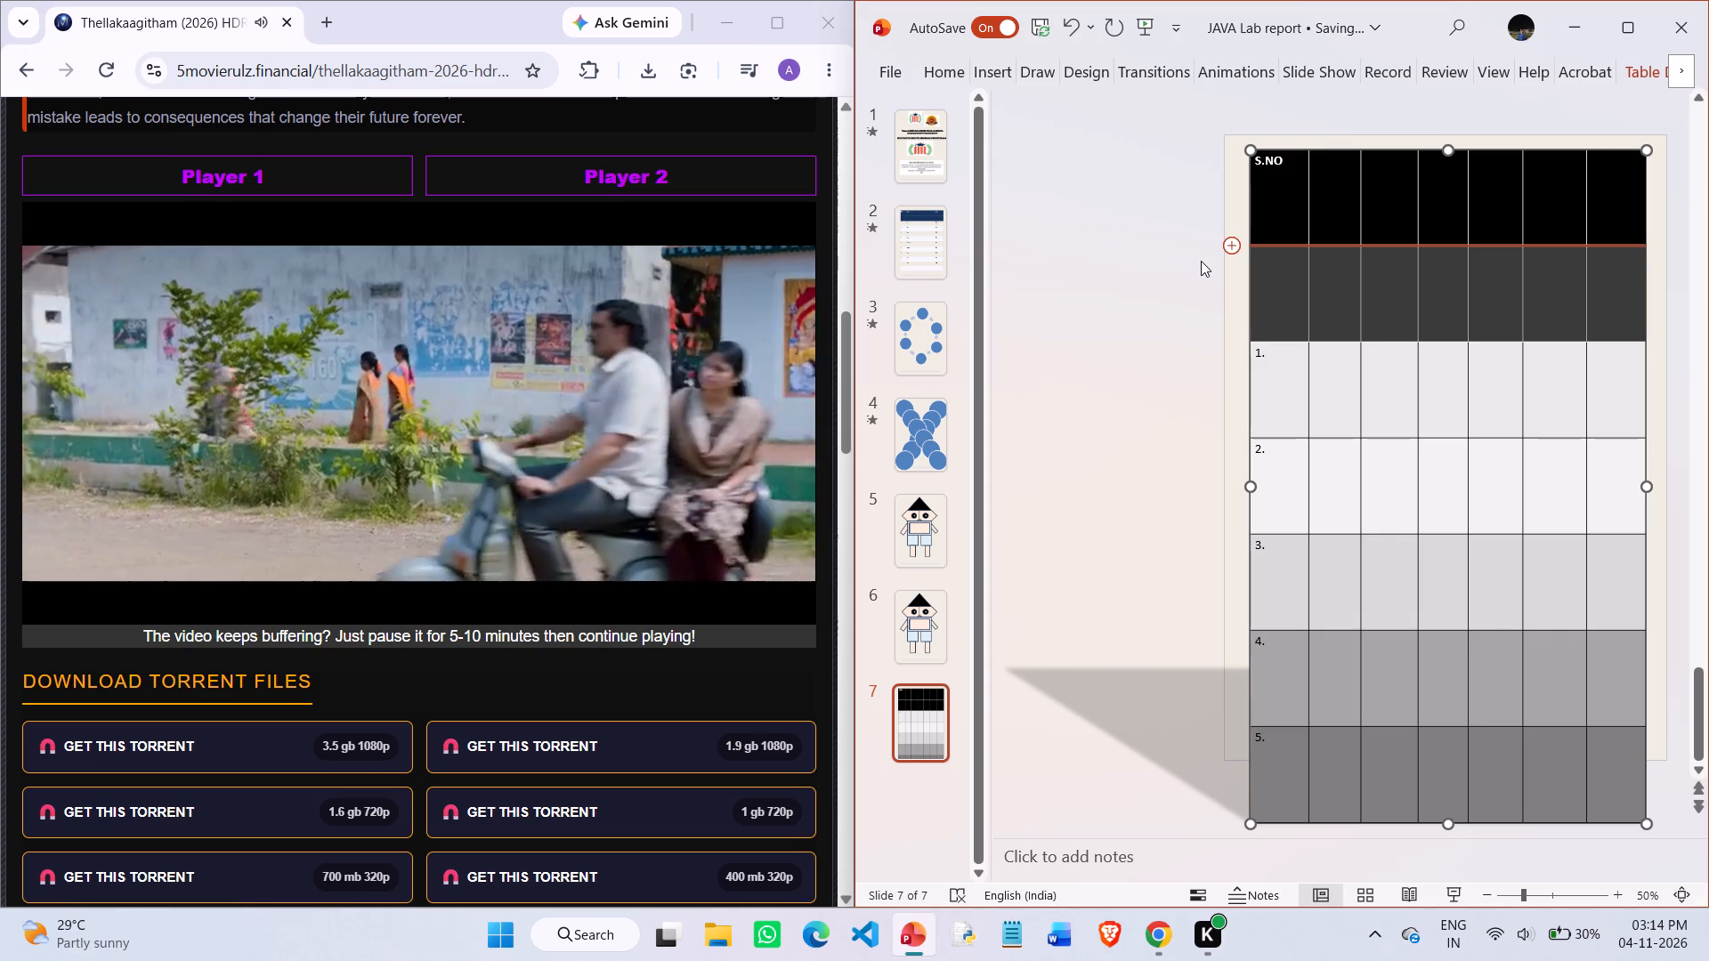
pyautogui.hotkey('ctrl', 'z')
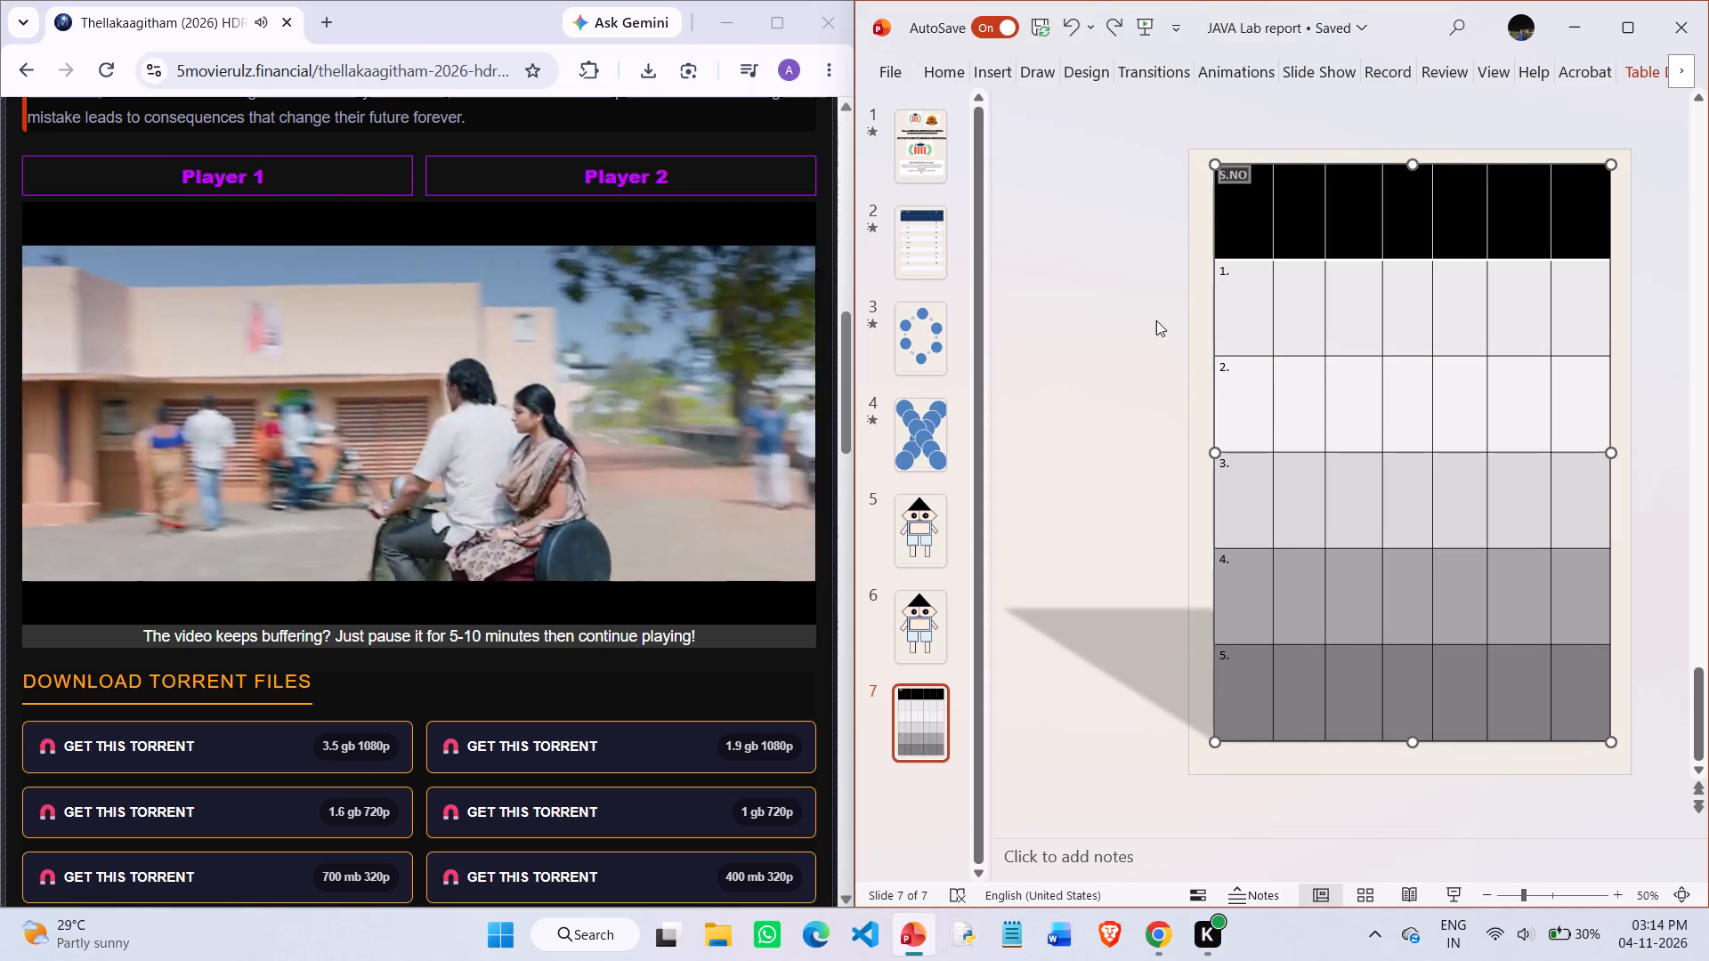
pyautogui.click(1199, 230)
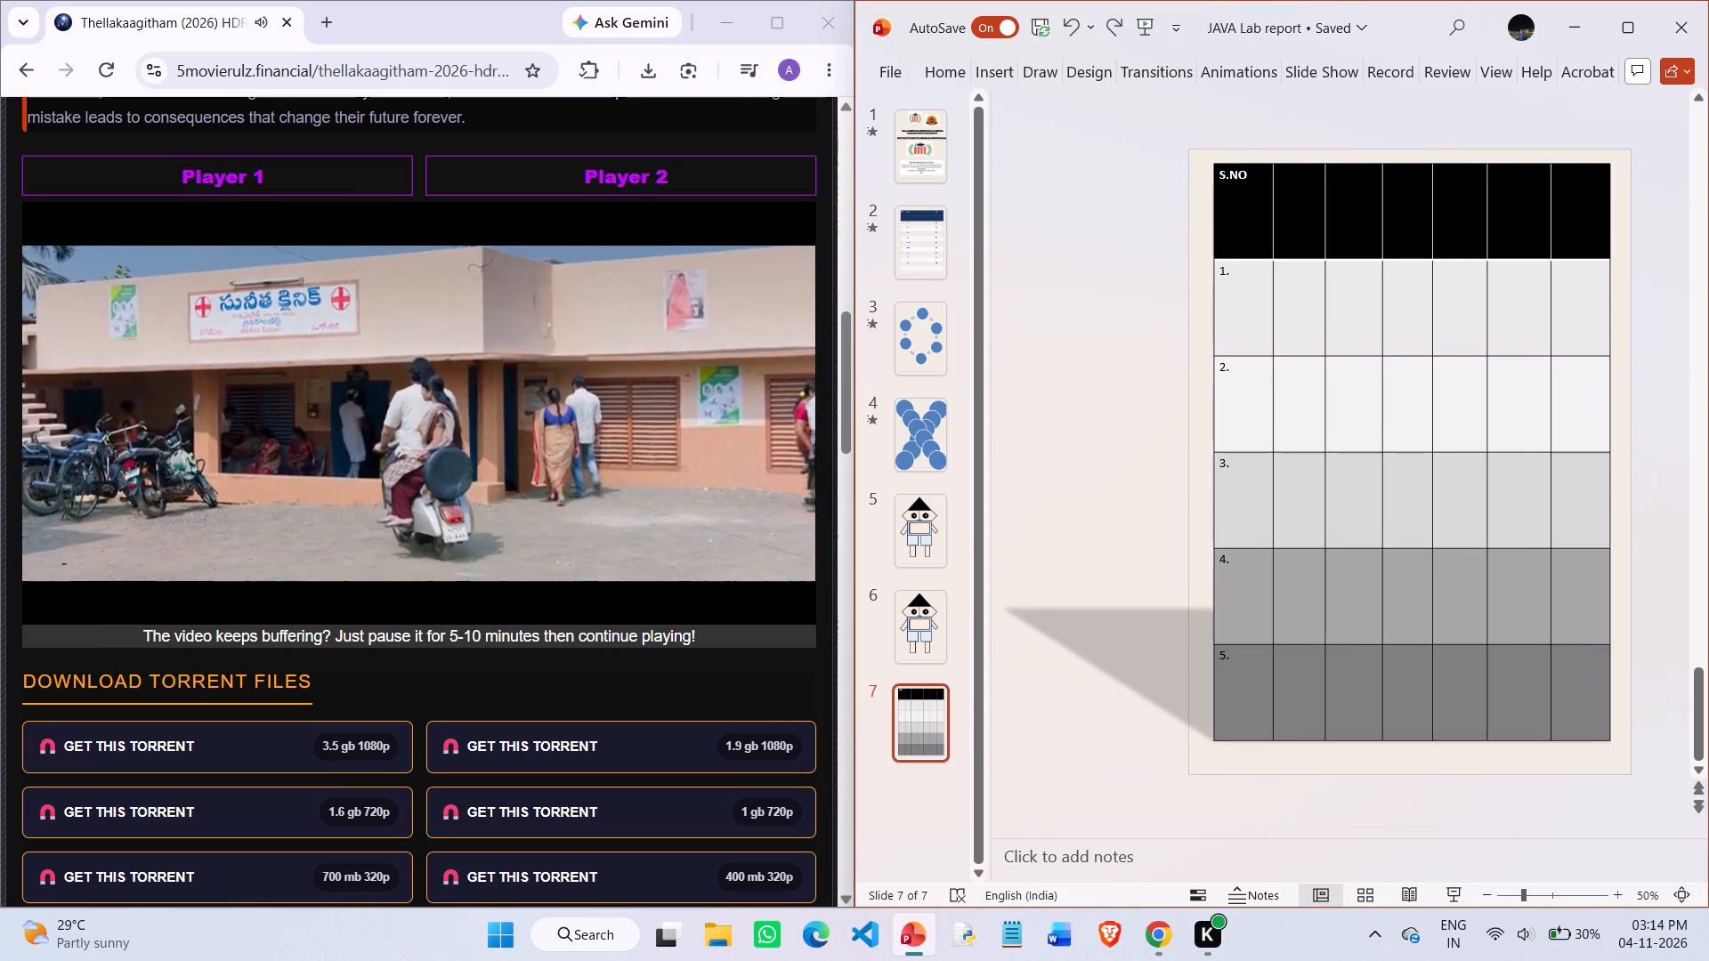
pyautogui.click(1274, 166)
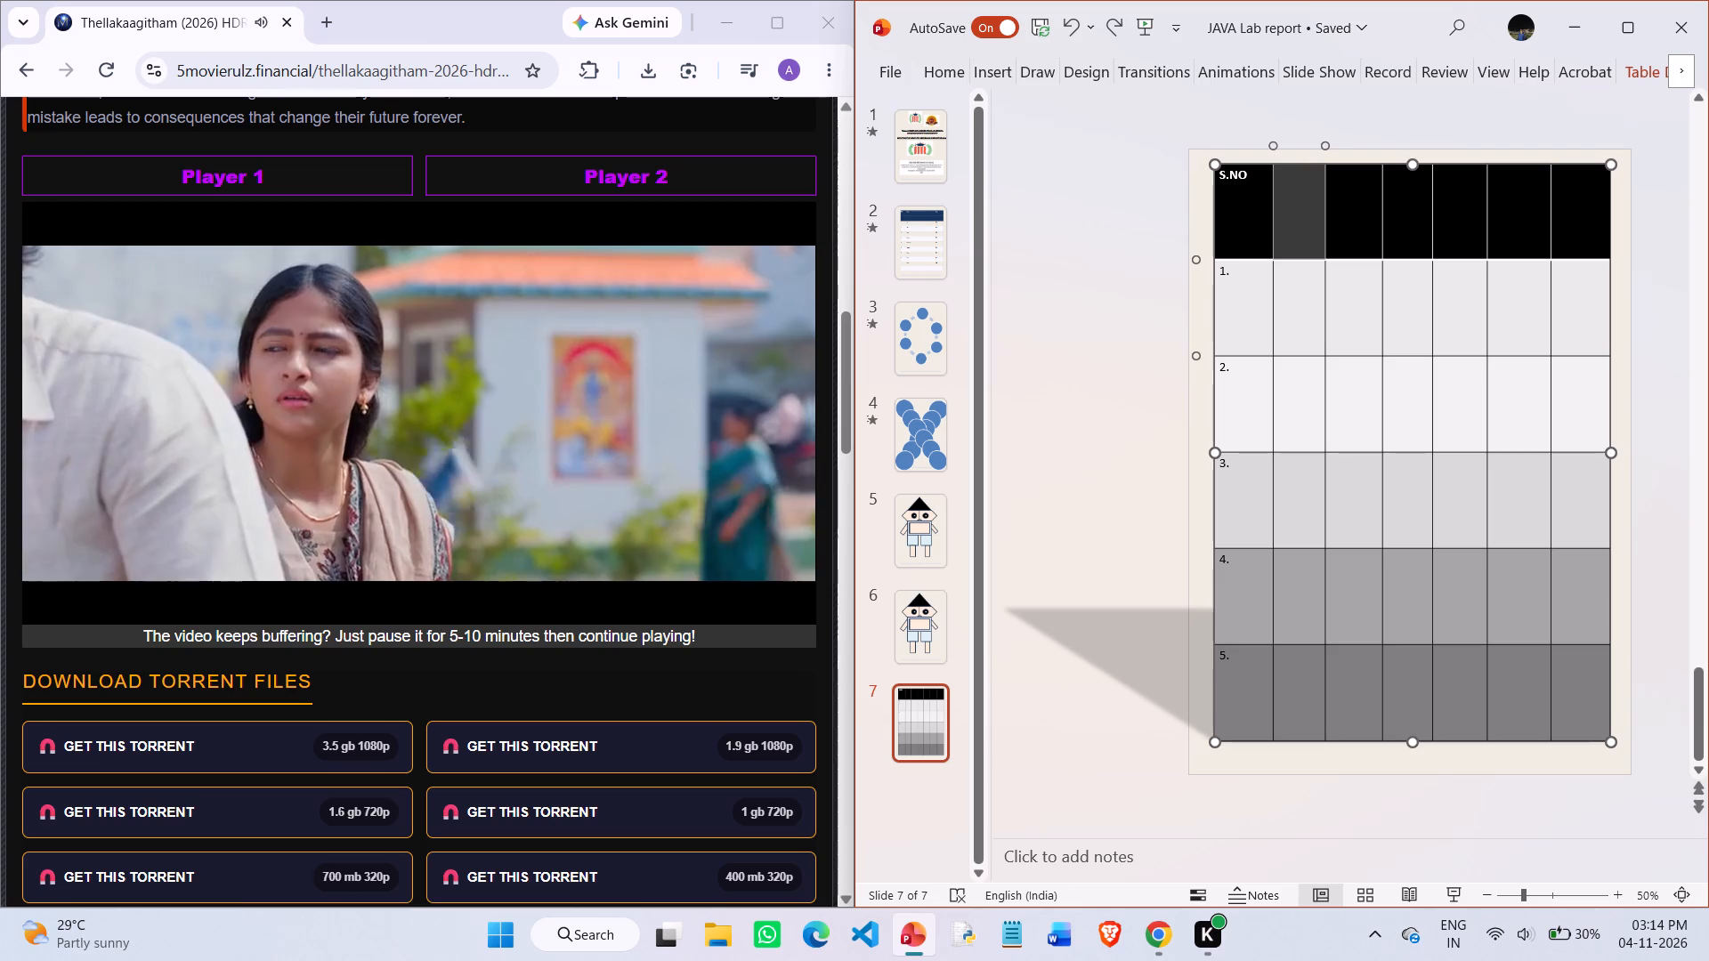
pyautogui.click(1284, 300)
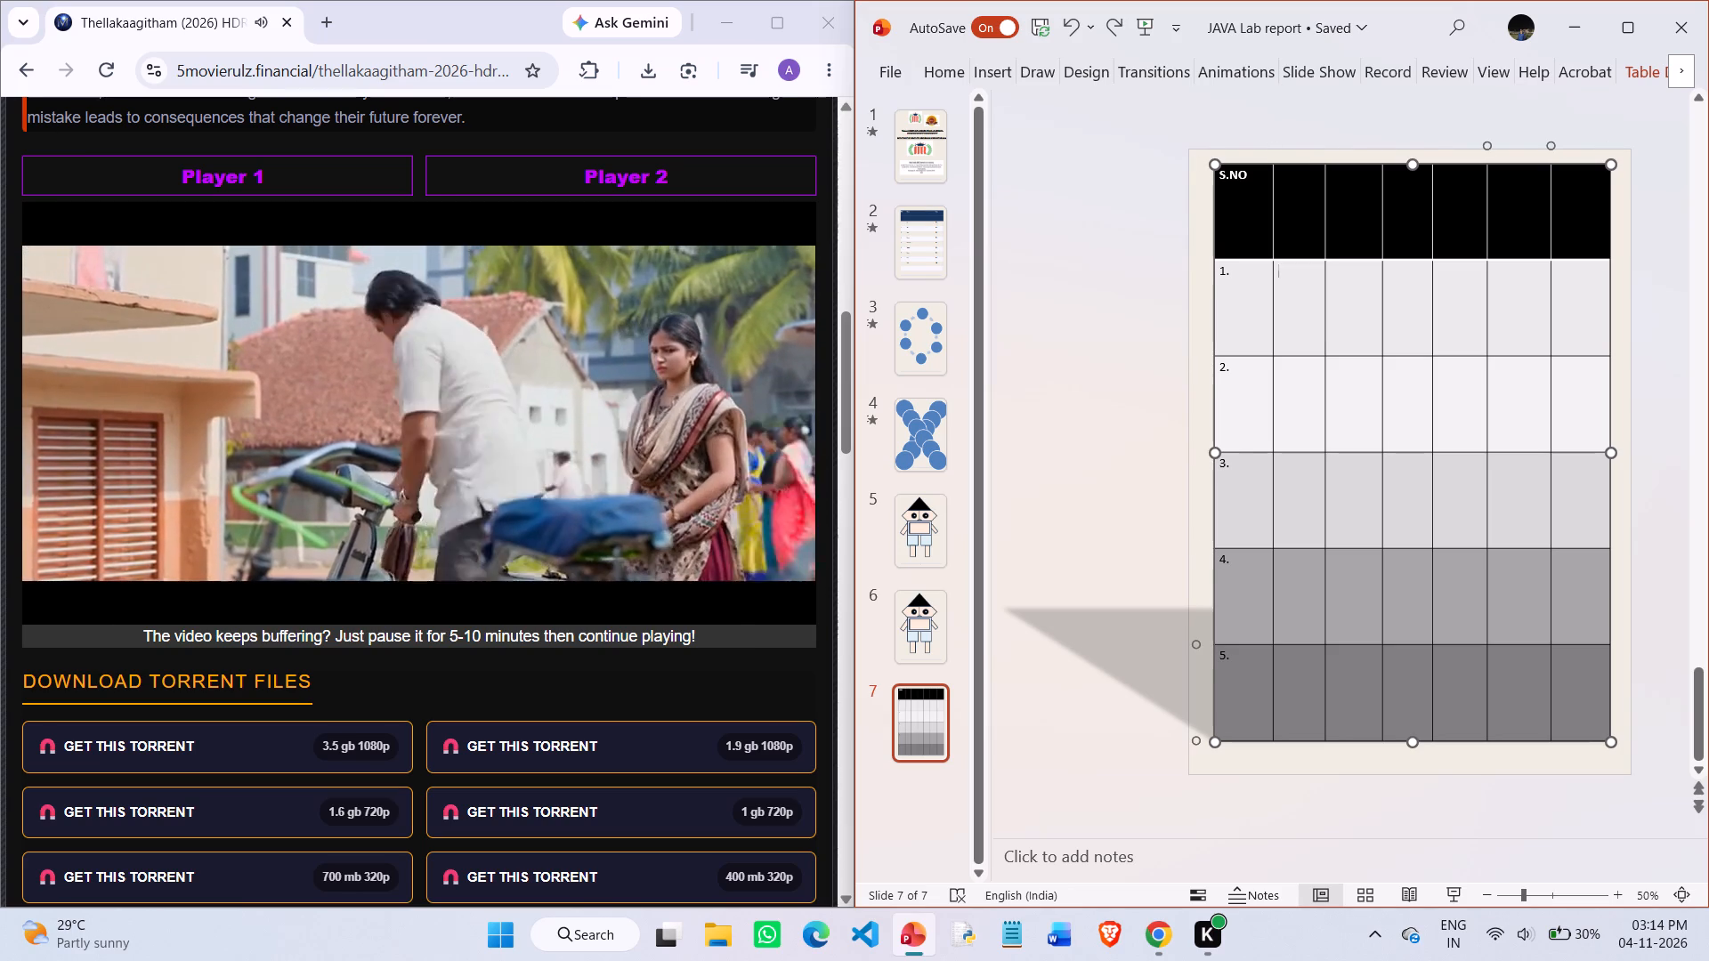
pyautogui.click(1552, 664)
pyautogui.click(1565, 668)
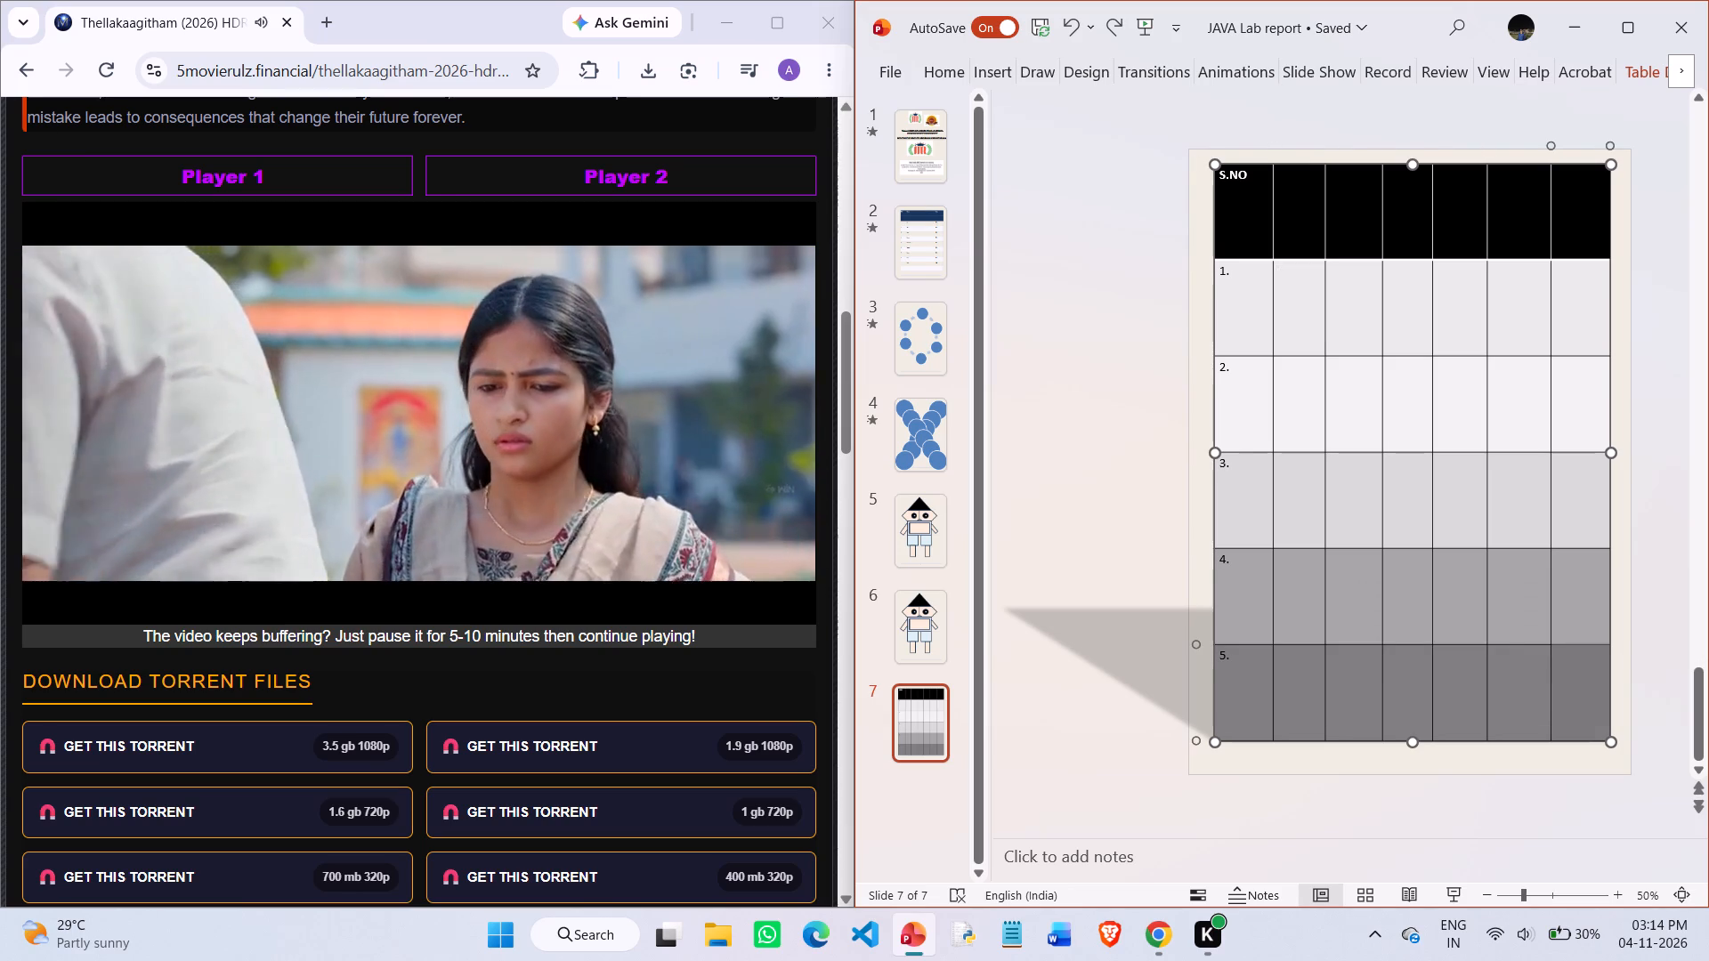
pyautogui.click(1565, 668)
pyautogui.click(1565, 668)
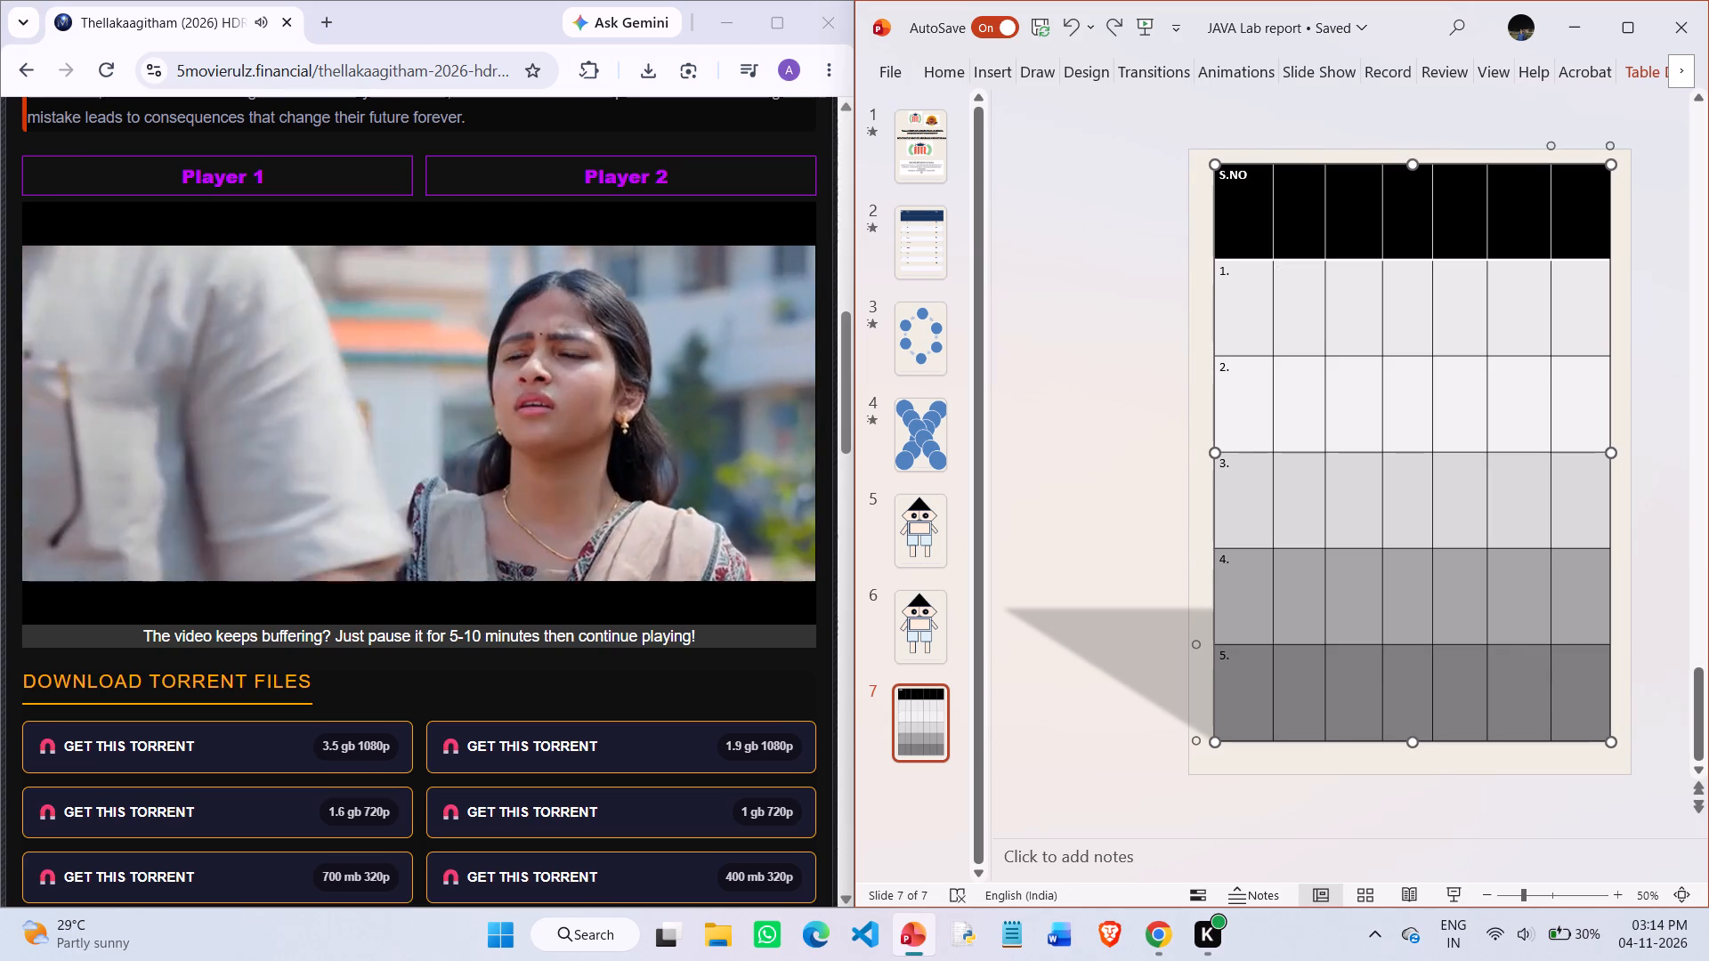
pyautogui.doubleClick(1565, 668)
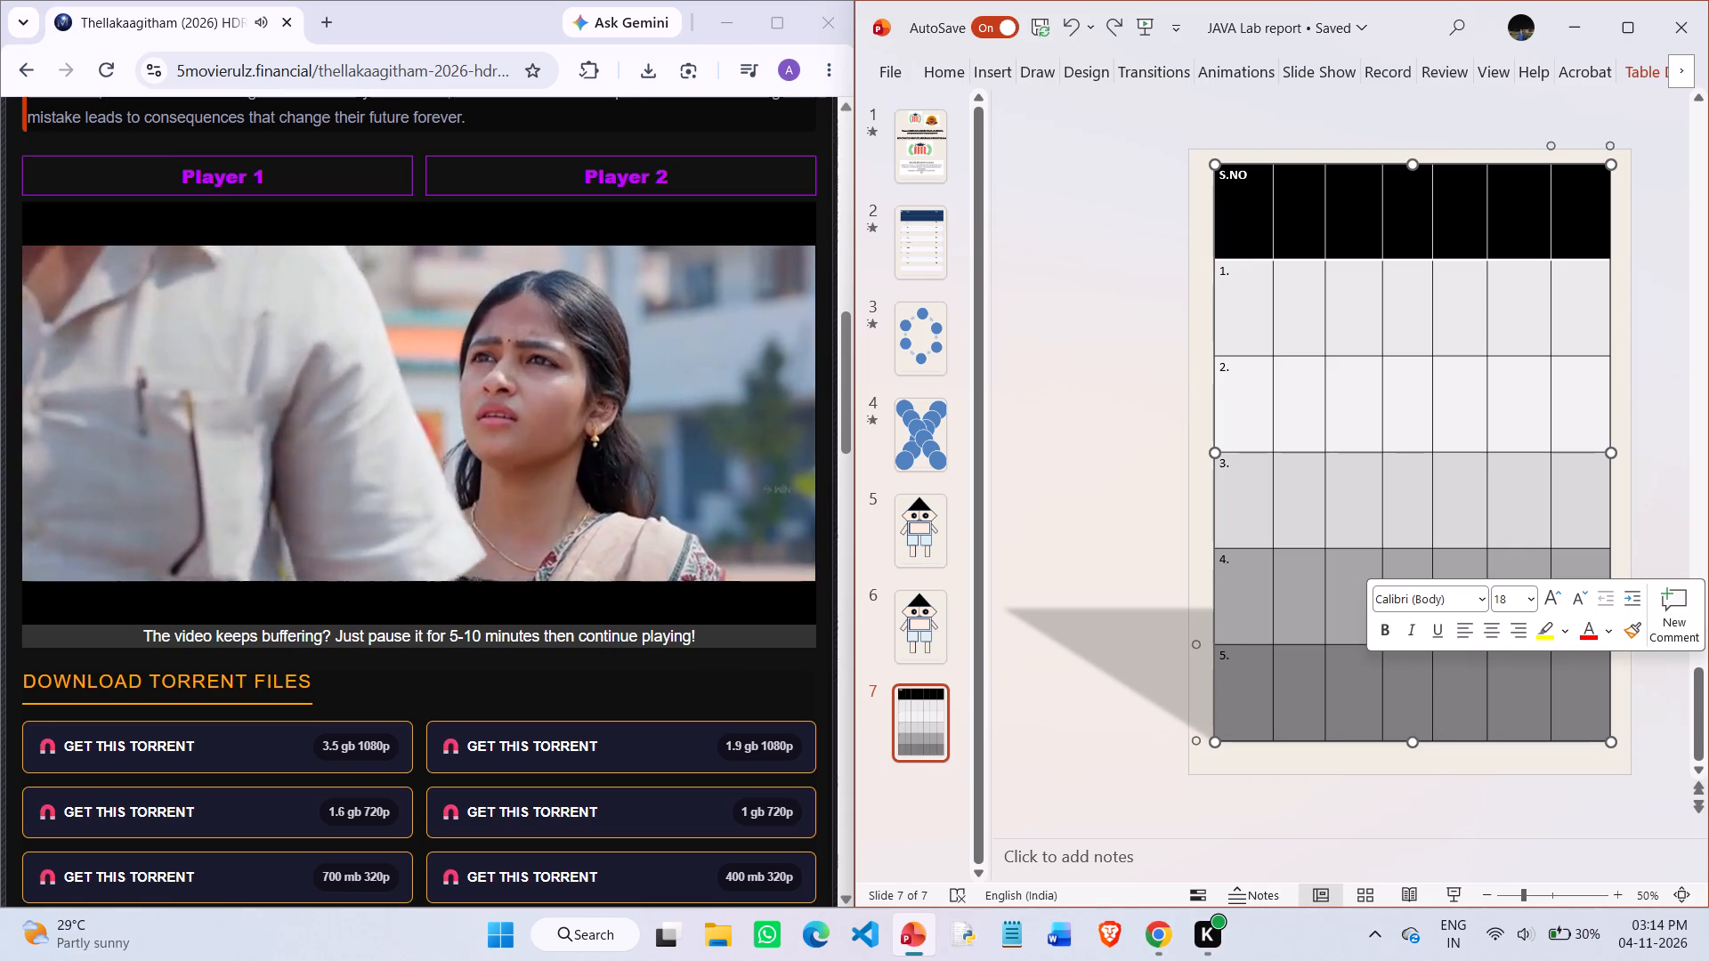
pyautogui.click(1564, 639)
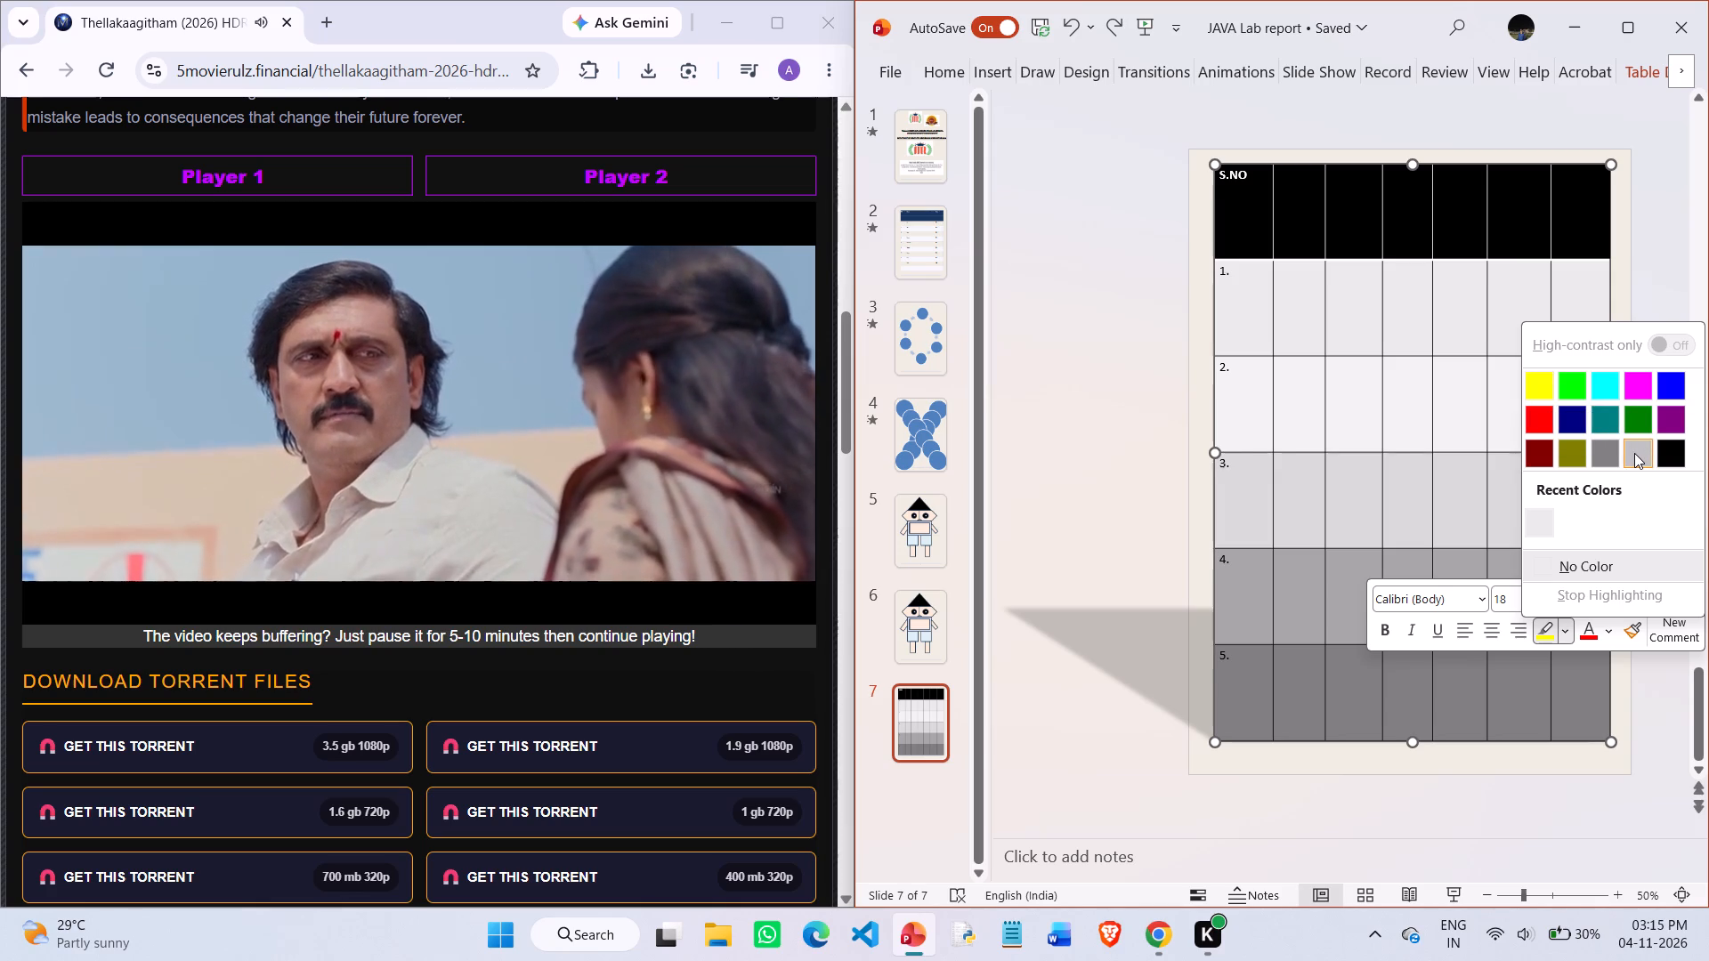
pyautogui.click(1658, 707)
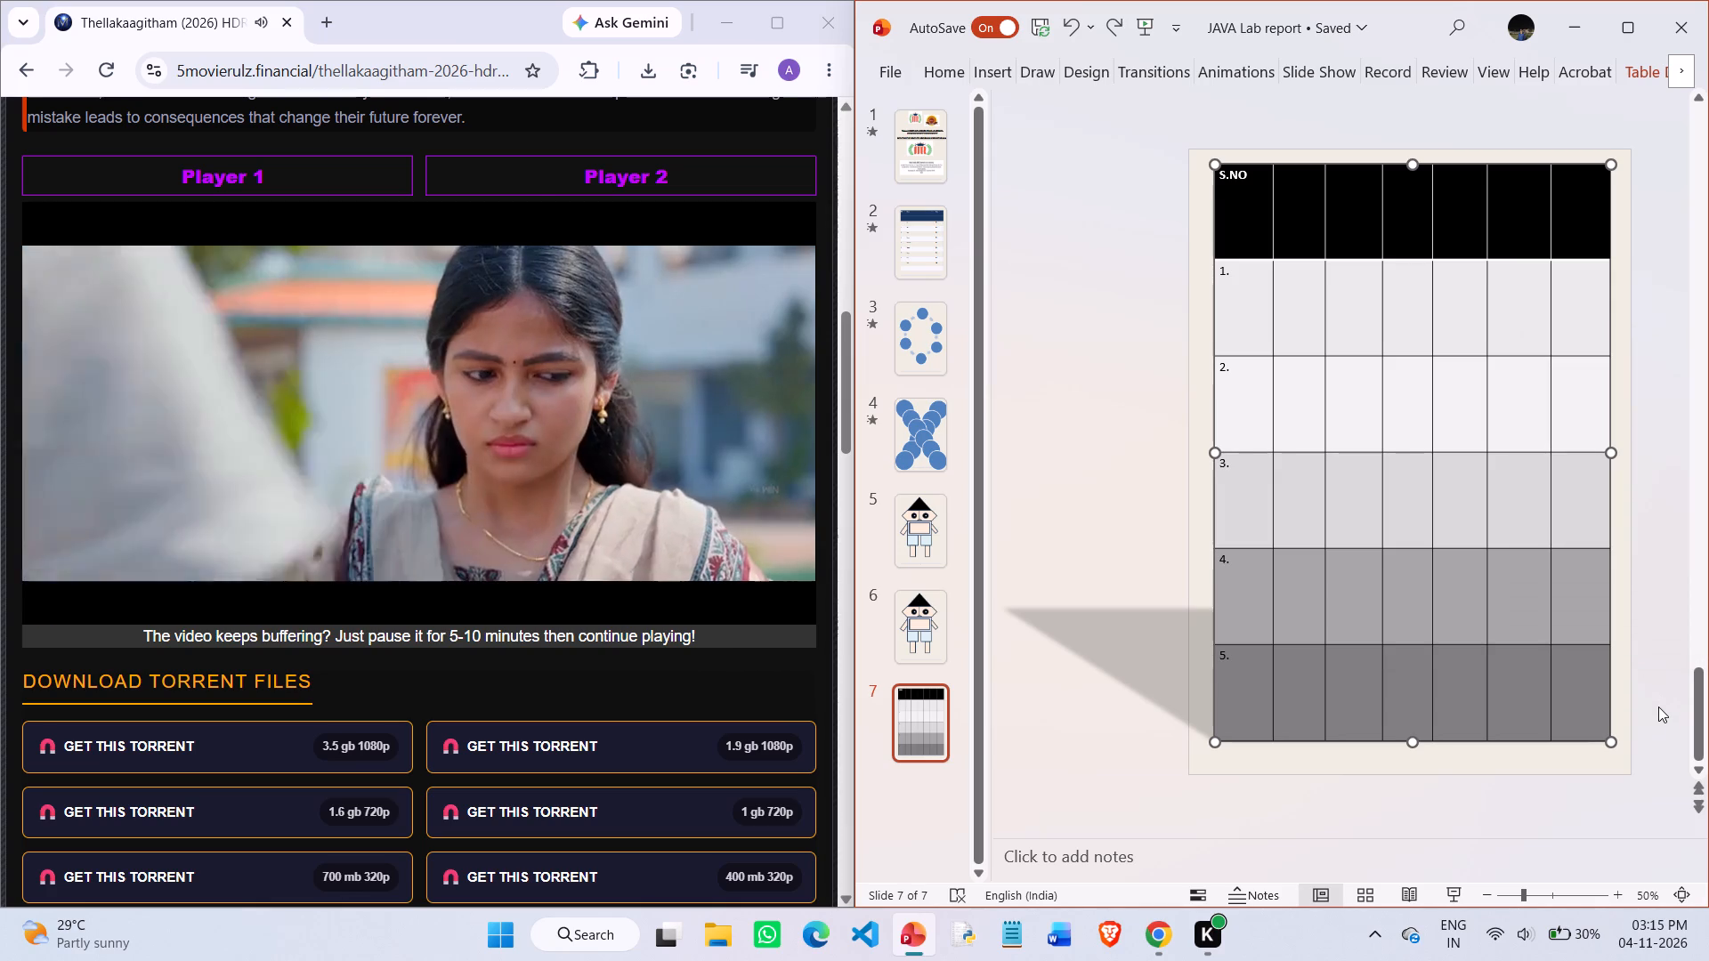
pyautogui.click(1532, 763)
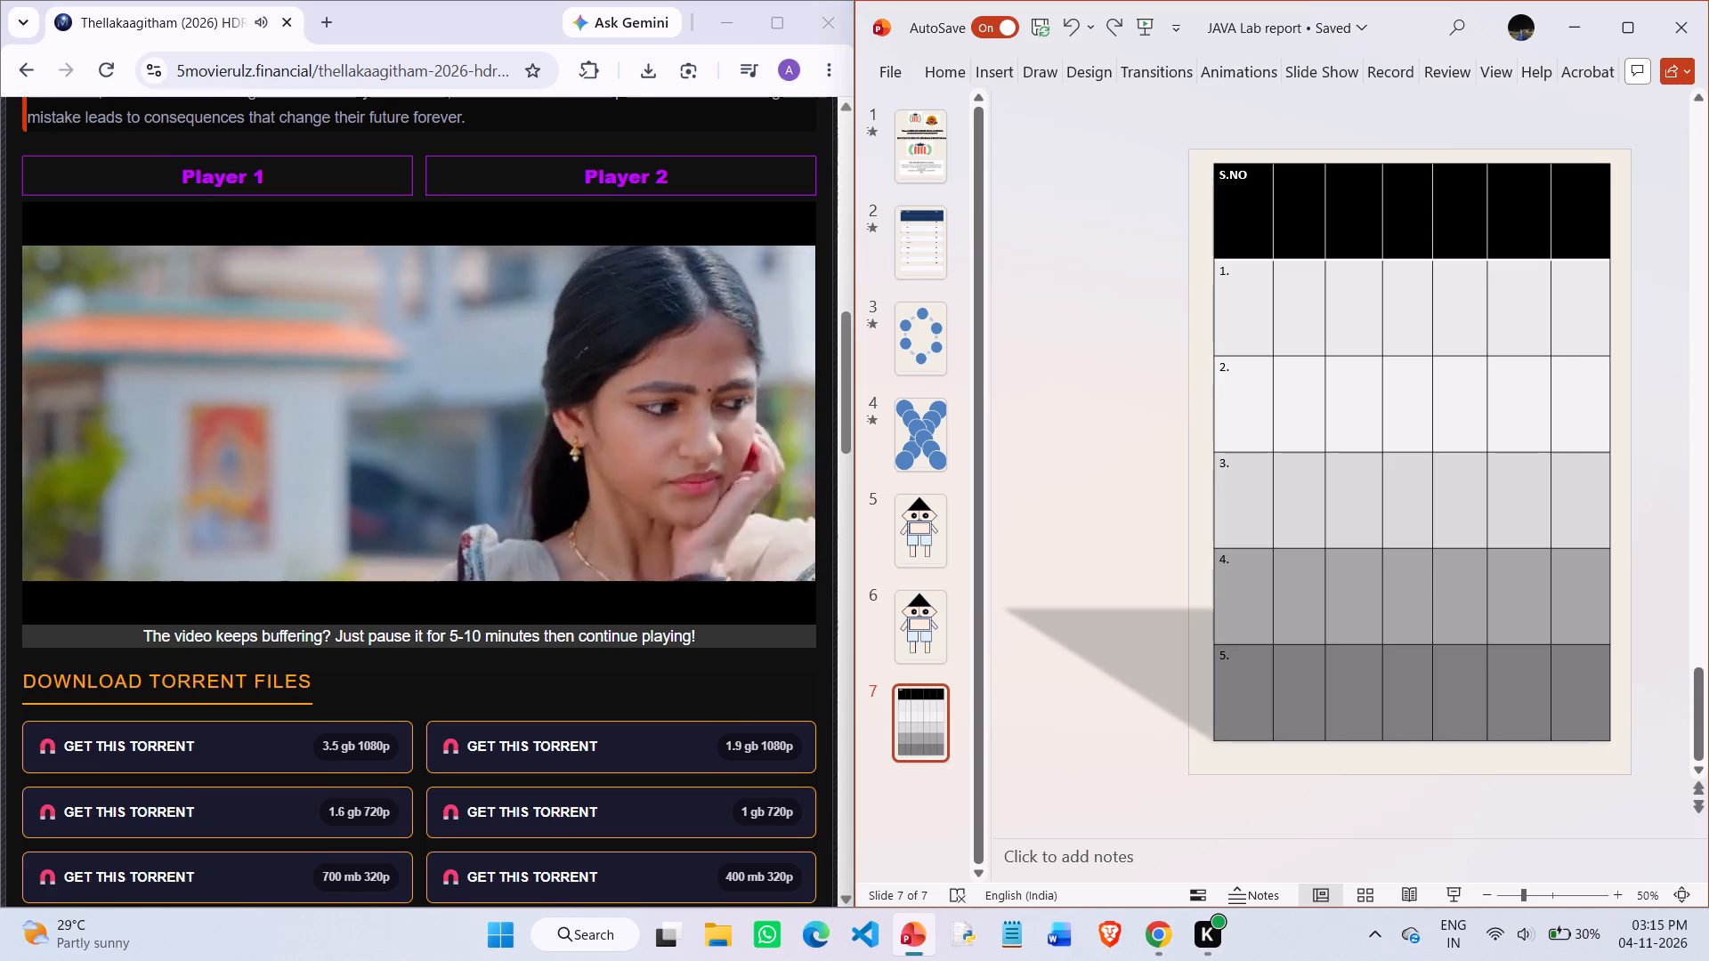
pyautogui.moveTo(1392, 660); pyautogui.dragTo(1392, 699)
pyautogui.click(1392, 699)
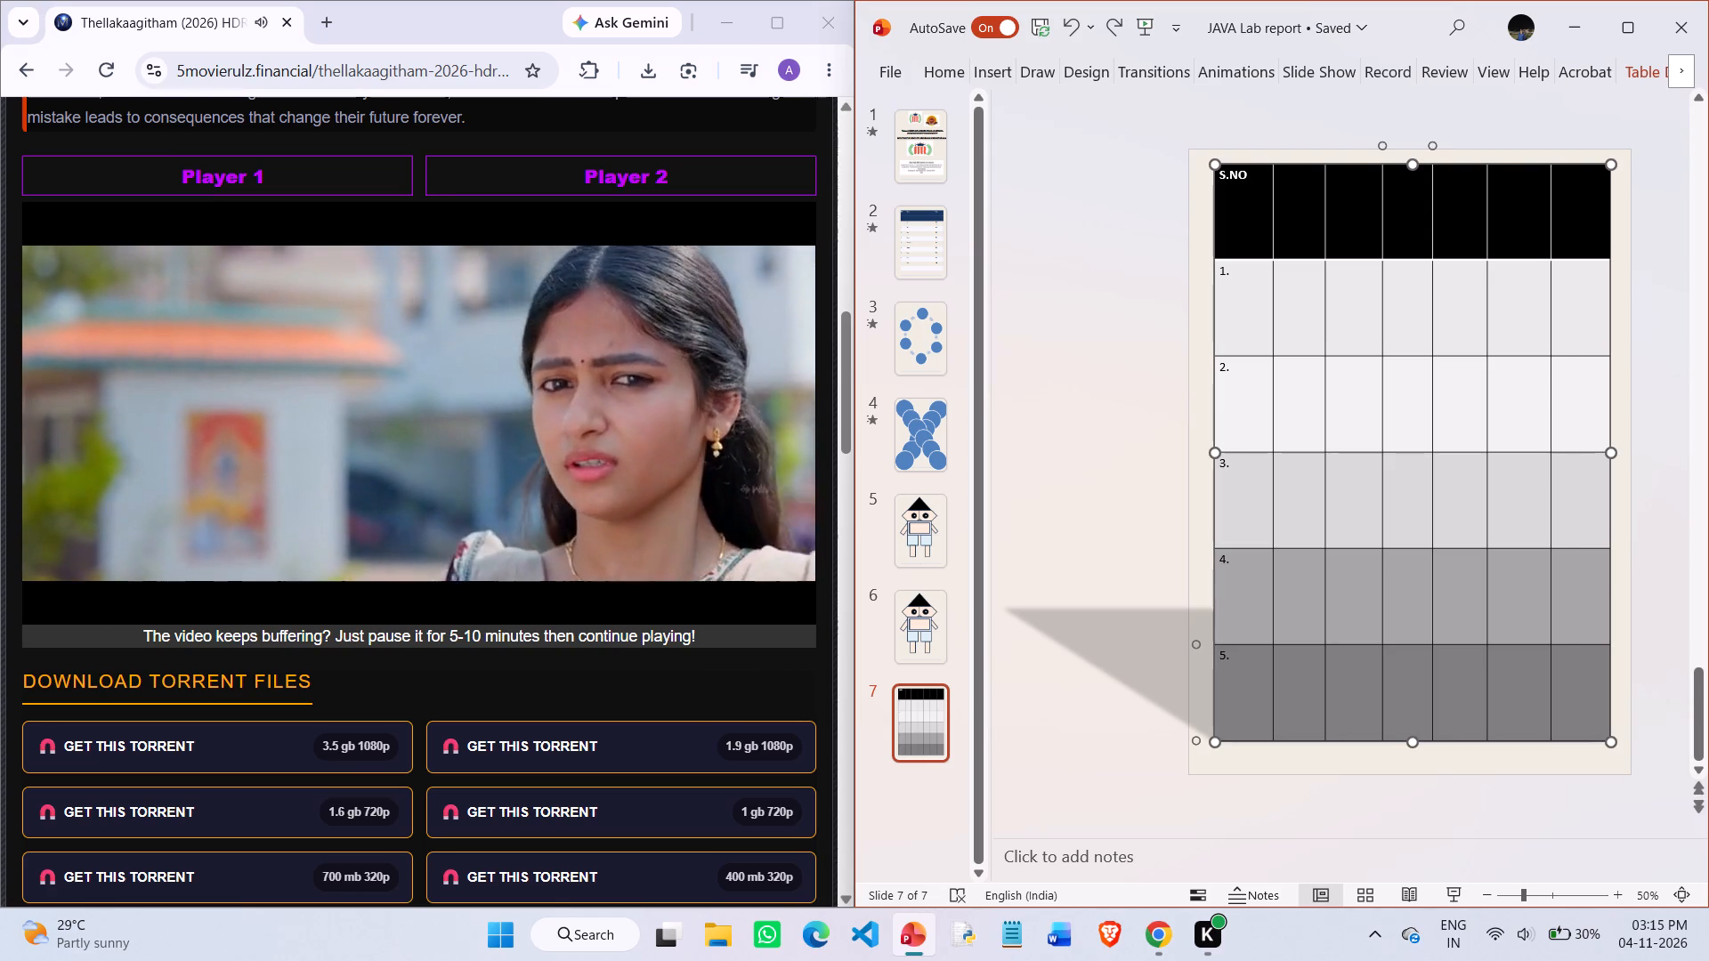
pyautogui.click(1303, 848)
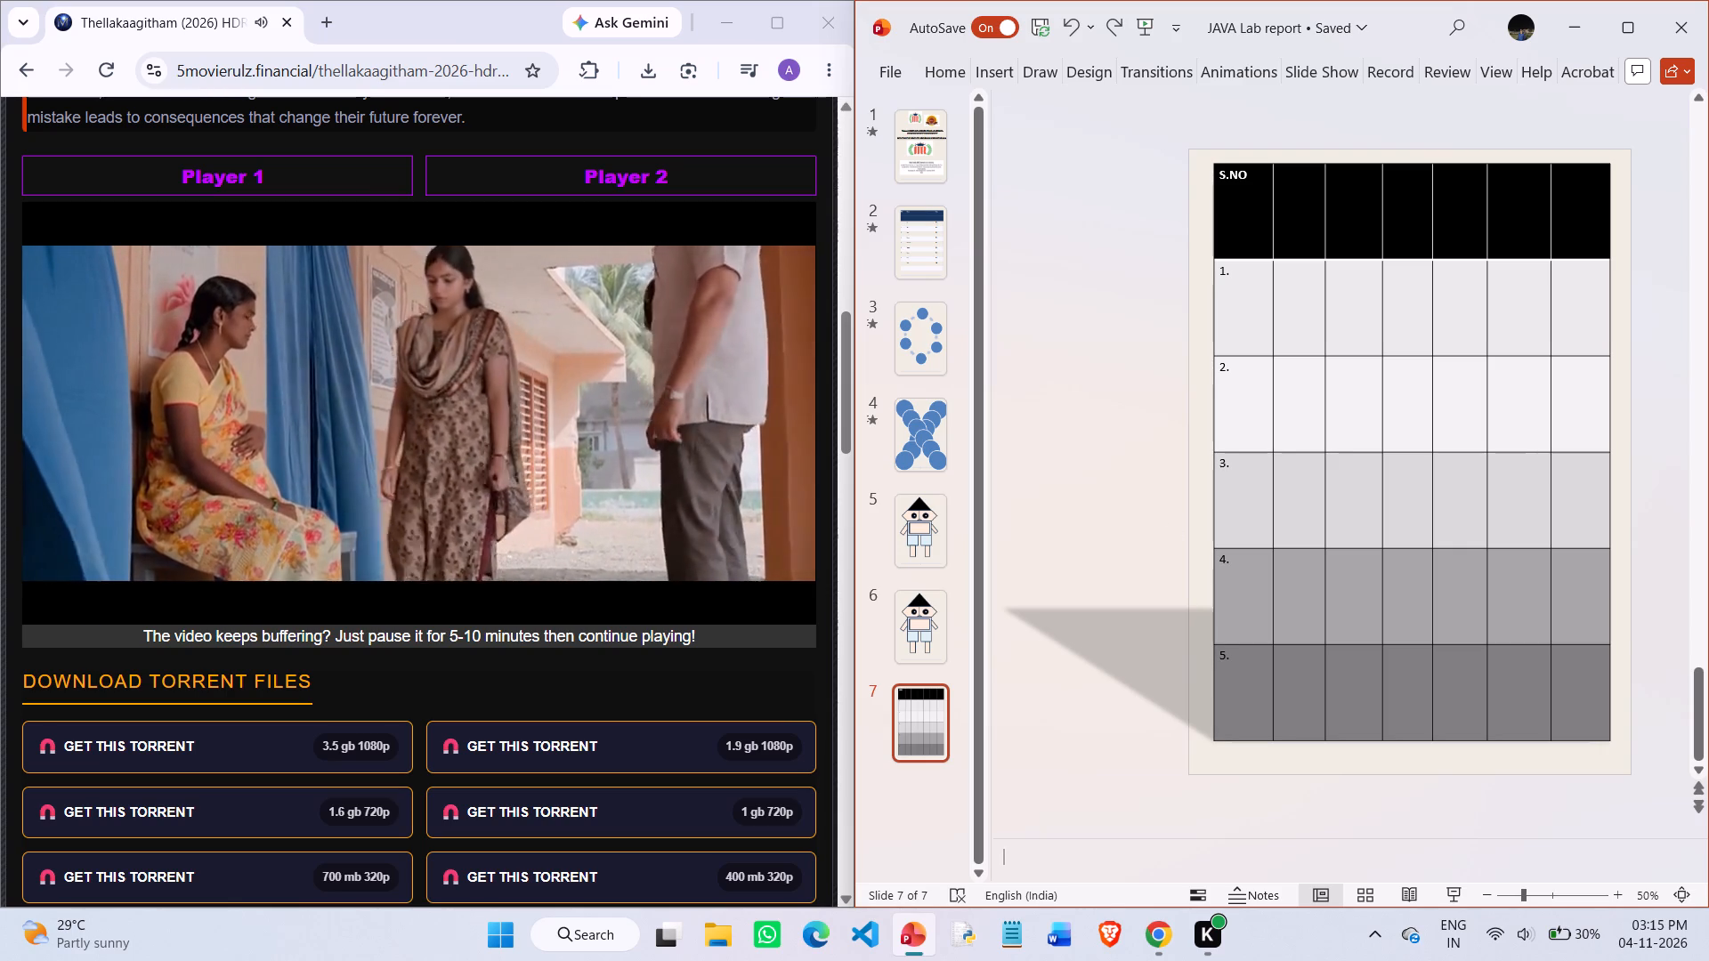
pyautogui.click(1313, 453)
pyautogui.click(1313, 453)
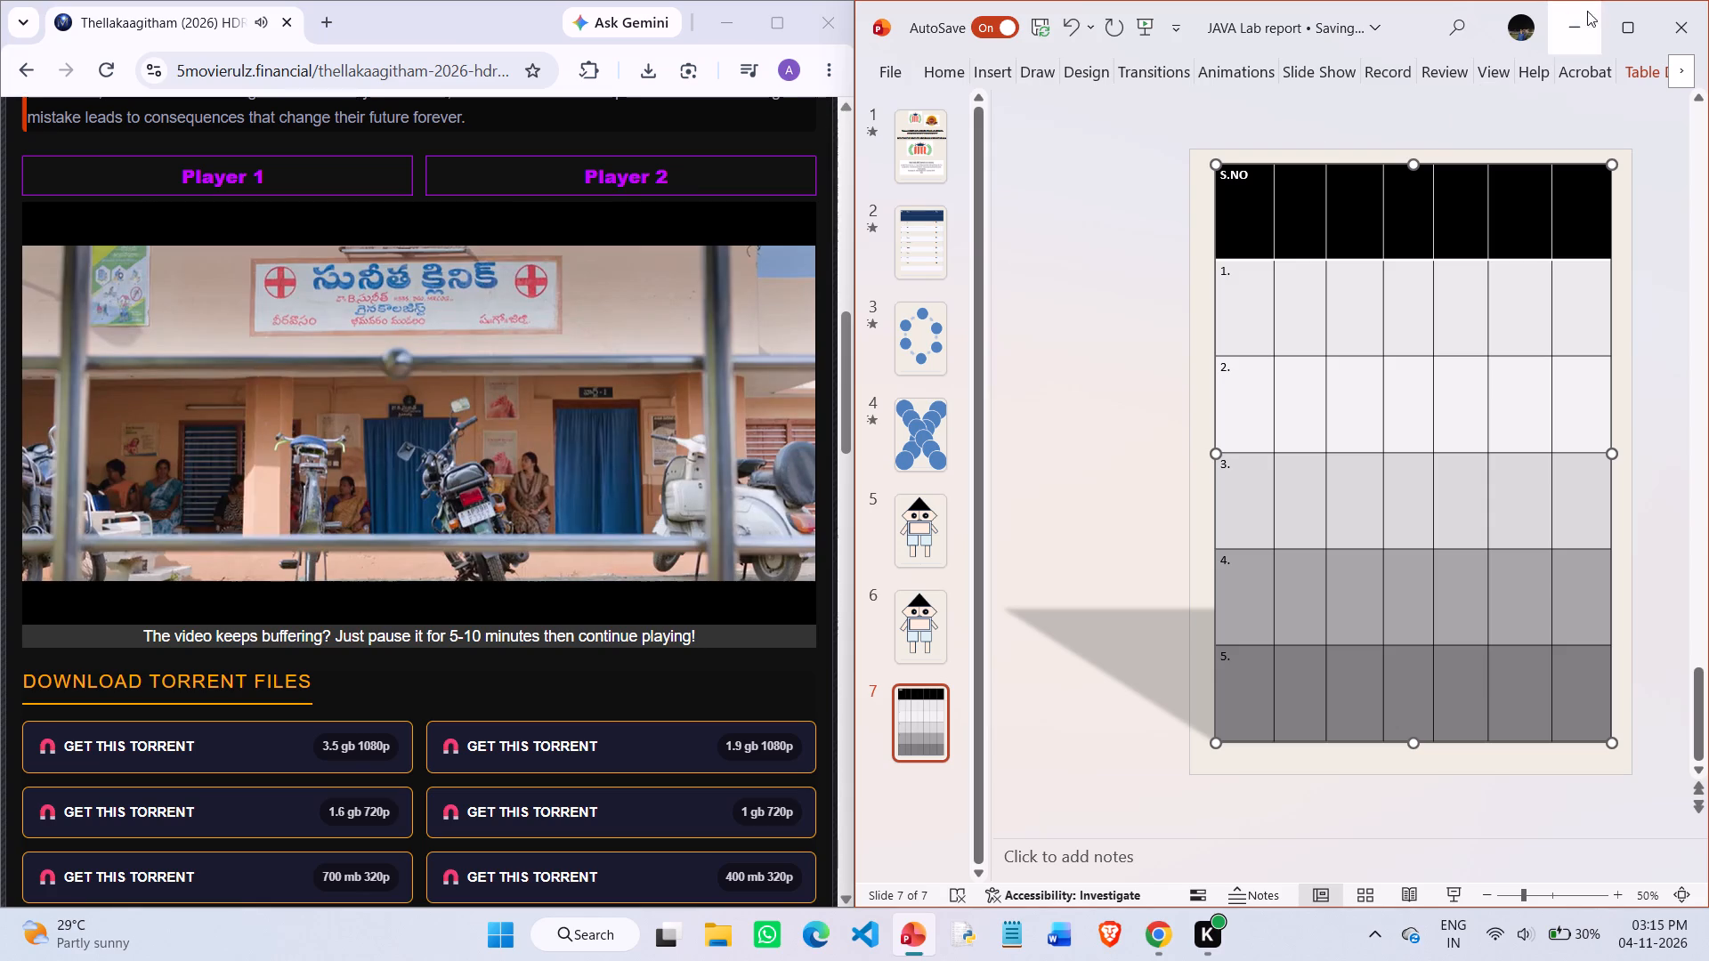
# Close the JAVA Lab report presentation.
pyautogui.click(1622, 10)
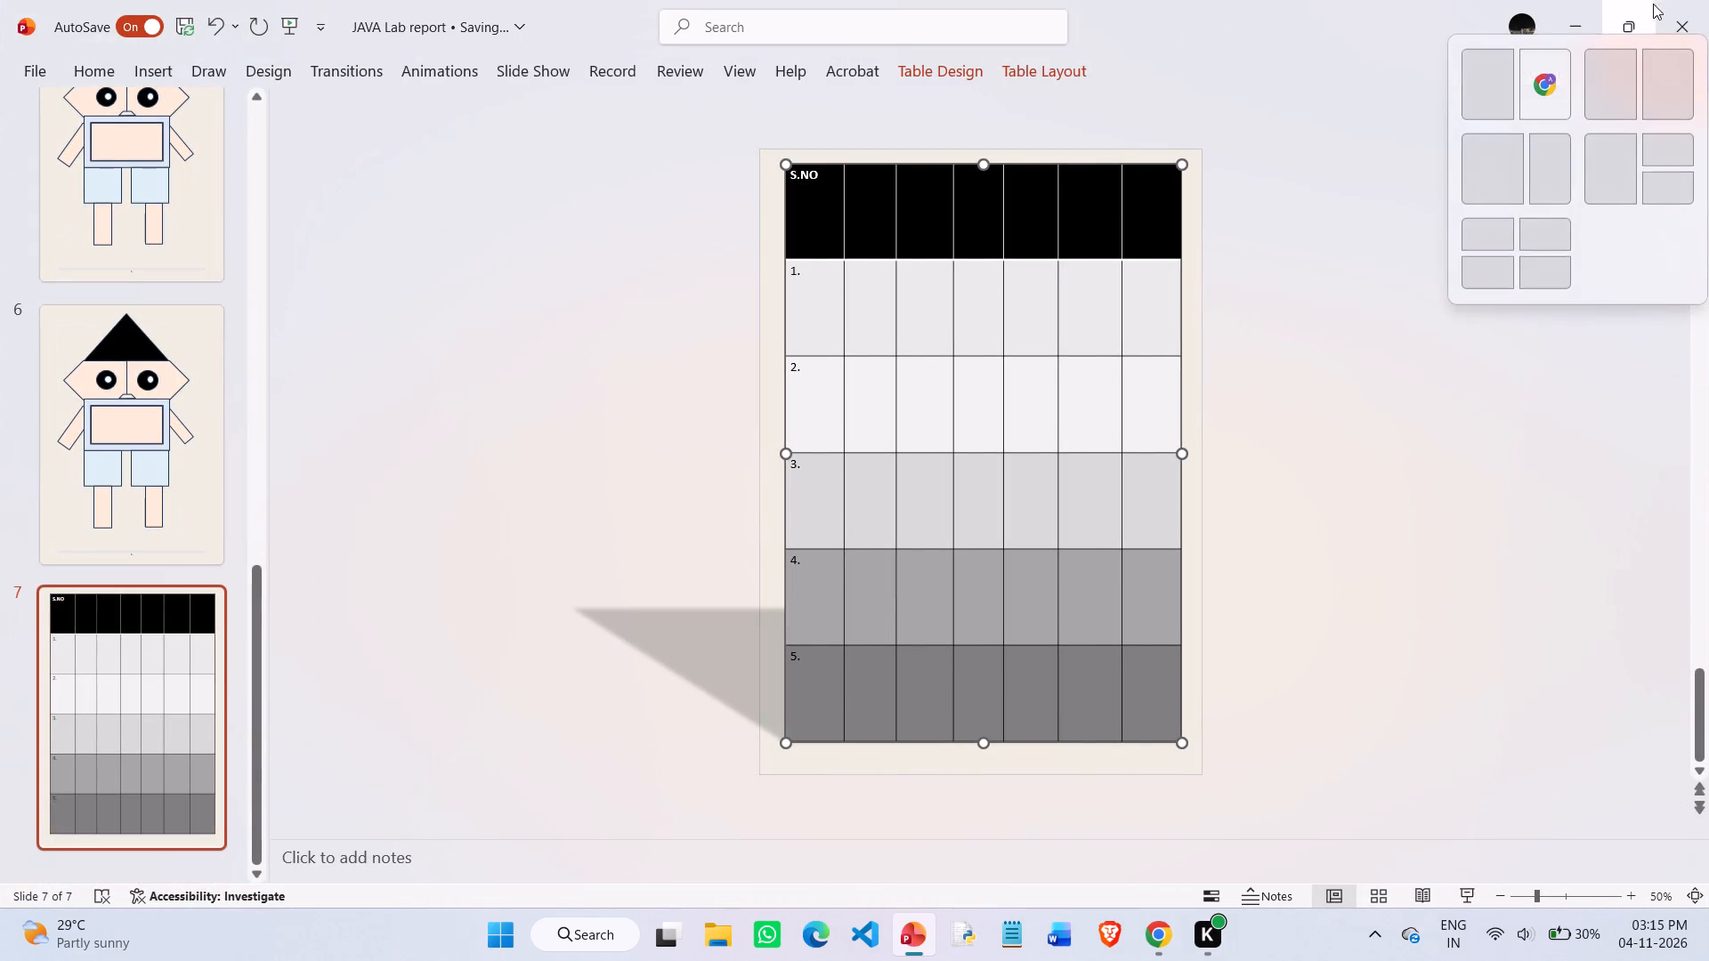
pyautogui.click(1666, 4)
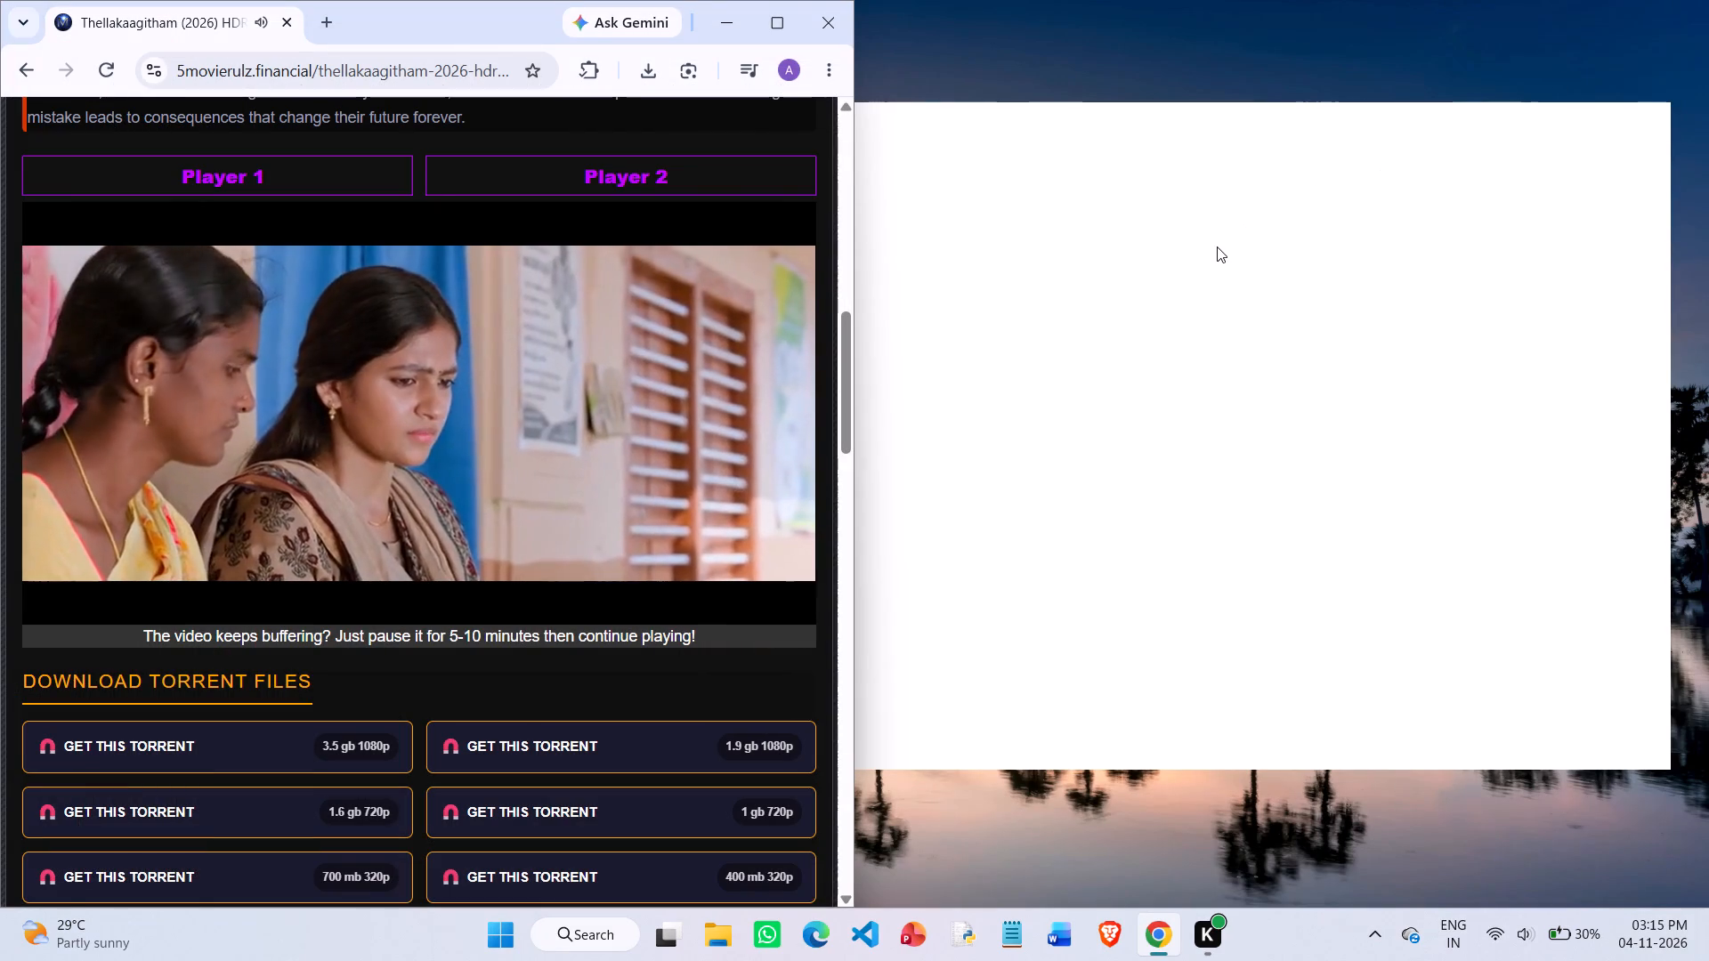
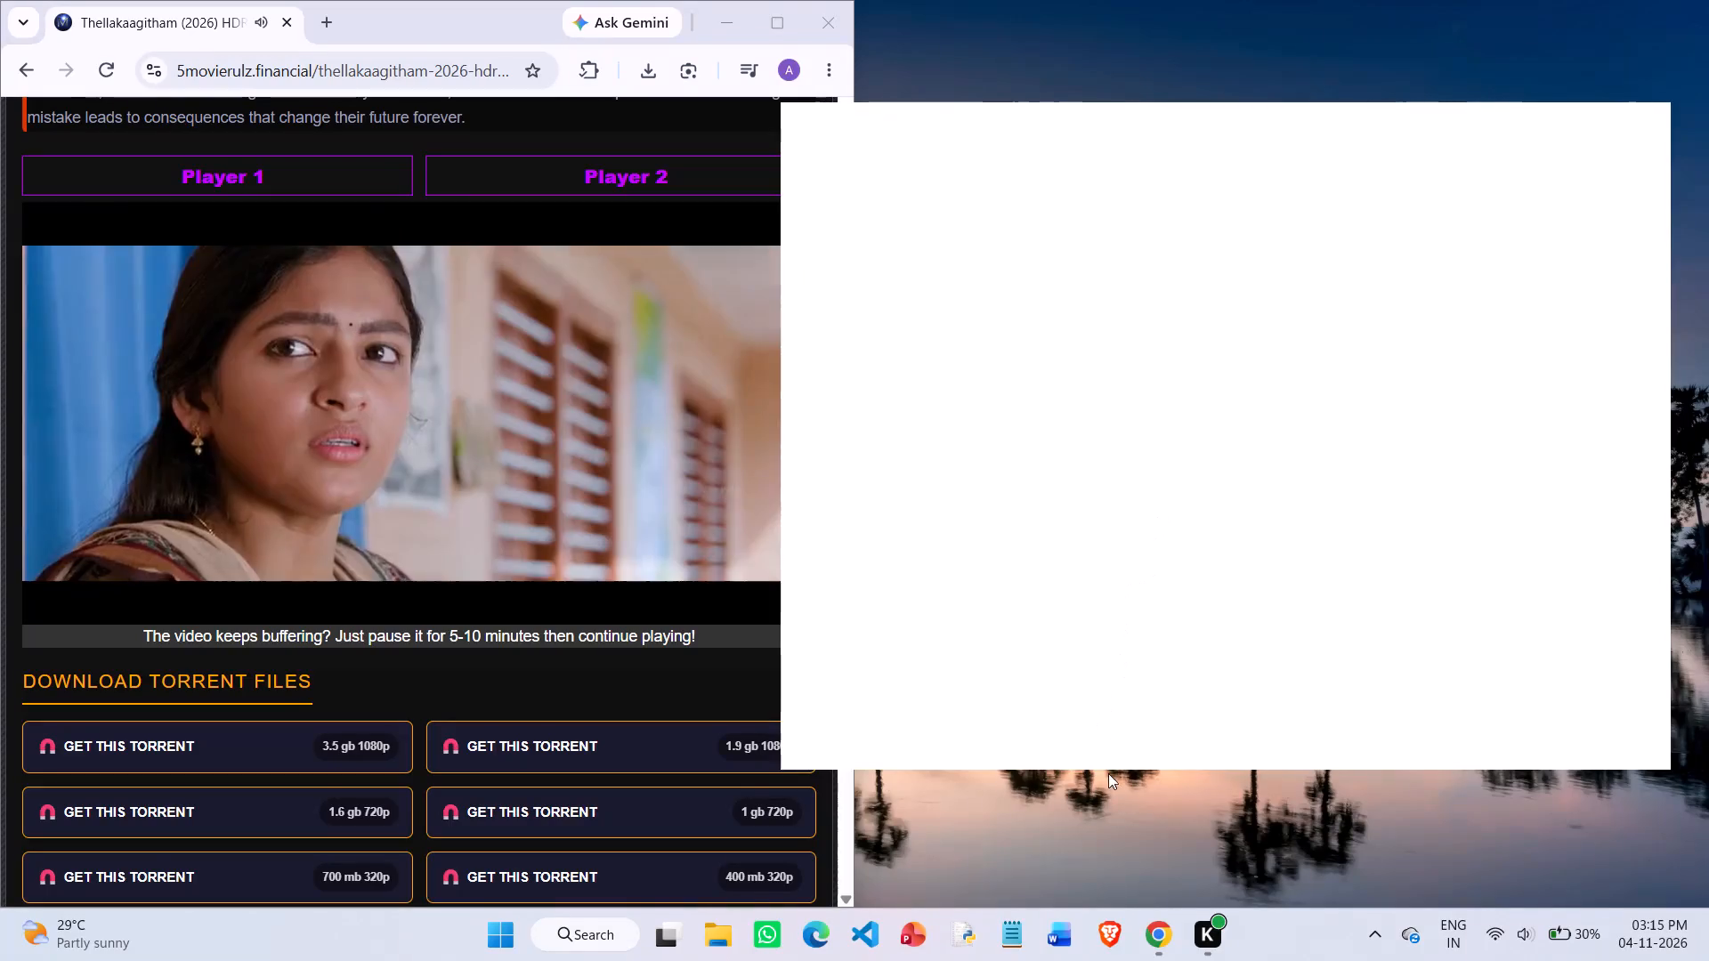
# Start PowerPoint, snap its window beside the browser, and reopen the JAVA Lab report presentation.
pyautogui.click(1108, 779)
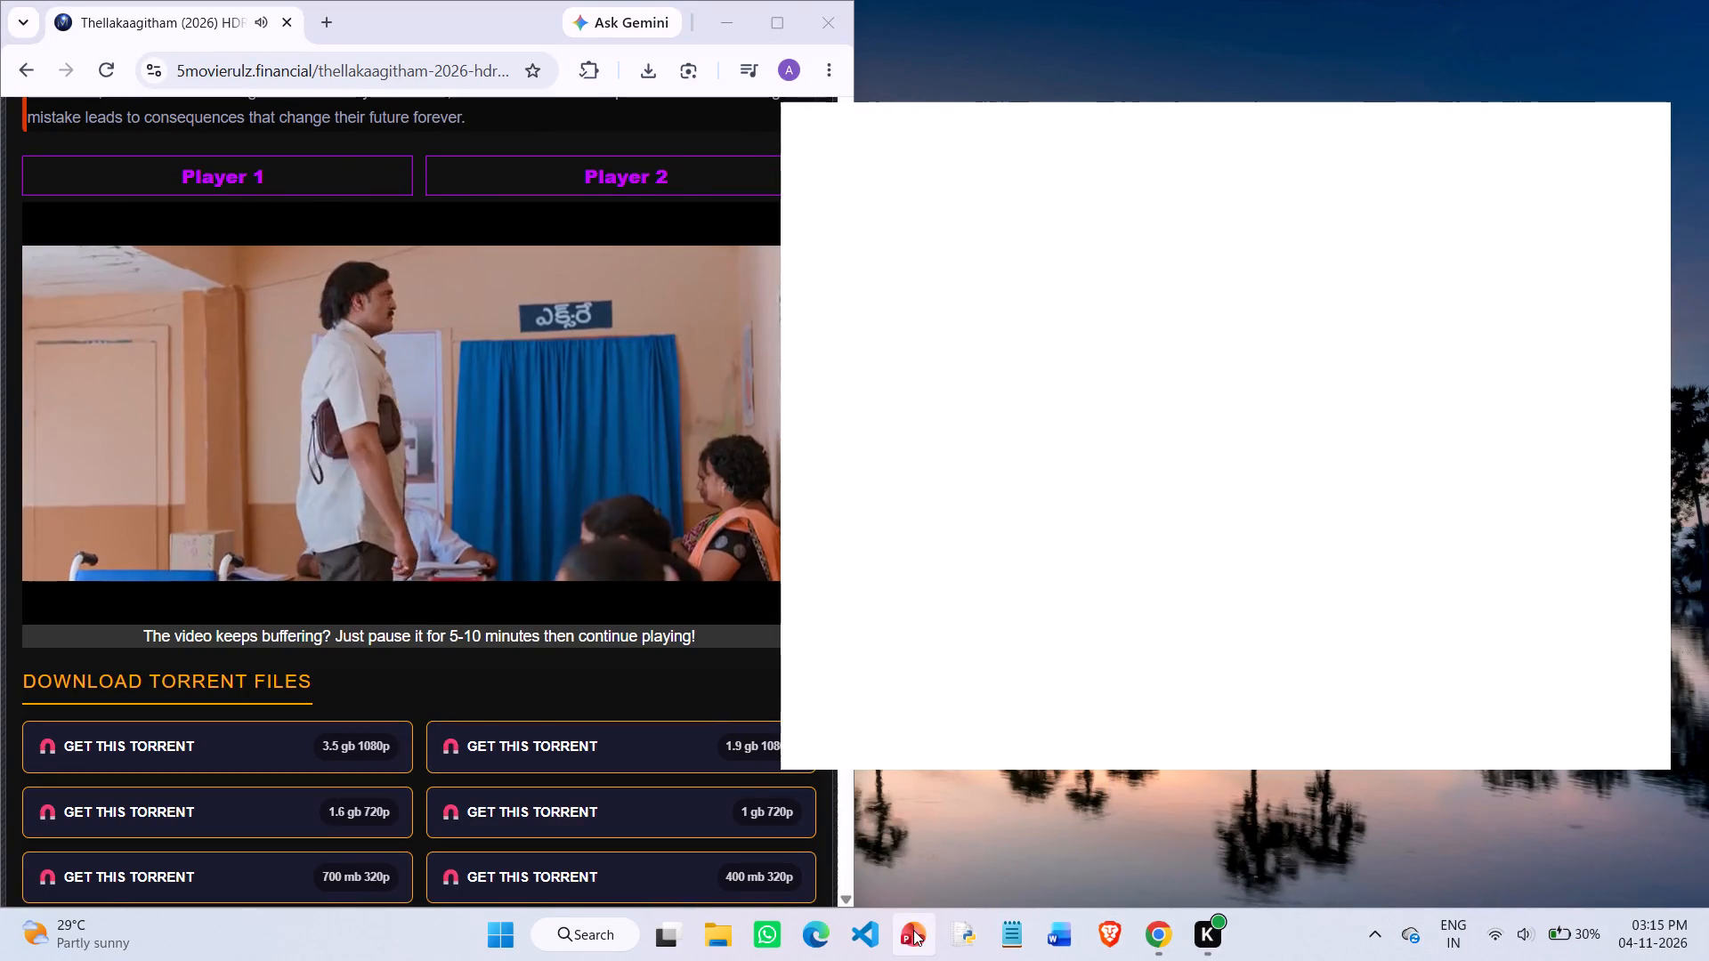
pyautogui.click(913, 930)
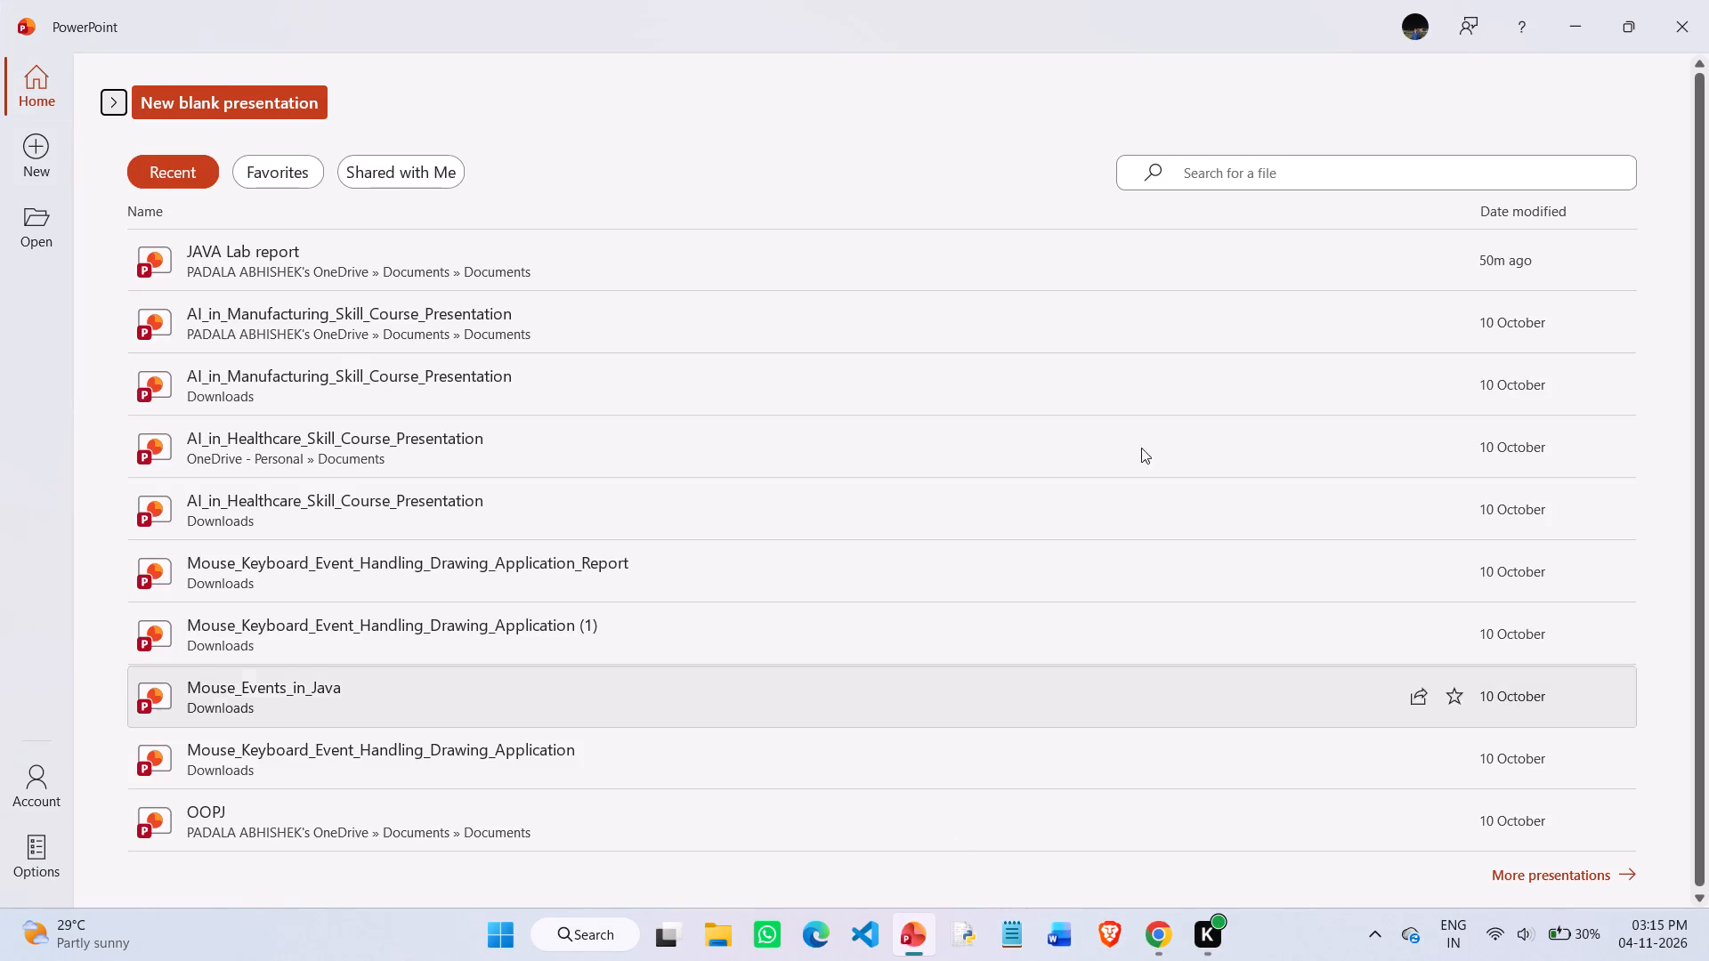
pyautogui.click(1610, 27)
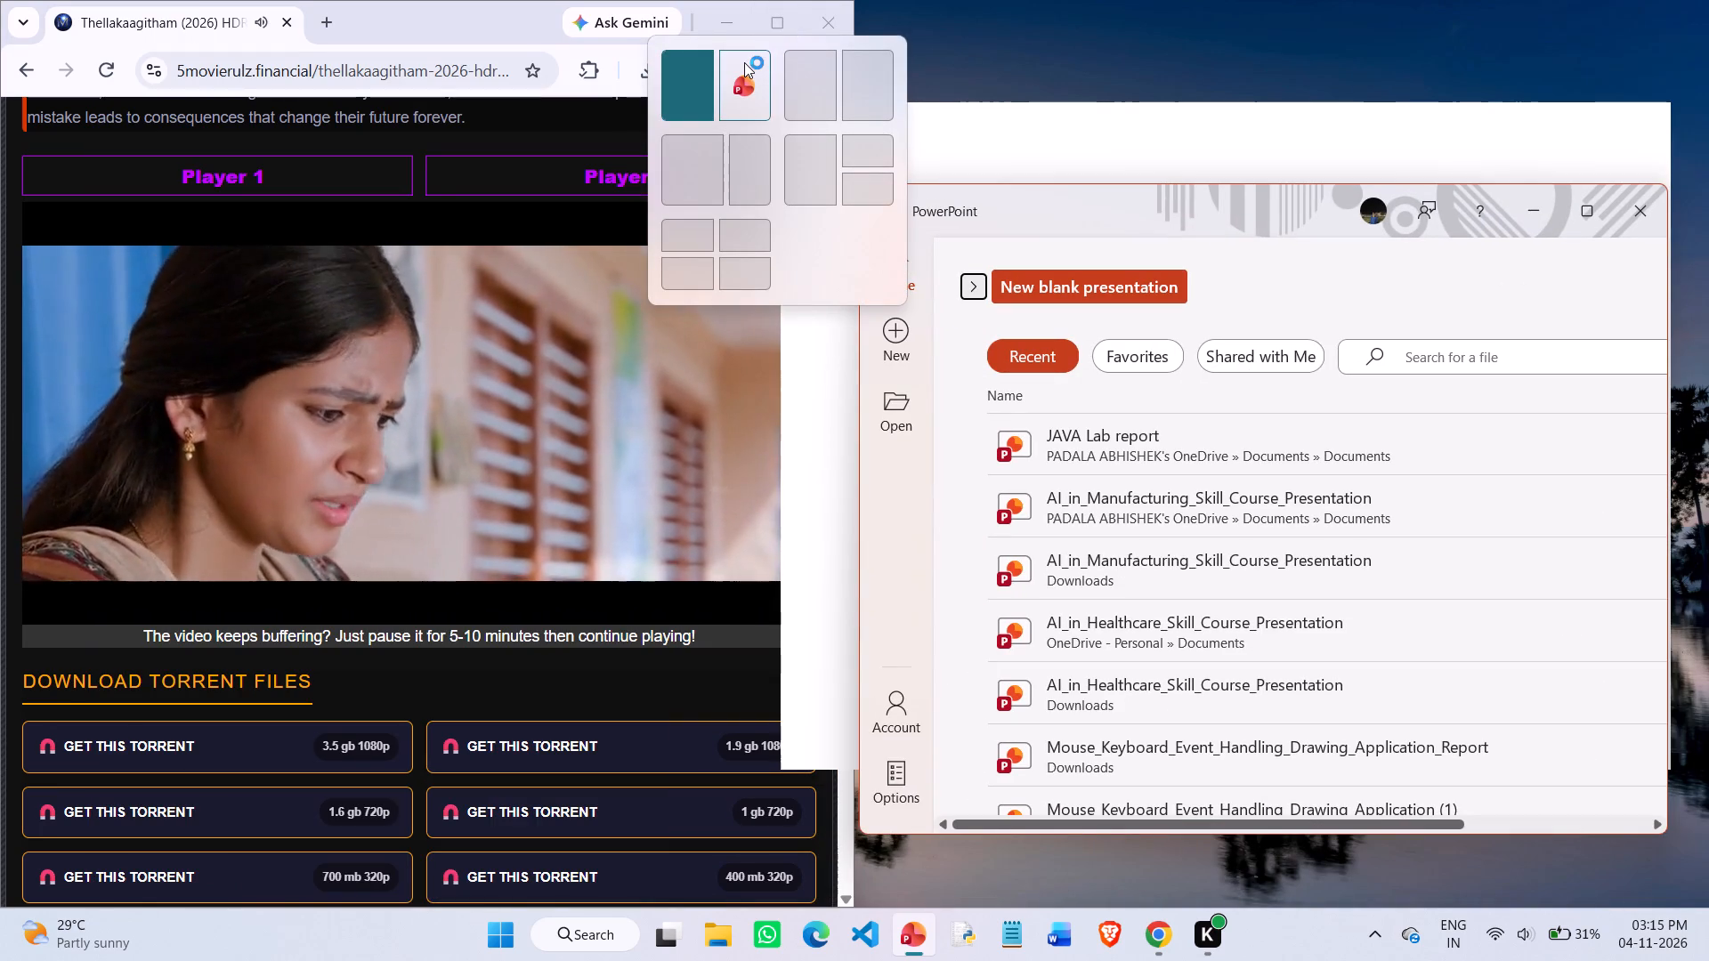
pyautogui.click(744, 62)
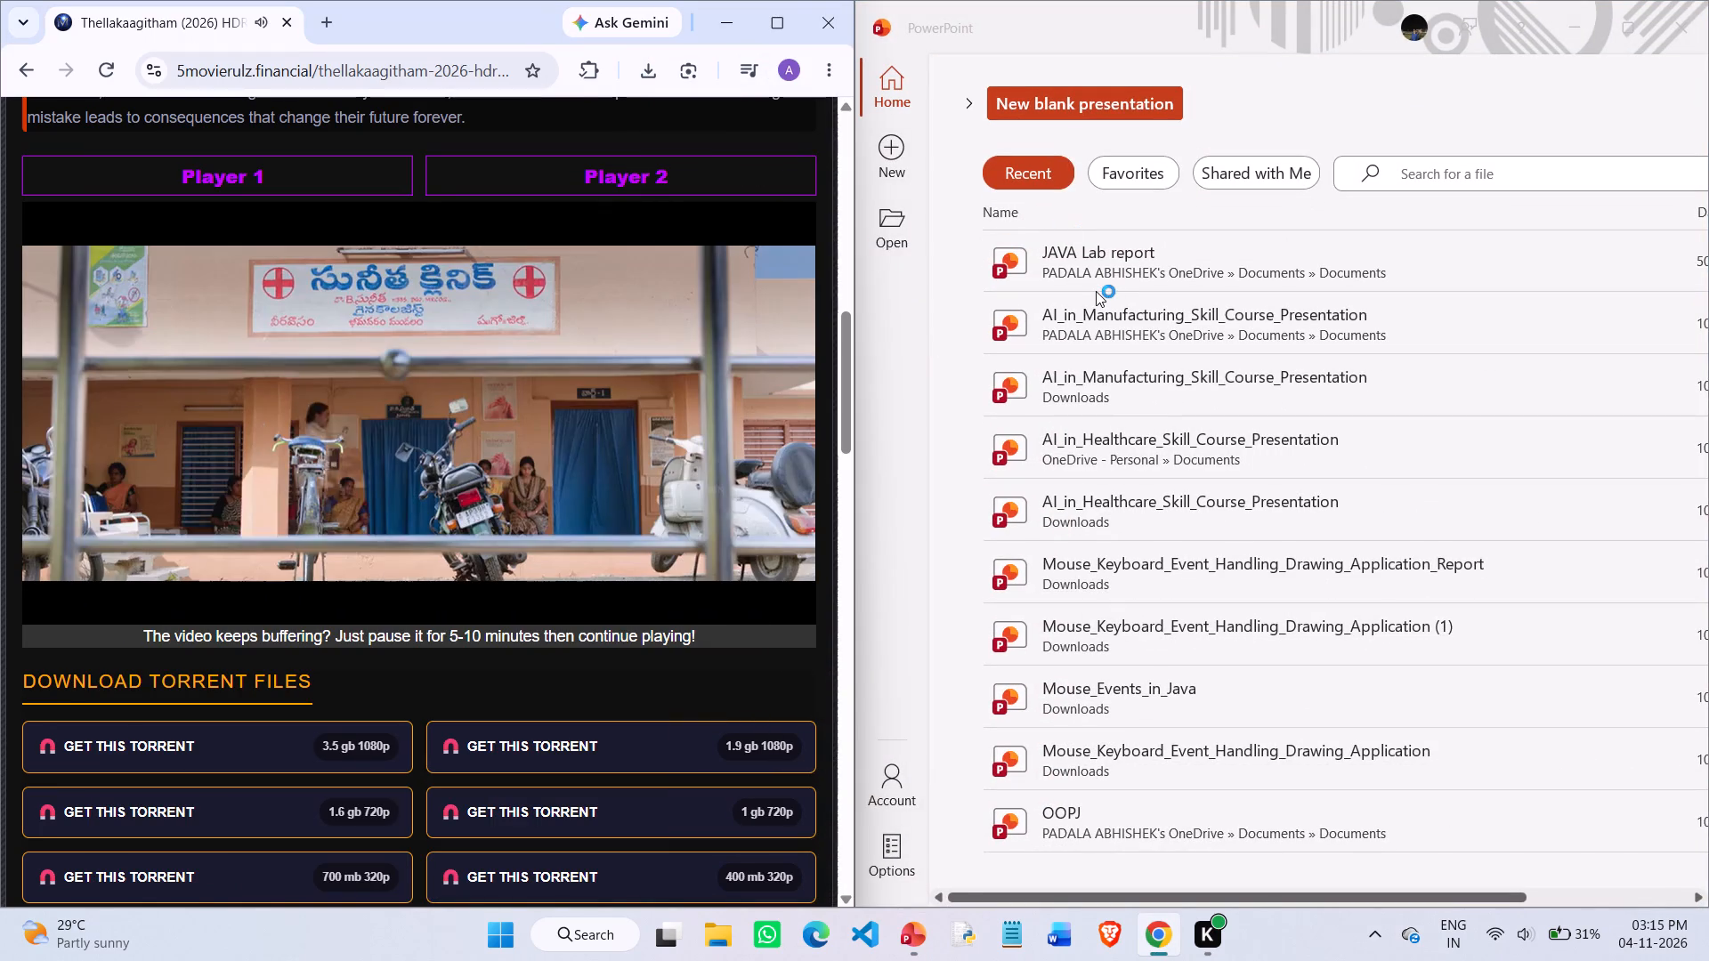
pyautogui.click(1097, 251)
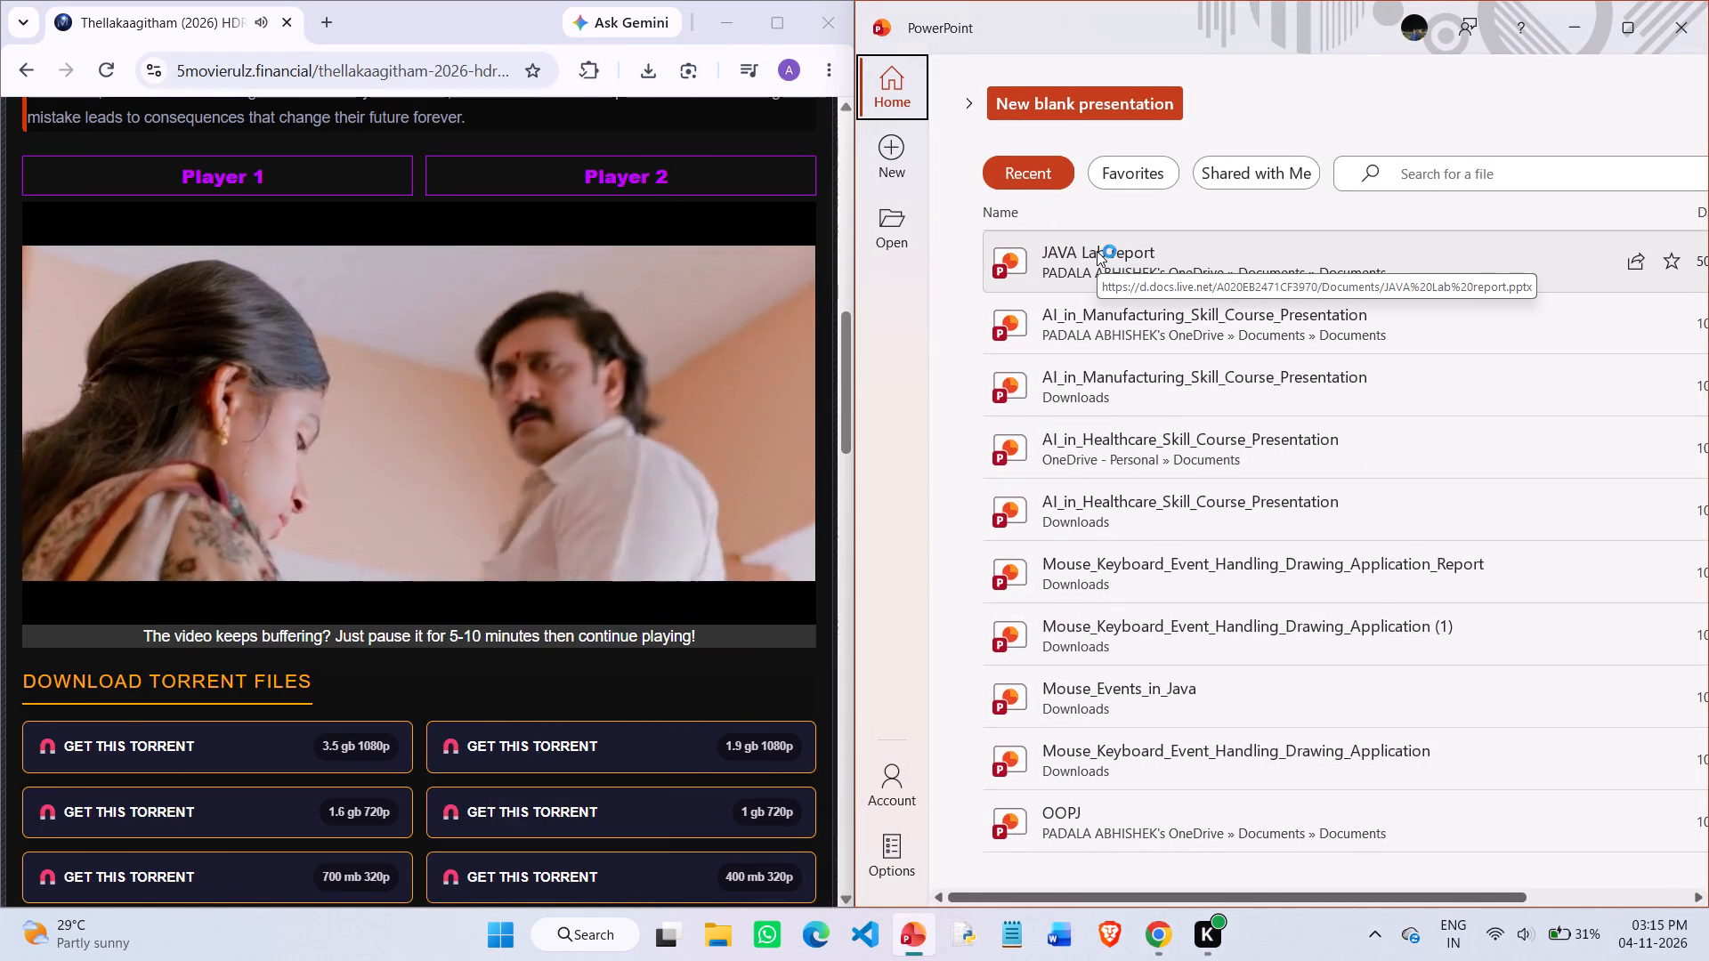
pyautogui.click(1097, 251)
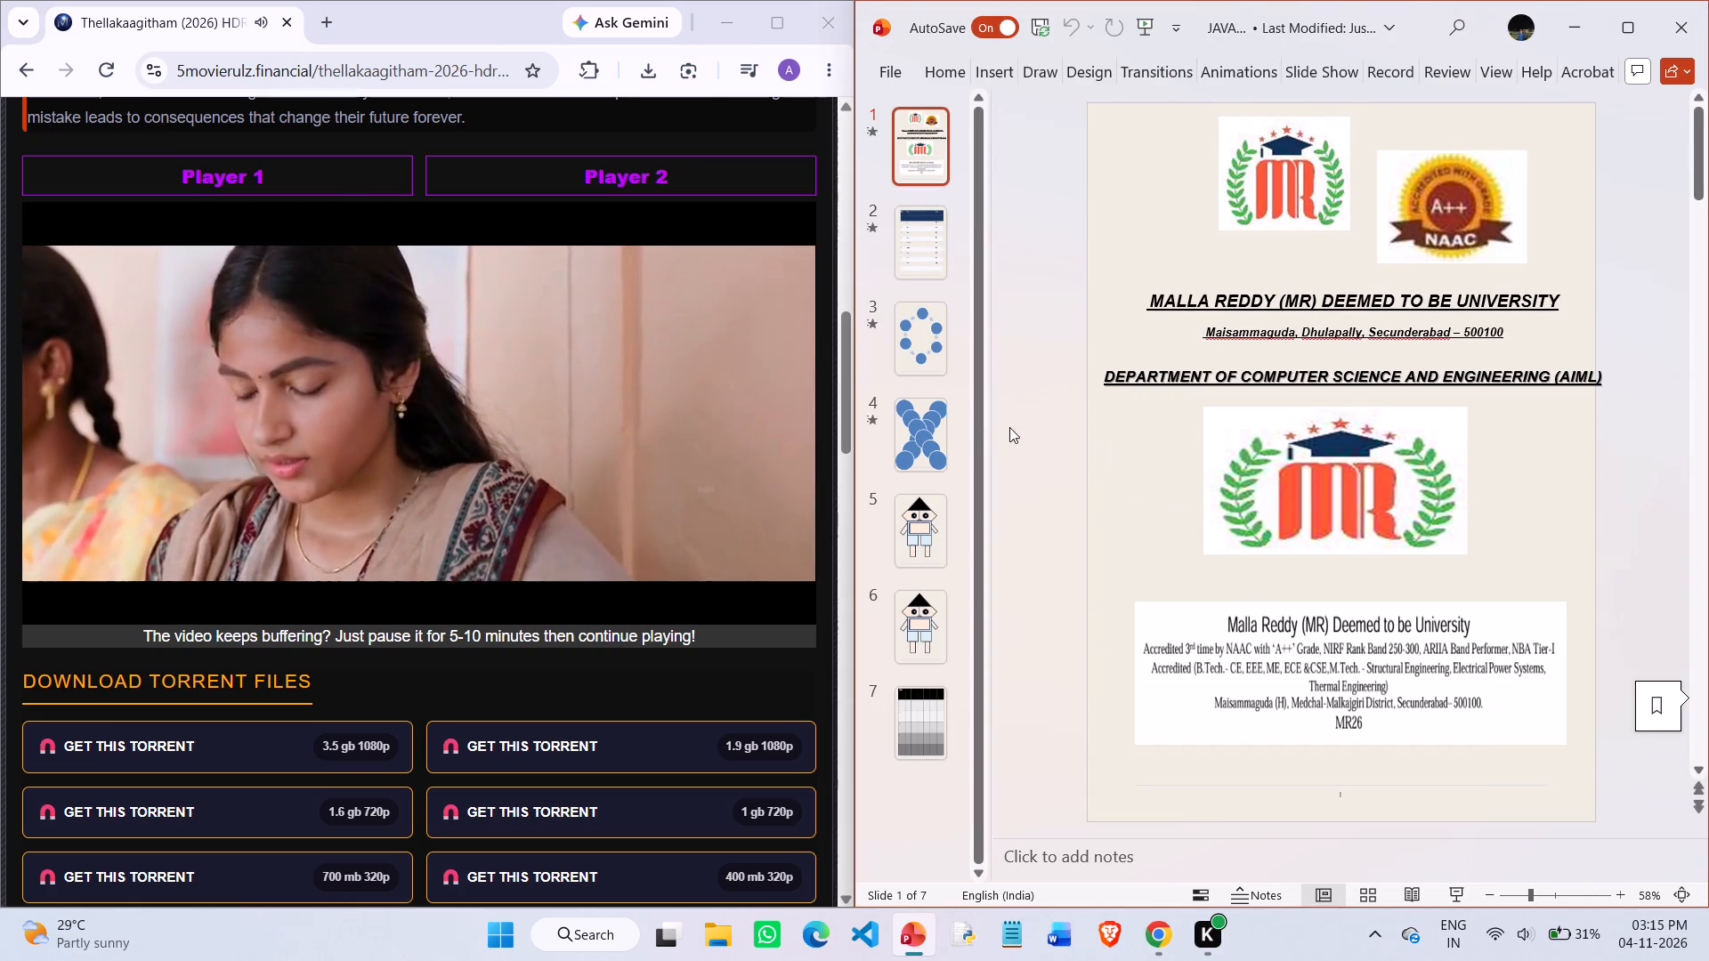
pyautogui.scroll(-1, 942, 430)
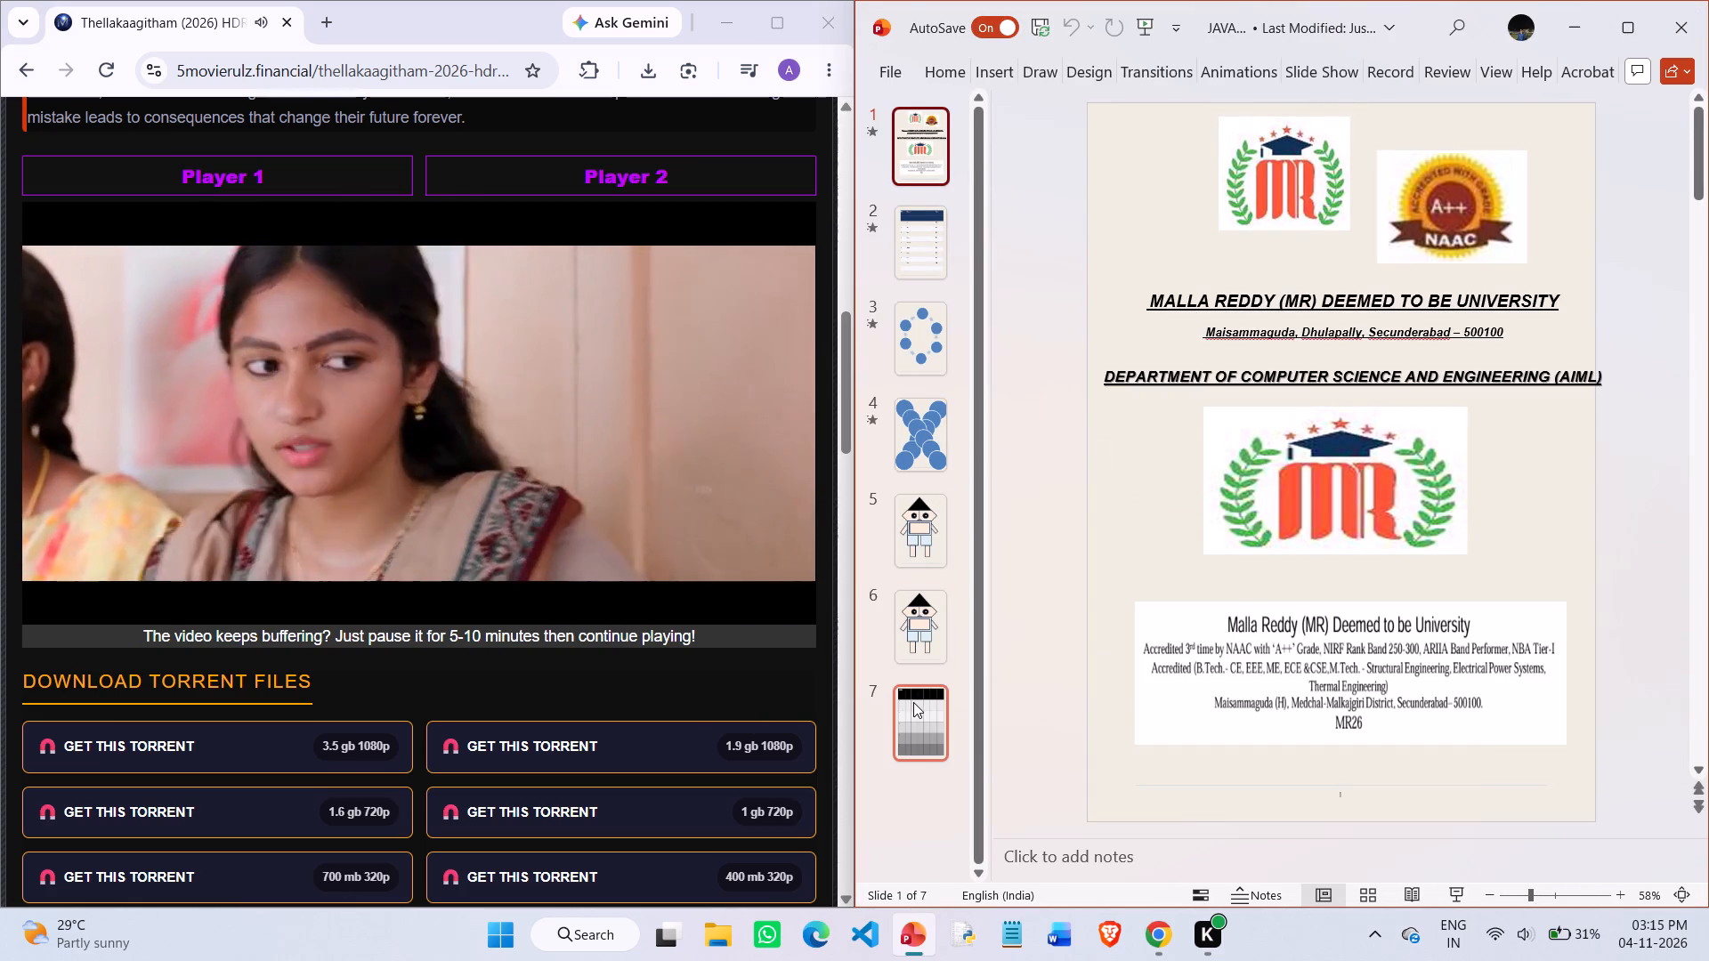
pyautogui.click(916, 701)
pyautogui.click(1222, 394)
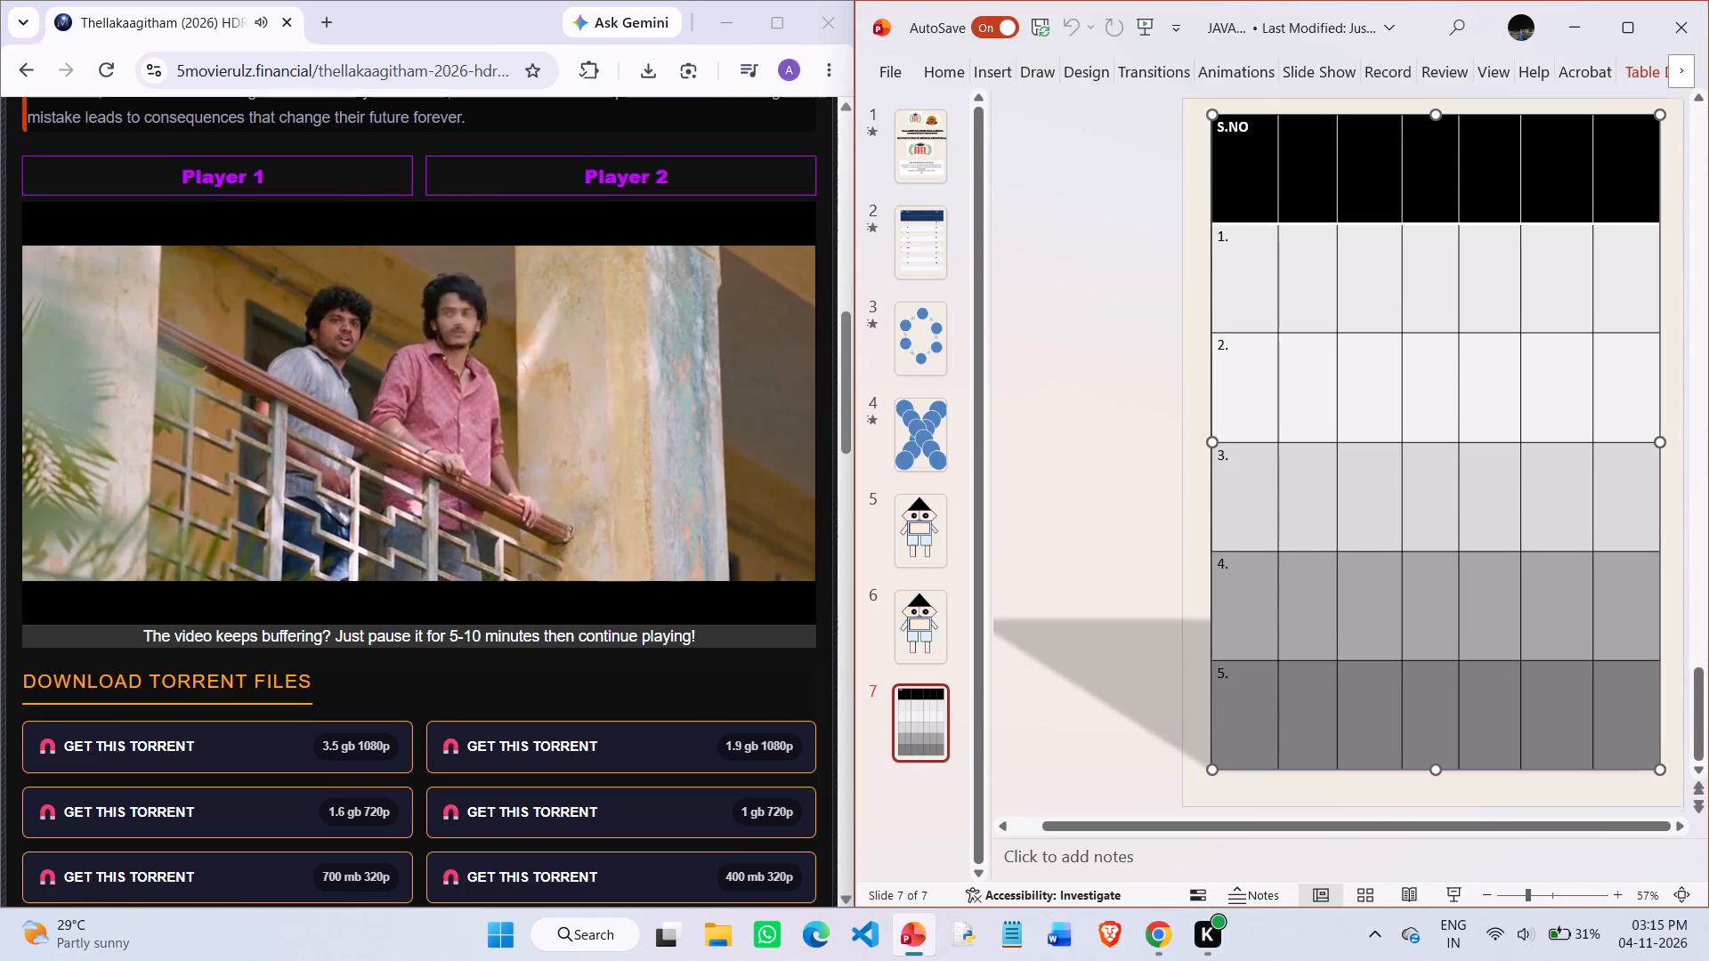
# In the slide 2 table, clear the Amount values for serial numbers 1 to 4.
pyautogui.click(927, 232)
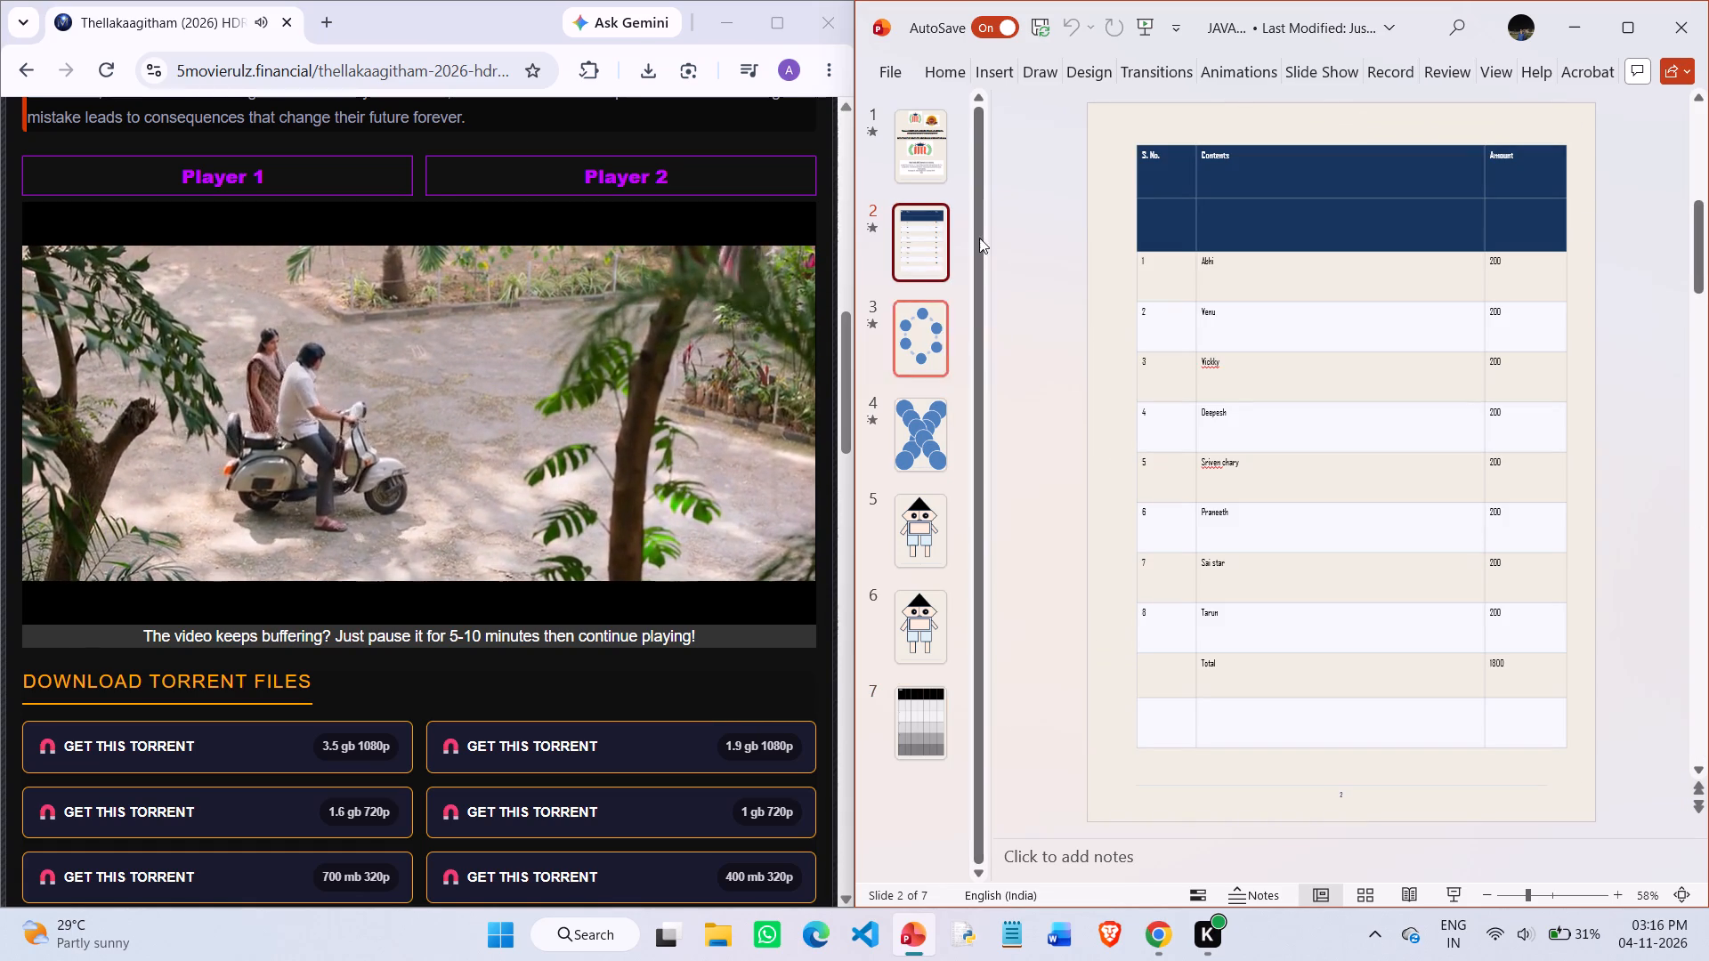
pyautogui.click(913, 229)
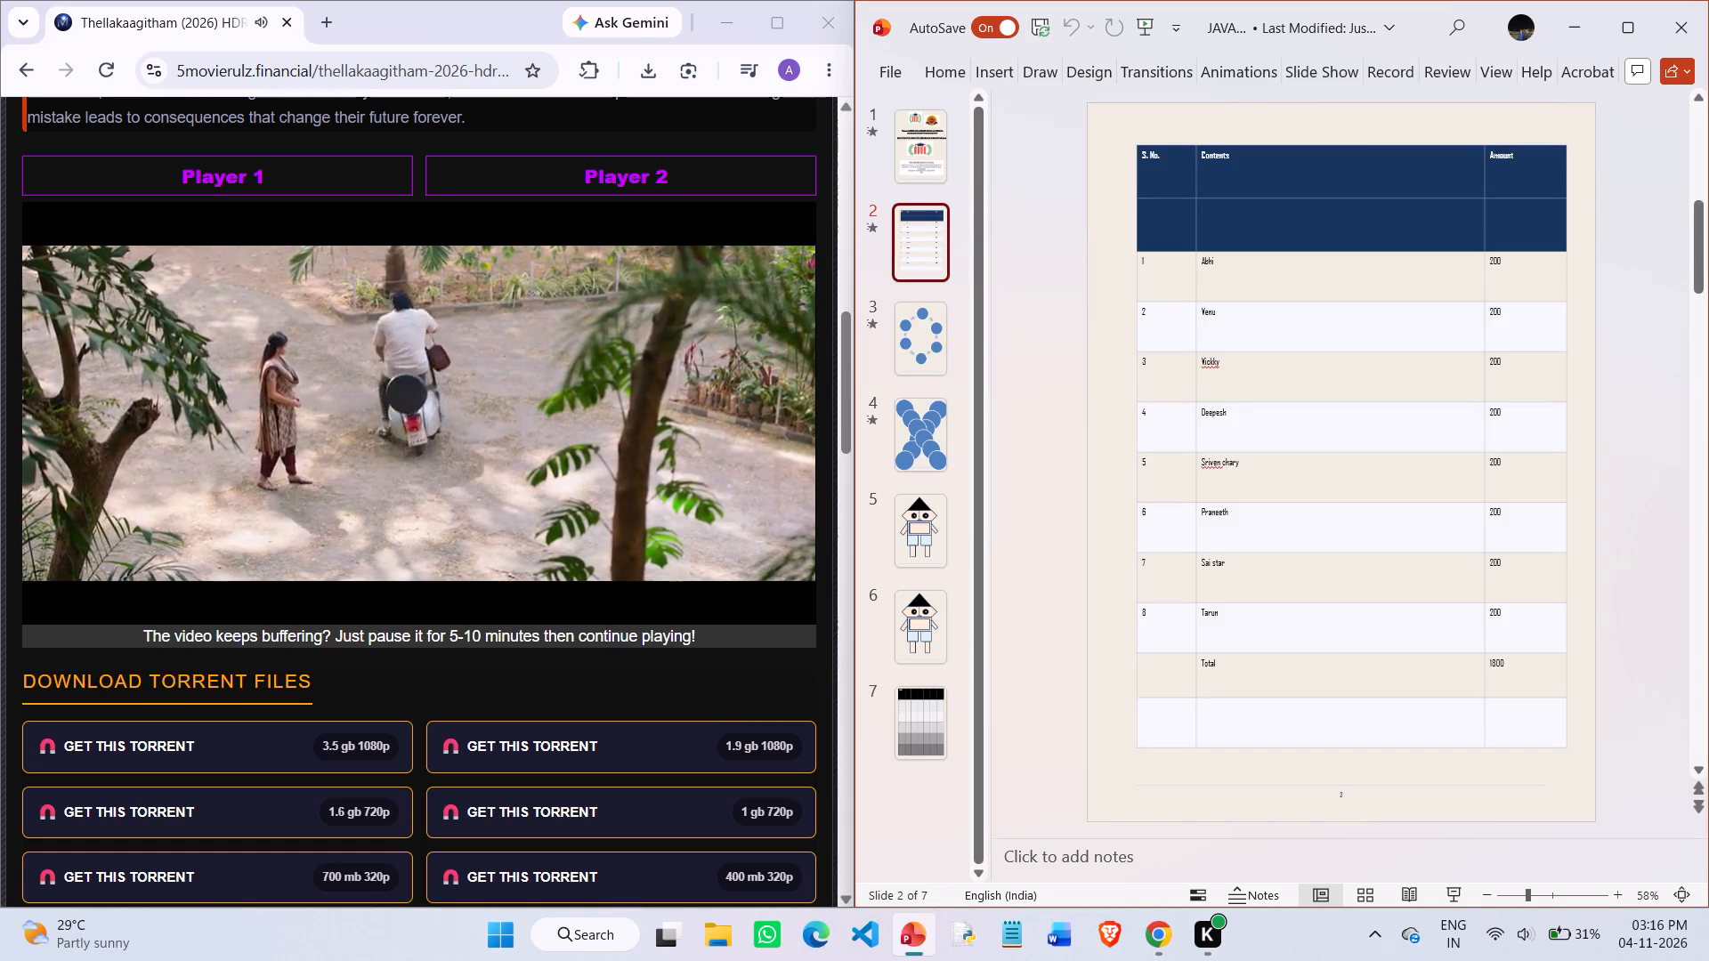
pyautogui.click(1279, 308)
pyautogui.click(1219, 273)
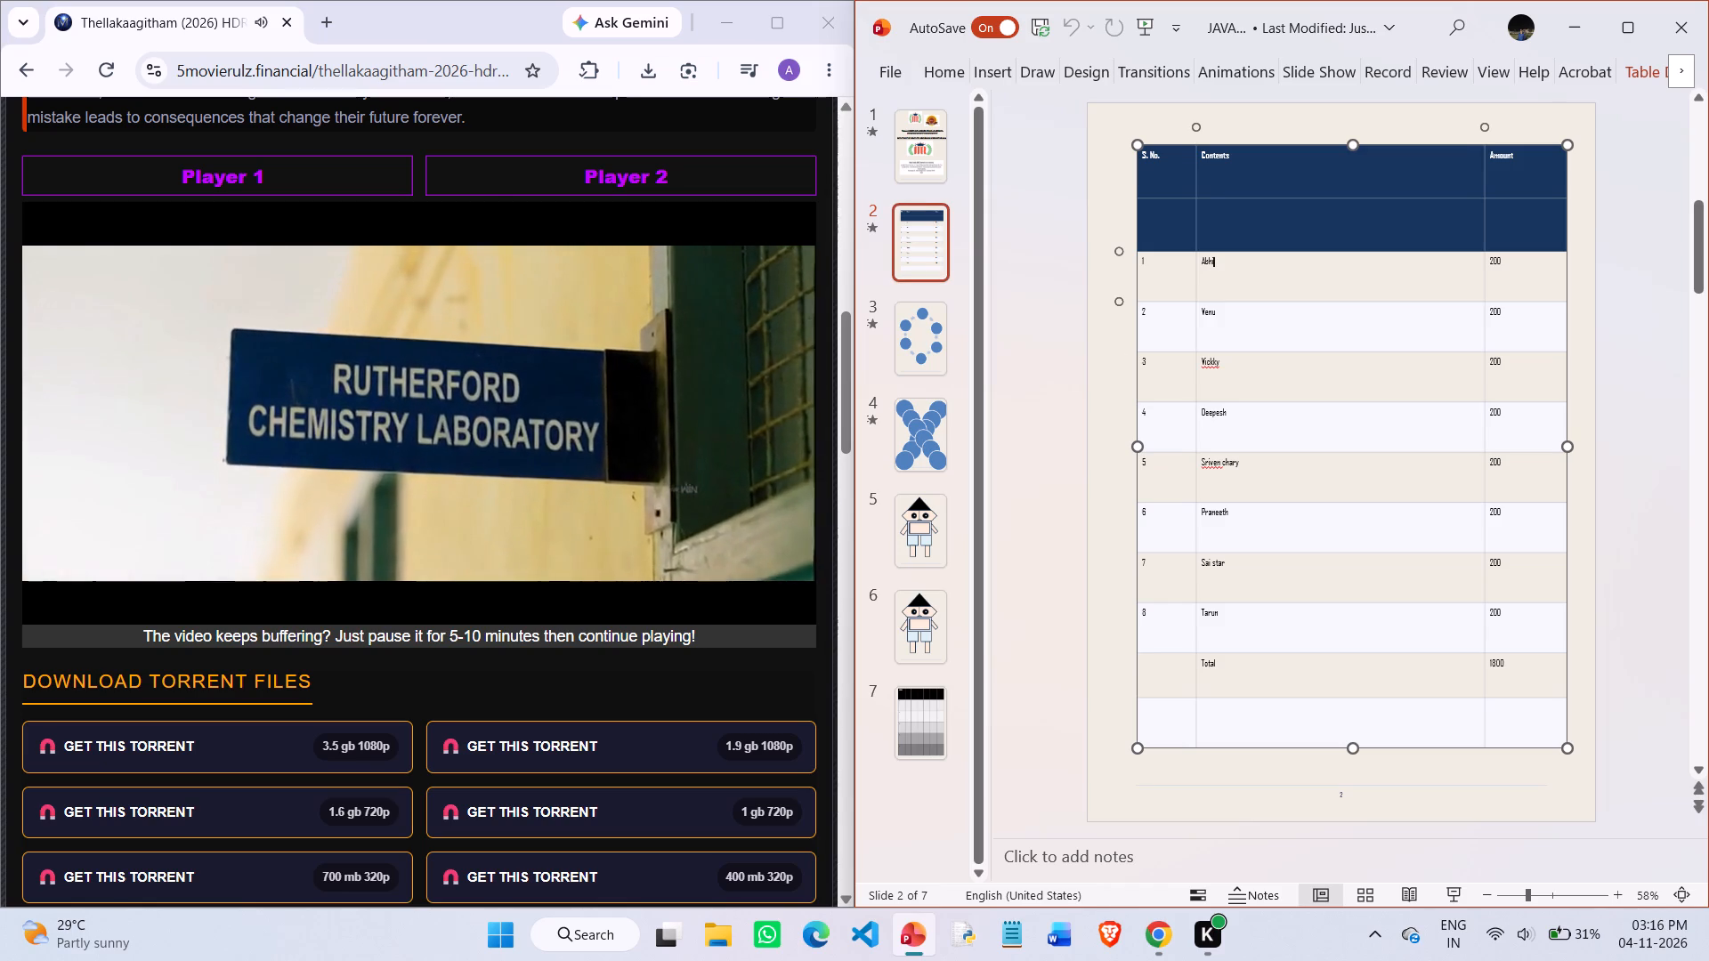
pyautogui.click(1516, 259)
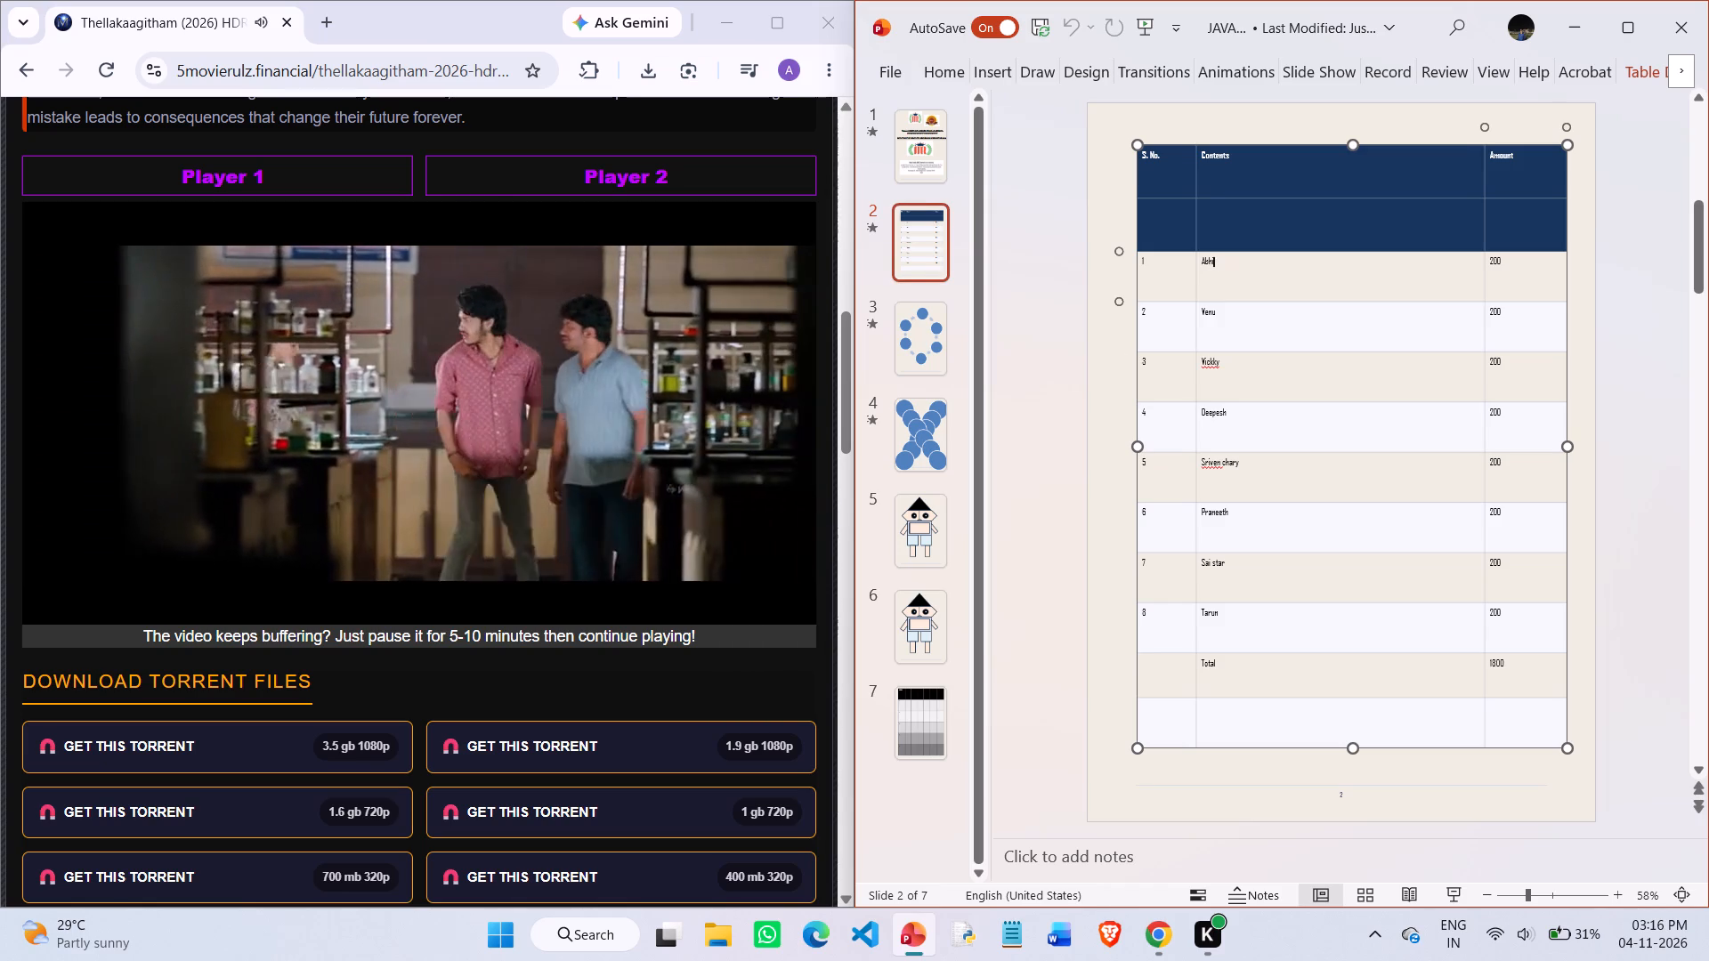
pyautogui.click(1500, 279)
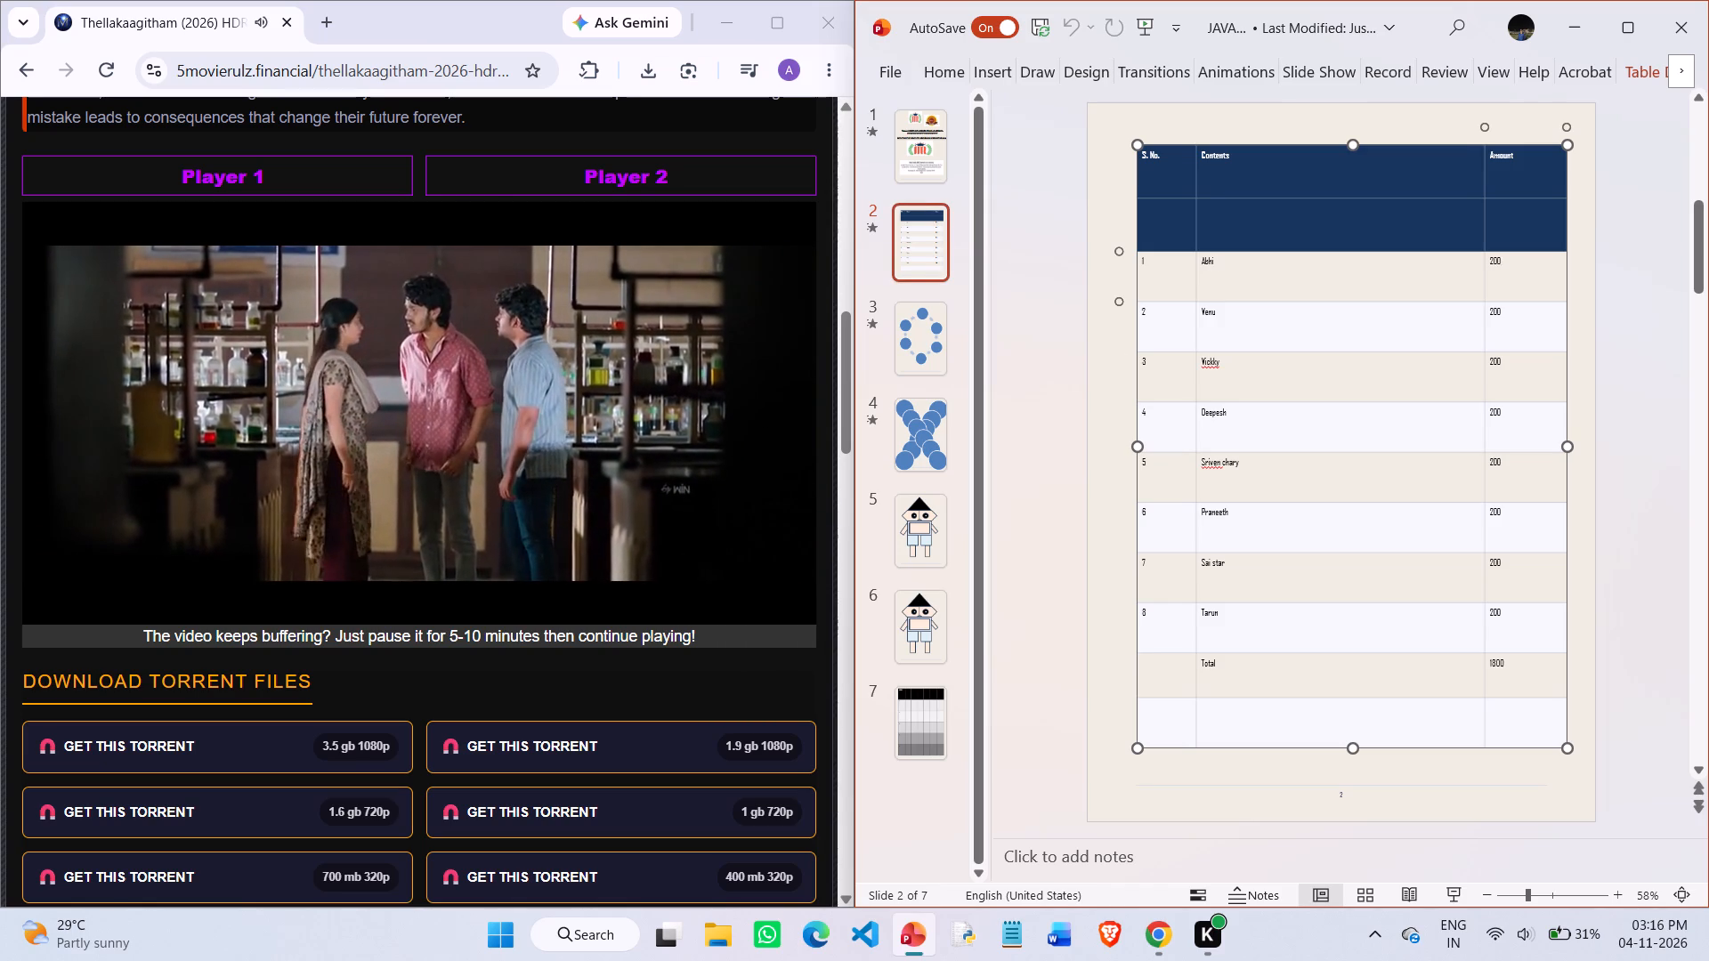
pyautogui.press('BackSpace')
pyautogui.hotkey('ctrl', 'BackSpace')
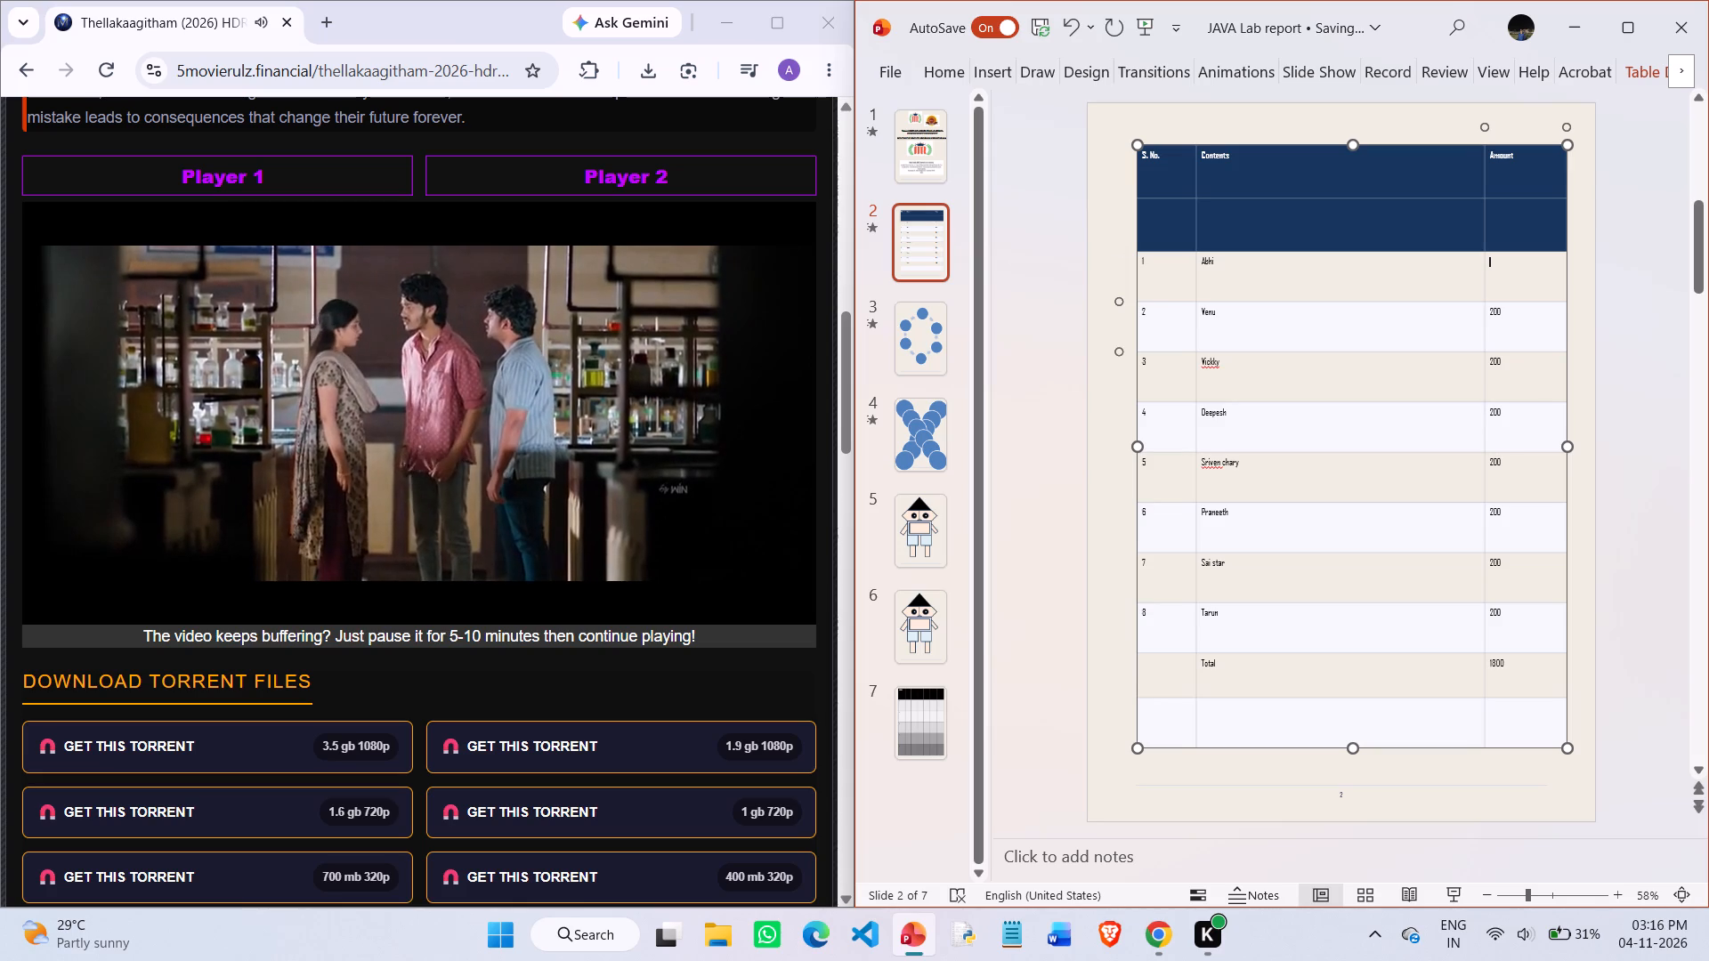
pyautogui.click(1504, 314)
pyautogui.hotkey('ctrl', 'BackSpace')
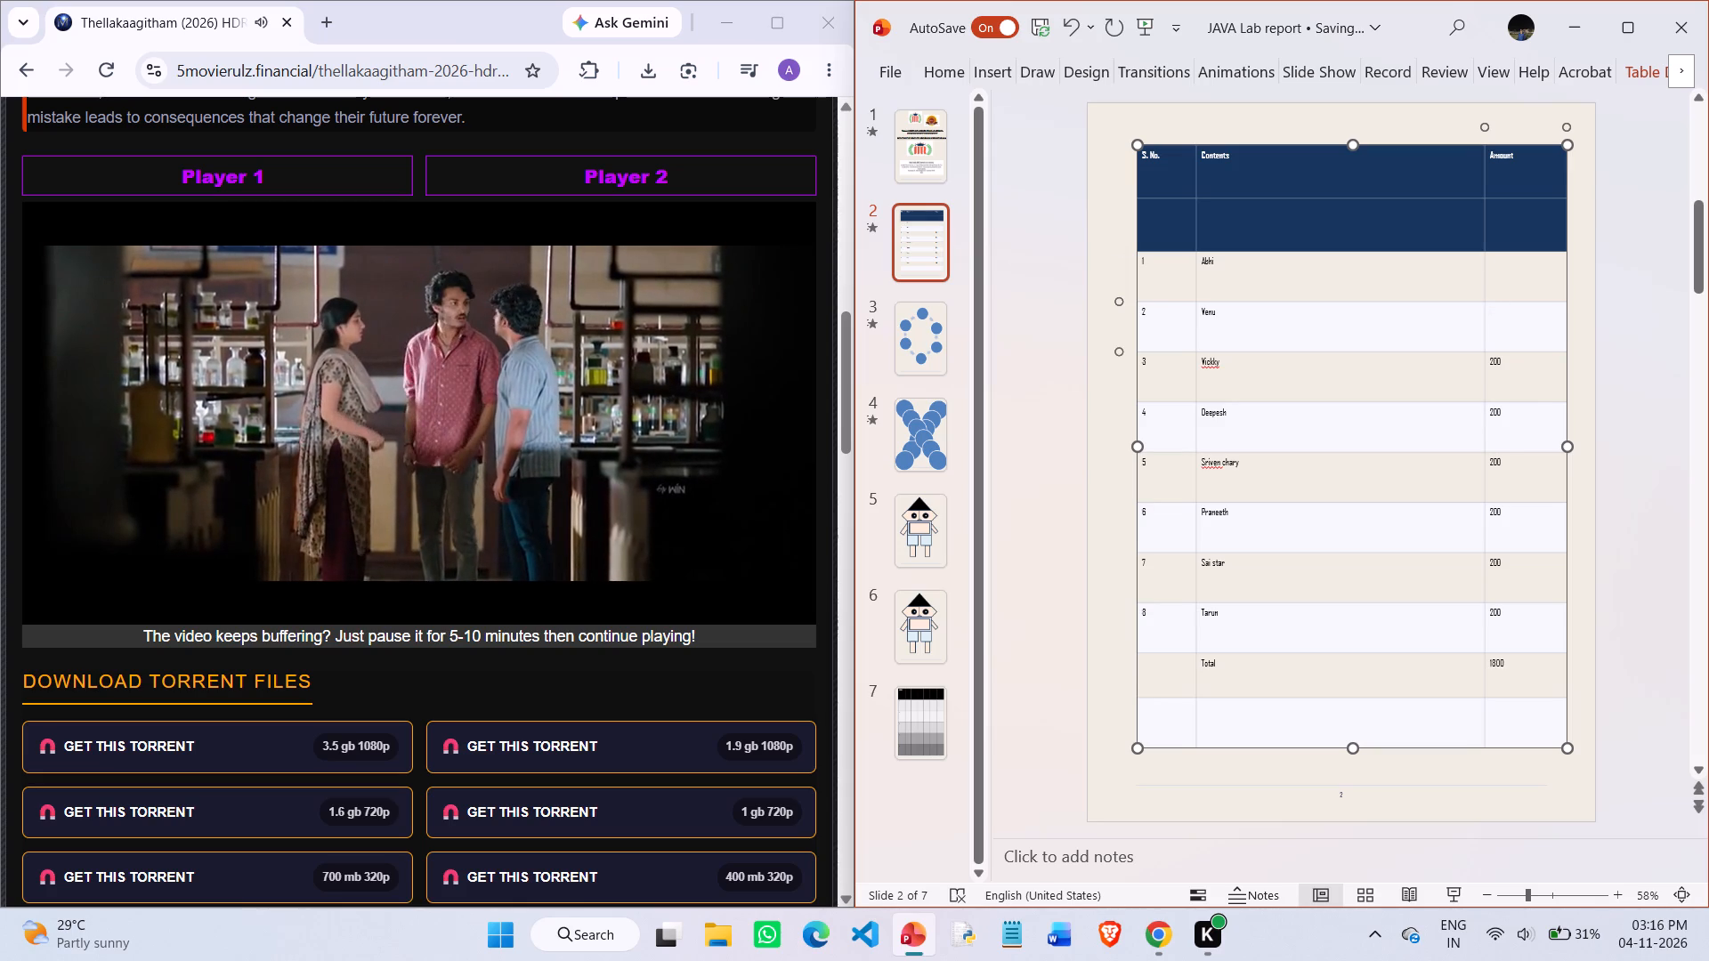
pyautogui.press('Down')
pyautogui.hotkey('ctrl', 'Right')
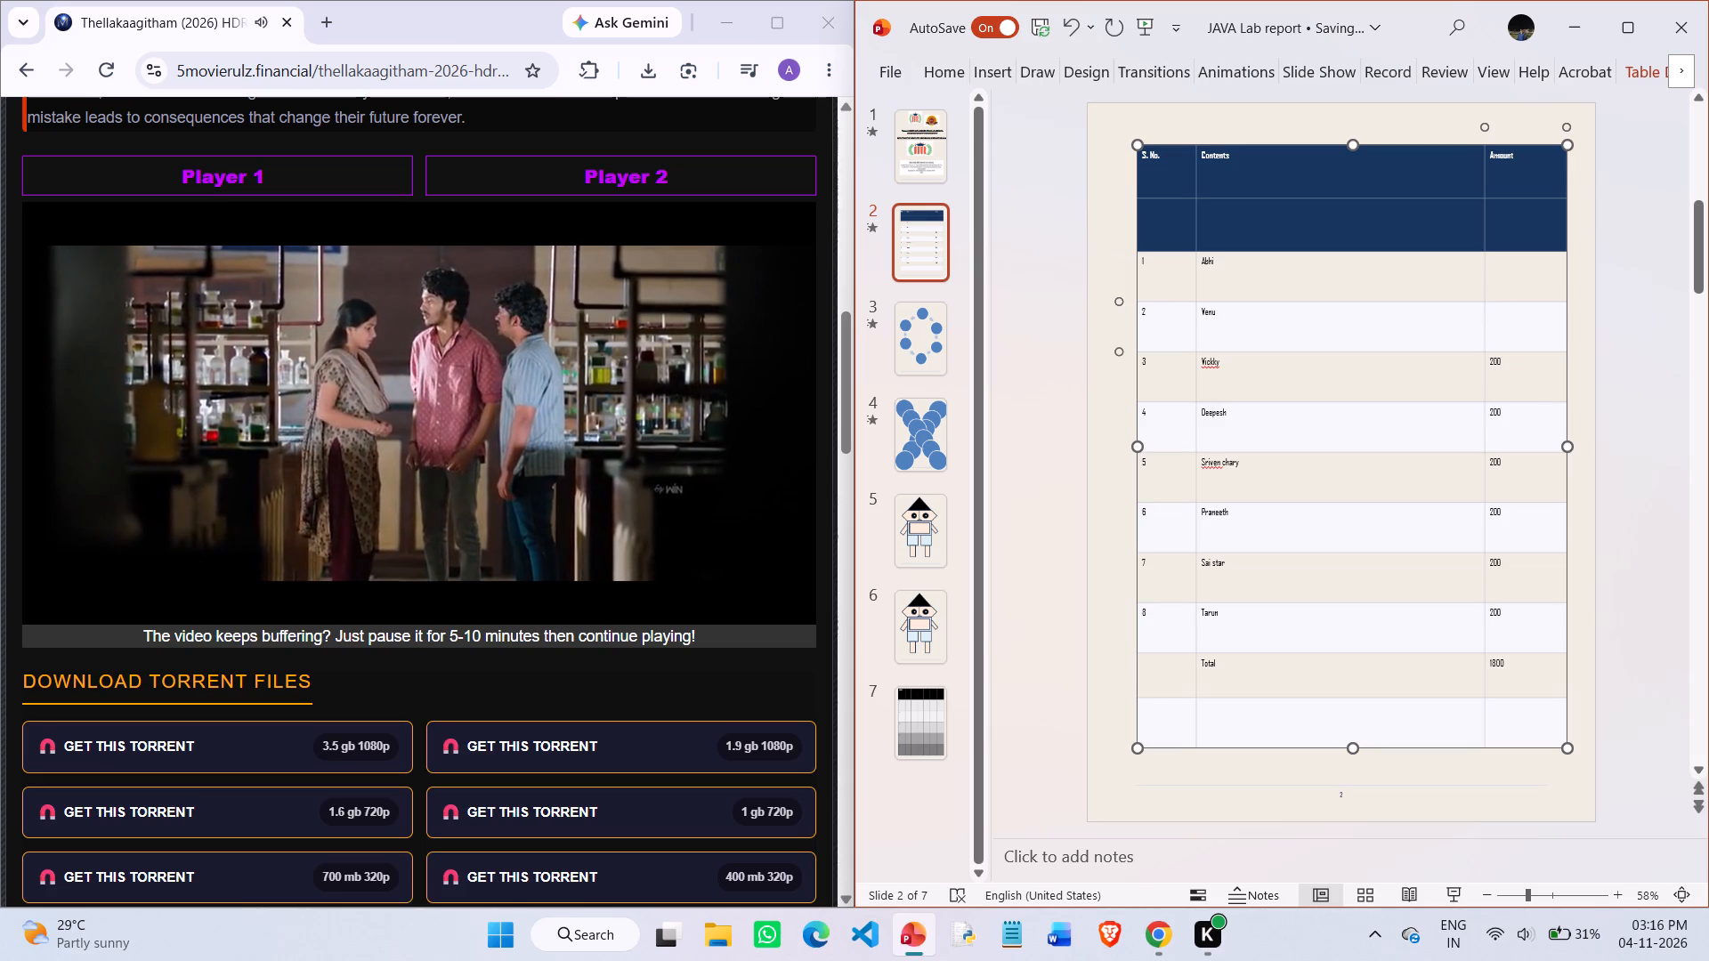
pyautogui.hotkey('ctrl', 'BackSpace')
pyautogui.press('Down')
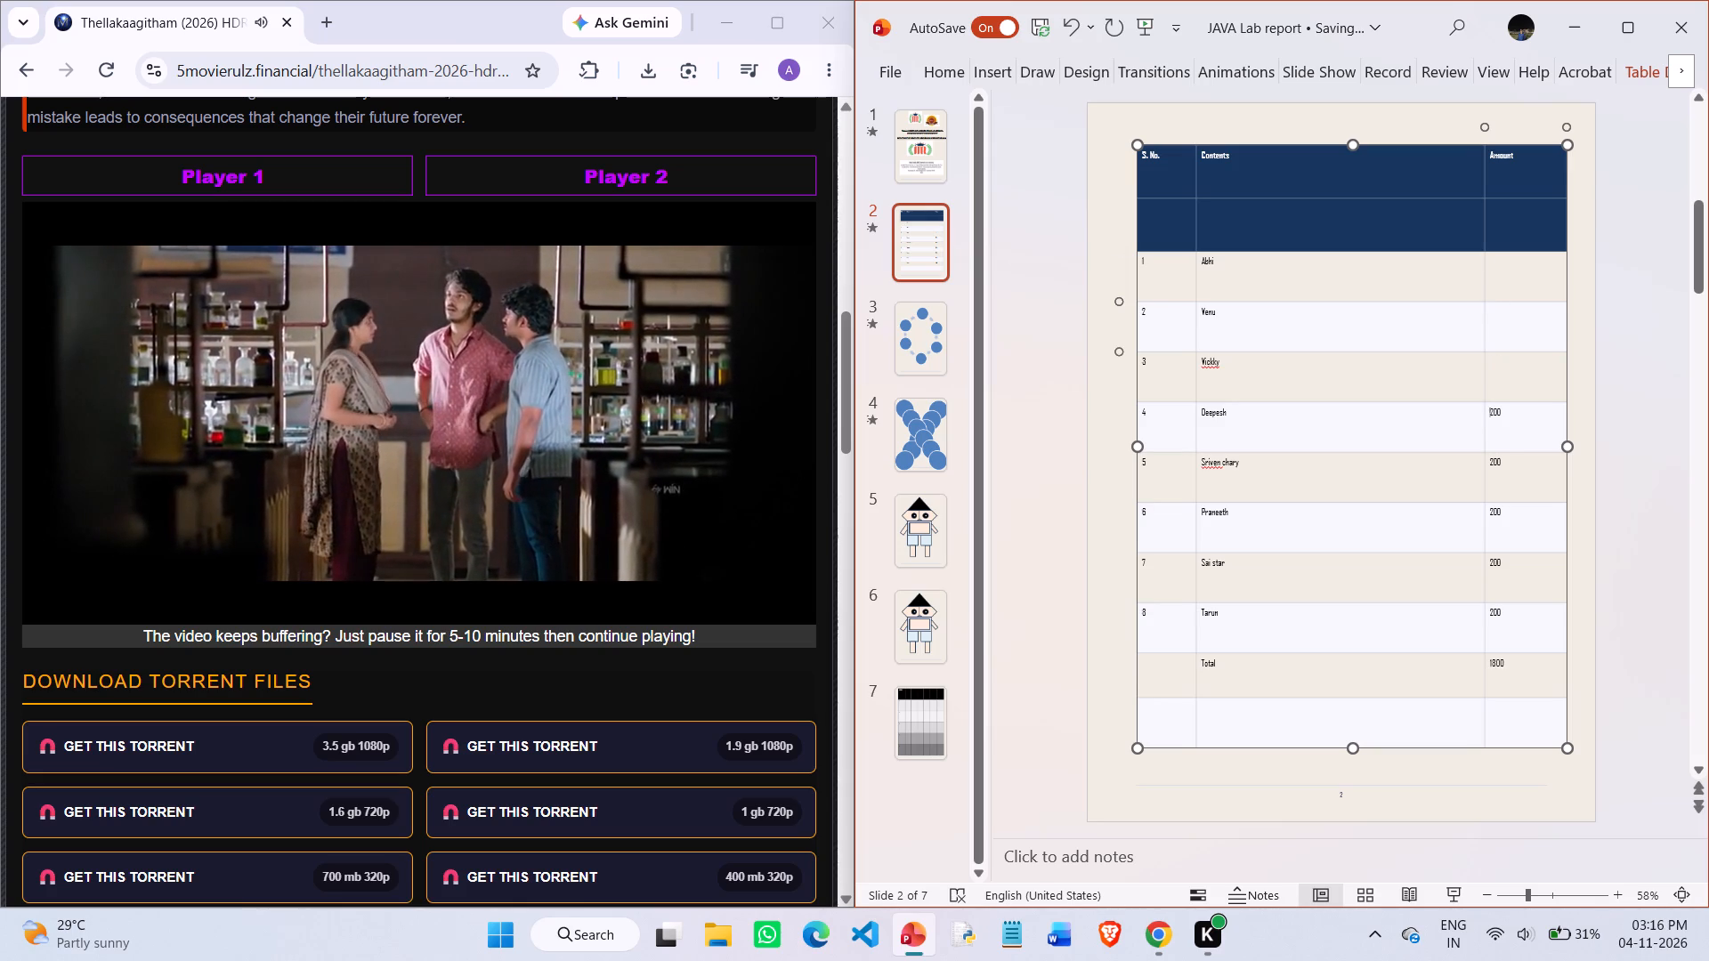
pyautogui.hotkey('ctrl', 'Right')
pyautogui.hotkey('ctrl', 'BackSpace')
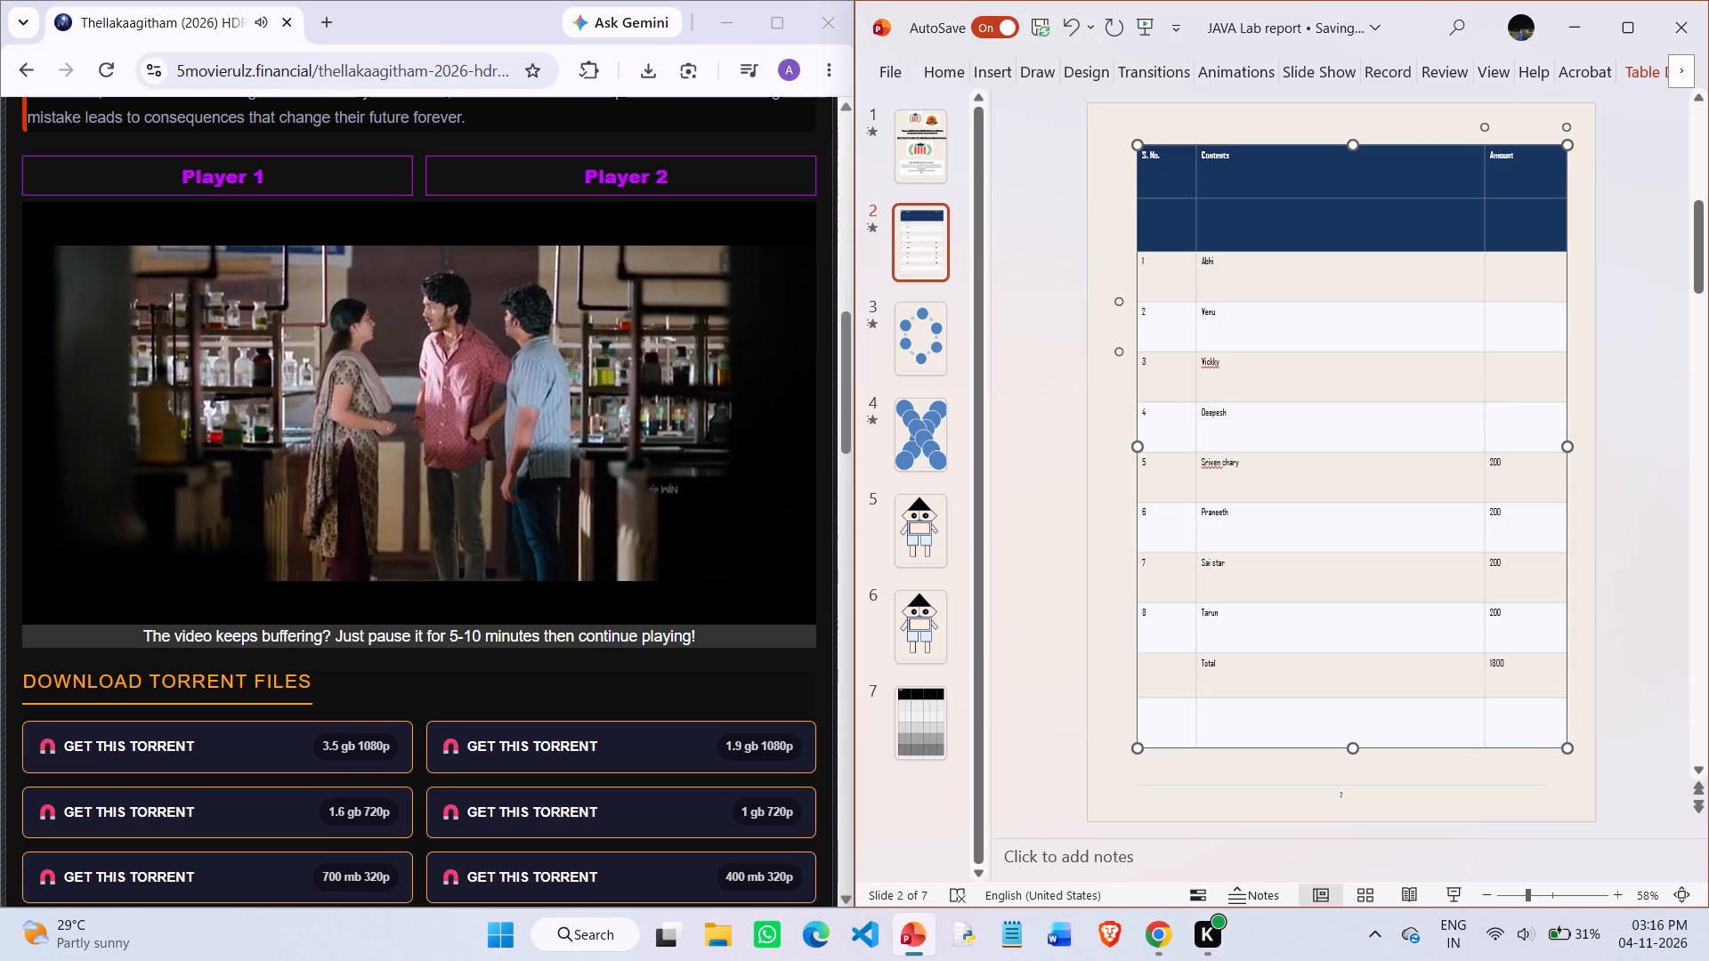
# Delete the serial number 5 from its S. No. cell in the slide 2 table.
pyautogui.hotkey('ctrl', 'Down')
pyautogui.hotkey('ctrl', 'Right')
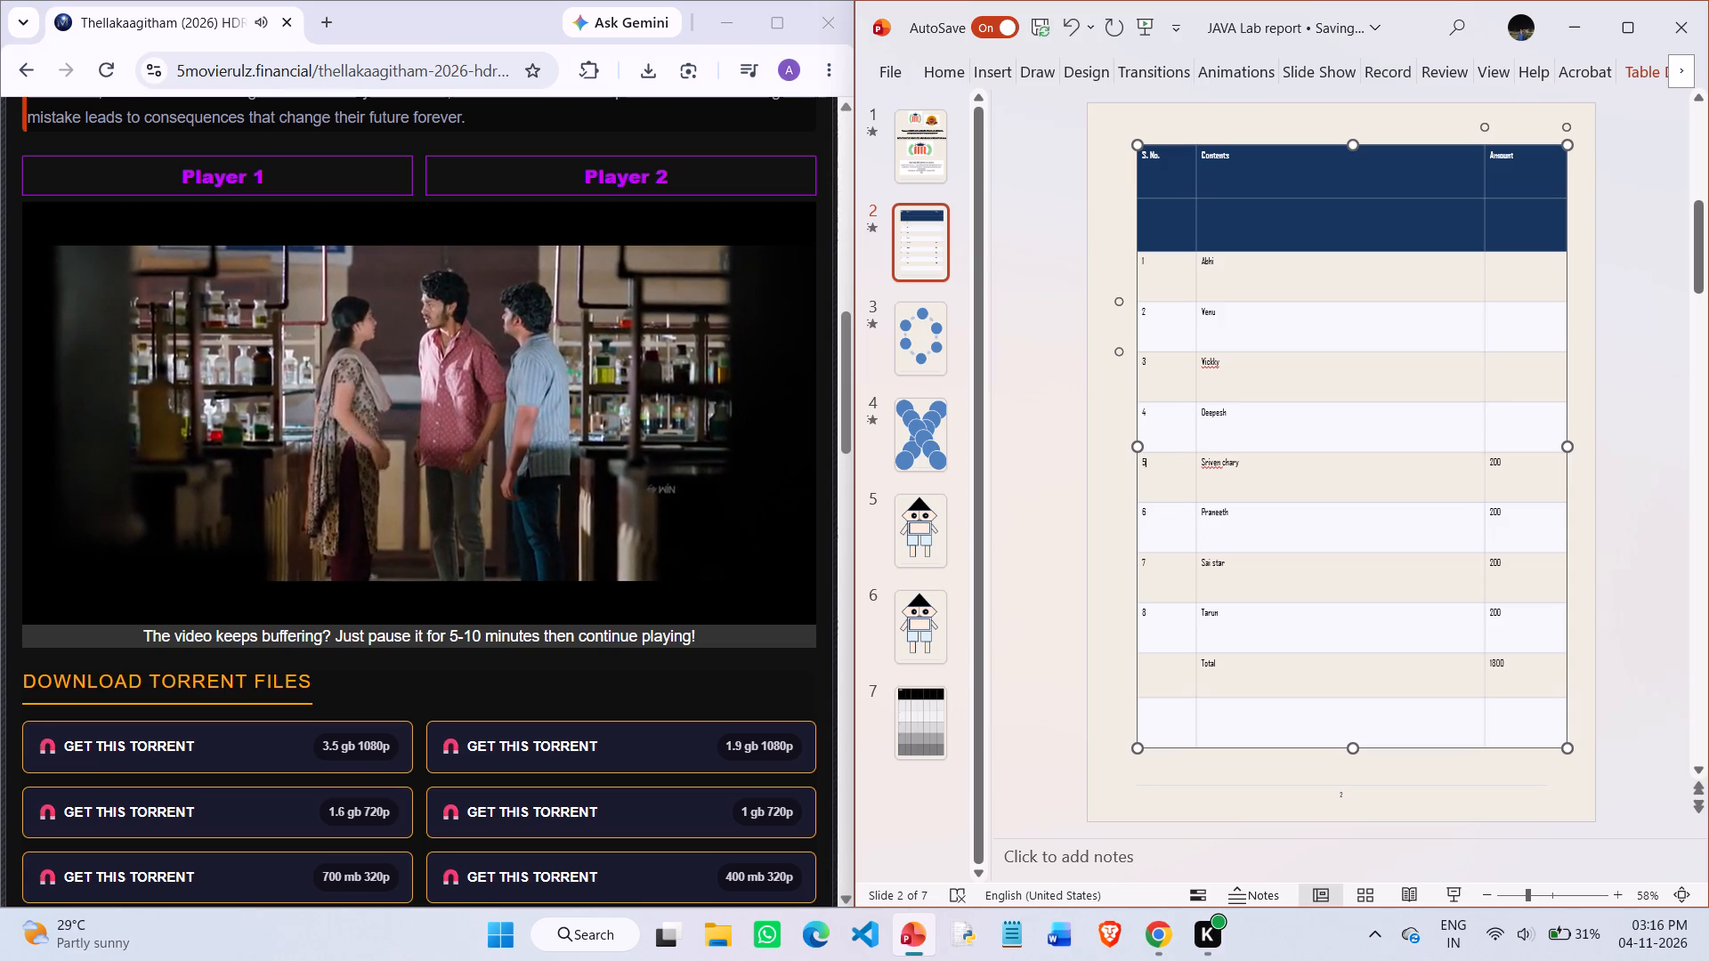
pyautogui.hotkey('ctrl', 'BackSpace')
pyautogui.press('BackSpace')
pyautogui.press('BackSpace')
pyautogui.press('BackSpace')
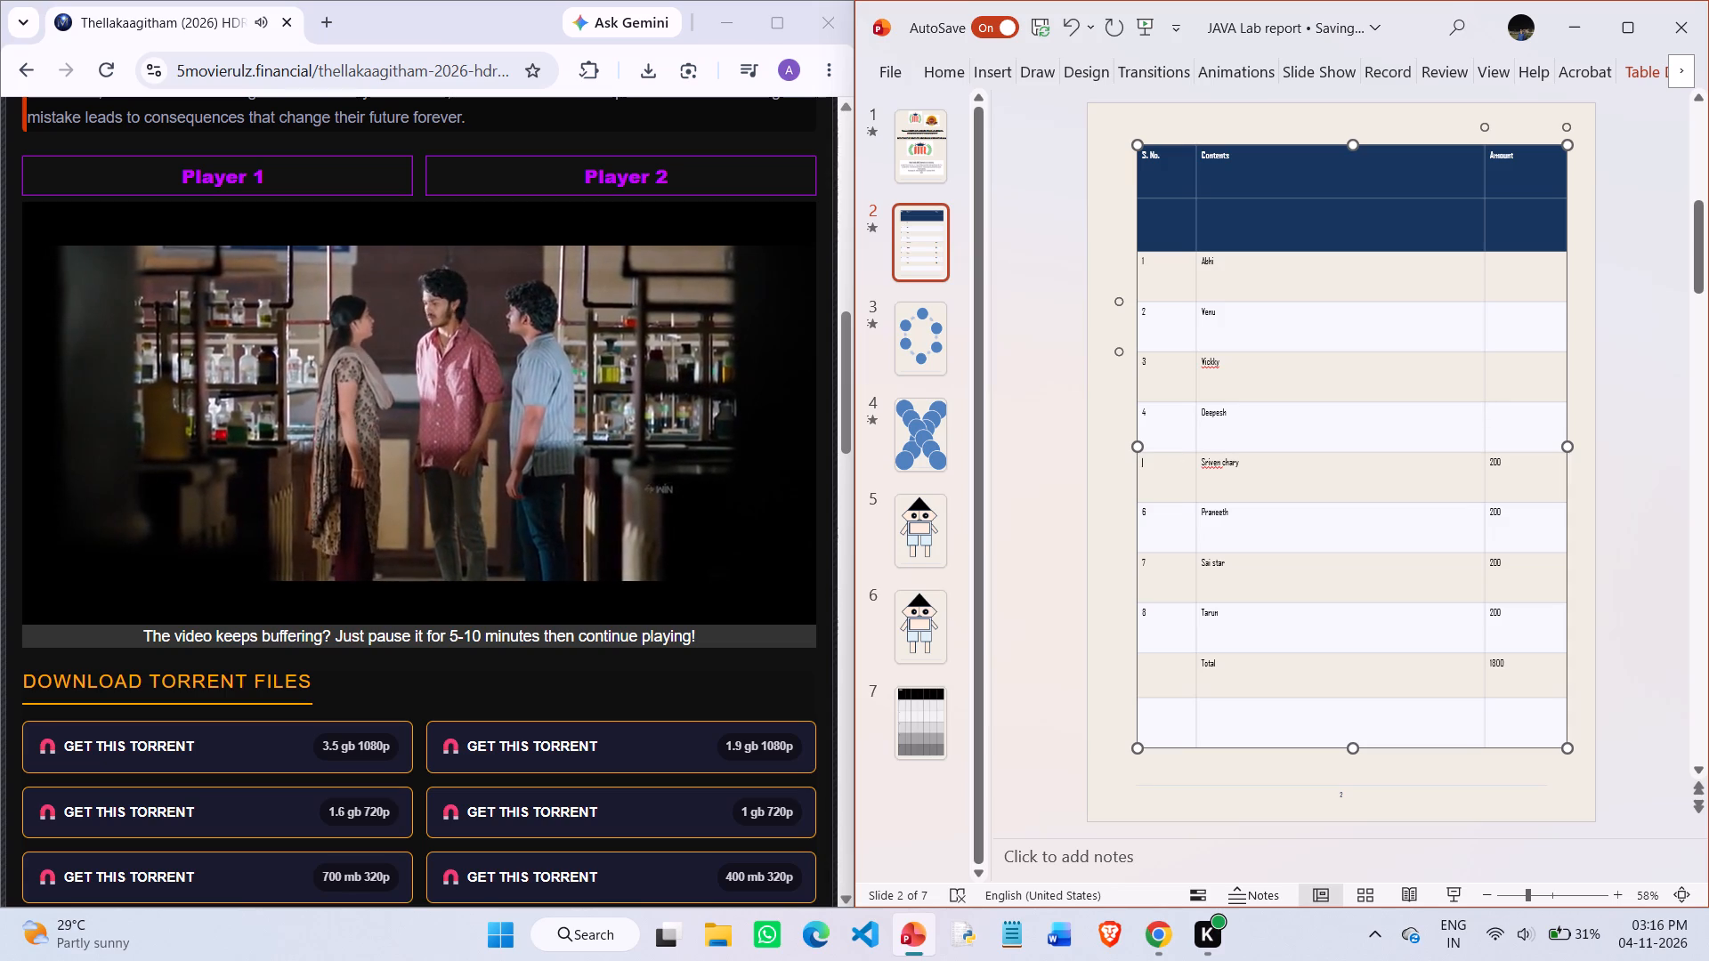
pyautogui.press('Down')
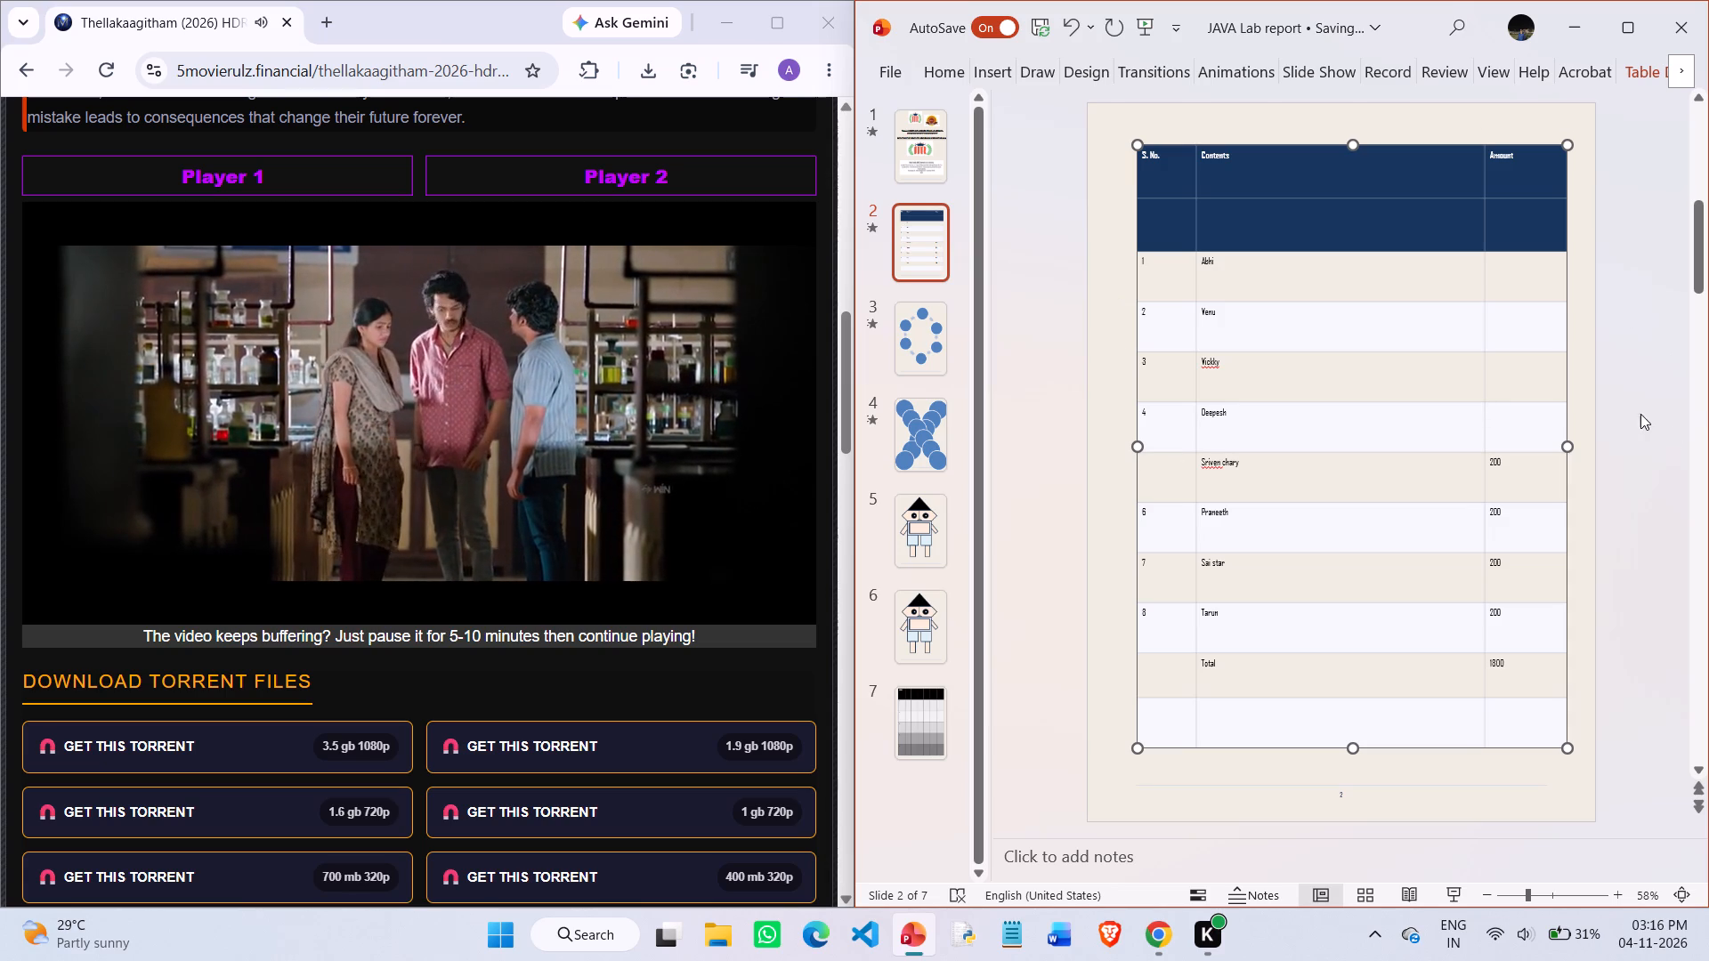
# Clear the Amount values in the fifth, sixth and seventh entry rows of the slide 2 table.
pyautogui.click(1504, 466)
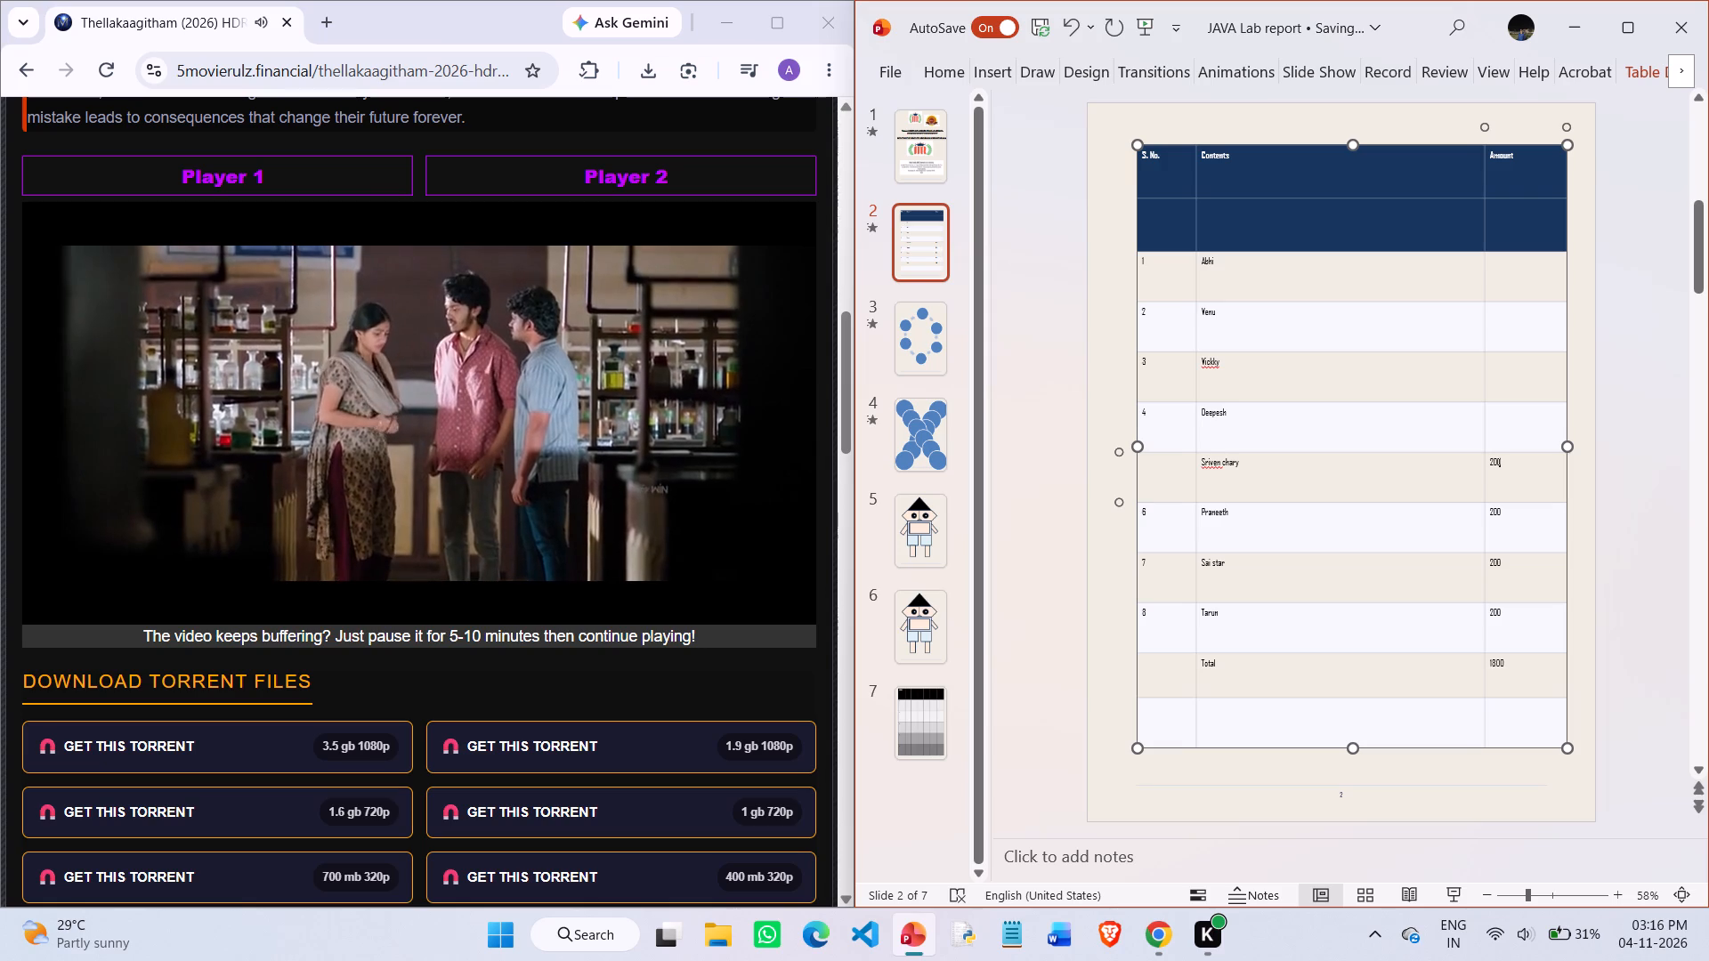
pyautogui.click(1504, 466)
pyautogui.rightClick(1504, 466)
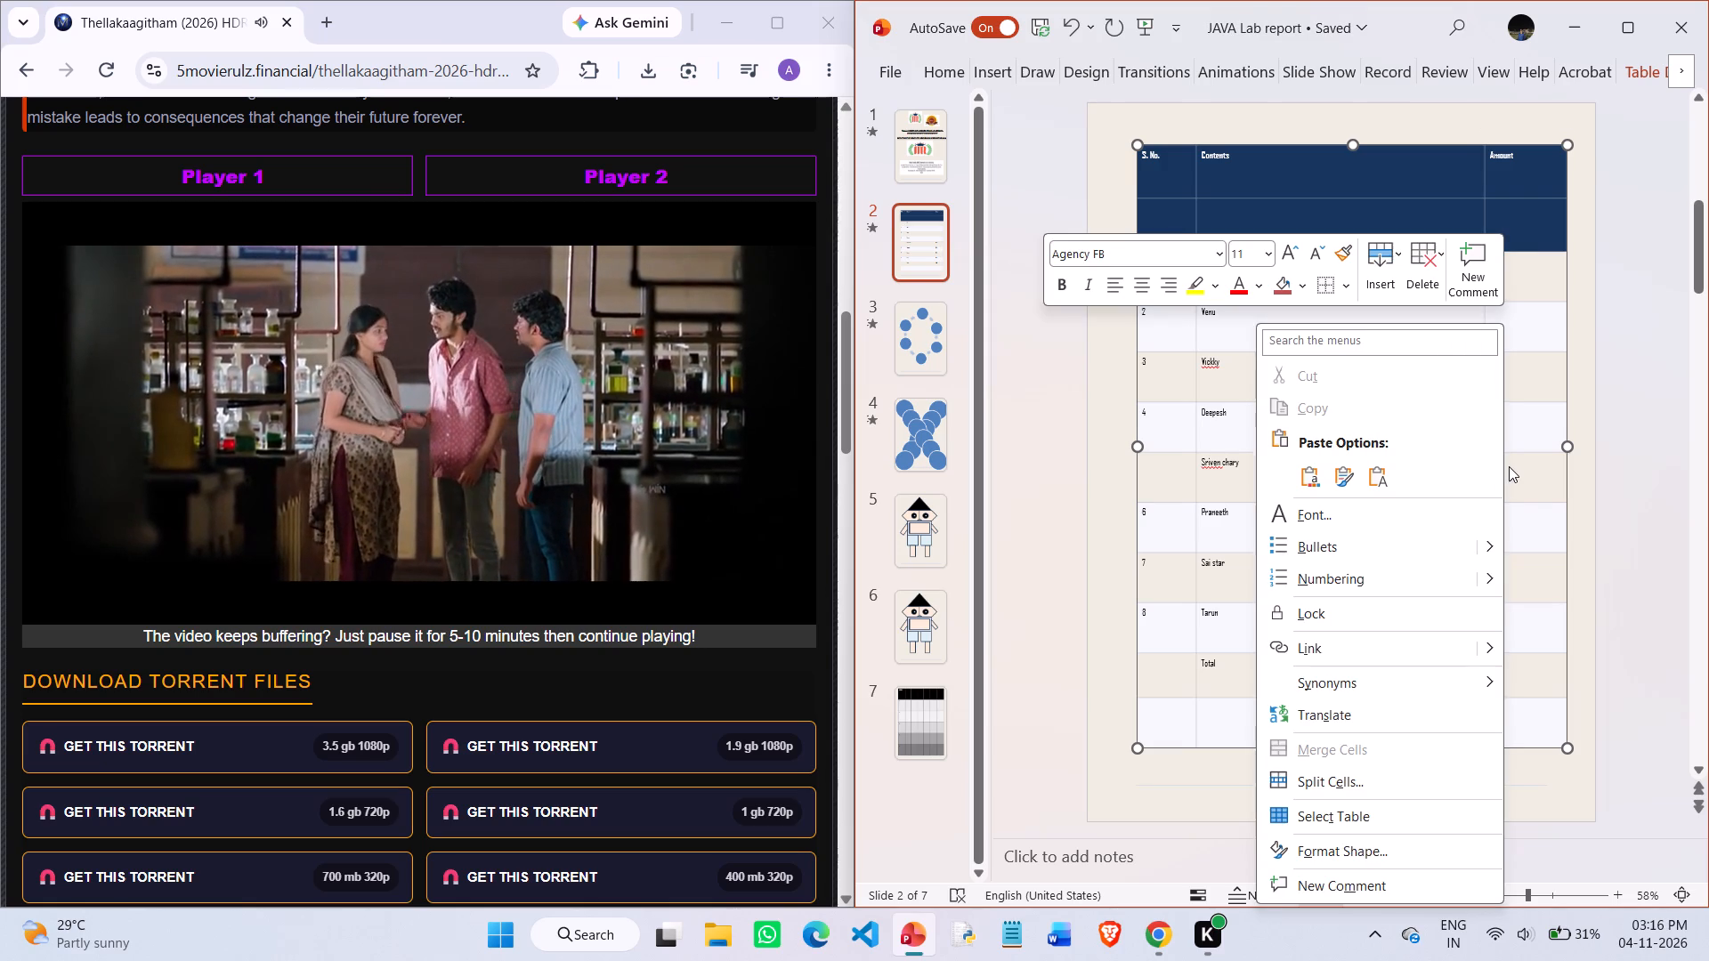
pyautogui.click(1509, 466)
pyautogui.click(1509, 466)
pyautogui.hotkey('ctrl', 'BackSpace')
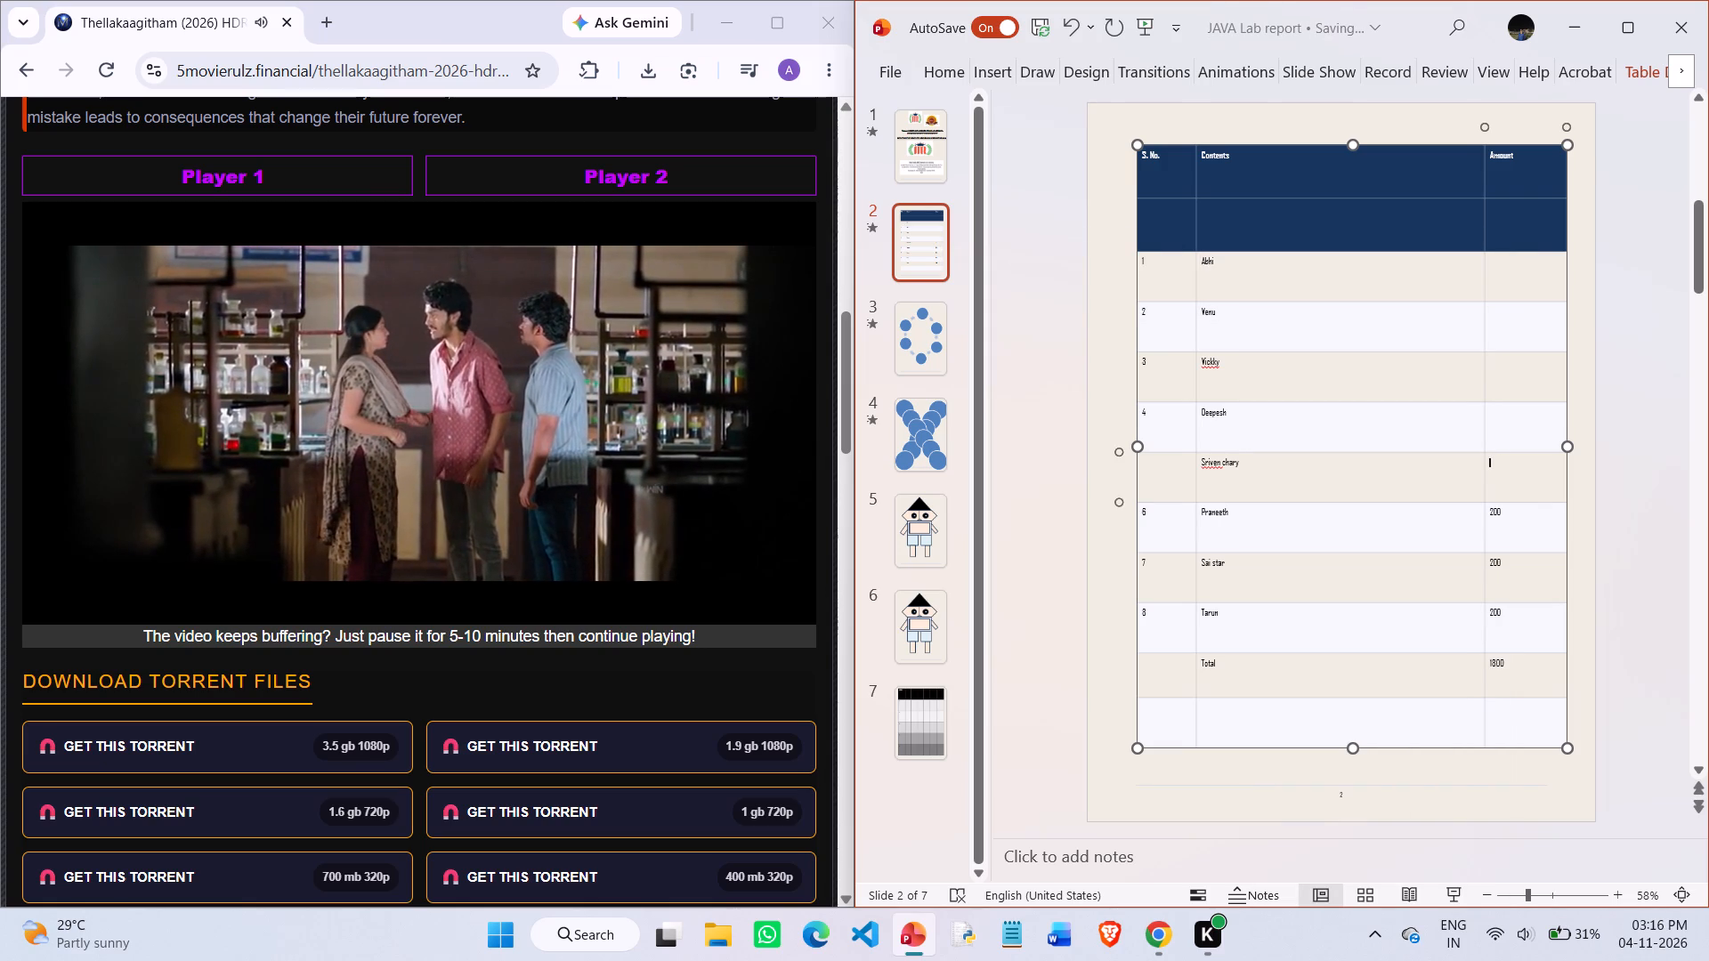
pyautogui.press('Down')
pyautogui.hotkey('ctrl', 'Right')
pyautogui.hotkey('ctrl', 'BackSpace')
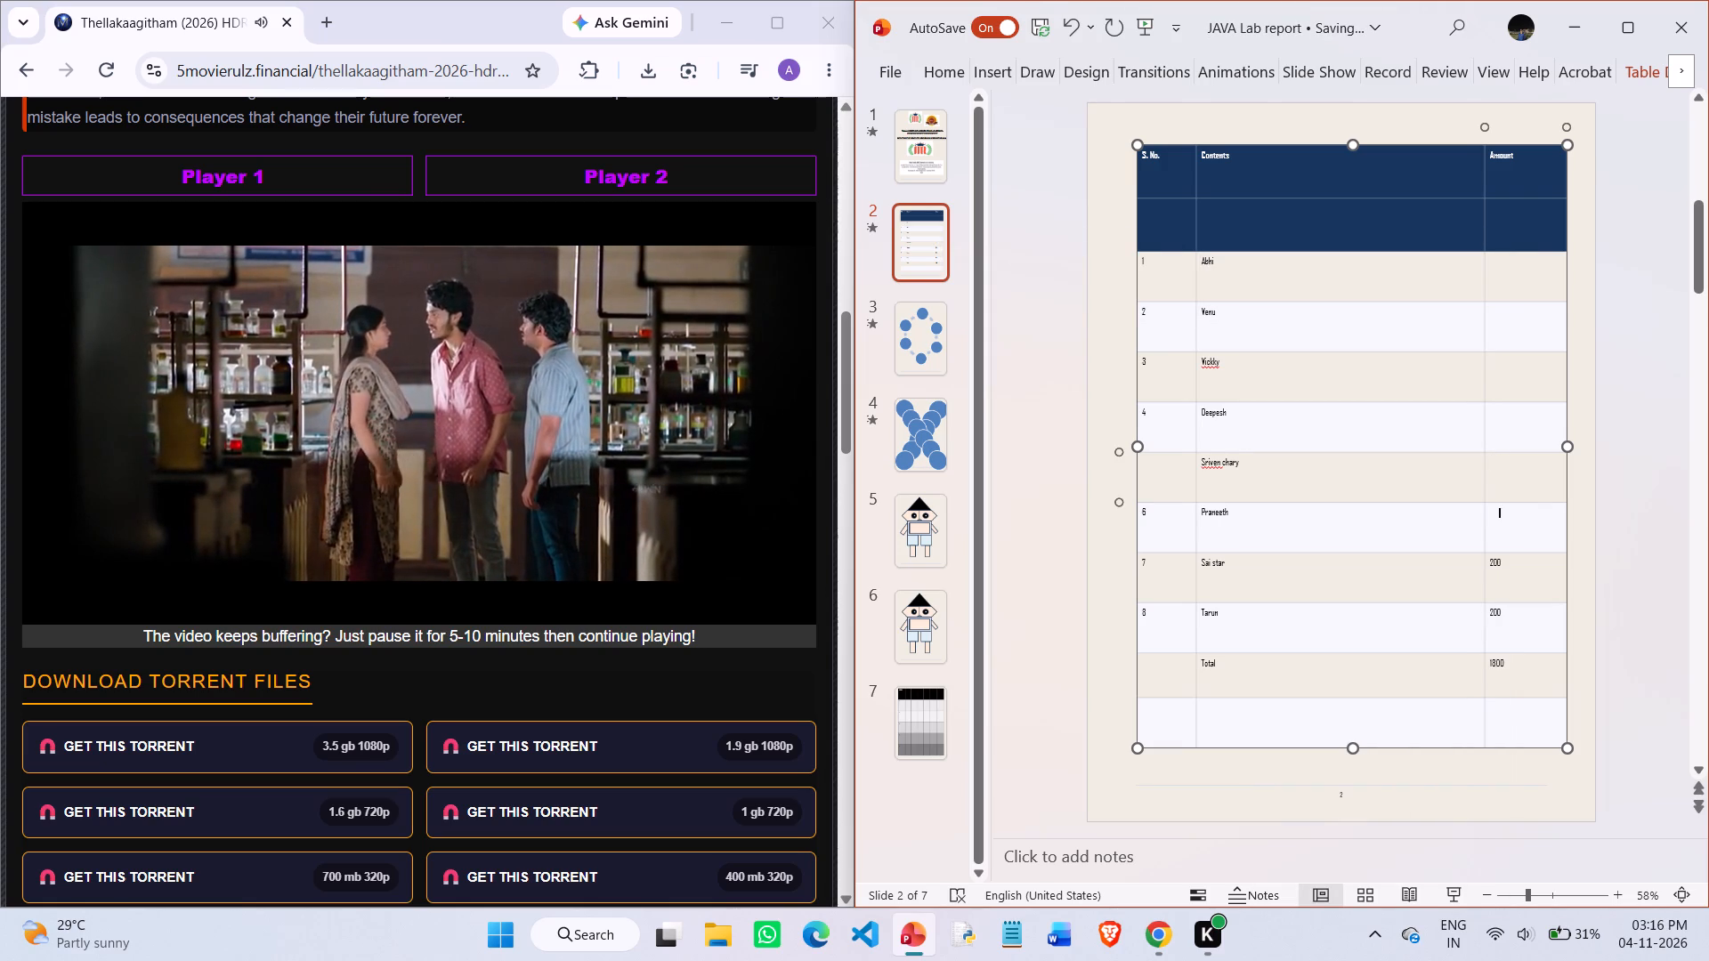
pyautogui.hotkey('ctrl', 'Down')
pyautogui.press('Right')
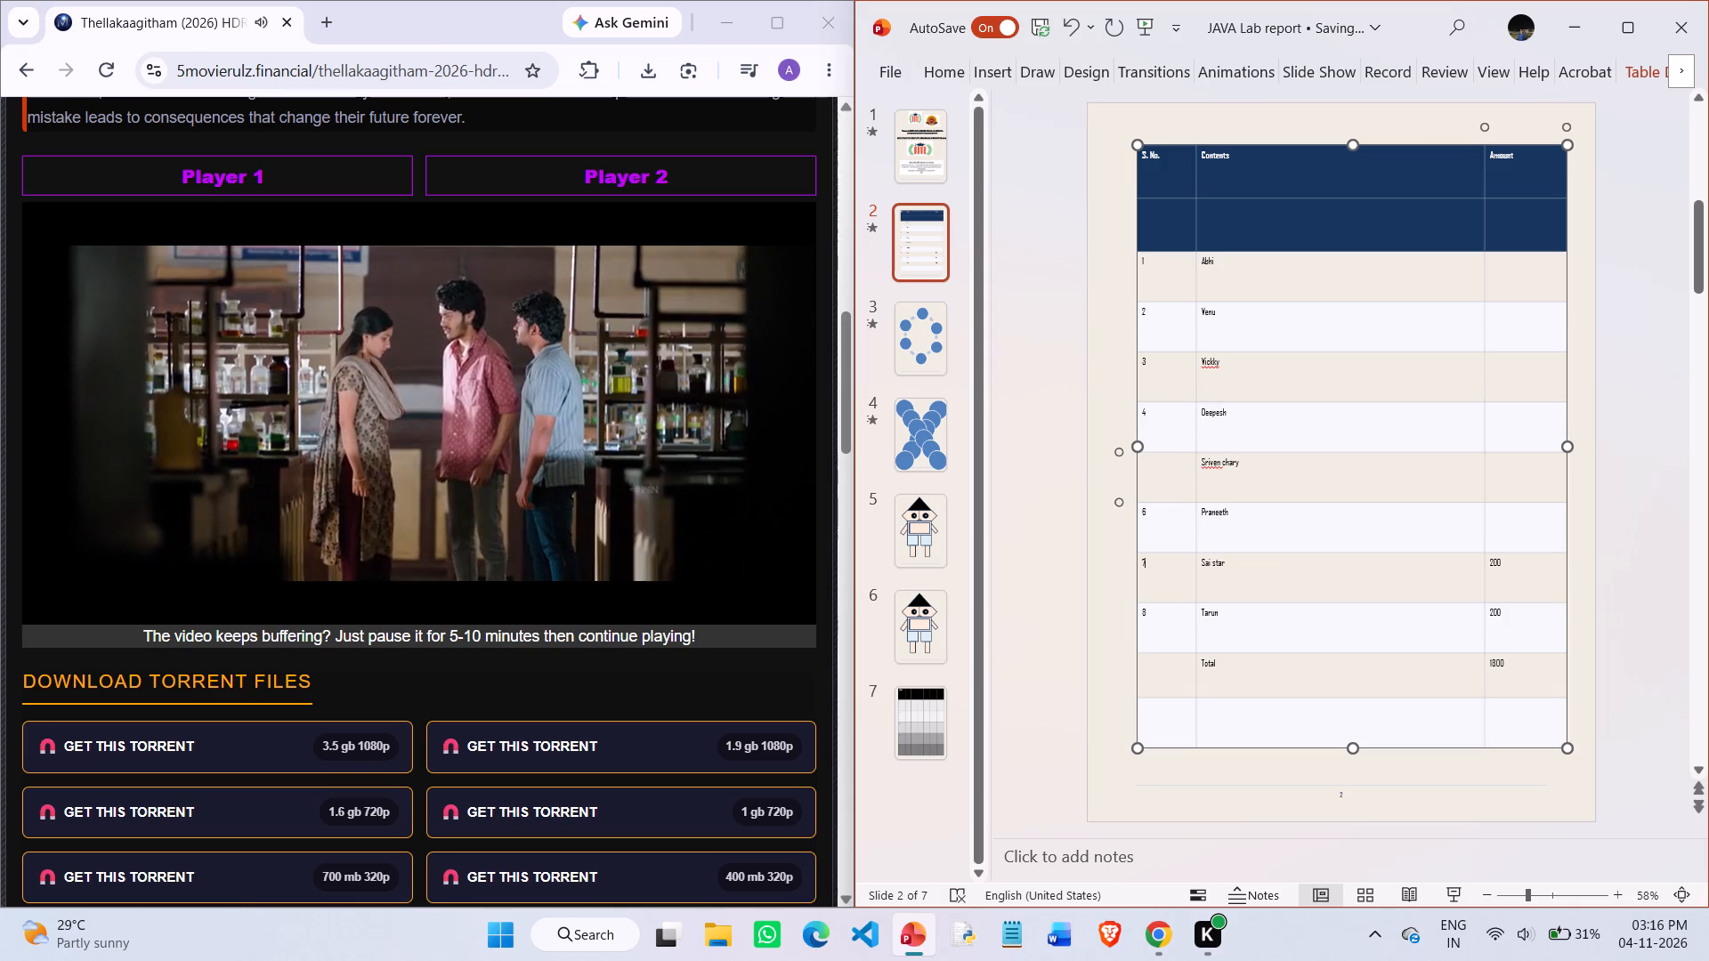
pyautogui.click(1508, 560)
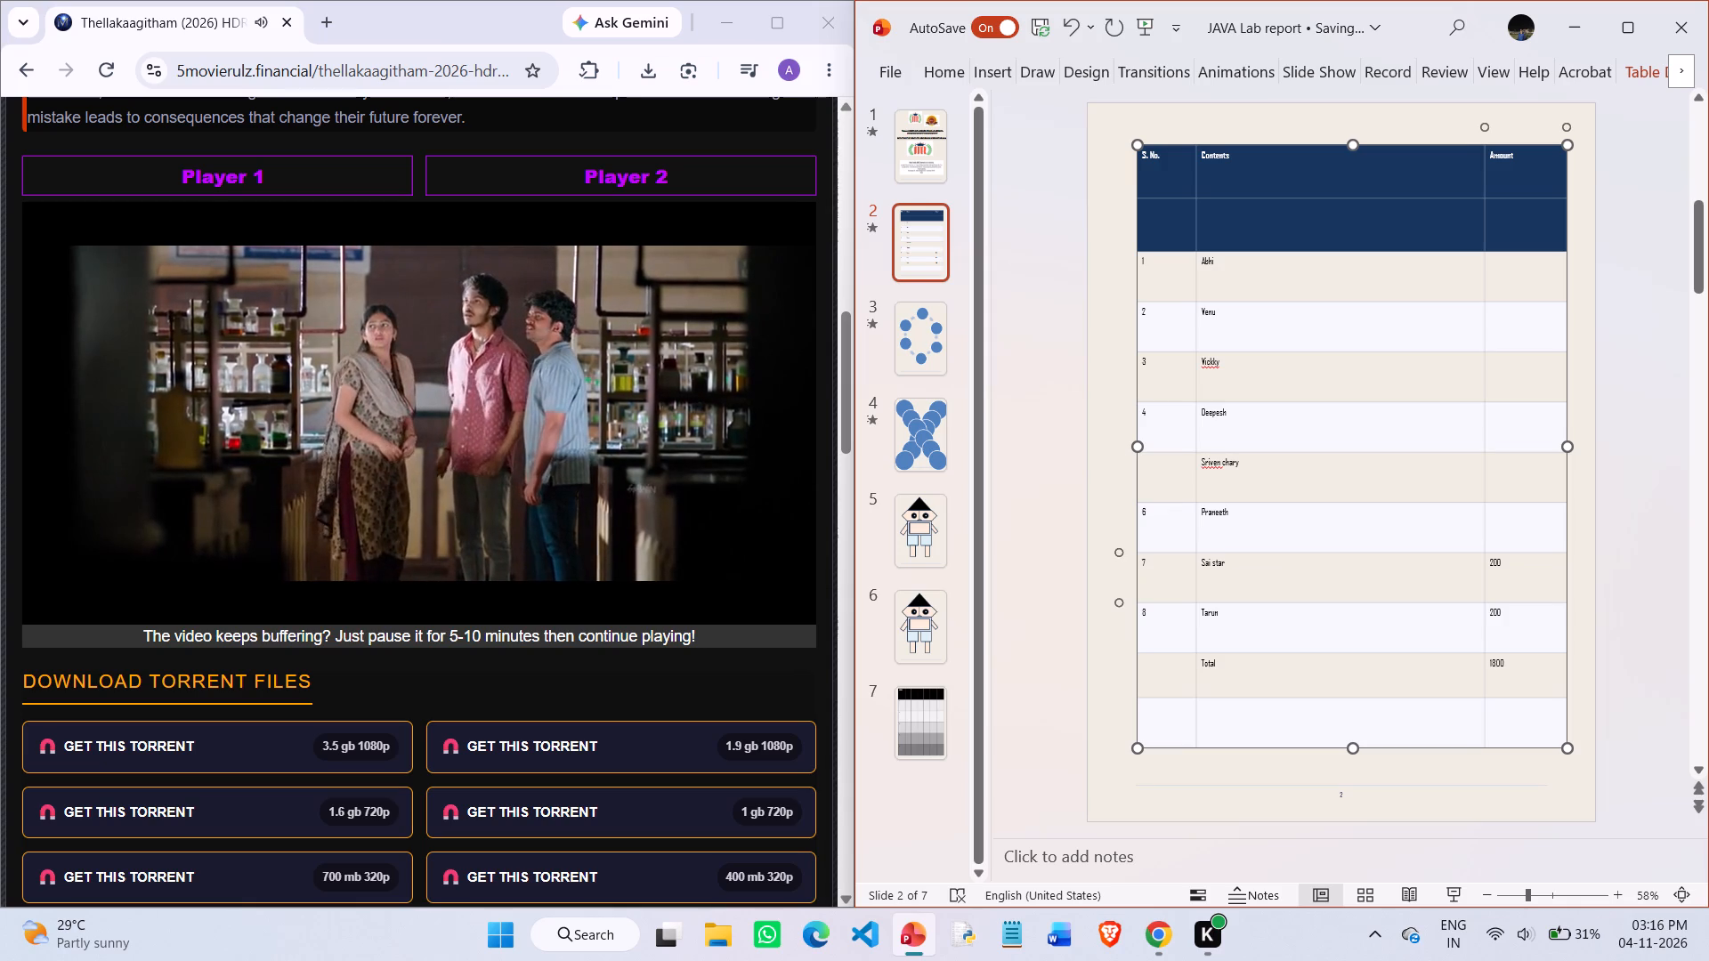
pyautogui.click(1508, 565)
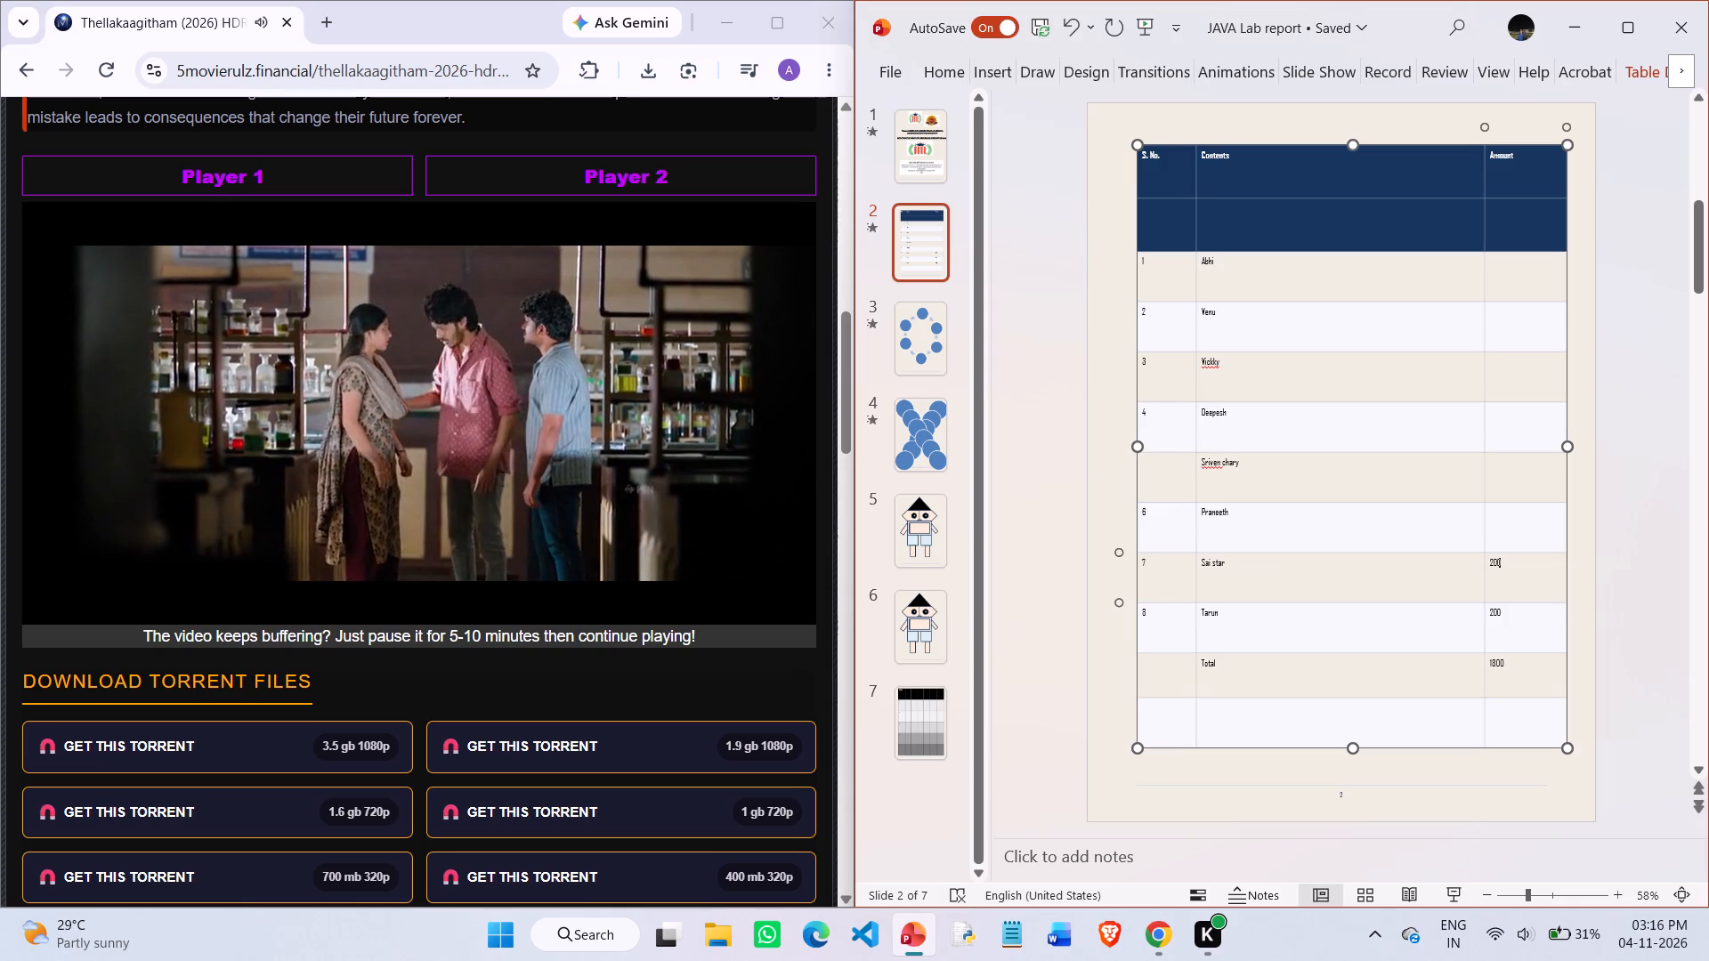
pyautogui.hotkey('ctrl', 'BackSpace')
# Clear the Amount values for serial number 8 and the Total row in the slide 2 table.
pyautogui.press('Down')
pyautogui.press('Right')
pyautogui.press('Right')
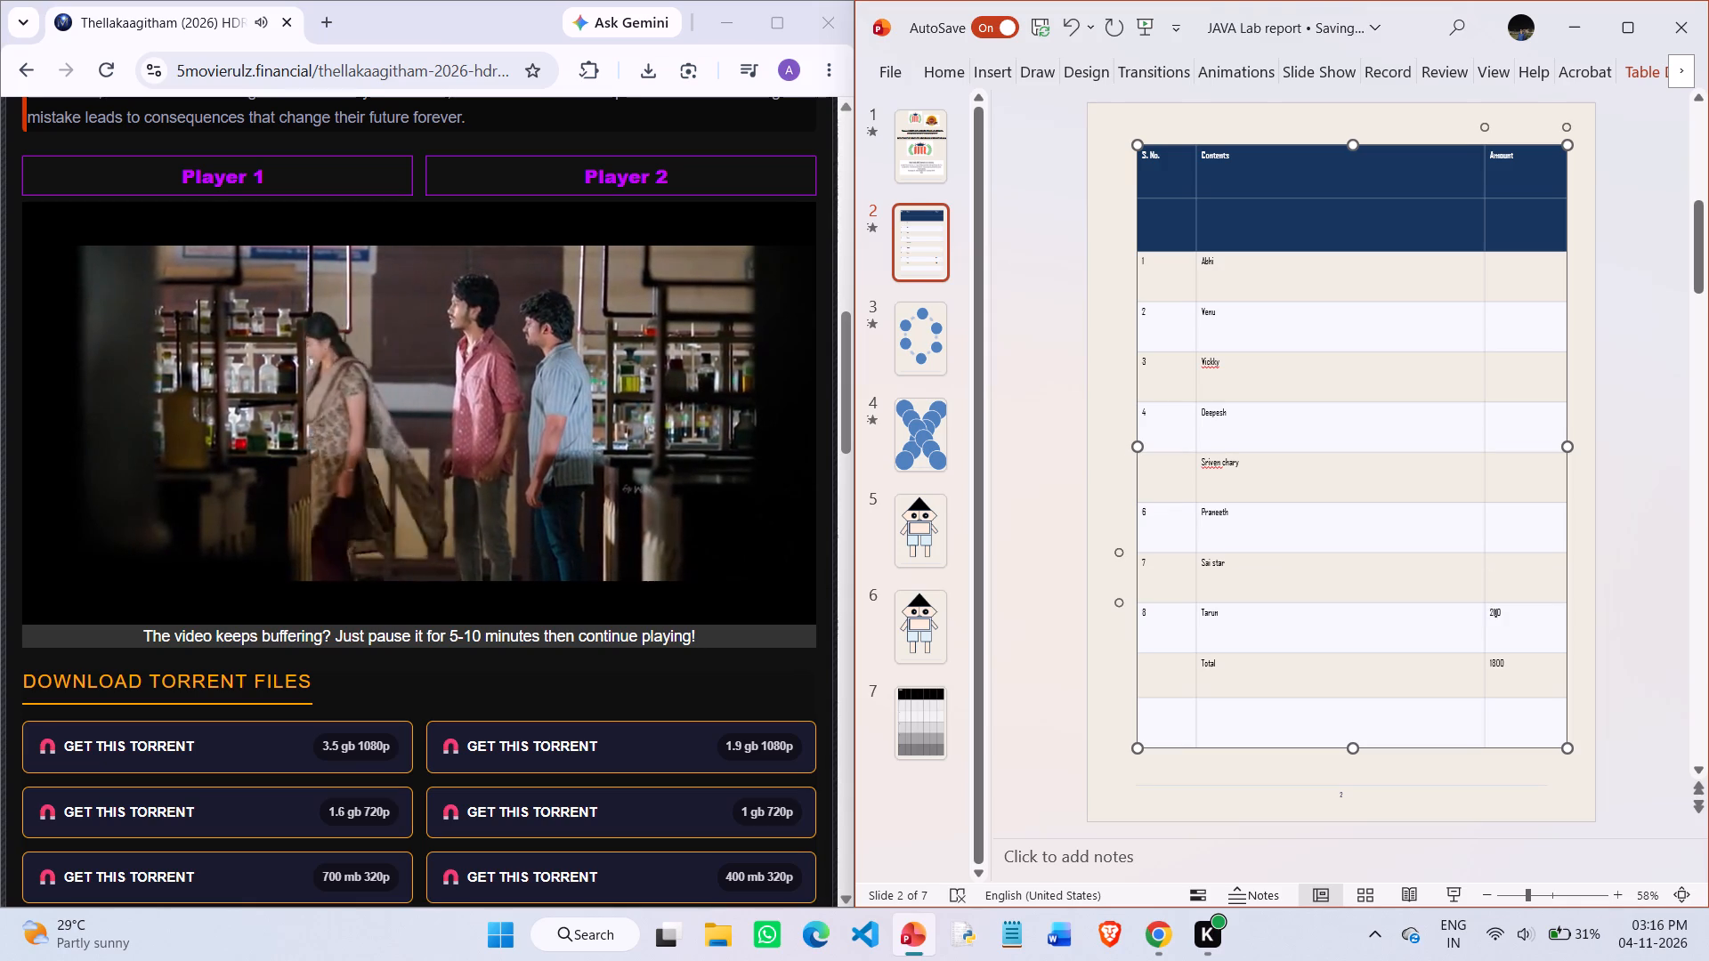
pyautogui.press('Right')
pyautogui.press('Right')
pyautogui.hotkey('ctrl', 'BackSpace')
pyautogui.press('BackSpace')
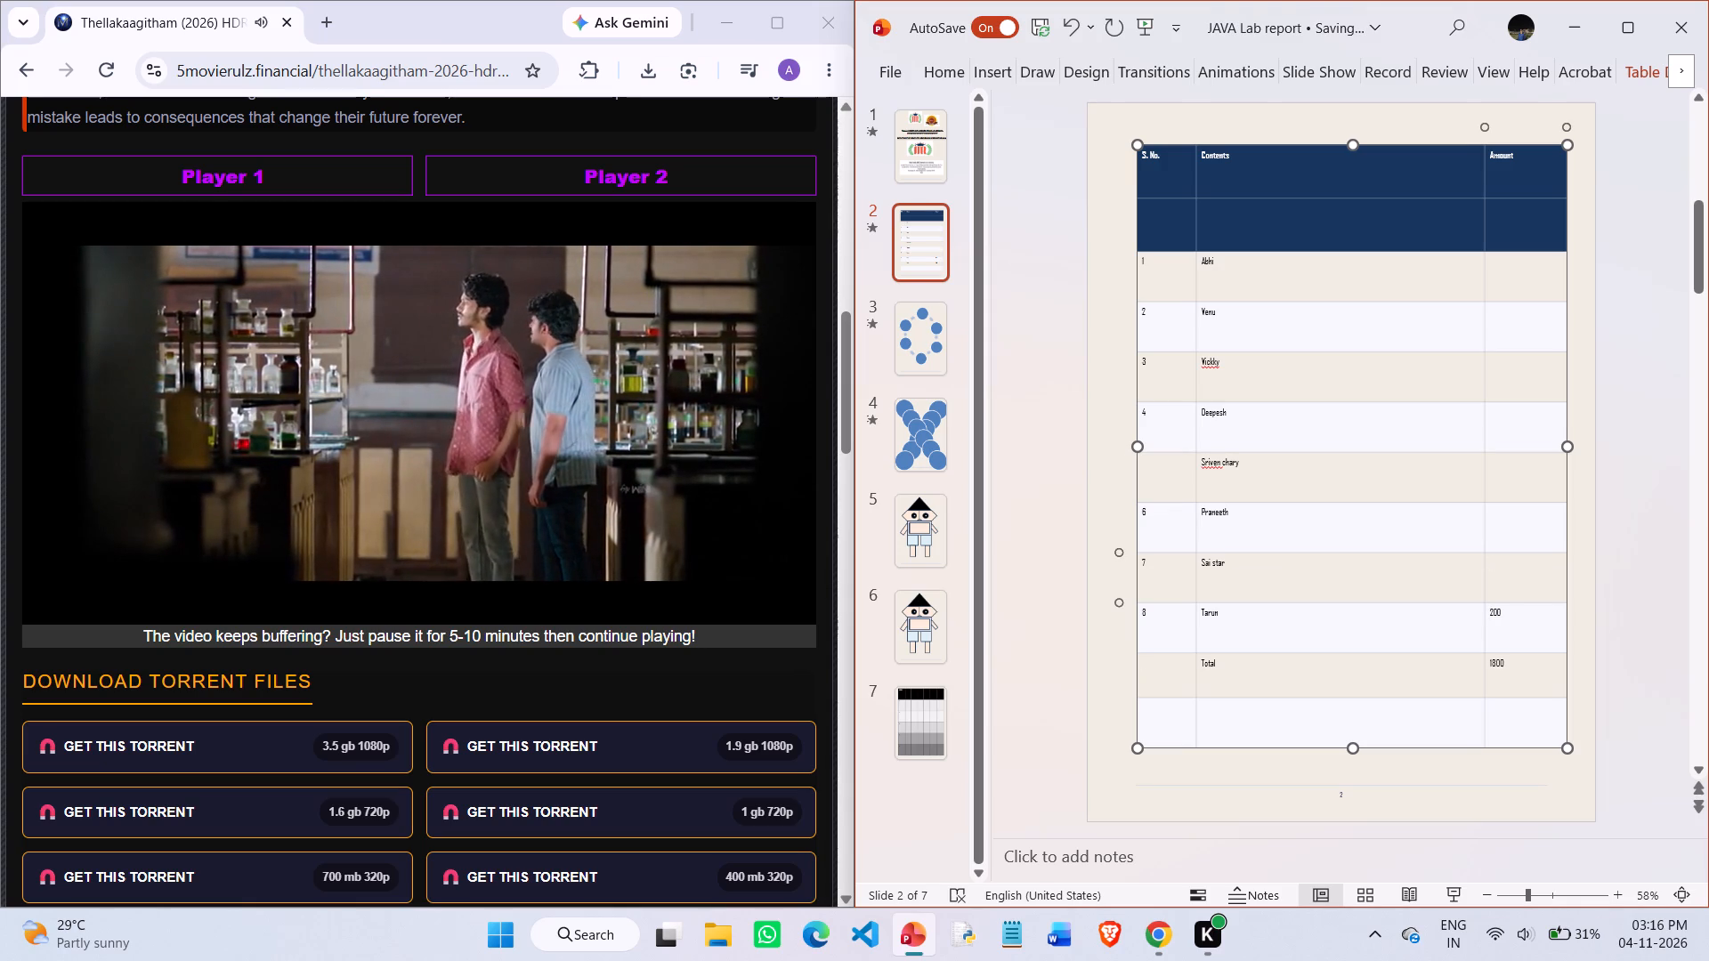
pyautogui.press('BackSpace')
pyautogui.press('BackSpace')
pyautogui.press('BackSpace')
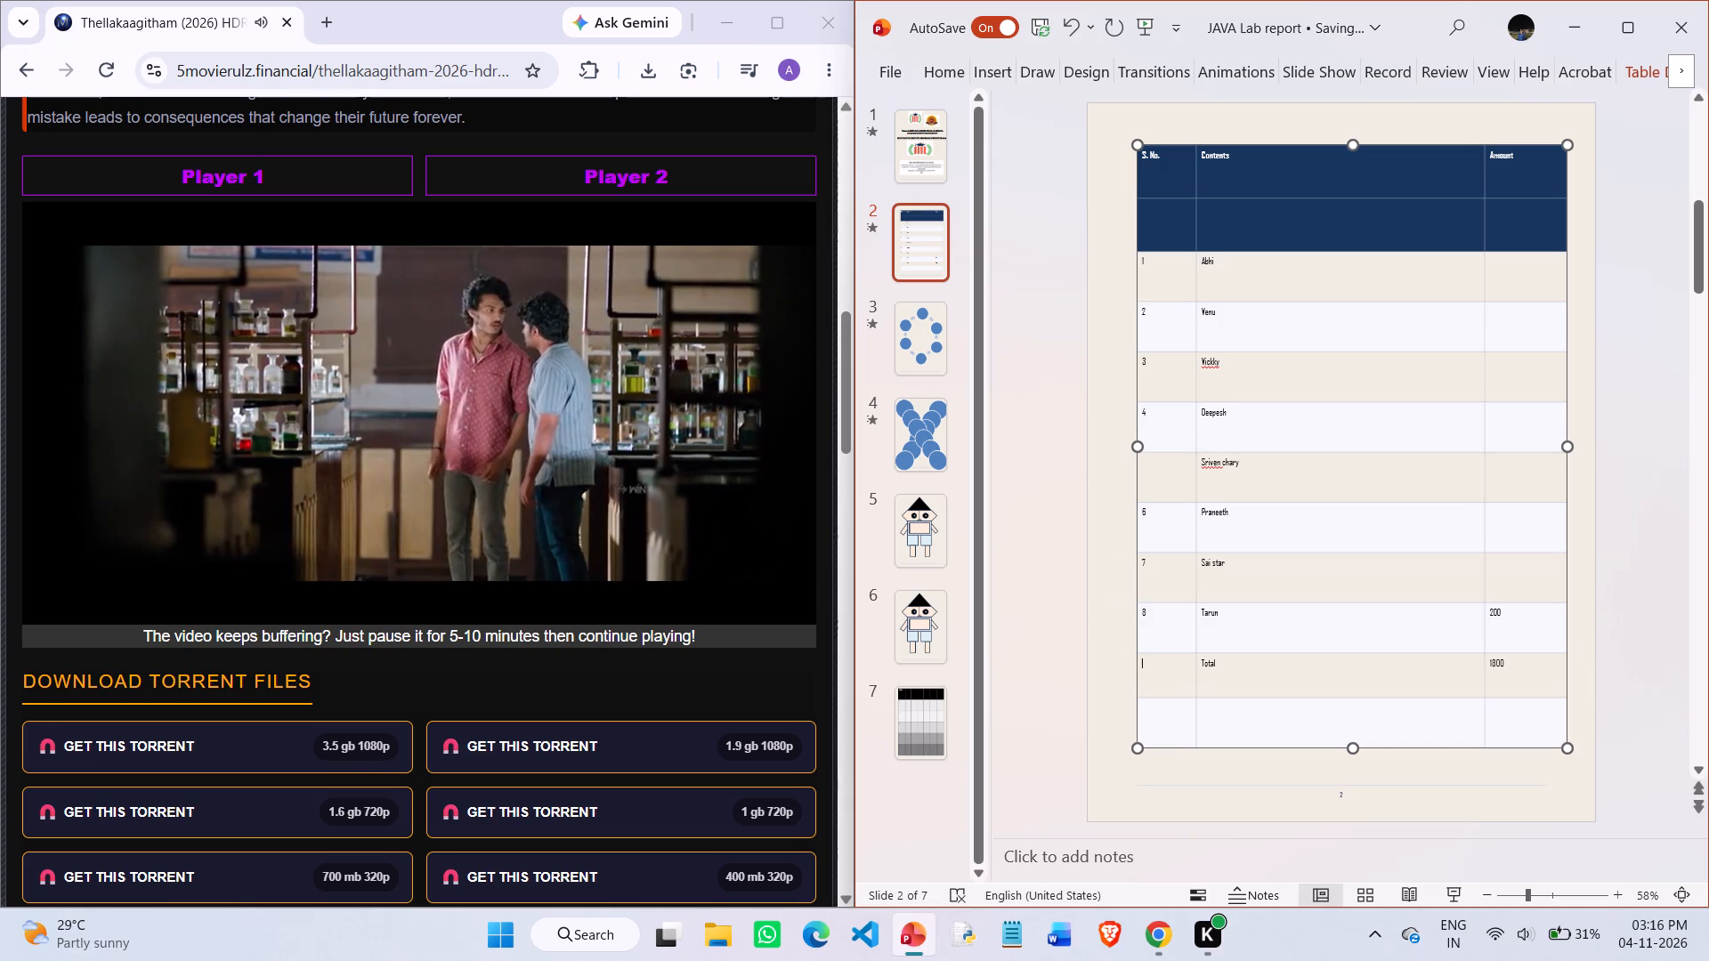
pyautogui.click(1502, 608)
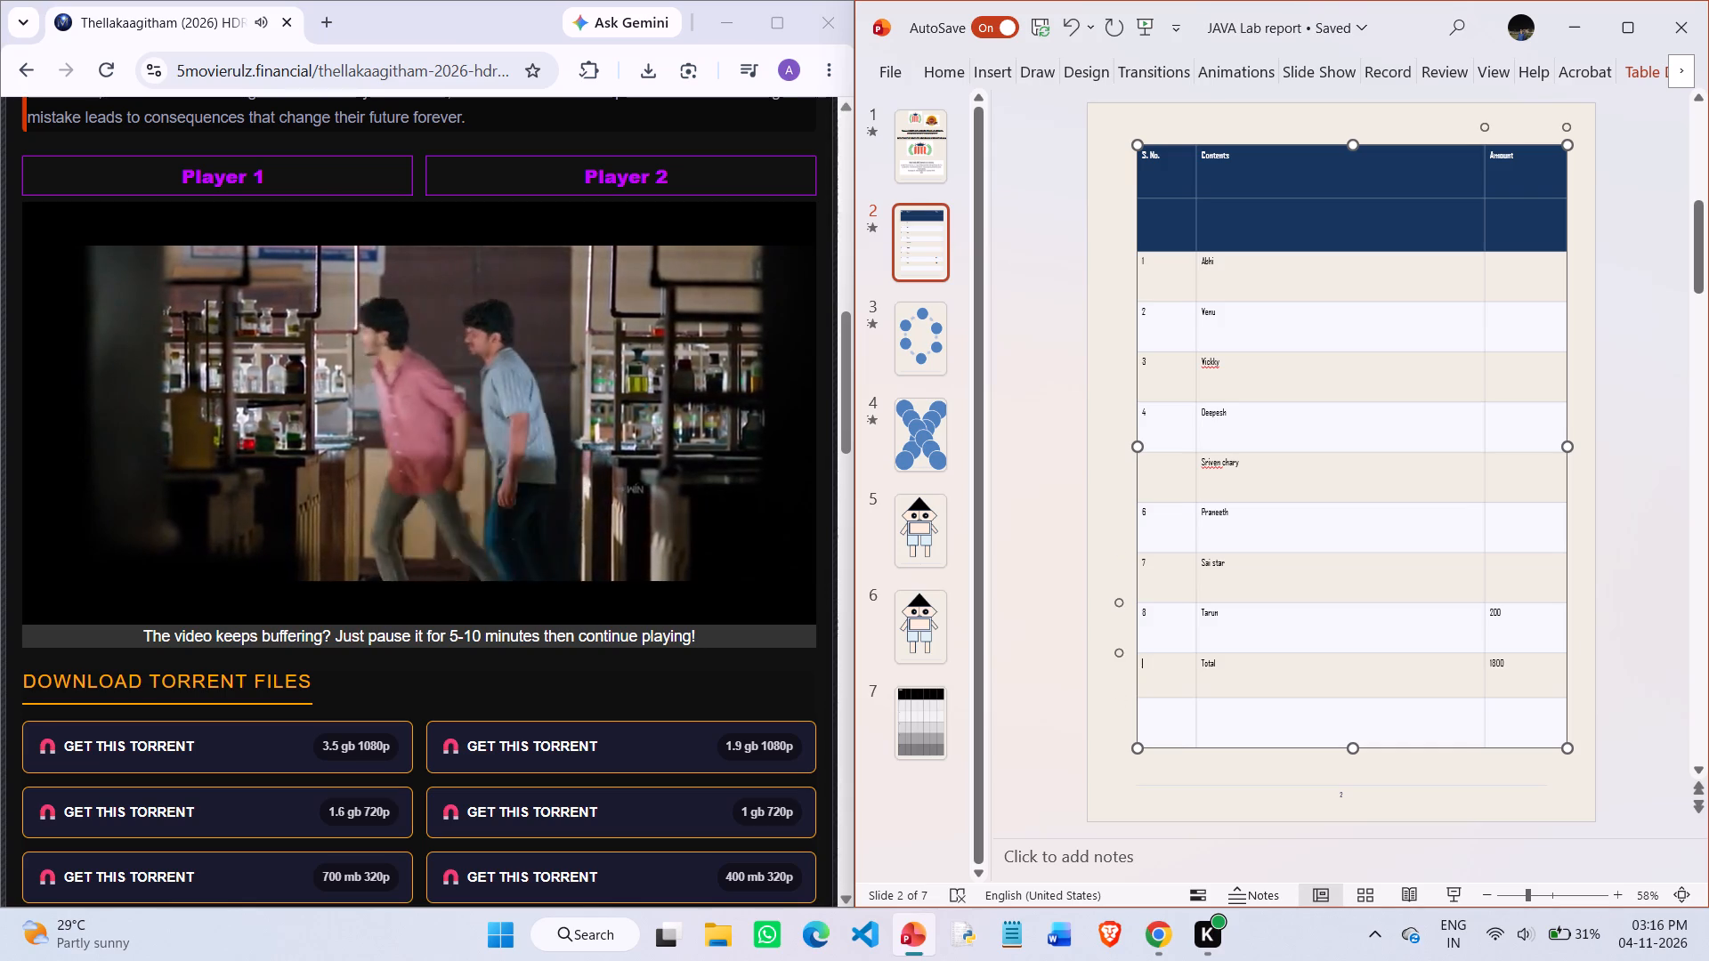
pyautogui.click(1506, 610)
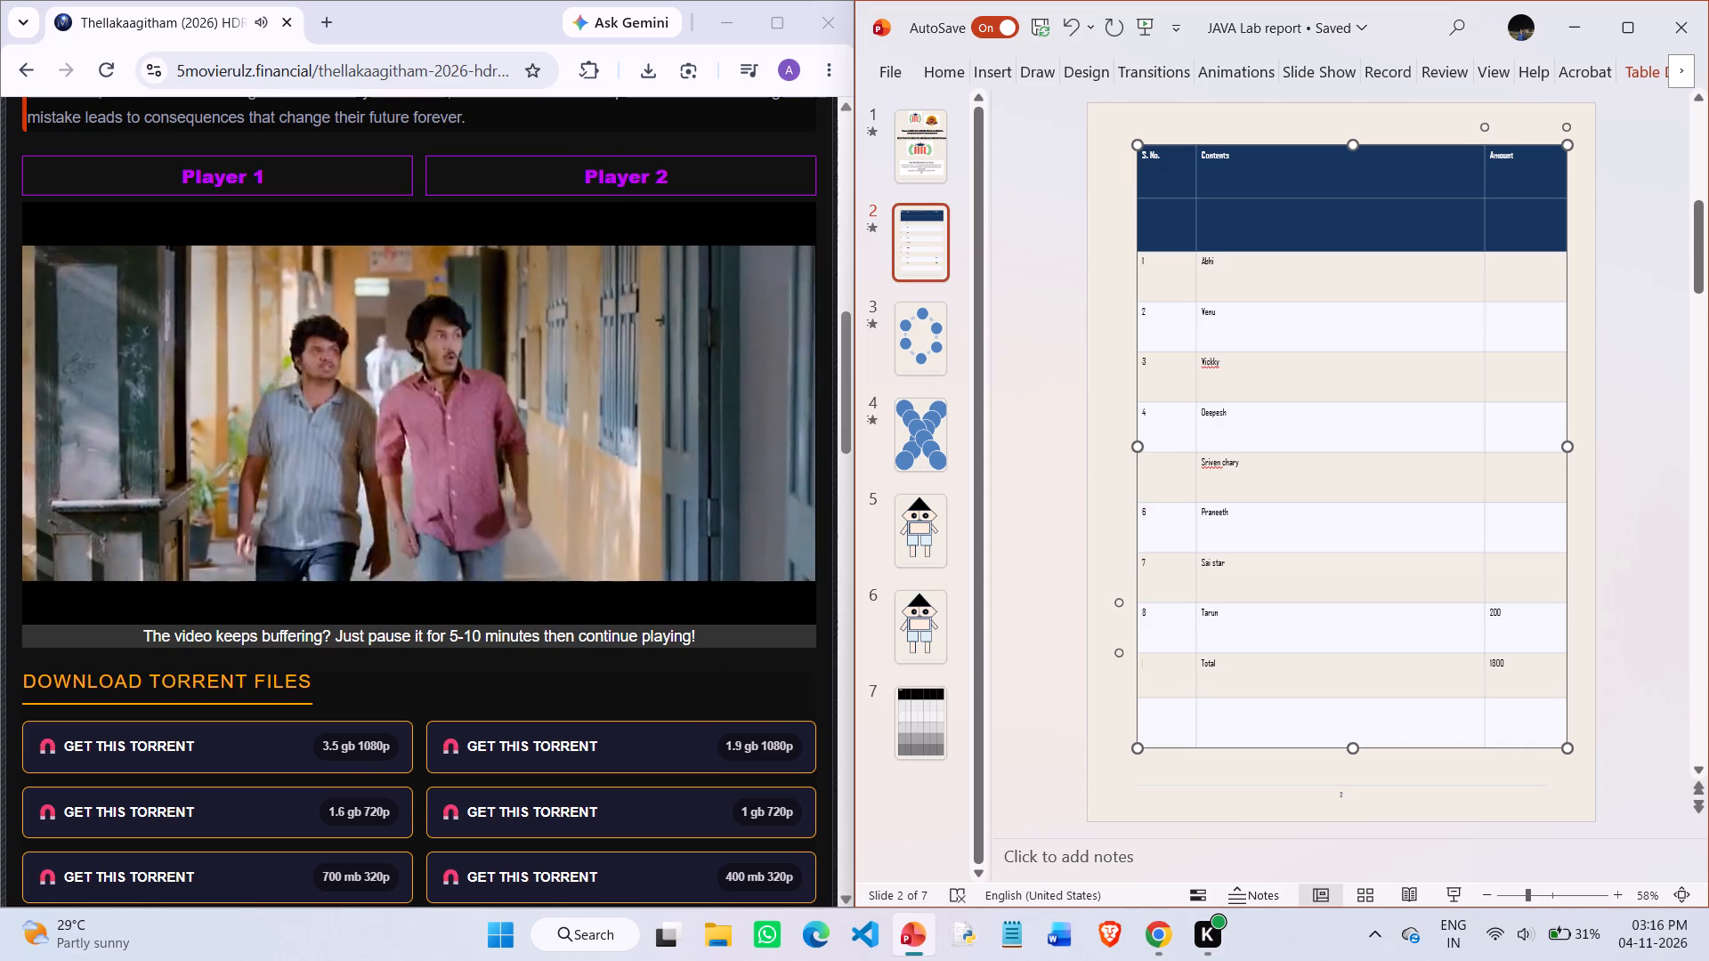
pyautogui.click(1506, 610)
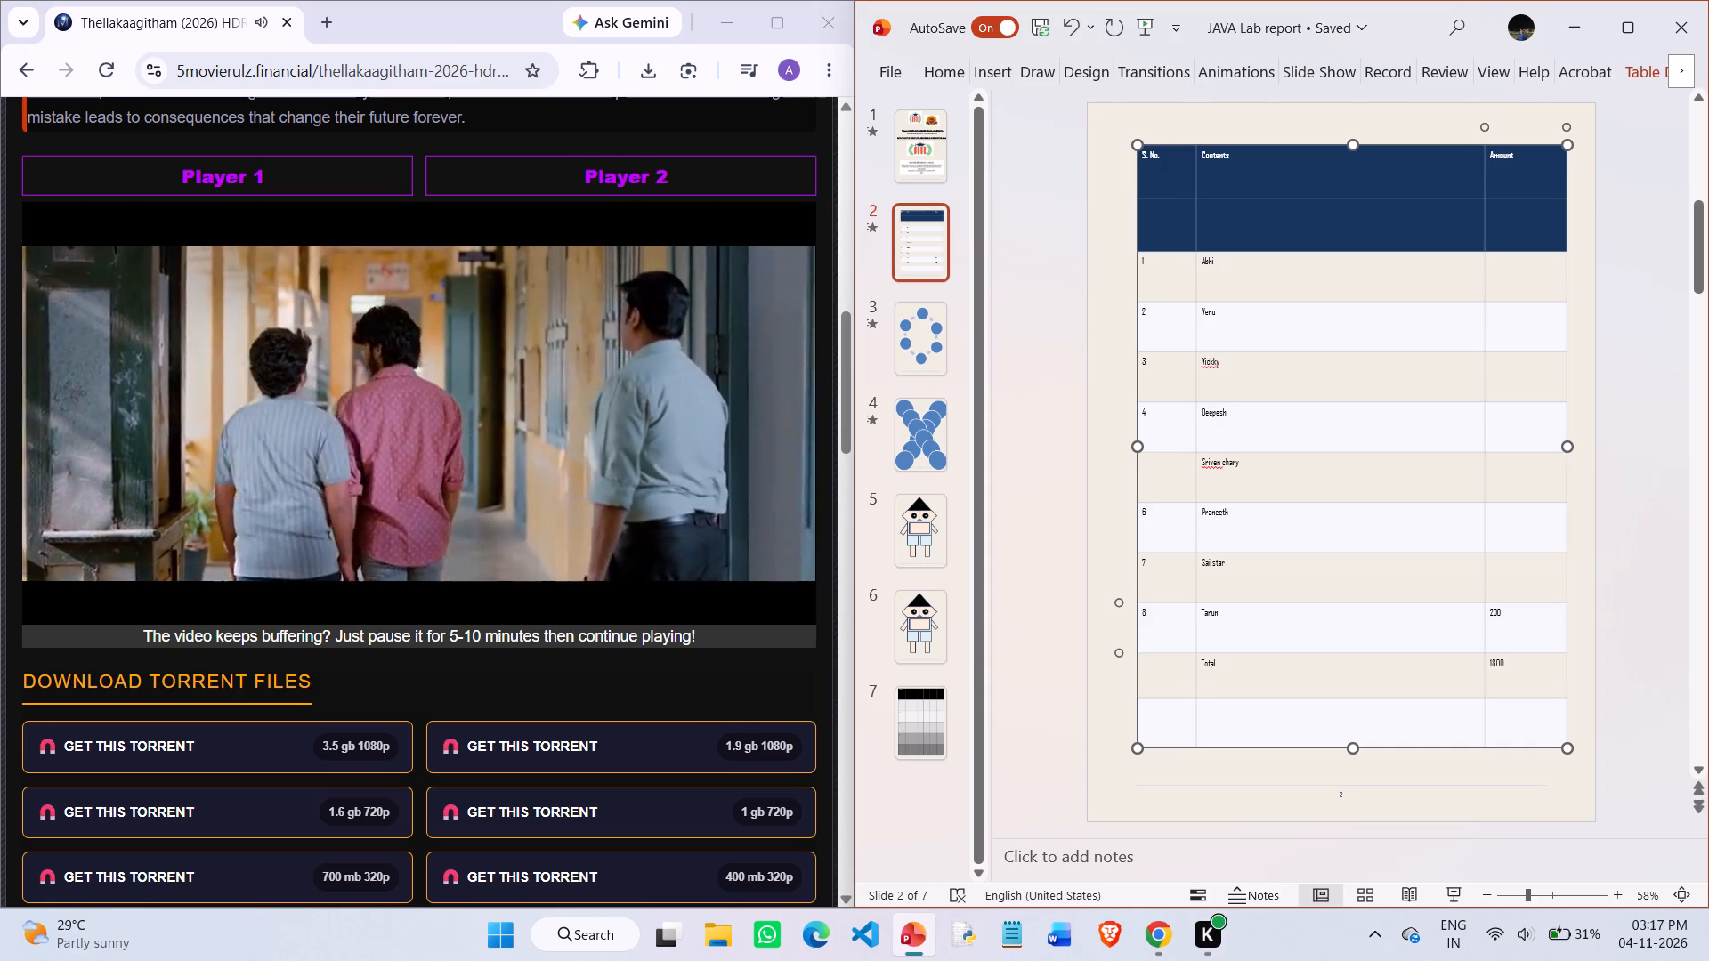
pyautogui.click(1511, 617)
pyautogui.click(1511, 617)
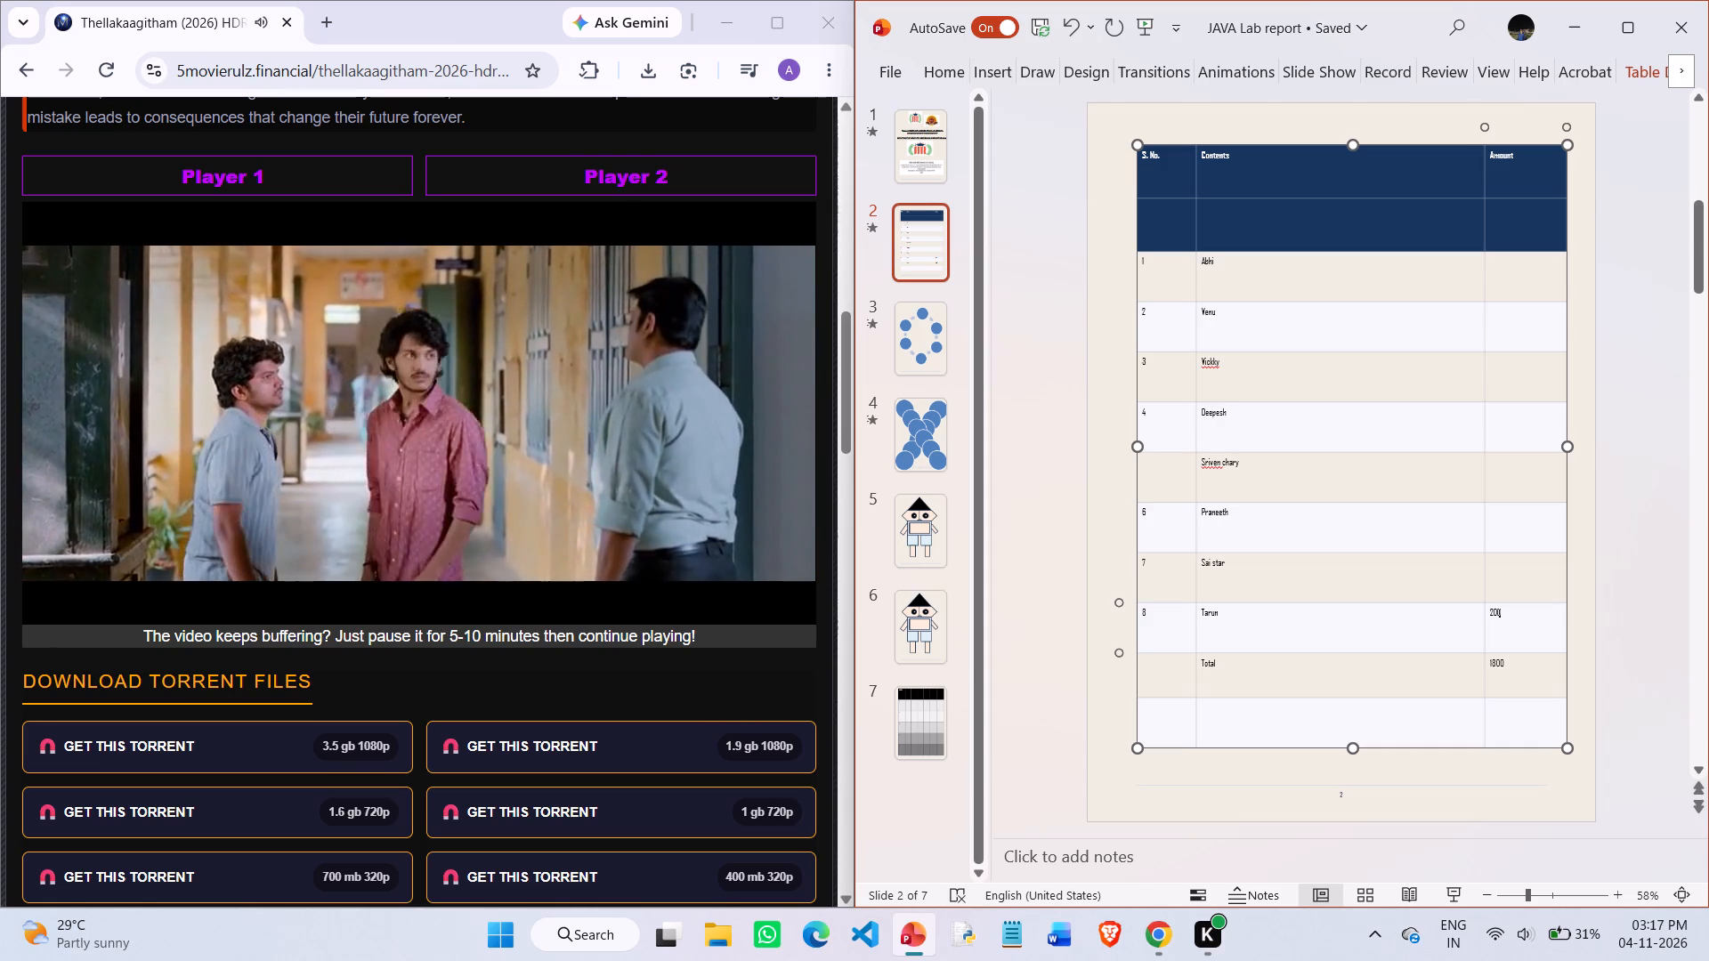
pyautogui.hotkey('ctrl', 'BackSpace')
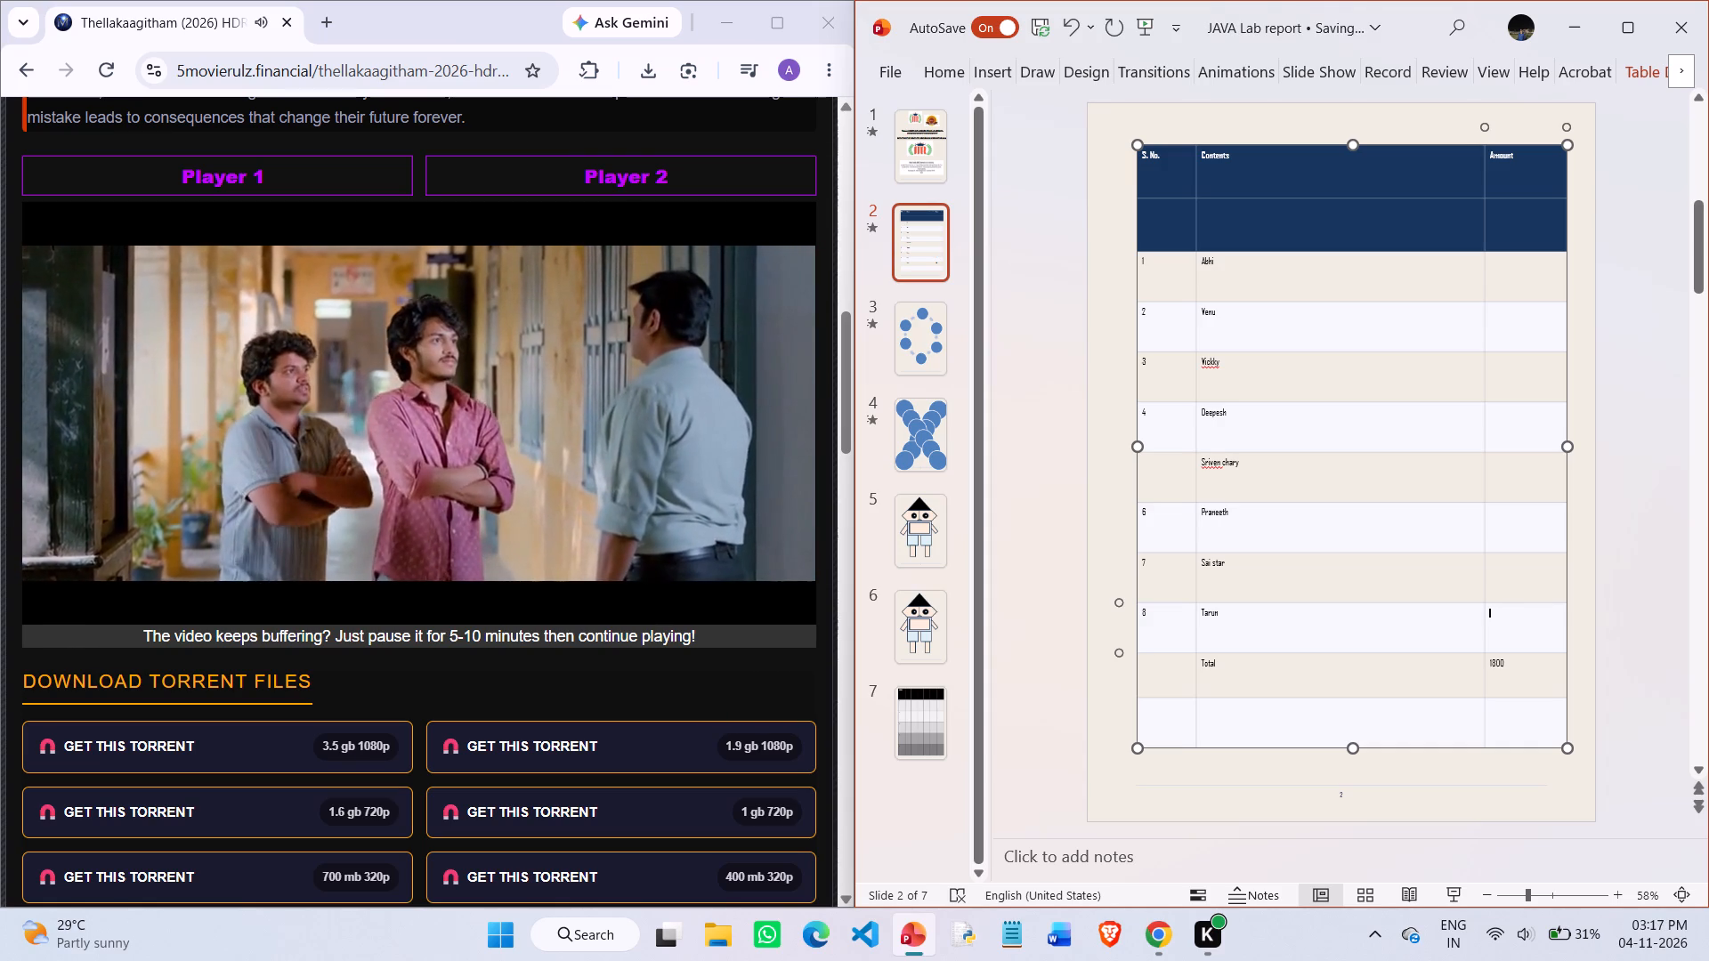
pyautogui.click(1522, 666)
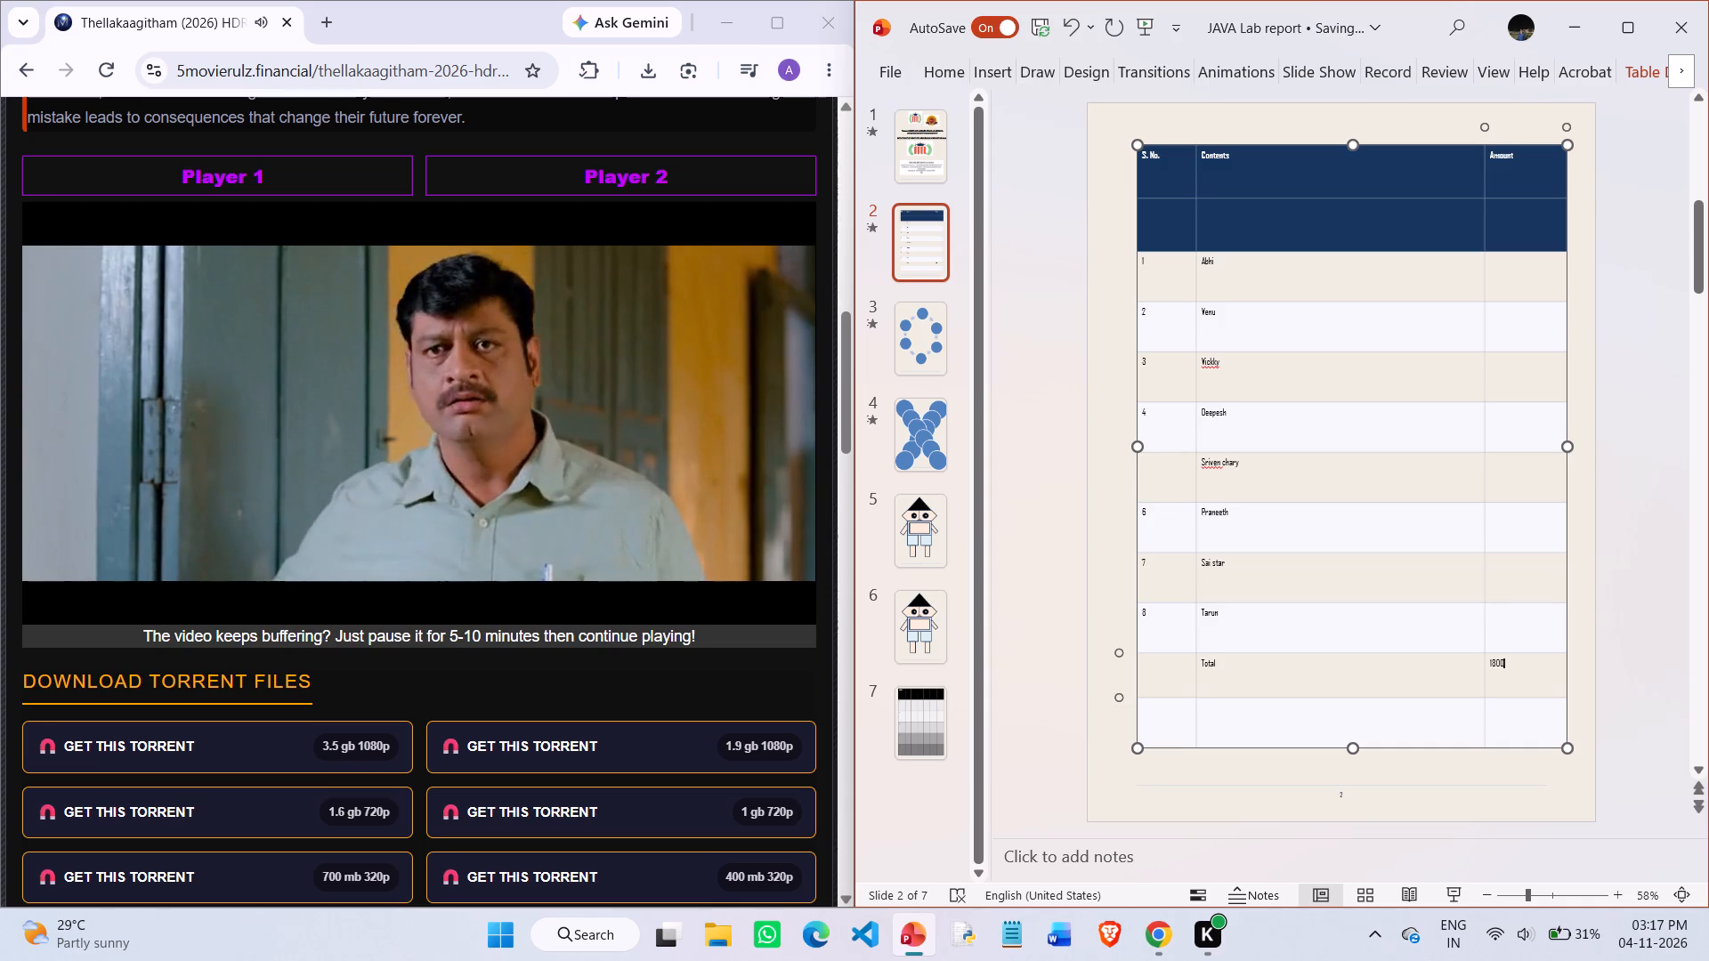
pyautogui.hotkey('ctrl', 'BackSpace')
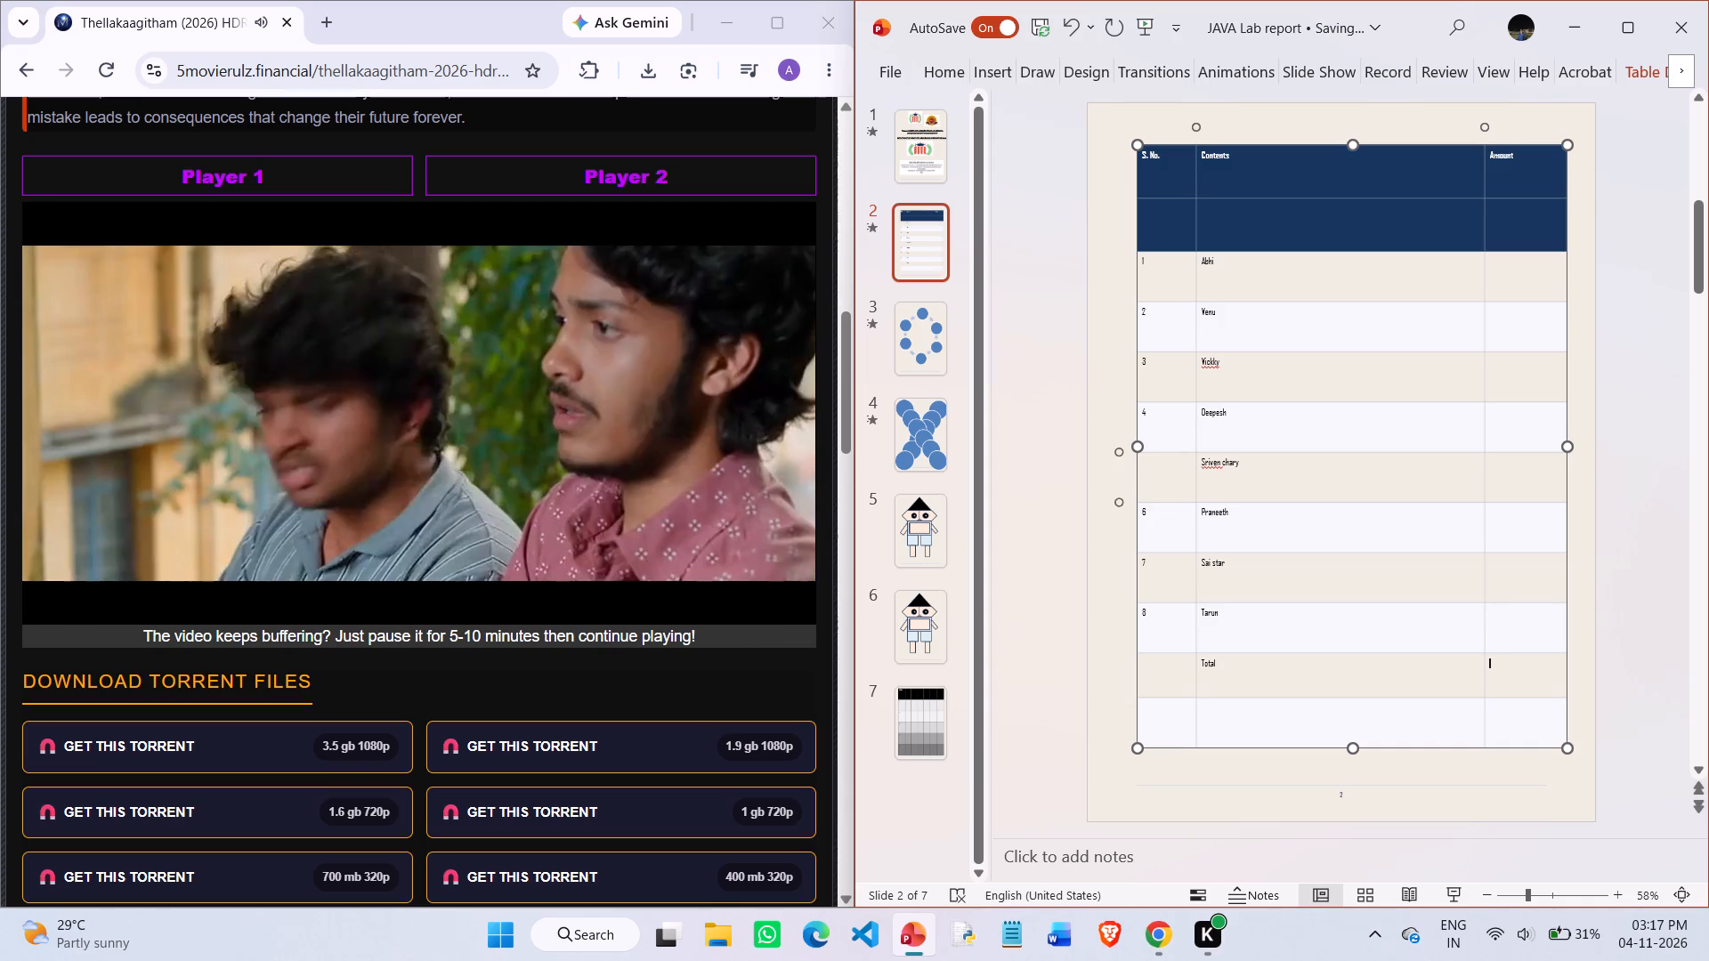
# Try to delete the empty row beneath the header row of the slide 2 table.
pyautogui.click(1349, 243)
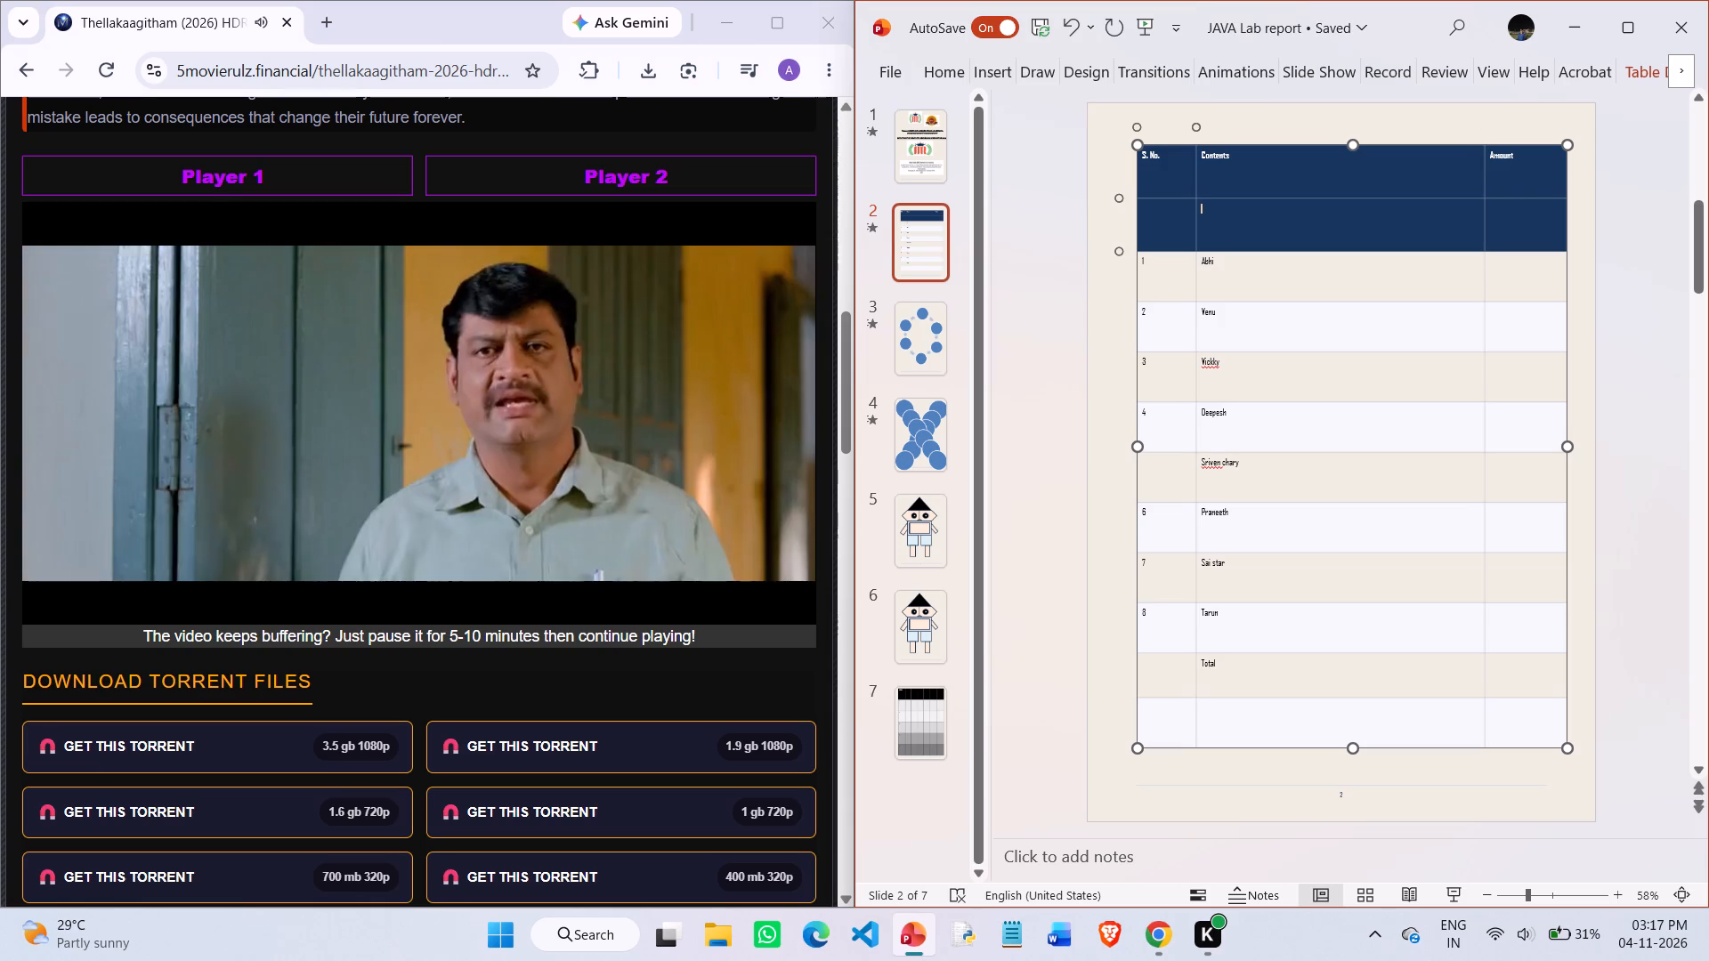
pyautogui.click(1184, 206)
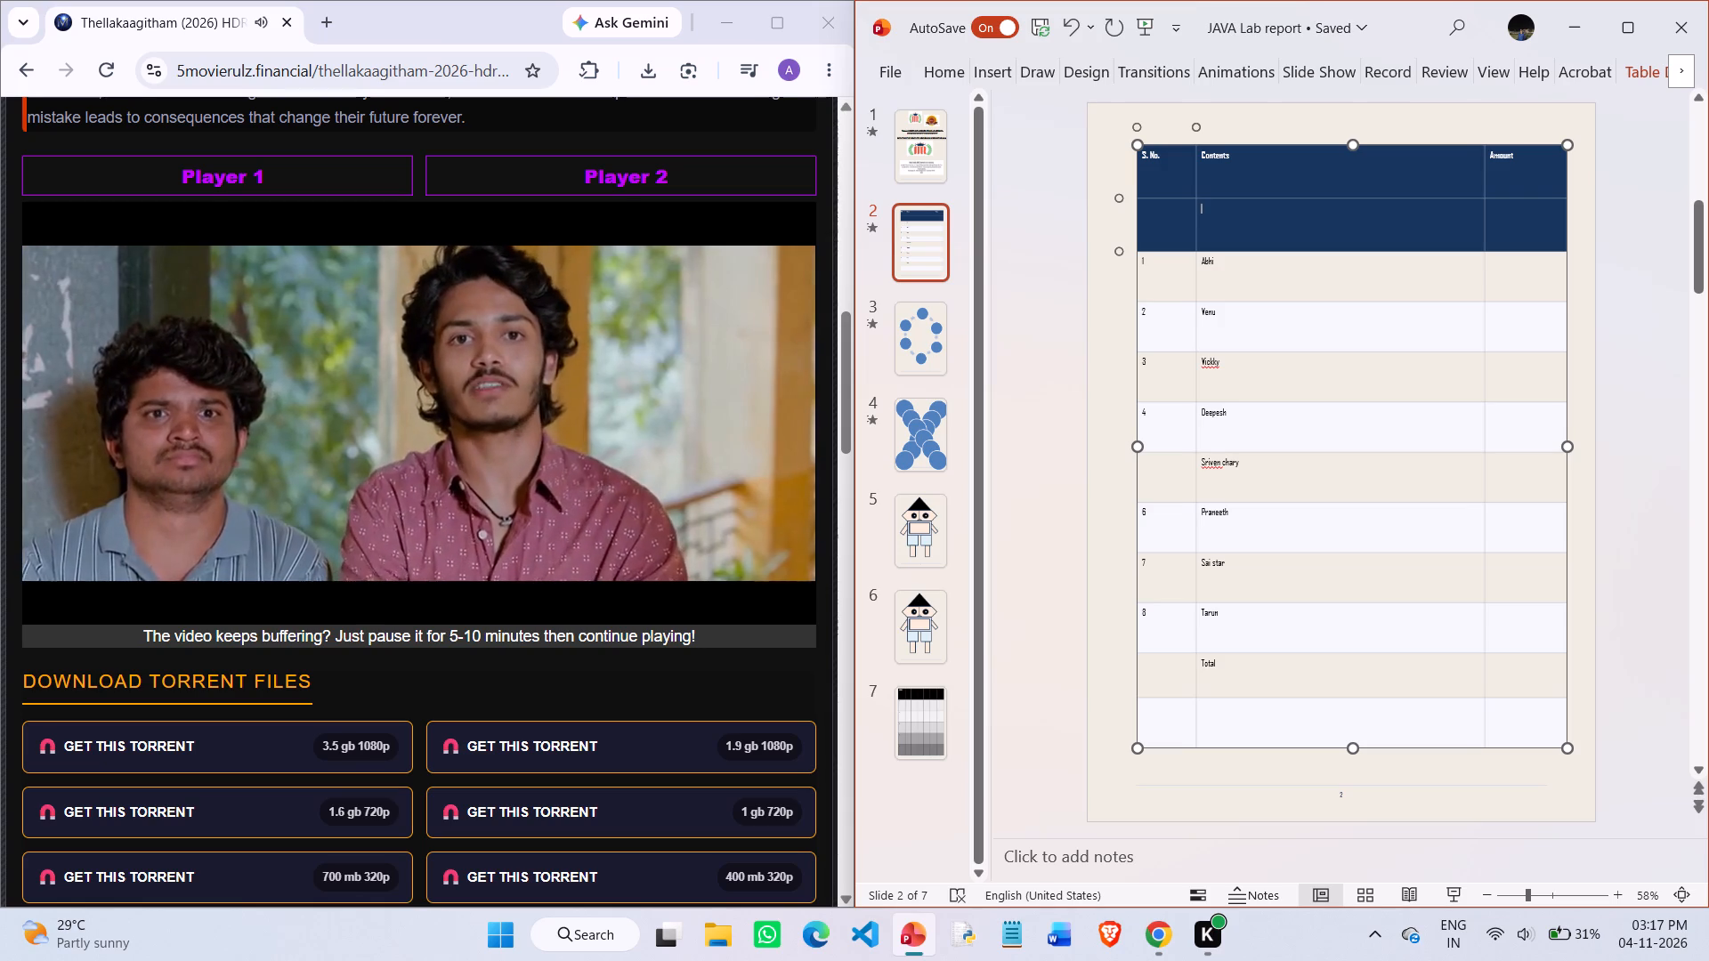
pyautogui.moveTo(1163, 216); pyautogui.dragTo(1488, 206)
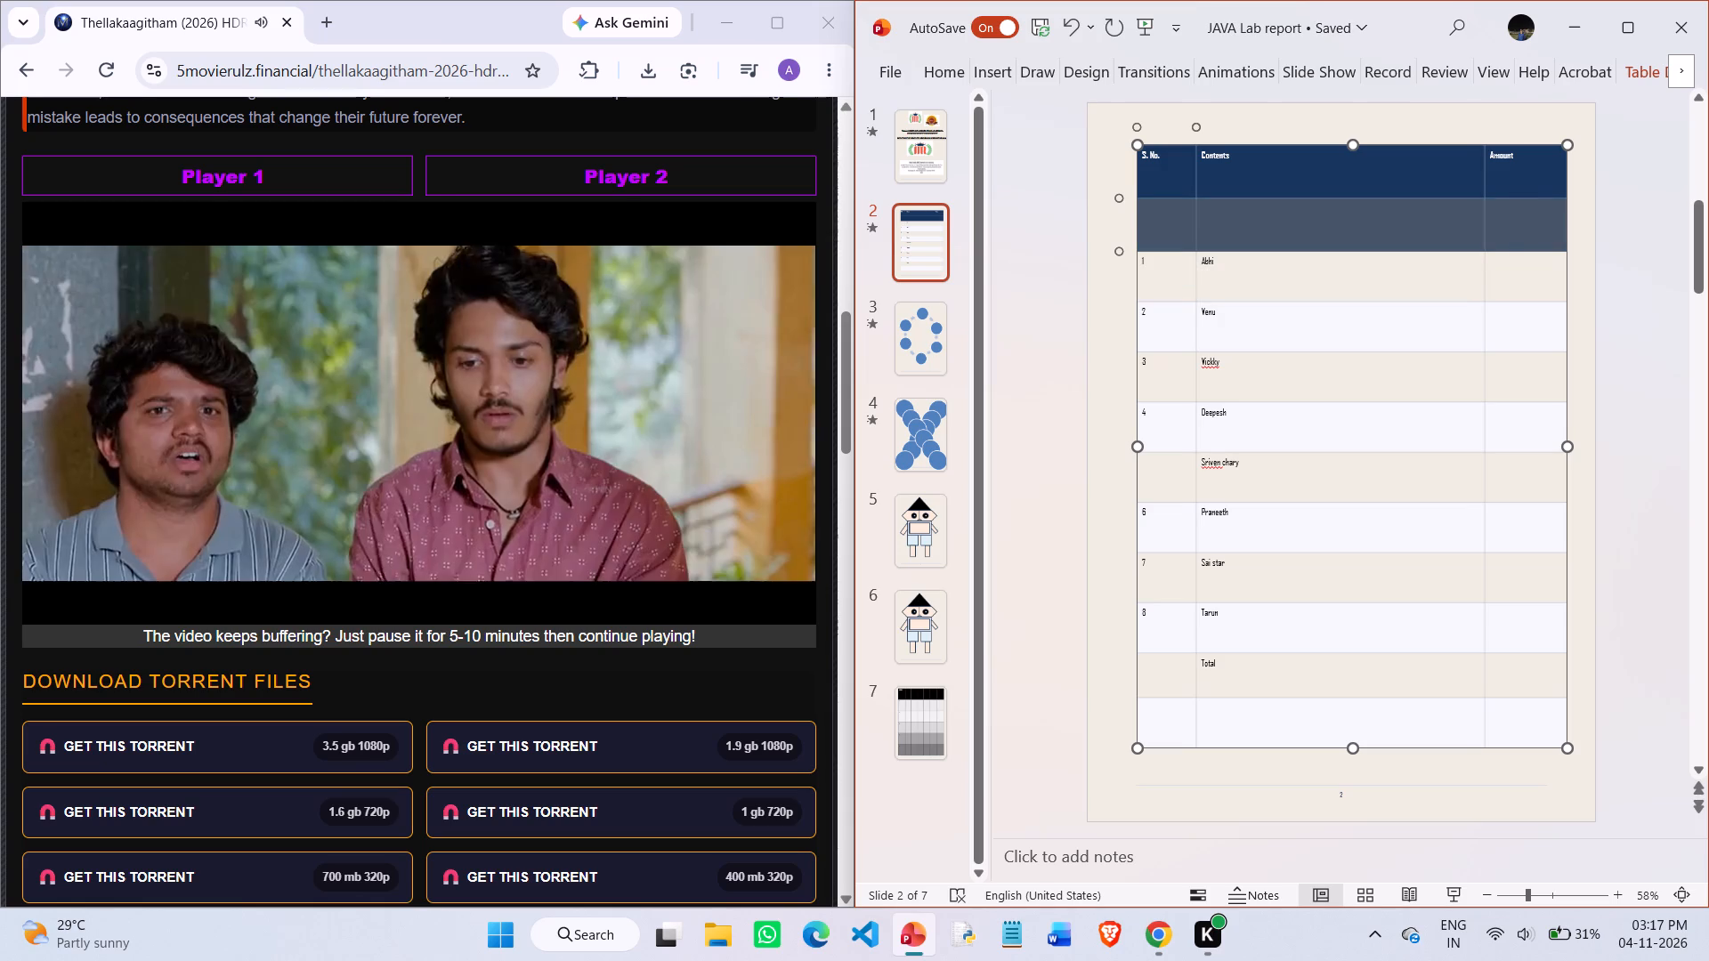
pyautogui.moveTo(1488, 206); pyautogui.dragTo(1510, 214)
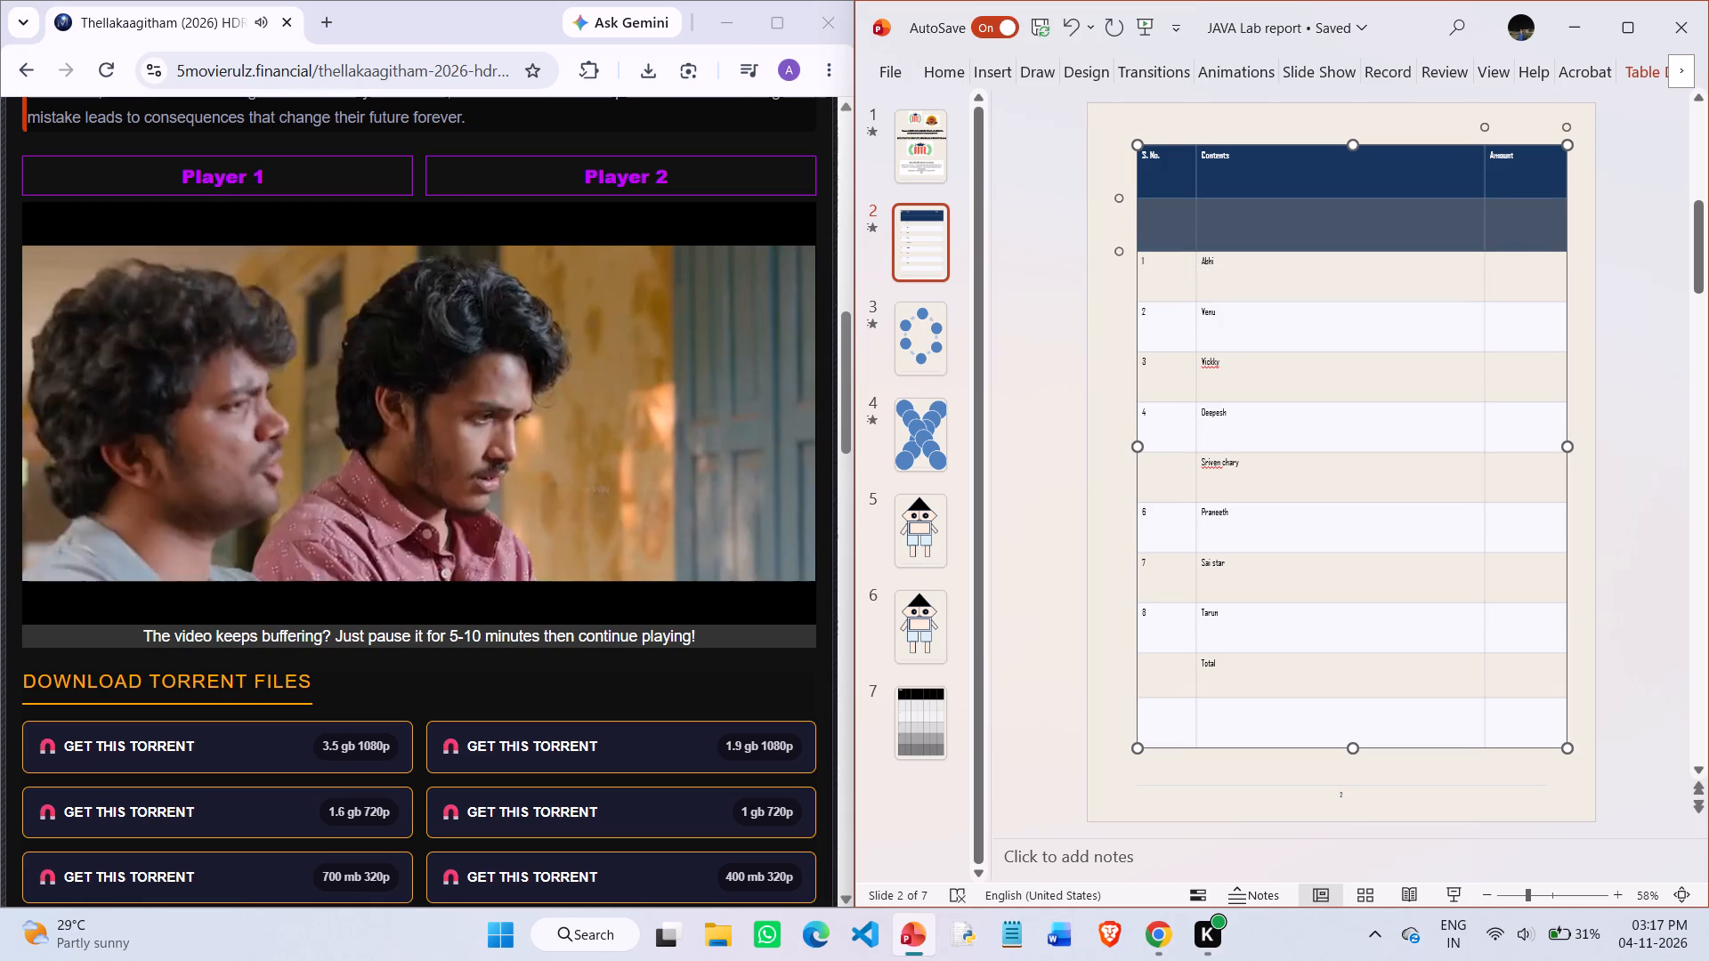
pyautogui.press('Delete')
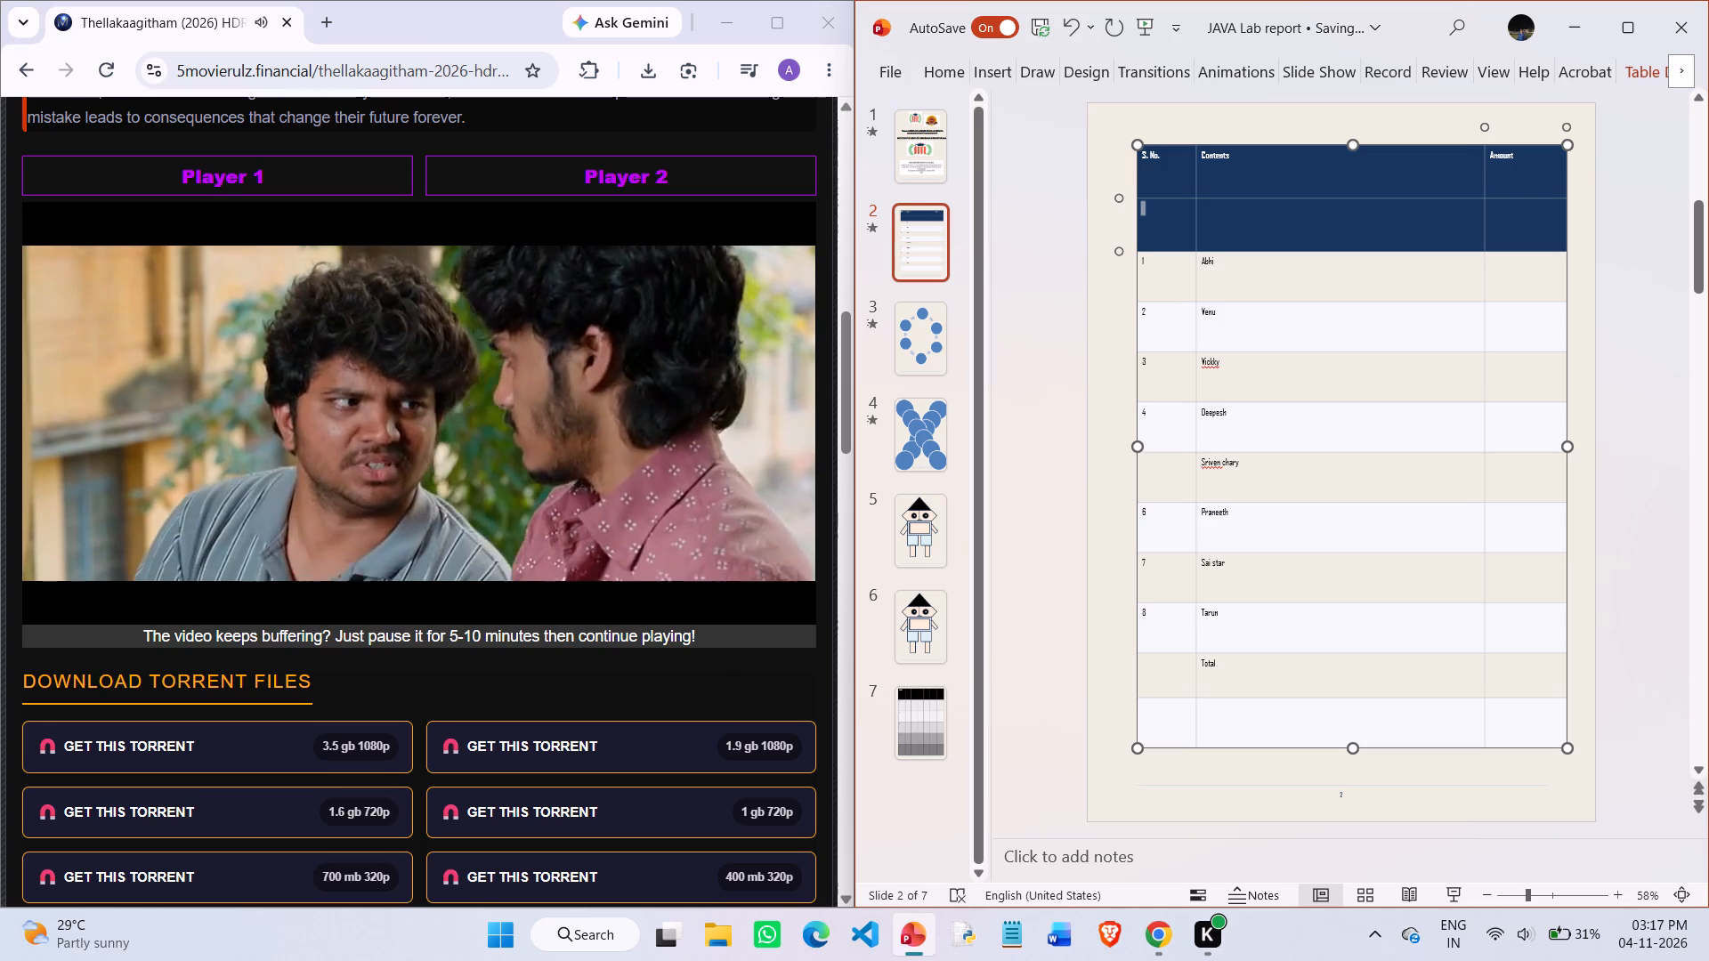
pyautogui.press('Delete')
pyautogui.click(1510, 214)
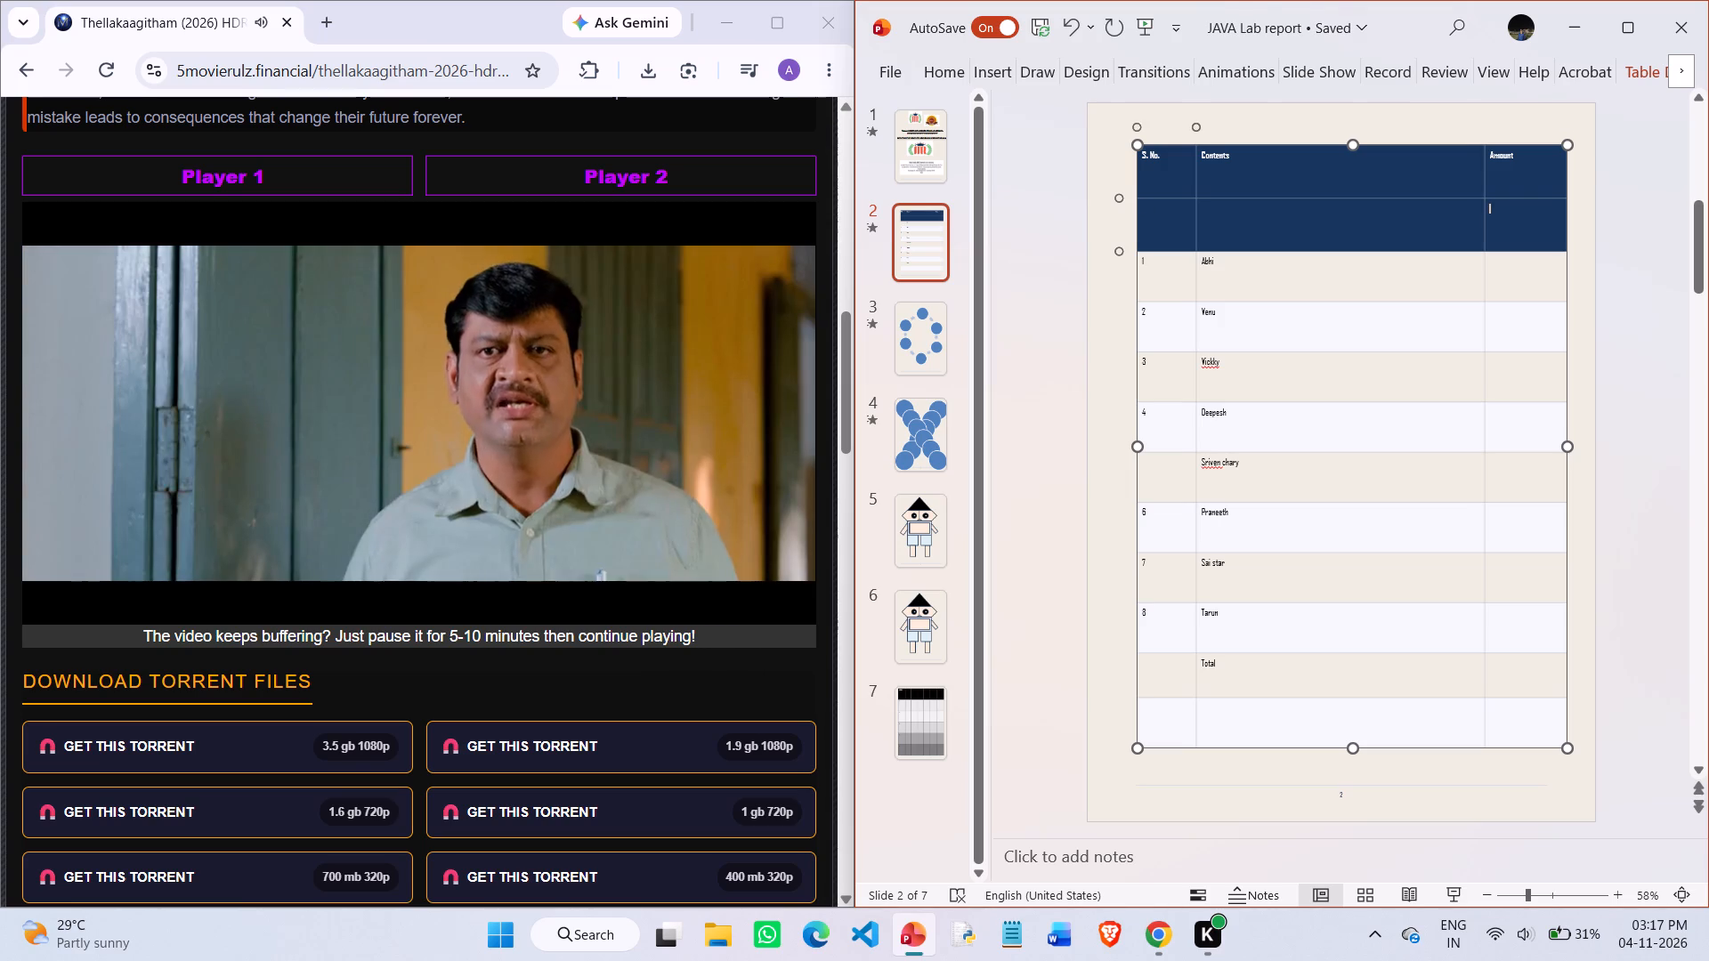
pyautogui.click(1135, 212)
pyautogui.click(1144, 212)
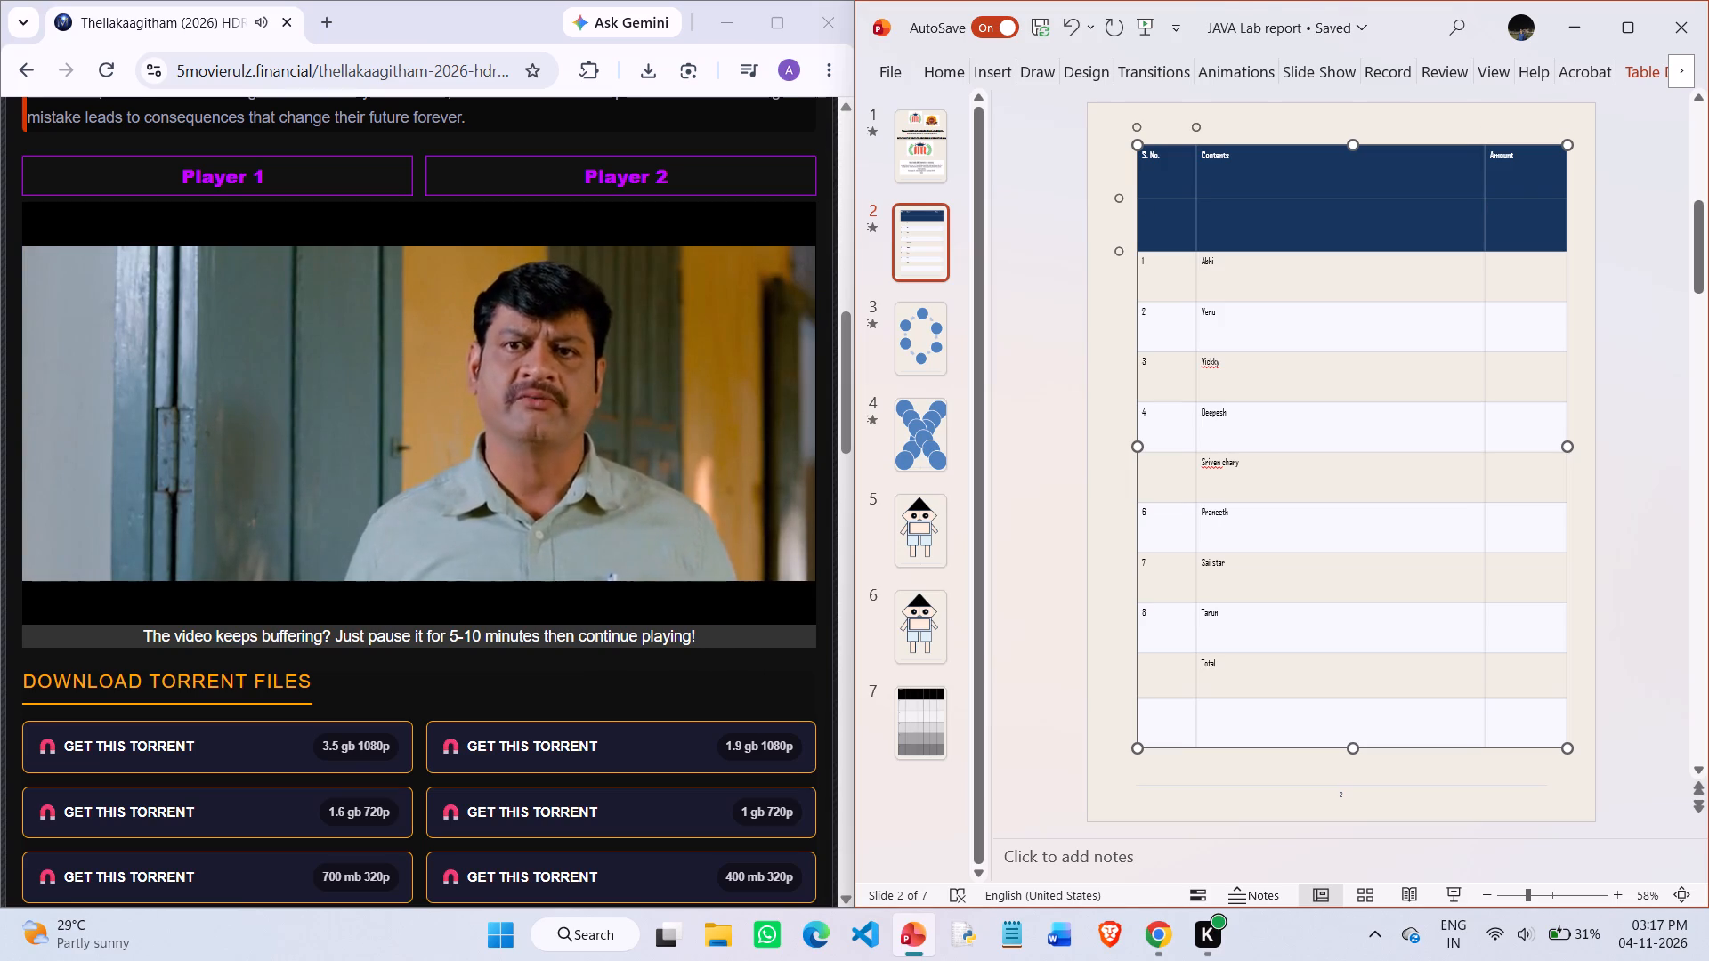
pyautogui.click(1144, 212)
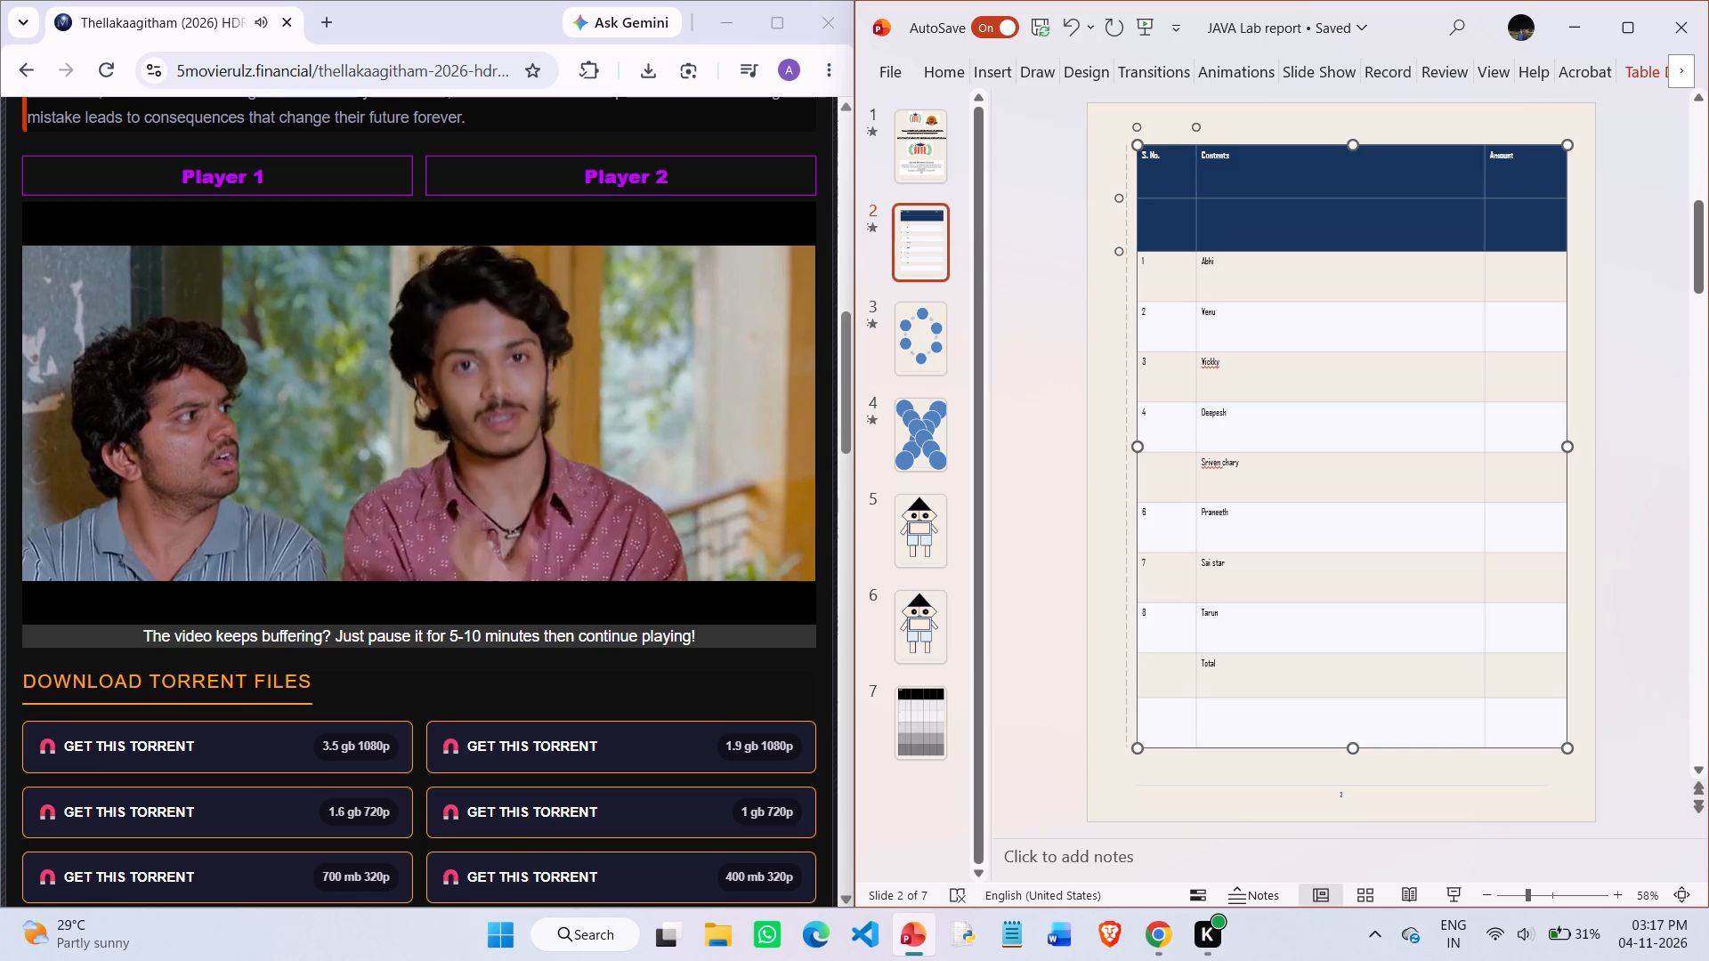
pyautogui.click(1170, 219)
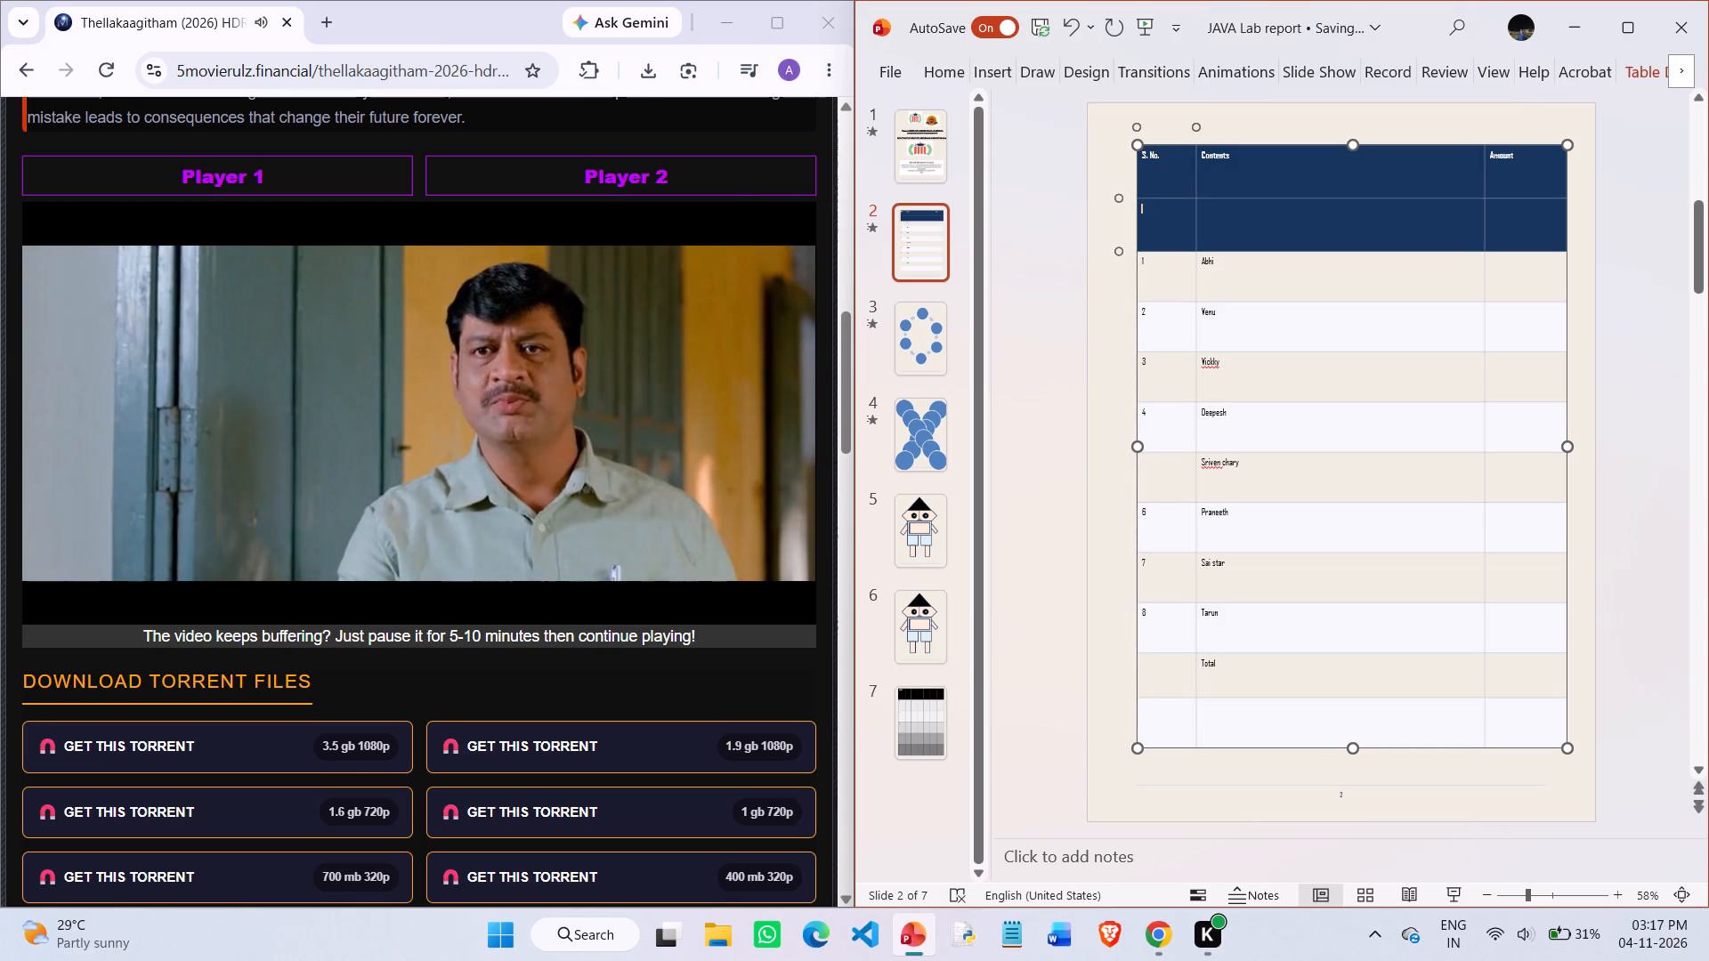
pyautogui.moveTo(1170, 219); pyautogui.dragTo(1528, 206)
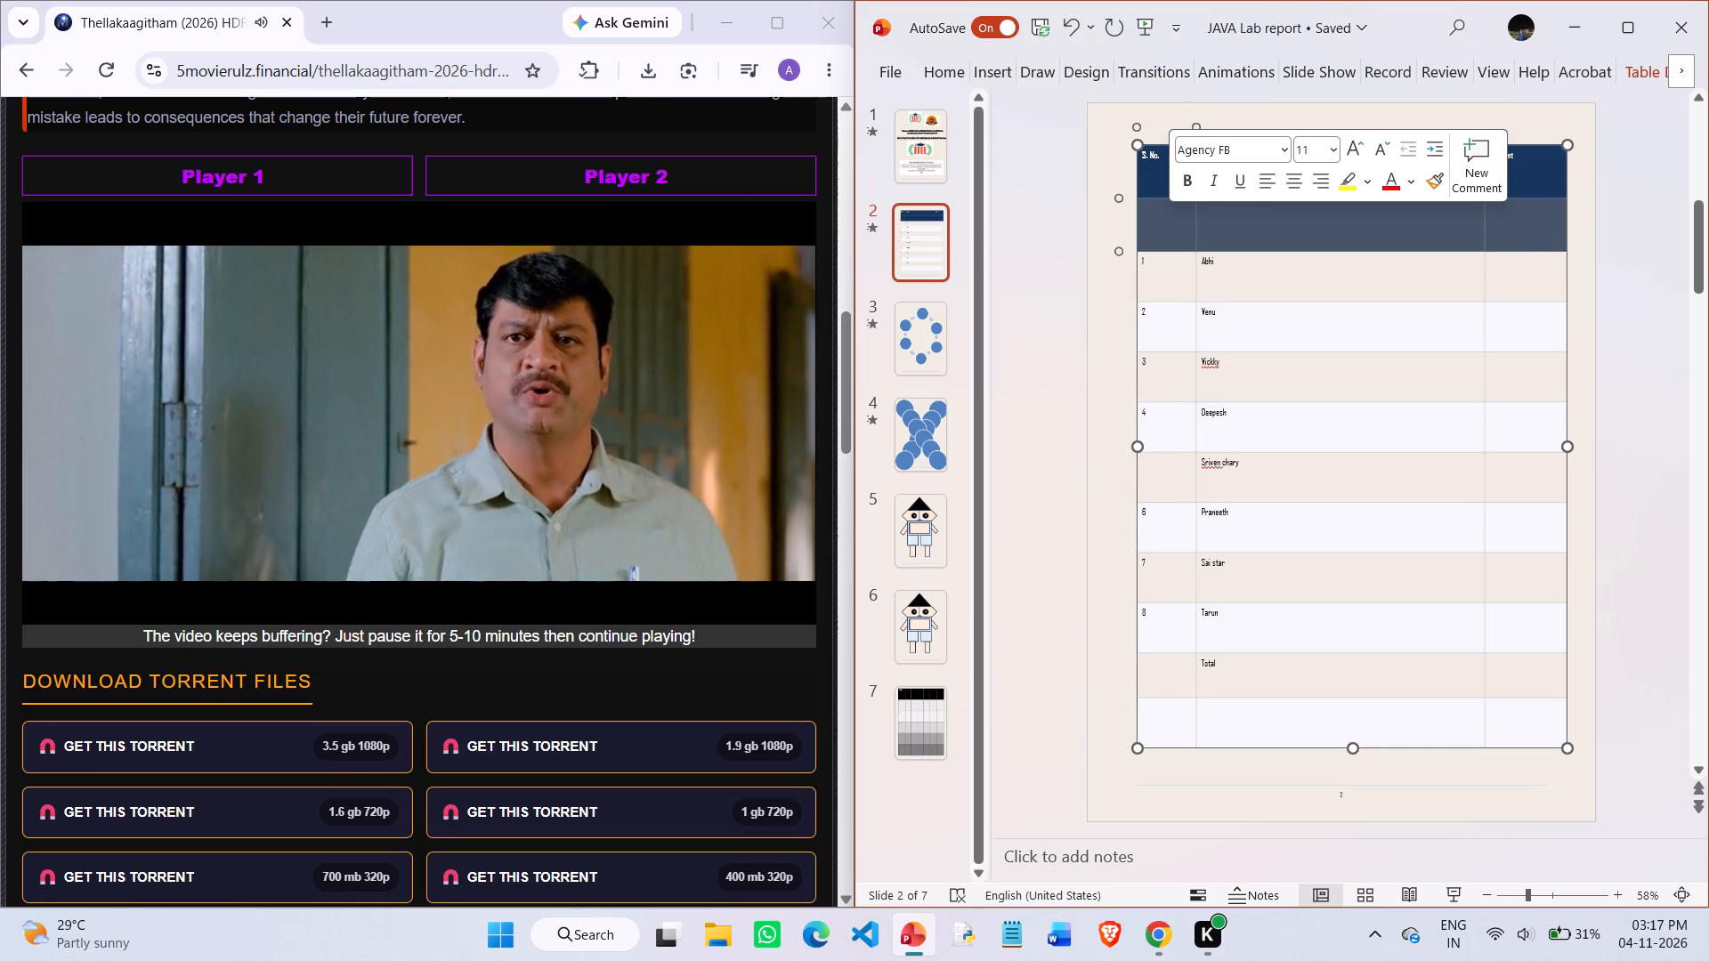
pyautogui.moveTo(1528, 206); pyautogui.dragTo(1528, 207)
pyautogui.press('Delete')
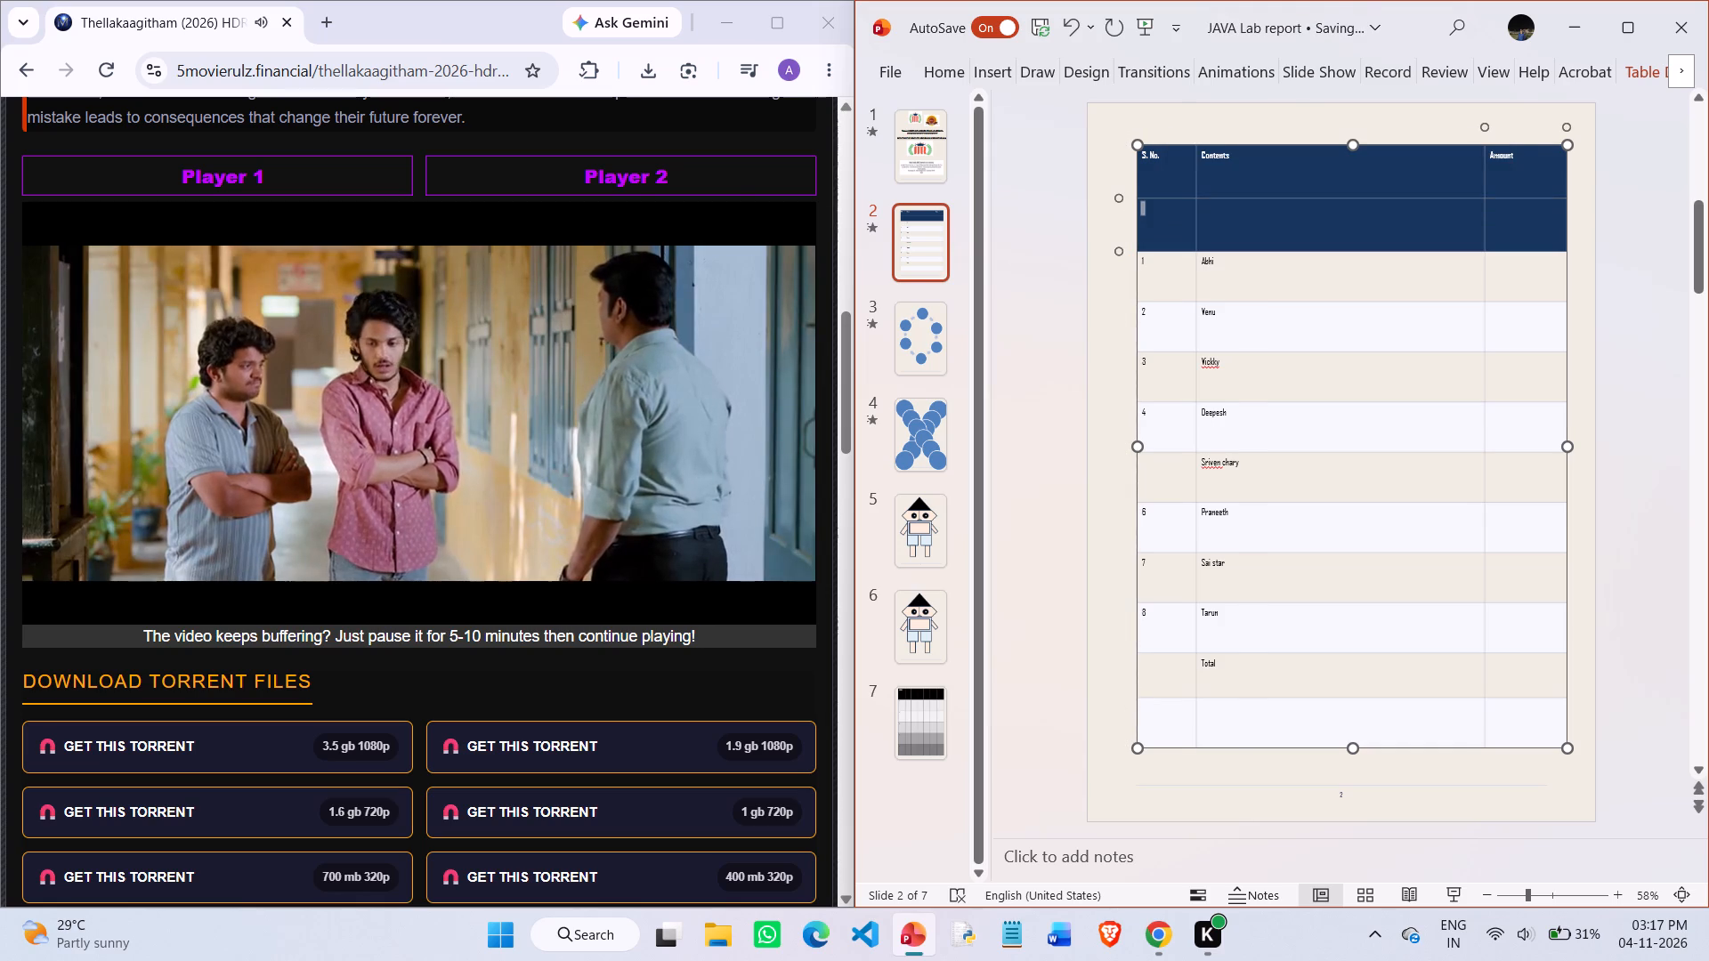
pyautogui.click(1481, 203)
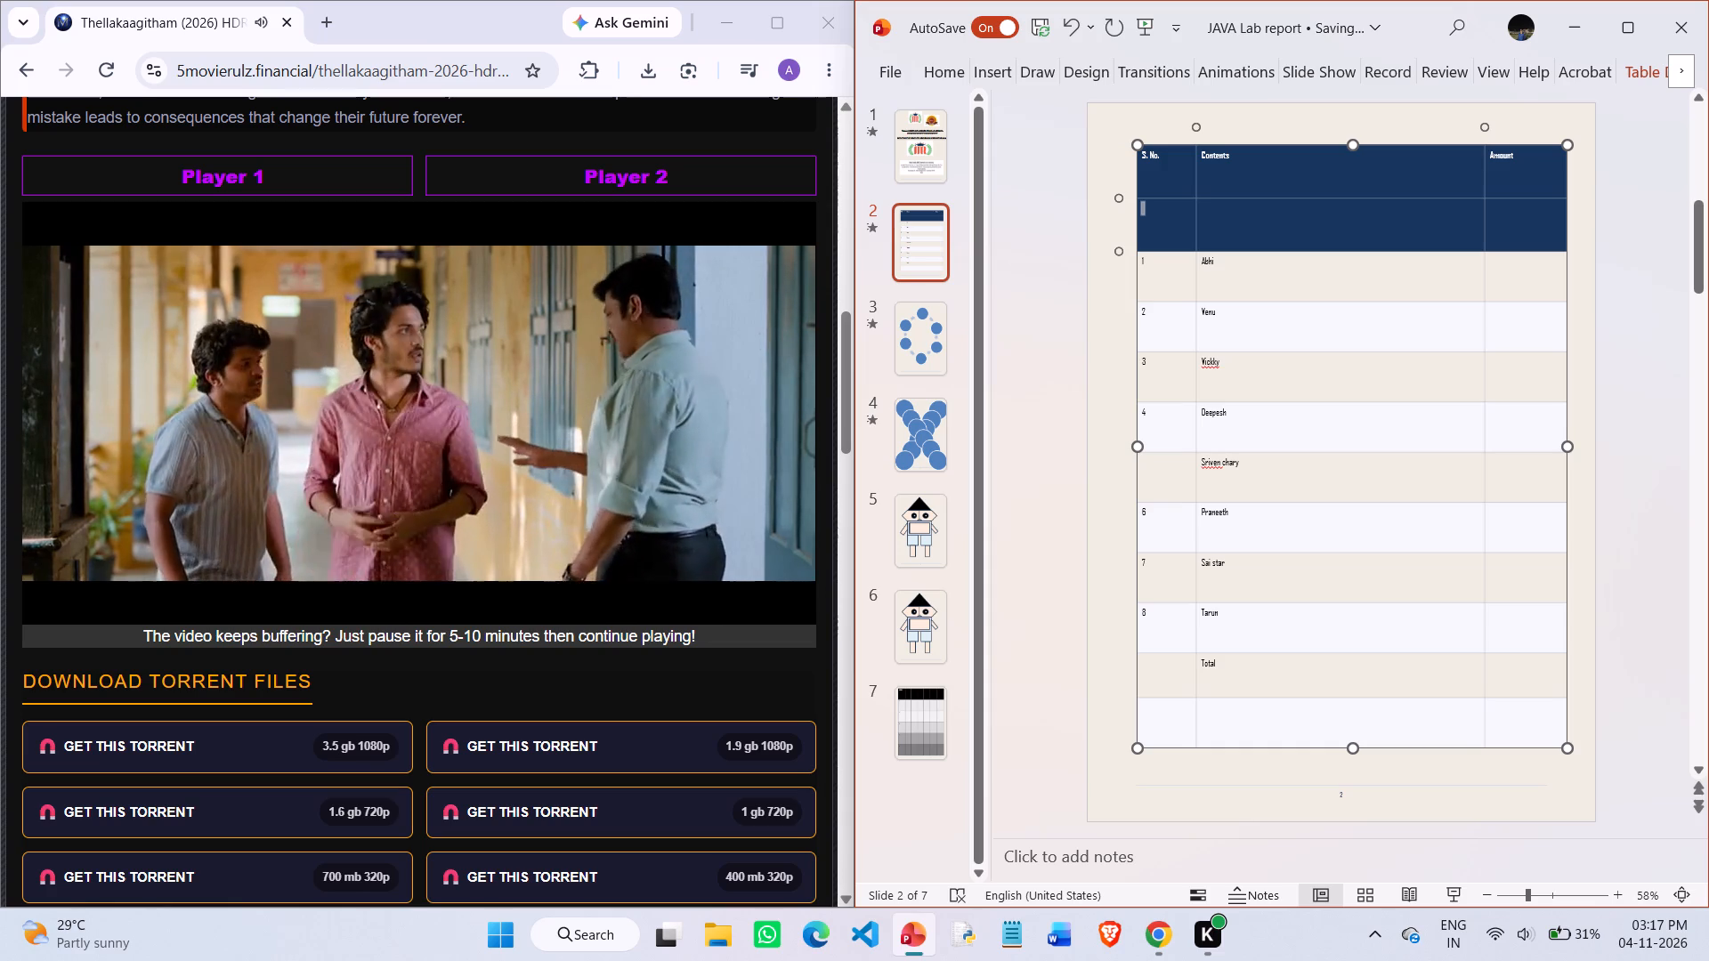
# Shrink the empty row beneath the slide 2 table's header to a thin strip and make the header row slightly taller.
pyautogui.click(1417, 246)
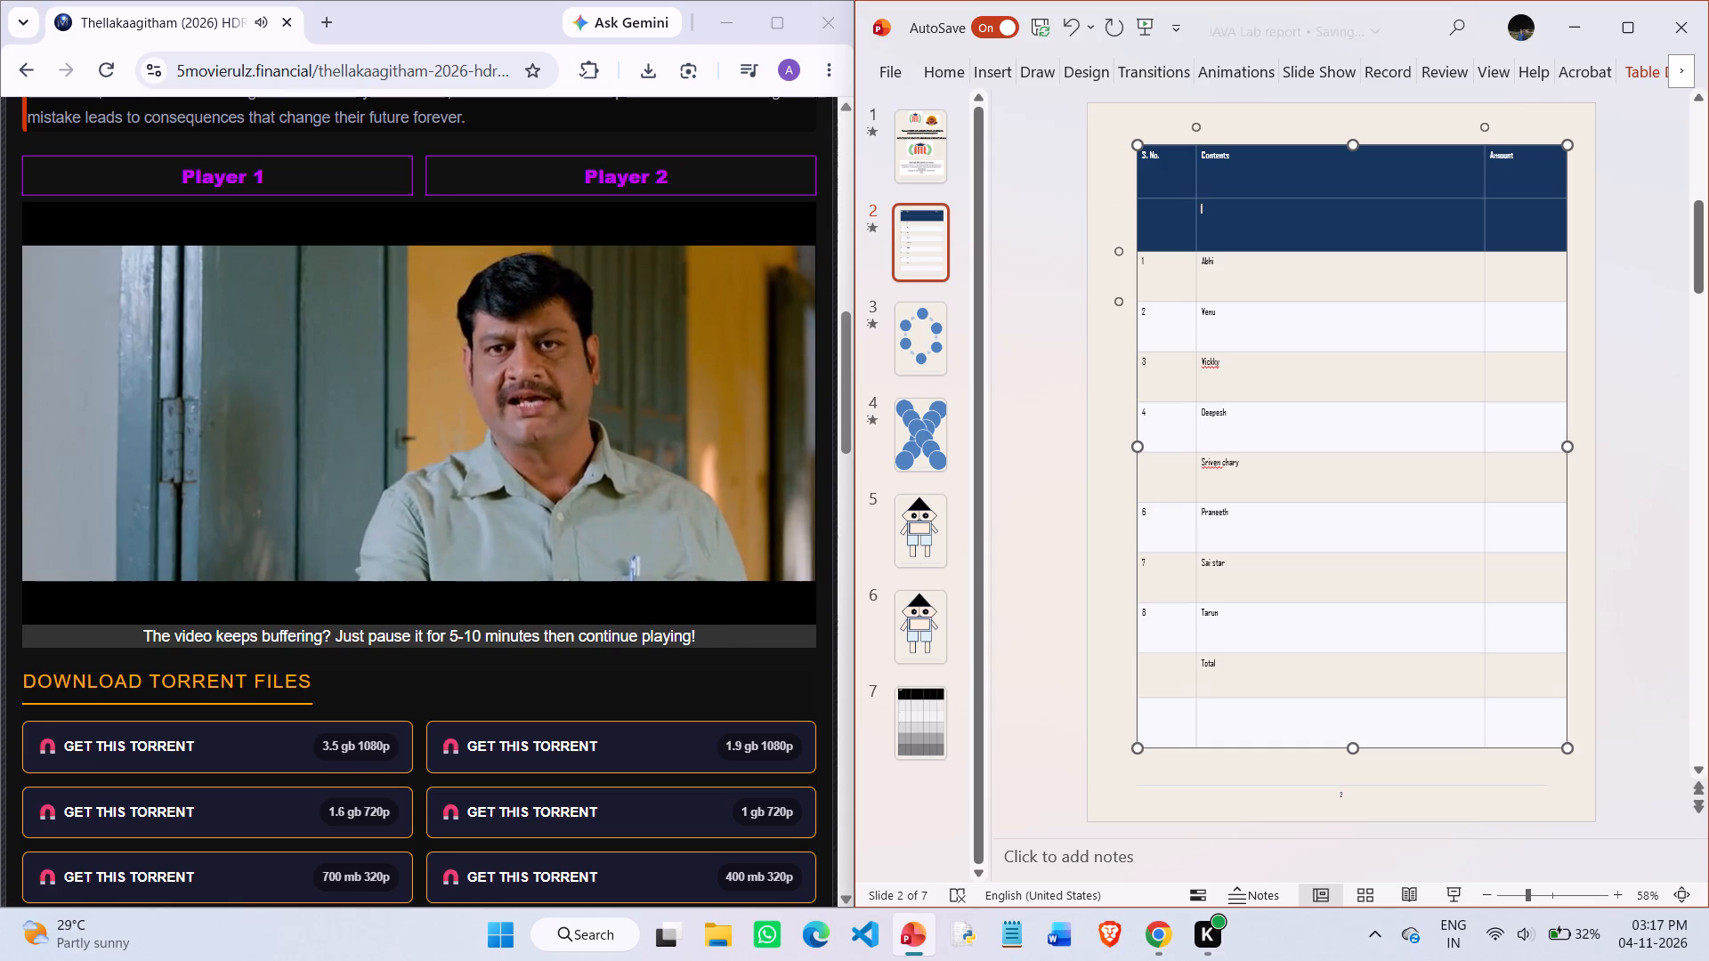
pyautogui.moveTo(1367, 257); pyautogui.dragTo(1367, 206)
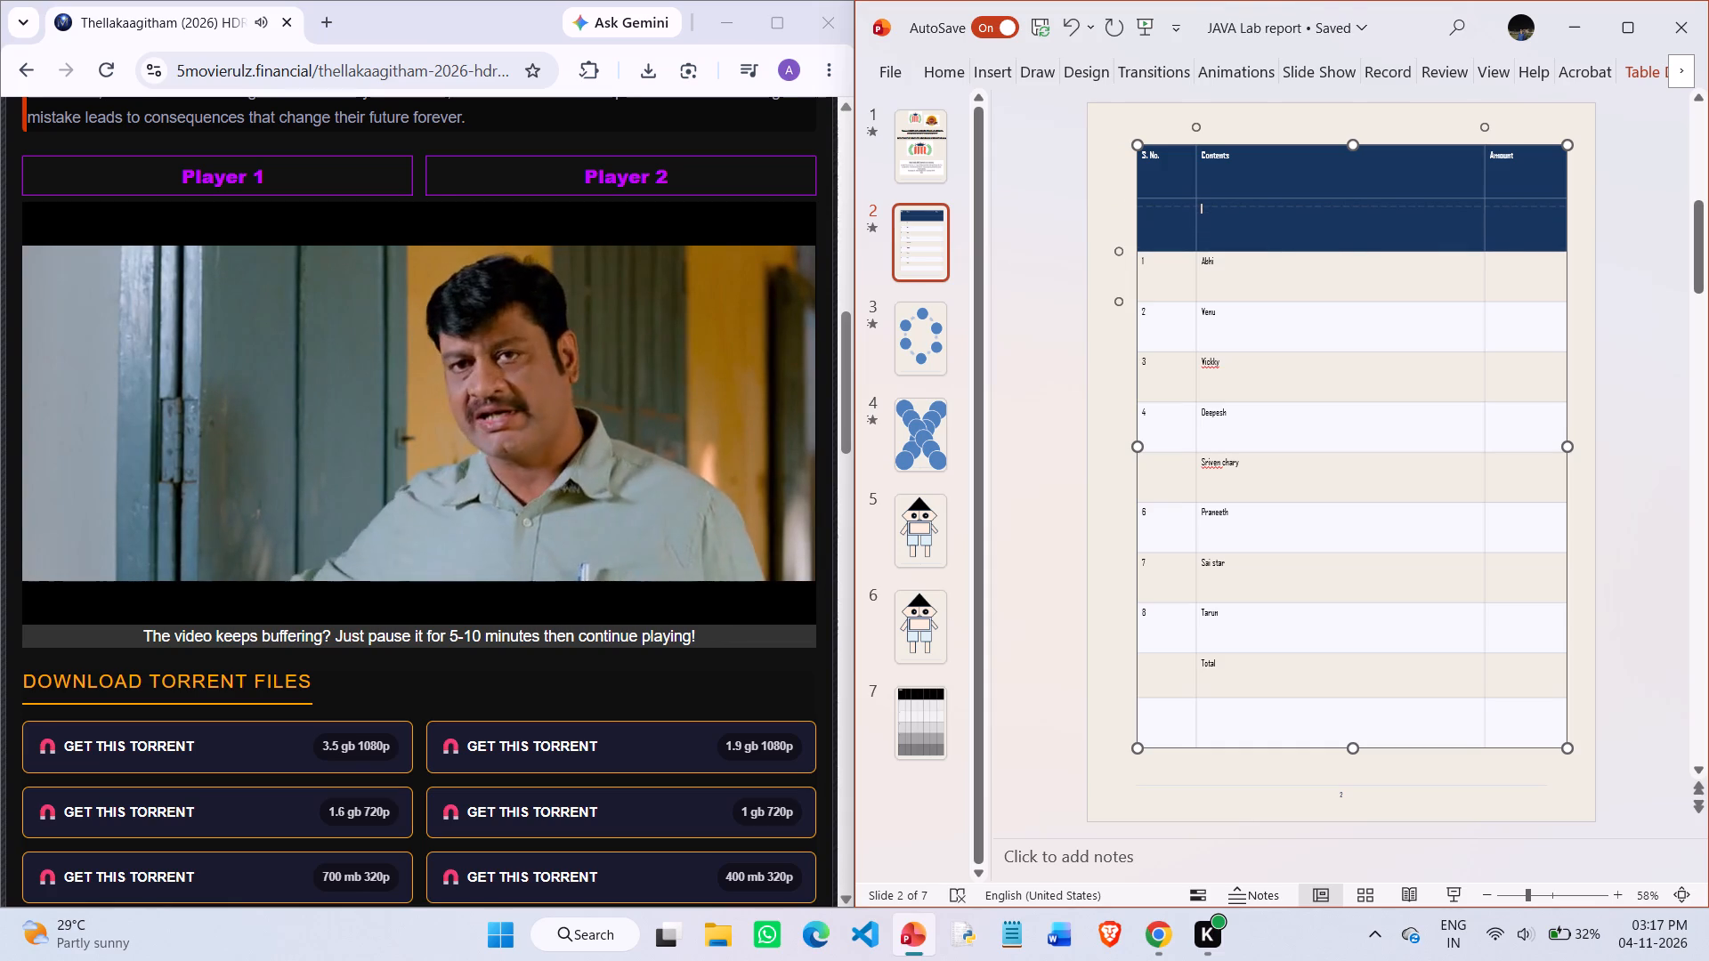
pyautogui.moveTo(1367, 206); pyautogui.dragTo(1367, 197)
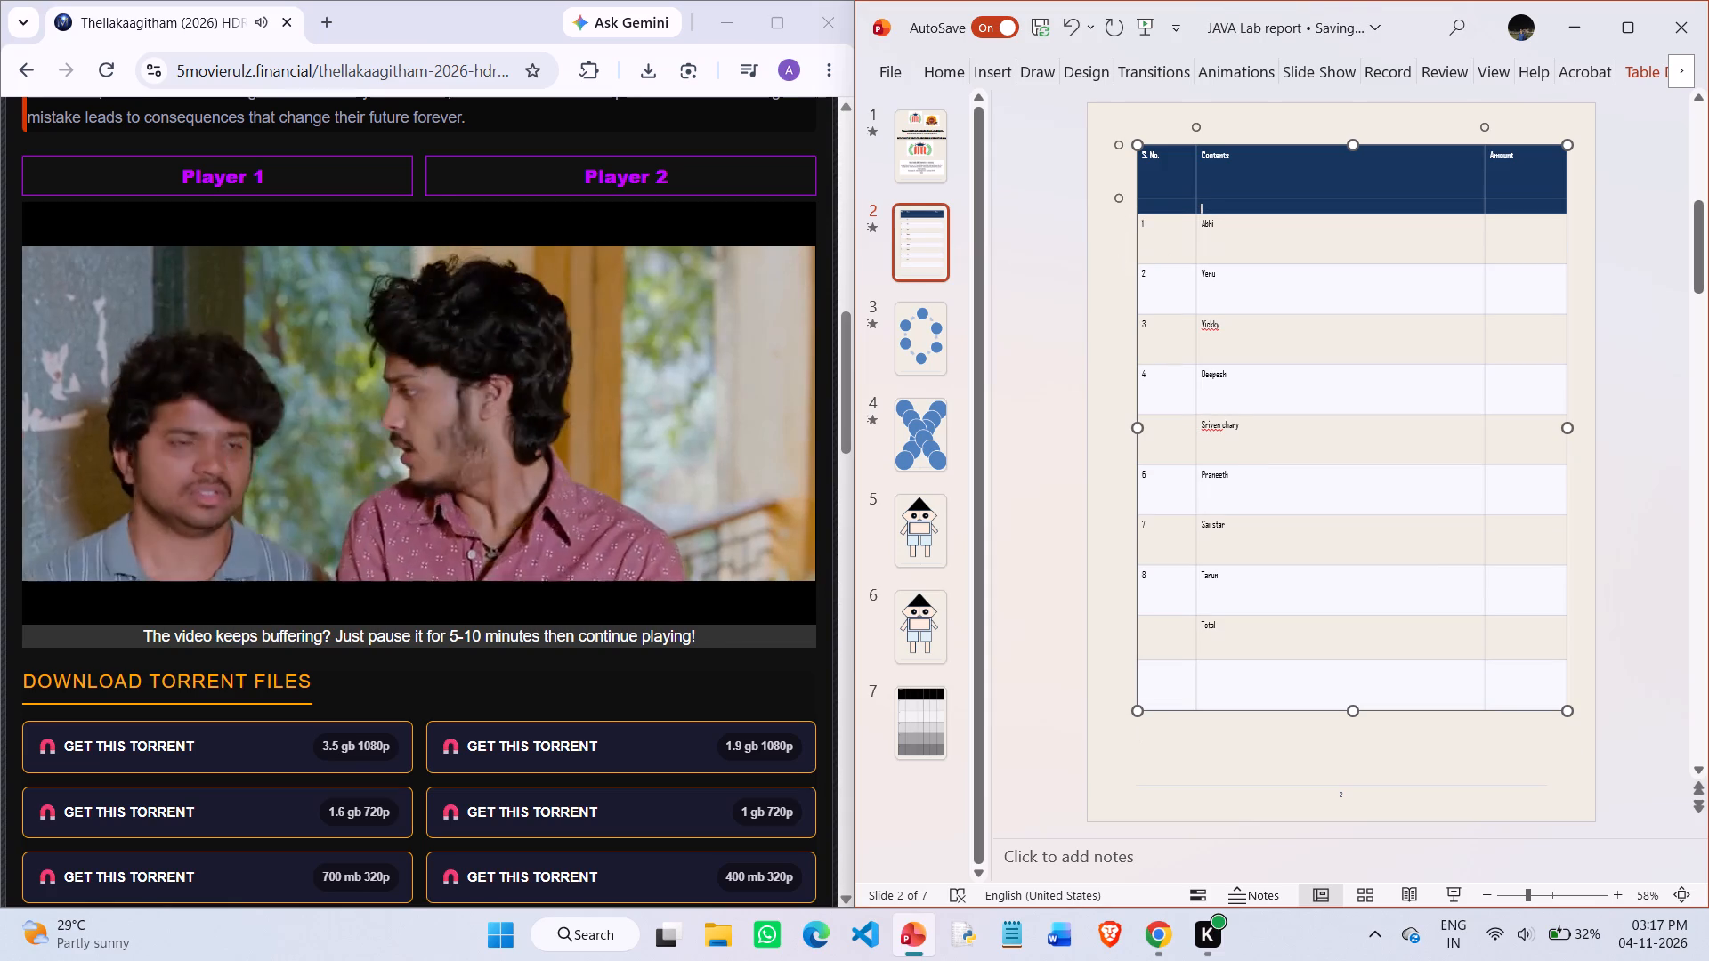
pyautogui.click(1367, 197)
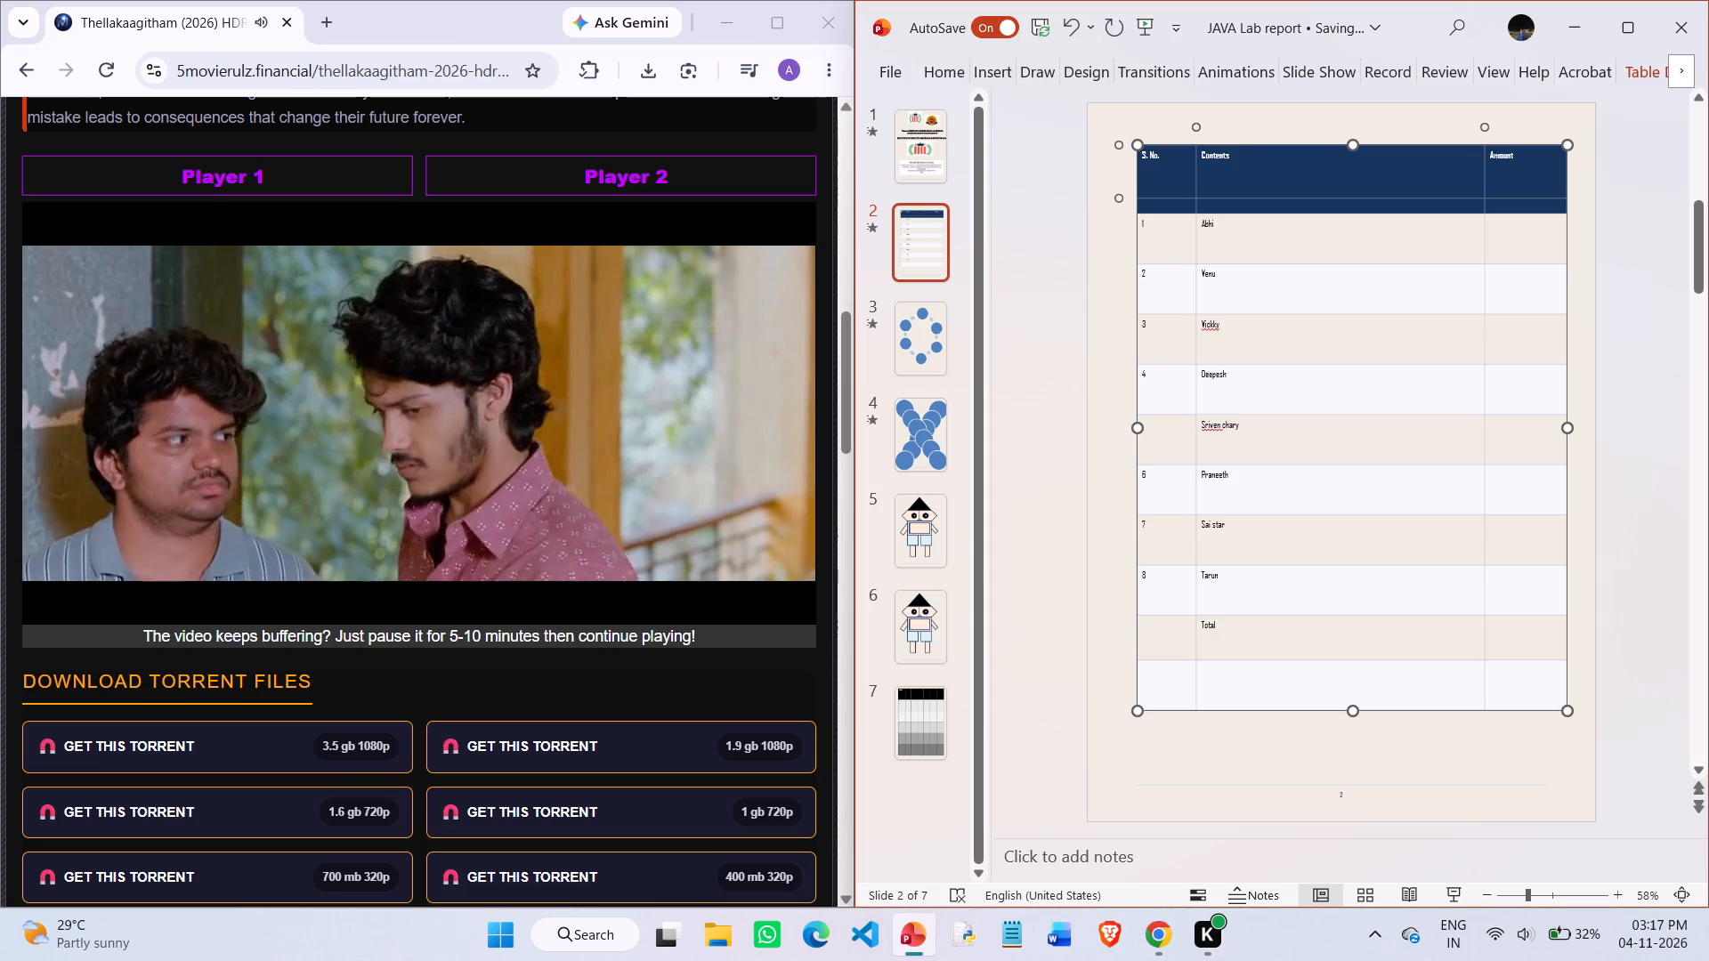
pyautogui.moveTo(1328, 204); pyautogui.dragTo(1328, 206)
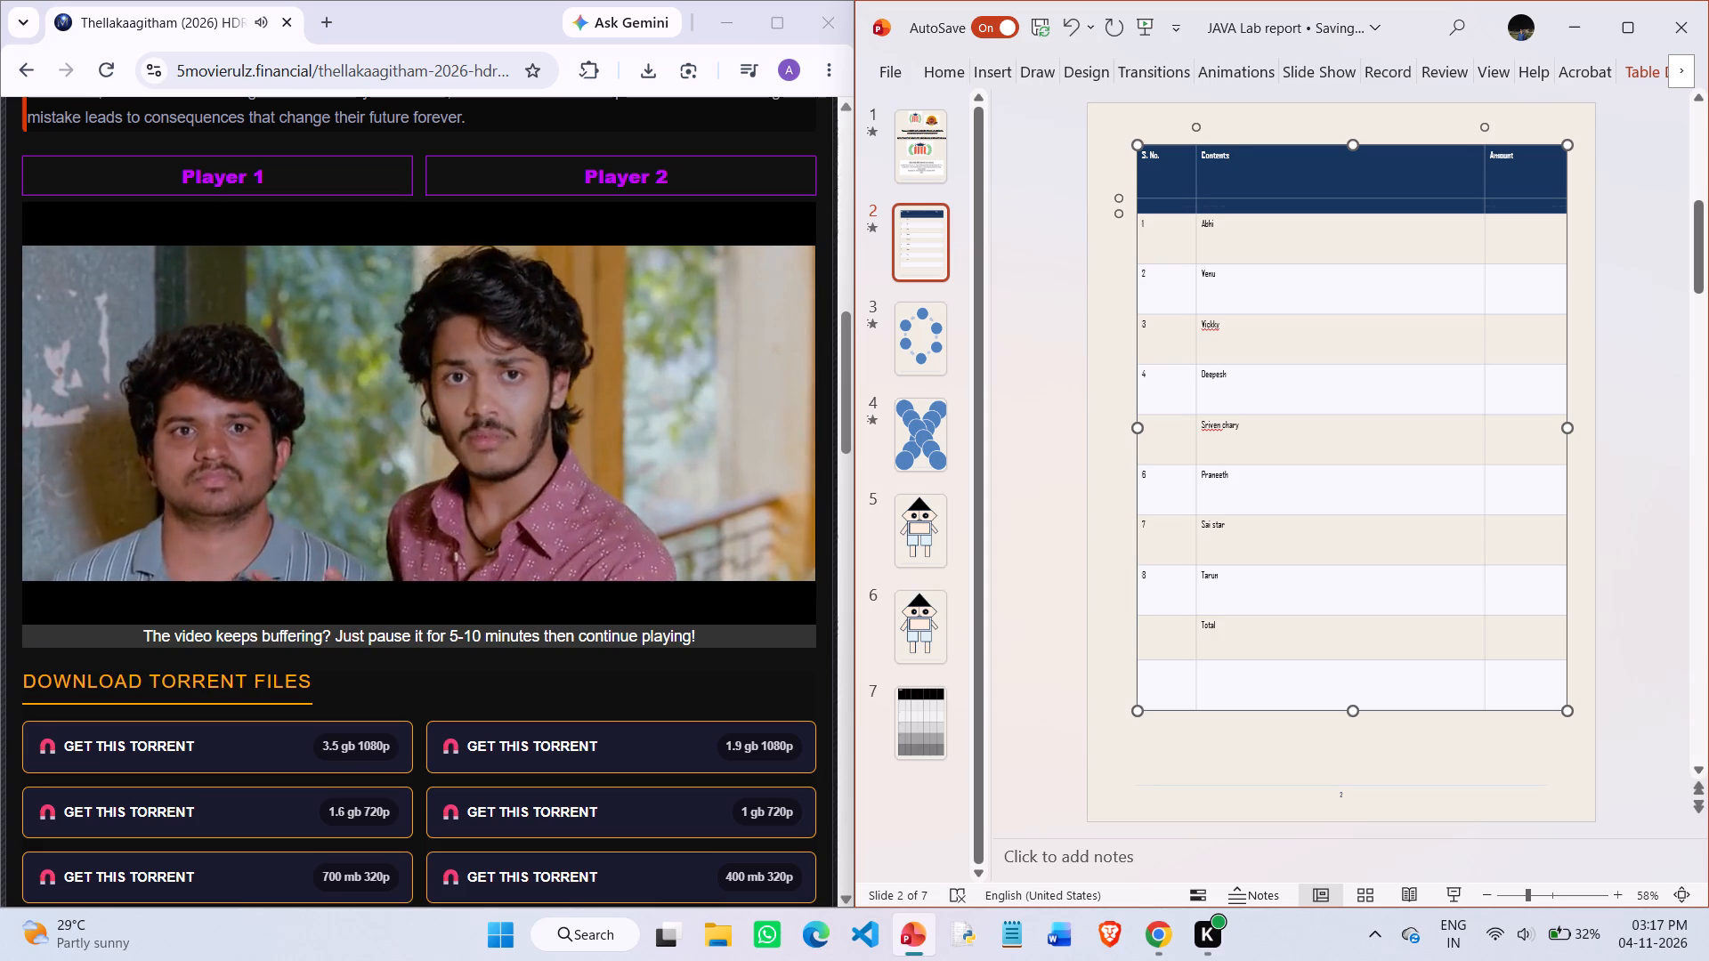
pyautogui.moveTo(1328, 206); pyautogui.dragTo(1330, 205)
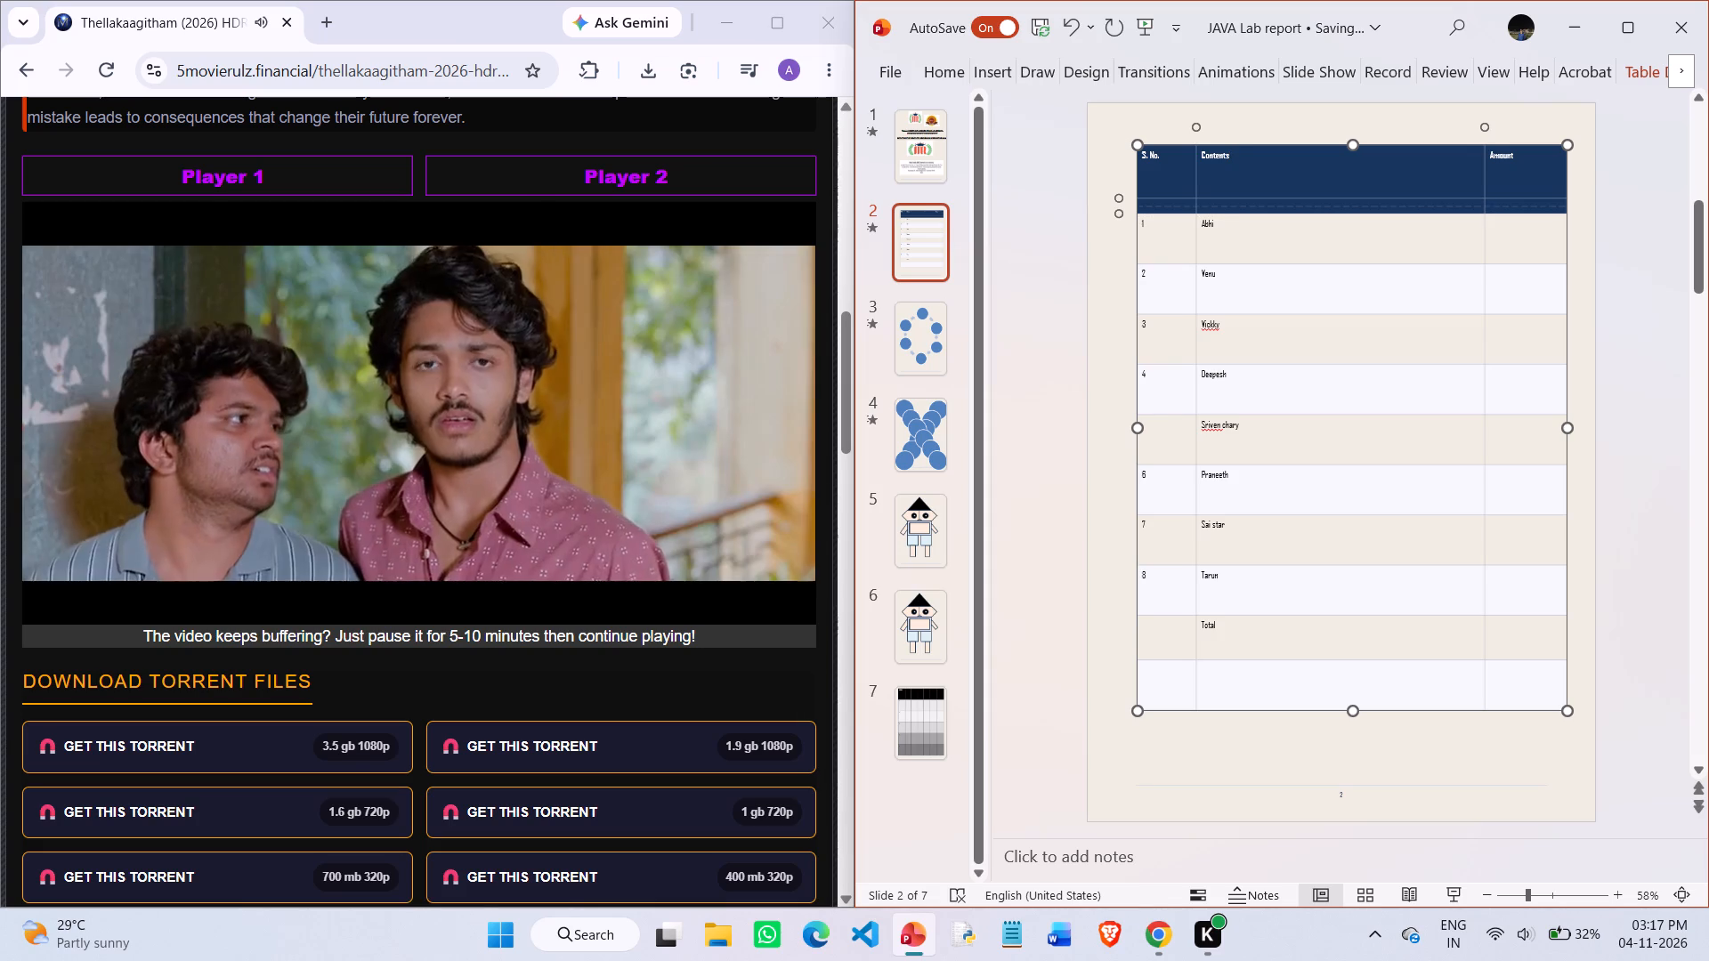
pyautogui.moveTo(1330, 205); pyautogui.dragTo(1332, 214)
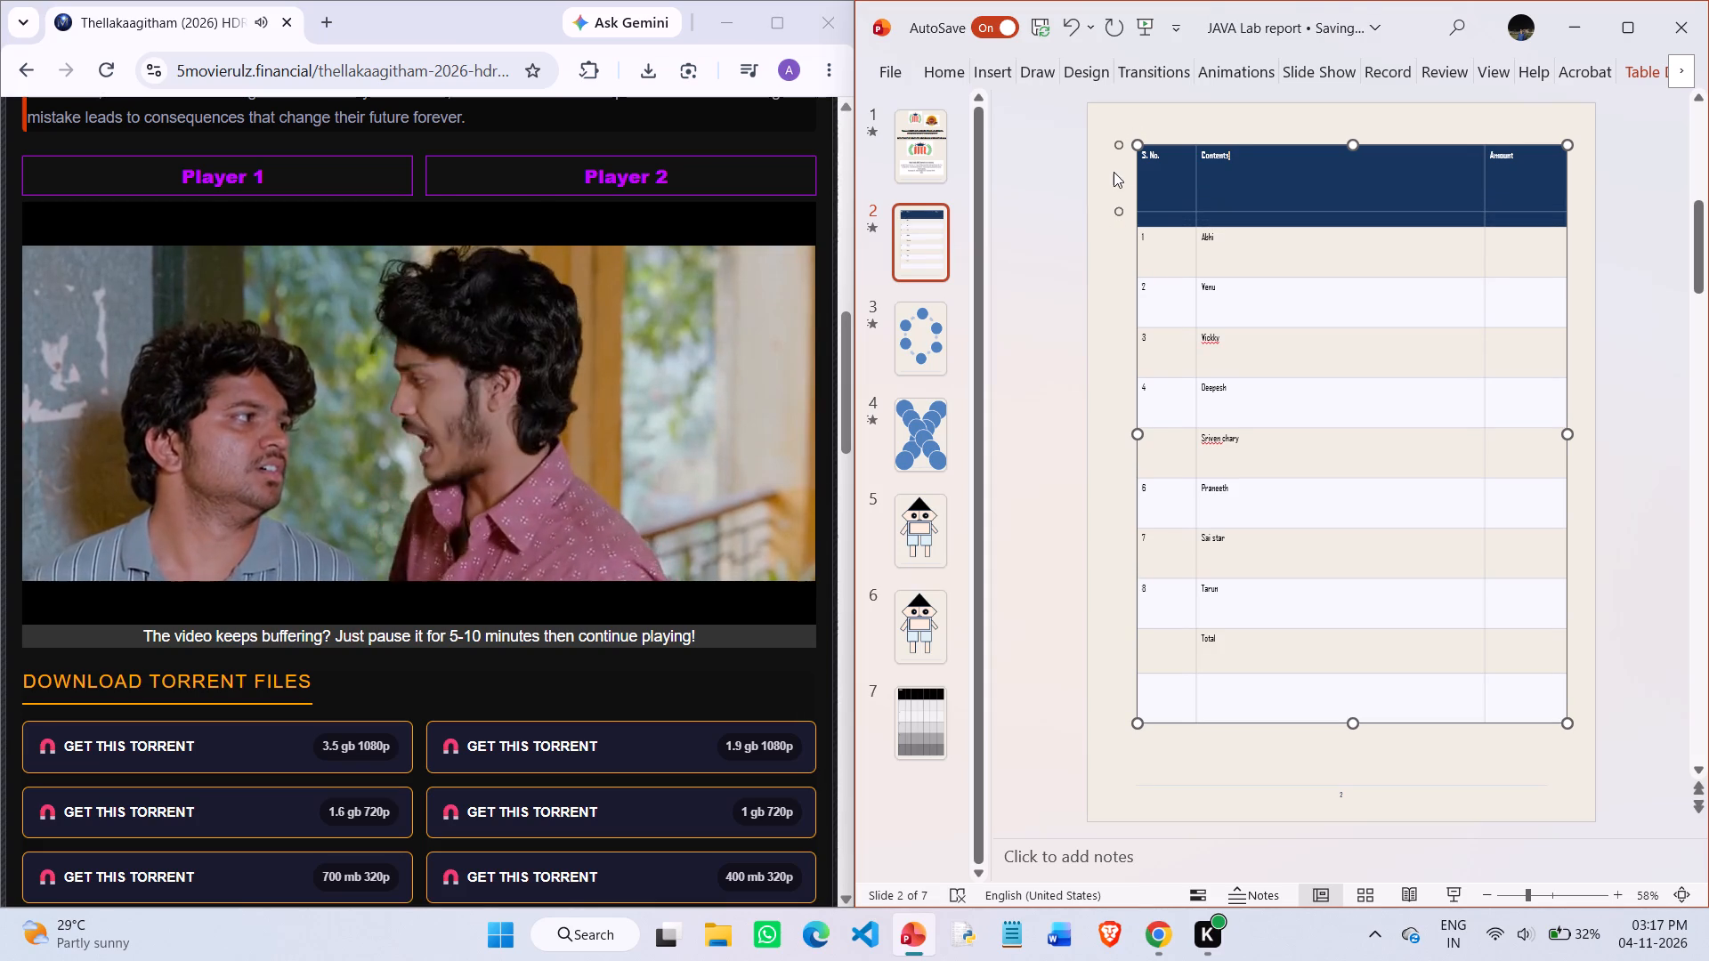
pyautogui.click(1111, 169)
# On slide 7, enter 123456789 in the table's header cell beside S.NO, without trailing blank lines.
pyautogui.scroll(-2, 1111, 169)
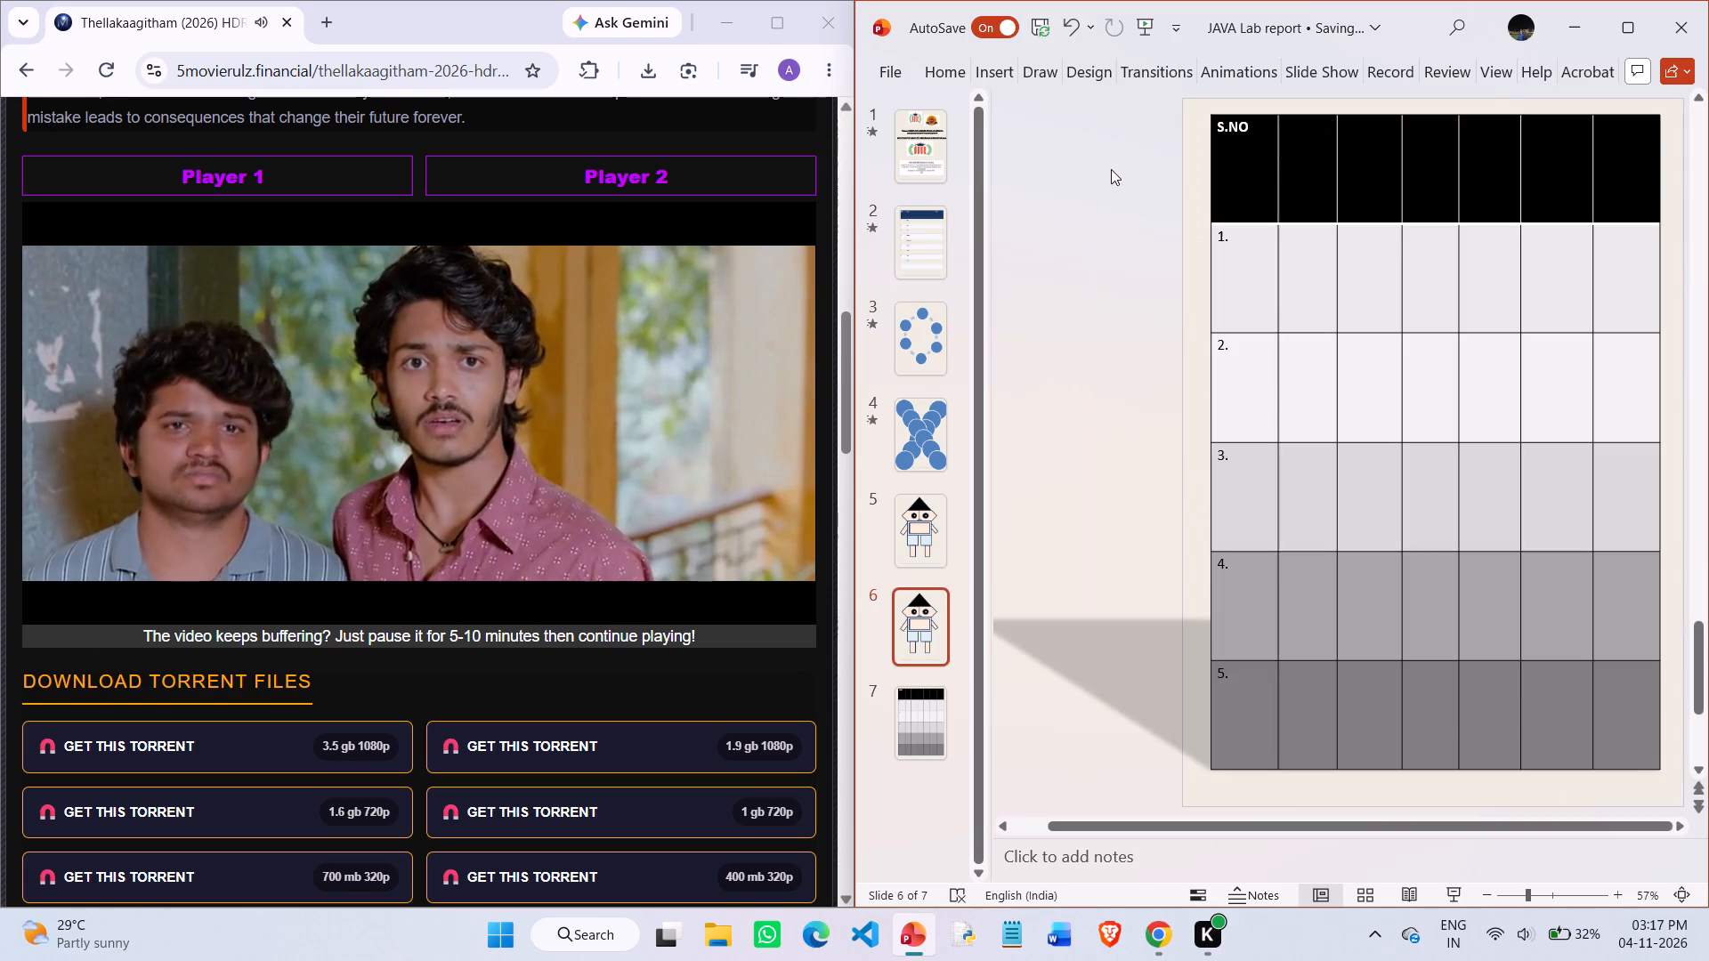
pyautogui.scroll(-1, 1111, 169)
pyautogui.click(1327, 658)
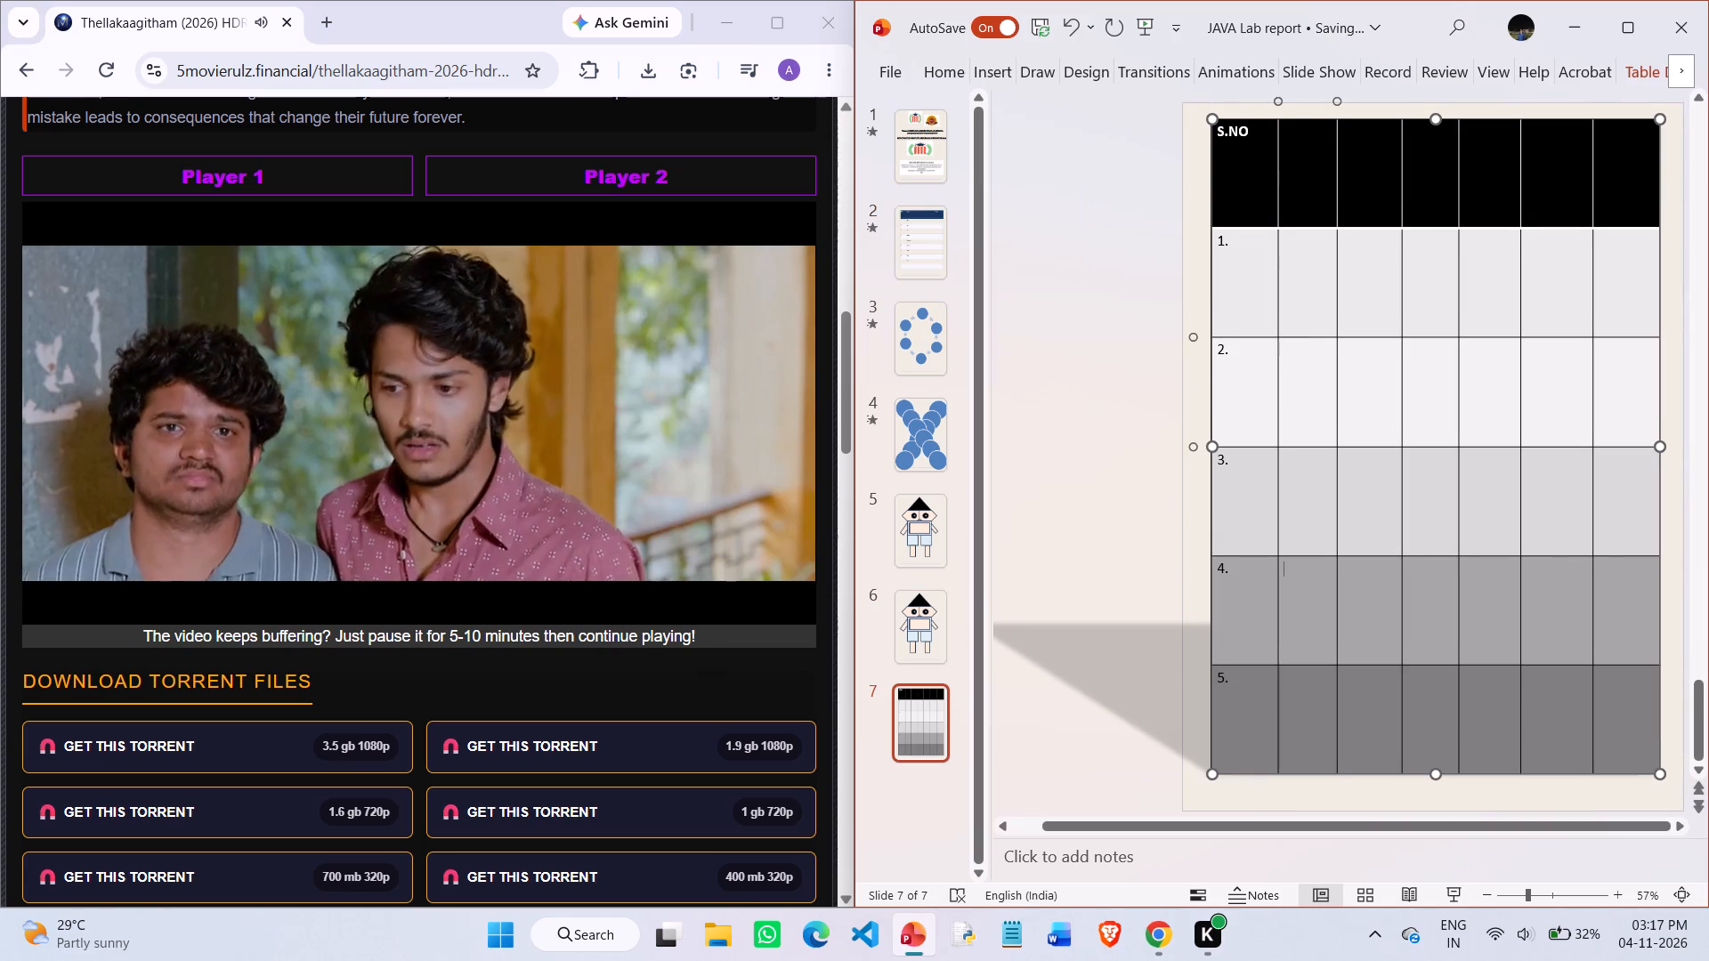
pyautogui.click(1304, 202)
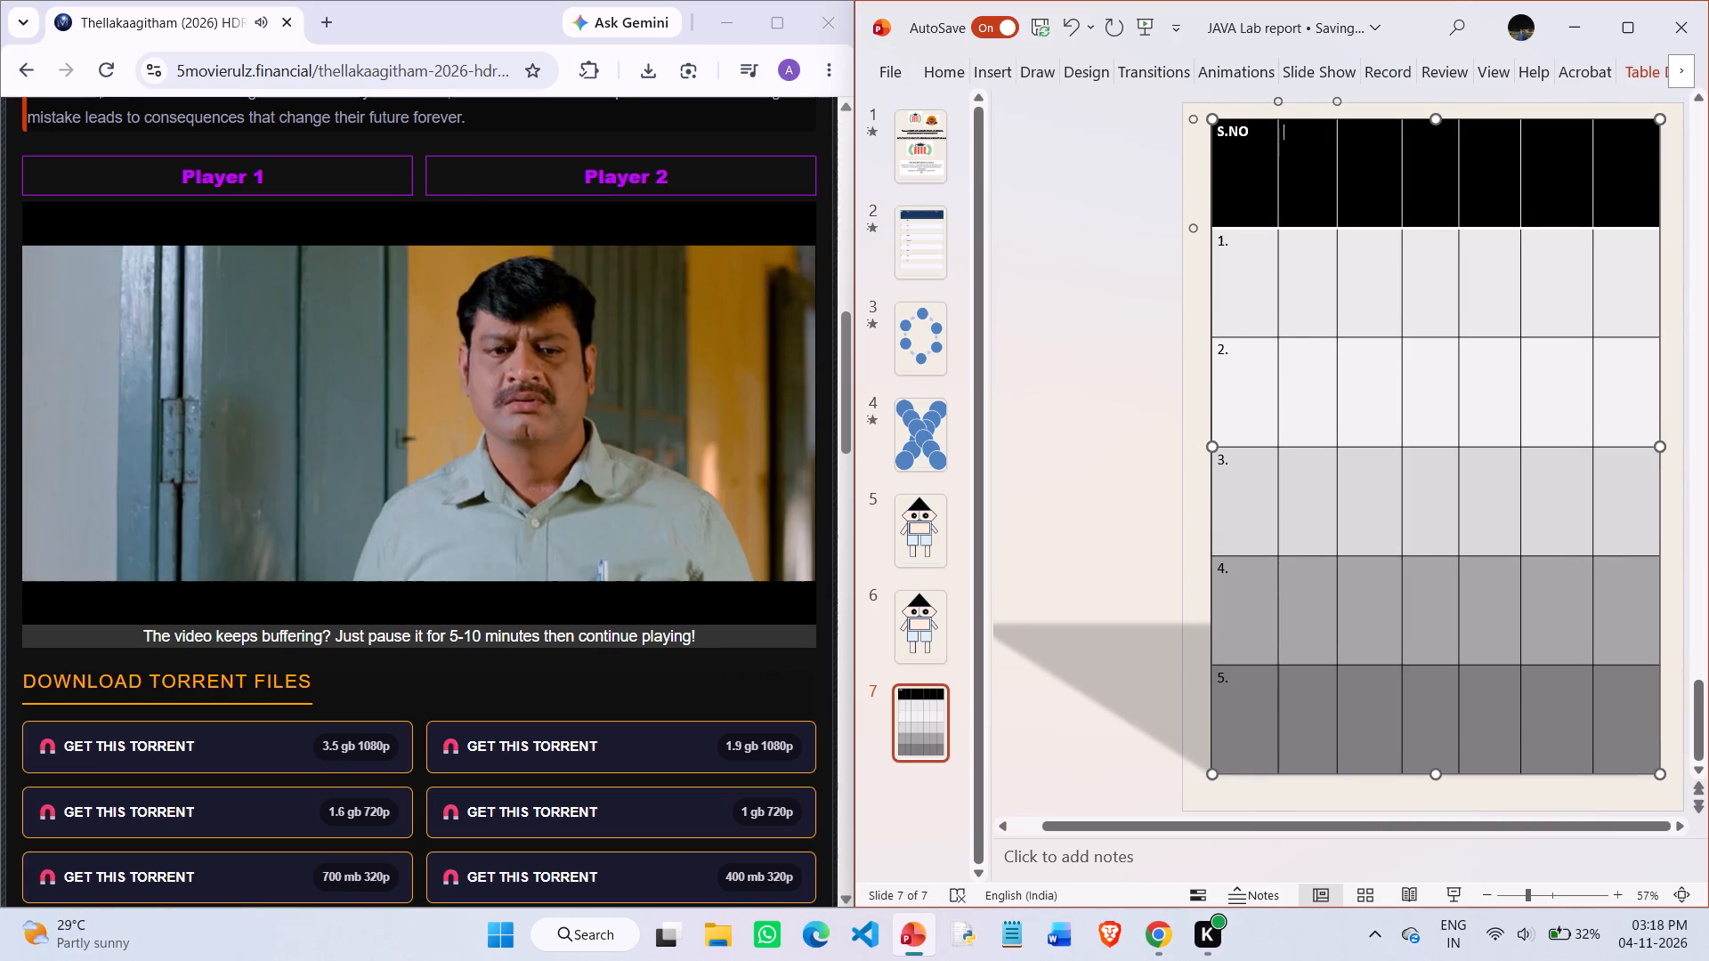
pyautogui.press('1')
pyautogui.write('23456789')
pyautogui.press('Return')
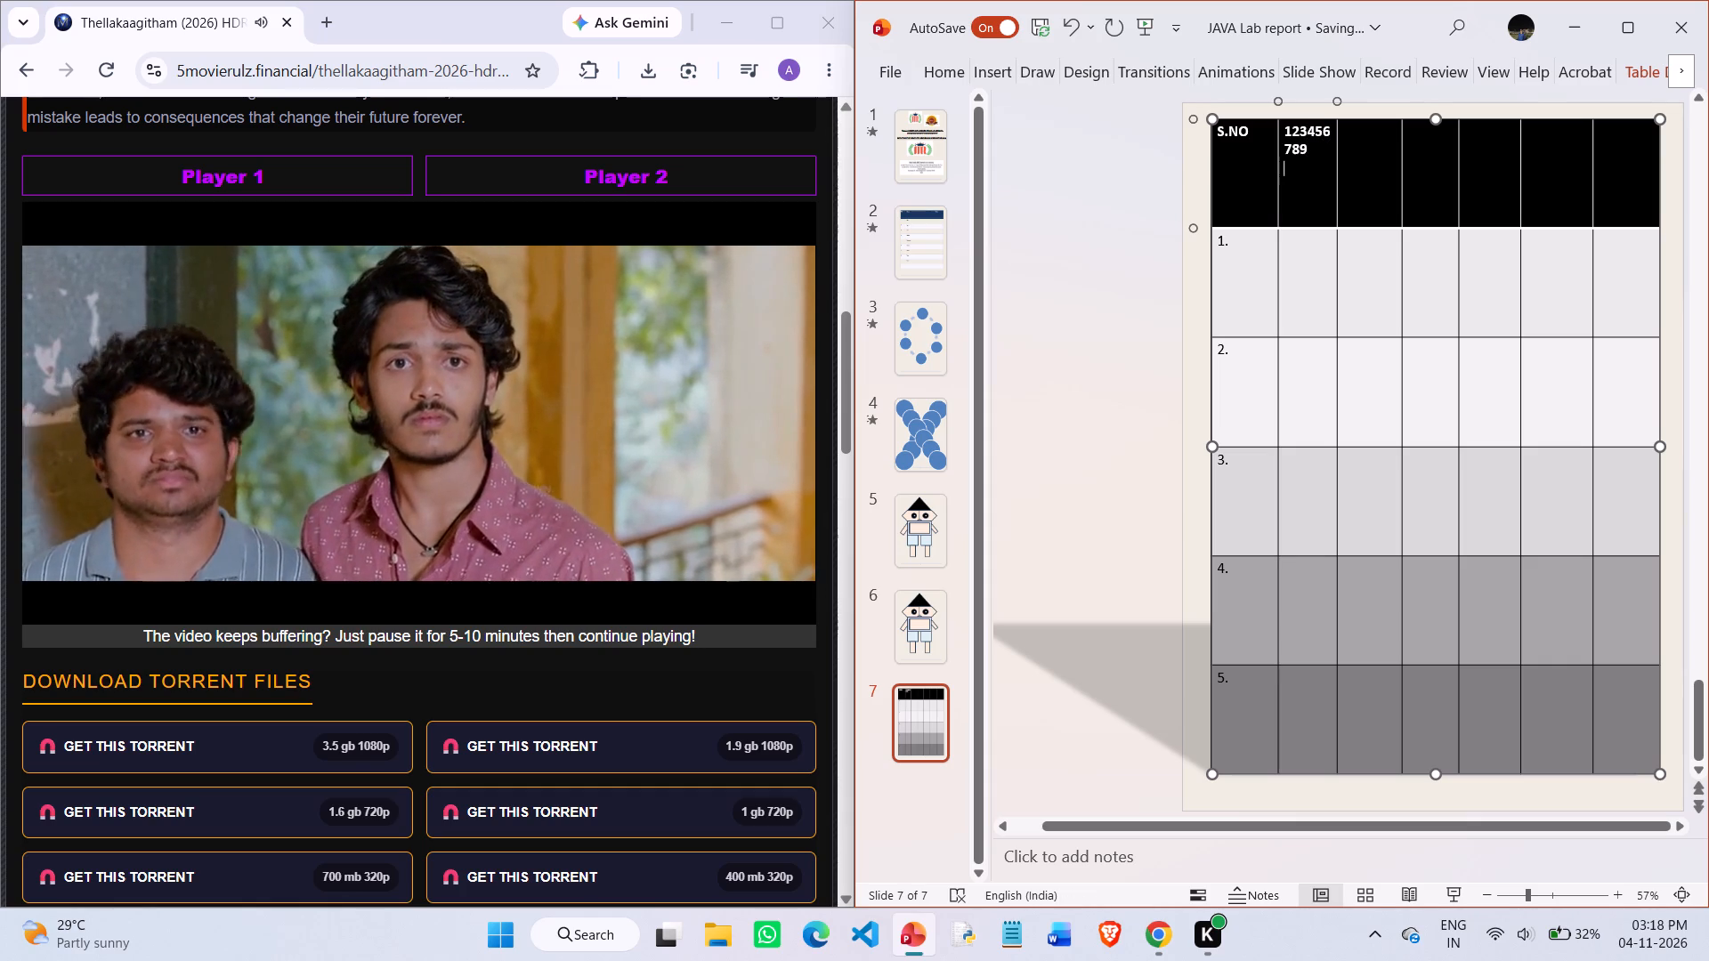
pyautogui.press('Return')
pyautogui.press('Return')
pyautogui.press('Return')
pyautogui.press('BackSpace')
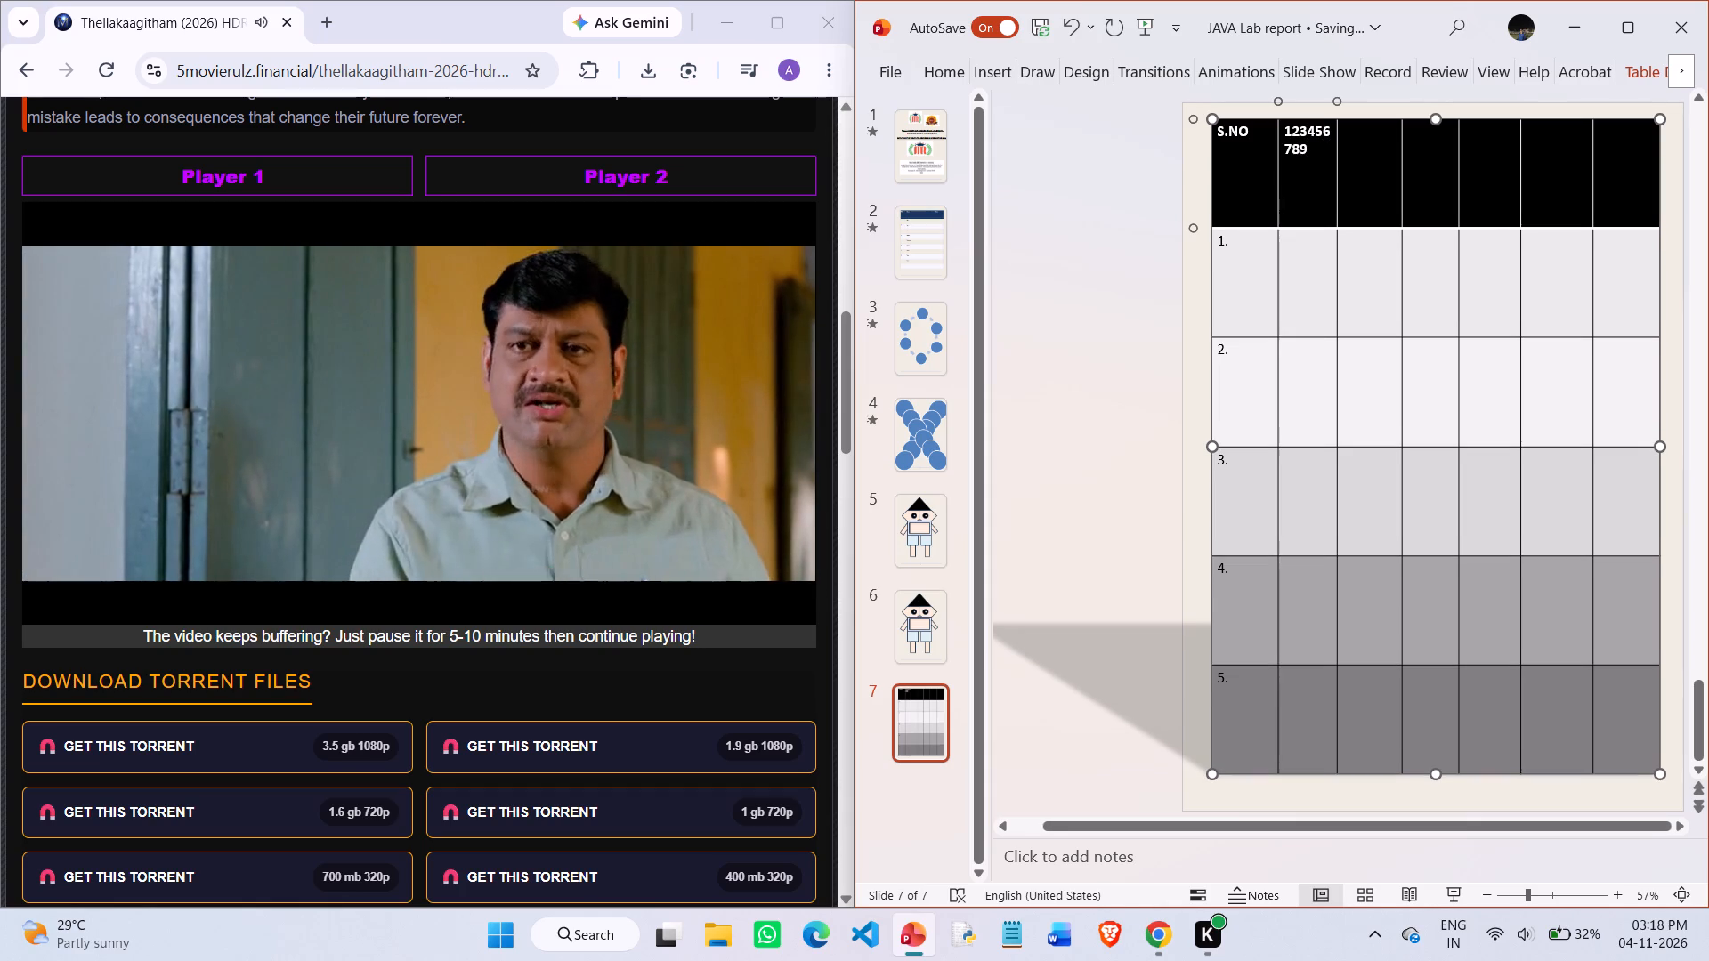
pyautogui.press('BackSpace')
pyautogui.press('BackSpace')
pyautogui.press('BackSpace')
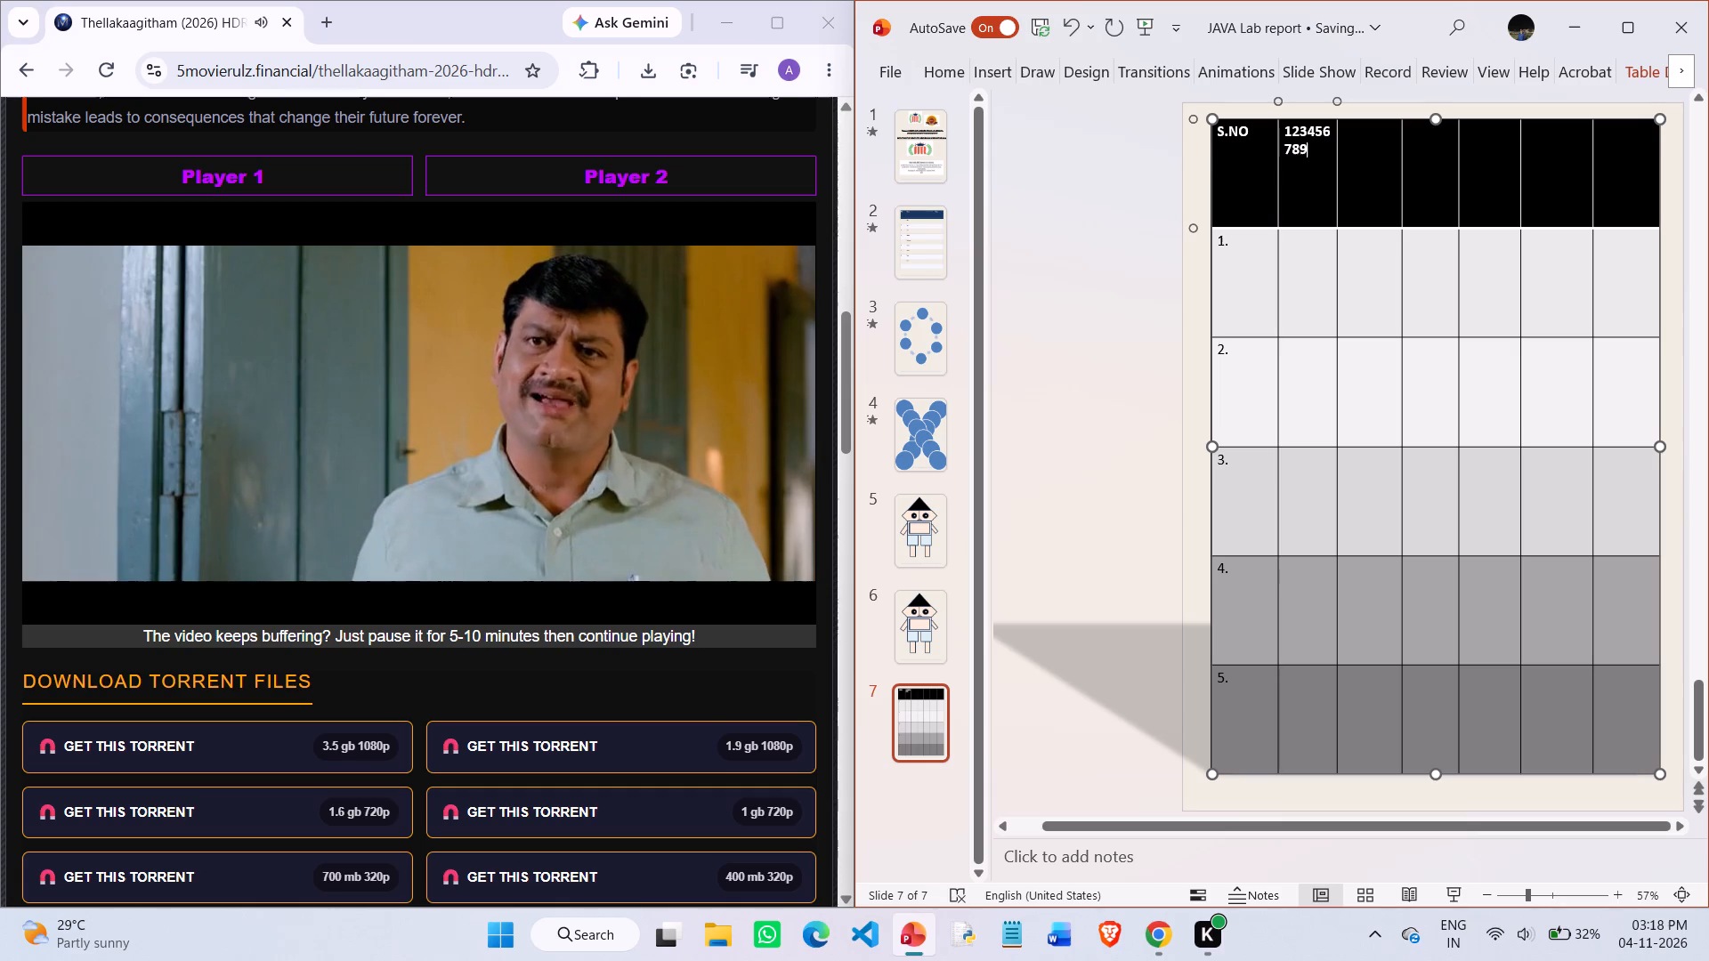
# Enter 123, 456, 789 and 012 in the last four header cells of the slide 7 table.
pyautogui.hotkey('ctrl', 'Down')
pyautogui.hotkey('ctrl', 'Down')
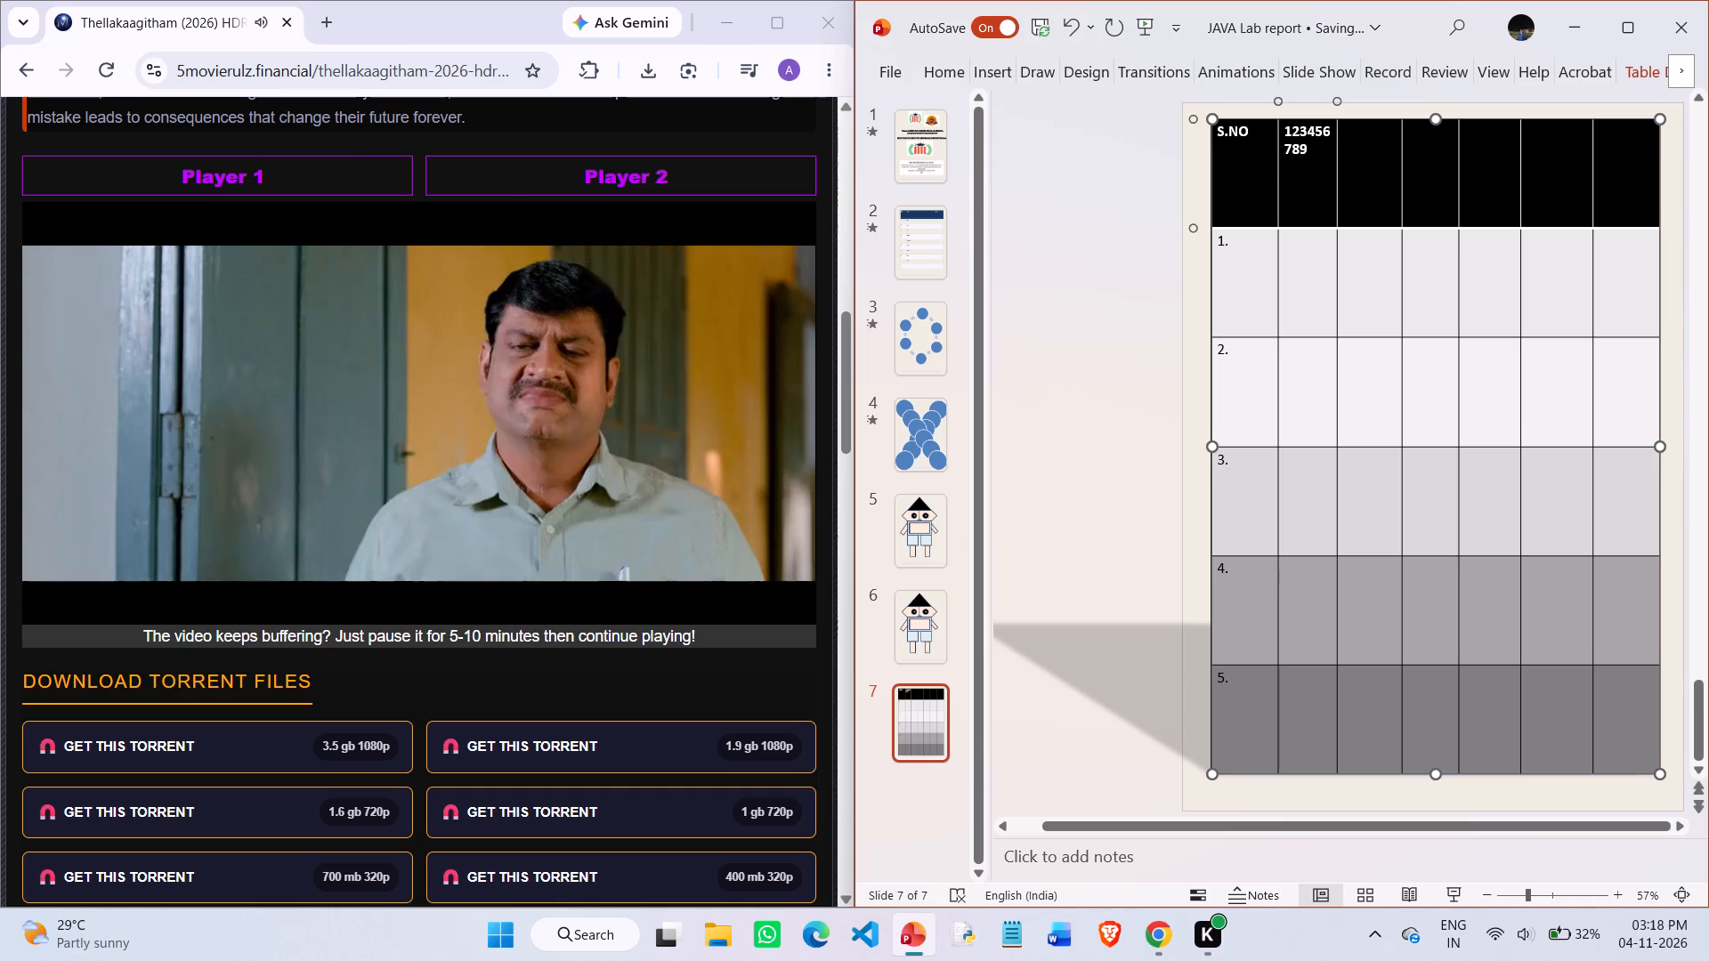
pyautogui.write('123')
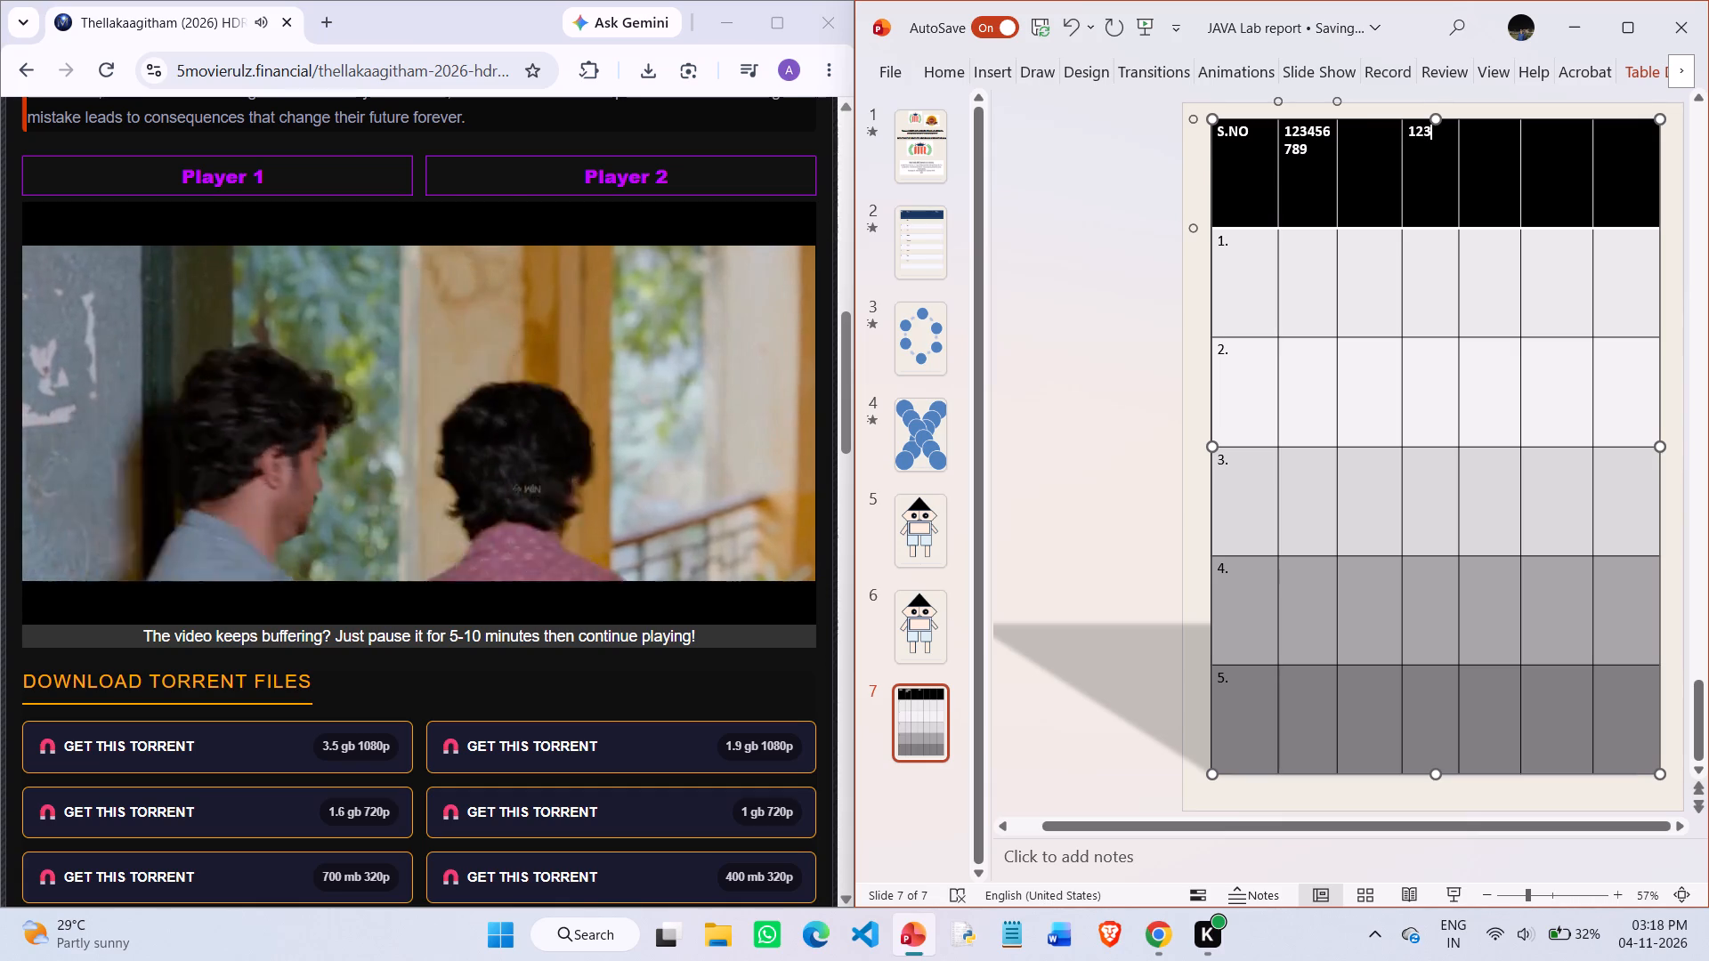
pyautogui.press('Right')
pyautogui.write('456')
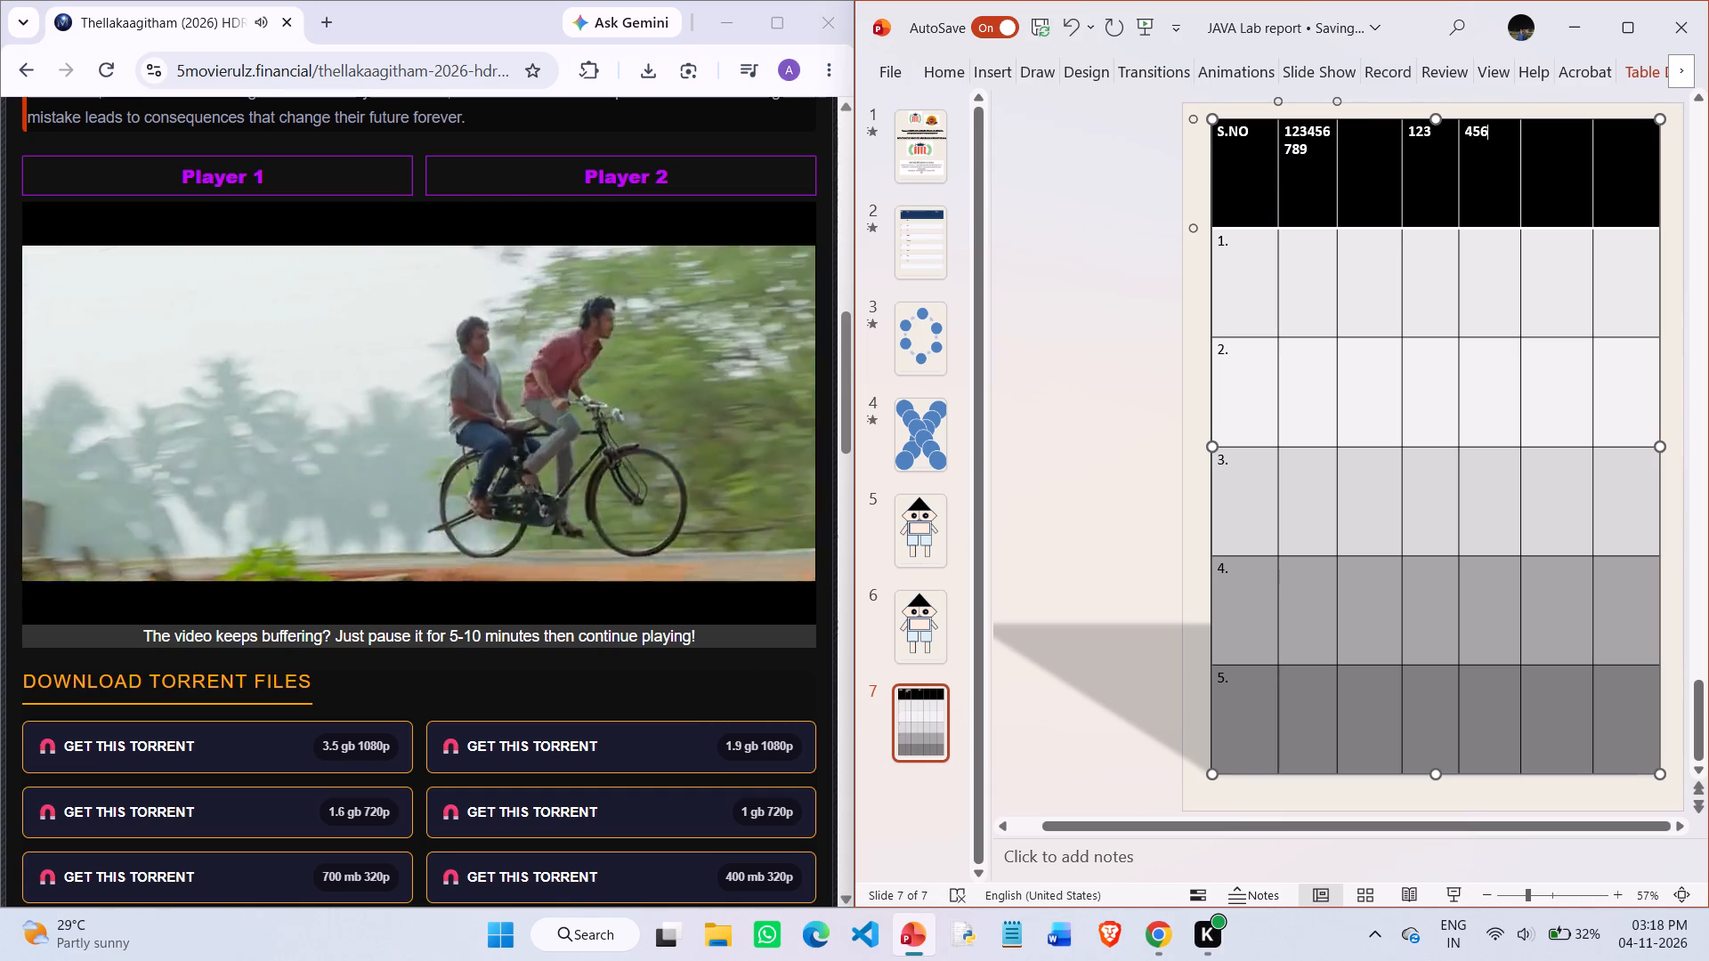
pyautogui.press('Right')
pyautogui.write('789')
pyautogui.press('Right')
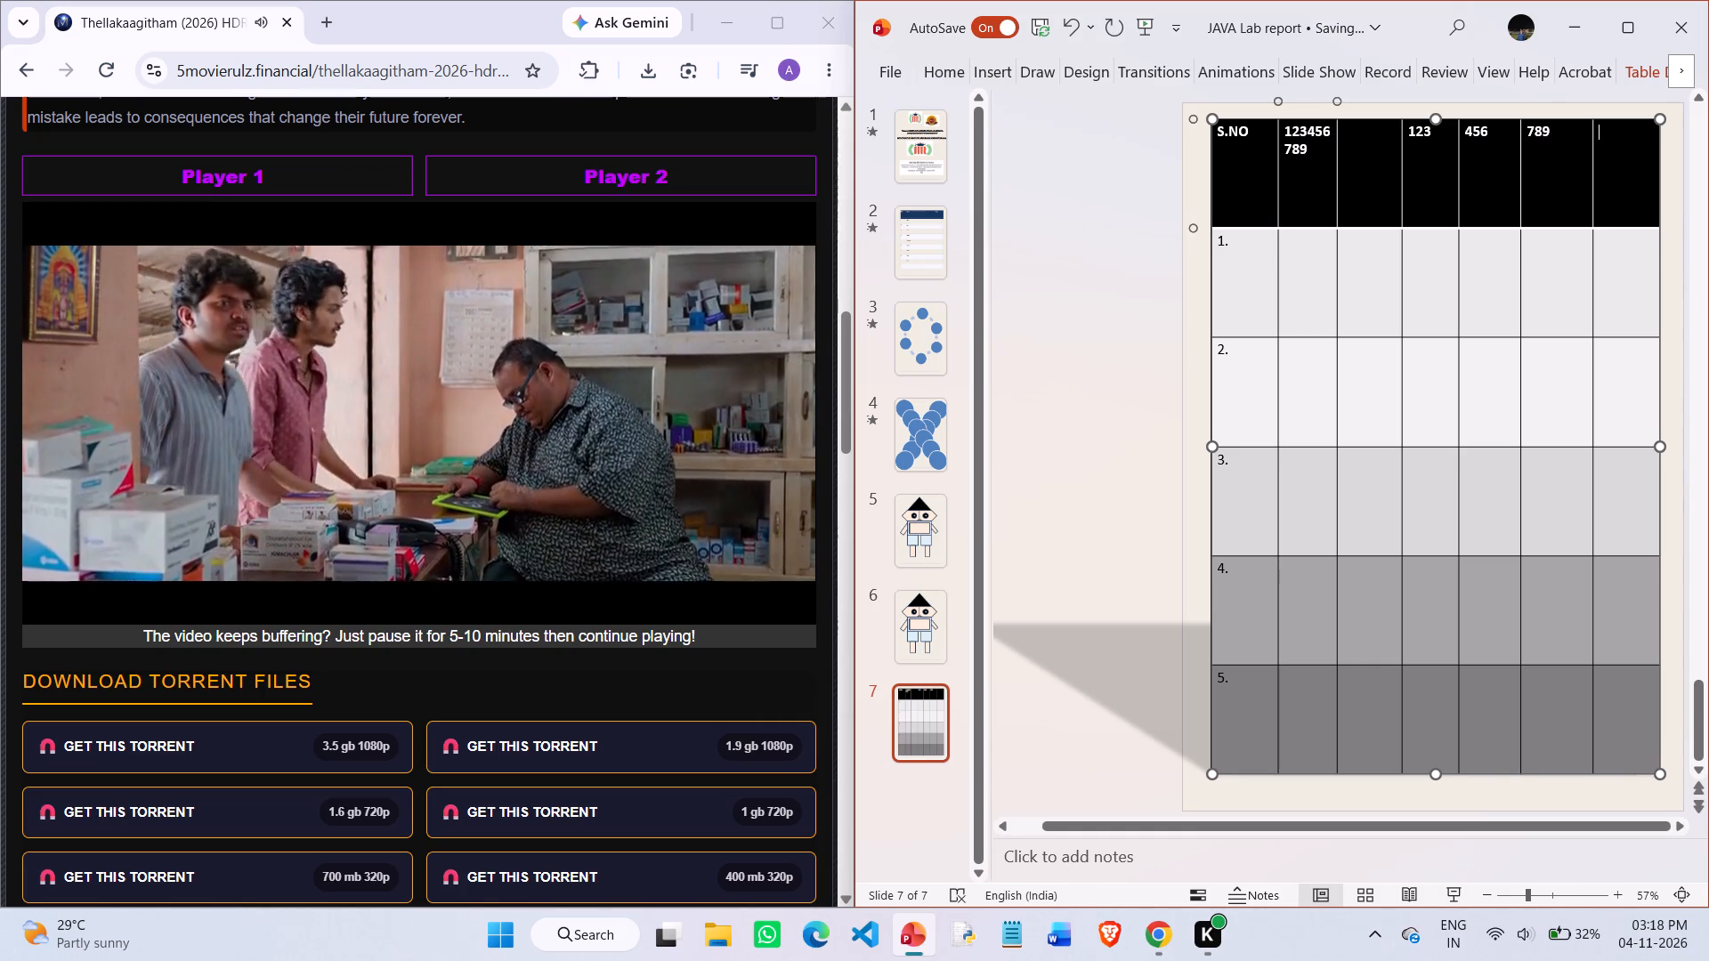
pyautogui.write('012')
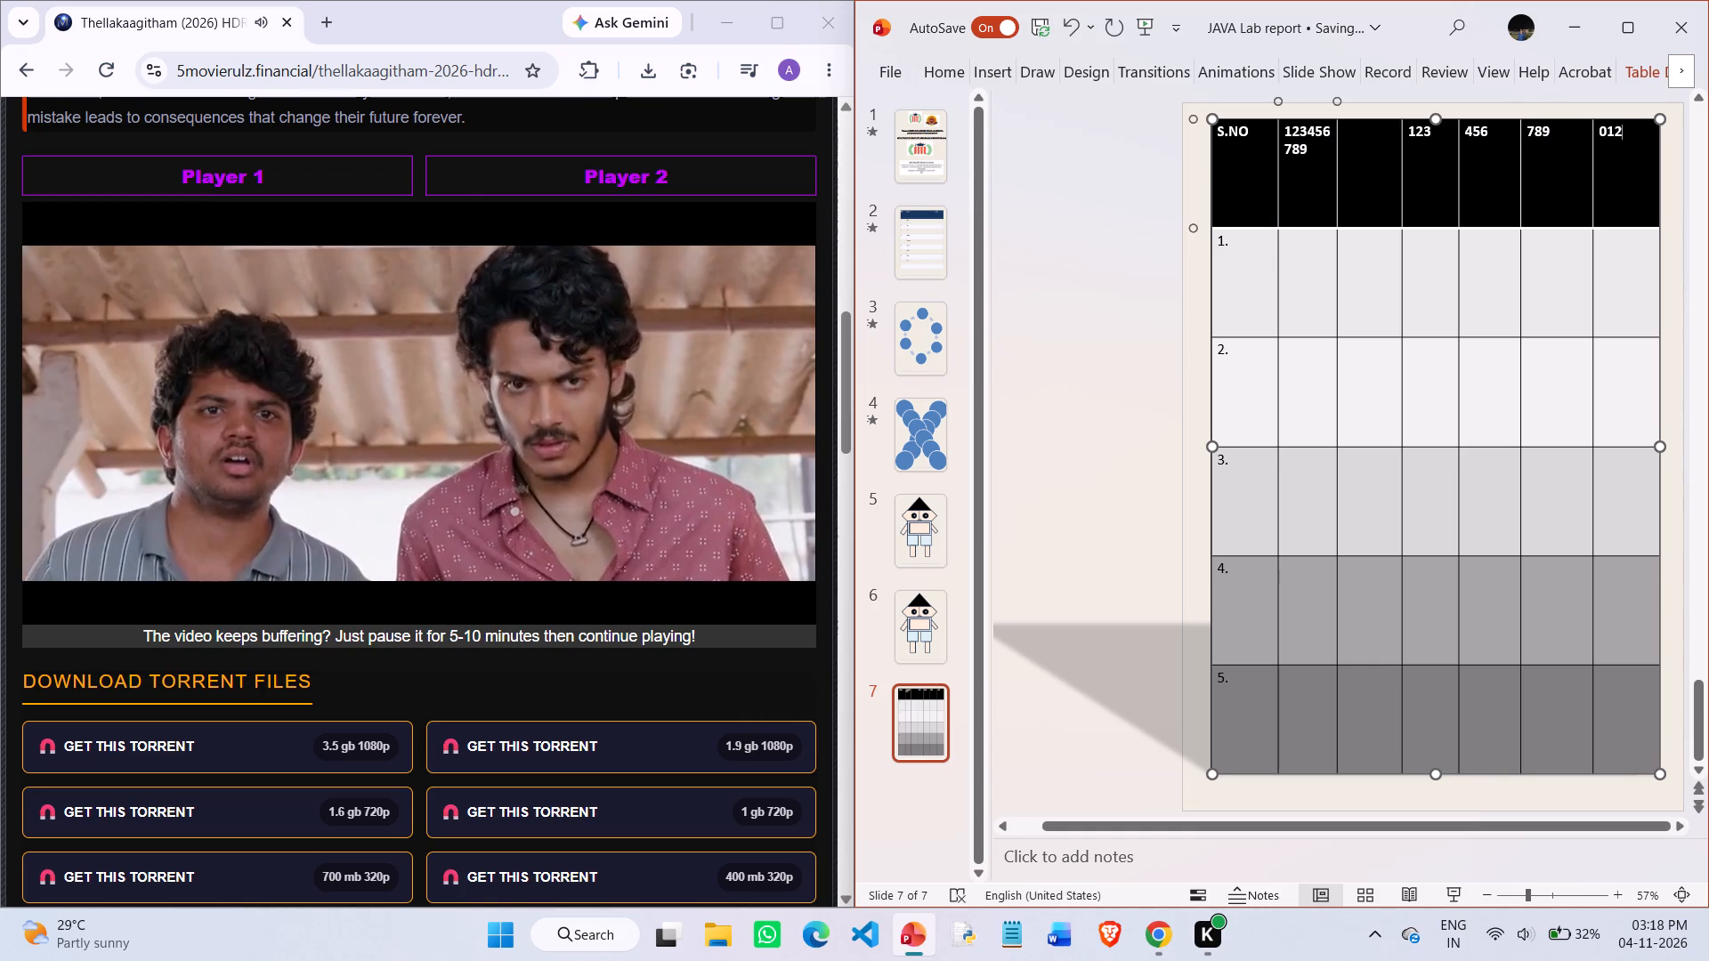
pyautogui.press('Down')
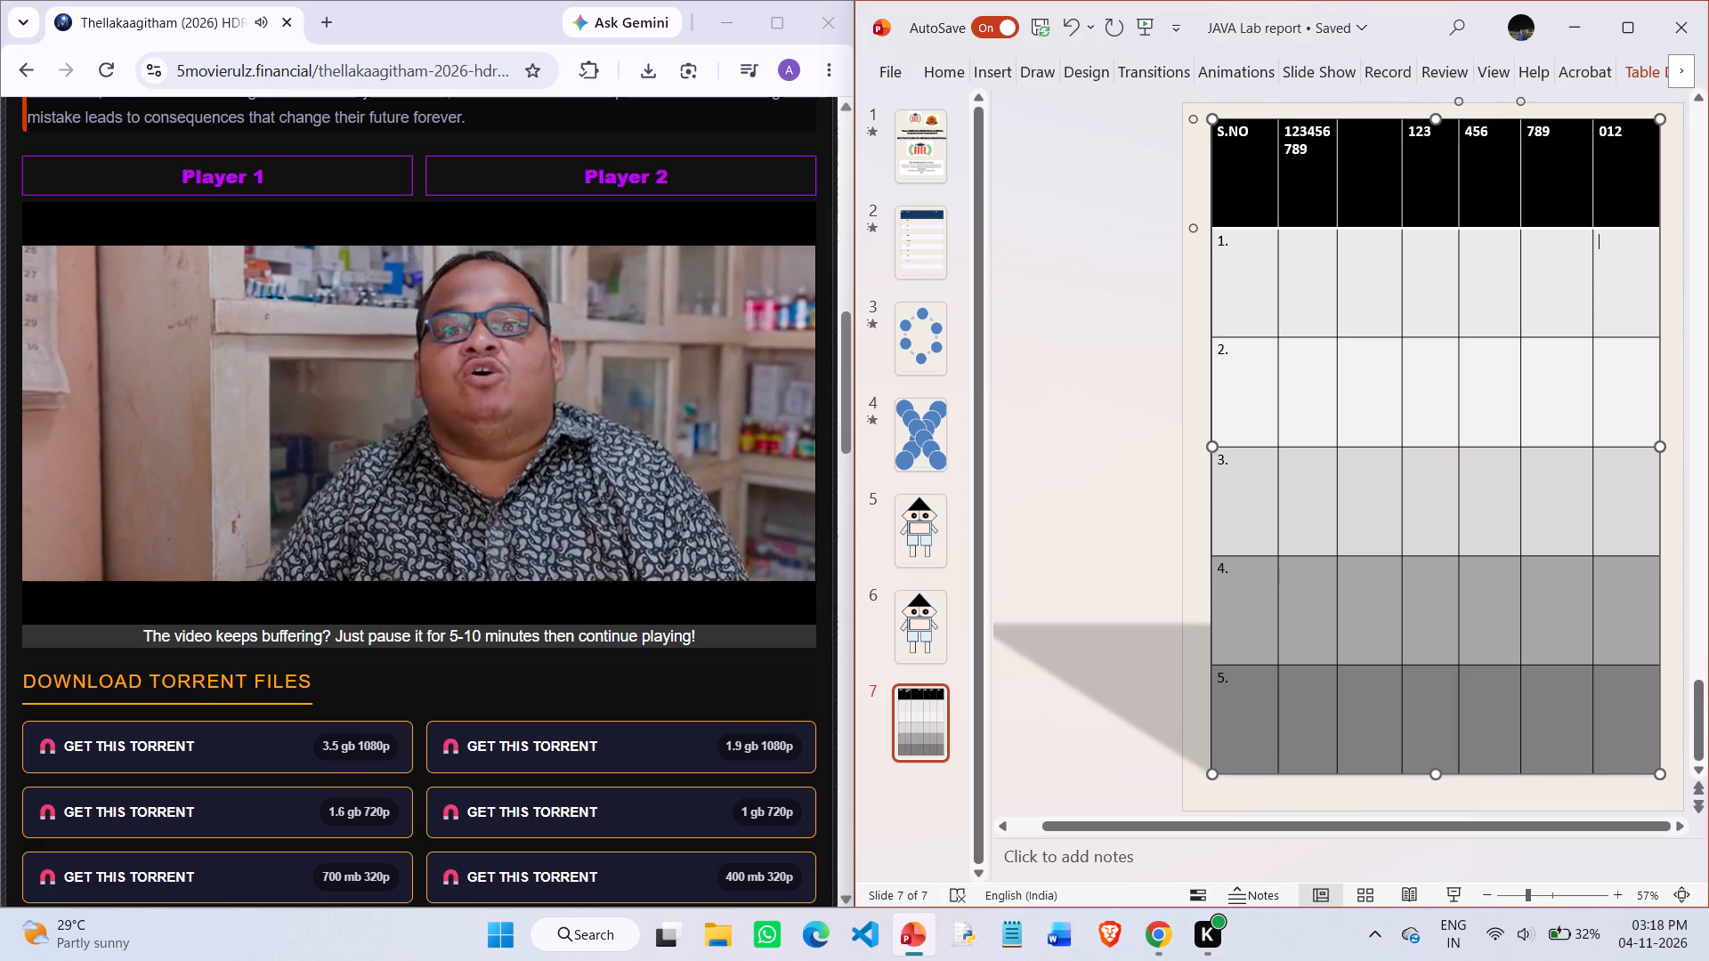
# Clear all the numbers from the slide 7 table's header row, keeping only the S.NO heading.
pyautogui.click(1636, 157)
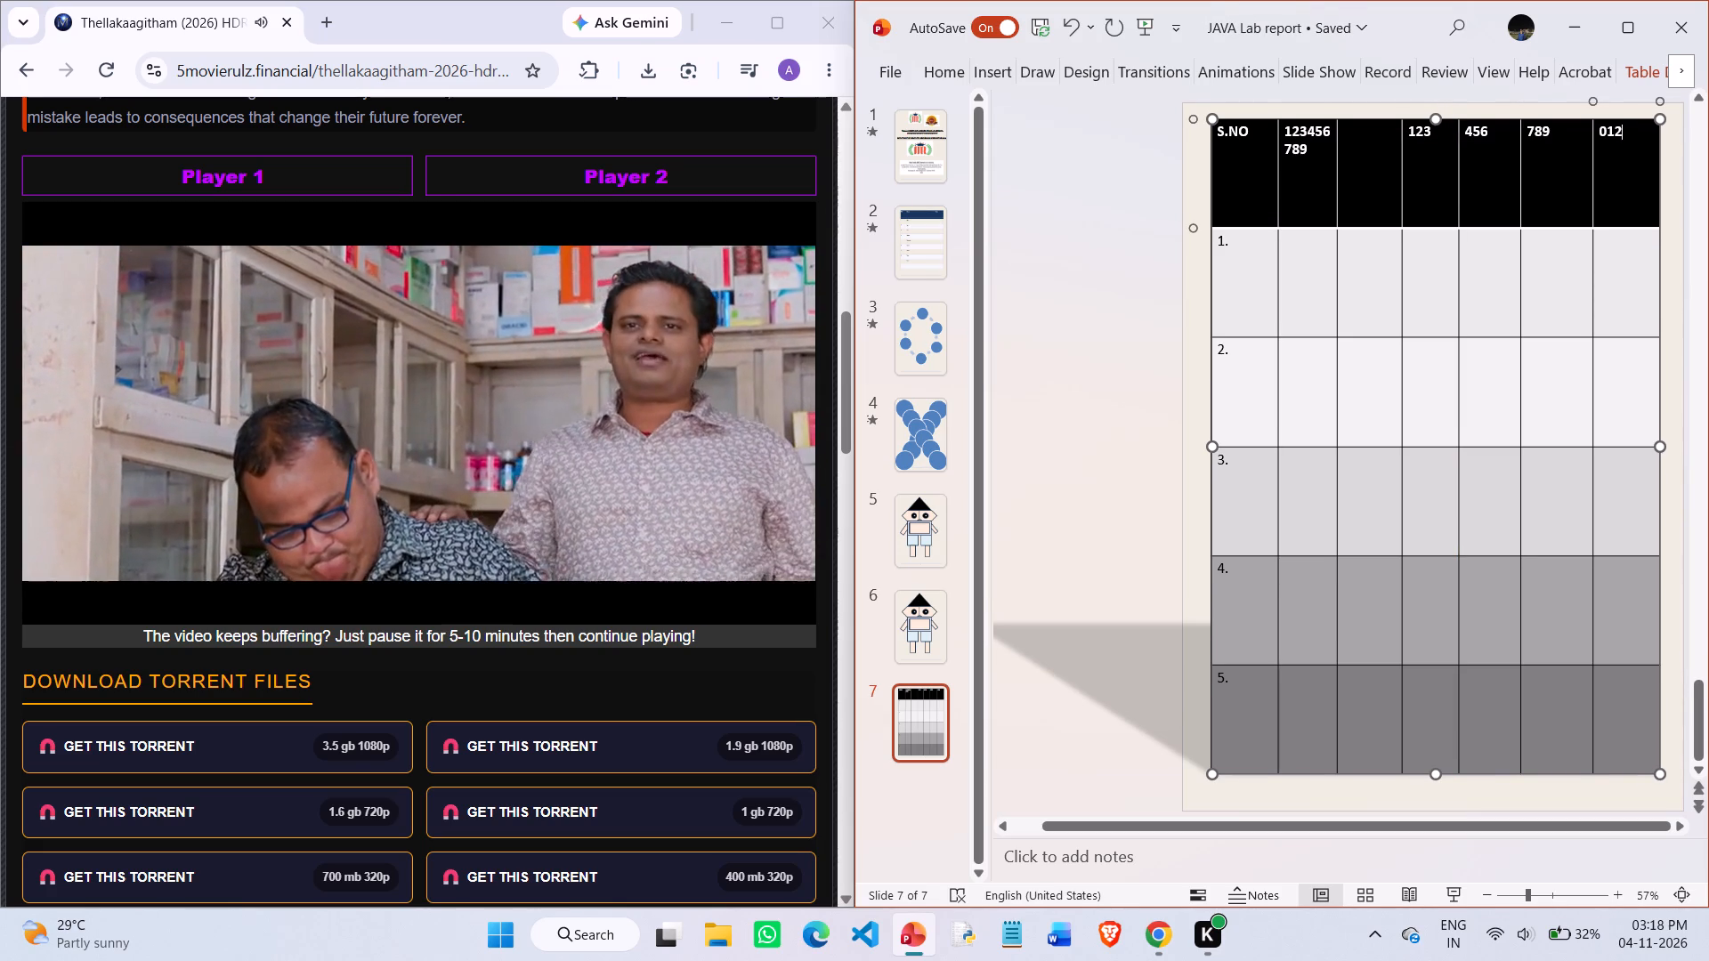
pyautogui.click(1636, 157)
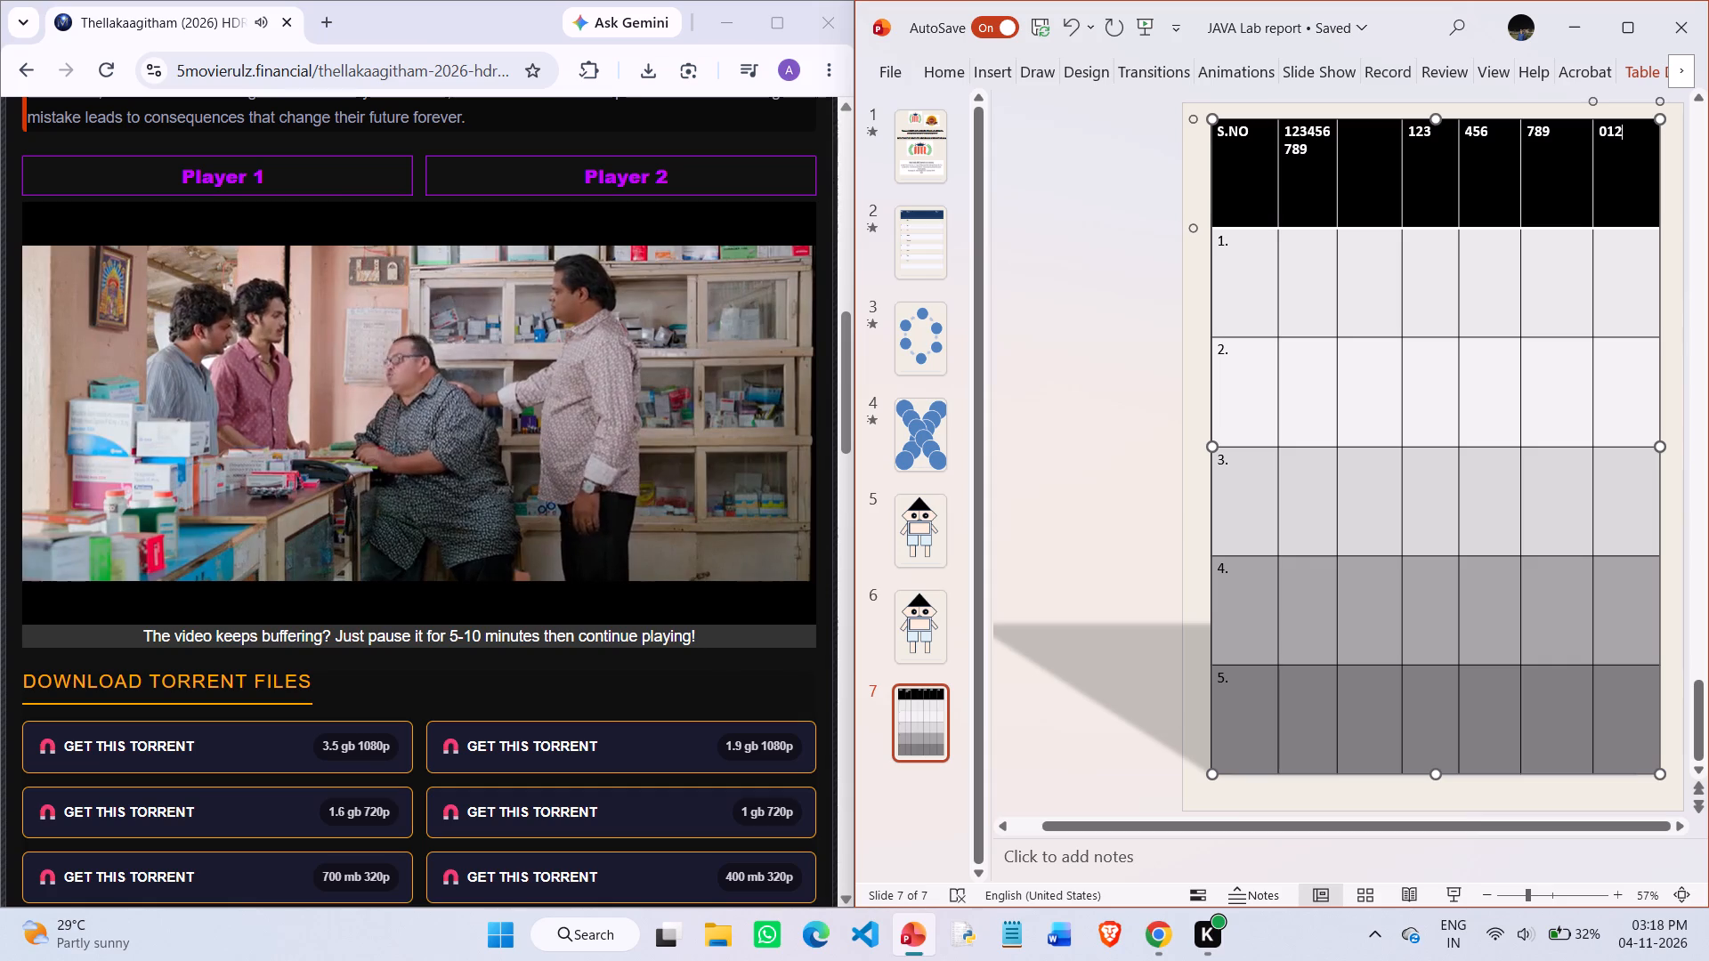
pyautogui.press('BackSpace')
pyautogui.press('BackSpace')
pyautogui.hotkey('ctrl', 'BackSpace')
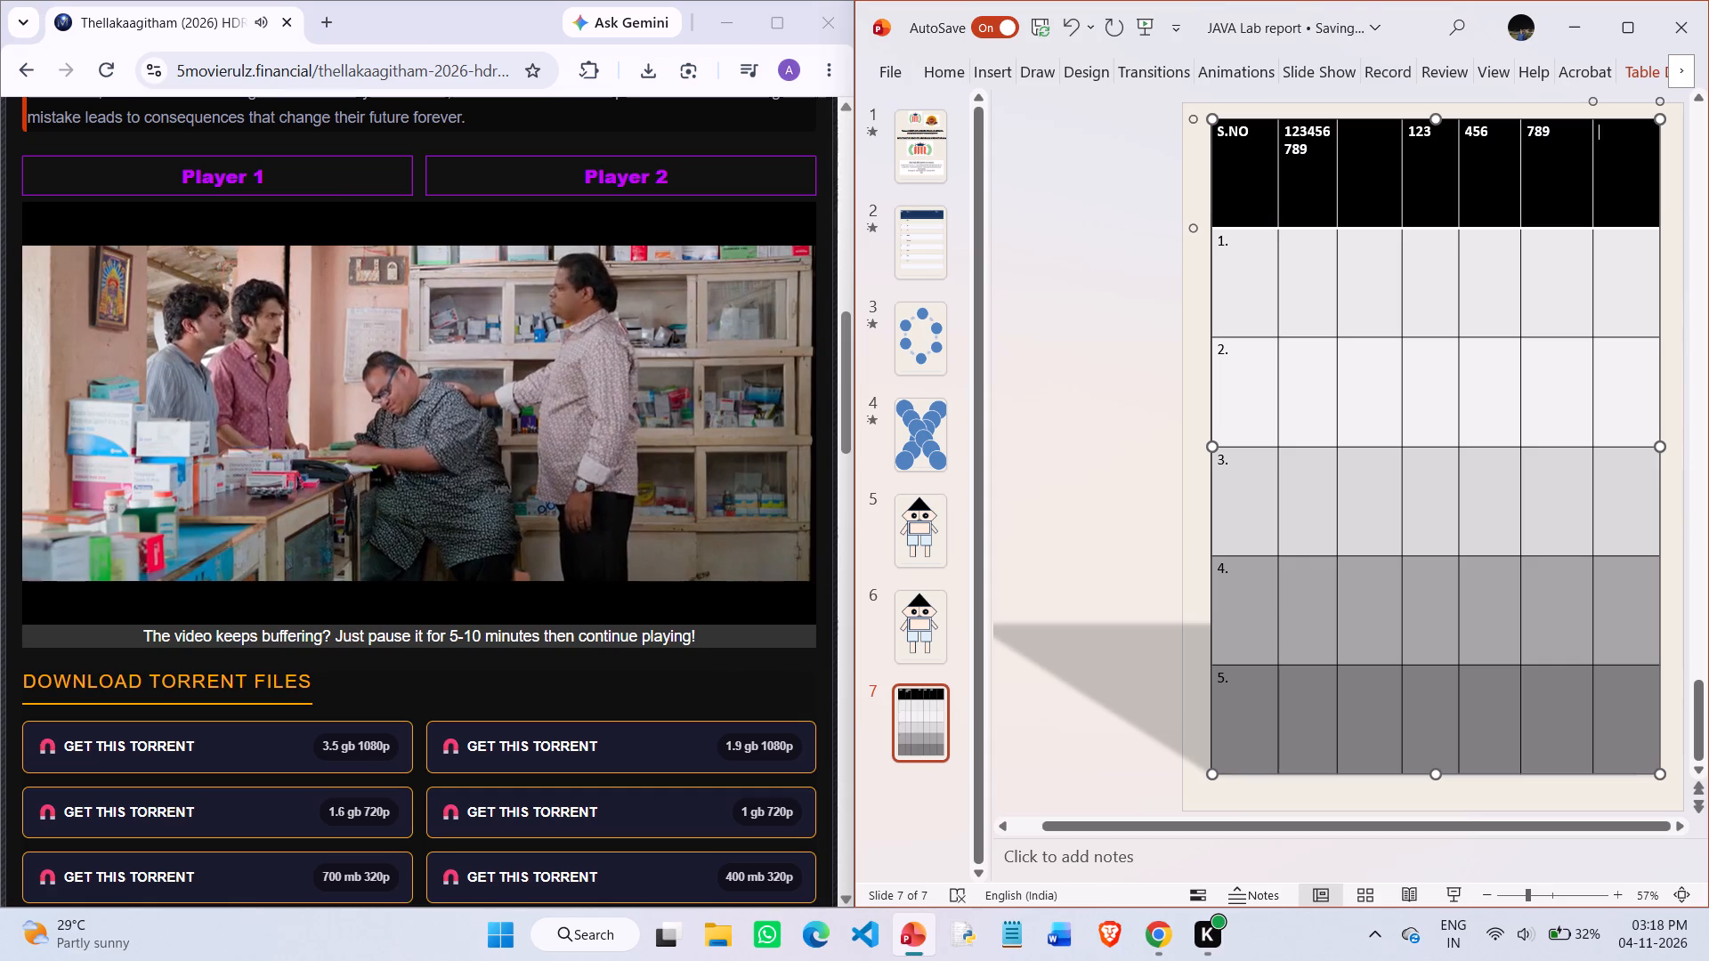
pyautogui.press('Left')
pyautogui.hotkey('ctrl', 'BackSpace')
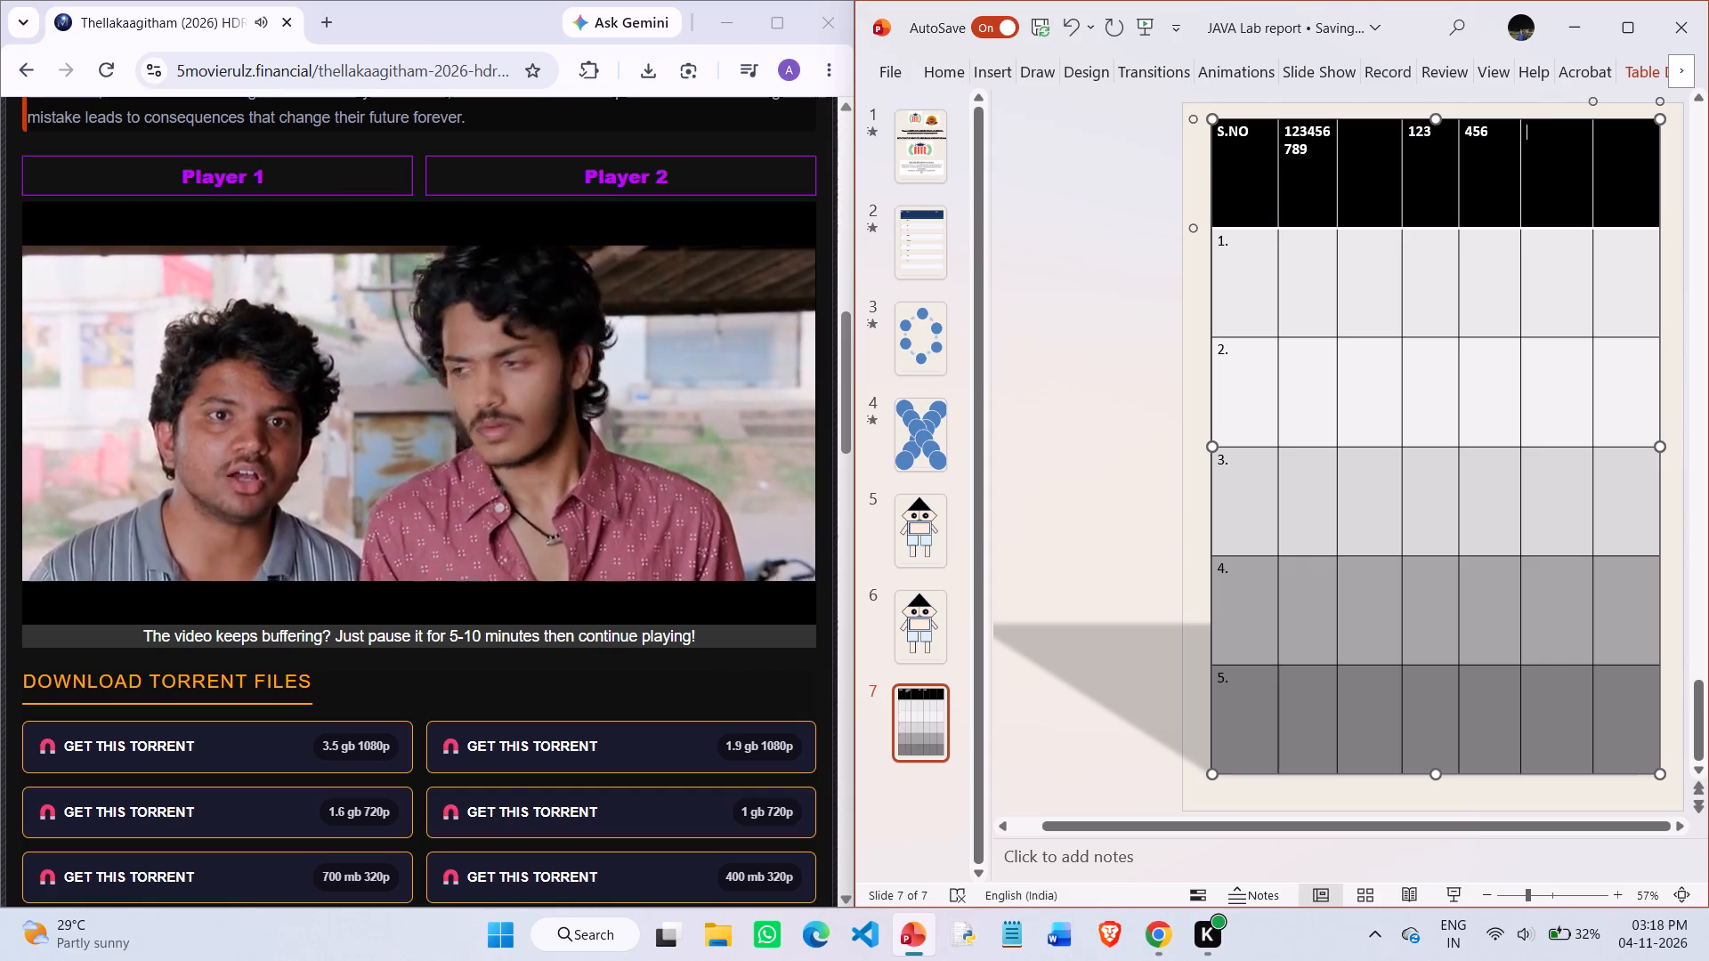
pyautogui.press('Left')
pyautogui.hotkey('ctrl', 'BackSpace')
pyautogui.press('Left')
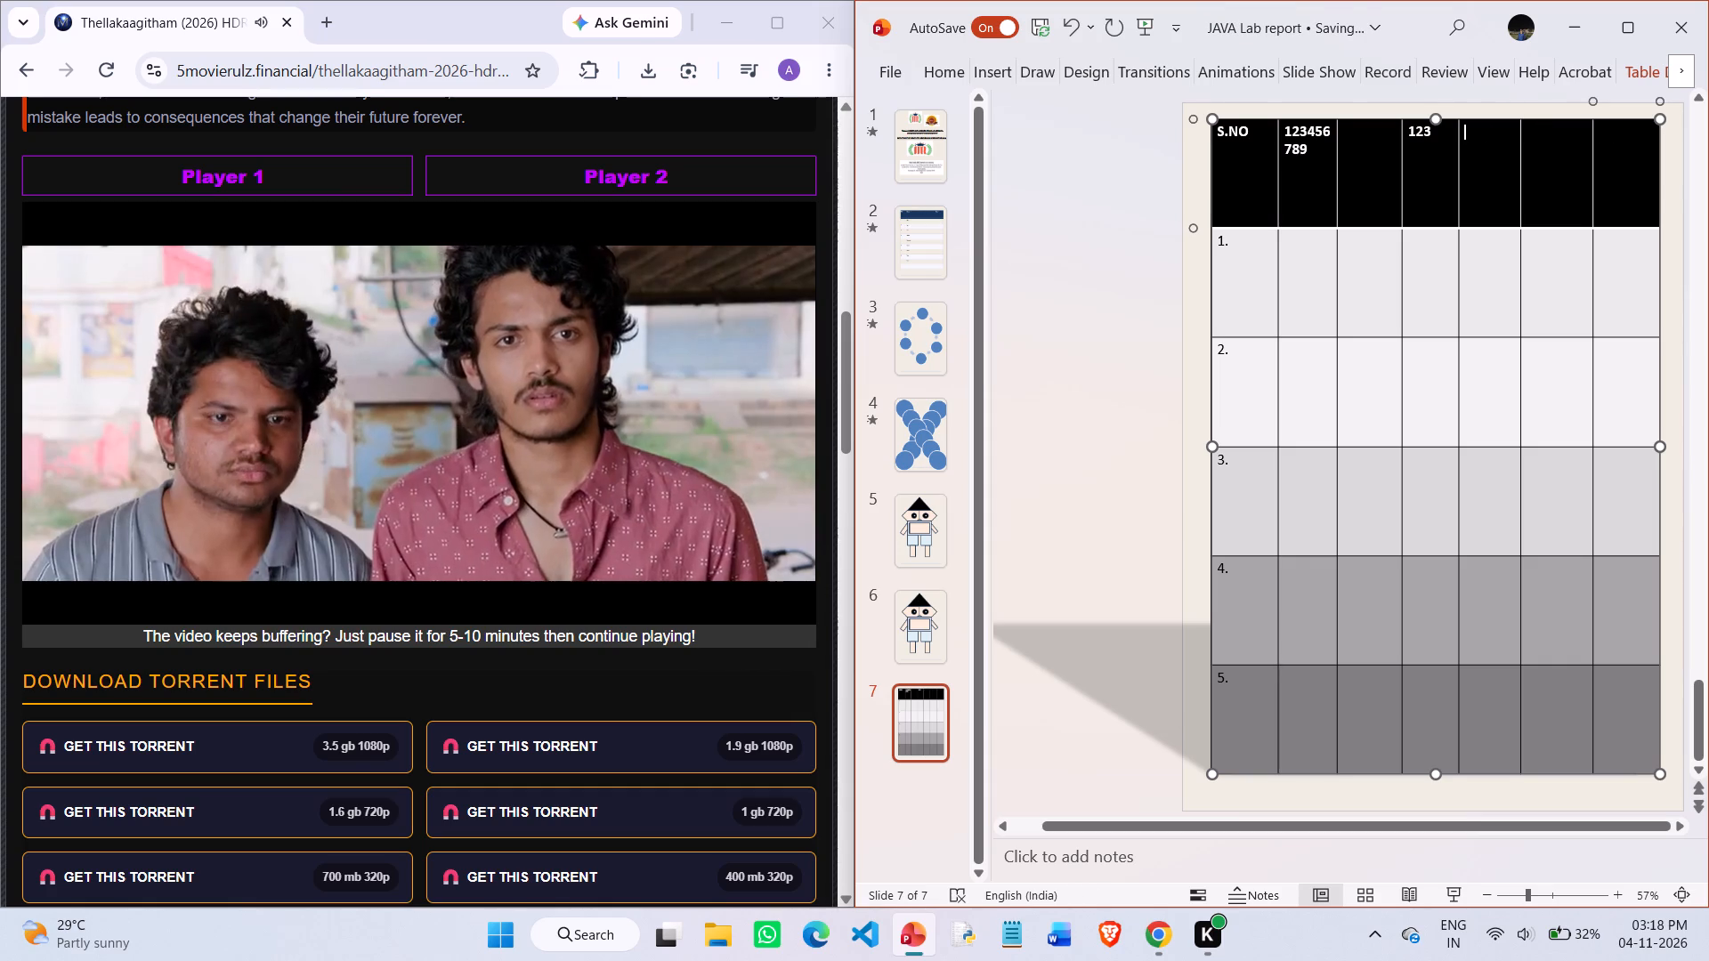
pyautogui.hotkey('ctrl', 'BackSpace')
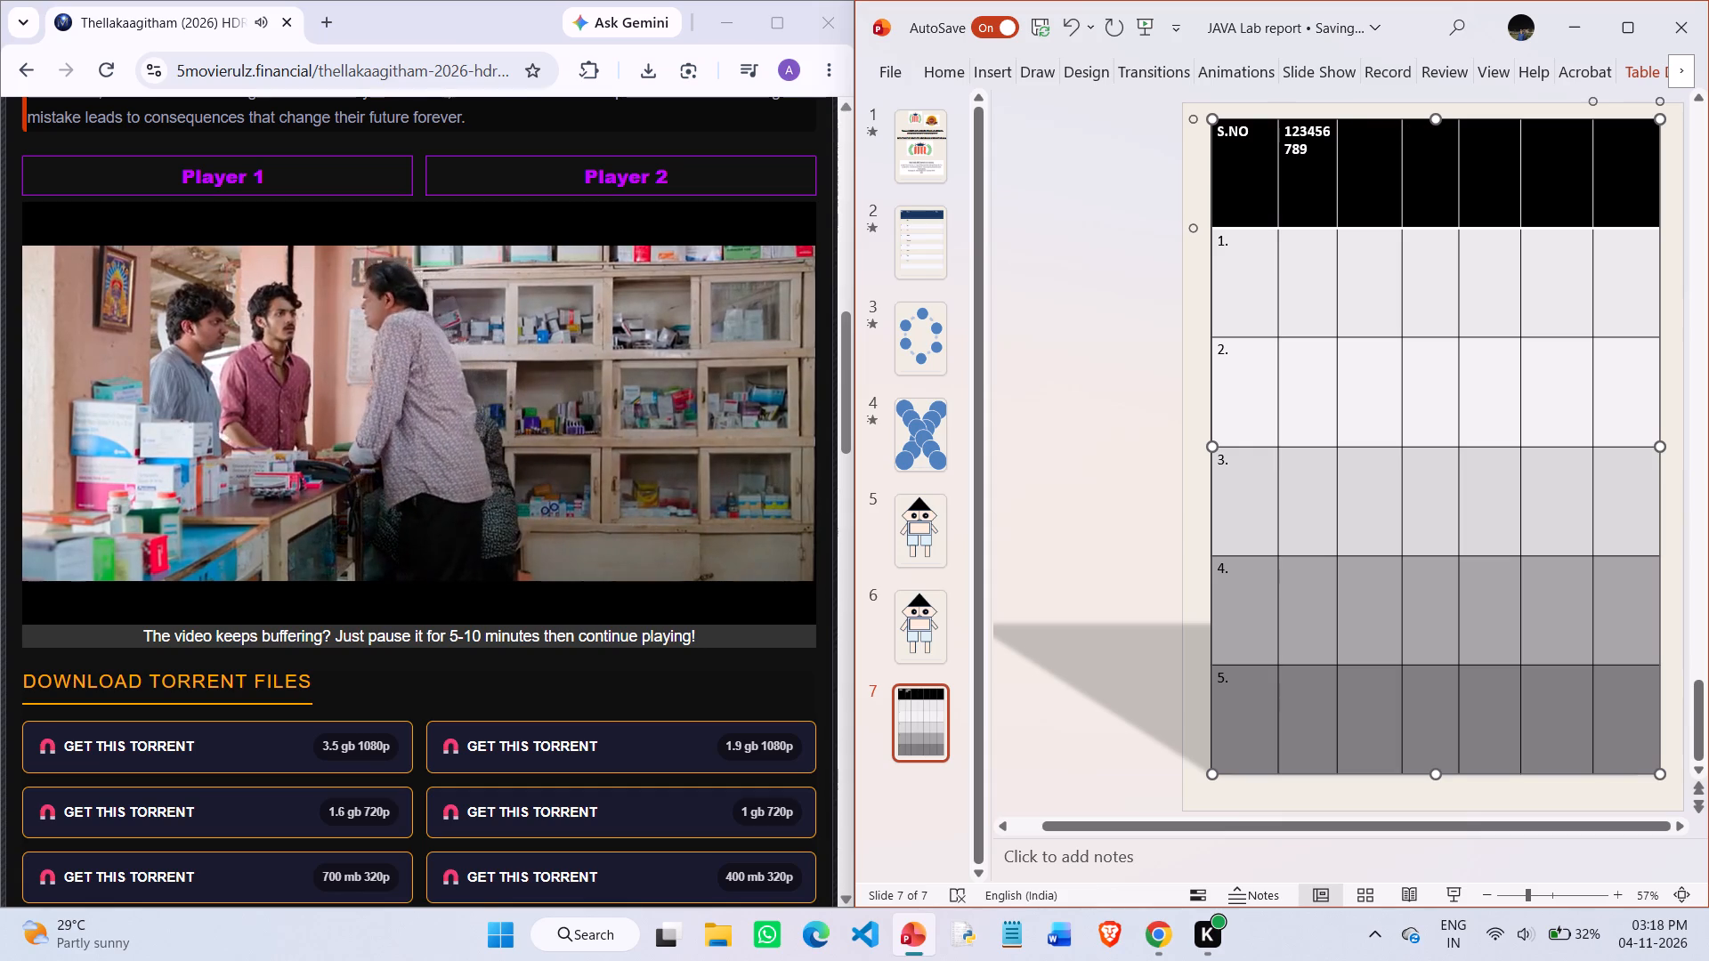
pyautogui.press('Left')
pyautogui.press('Left')
pyautogui.hotkey('ctrl', 'BackSpace')
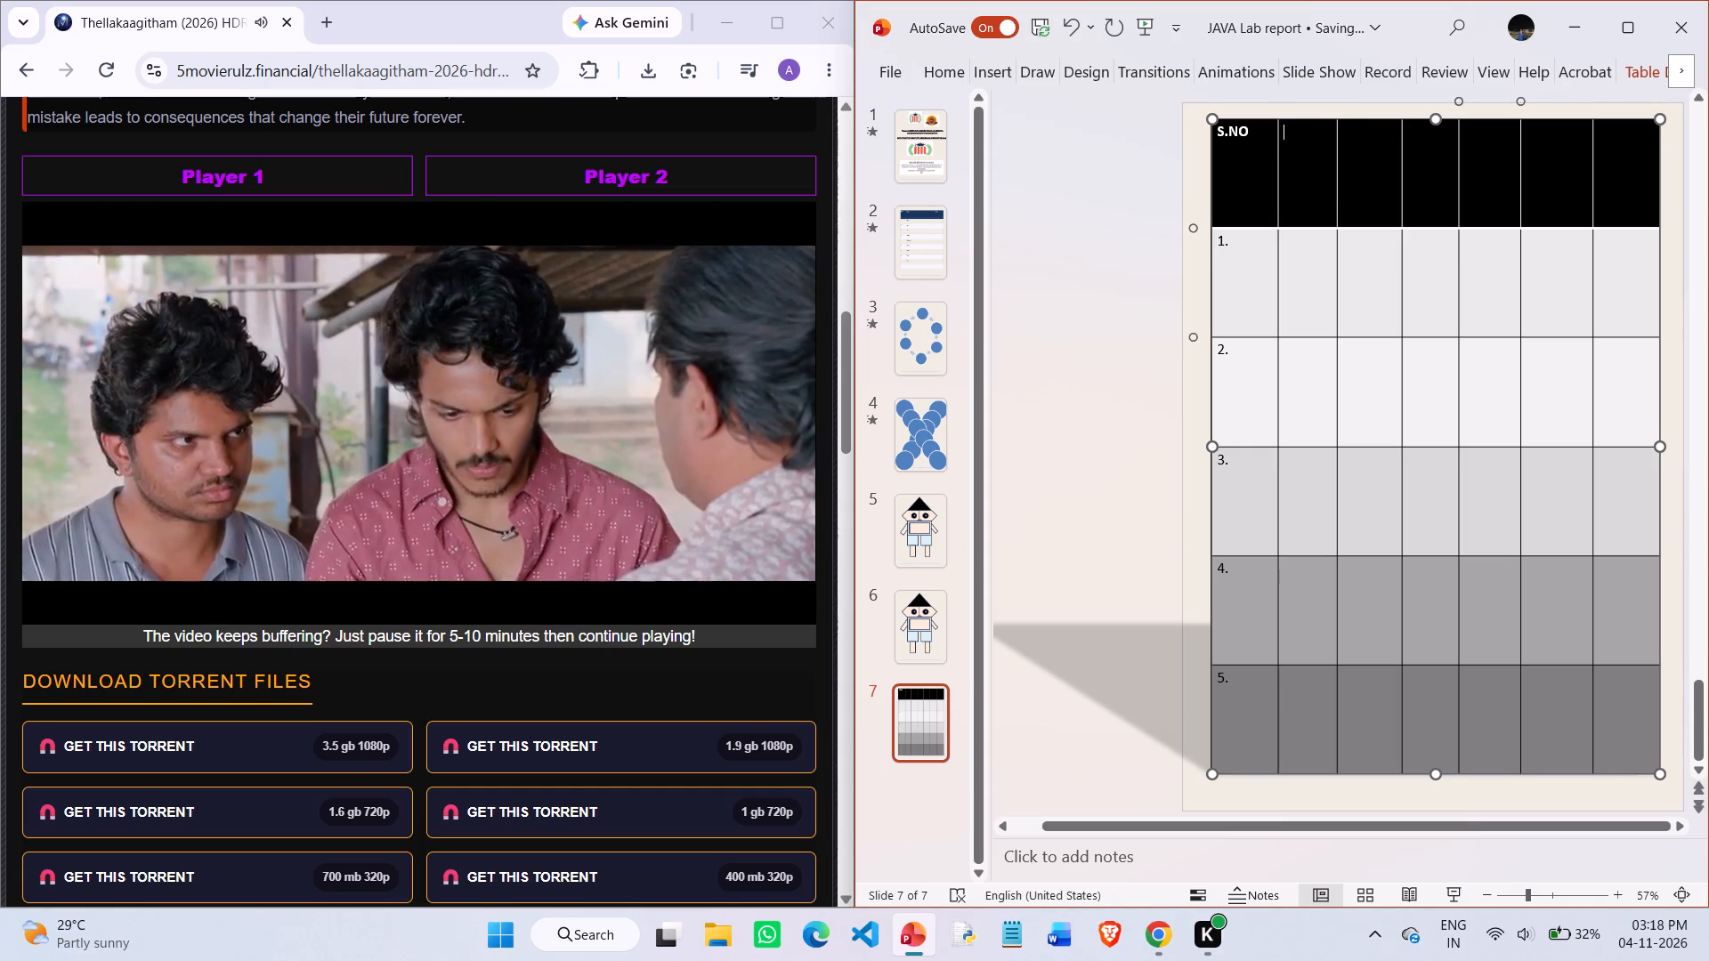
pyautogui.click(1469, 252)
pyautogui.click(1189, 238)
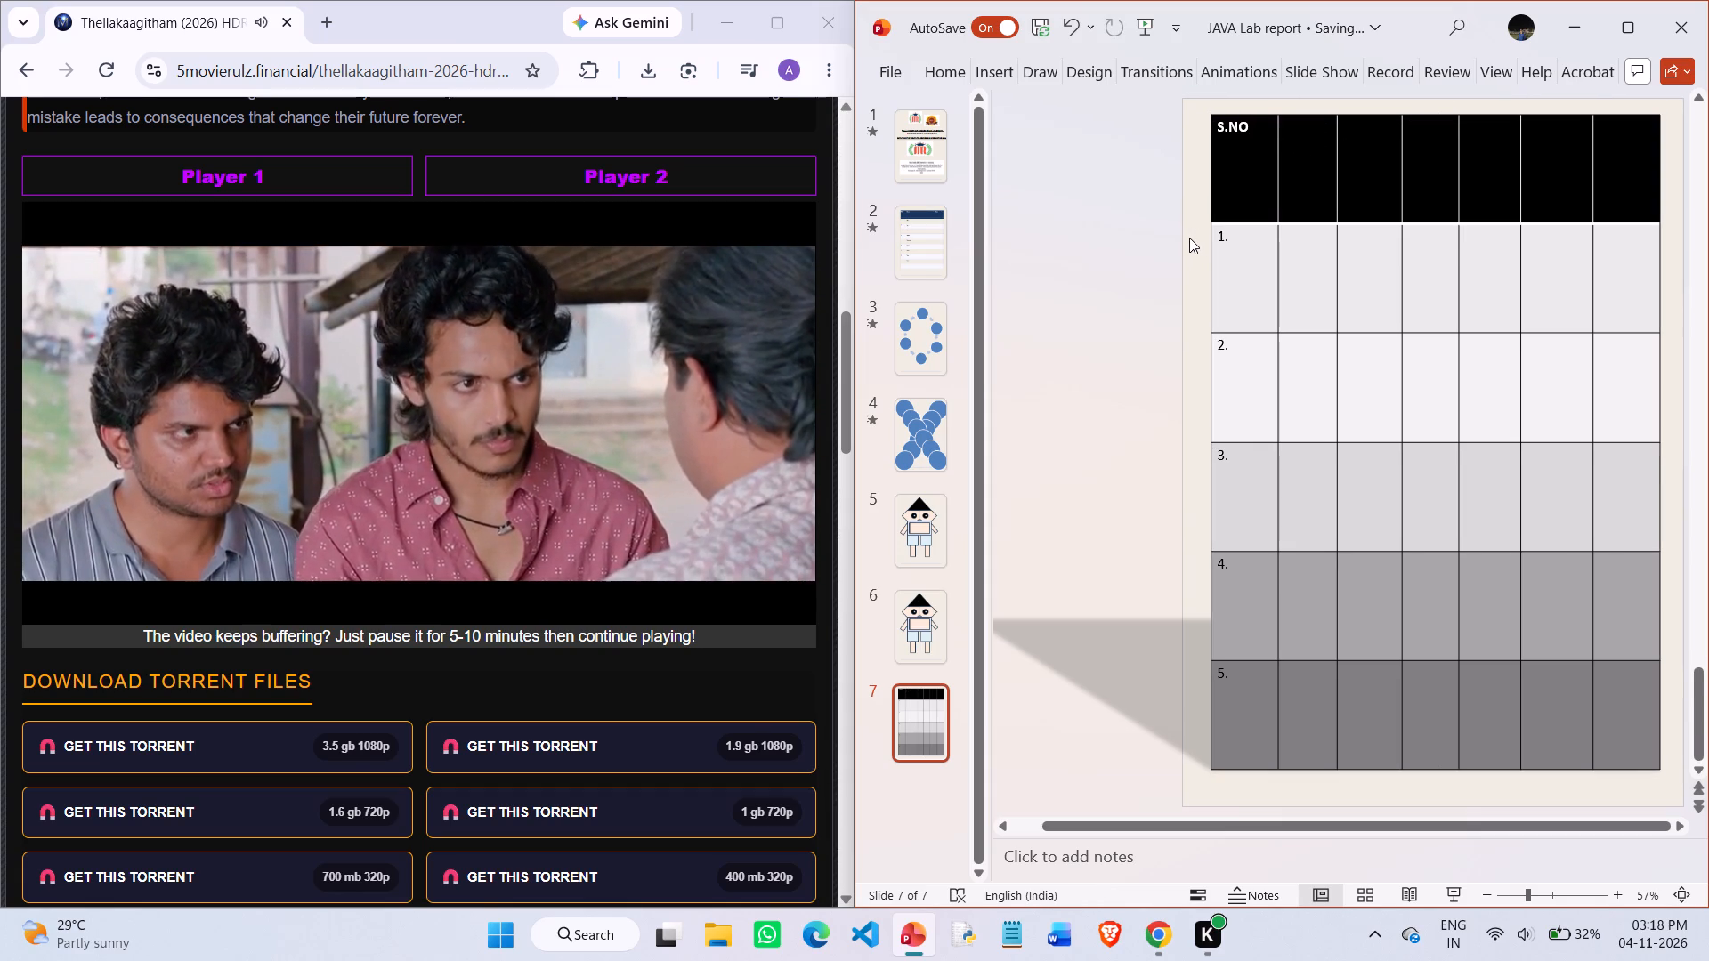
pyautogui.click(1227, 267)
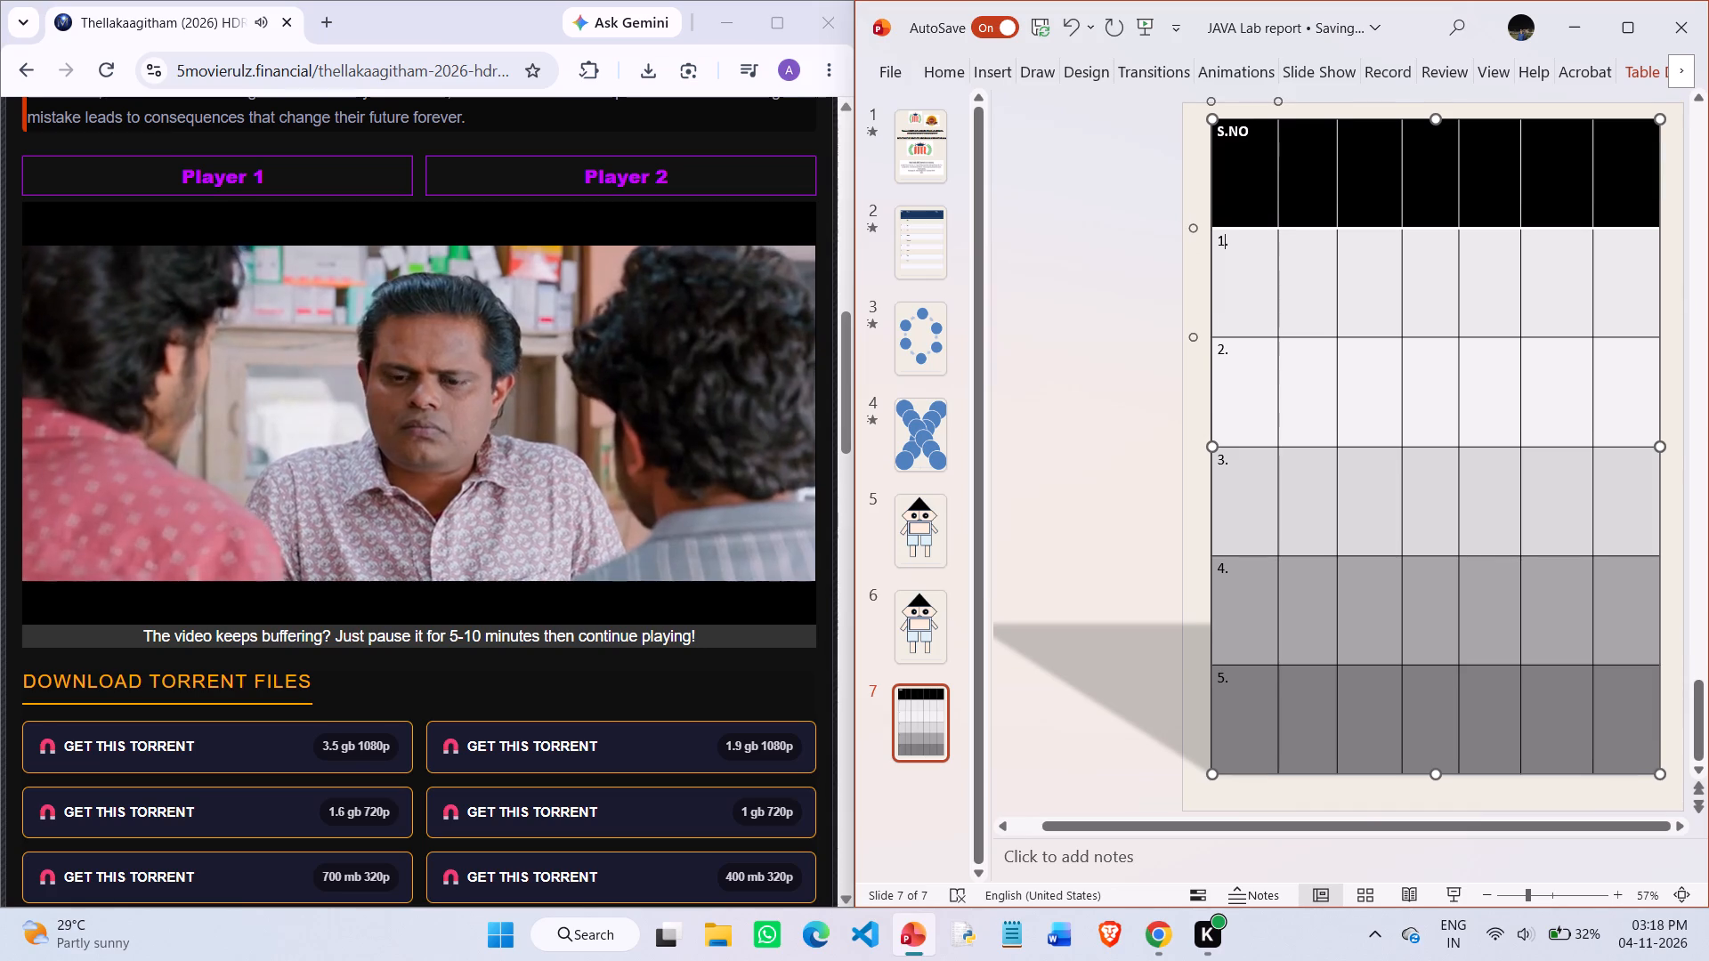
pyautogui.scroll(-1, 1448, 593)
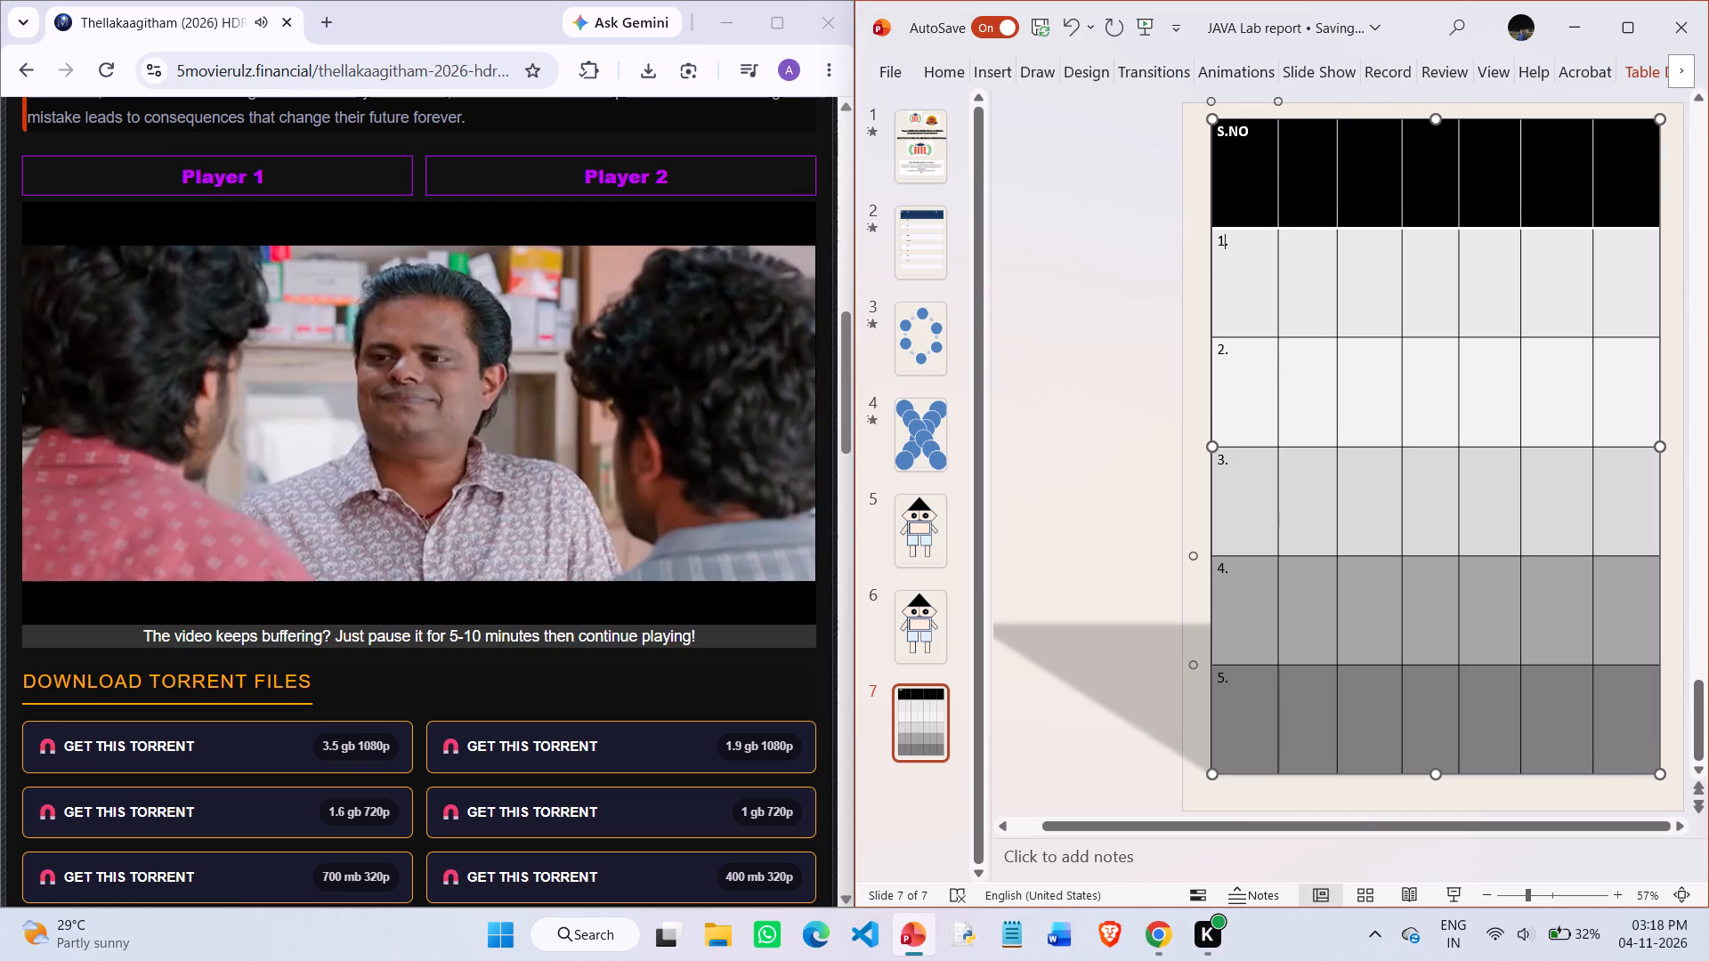
# Shrink the slide 7 table so it ends about two-thirds down the slide, and make it slightly narrower.
pyautogui.click(1237, 575)
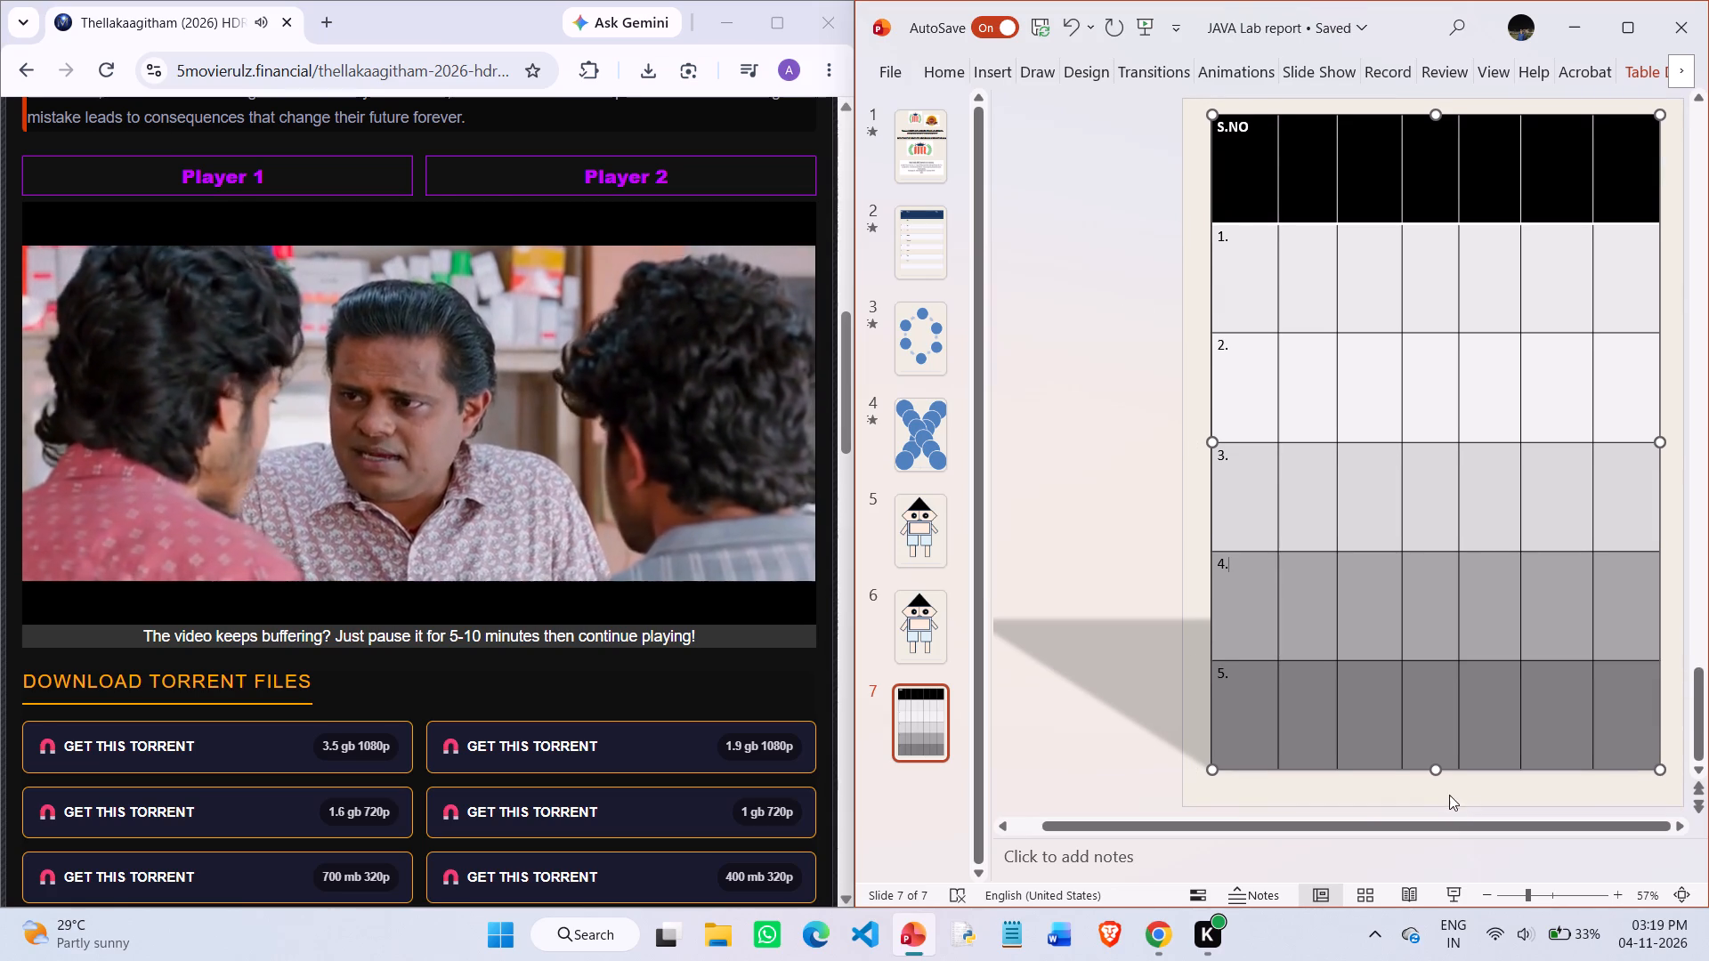
pyautogui.moveTo(1437, 772); pyautogui.dragTo(1437, 758)
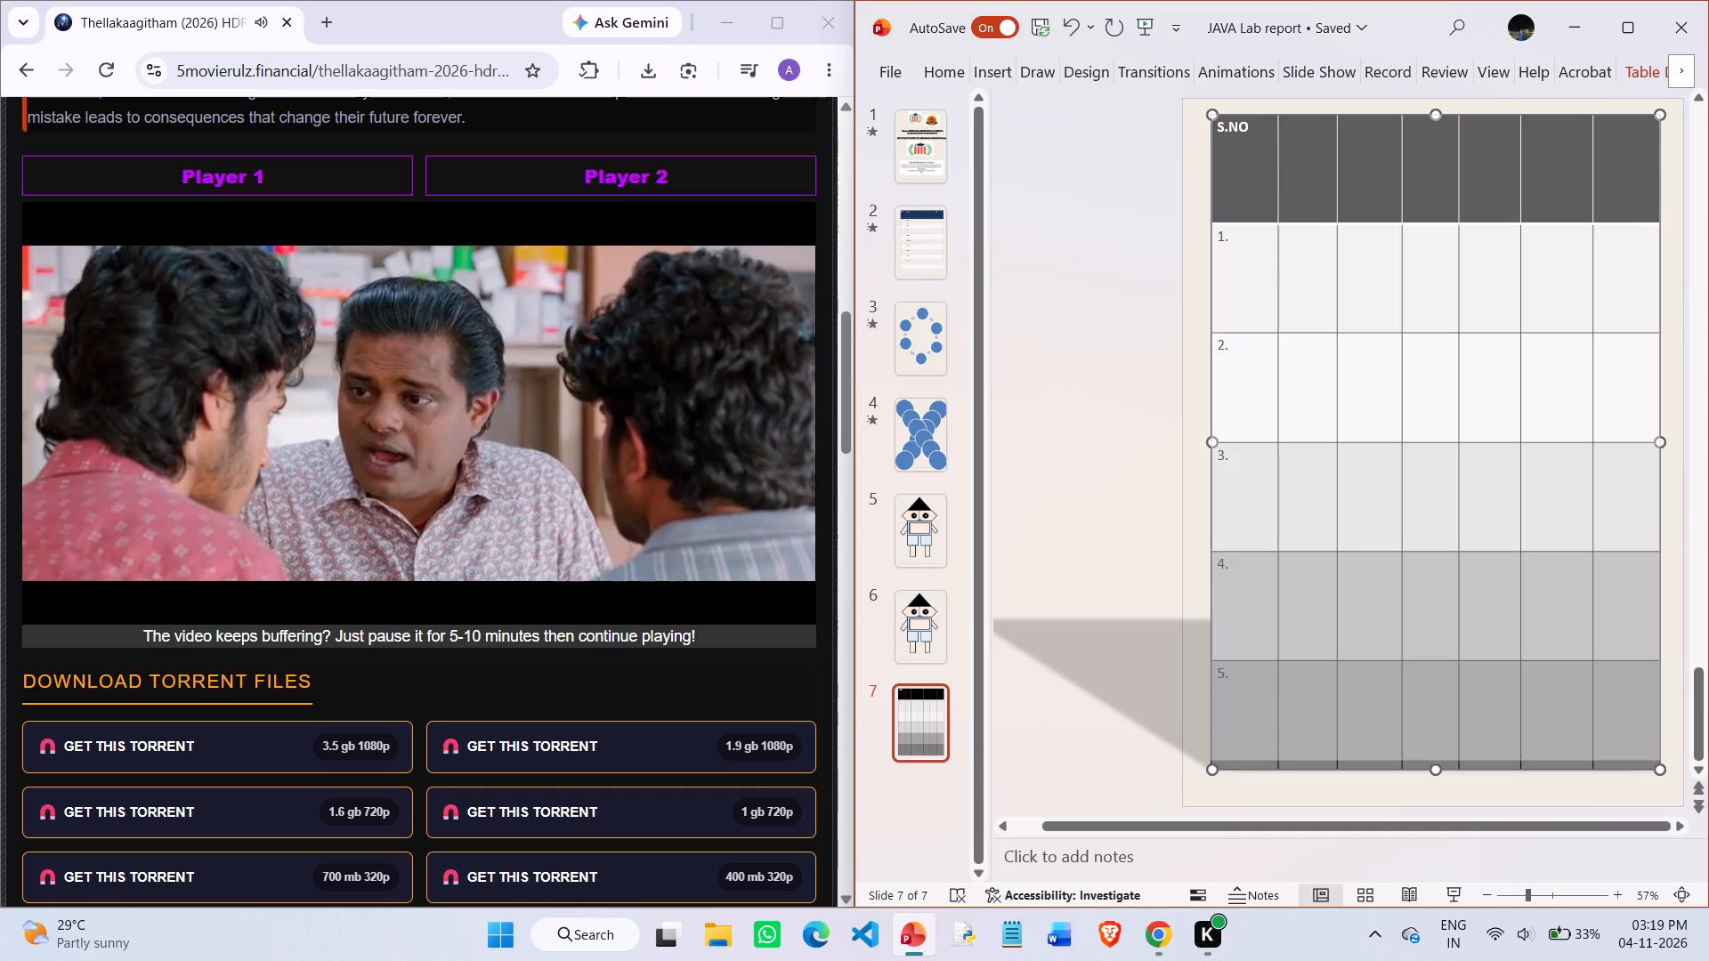
pyautogui.moveTo(1437, 758); pyautogui.dragTo(1439, 610)
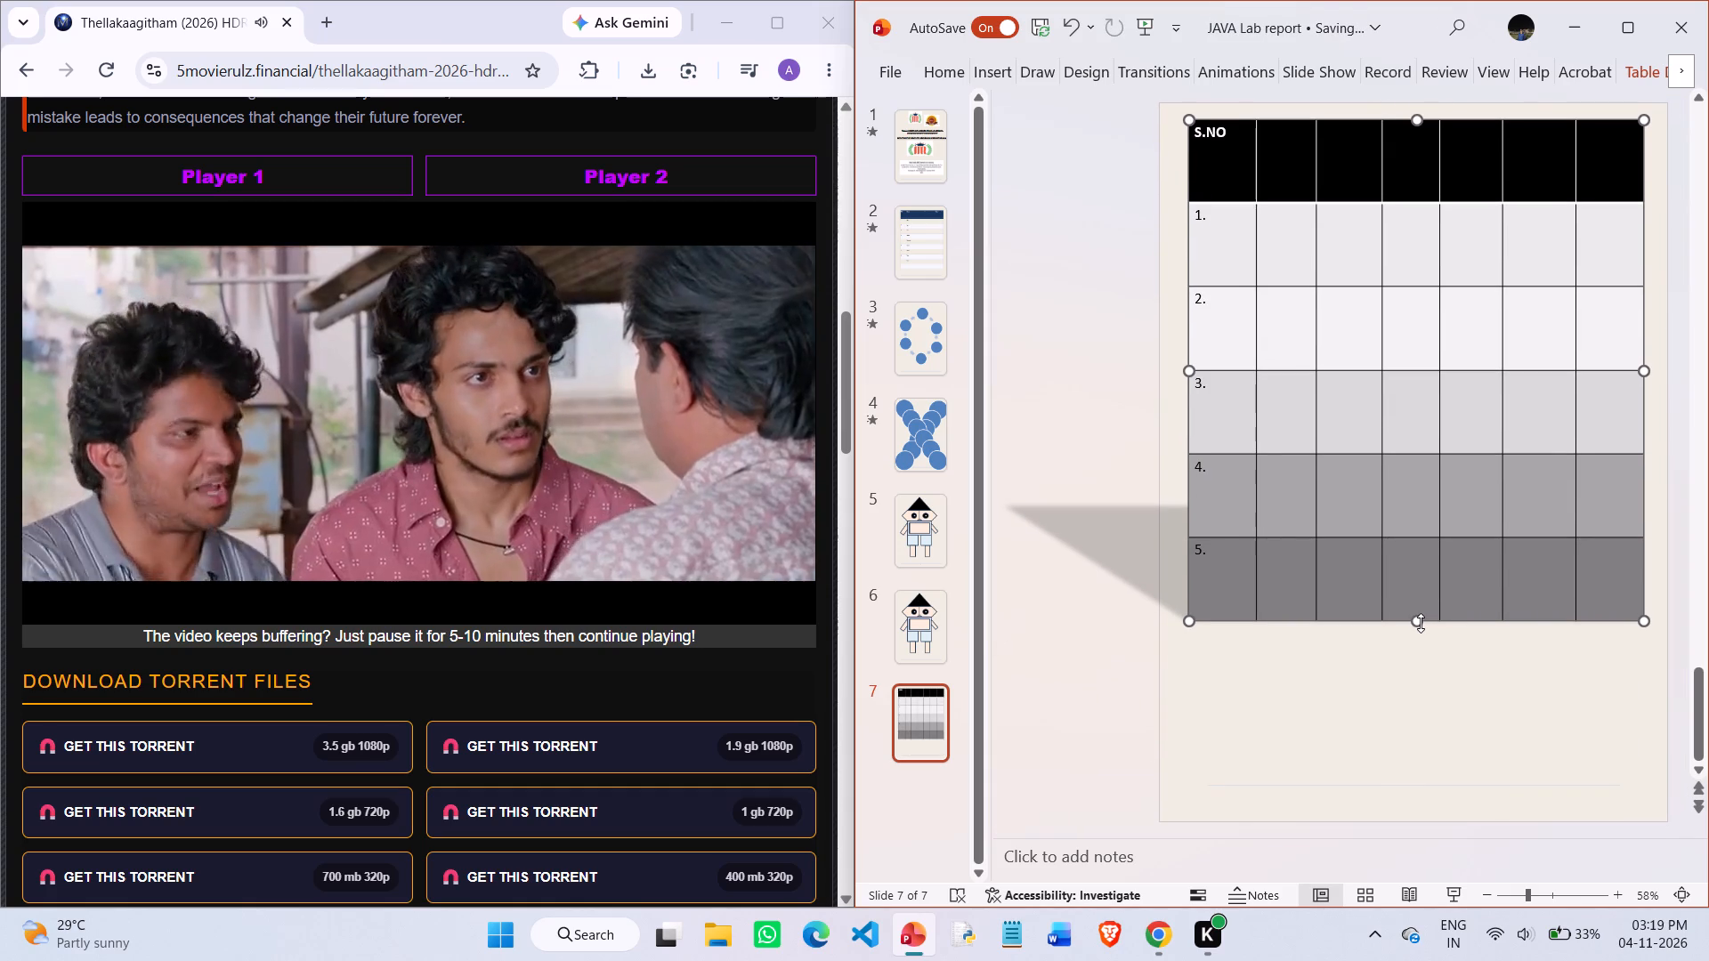
pyautogui.moveTo(1421, 623); pyautogui.dragTo(1408, 581)
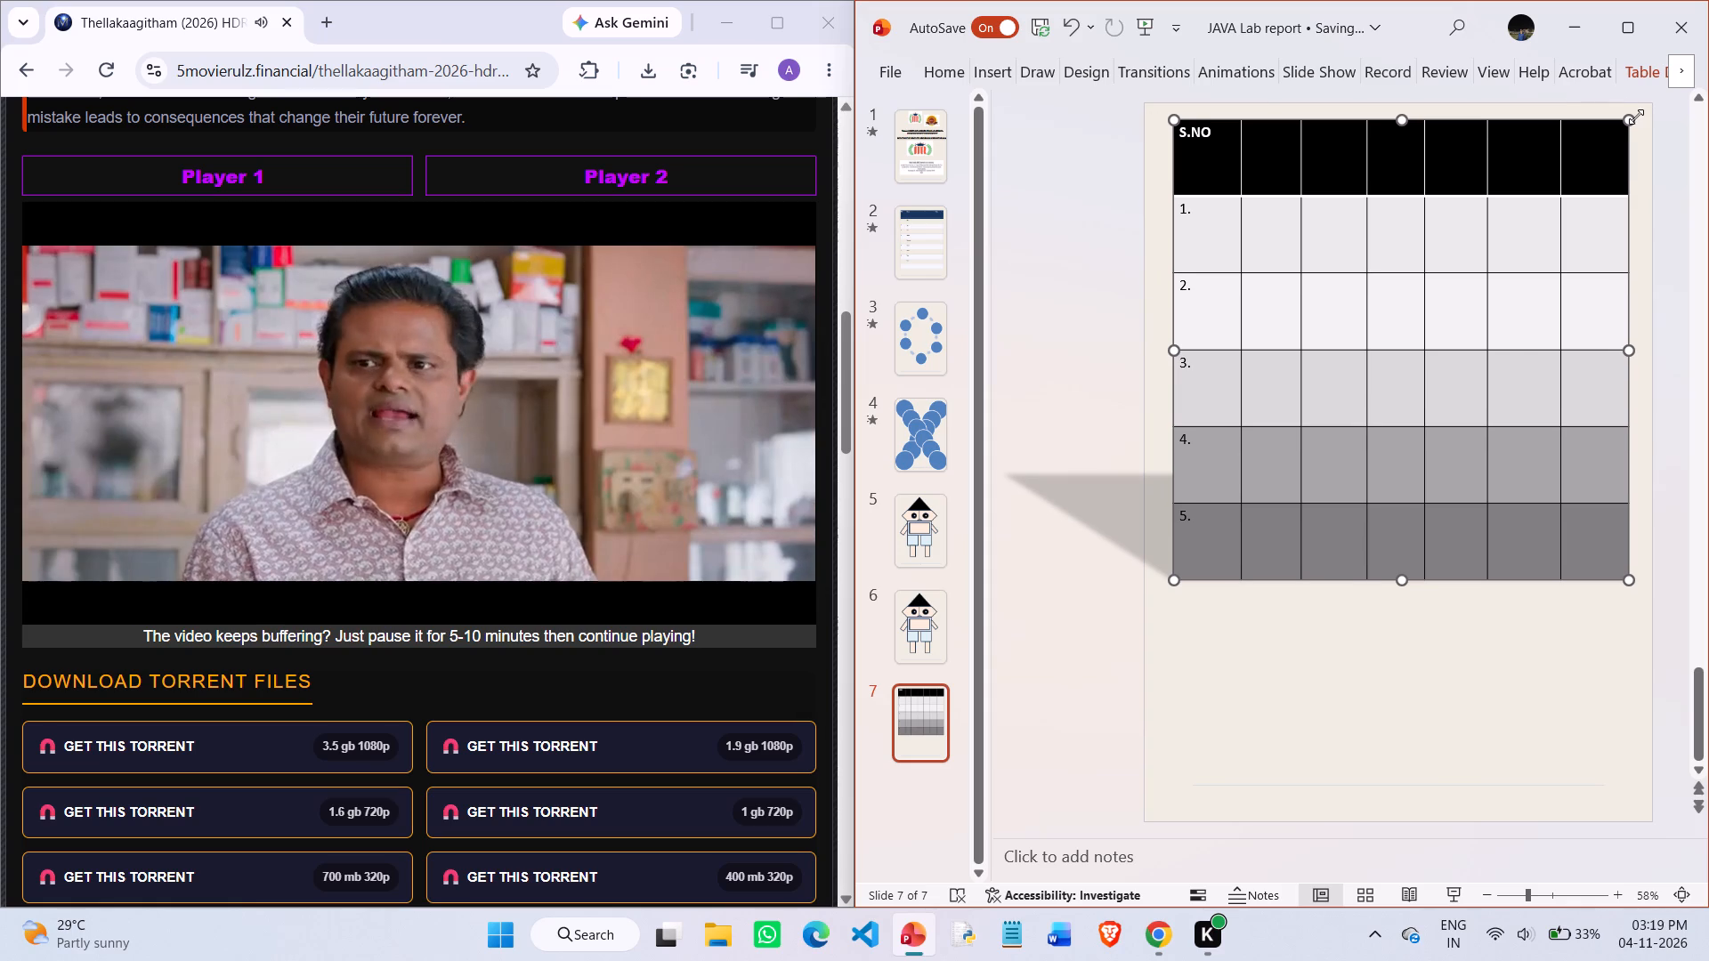
pyautogui.moveTo(1632, 124); pyautogui.dragTo(1603, 128)
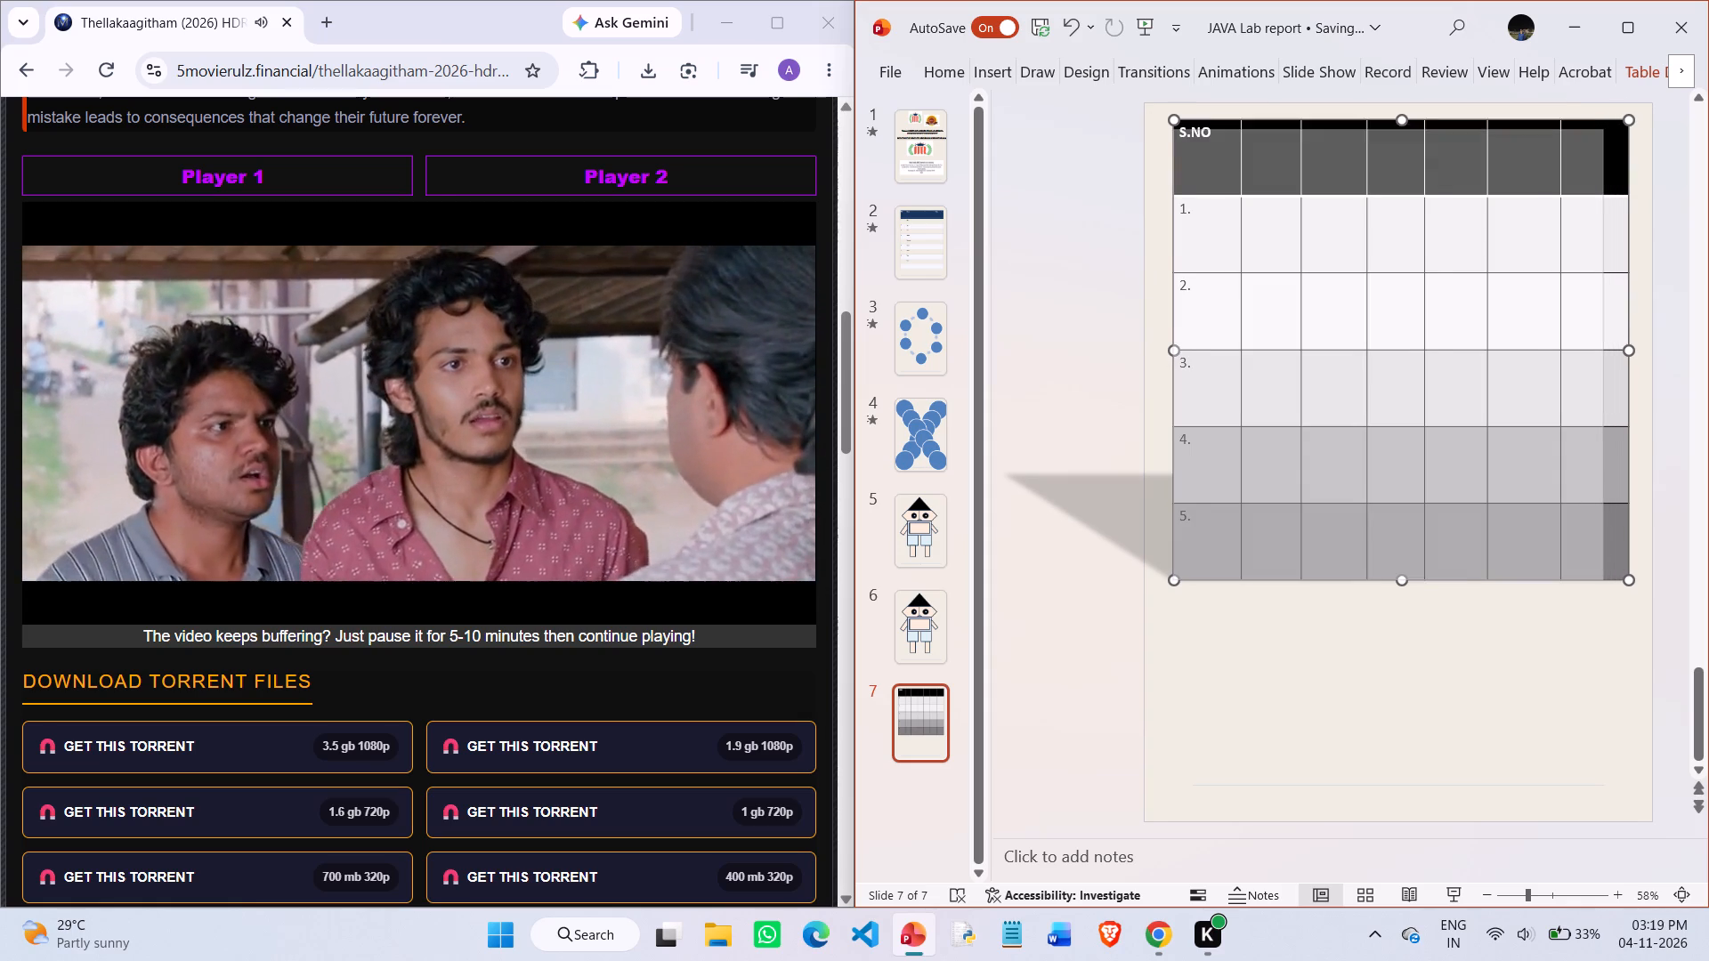
pyautogui.moveTo(1603, 128); pyautogui.dragTo(1603, 131)
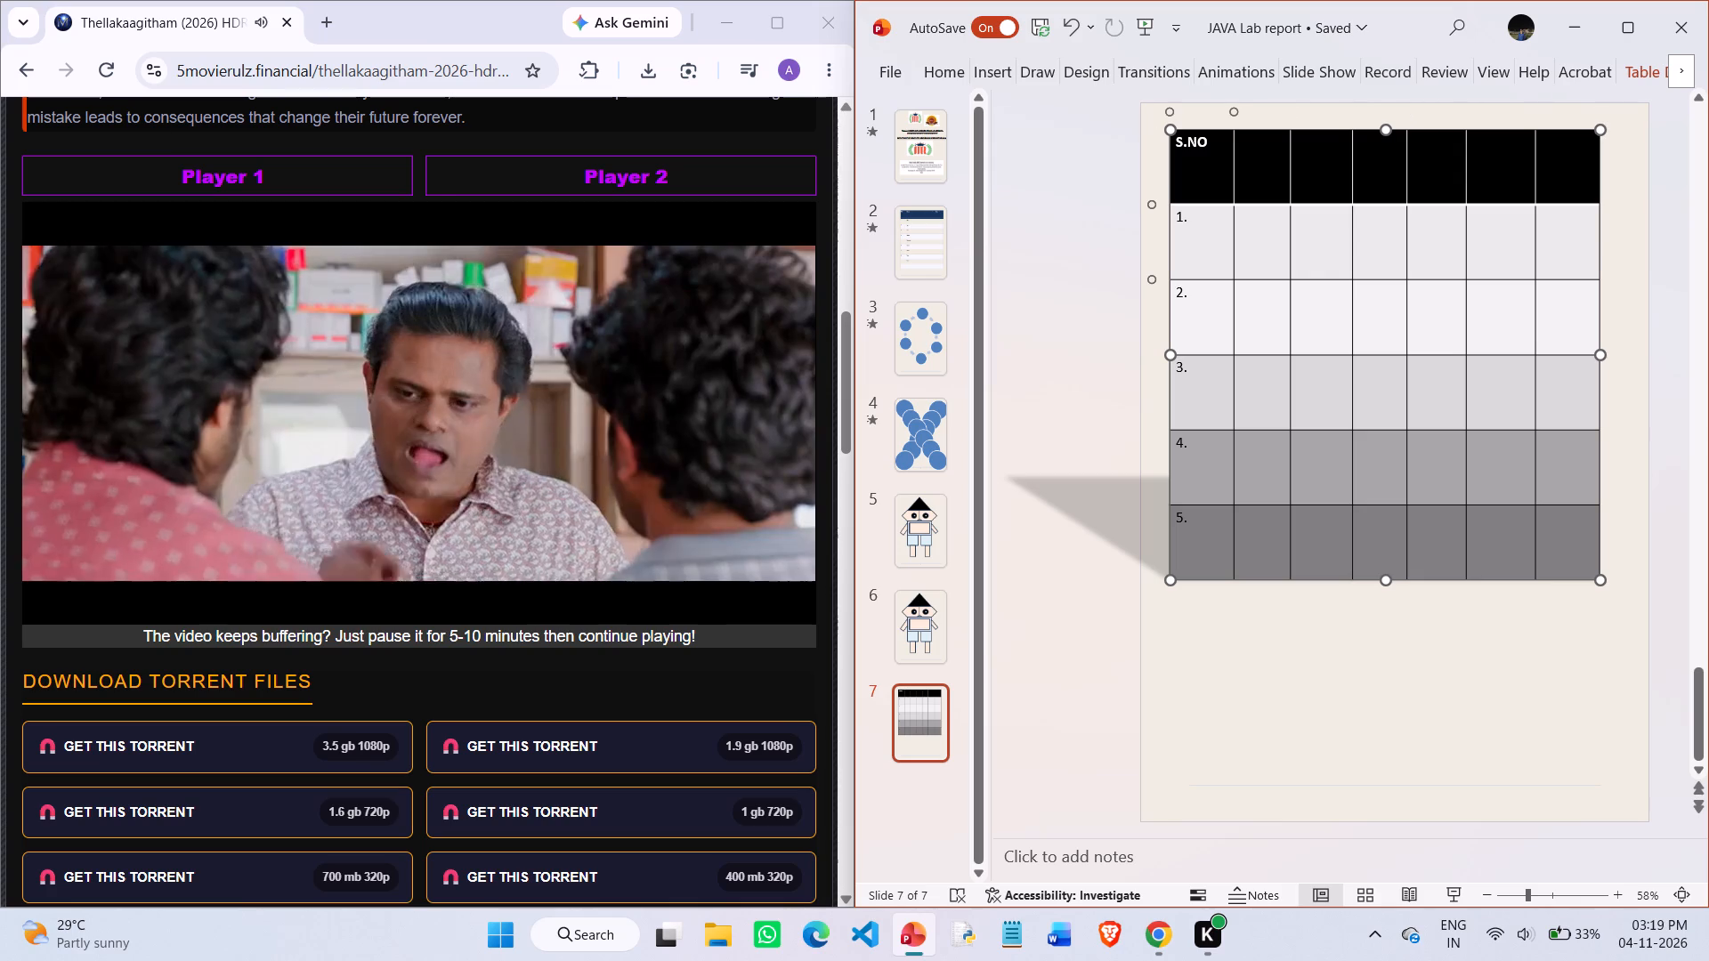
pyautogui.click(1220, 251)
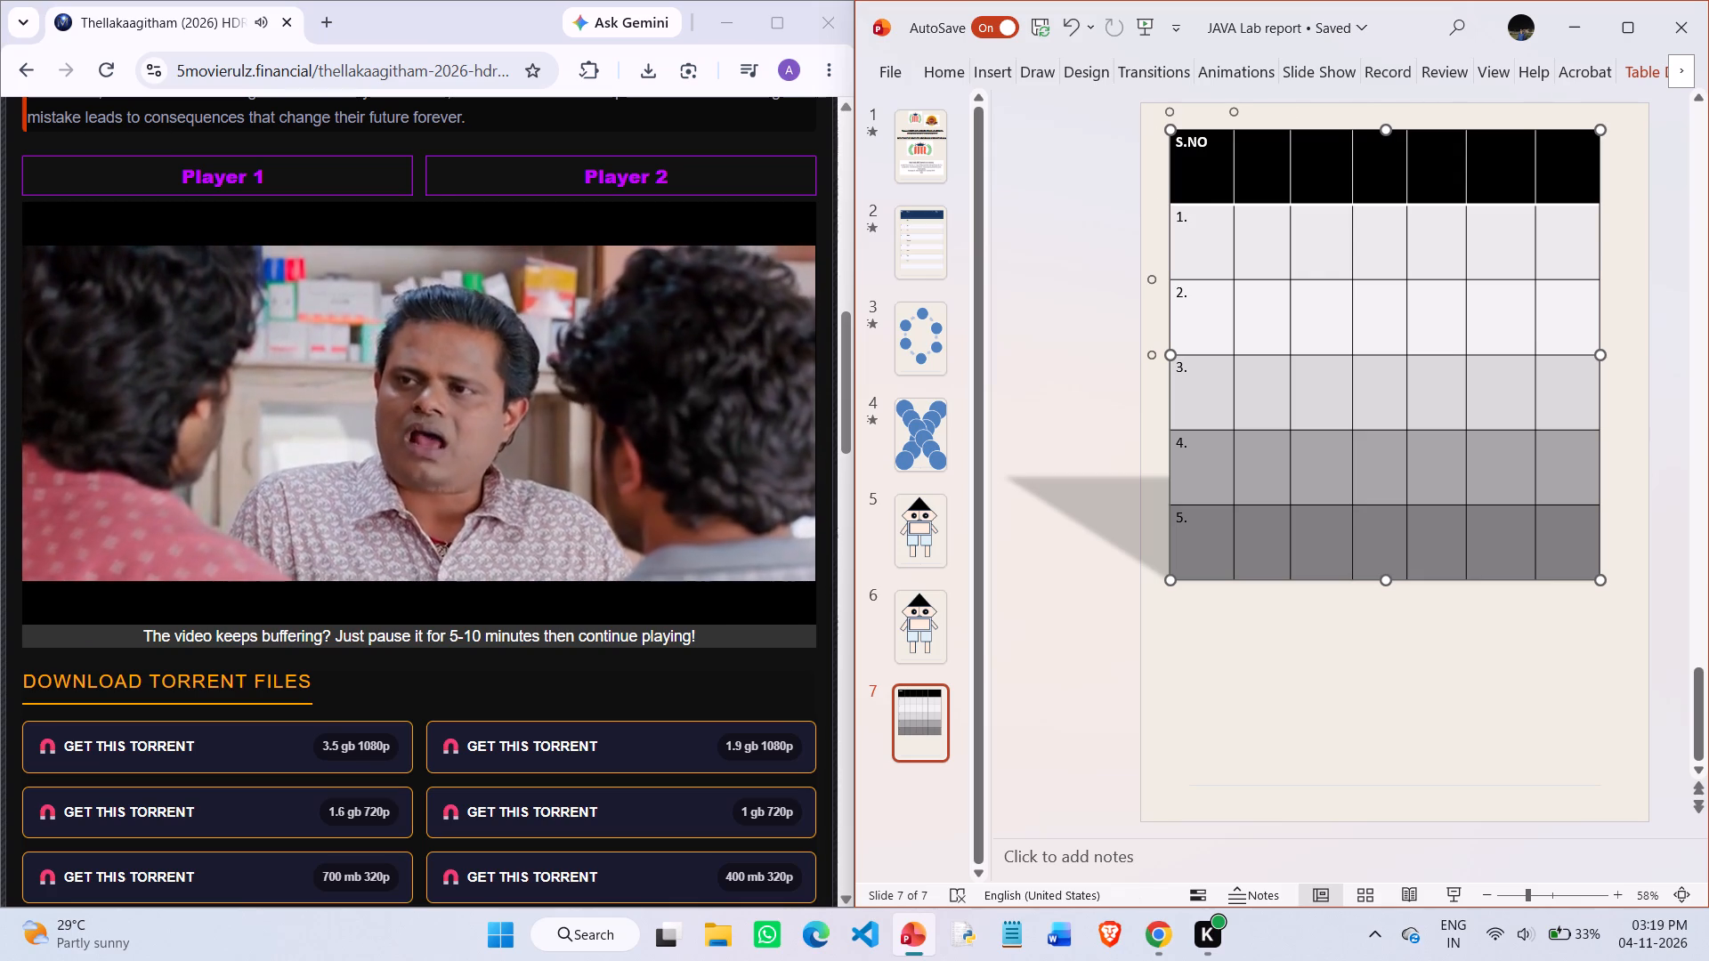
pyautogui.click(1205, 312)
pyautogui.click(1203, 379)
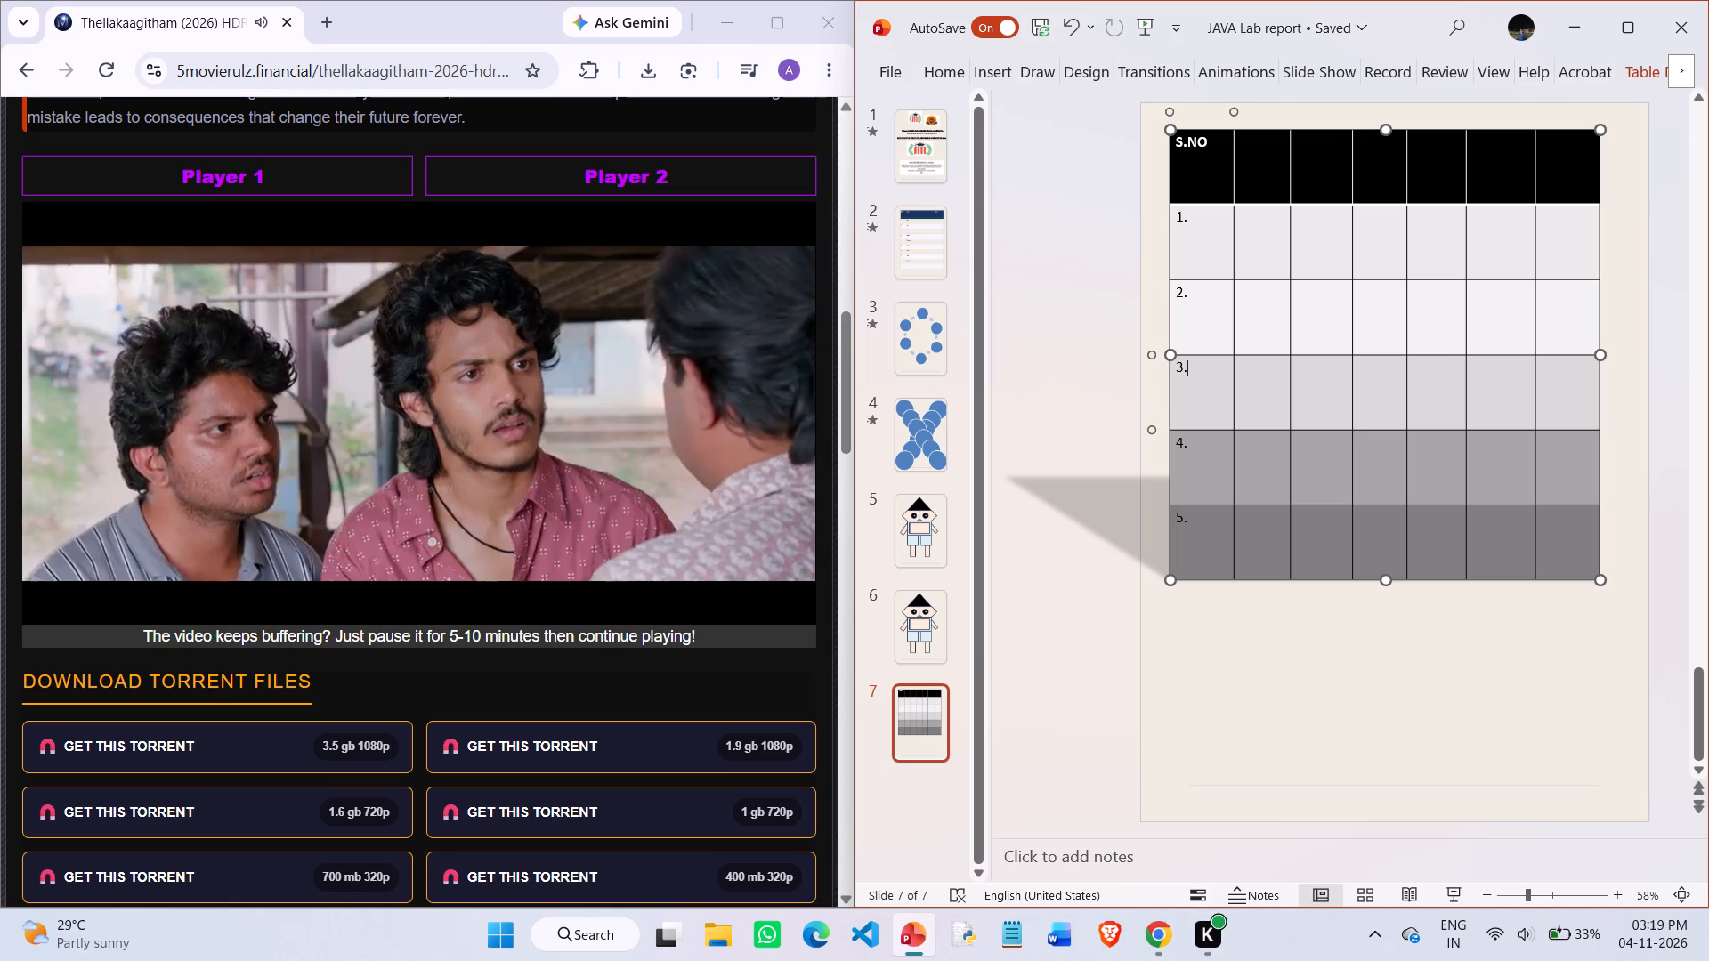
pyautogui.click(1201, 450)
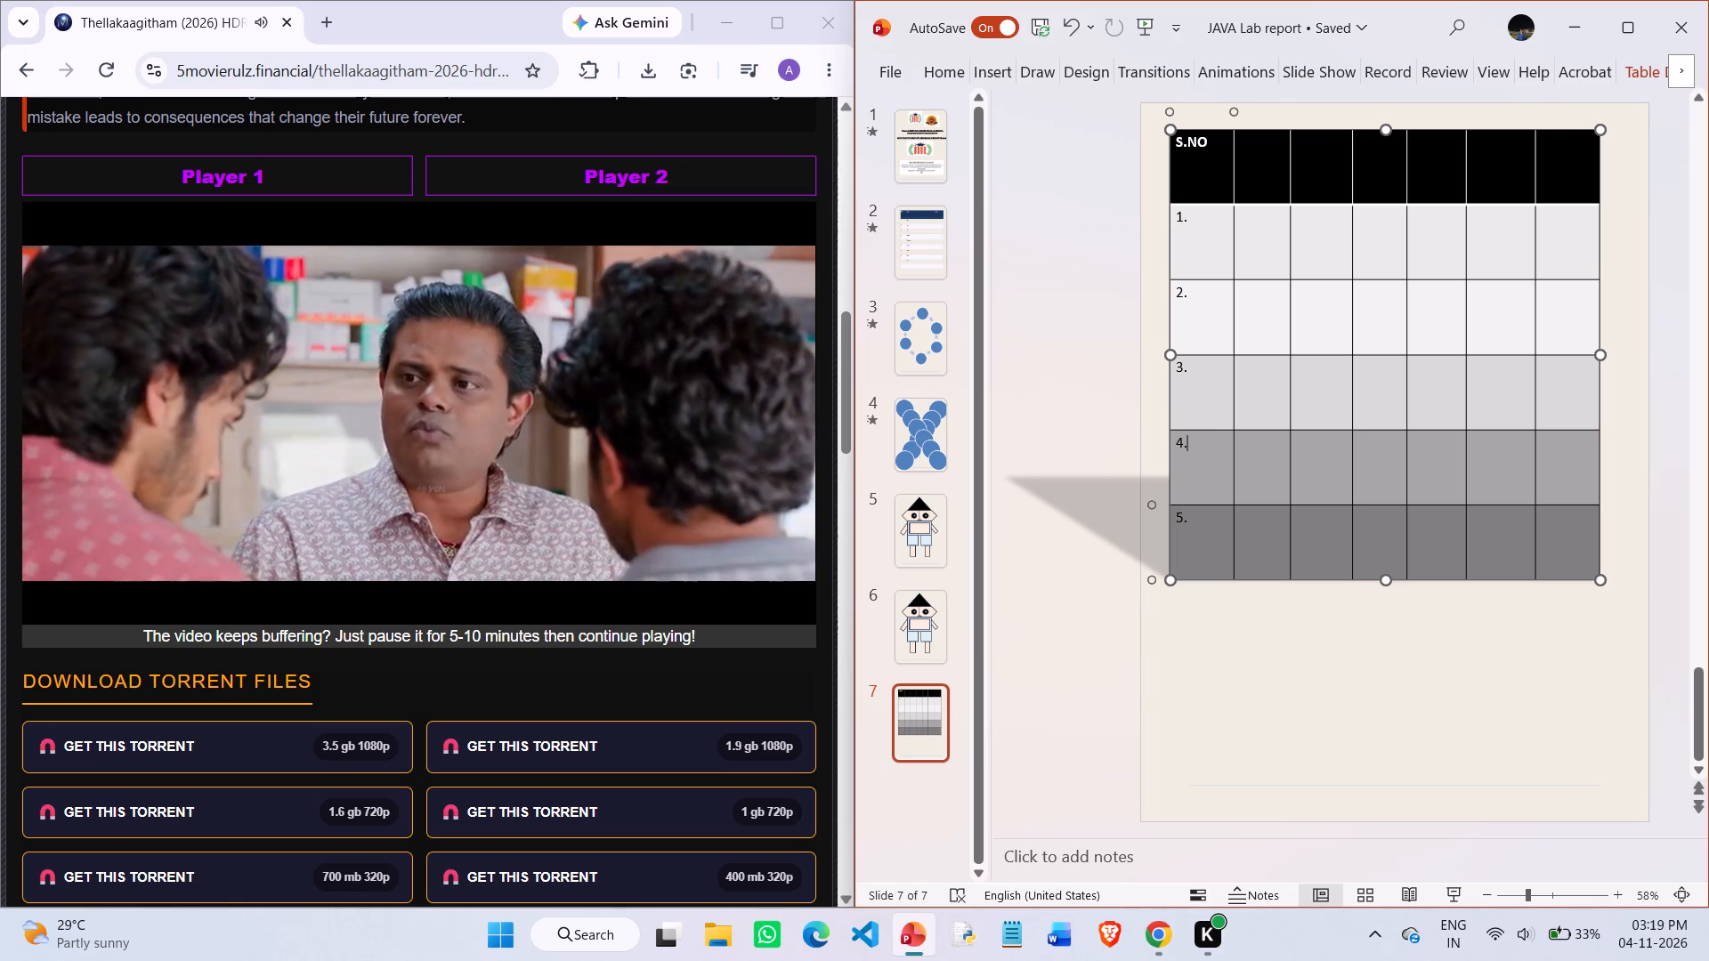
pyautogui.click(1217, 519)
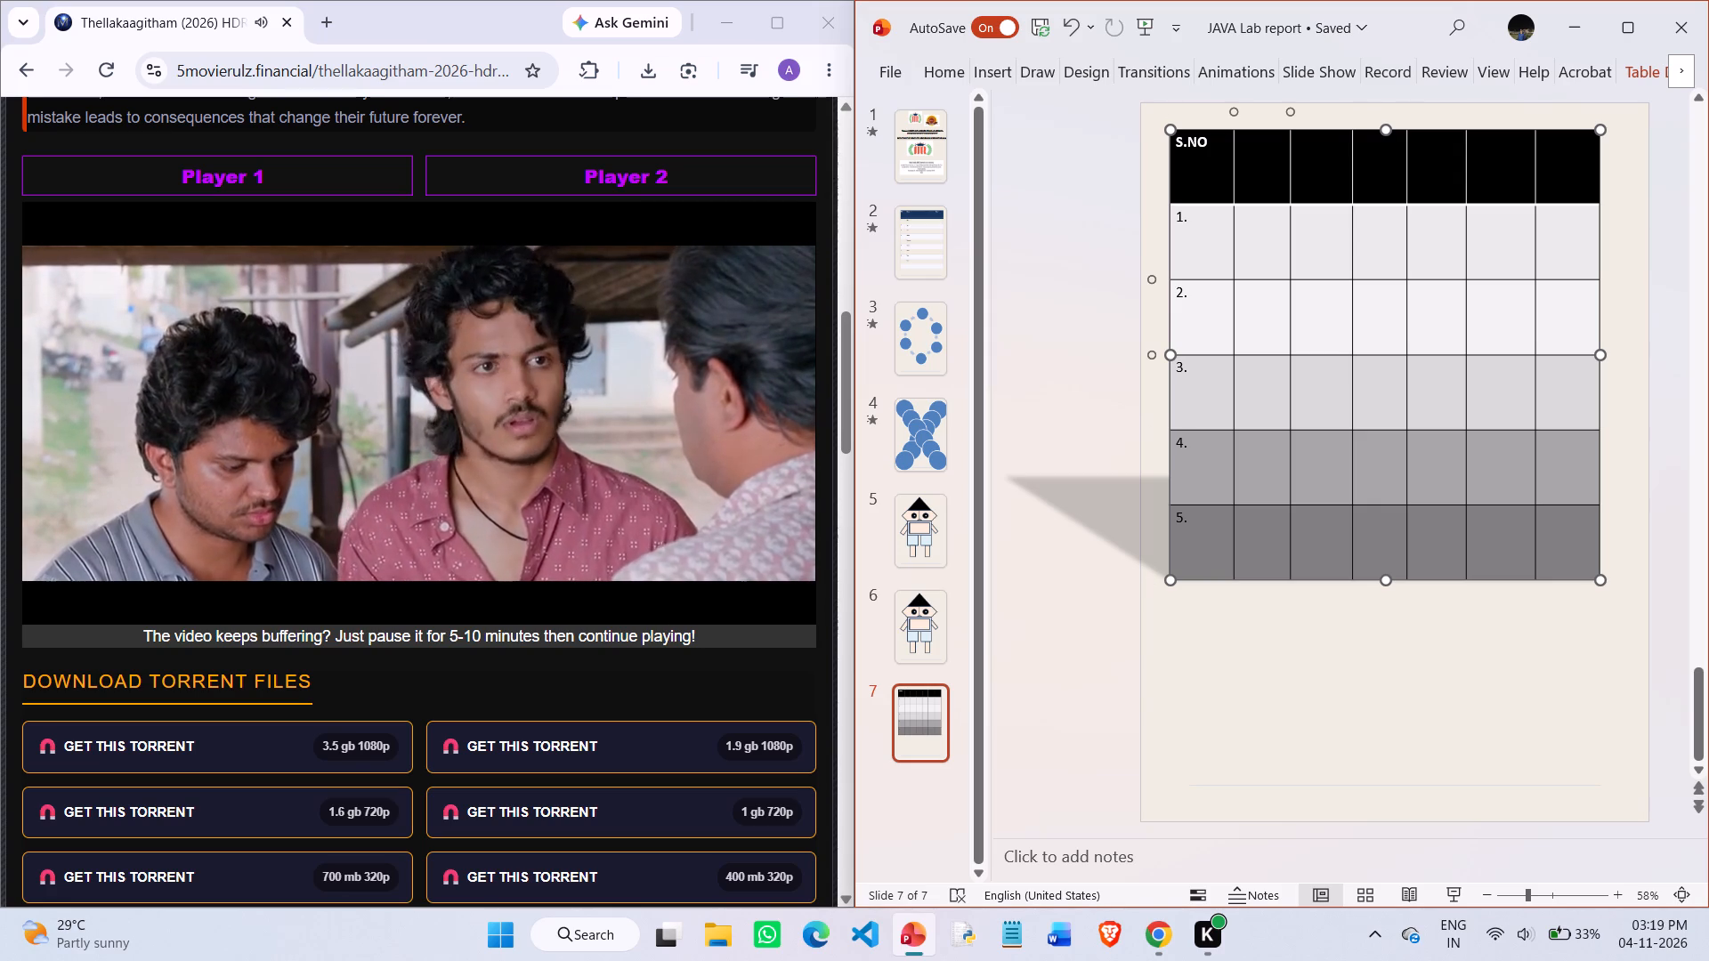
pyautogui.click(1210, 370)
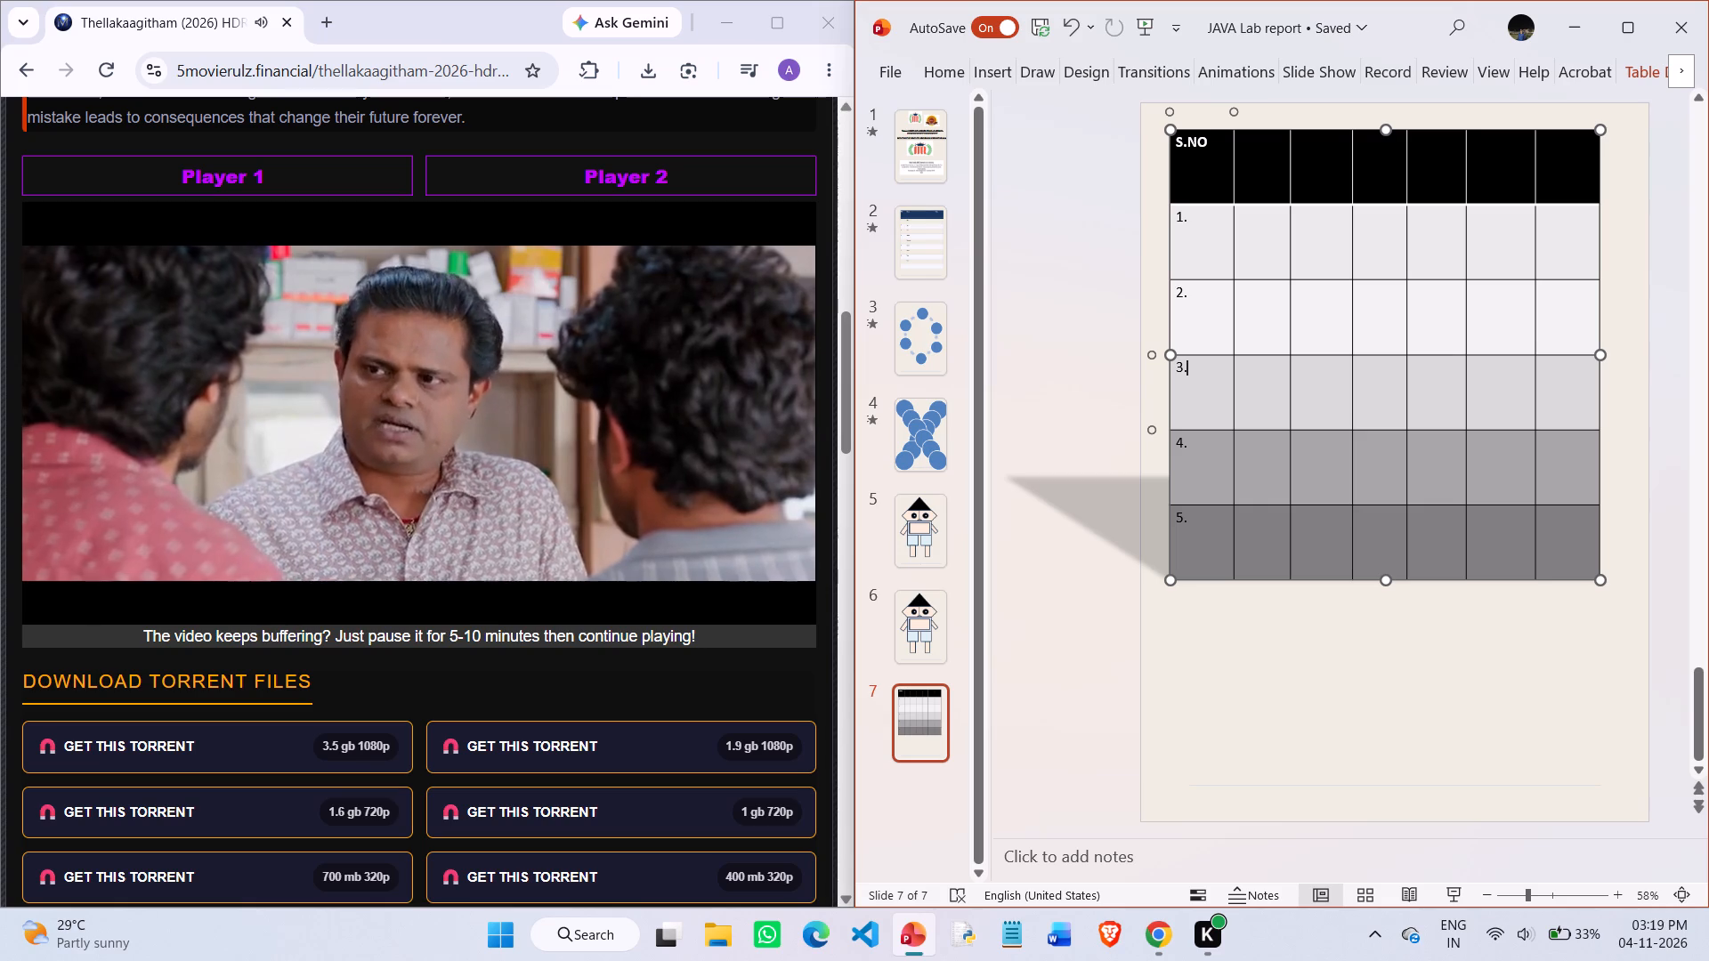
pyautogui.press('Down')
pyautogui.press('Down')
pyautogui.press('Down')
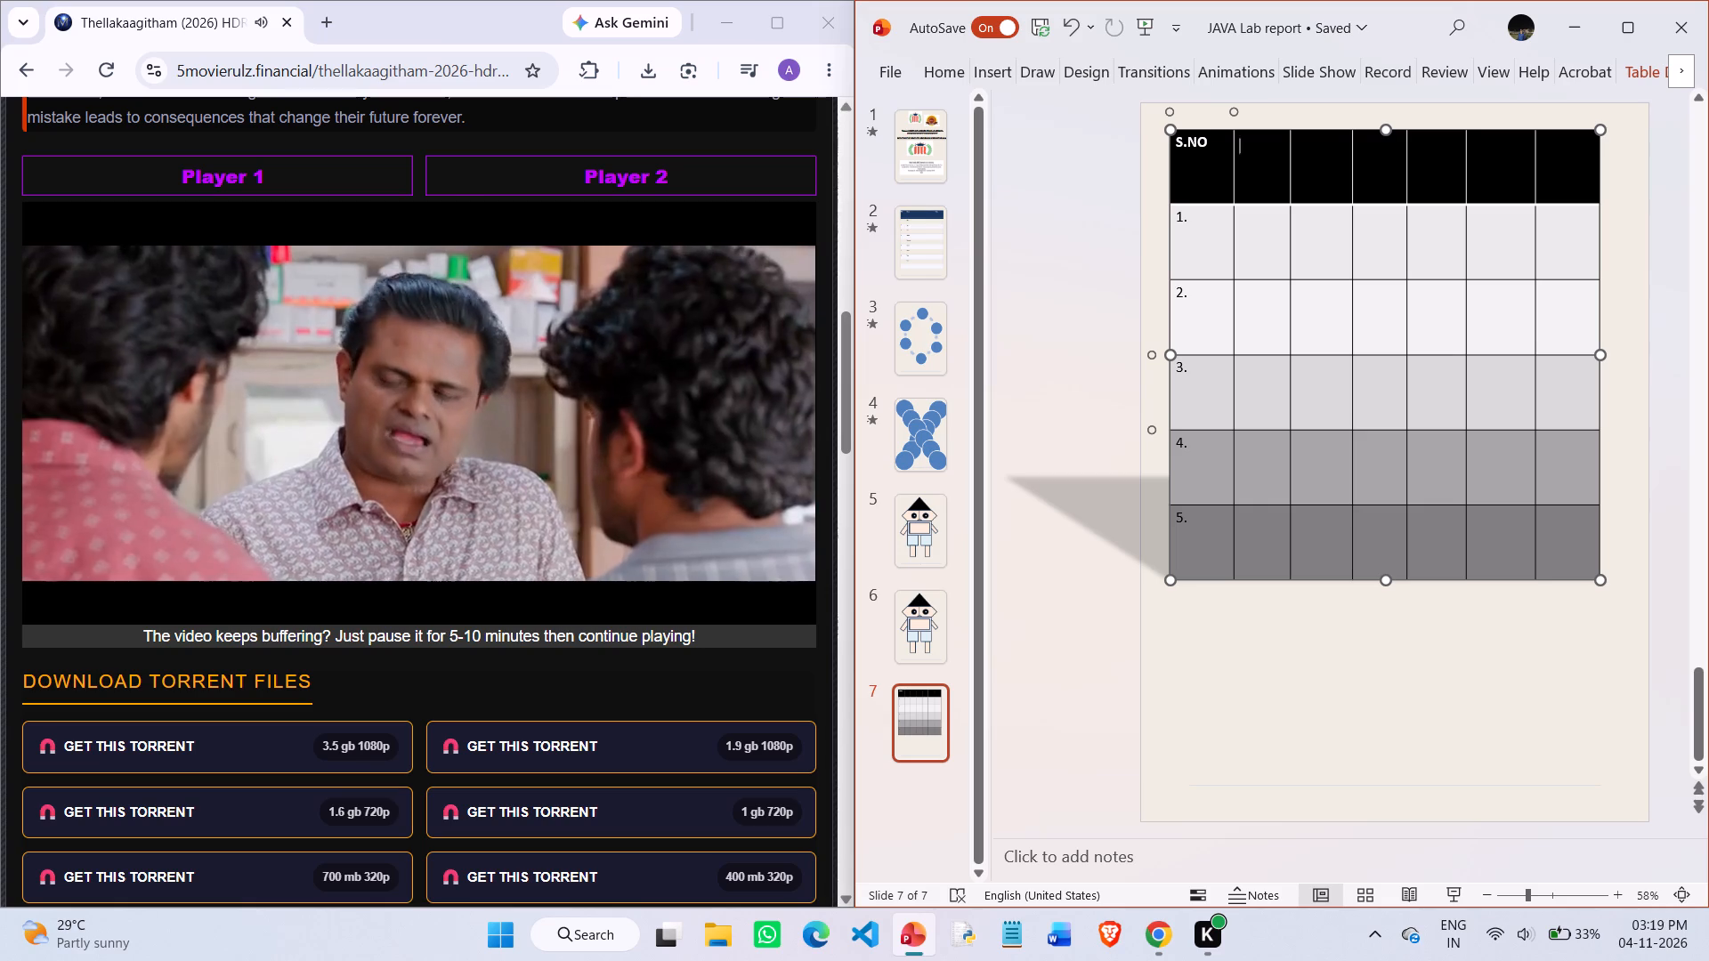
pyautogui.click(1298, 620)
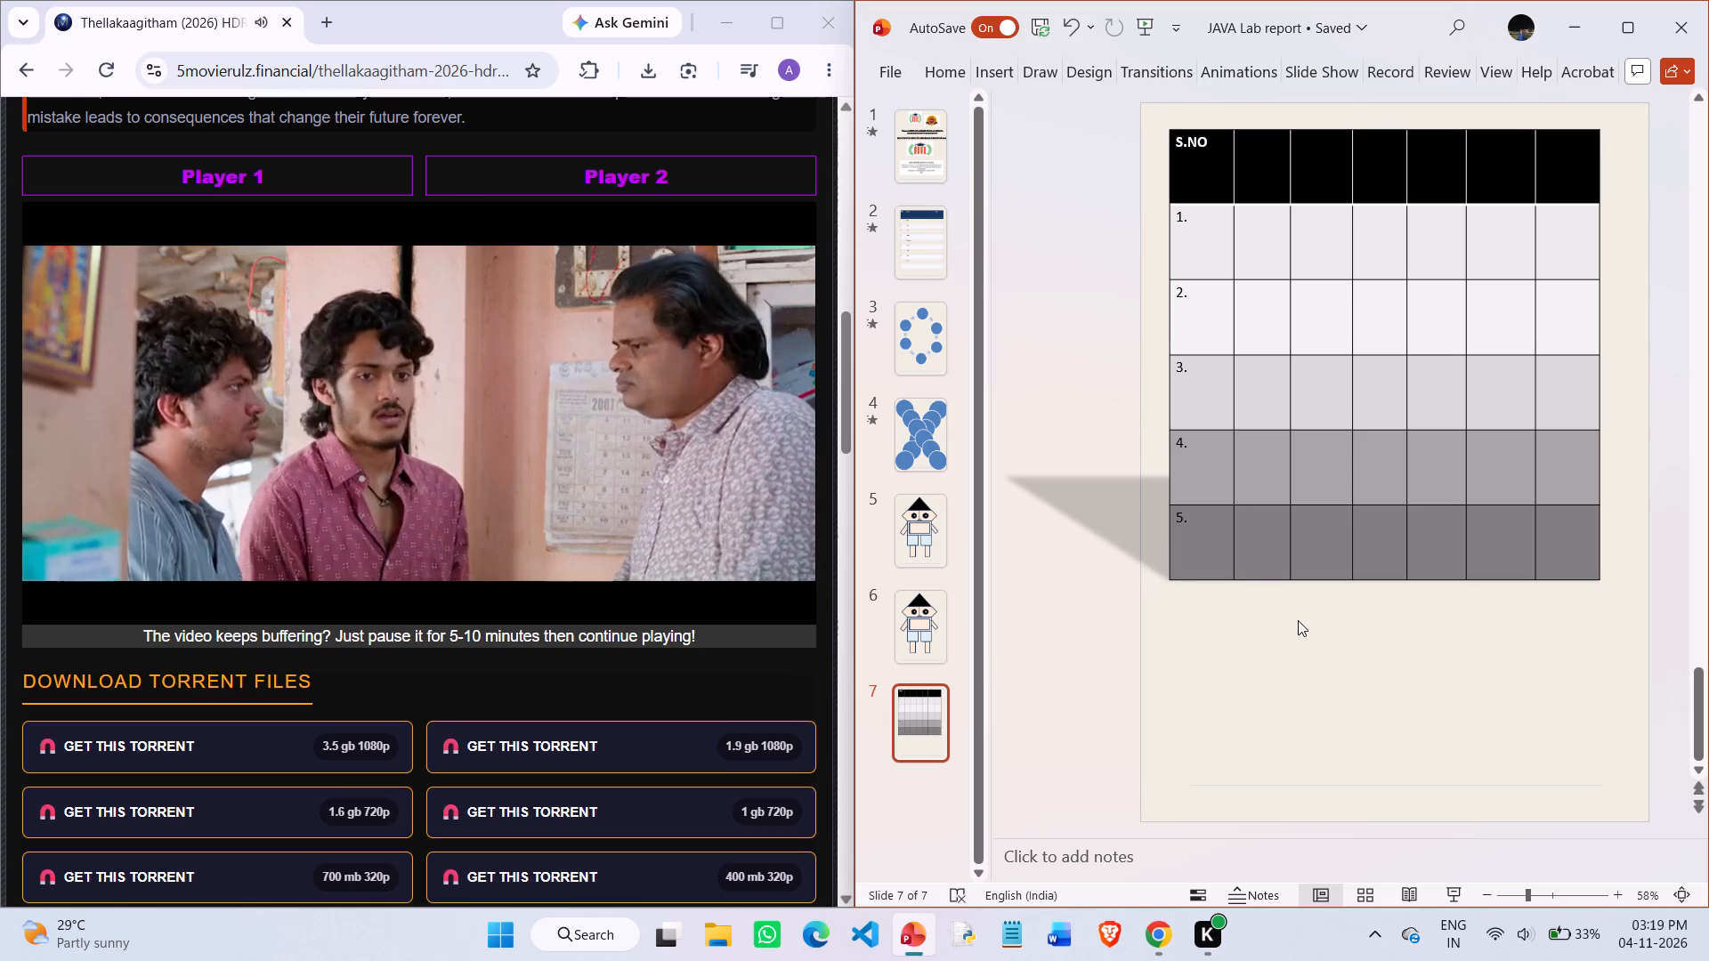
# Move the slide 7 table slightly lower and centre it horizontally, leaving a small gap above its header row.
pyautogui.click(1524, 136)
pyautogui.moveTo(1464, 128); pyautogui.dragTo(1474, 139)
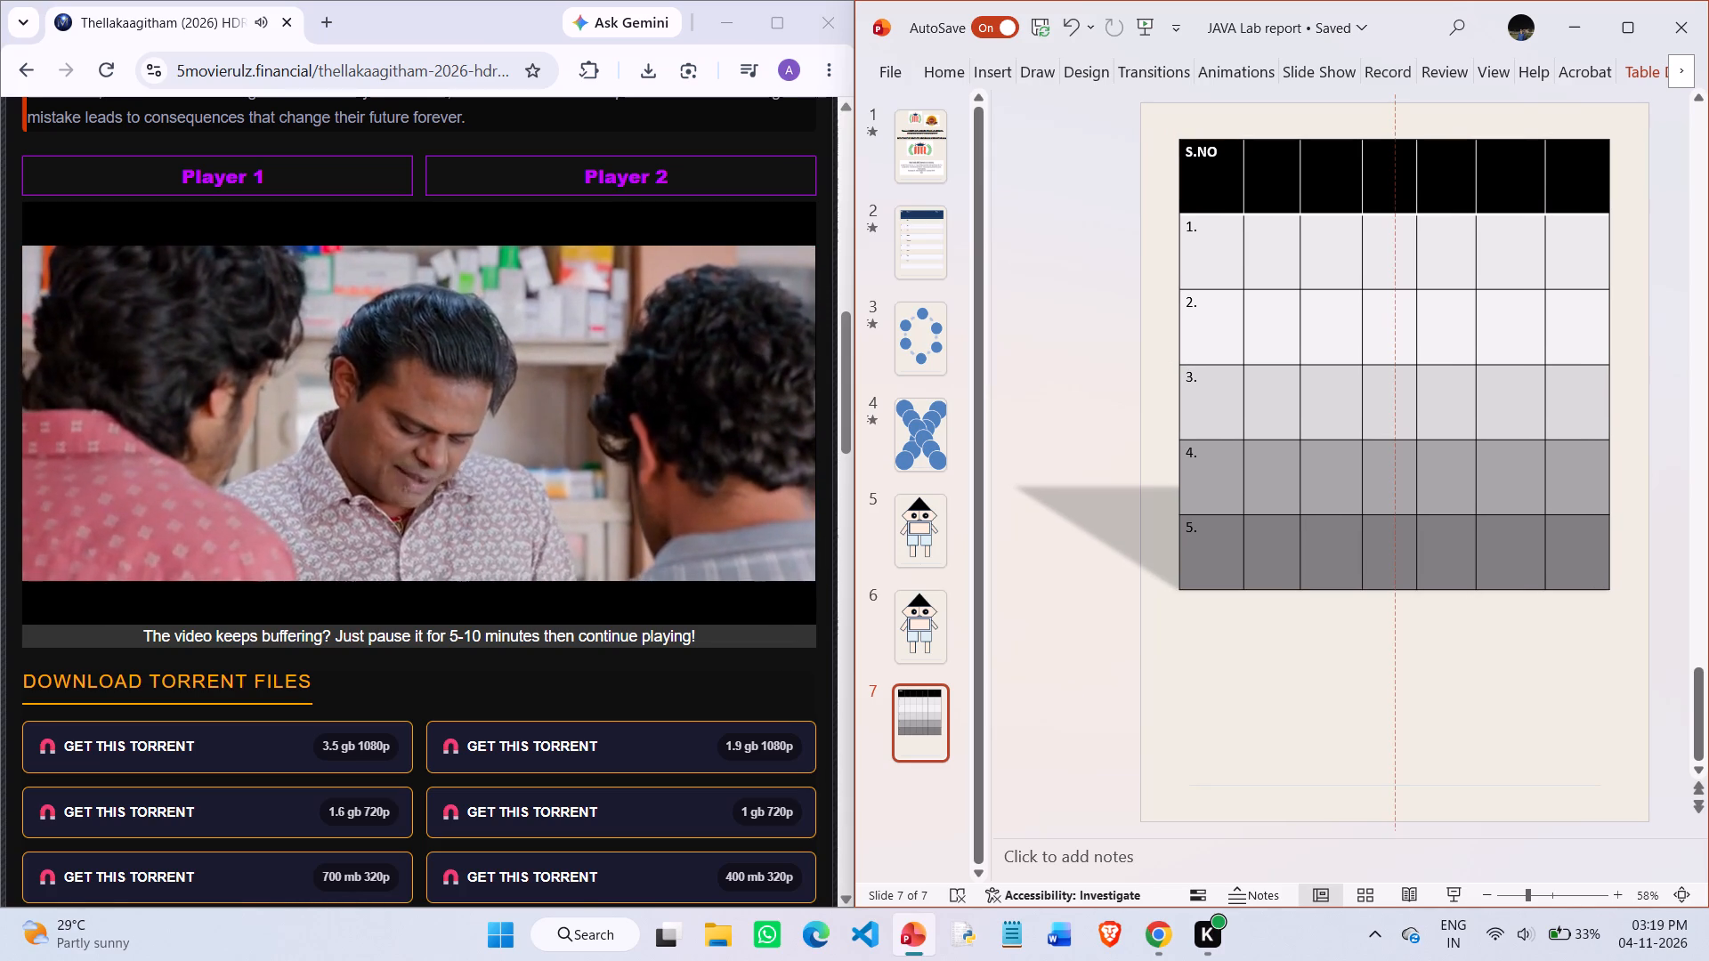
pyautogui.moveTo(1474, 139); pyautogui.dragTo(1472, 139)
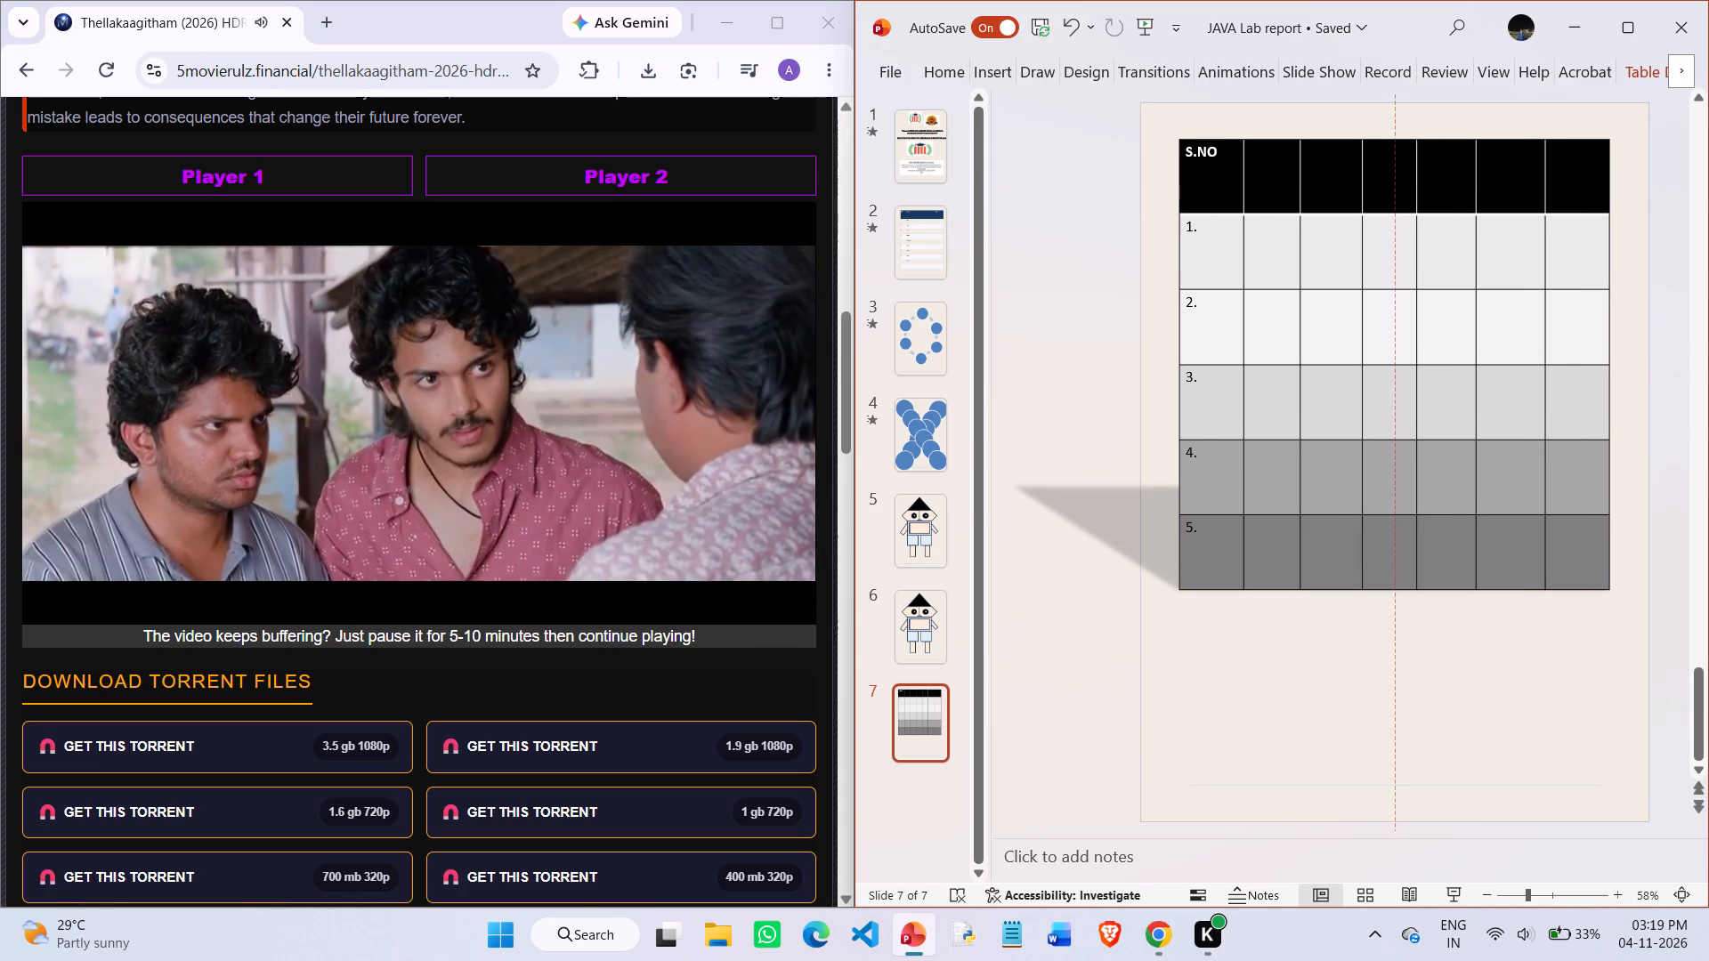
pyautogui.moveTo(1472, 139); pyautogui.dragTo(1468, 177)
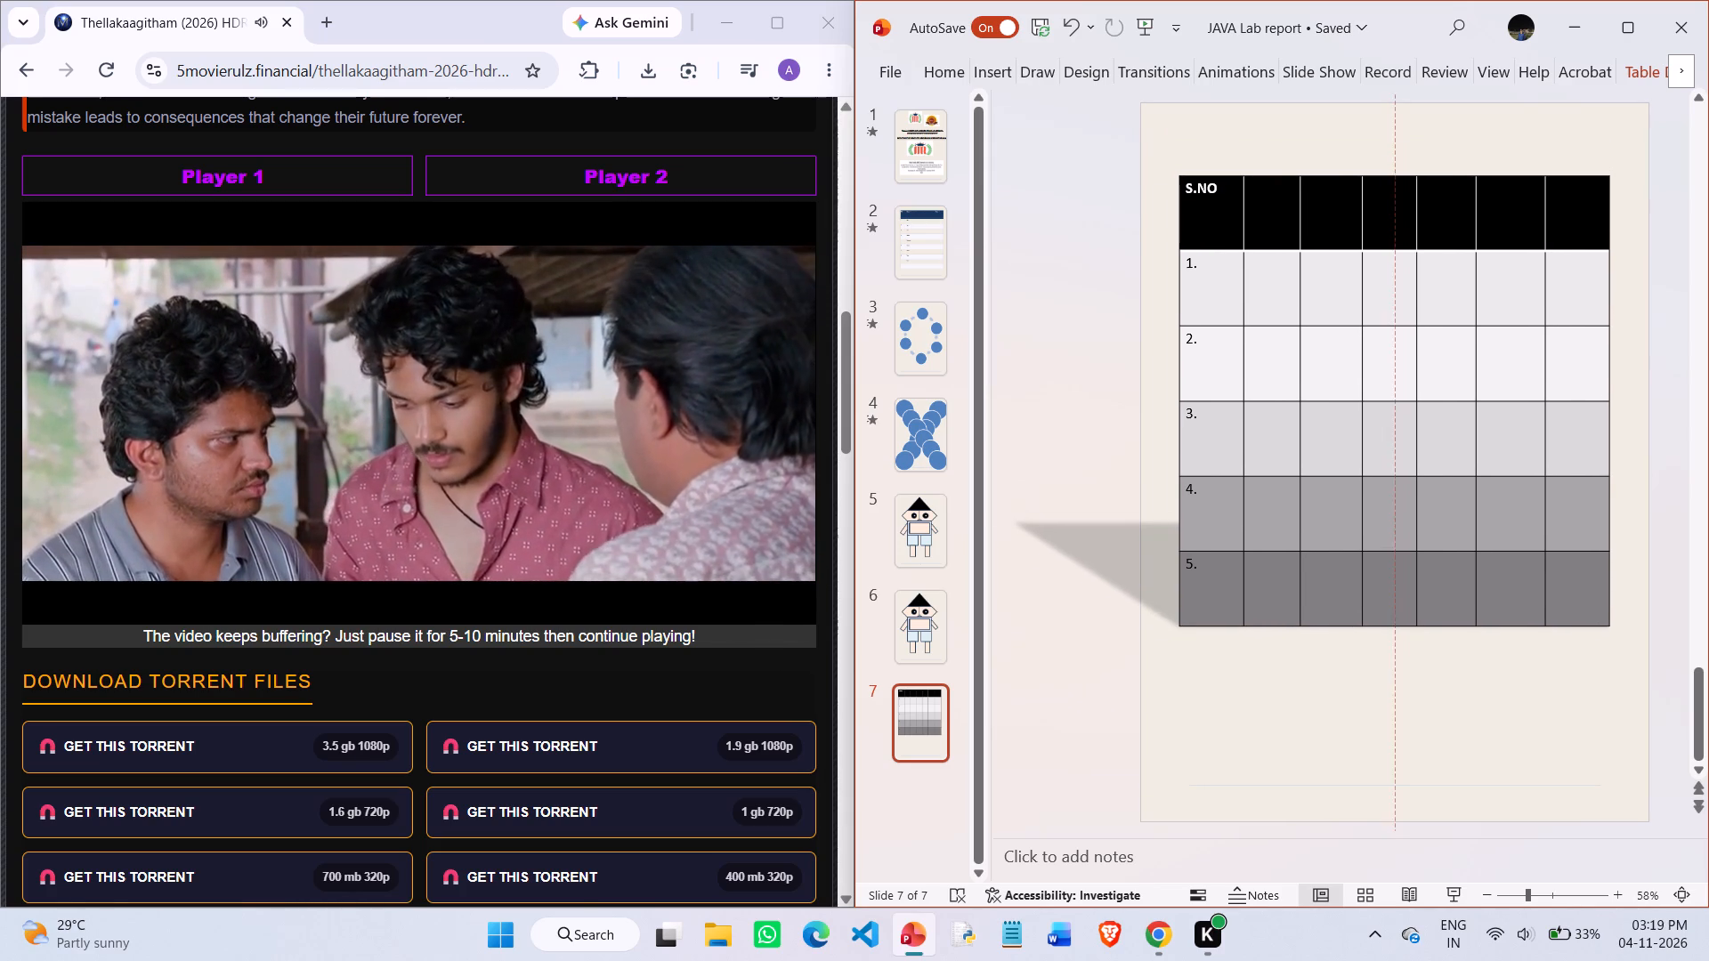
pyautogui.moveTo(1468, 177); pyautogui.dragTo(1446, 218)
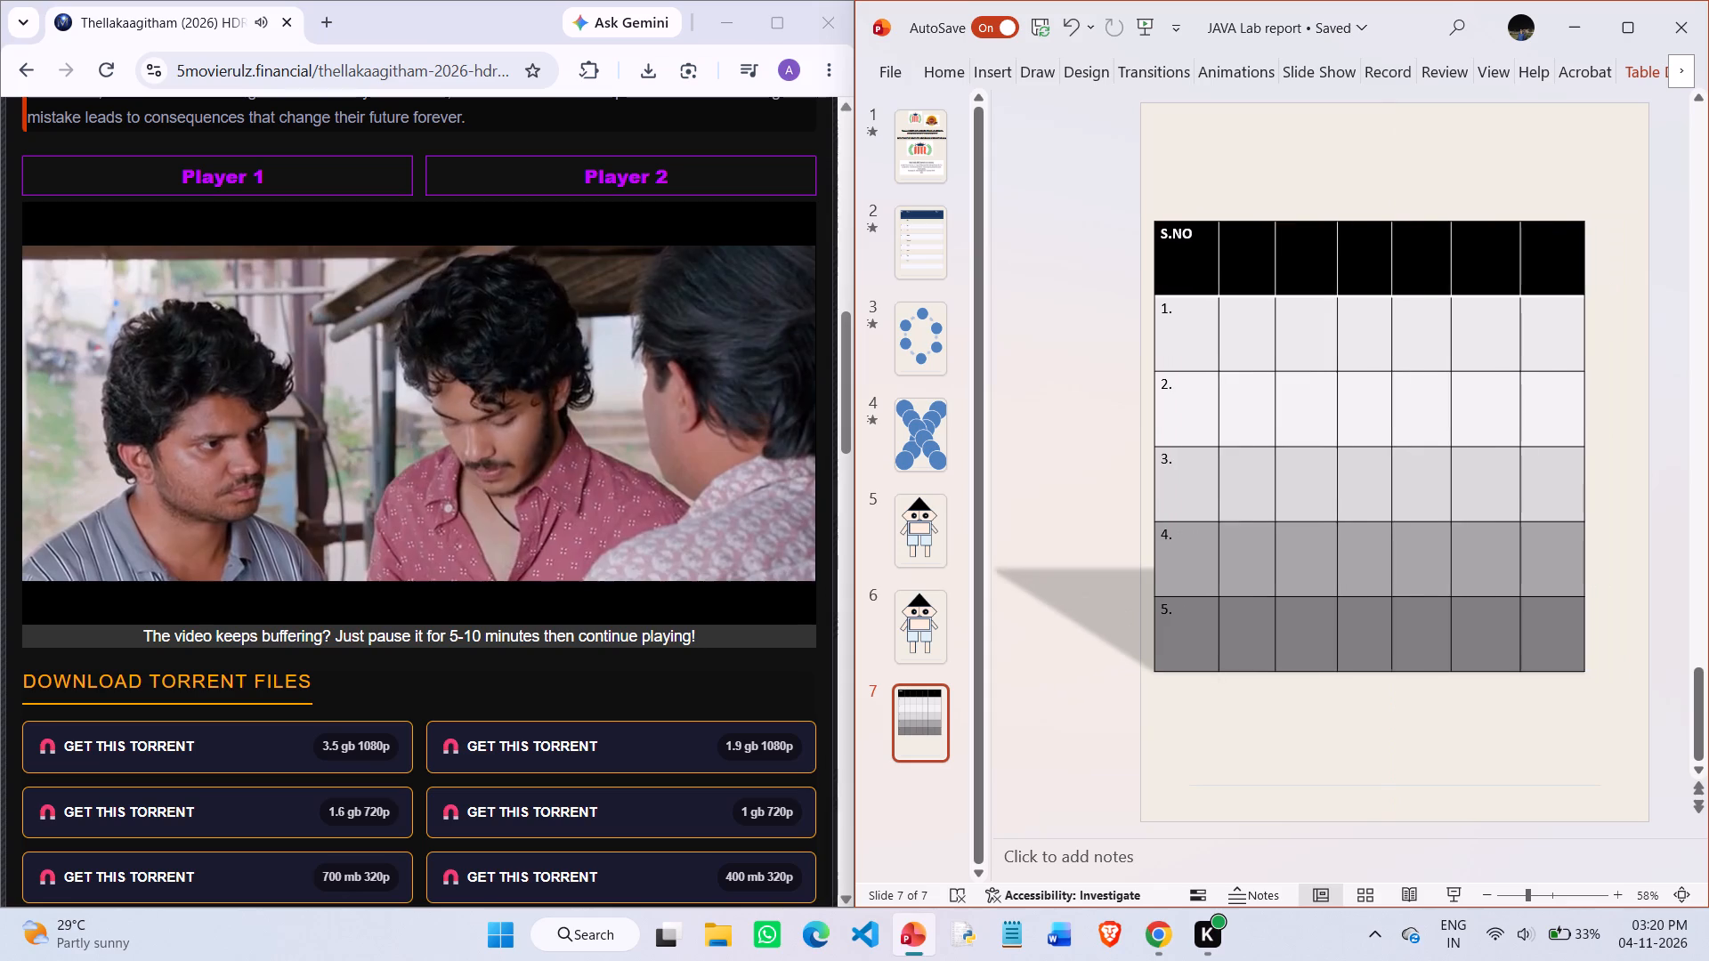
pyautogui.moveTo(1446, 218); pyautogui.dragTo(1440, 176)
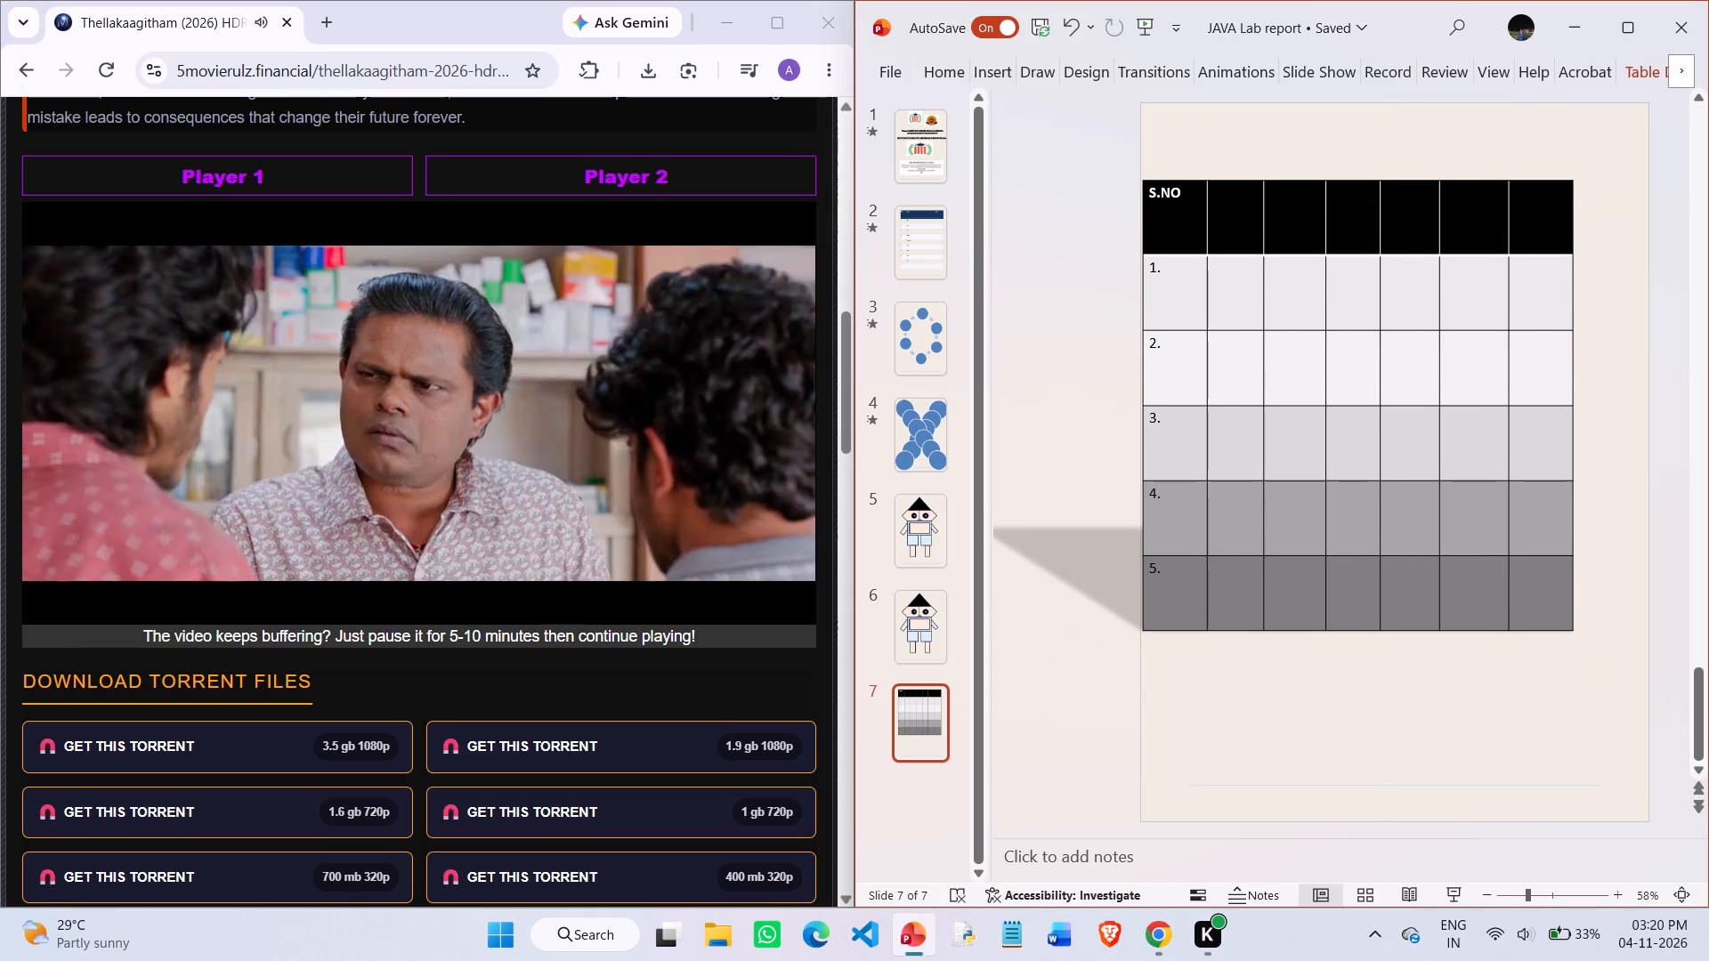
pyautogui.moveTo(1440, 176); pyautogui.dragTo(1465, 161)
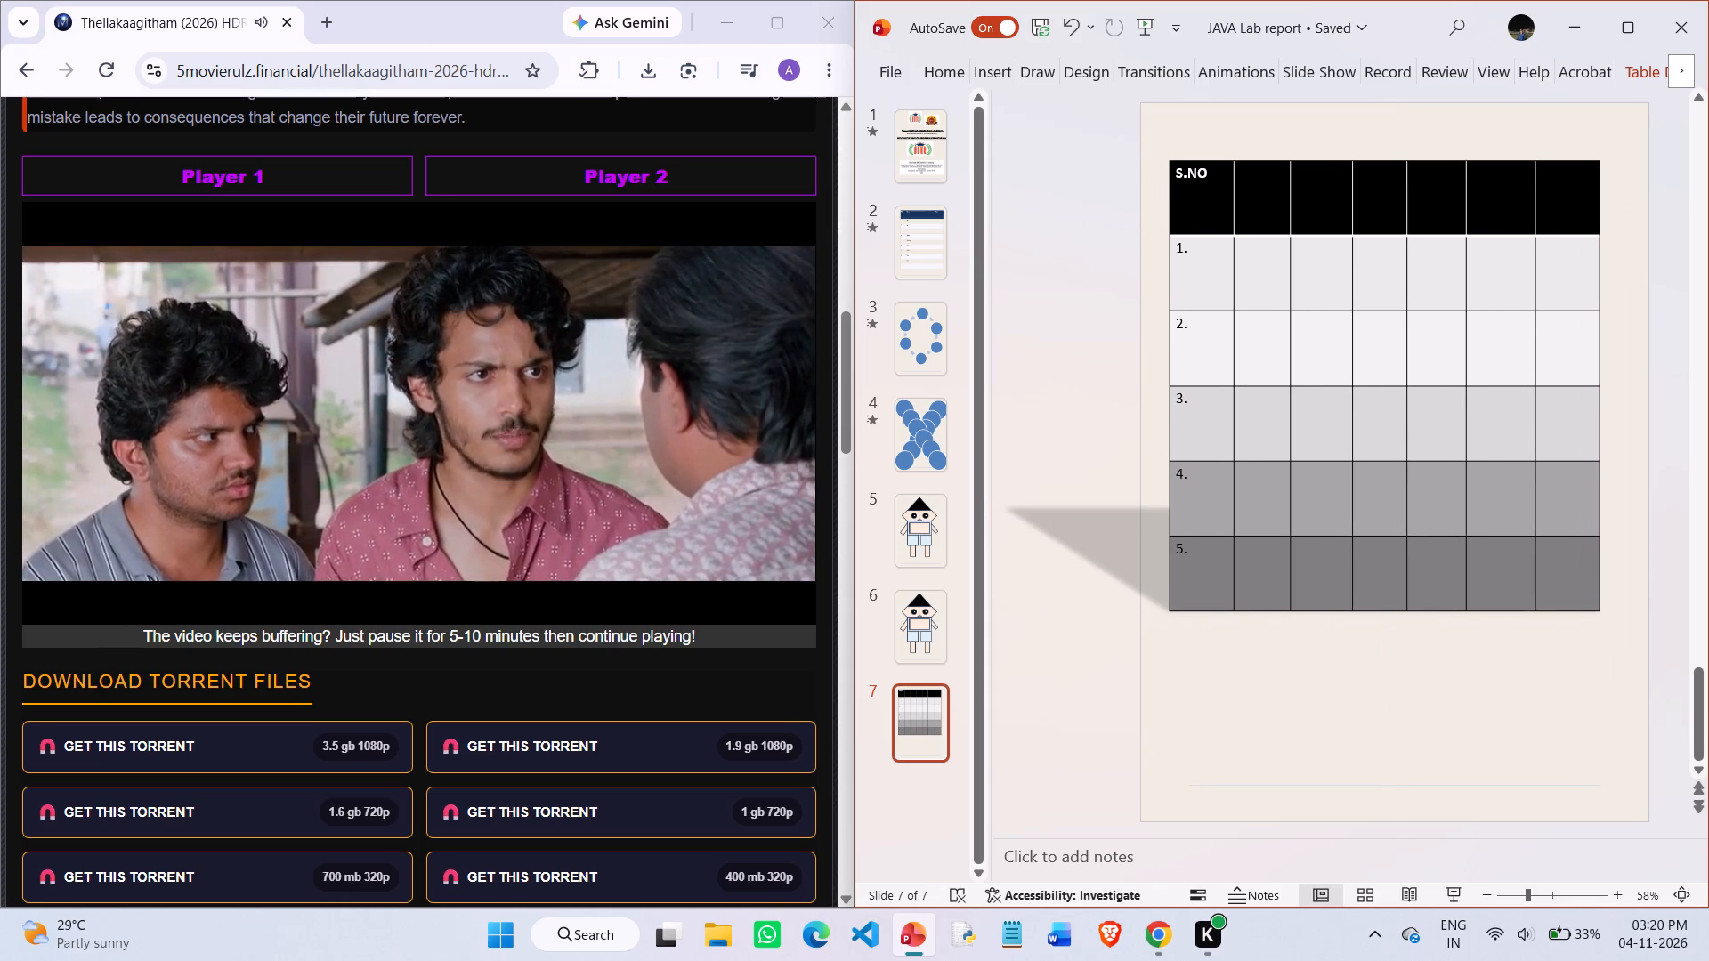
pyautogui.moveTo(1465, 161); pyautogui.dragTo(1474, 150)
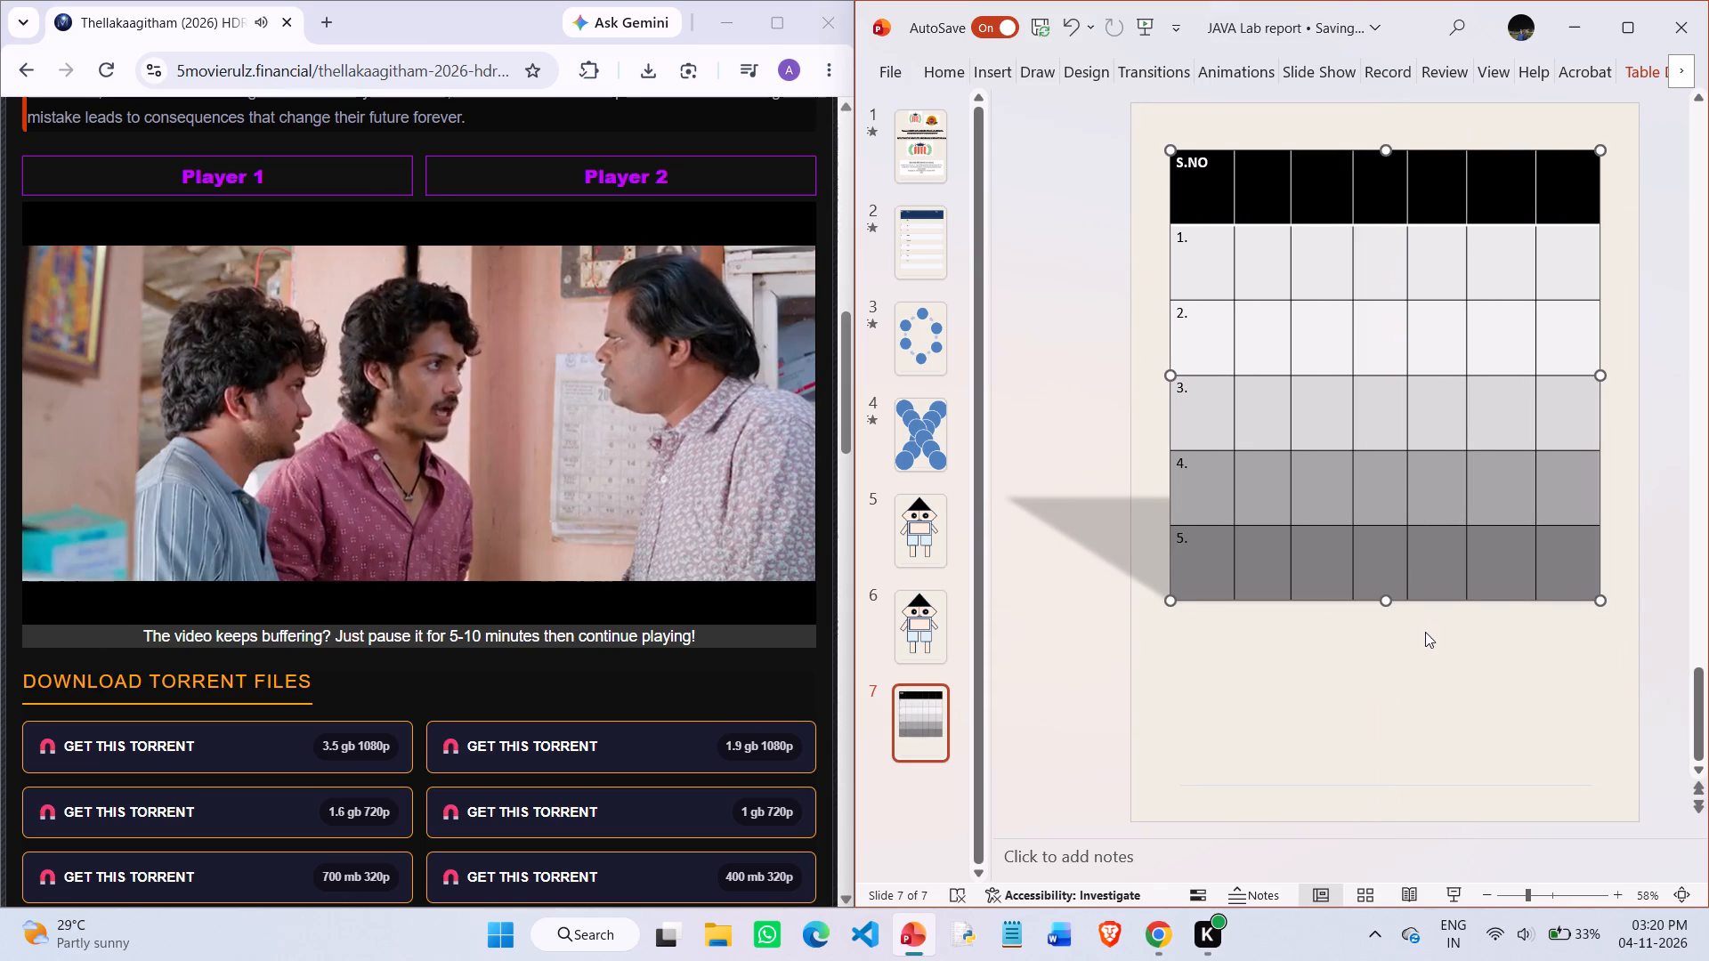
pyautogui.click(1425, 634)
# Stretch the slide 7 table downward so its bottom edge sits about five-sixths down the slide, keeping its width, and deselect it.
pyautogui.click(1378, 603)
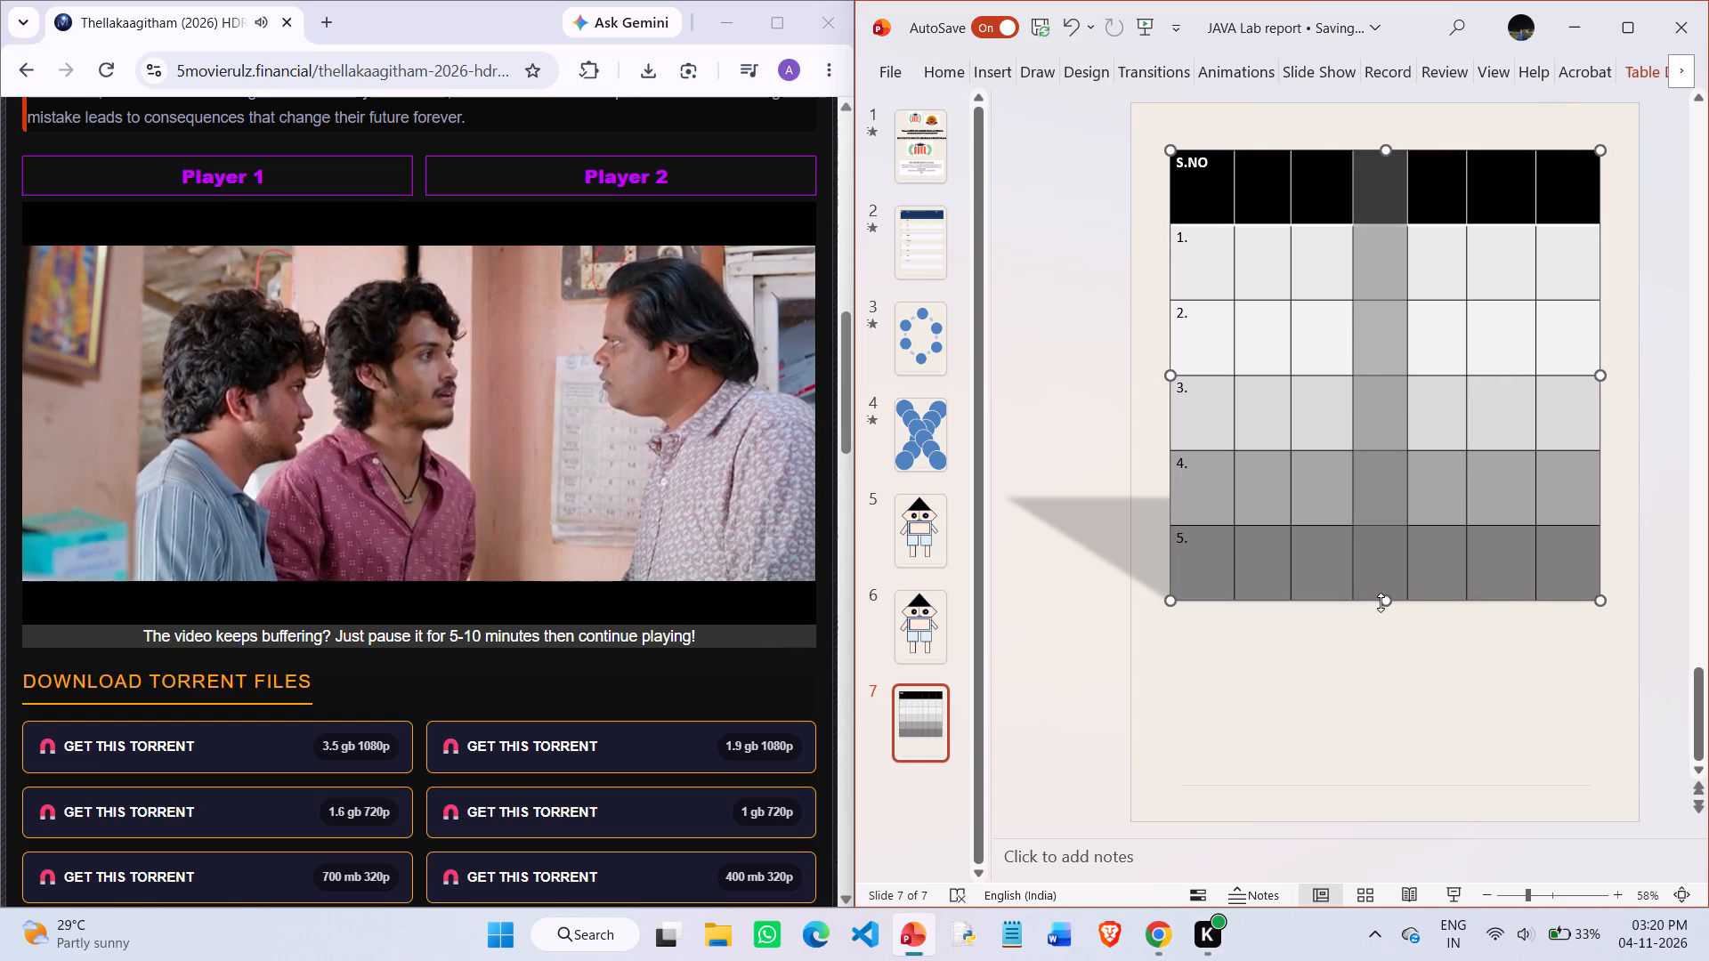
pyautogui.moveTo(1382, 603); pyautogui.dragTo(1382, 625)
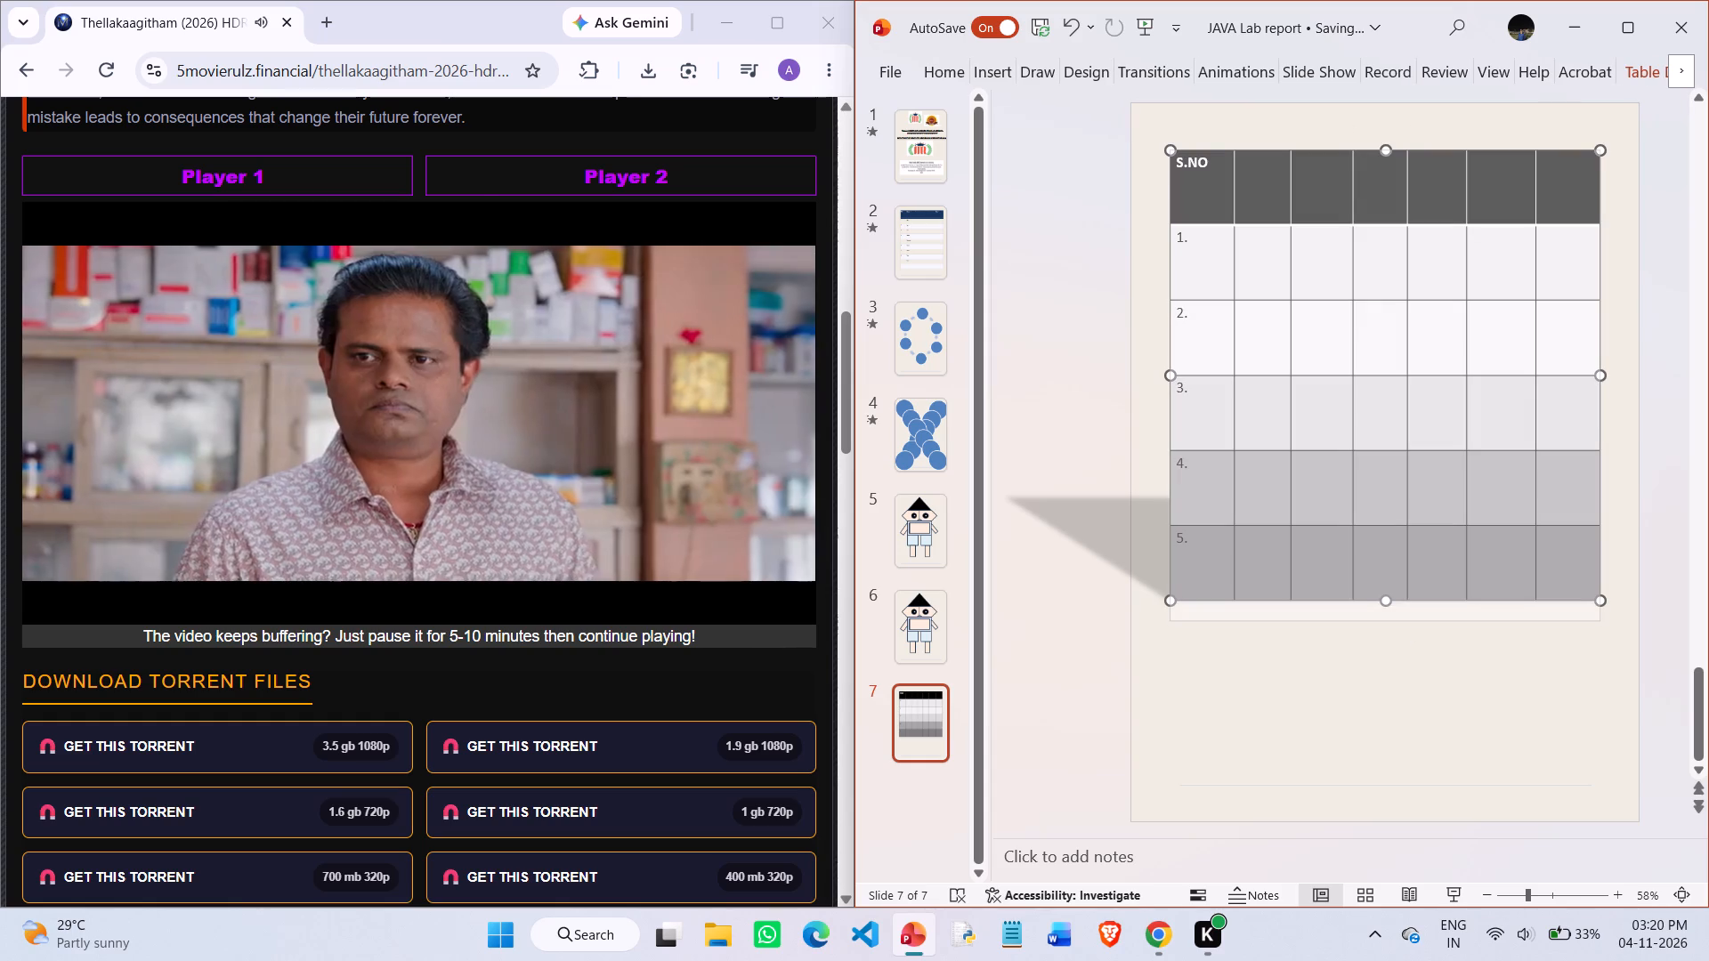
pyautogui.moveTo(1382, 625); pyautogui.dragTo(1396, 697)
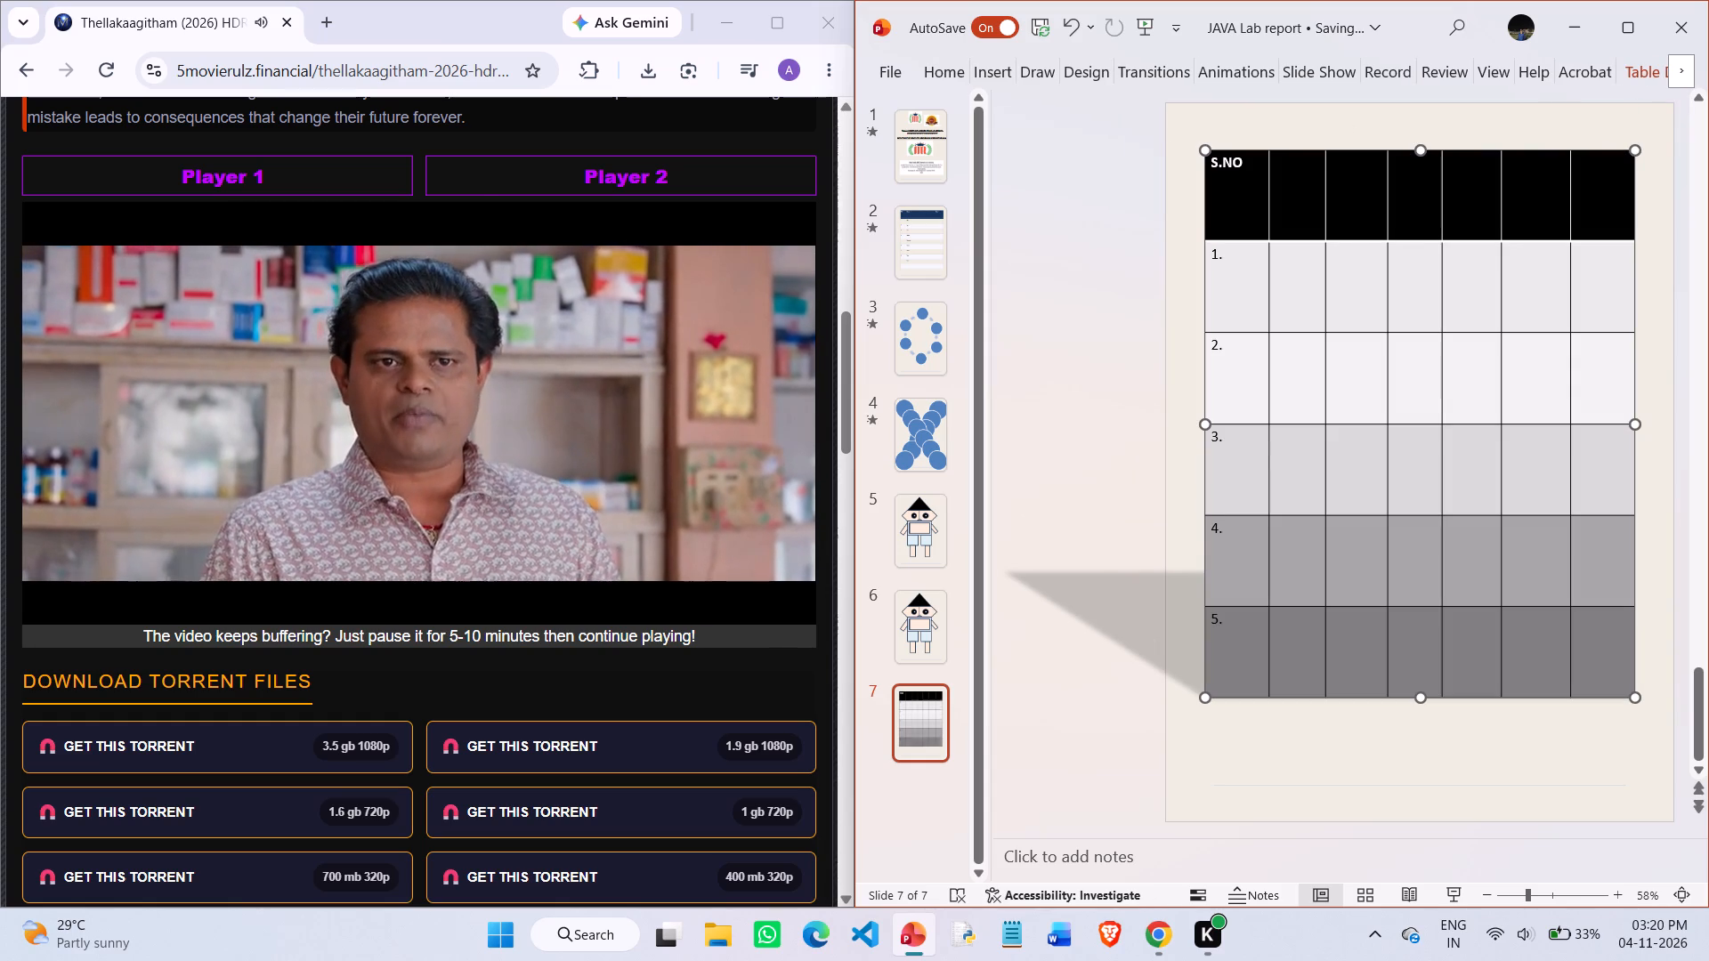
pyautogui.click(1195, 374)
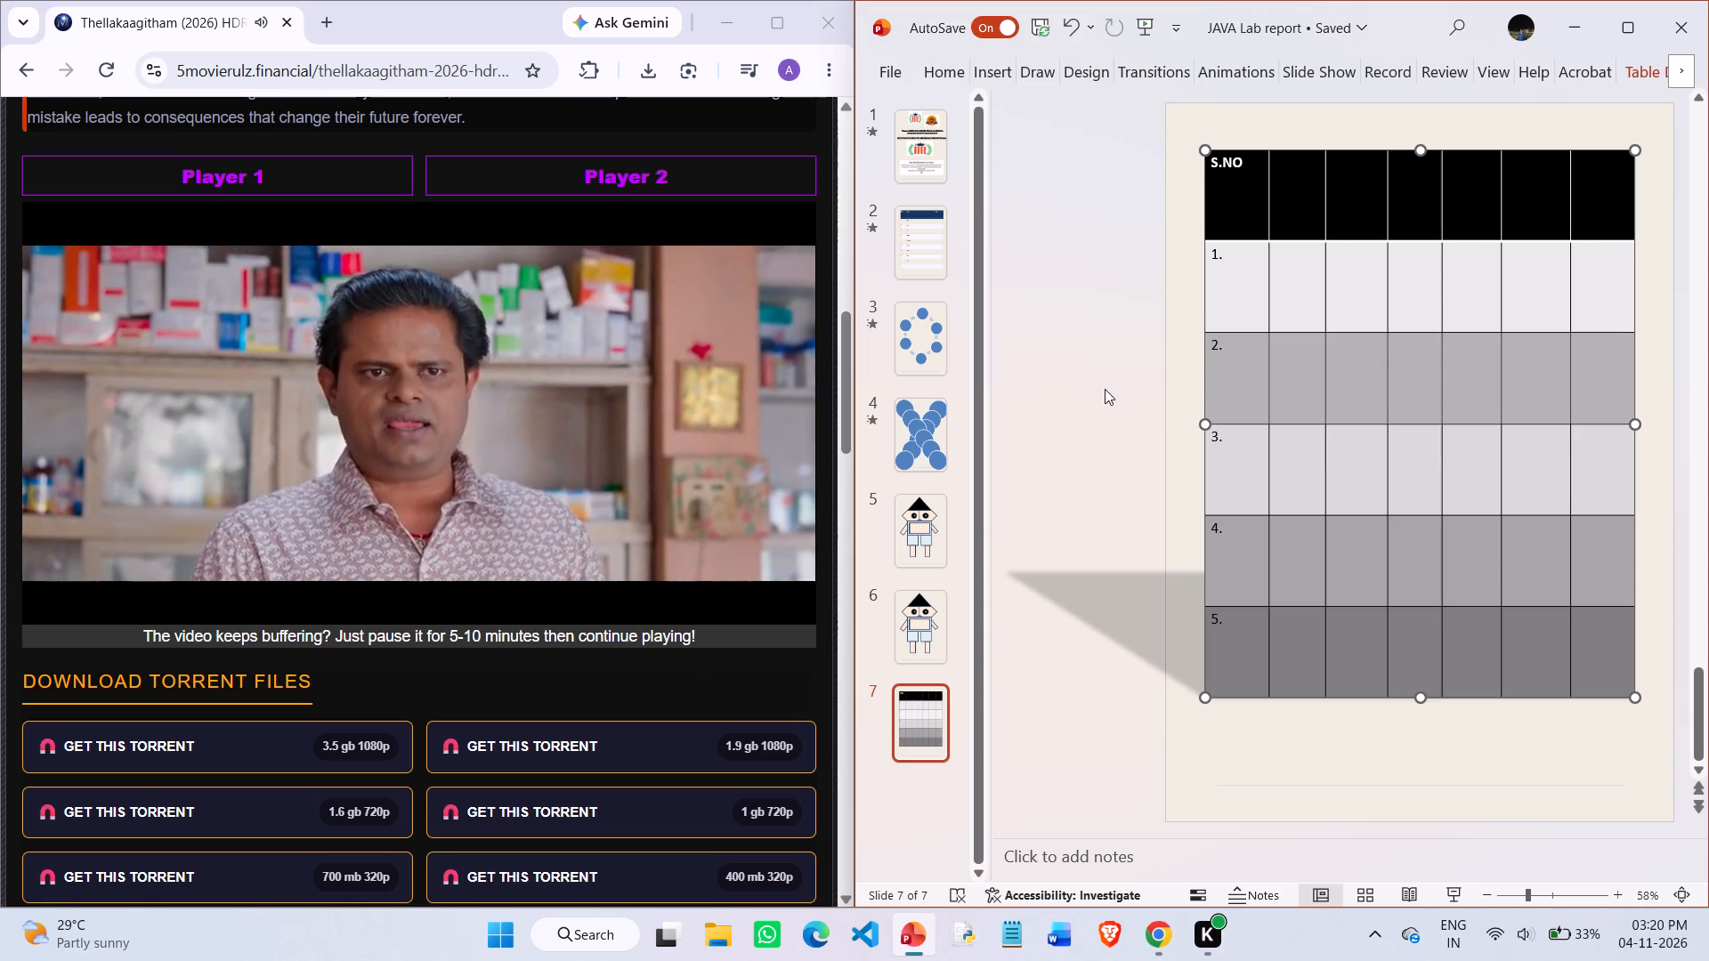
pyautogui.click(1103, 388)
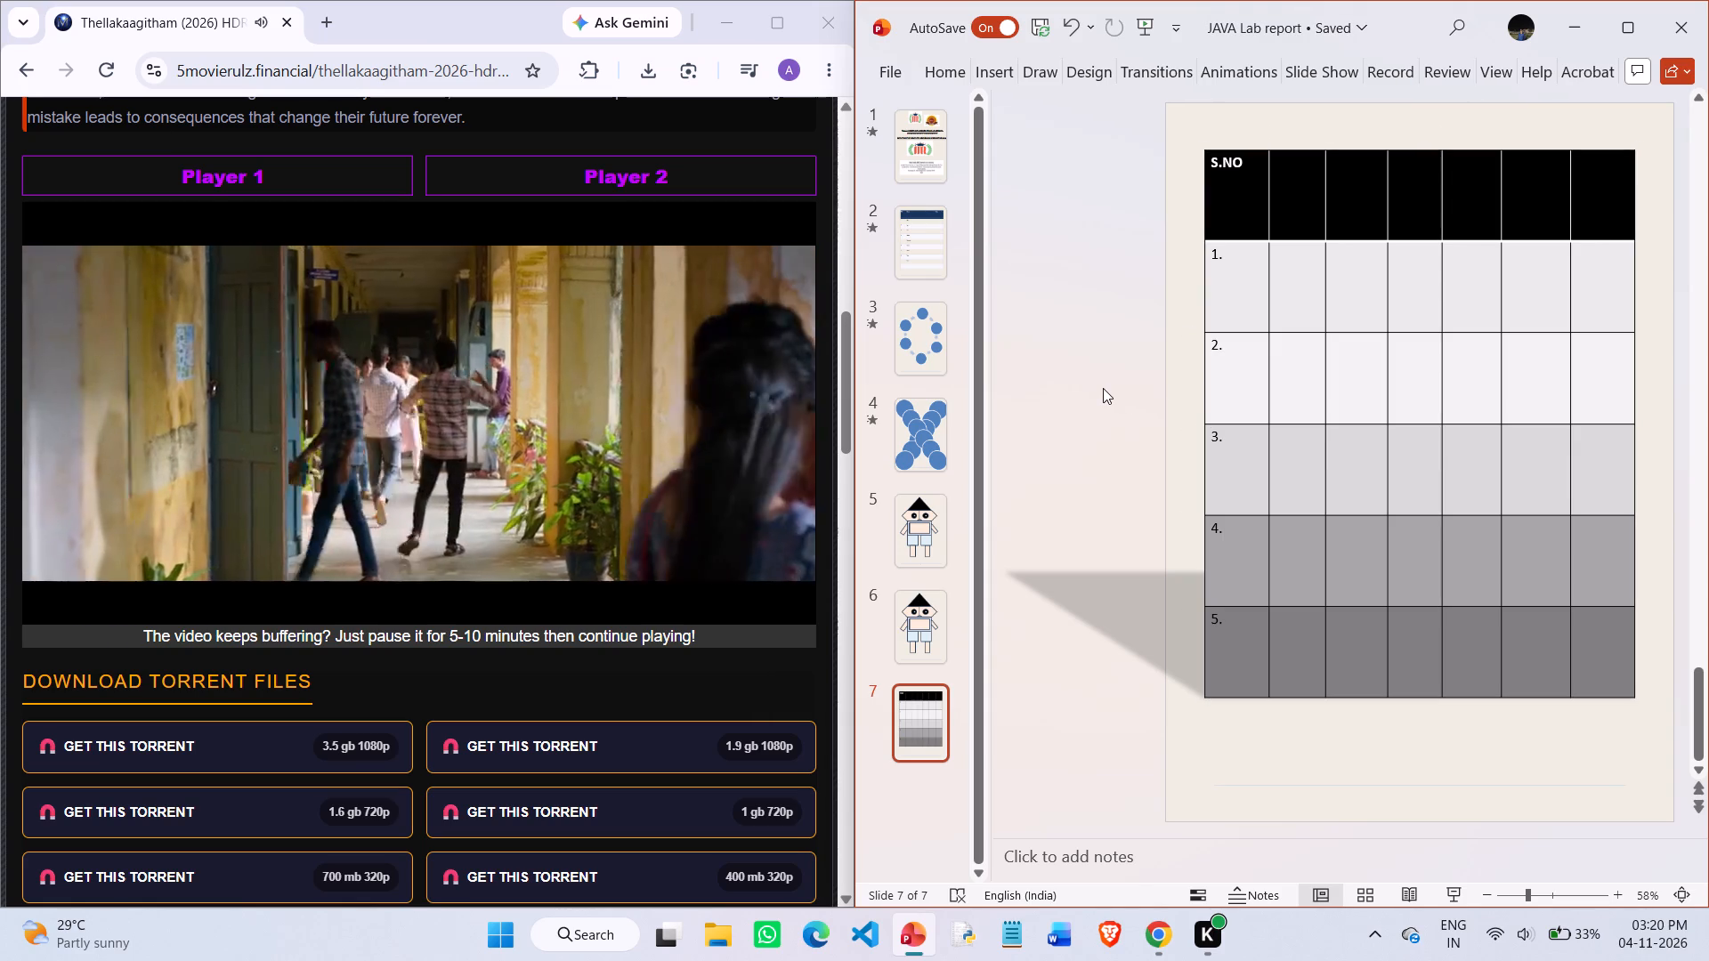